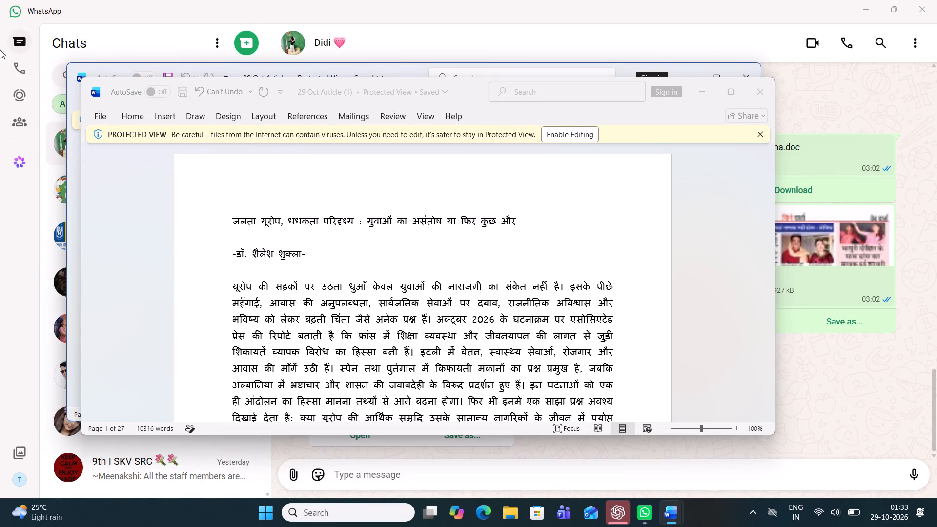
Bring the 29 Oct Article document forward, maximize its window and enable editing to leave Protected View.
left_click(715, 103)
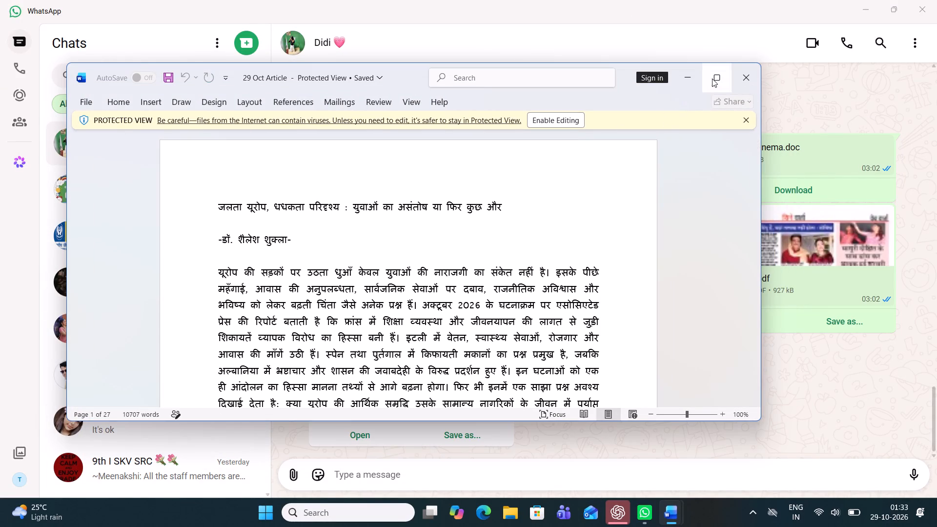
left_click(712, 79)
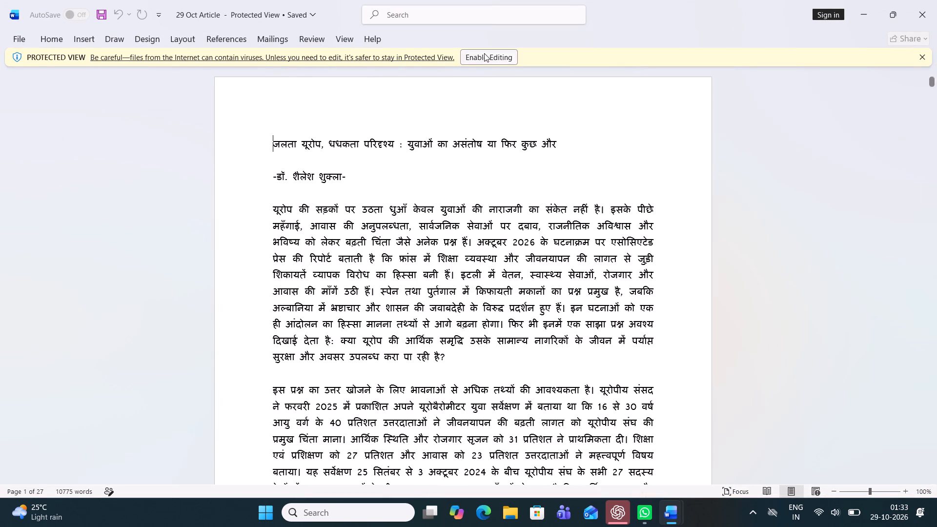
left_click(485, 54)
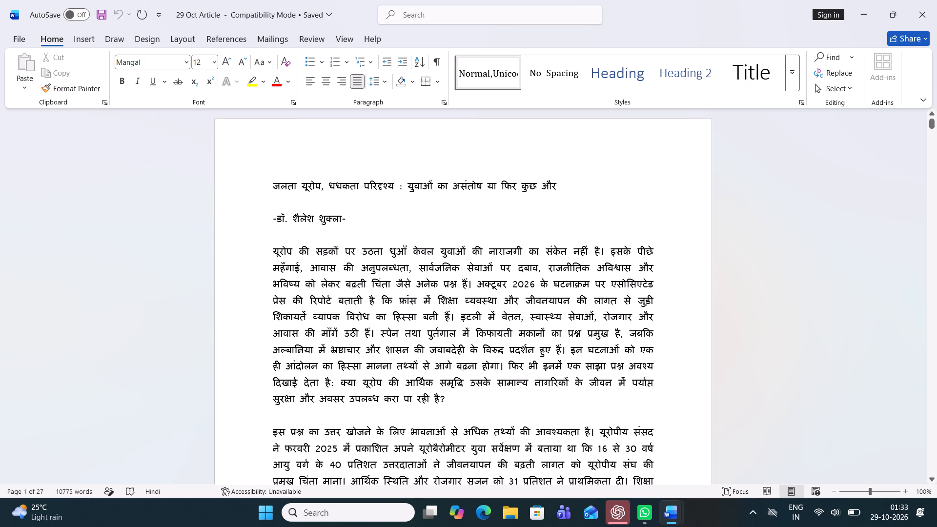
scroll(301, 207, "down", 1)
scroll(301, 207, "up", 2)
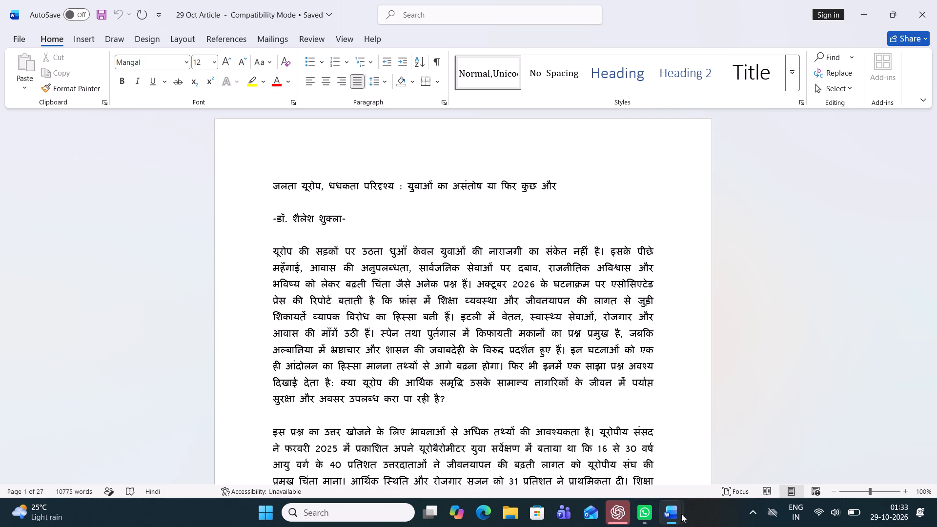
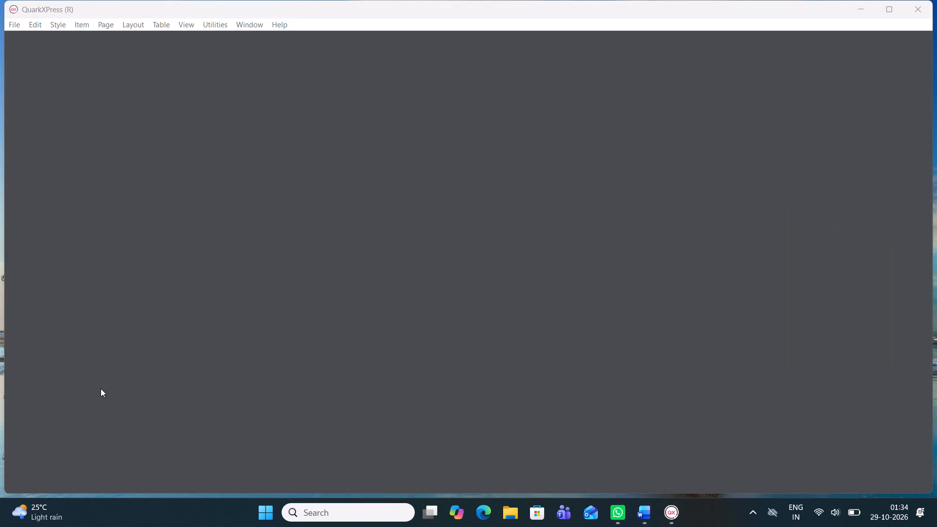
Open the 23 oct wv layout from the Downloads folder in QuarkXPress.
left_click(17, 23)
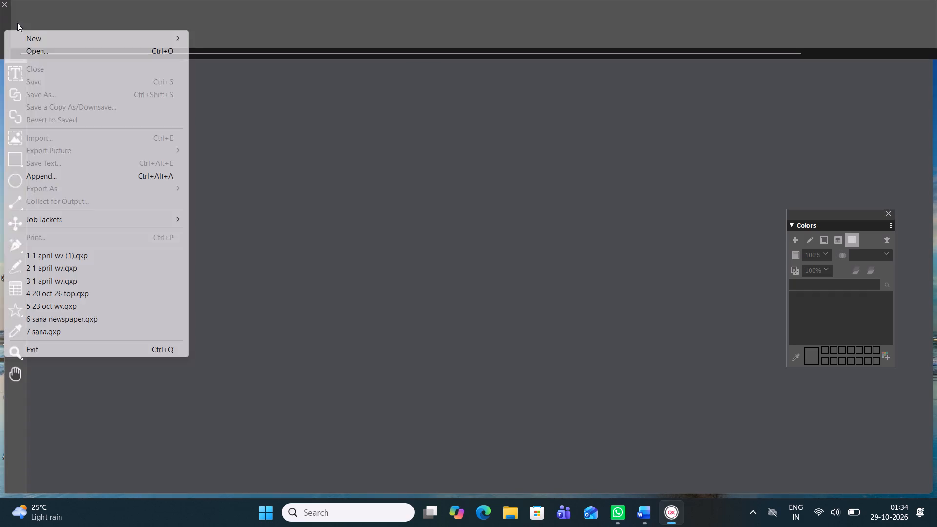
left_click(43, 52)
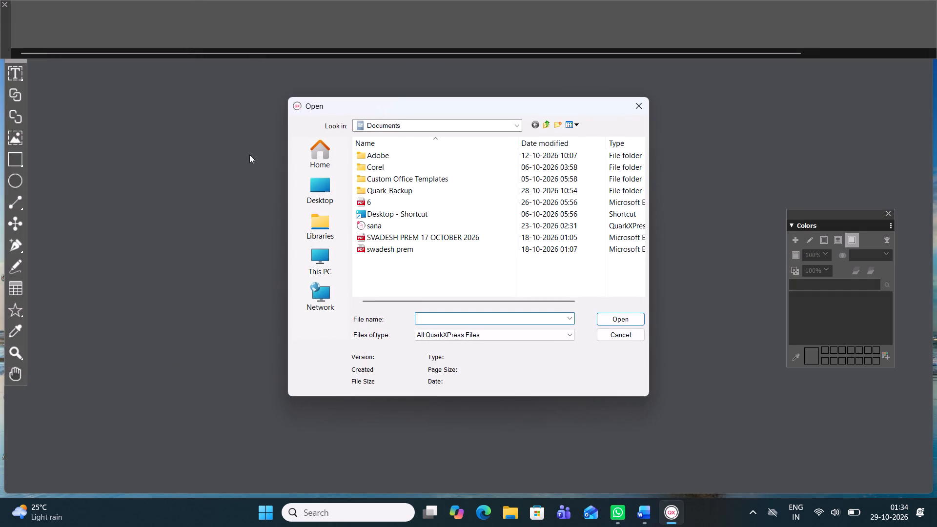
left_click(295, 167)
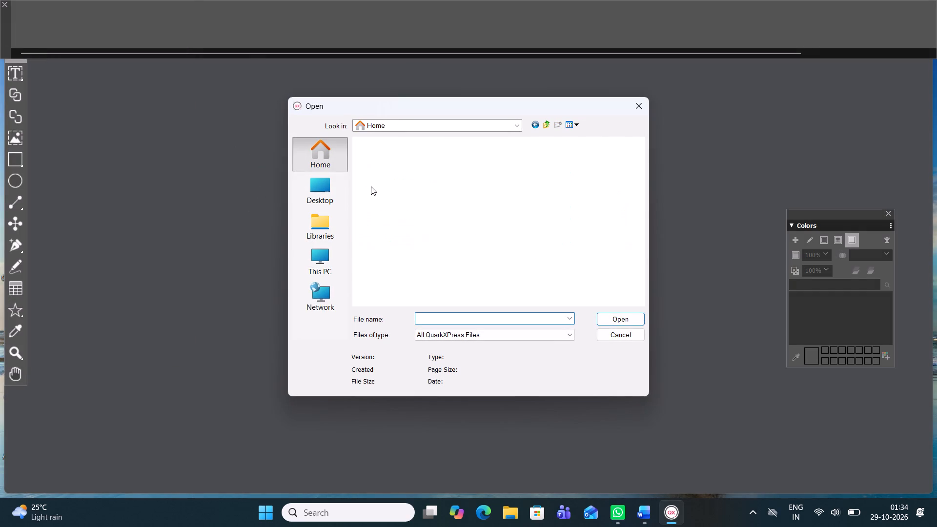
double_click(402, 170)
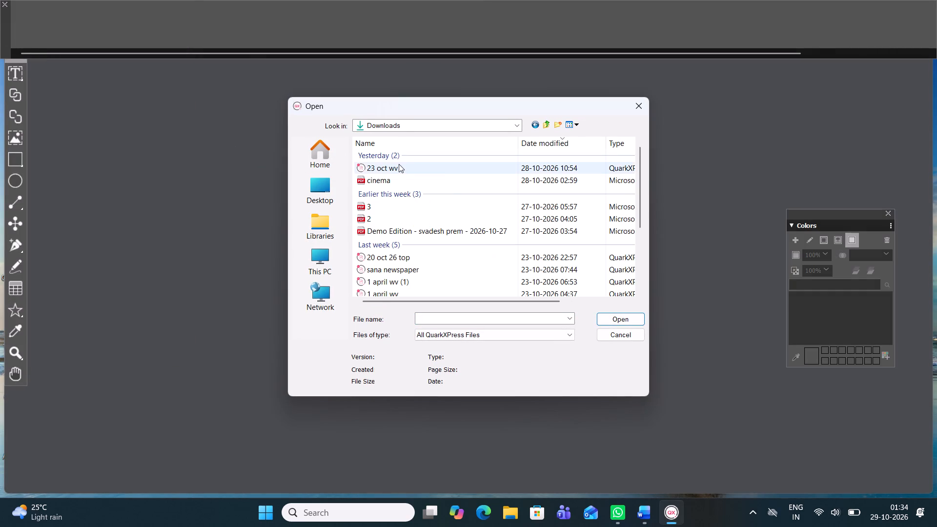
double_click(399, 164)
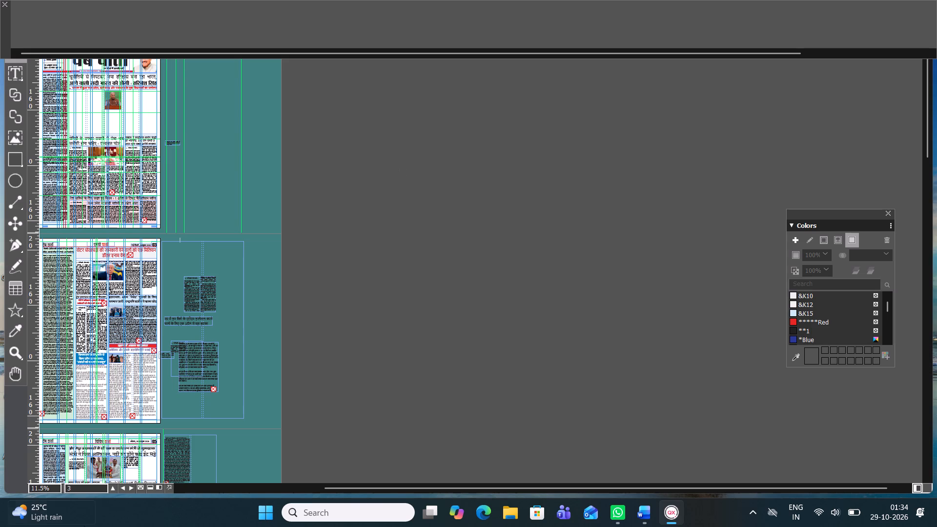
Clear all the text from the lead article's two-line headline box on page 2, विचार वार्ता.
scroll(168, 223, "down", 1)
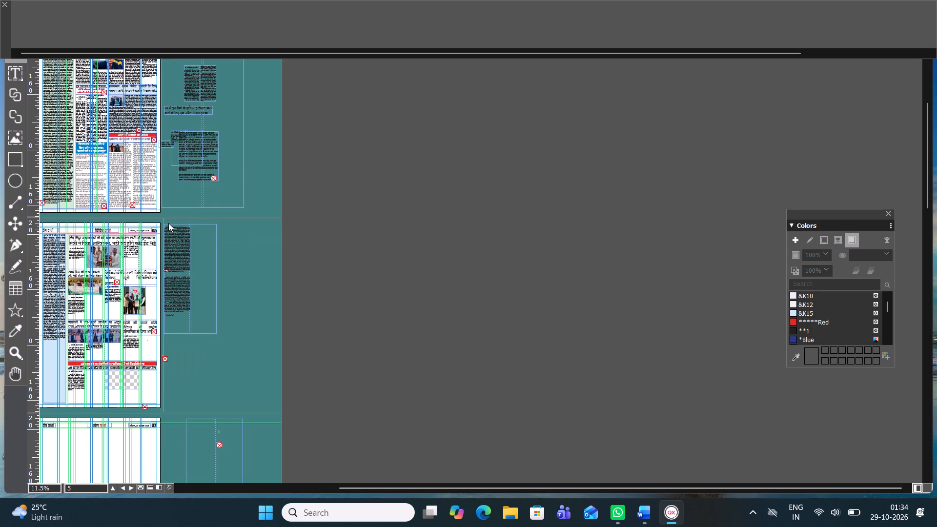
left_click_drag(692, 486, 510, 485)
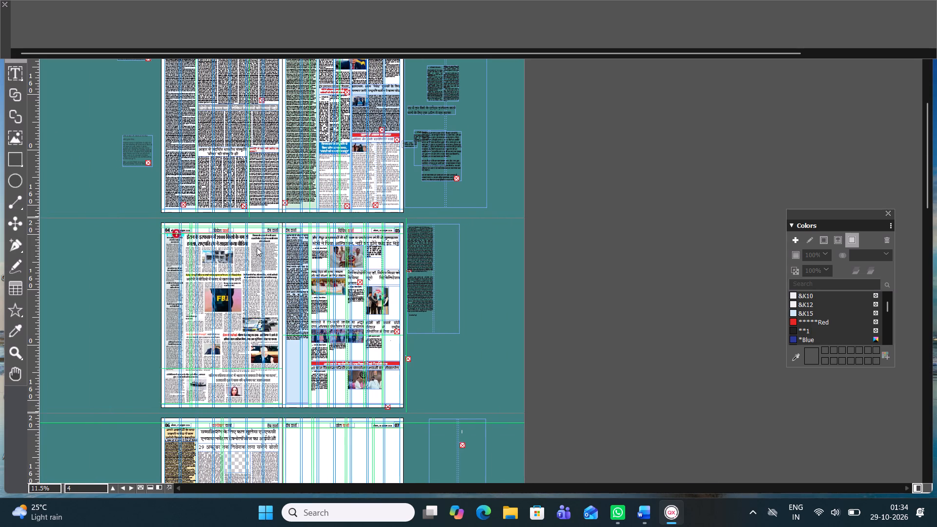
scroll(257, 246, "up", 1)
scroll(257, 246, "down", 1)
left_click(220, 158)
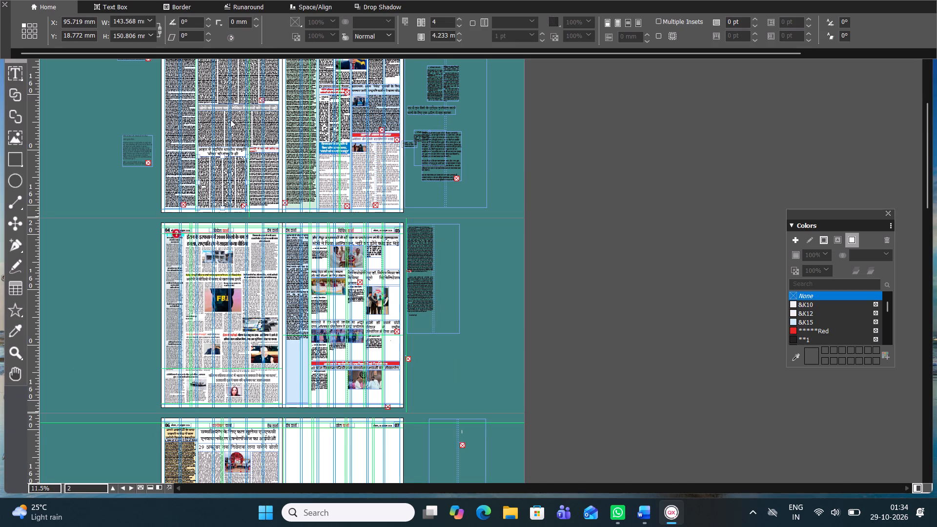
scroll(228, 103, "up", 3, "ctrl")
scroll(233, 127, "down", 1, "ctrl")
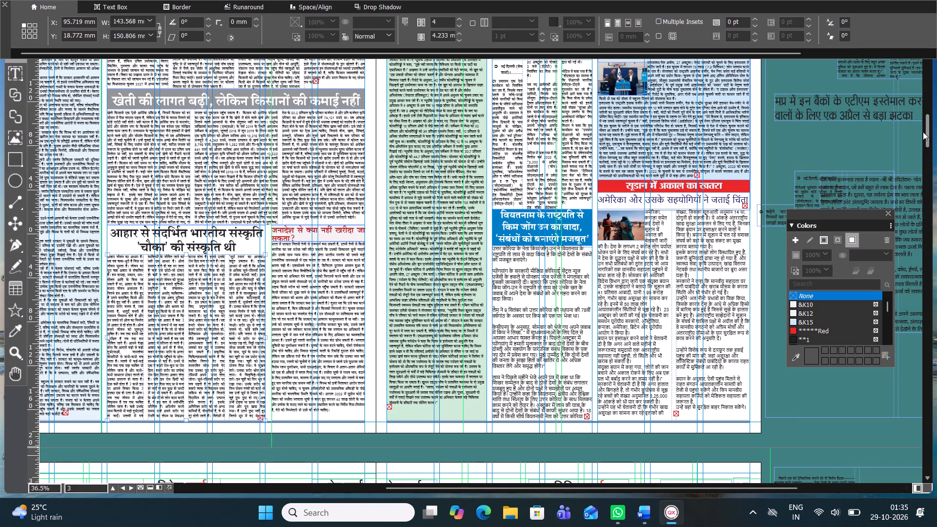
left_click_drag(926, 134, 925, 121)
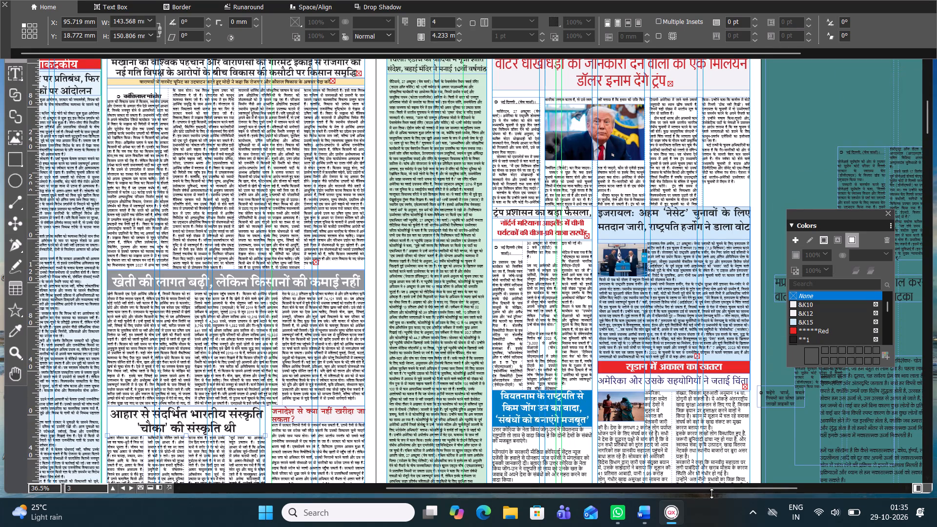
left_click_drag(712, 487, 624, 488)
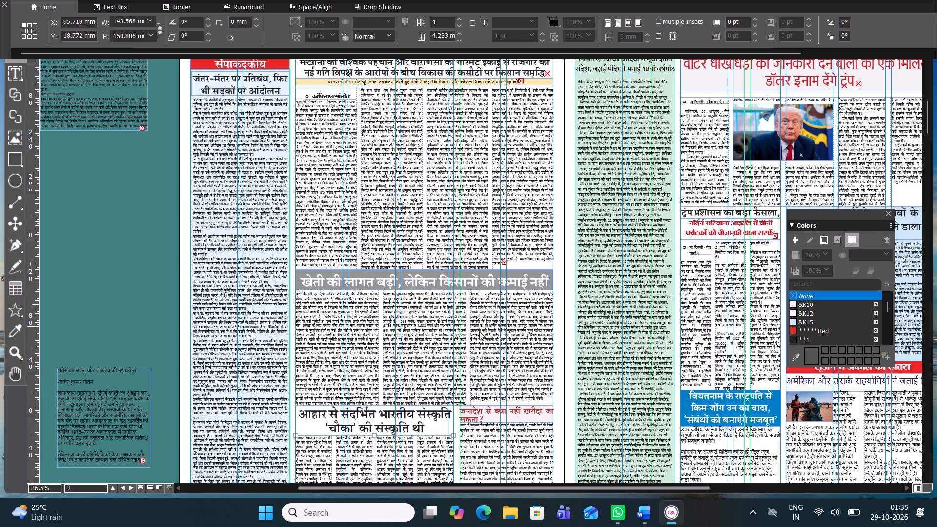
scroll(472, 330, "up", 2)
scroll(376, 363, "down", 1)
scroll(285, 387, "up", 1, "ctrl")
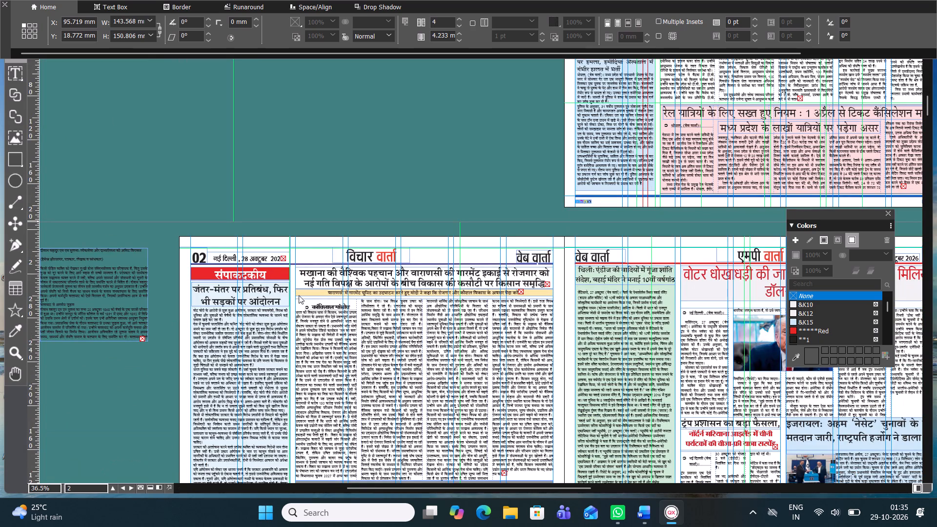
left_click(399, 196)
left_click(399, 196)
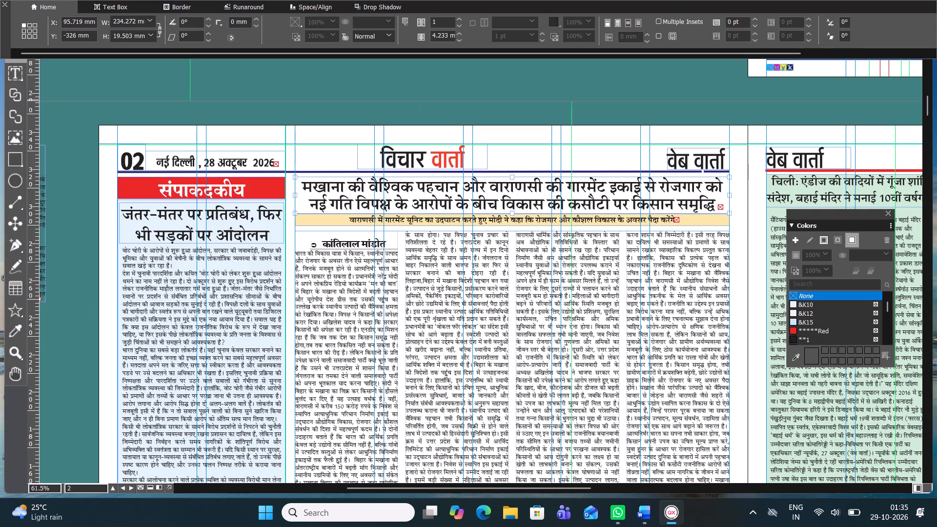
key("ctrl+a")
triple_click(434, 208)
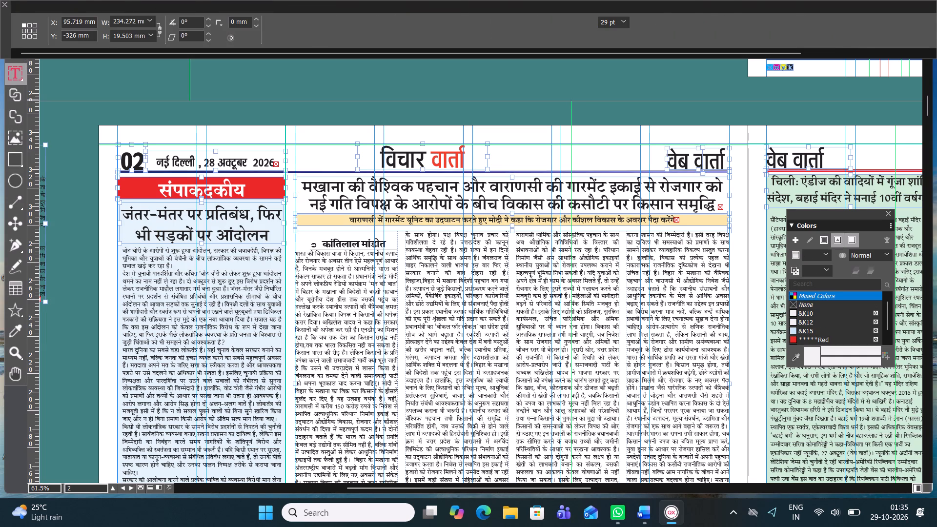
left_click(434, 208)
key("ctrl+a")
key("BackSpace")
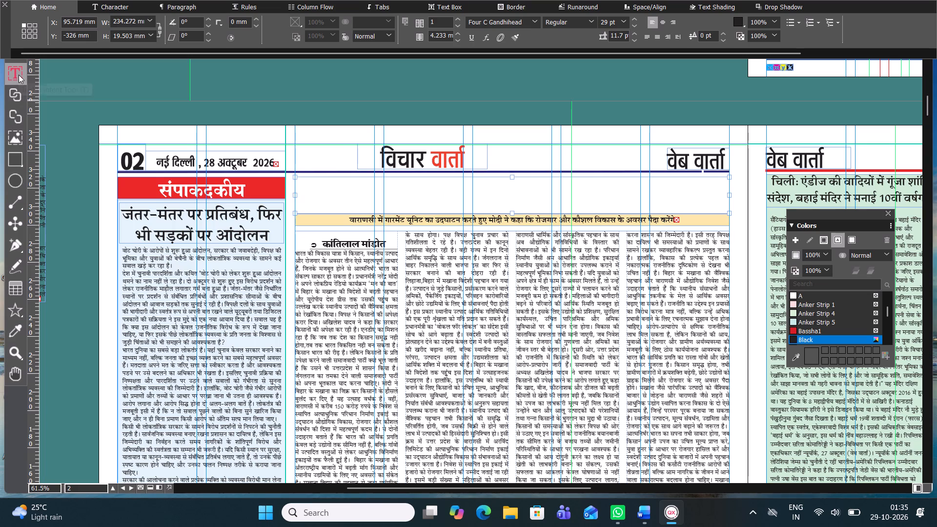
Clear the subheading text in the beige strip beneath the emptied lead headline box on page 2.
left_click(474, 218)
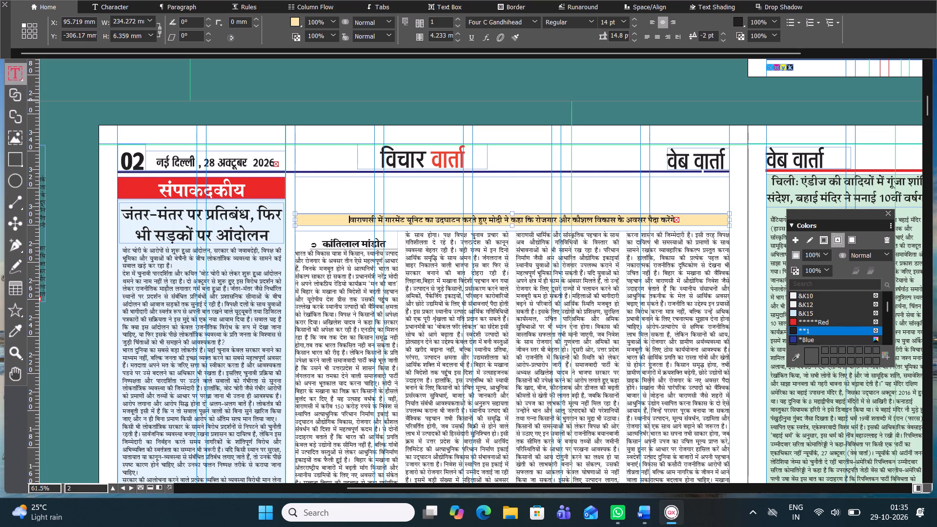
key("BackSpace")
key("BackSpace")
key("Delete")
key("ctrl+z")
key("ctrl+a")
key("Delete")
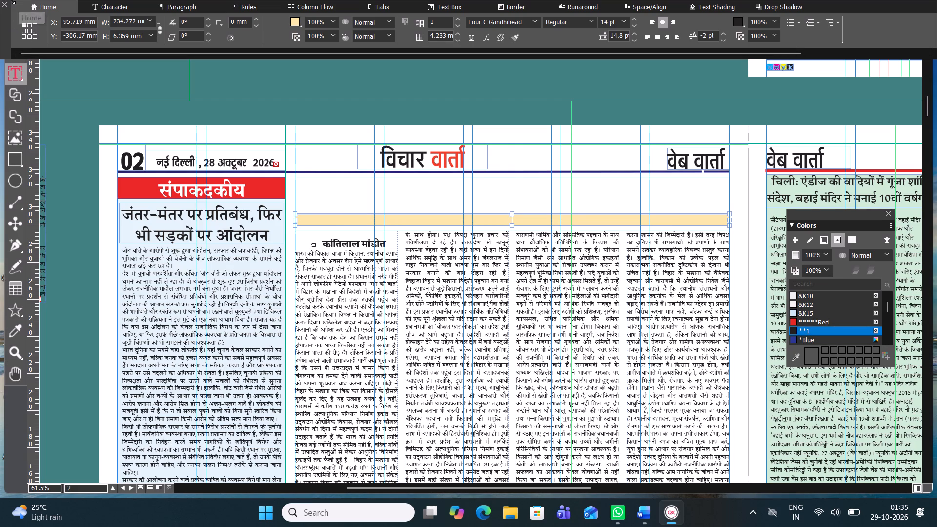
Move the Measurements palette off the menu bar and dock it beneath the page area.
left_click_drag(11, 0, 4, 108)
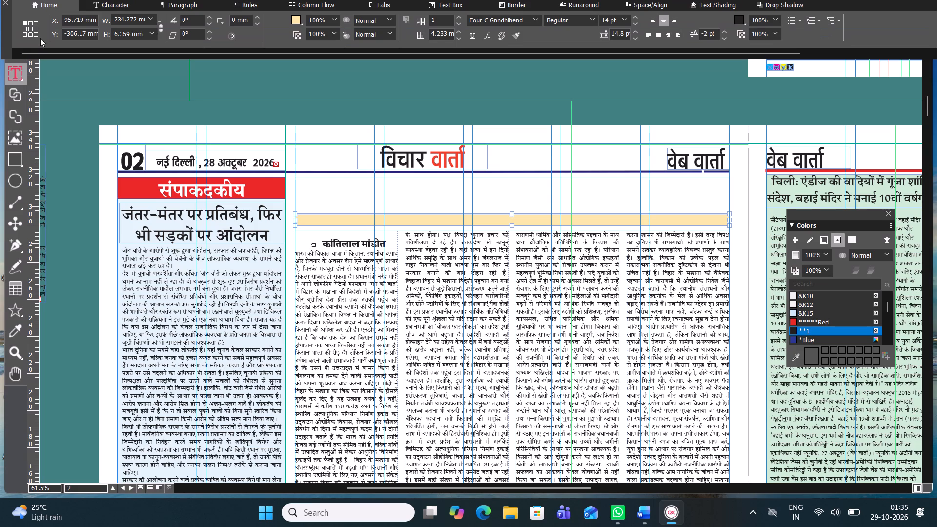
left_click_drag(40, 54, 38, 196)
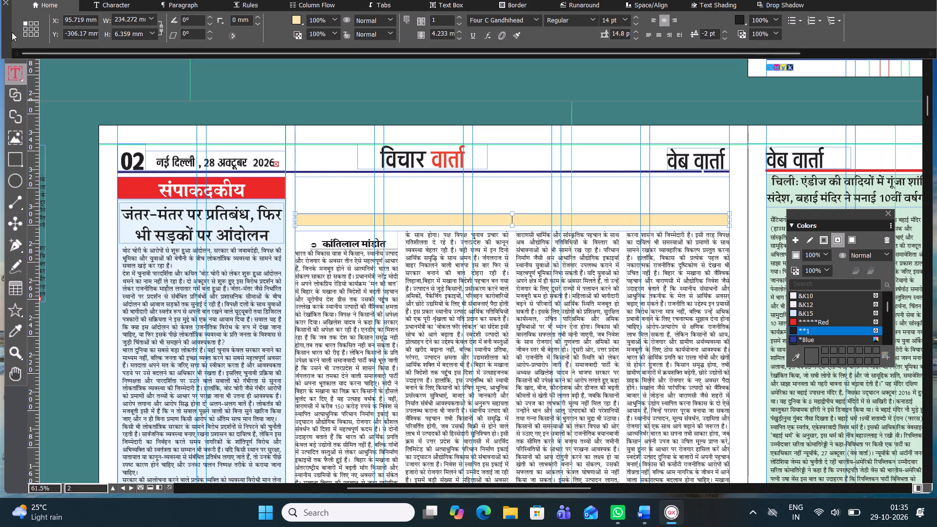
left_click_drag(2, 24, 5, 458)
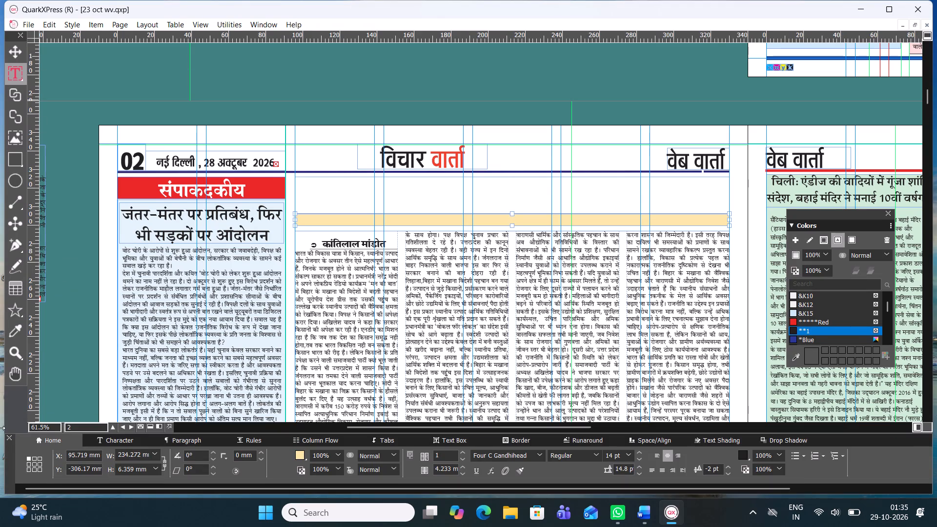
Delete the empty beige subheading box above the lead article on page 2.
left_click(16, 55)
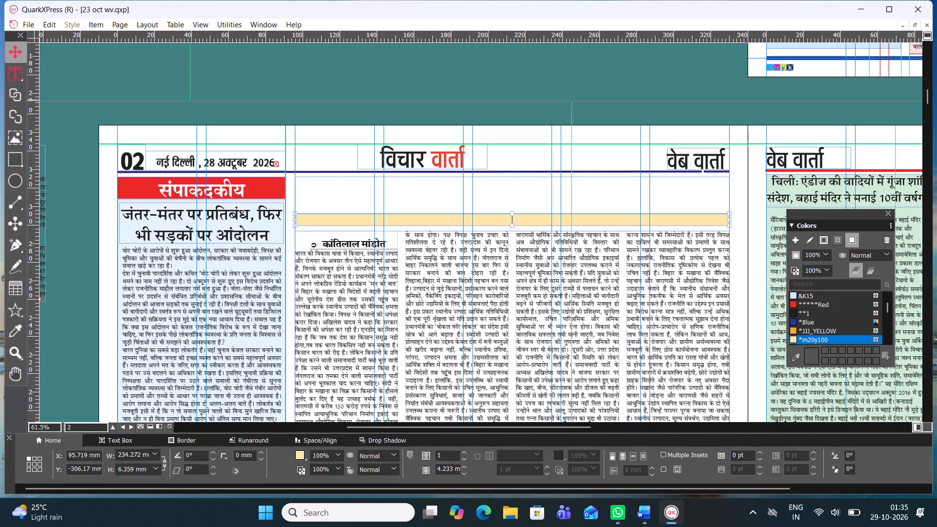
key("Delete")
Extend the empty lead headline box on page 2 downward to about 26 mm high and activate it for text entry.
left_click(366, 225)
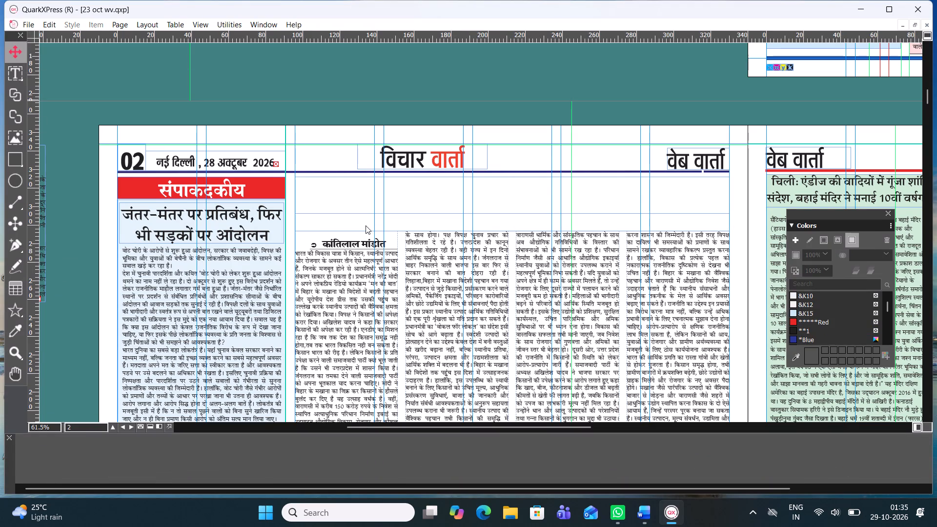
triple_click(366, 225)
left_click(376, 206)
left_click(369, 213)
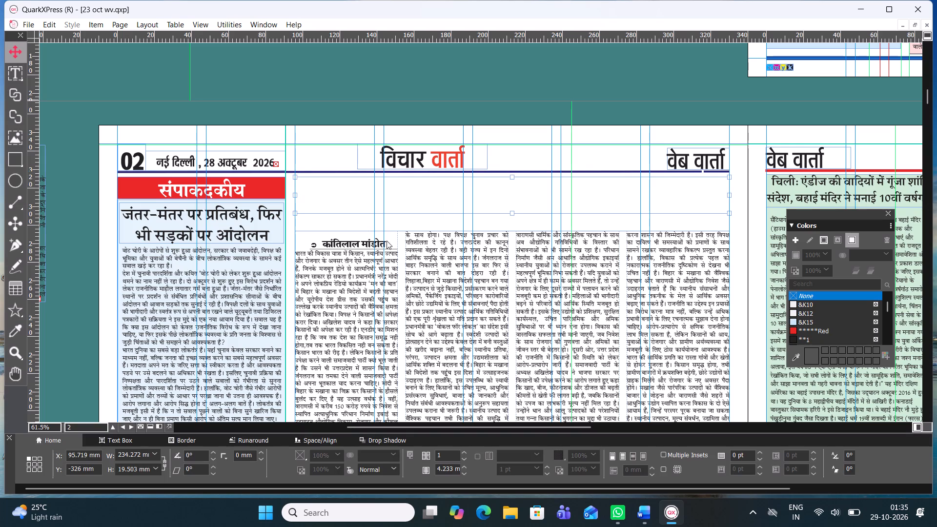
left_click_drag(514, 213, 513, 219)
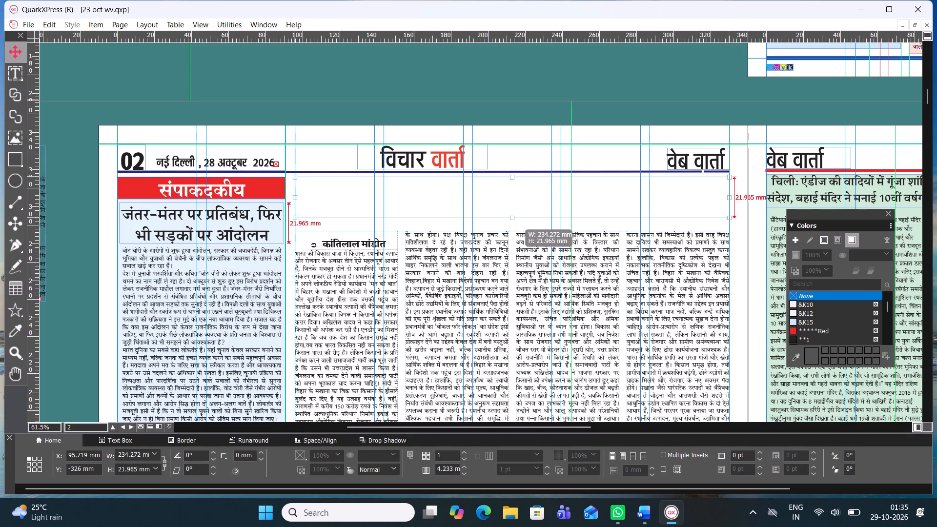
left_click_drag(513, 219, 513, 225)
left_click(409, 183)
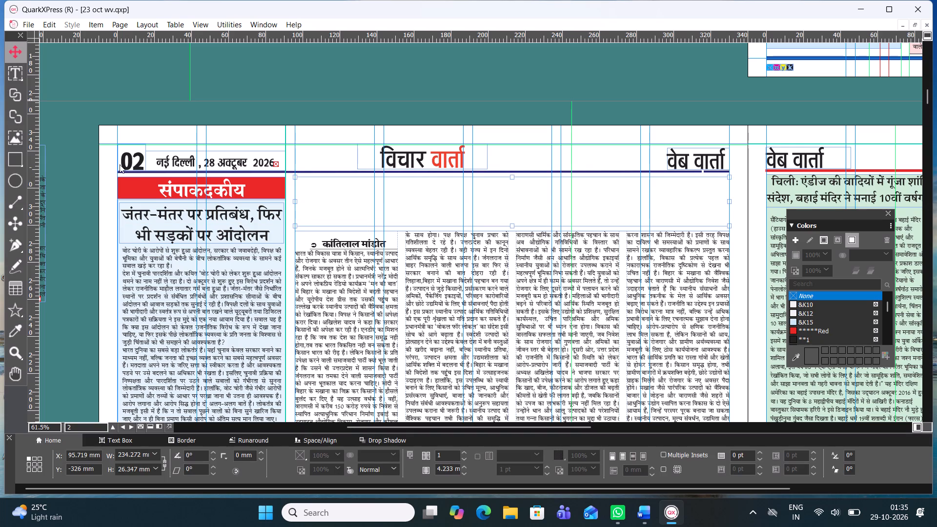
left_click(25, 79)
double_click(415, 207)
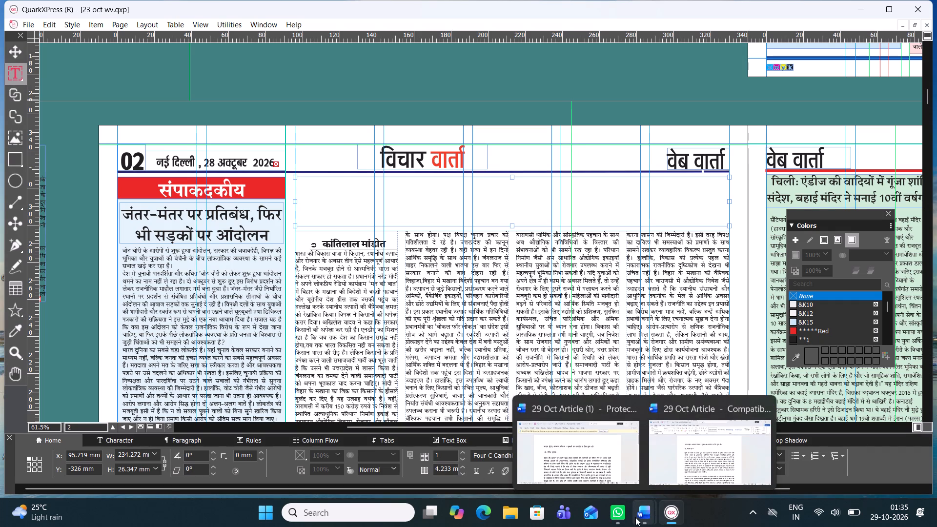
Switch to the 29 Oct Article document in Word and look through its opening articles.
left_click(756, 445)
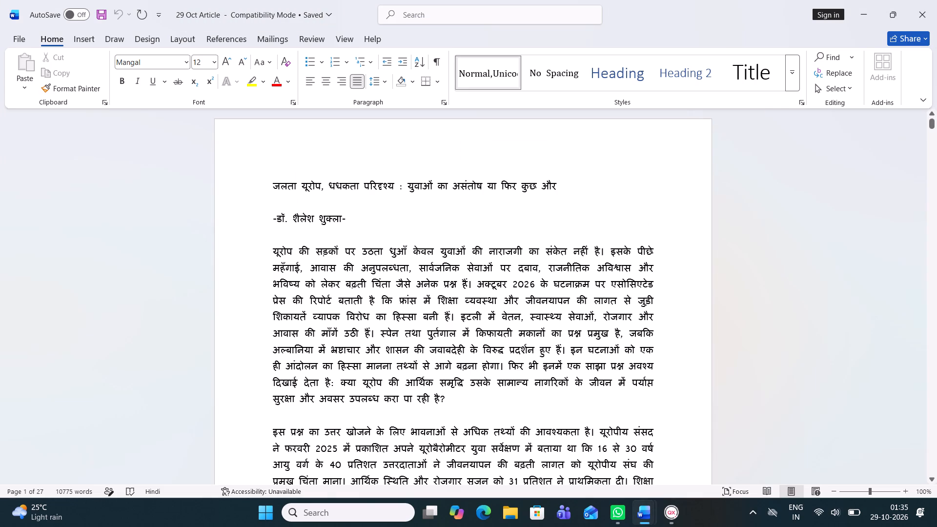
scroll(418, 244, "up", 1)
scroll(421, 277, "down", 1)
scroll(440, 320, "down", 5)
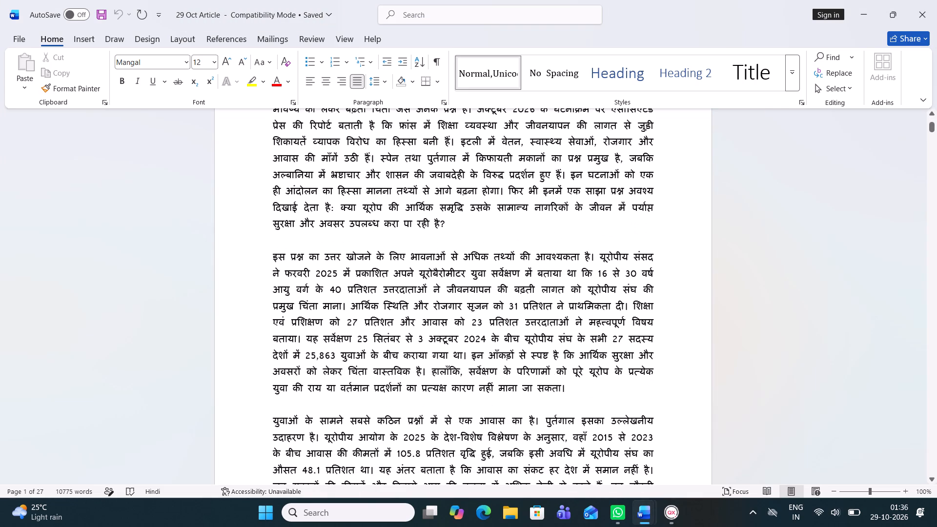
scroll(367, 279, "down", 8)
scroll(512, 336, "down", 1)
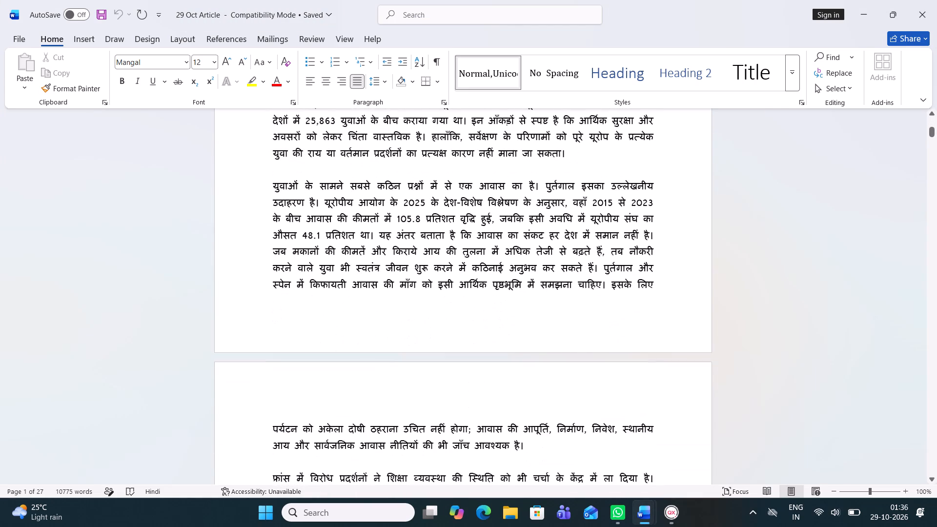
scroll(359, 413, "down", 3)
scroll(445, 315, "down", 4)
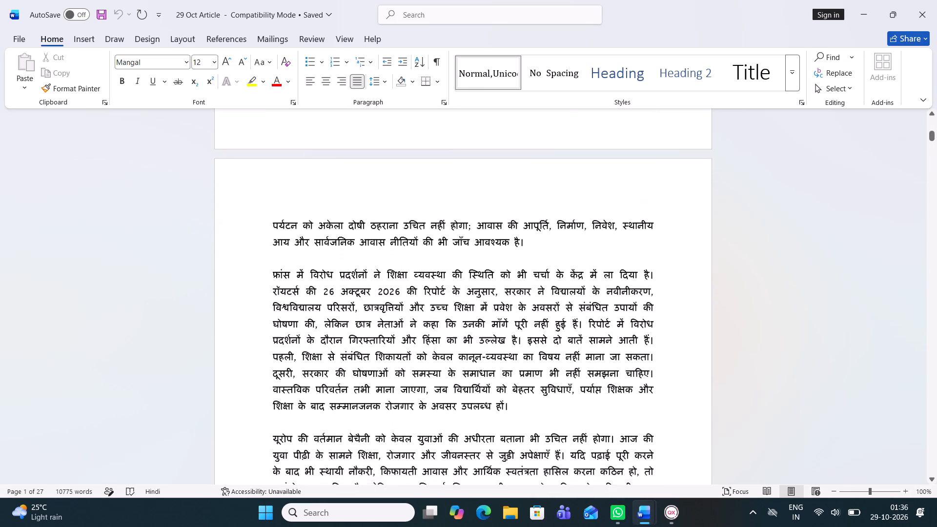
scroll(454, 316, "down", 6)
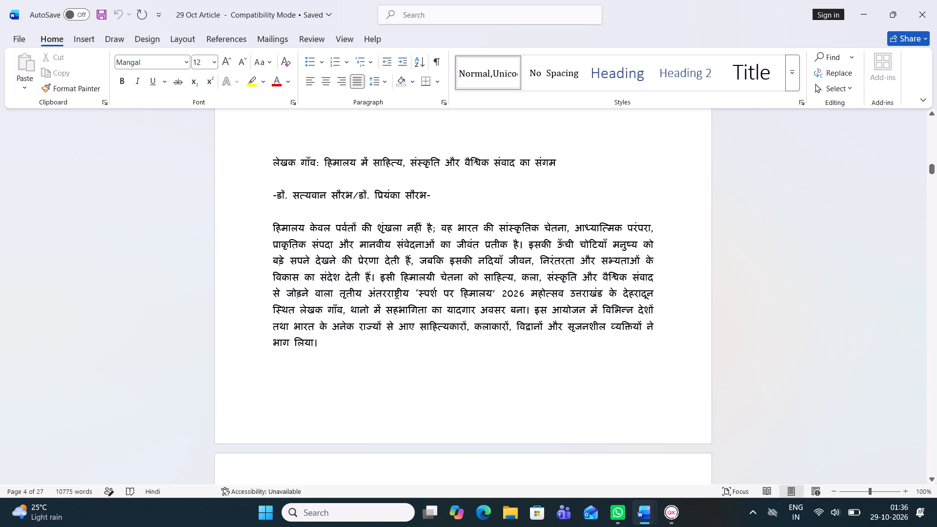
scroll(496, 293, "down", 2)
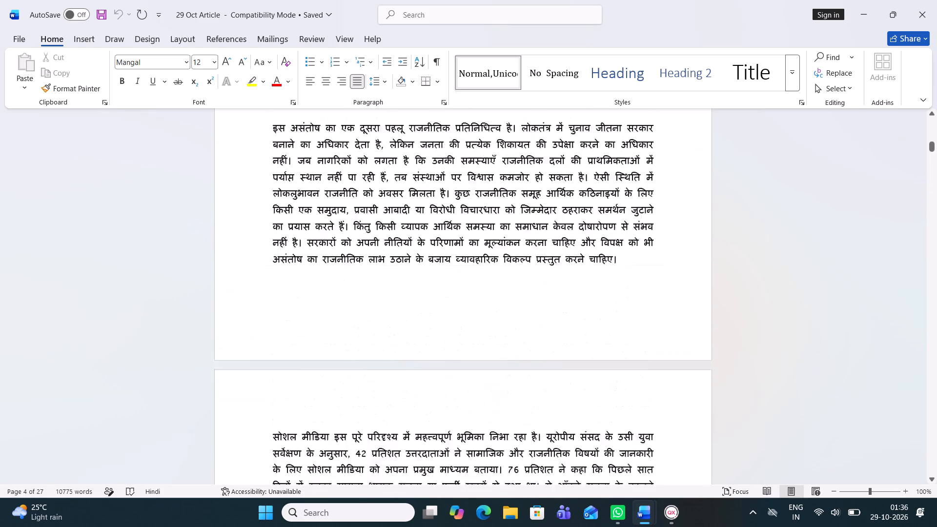
scroll(277, 202, "up", 2)
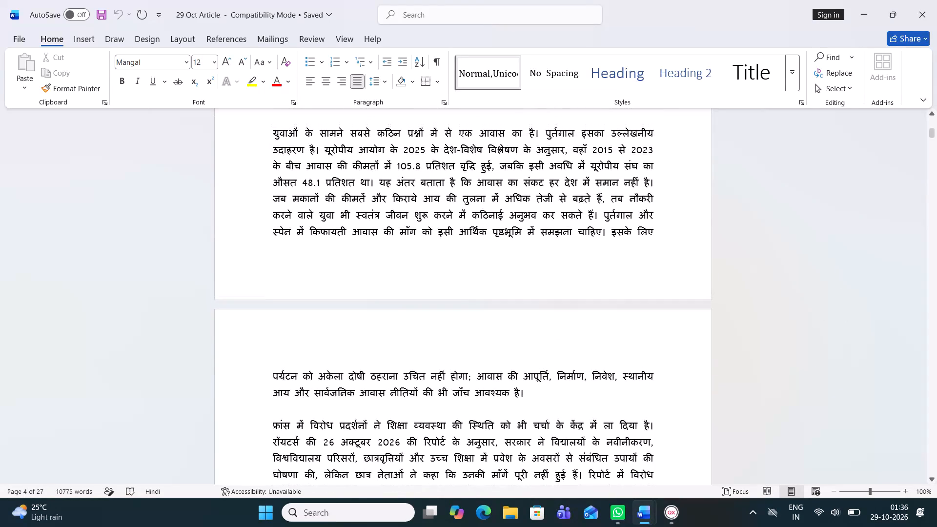
scroll(371, 204, "up", 8)
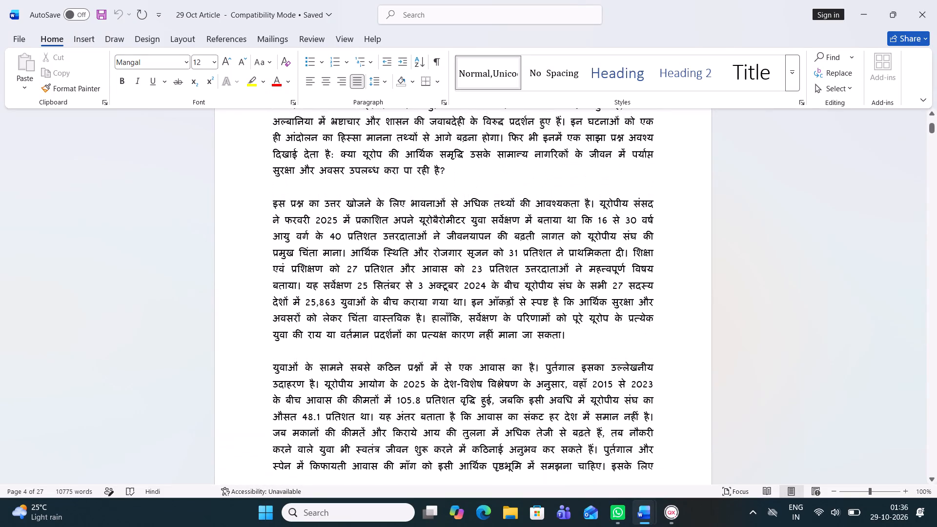
scroll(371, 204, "down", 1)
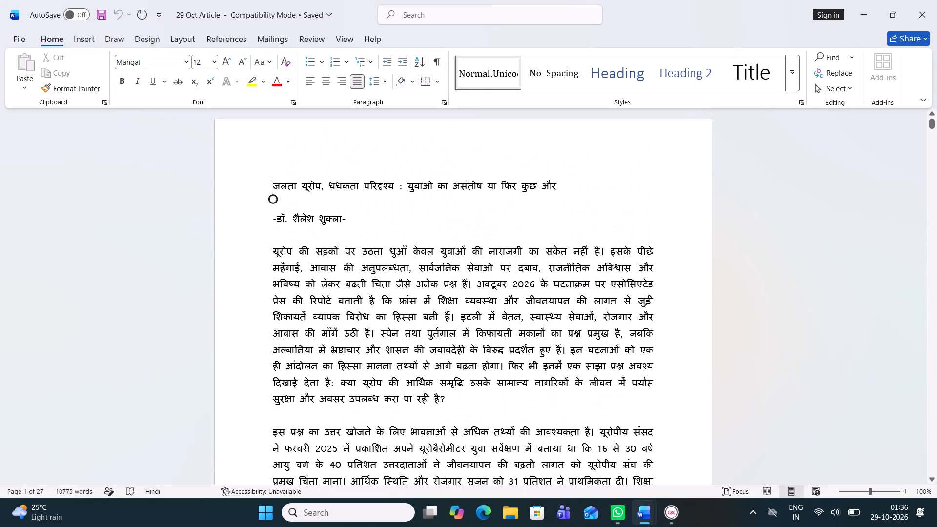
Copy the first article's headline, "जलता यूरोप, धधकता परिदृश्य : युवाओं का असंतोष या फिर कुछ और".
left_click_drag(275, 185, 285, 182)
left_click_drag(285, 182, 574, 184)
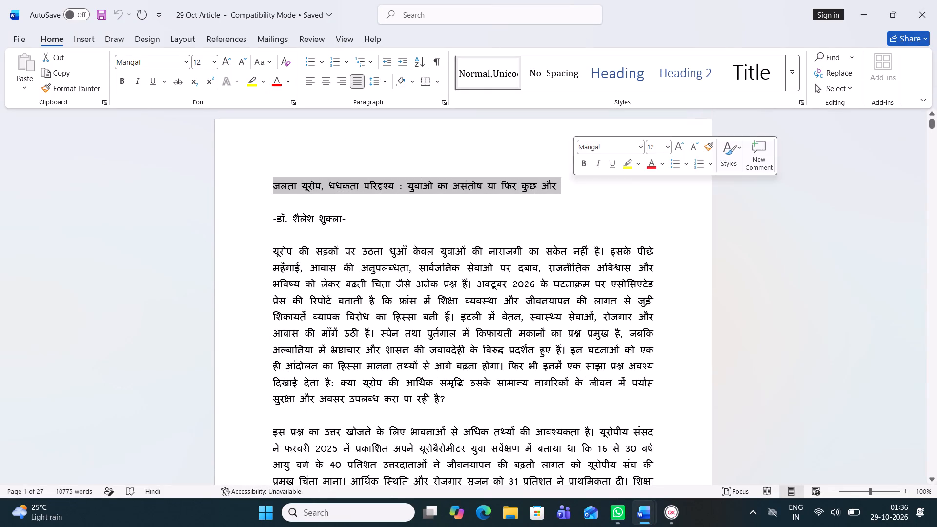
key("ctrl+c")
Switch back to QuarkXPress and delete the old two-line headline box beneath the संपाकदकीय banner on page 2.
left_click(665, 523)
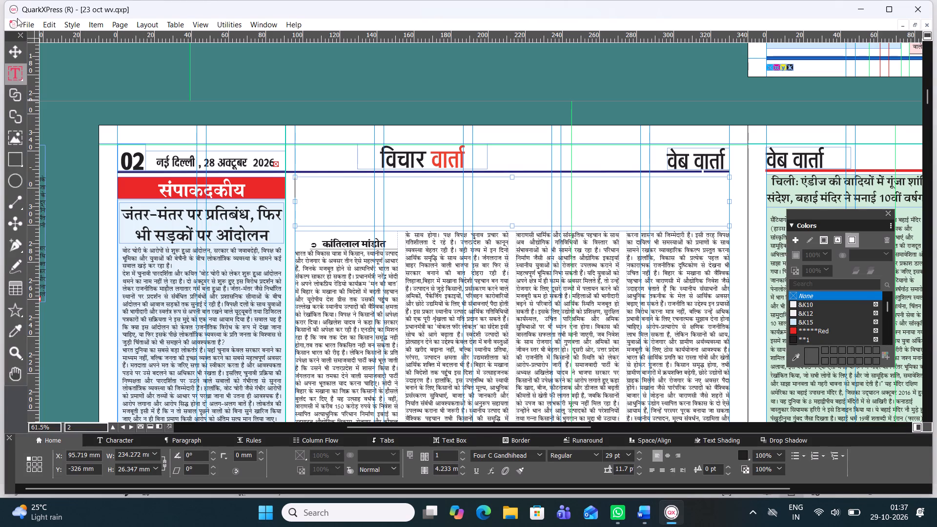
left_click(12, 61)
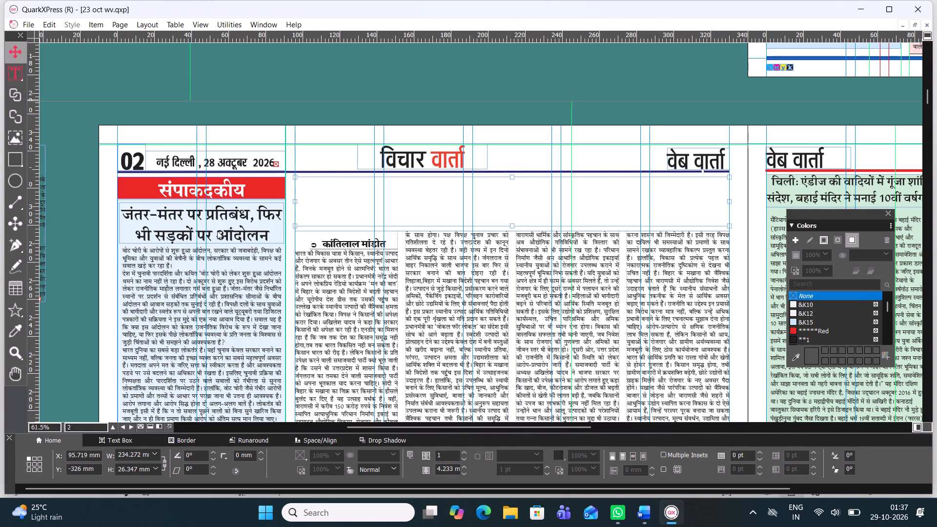
left_click(217, 231)
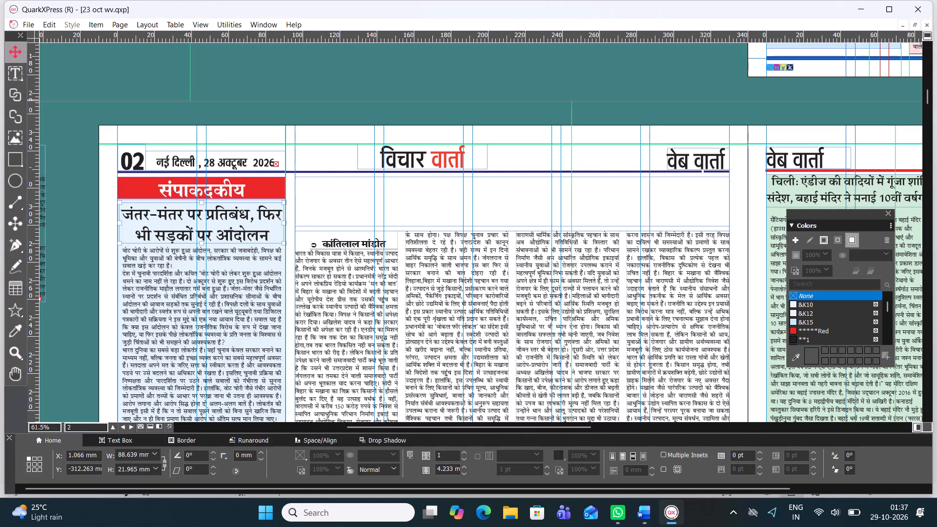
key("Delete")
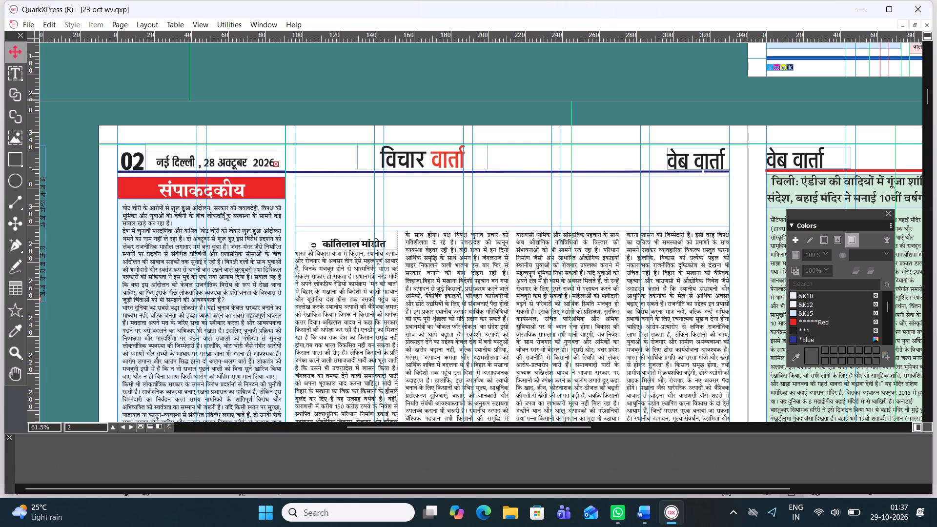
Clear all the old body text from the editorial column box beneath the संपाकदकीय banner.
left_click(201, 304)
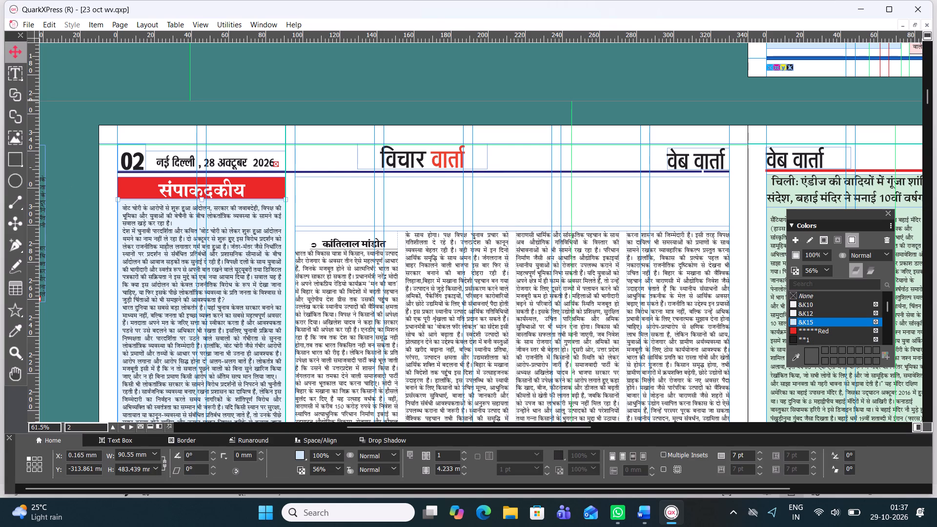
key("ctrl+a")
double_click(198, 307)
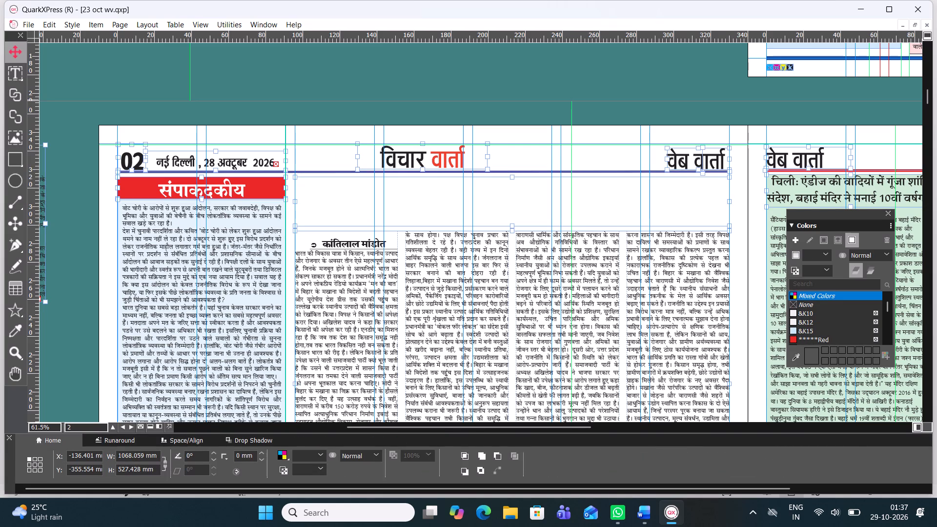
key("ctrl+a")
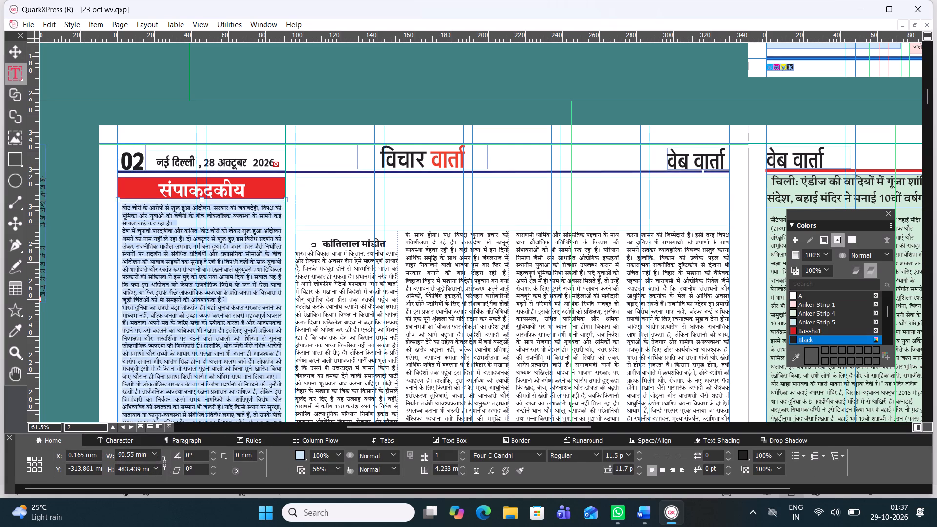
key("Delete")
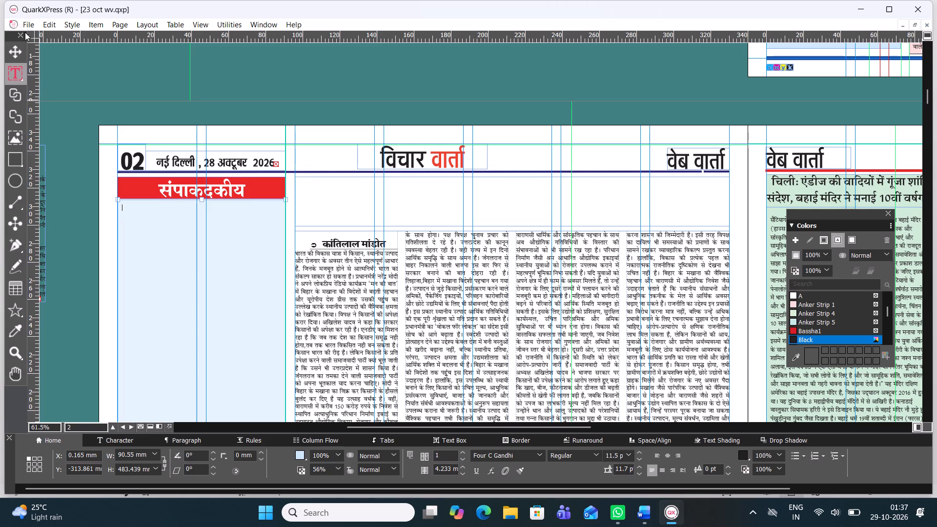
Change the emptied editorial column box's background colour to *m20y100 and deselect the box.
left_click(14, 48)
left_click(147, 243)
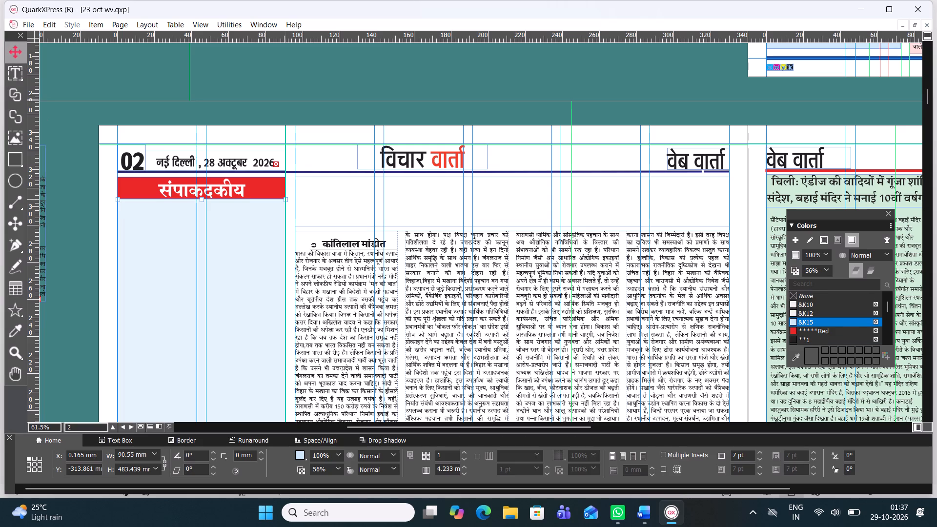
left_click(147, 243)
scroll(803, 330, "up", 1)
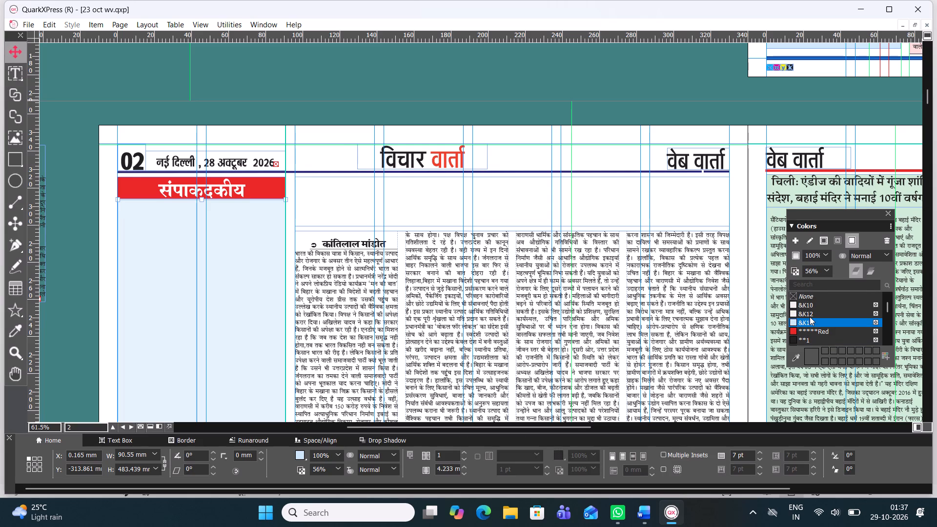
left_click(810, 317)
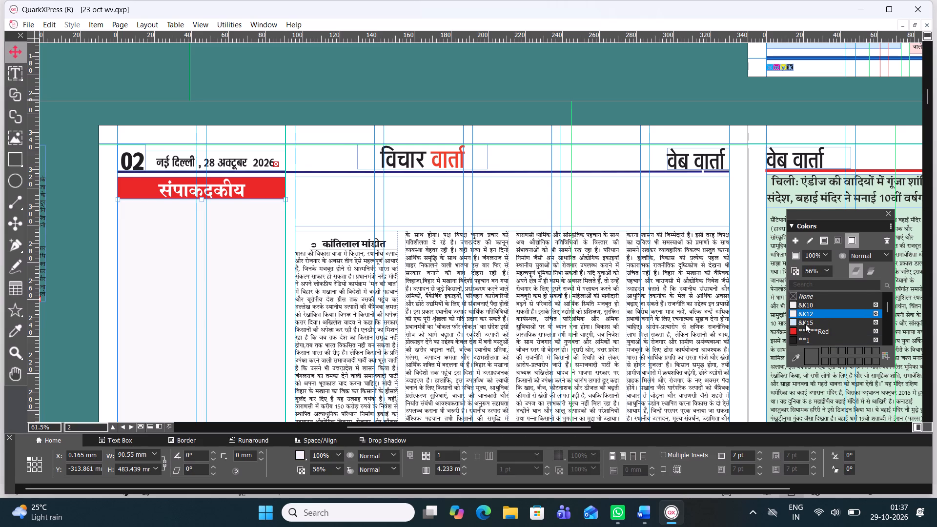
scroll(805, 324, "down", 4)
left_click(804, 327)
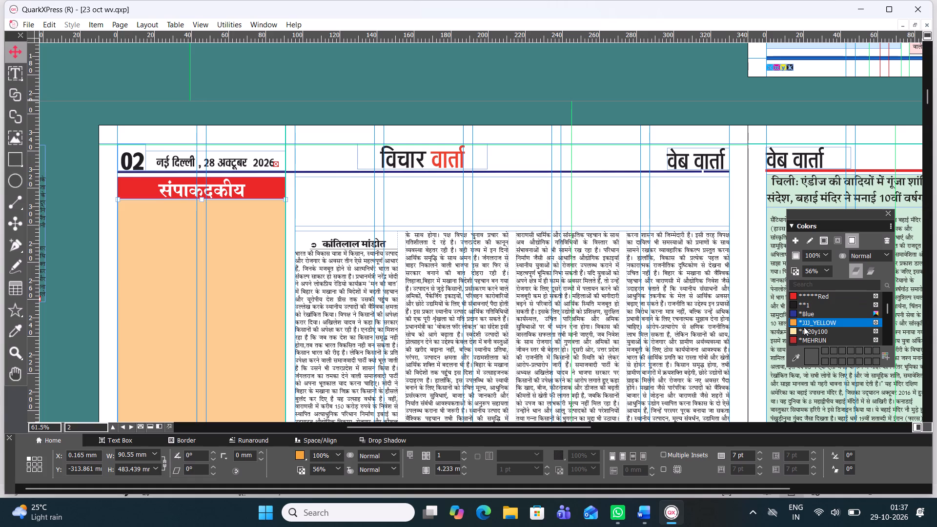
scroll(804, 327, "up", 1)
left_click(805, 335)
left_click(802, 341)
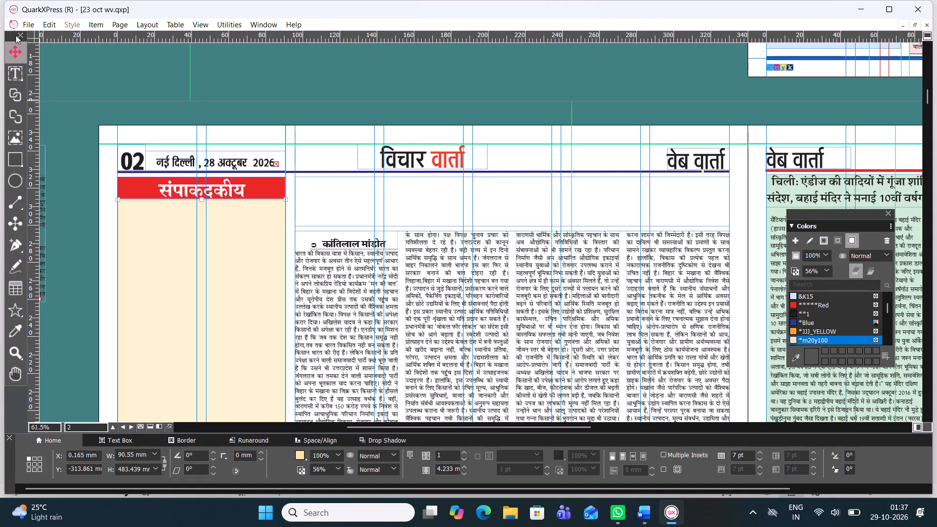
left_click(13, 55)
left_click(306, 97)
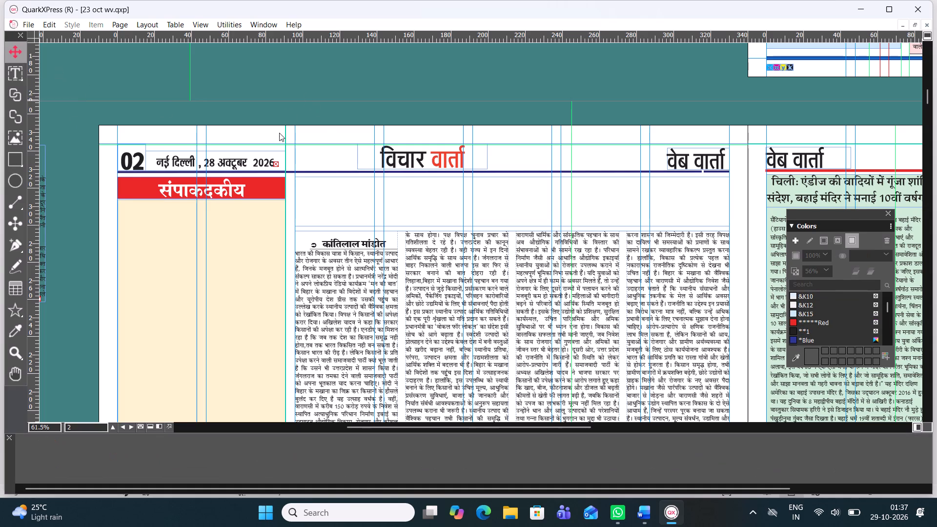
Draw a text box about 91 mm by 41 mm atop the editorial column and paste the copied headline into it.
left_click(16, 70)
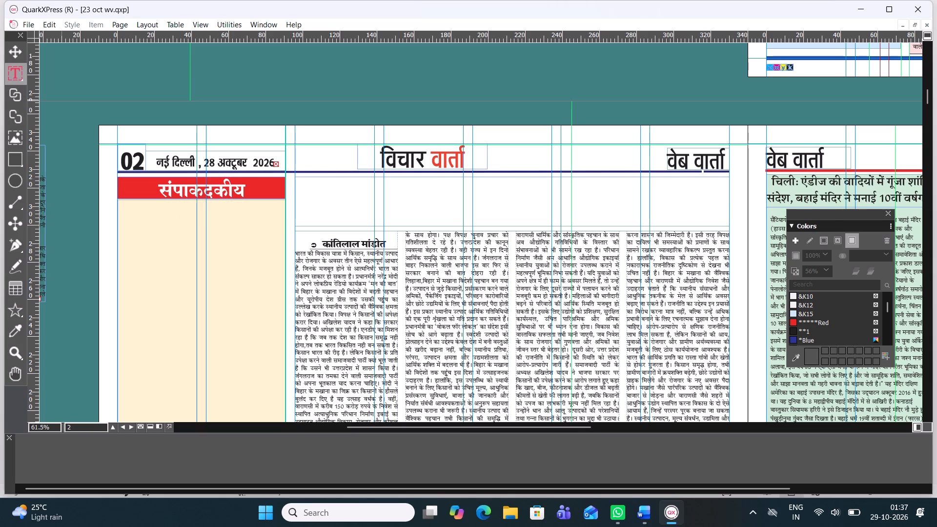
left_click_drag(118, 200, 178, 246)
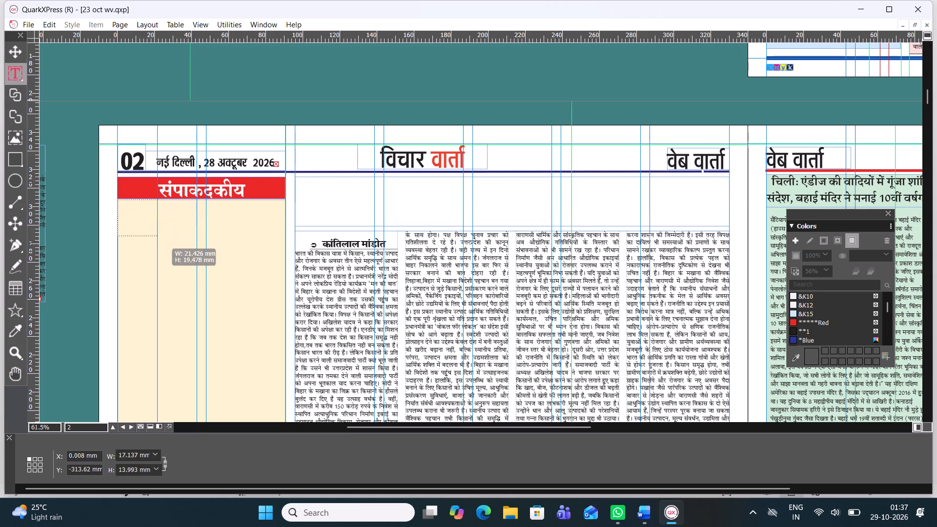
left_click_drag(178, 246, 288, 276)
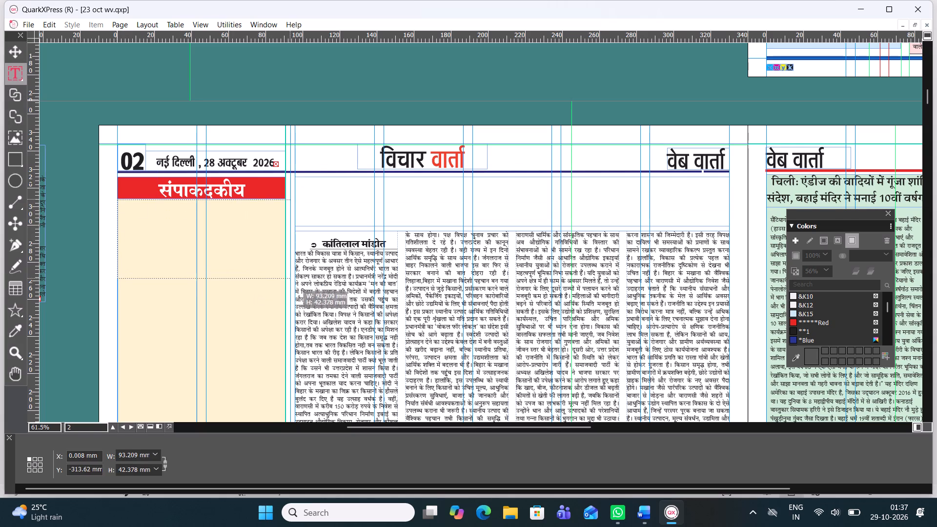
left_click_drag(288, 276, 287, 275)
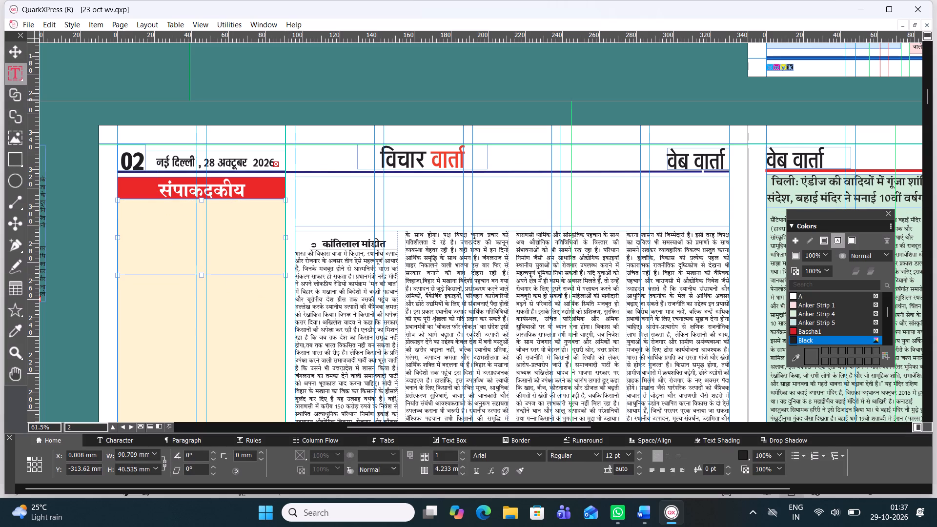
key("ctrl+v")
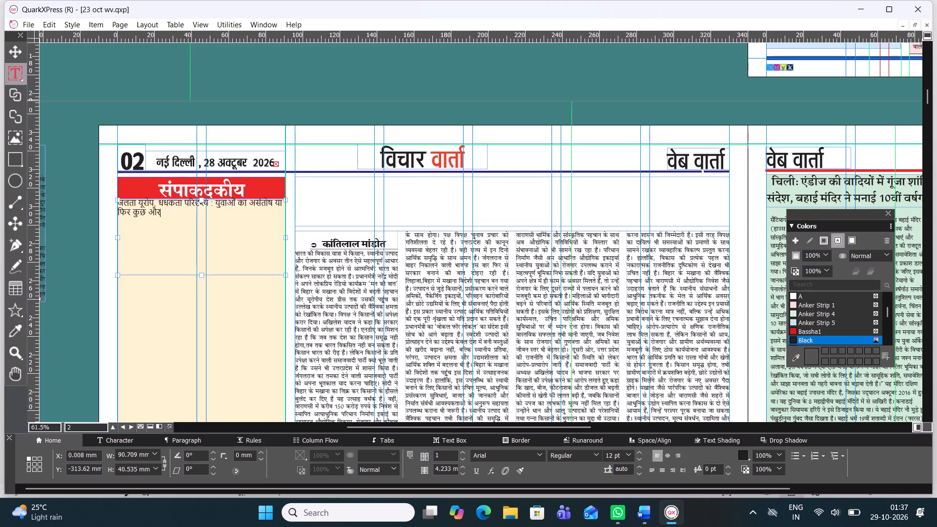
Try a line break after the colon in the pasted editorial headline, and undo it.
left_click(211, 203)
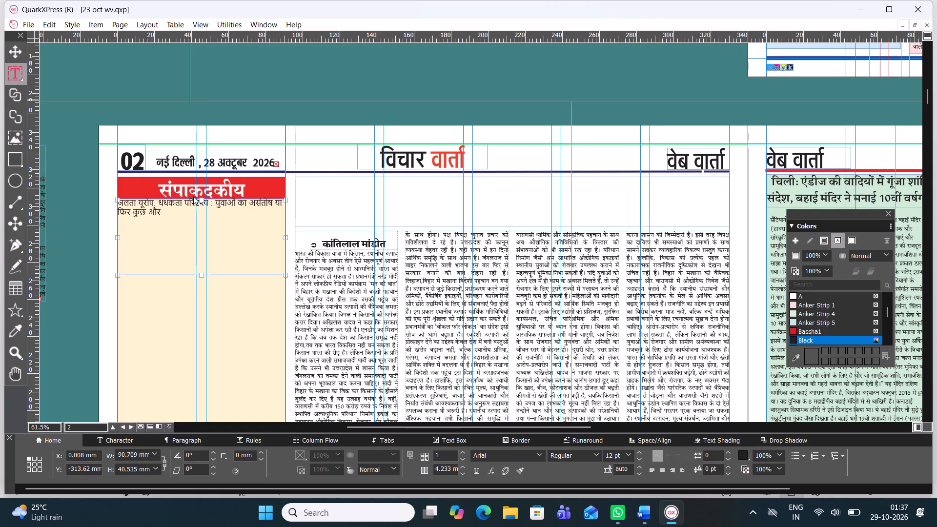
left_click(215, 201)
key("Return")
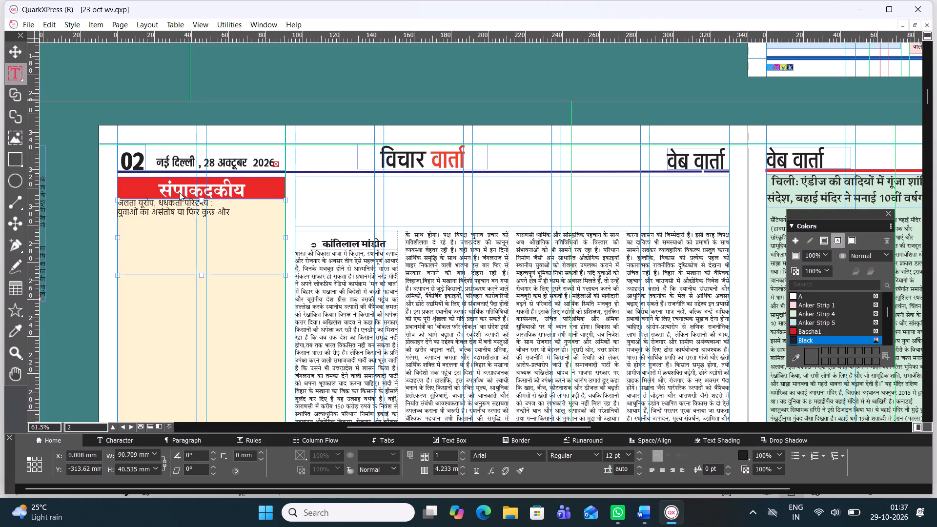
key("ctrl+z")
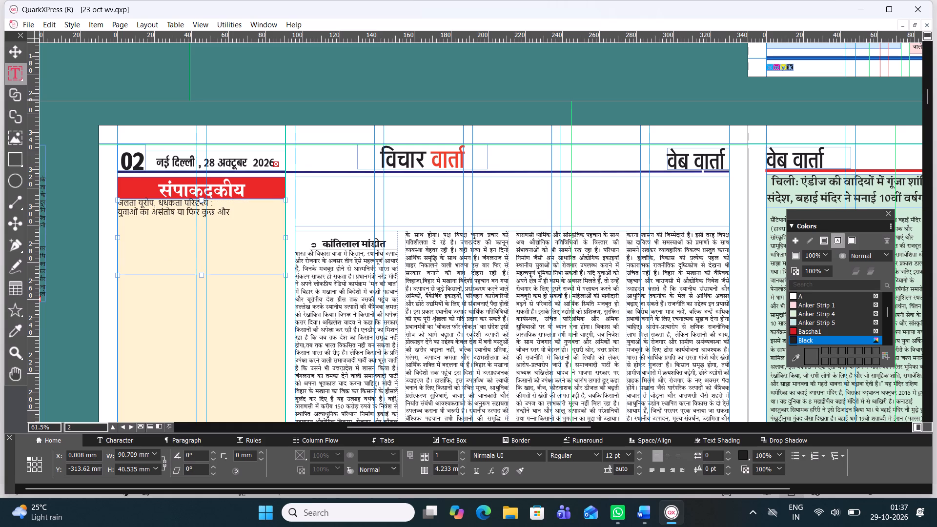
Break the editorial headline after the colon so that "युवाओं का असंतोष या फिर कुछ और" starts a new line.
scroll(219, 203, "down", 1, "ctrl")
scroll(194, 213, "up", 3, "ctrl")
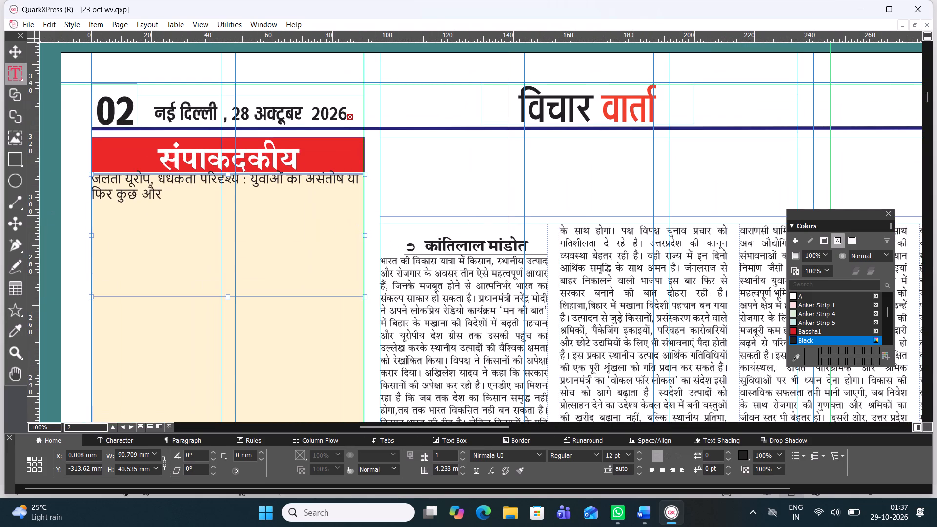
left_click(246, 177)
key("Return")
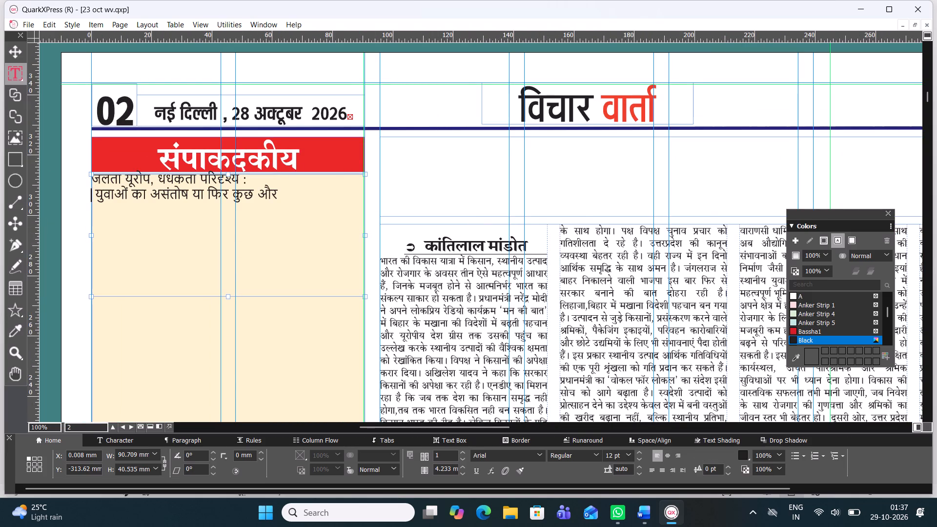
Set the font of the editorial headline's first part, "जलता यूरोप, धधकता परिदृश्य :", to Four C Gandhihead.
double_click(242, 174)
double_click(240, 180)
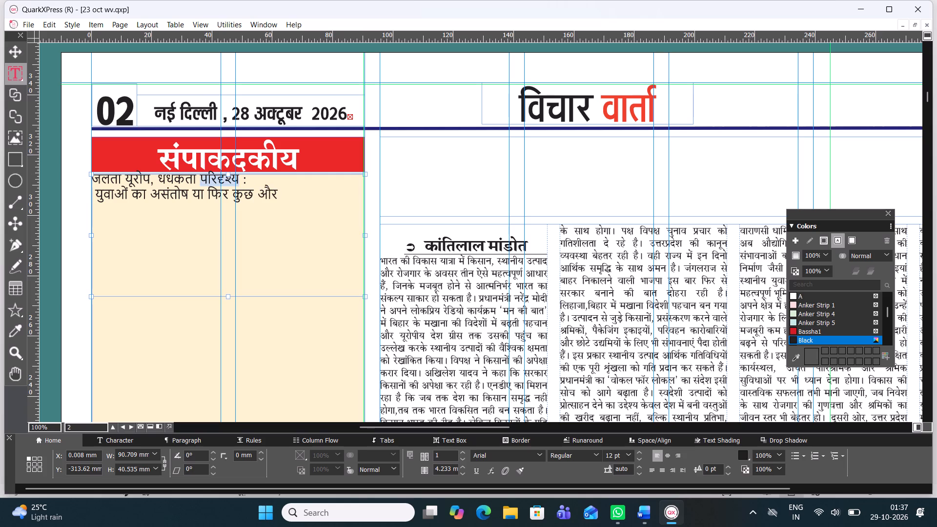
left_click_drag(240, 180, 231, 183)
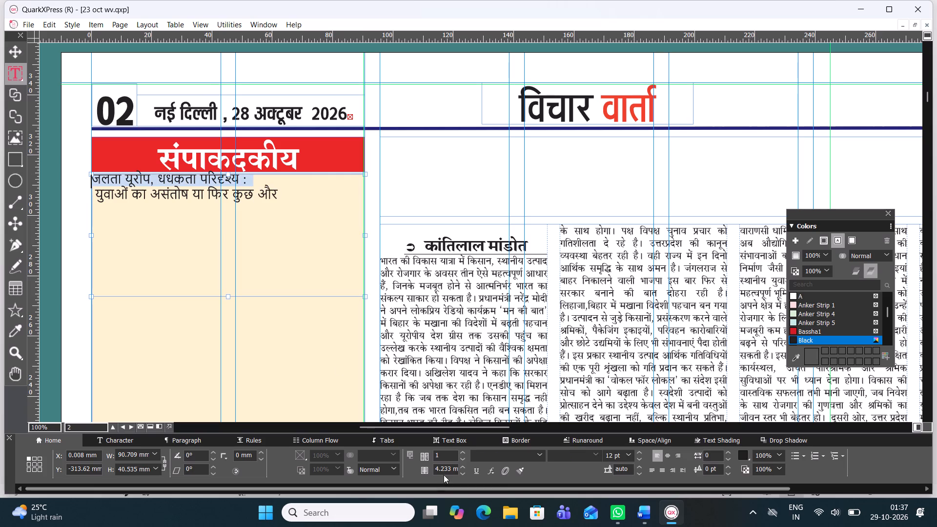
left_click(543, 456)
left_click(542, 453)
left_click(542, 452)
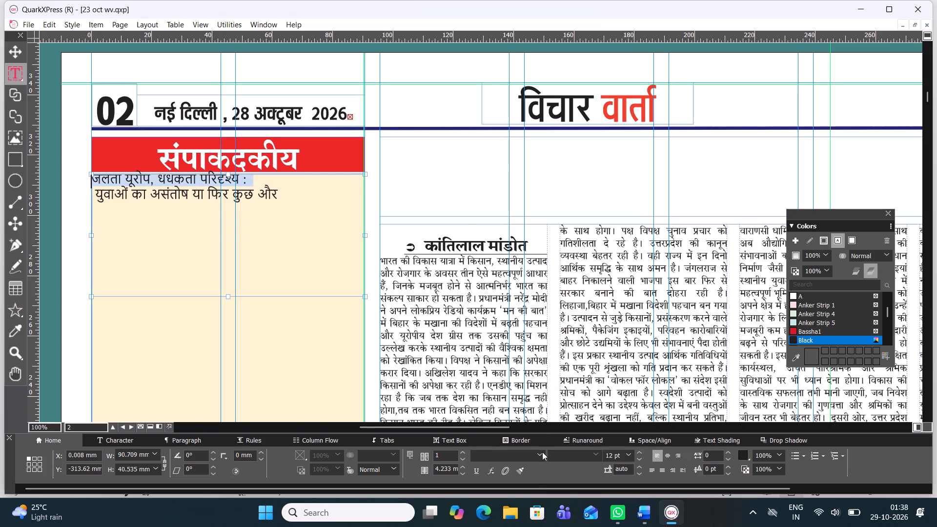
scroll(539, 80, "up", 4)
left_click(539, 83)
left_click(543, 453)
scroll(553, 62, "up", 2)
scroll(553, 62, "down", 1)
scroll(553, 62, "up", 2)
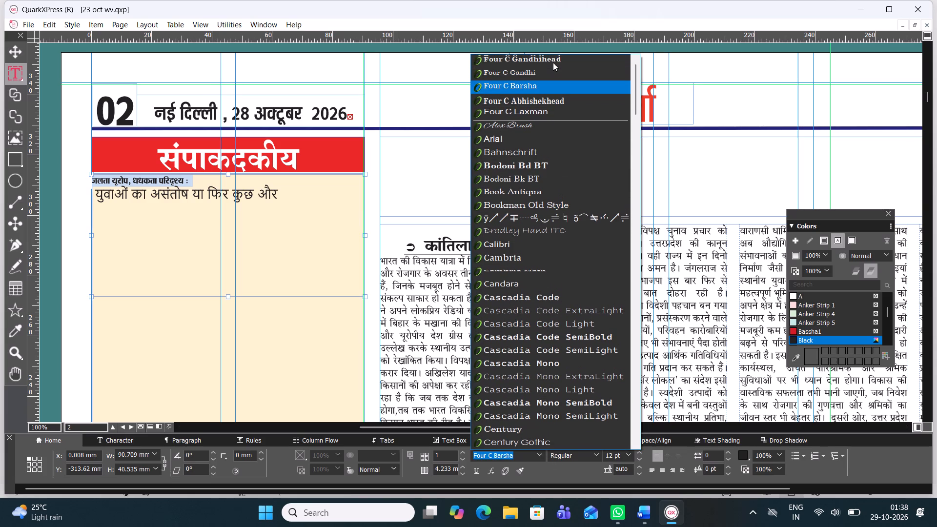
left_click(553, 62)
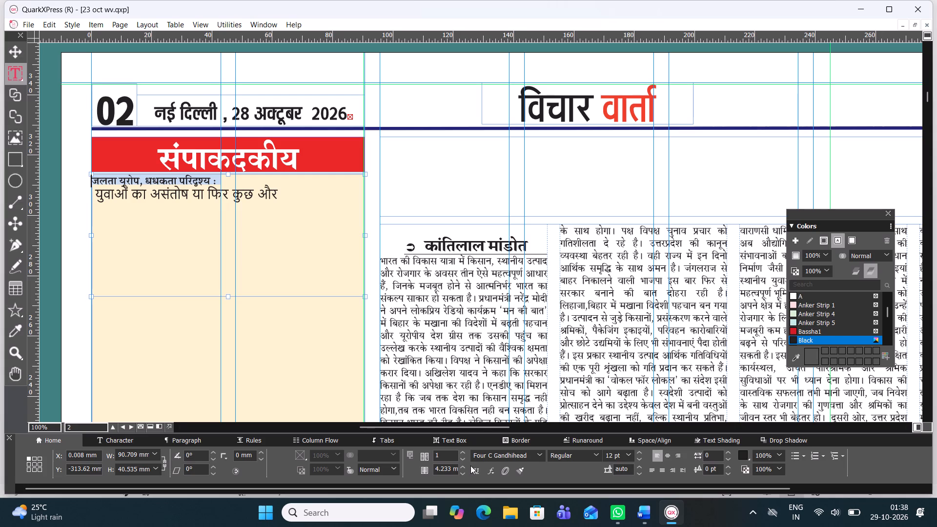
Enlarge the headline's first part, up to the colon, to 39 pt and centre it in the box.
key("ctrl+alt+shift+period")
key("ctrl+alt+shift+period")
key("ctrl+alt+shift+period")
key("ctrl+alt+shift+period")
key("ctrl+alt+shift+period")
key("ctrl+alt+shift+period")
key("ctrl+alt+shift+period")
key("ctrl+alt+shift+period")
key("ctrl+alt+shift+period")
key("ctrl+alt+shift+period")
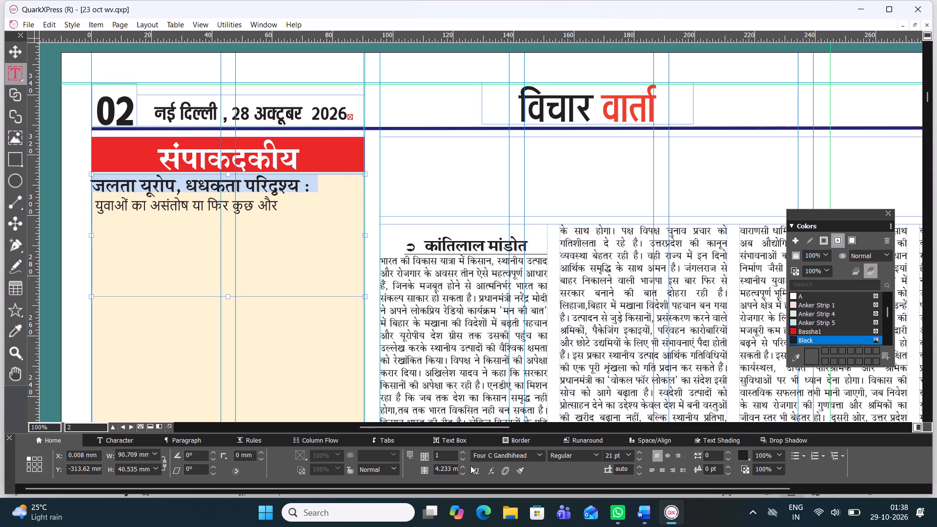
key("ctrl+alt+shift+period")
key("ctrl+alt+shift+period")
key("ctrl+alt+shift+period")
key("ctrl+alt+shift+period")
key("ctrl+alt+shift+period")
key("ctrl+alt+shift+period")
key("ctrl+alt+shift+period")
key("ctrl+alt+shift+period")
key("ctrl+alt+shift+period")
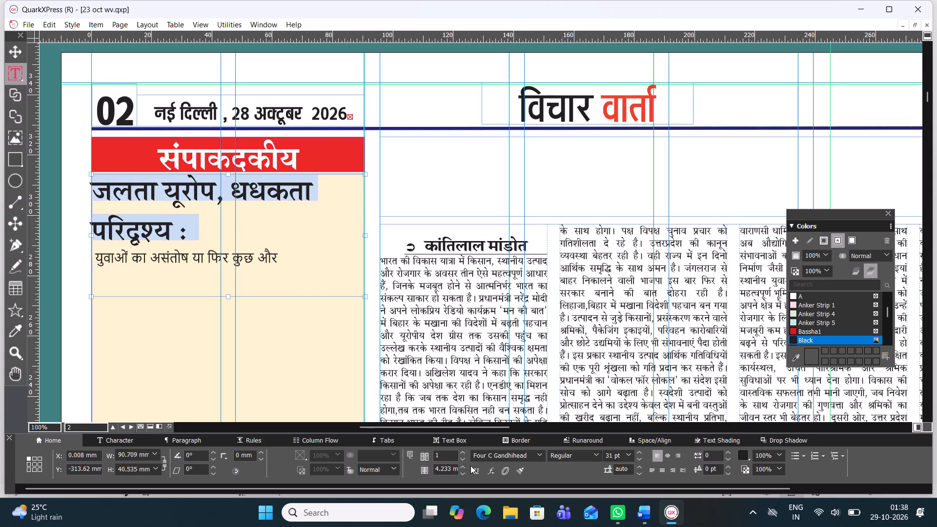
key("ctrl+alt+shift+period")
key("ctrl+alt+shift+period")
key("ctrl+alt+shift+period")
key("ctrl+alt+shift+period")
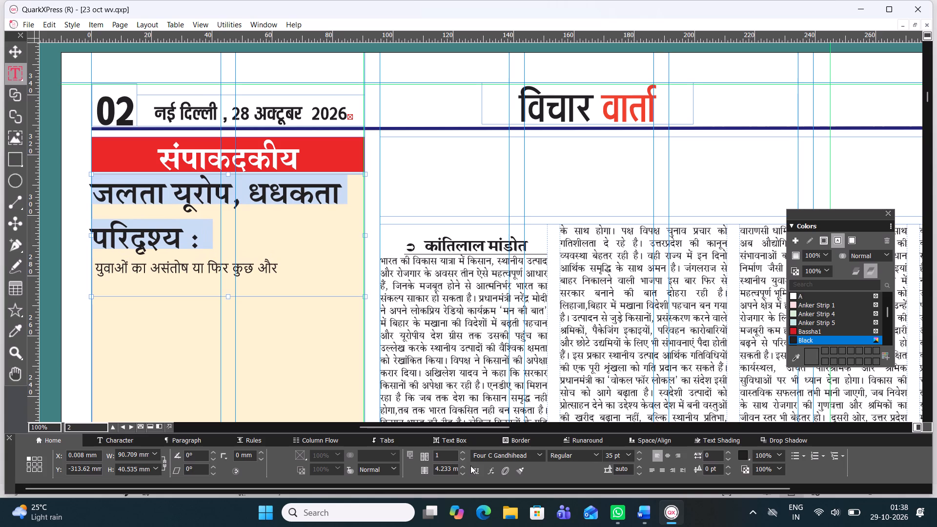
key("ctrl+alt+shift+period")
key("ctrl+alt+shift+period")
key("ctrl+alt+shift+period")
key("ctrl+alt+shift+period")
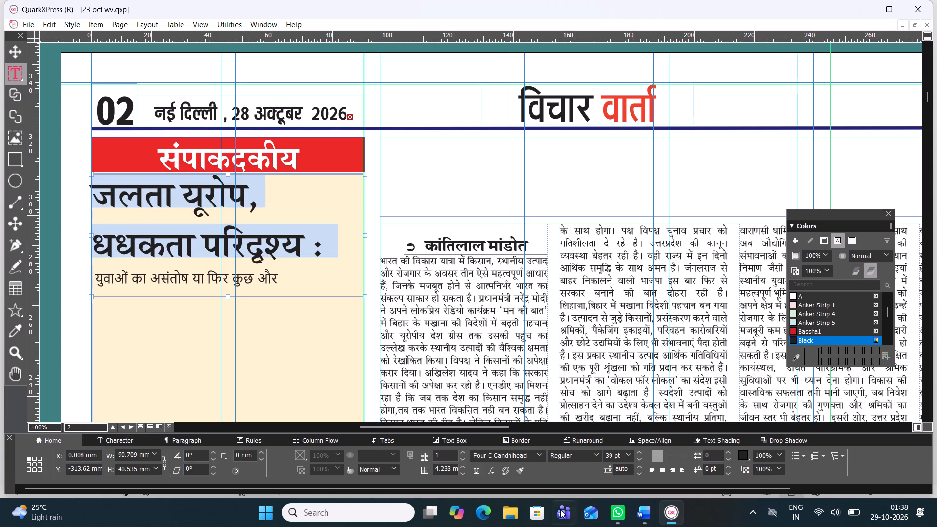
left_click(669, 458)
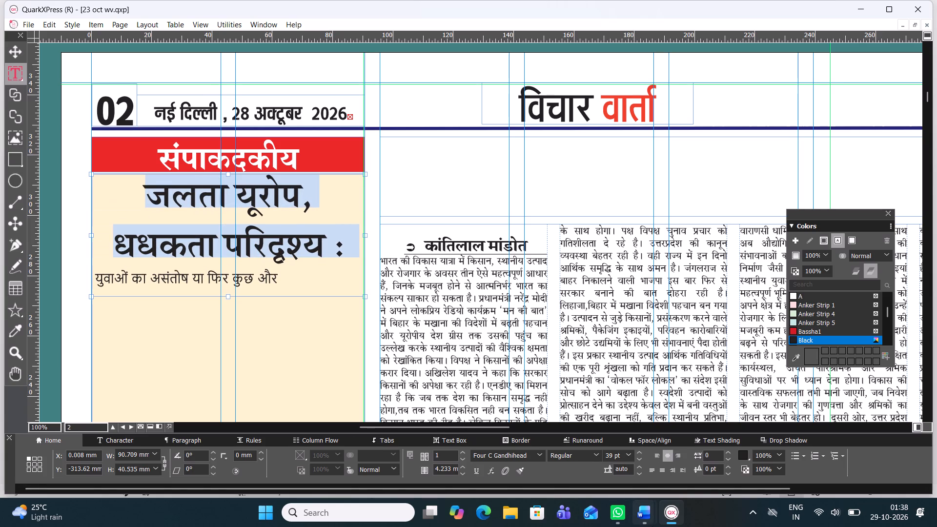
Switch to the 29 Oct Article document in Word to check the source headline, and return to the QuarkXPress layout.
left_click(638, 513)
left_click(690, 468)
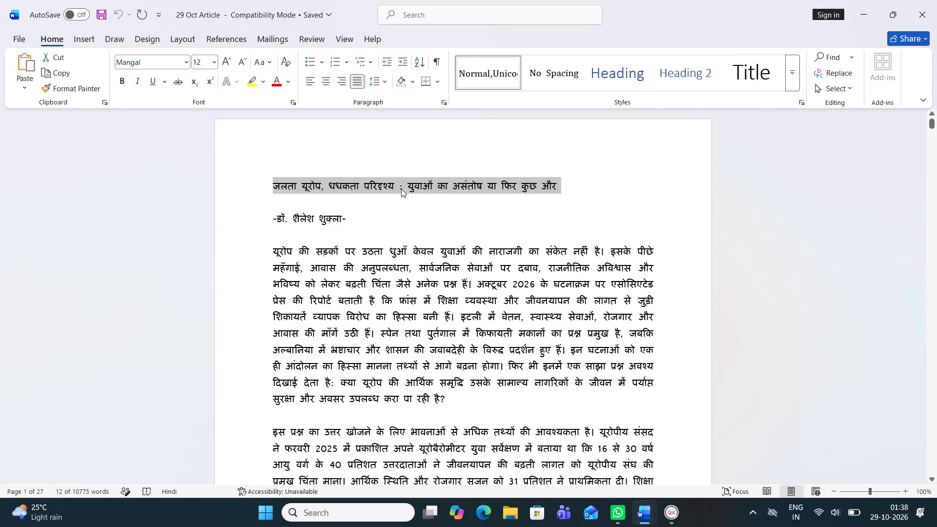
left_click(664, 513)
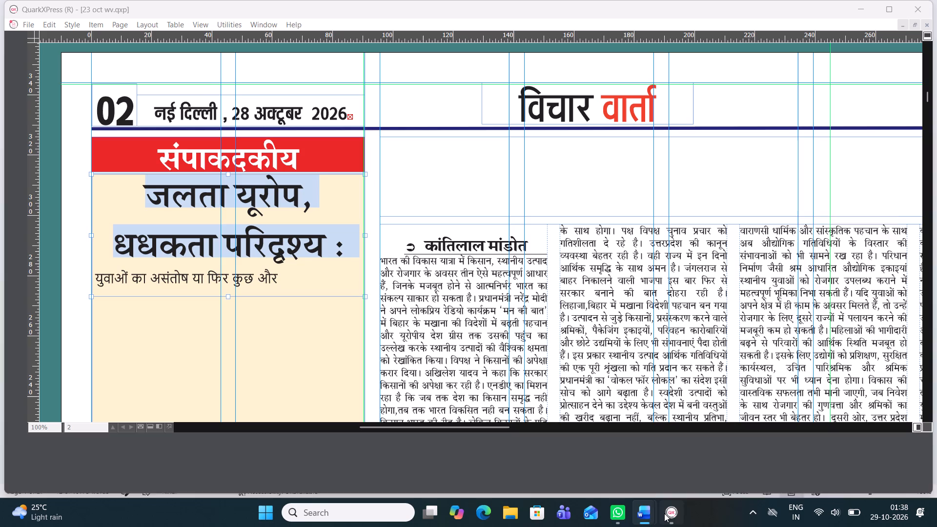
Set the font of the headline's second part, "युवाओं का असंतोष या फिर कुछ और", to Four C Gandhi.
double_click(240, 279)
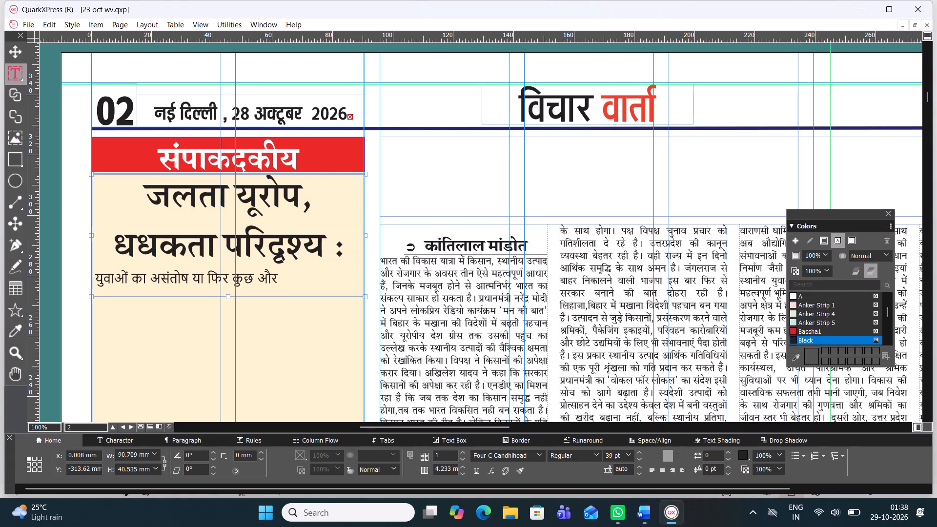
double_click(240, 279)
double_click(240, 279)
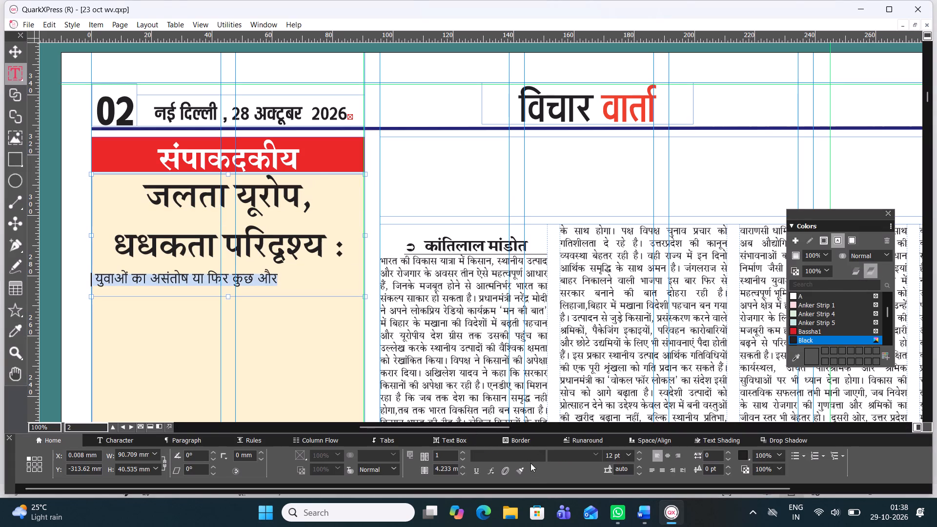
left_click(538, 452)
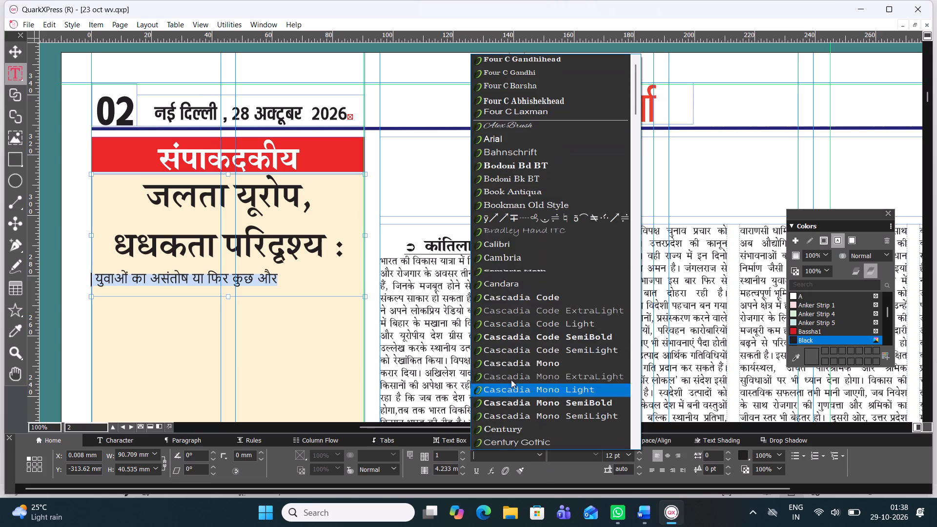
scroll(519, 118, "up", 3)
scroll(518, 117, "down", 1)
scroll(513, 96, "up", 7)
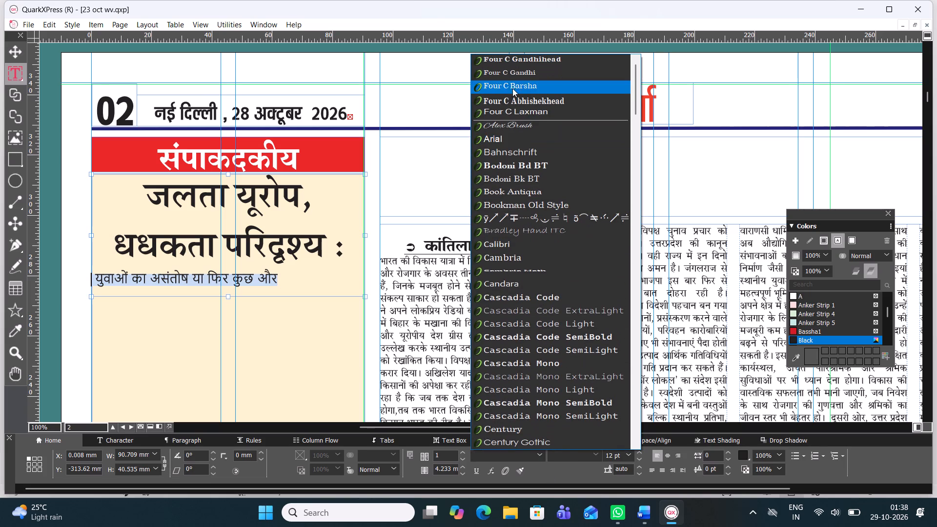
left_click(518, 76)
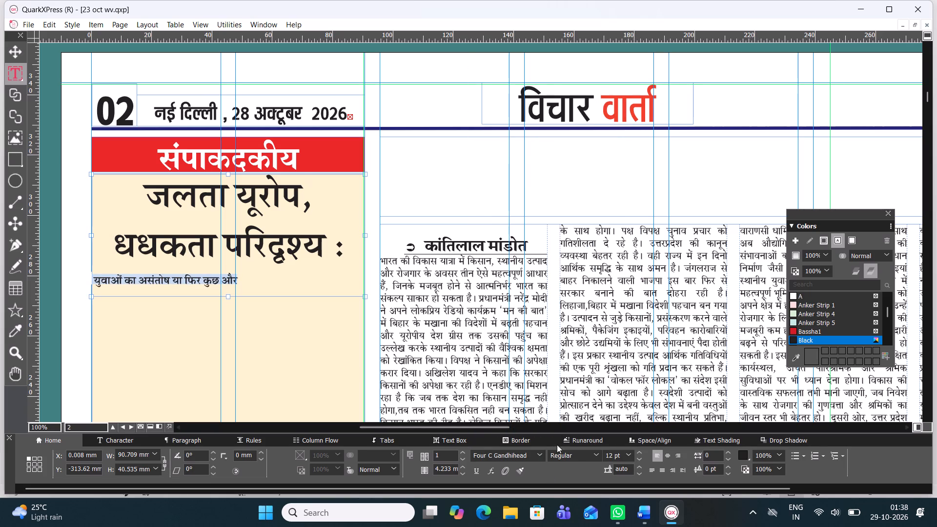
left_click(537, 458)
scroll(543, 72, "up", 1)
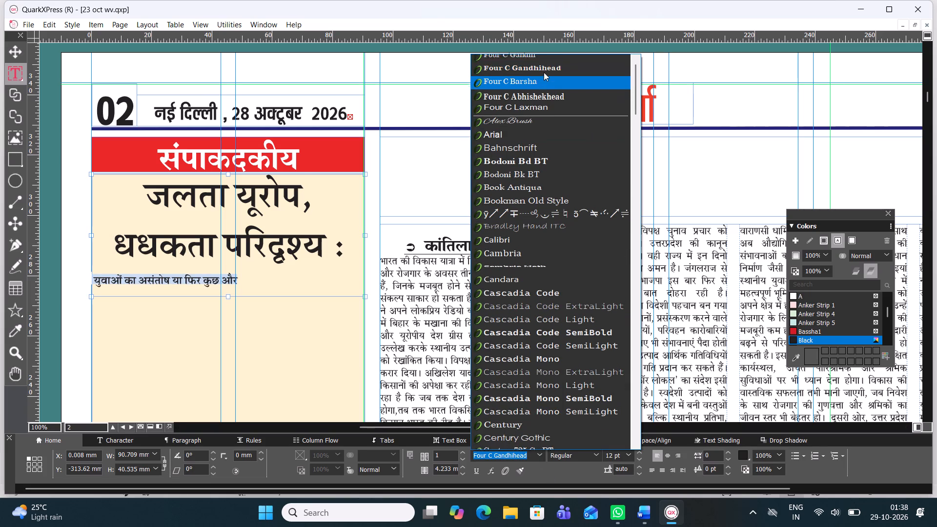
left_click(538, 60)
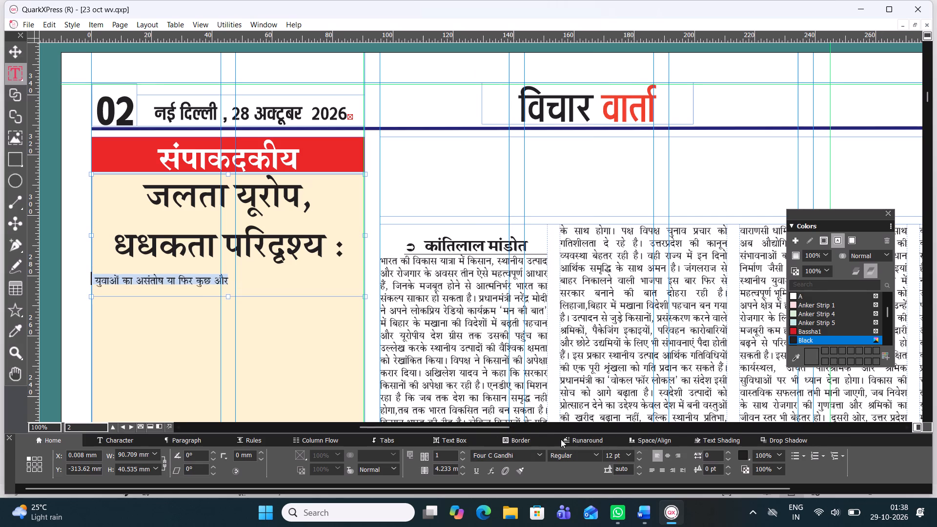
Enlarge the headline's second part, after the colon, to 24 pt and centre it.
key("ctrl+alt+shift+period")
key("ctrl+alt+shift+period")
key("ctrl+alt+shift+period")
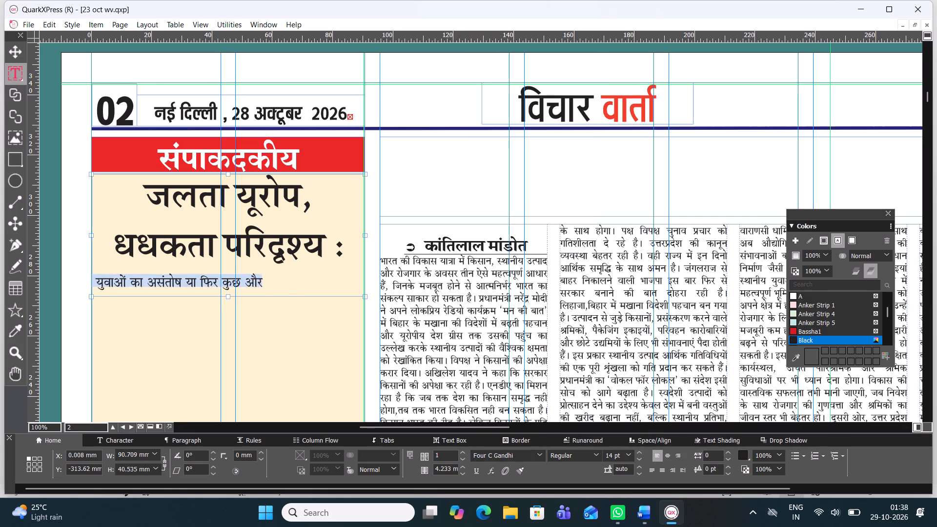
key("ctrl+alt+shift+period")
key("ctrl+alt+shift+period")
key("ctrl+alt+shift+period")
key("ctrl+alt+shift+period")
key("ctrl+alt+shift+period")
key("ctrl+alt+shift+period")
key("ctrl+alt+shift+period")
key("ctrl+alt+shift+period")
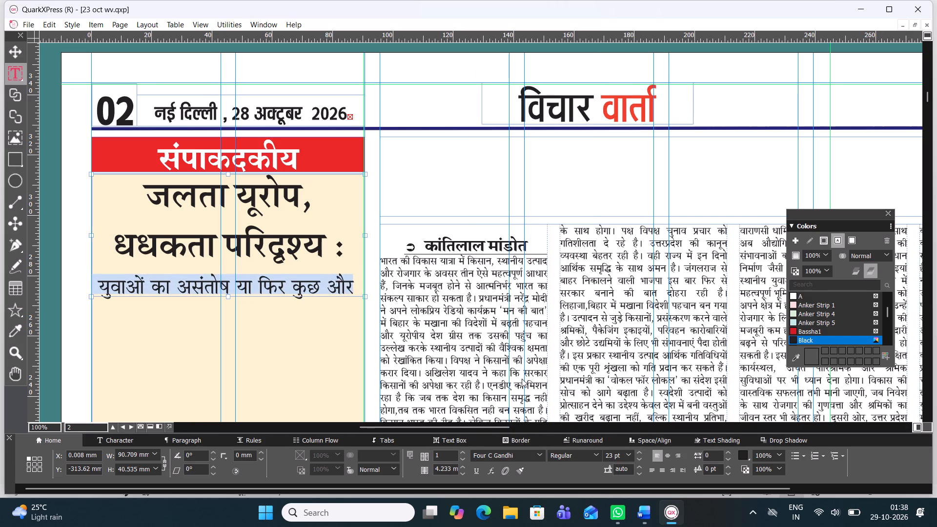
key("ctrl+alt+shift+period")
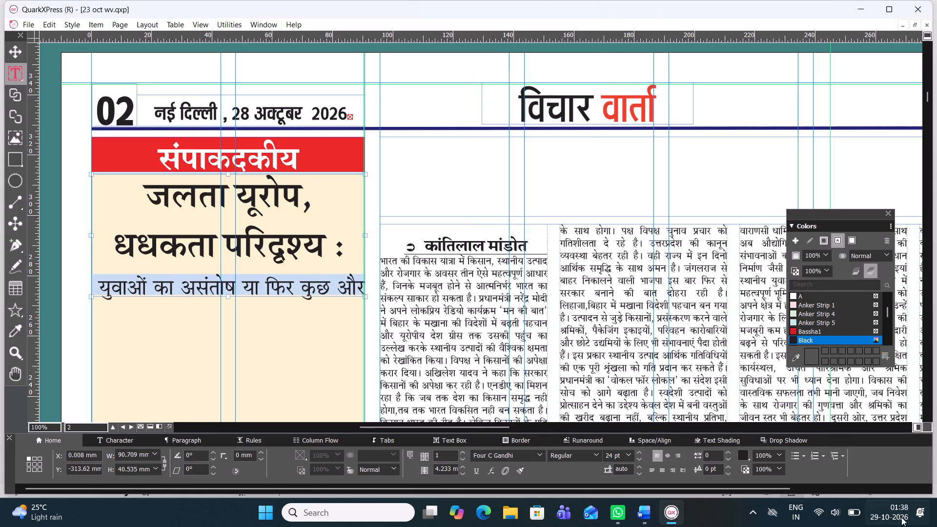
left_click(671, 456)
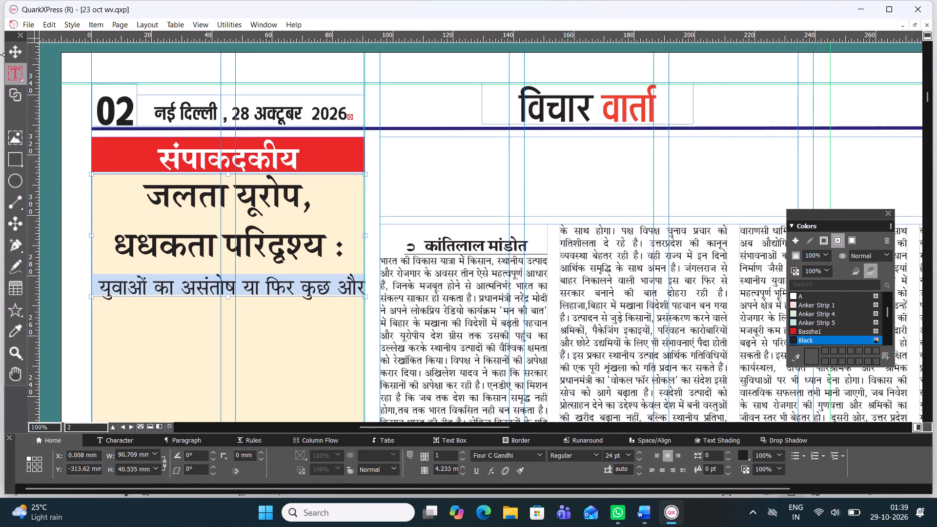
Set the background colour of the editorial headline box to &K10.
left_click(10, 47)
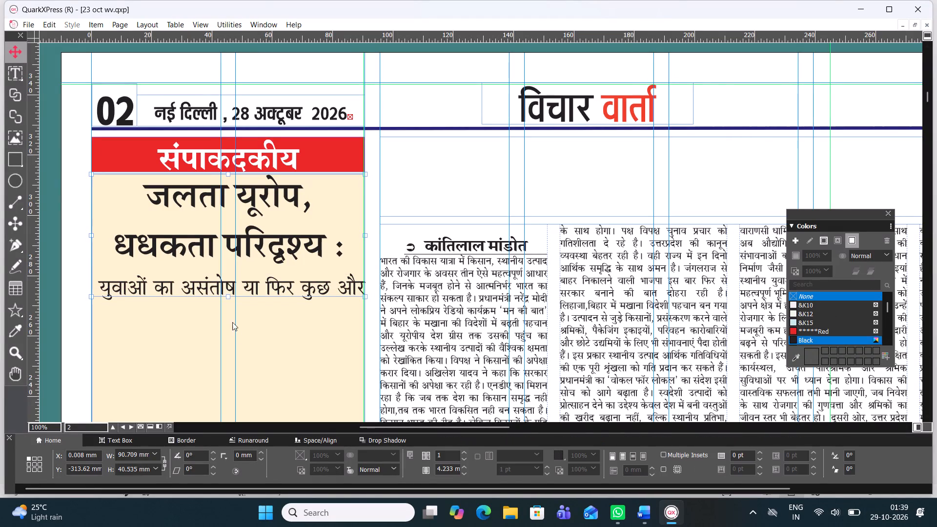
left_click(266, 262)
left_click(266, 264)
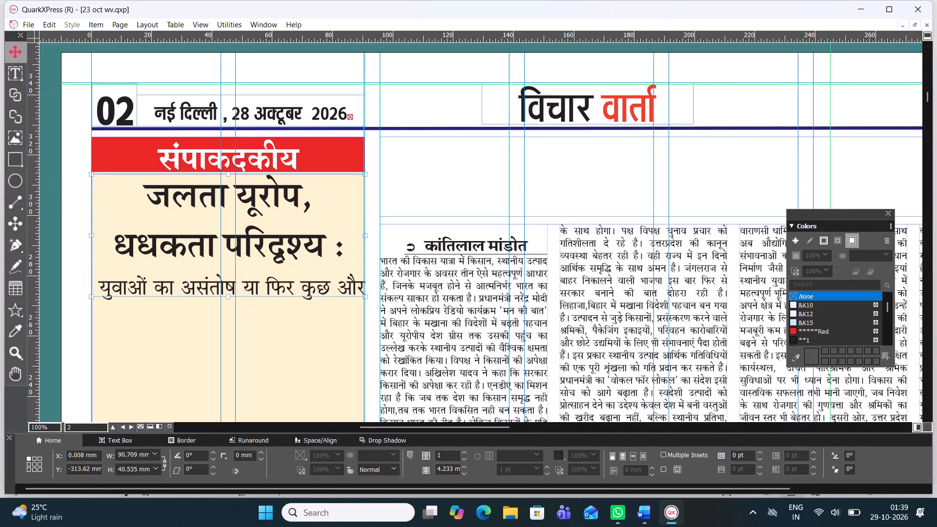
left_click(262, 271)
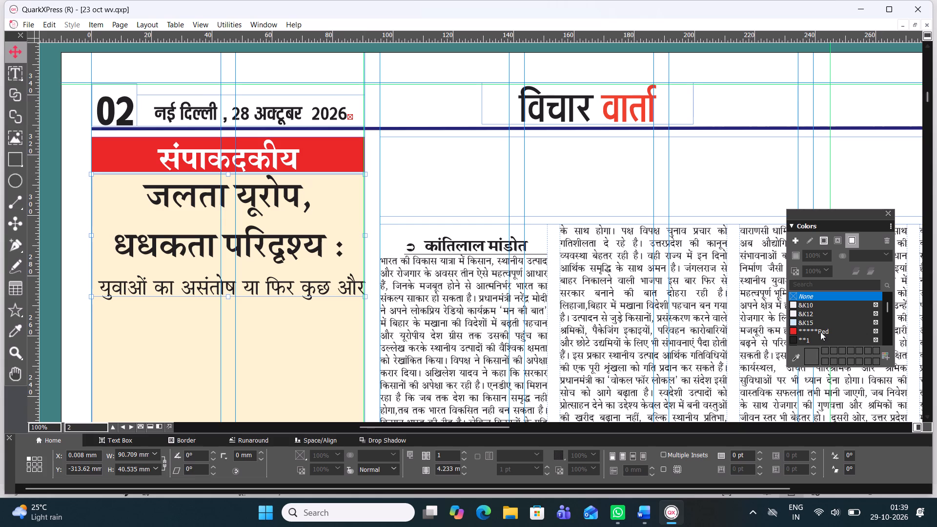
left_click(807, 321)
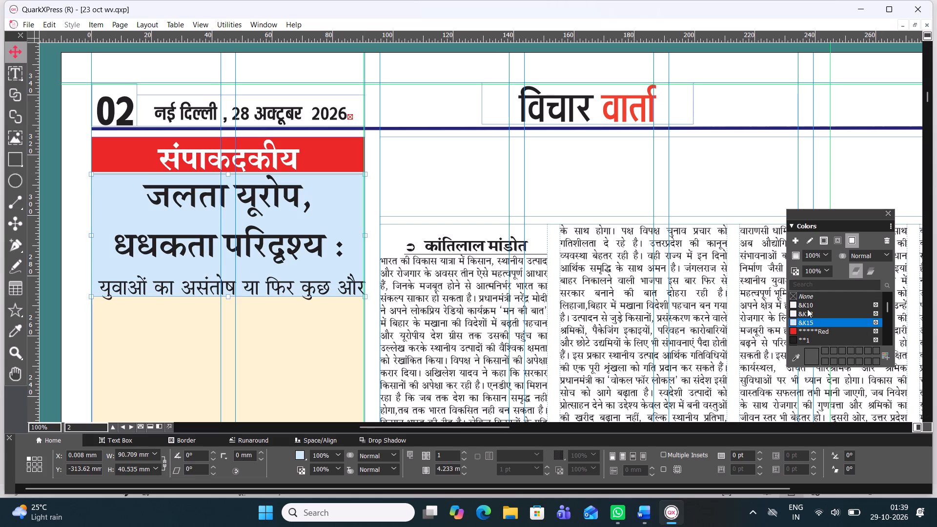
left_click(807, 309)
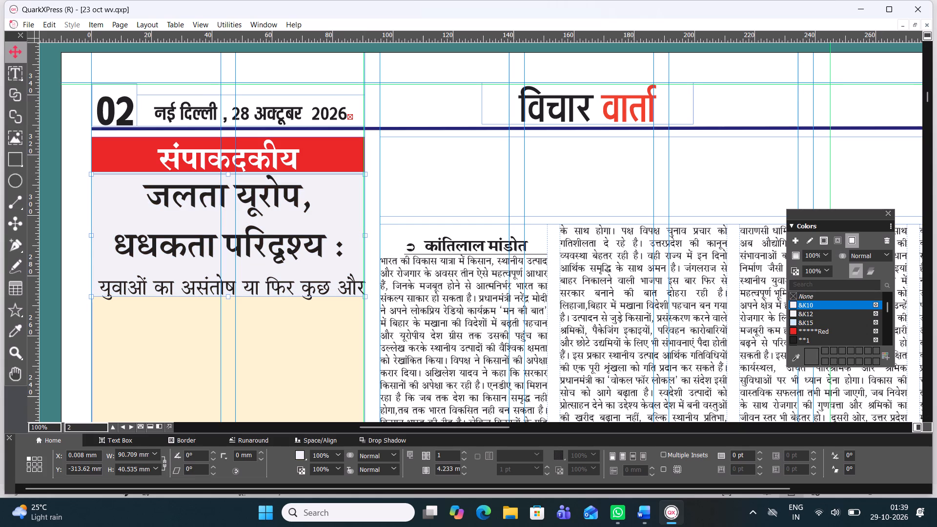
Set the baseline shift of "जलता यूरोप, धधकता परिदृश्य :" in the editorial headline to 2 pt.
triple_click(203, 208)
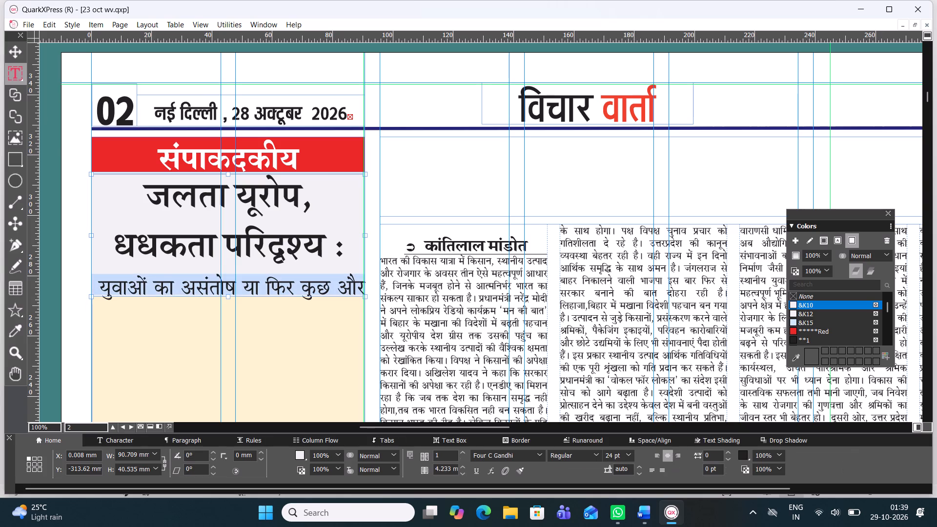
left_click(203, 208)
left_click_drag(353, 256, 223, 233)
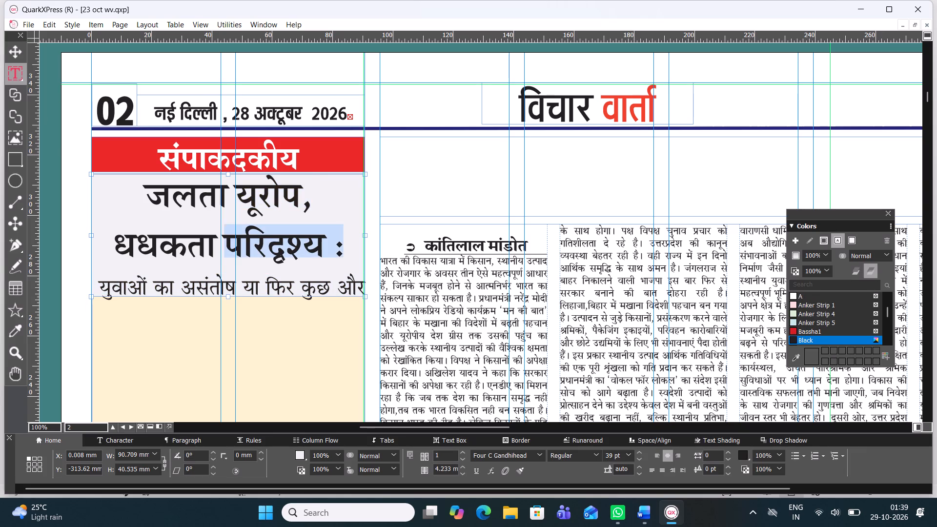
left_click_drag(223, 233, 75, 190)
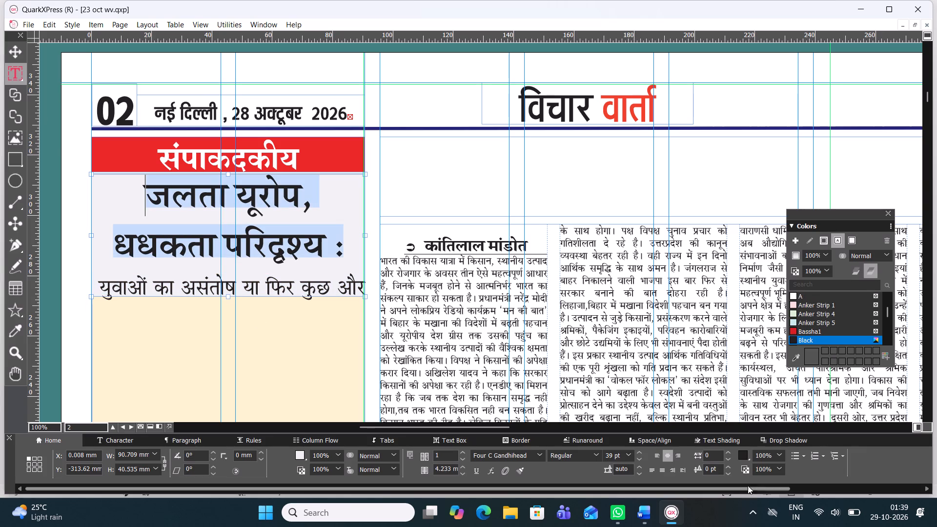
triple_click(729, 473)
double_click(729, 473)
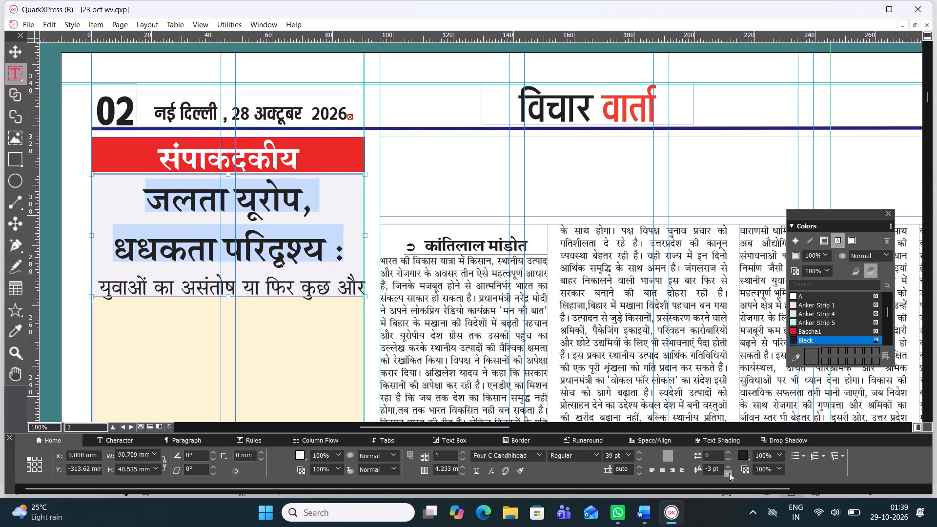
left_click(728, 463)
triple_click(725, 467)
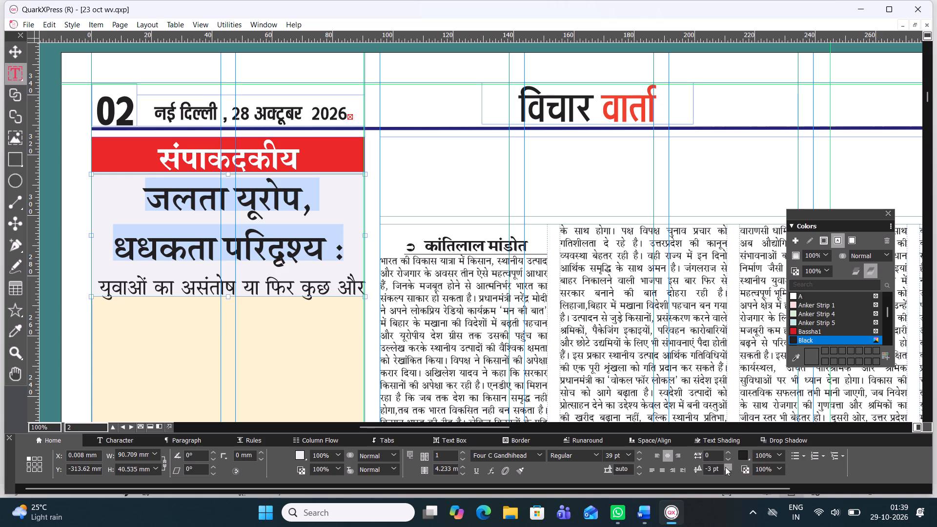
triple_click(725, 467)
left_click(725, 467)
triple_click(725, 467)
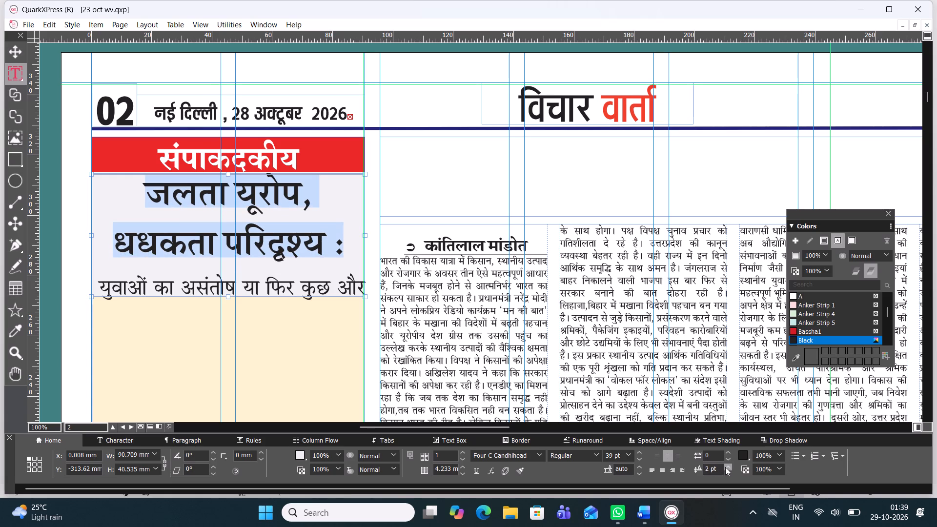
Set the baseline shift of "जलता यूरोप, धधकता परिदृश्य :" to 4 pt and its leading to 41.8 pt.
left_click(725, 467)
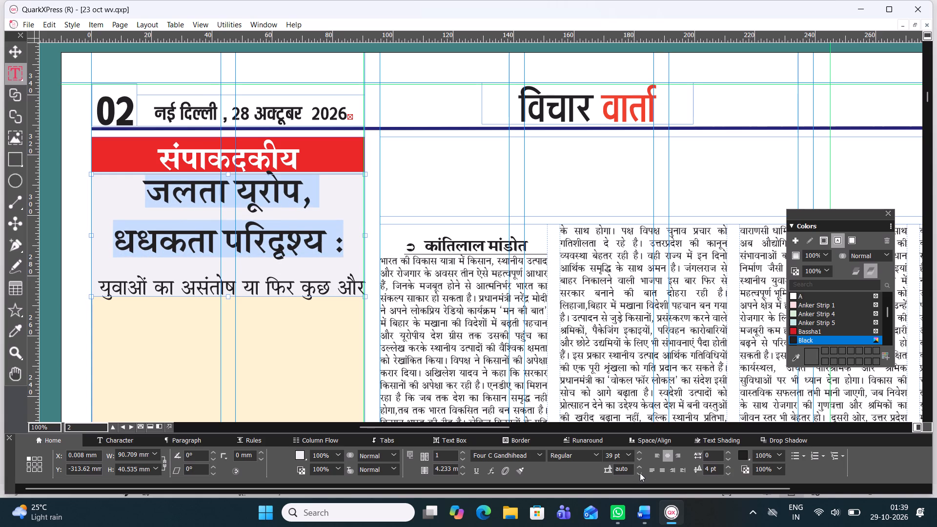
triple_click(640, 473)
triple_click(640, 473)
left_click(640, 473)
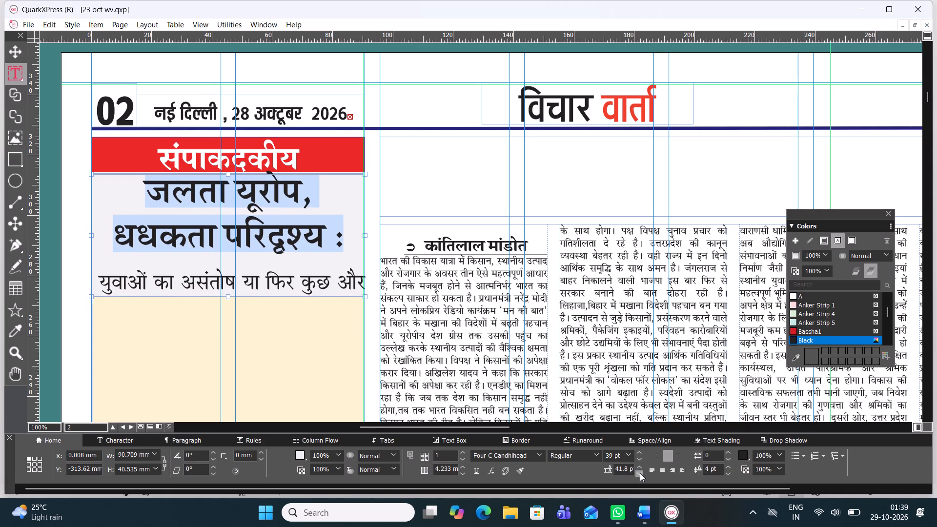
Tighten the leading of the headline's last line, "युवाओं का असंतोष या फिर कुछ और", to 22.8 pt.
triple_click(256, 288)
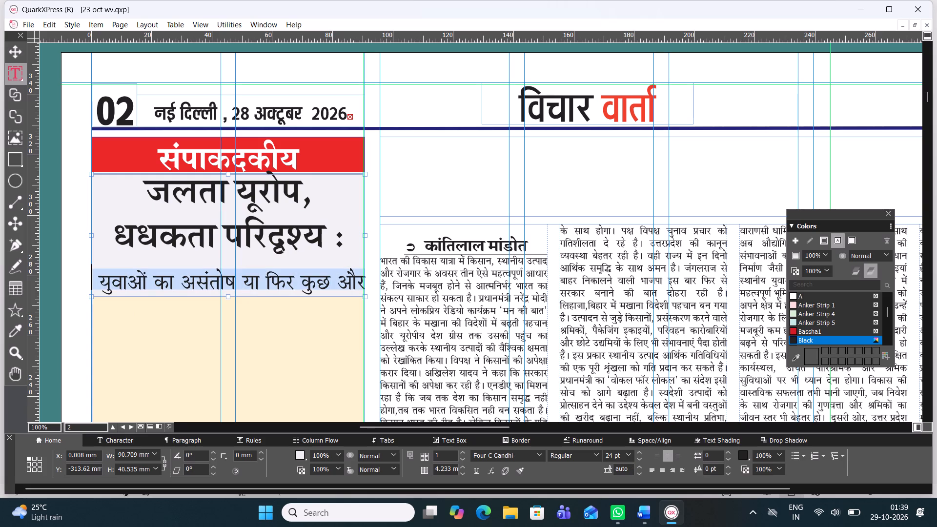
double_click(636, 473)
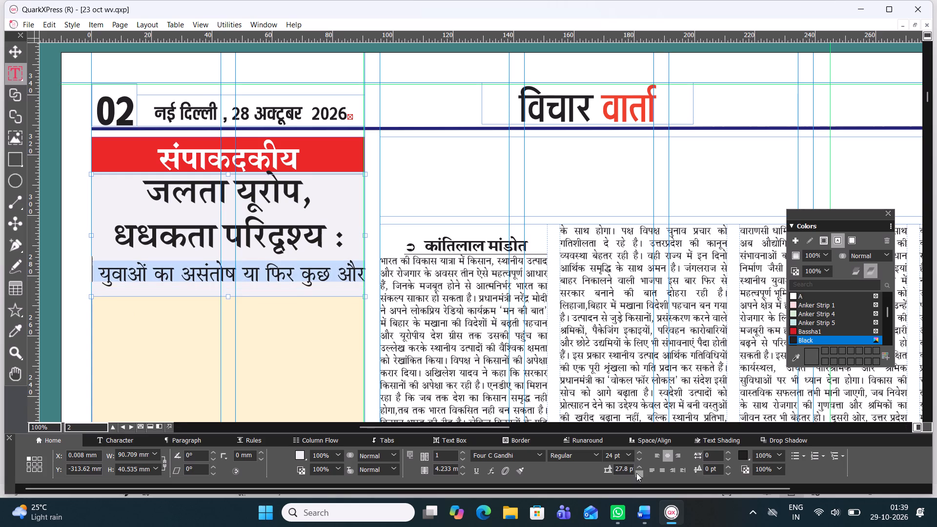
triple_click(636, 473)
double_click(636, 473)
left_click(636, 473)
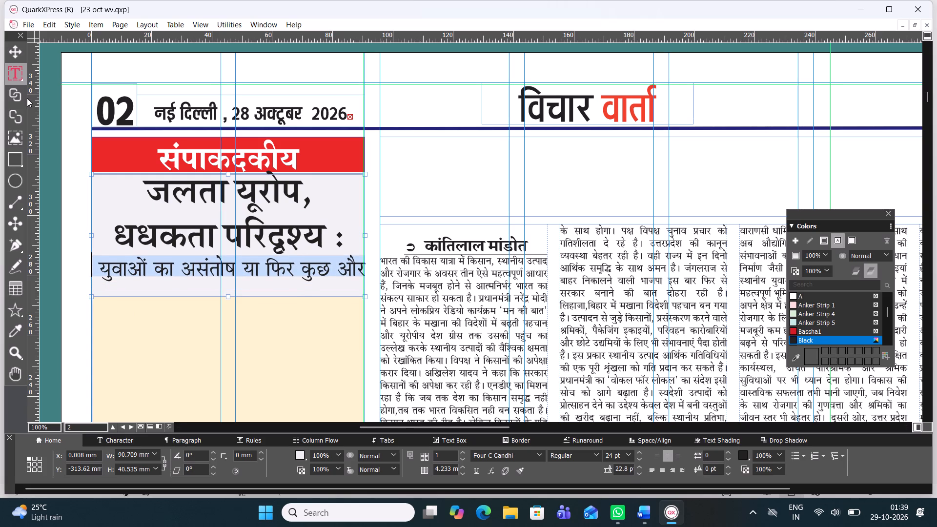
Delete the line "युवाओं का असंतोष या फिर कुछ और" from the headline box and shorten the box to end just below "धधकता परिदृश्य :".
left_click(19, 51)
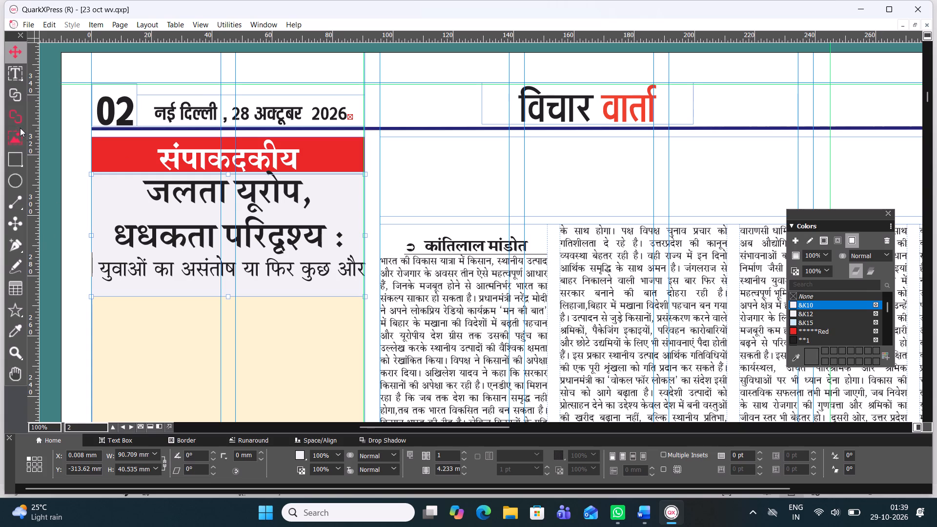
double_click(295, 270)
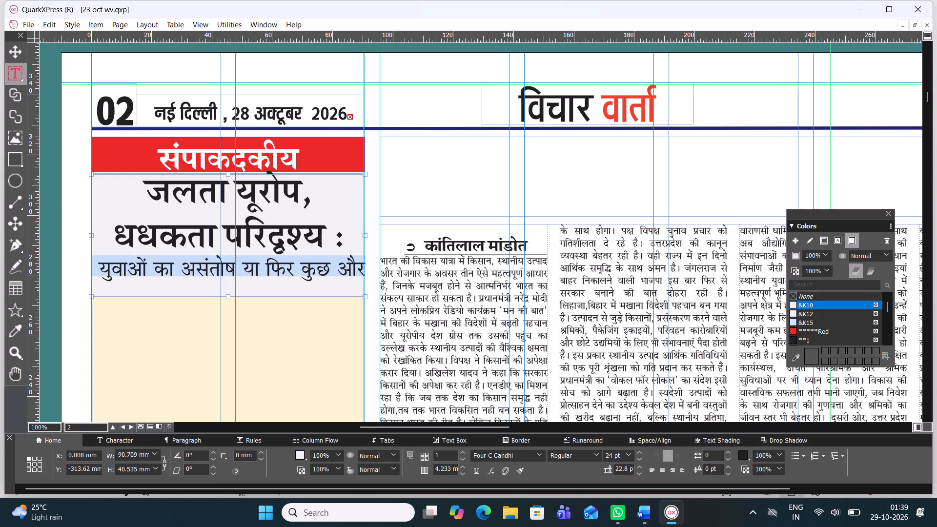
key("BackSpace")
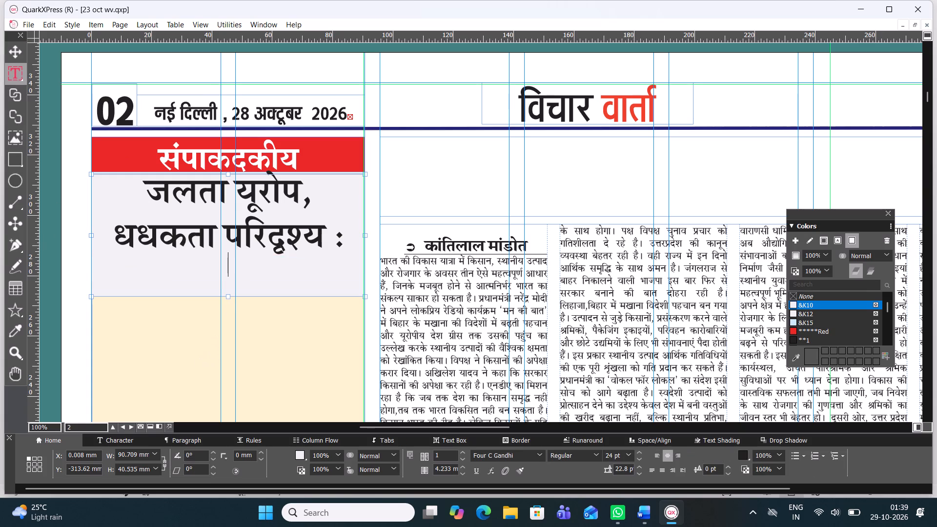
left_click_drag(232, 297, 243, 255)
Add blank lines in the beige editorial body box to clear the headline box, and paste the copied full headline there.
left_click(239, 271)
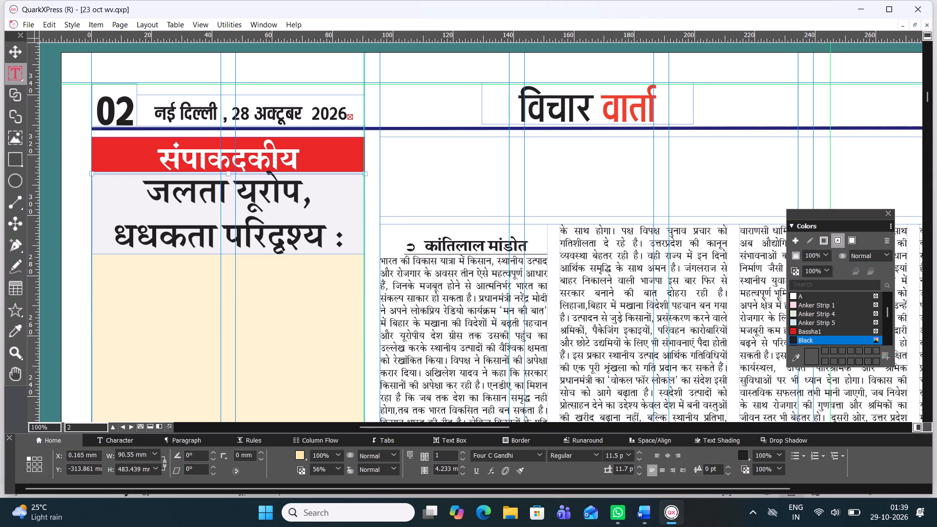
left_click(14, 42)
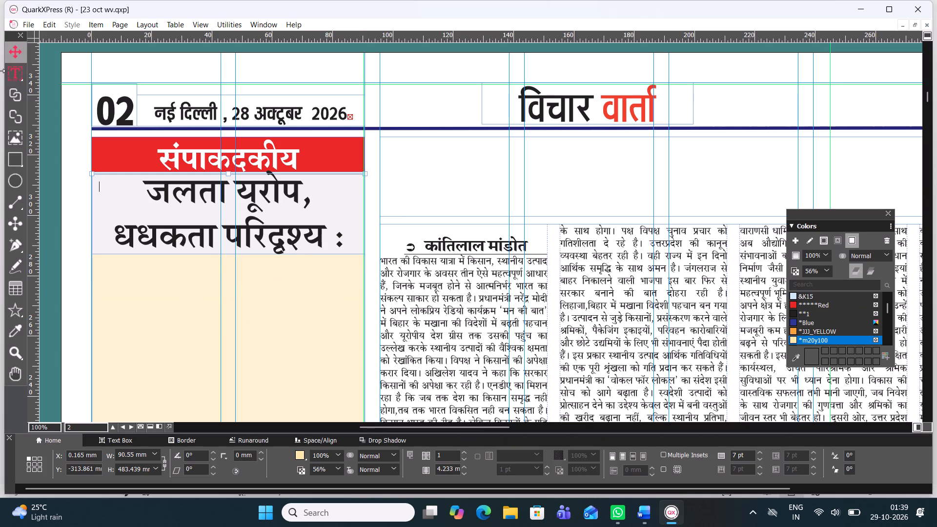
left_click(0, 71)
left_click(8, 68)
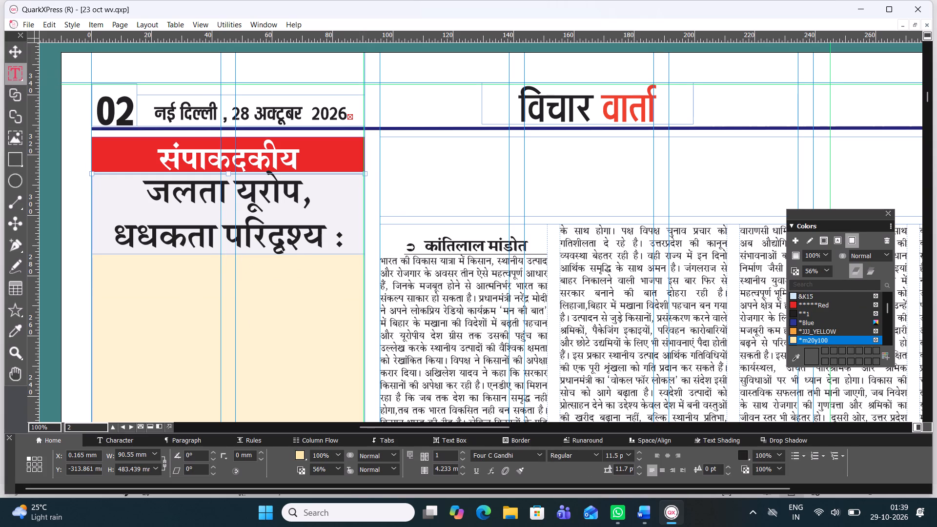
left_click(108, 259)
left_click(107, 268)
key("Return")
key("Return")
key("Return")
key("Return")
key("Return")
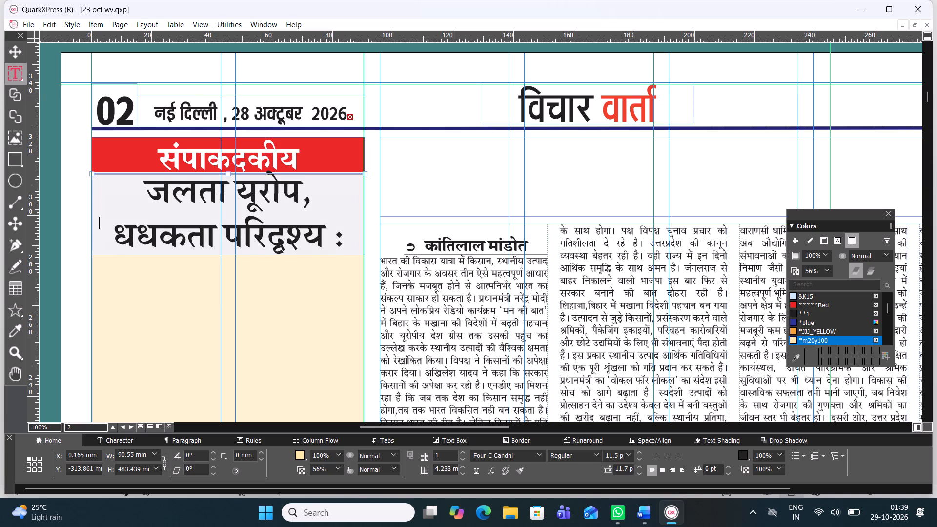
key("Return")
key("Return")
key("Return")
key("BackSpace")
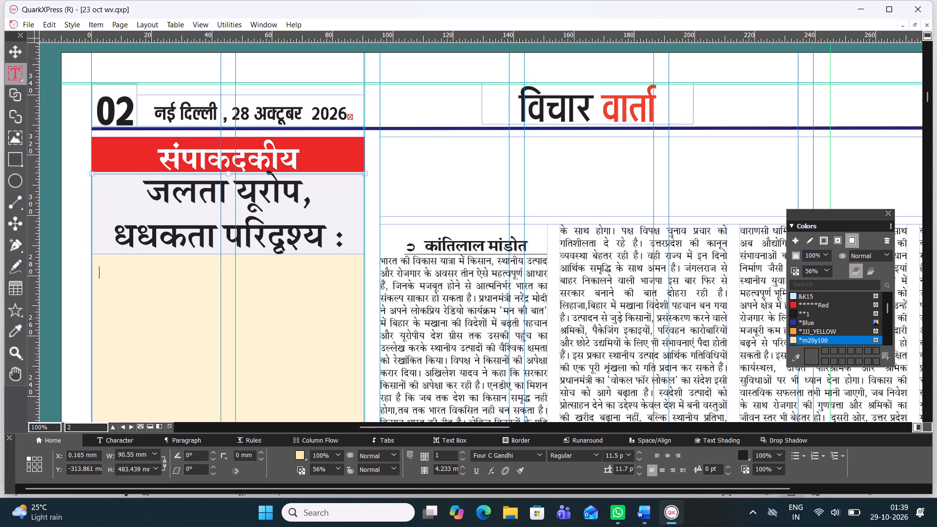
key("ctrl+v")
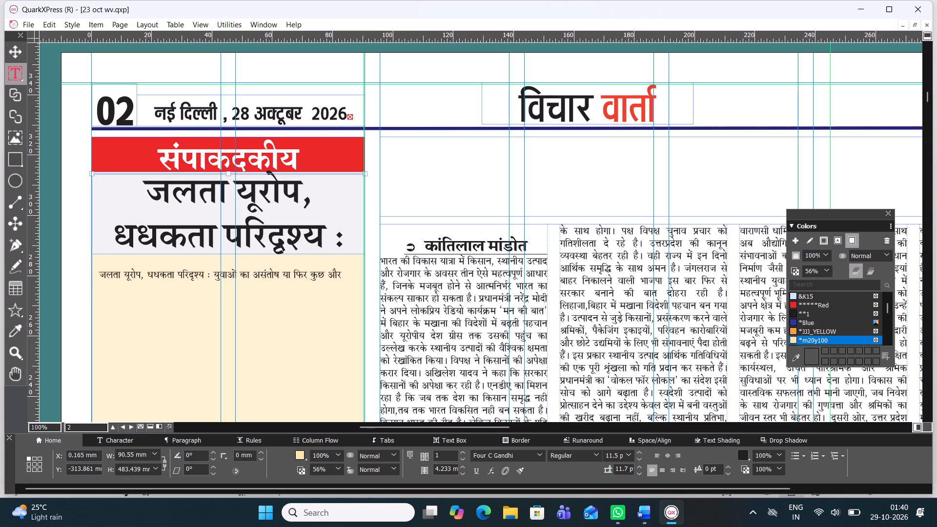
Delete "जलता यूरोप, धधकता परिदृश्य :" from the line pasted in the beige body box.
left_click_drag(210, 273, 99, 273)
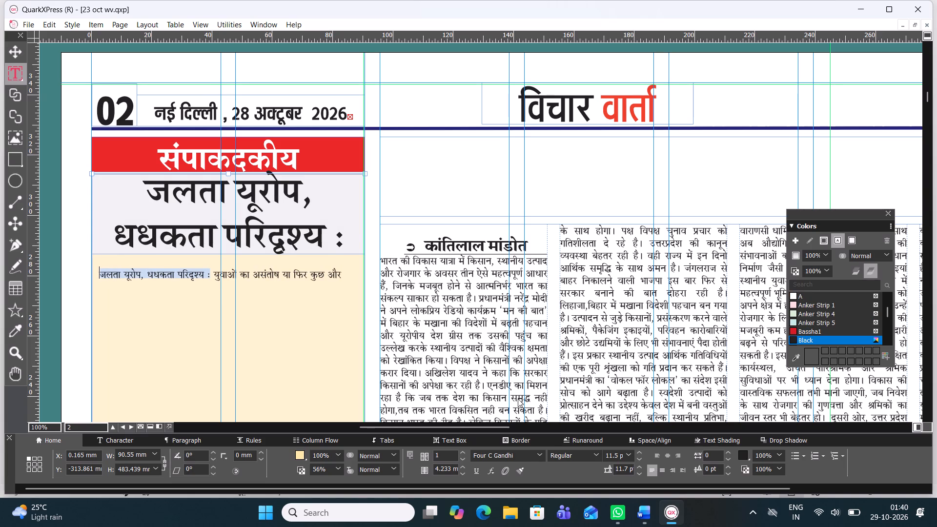
key("Delete")
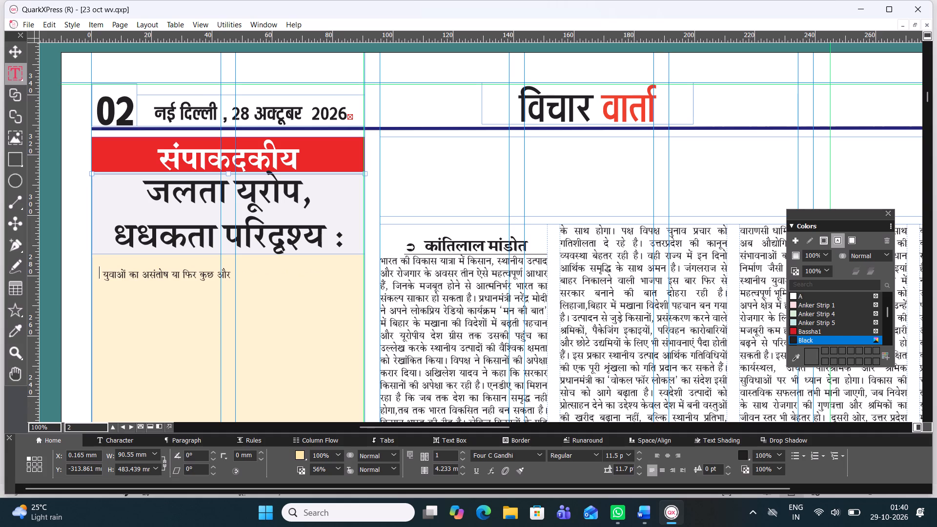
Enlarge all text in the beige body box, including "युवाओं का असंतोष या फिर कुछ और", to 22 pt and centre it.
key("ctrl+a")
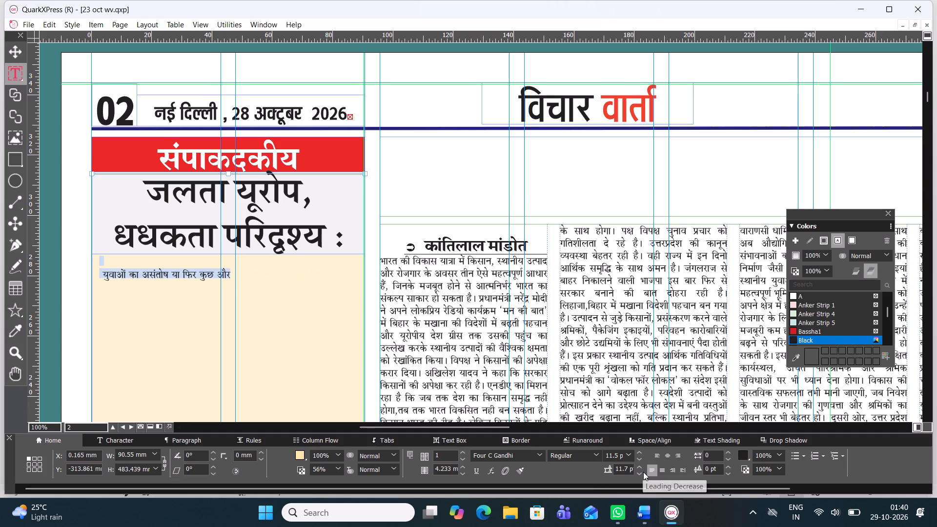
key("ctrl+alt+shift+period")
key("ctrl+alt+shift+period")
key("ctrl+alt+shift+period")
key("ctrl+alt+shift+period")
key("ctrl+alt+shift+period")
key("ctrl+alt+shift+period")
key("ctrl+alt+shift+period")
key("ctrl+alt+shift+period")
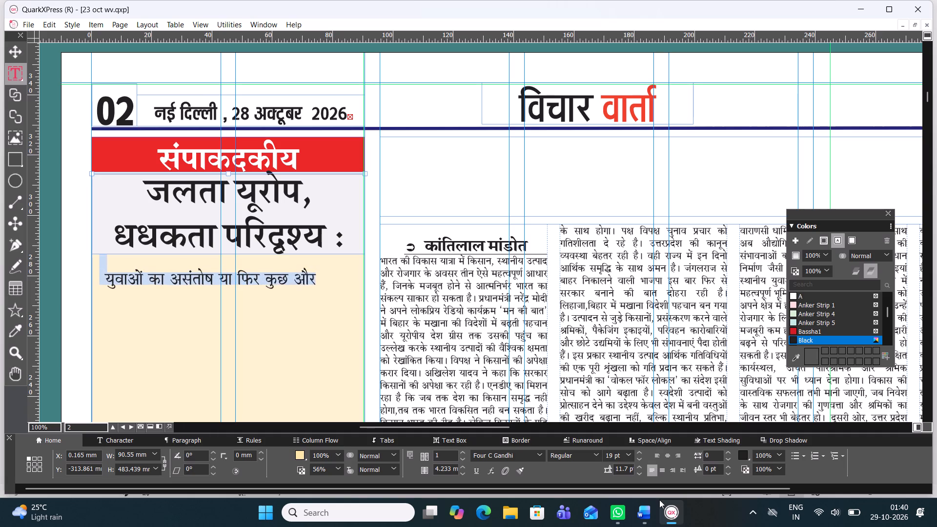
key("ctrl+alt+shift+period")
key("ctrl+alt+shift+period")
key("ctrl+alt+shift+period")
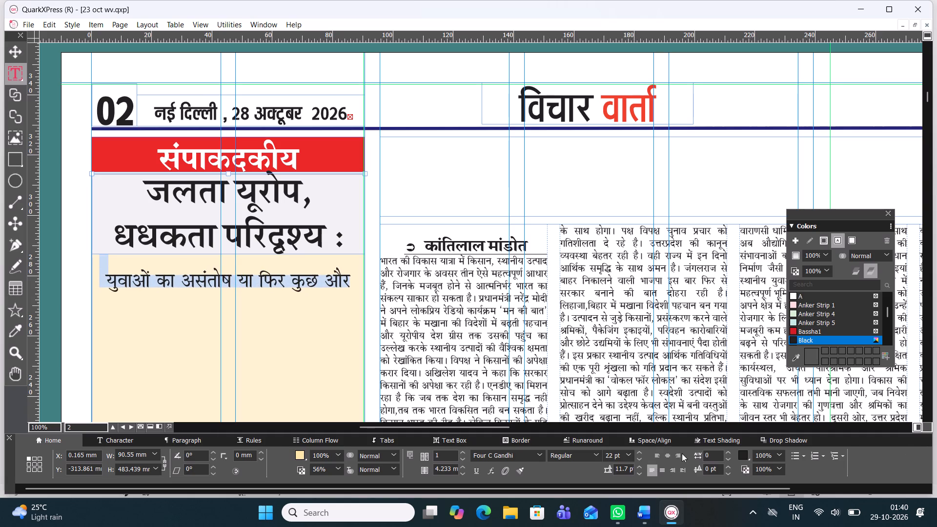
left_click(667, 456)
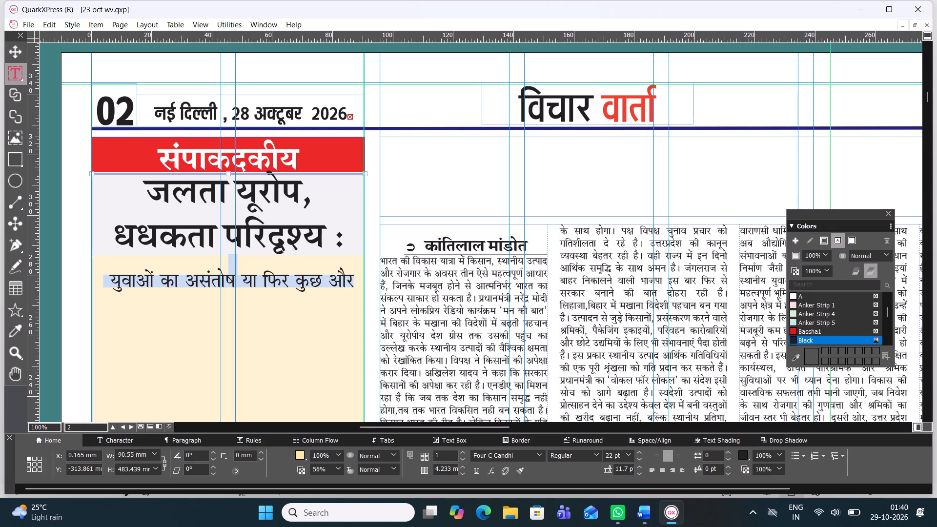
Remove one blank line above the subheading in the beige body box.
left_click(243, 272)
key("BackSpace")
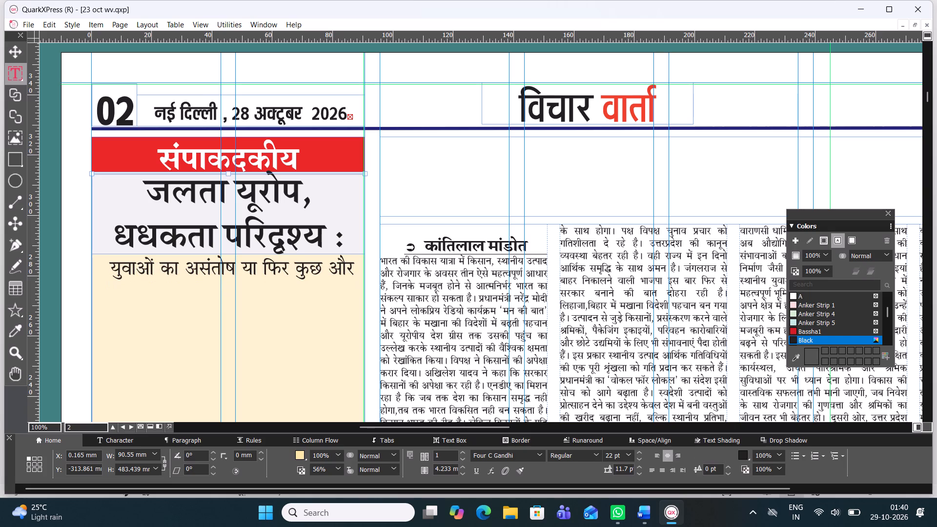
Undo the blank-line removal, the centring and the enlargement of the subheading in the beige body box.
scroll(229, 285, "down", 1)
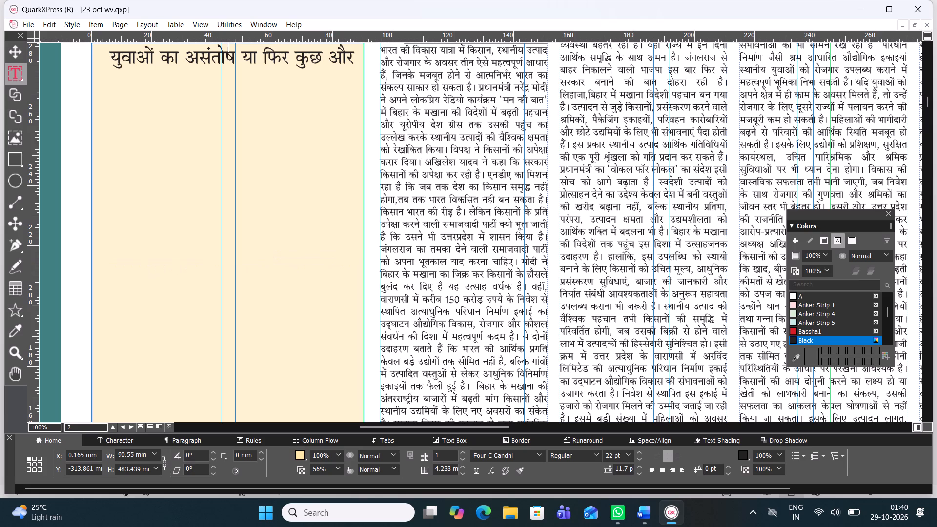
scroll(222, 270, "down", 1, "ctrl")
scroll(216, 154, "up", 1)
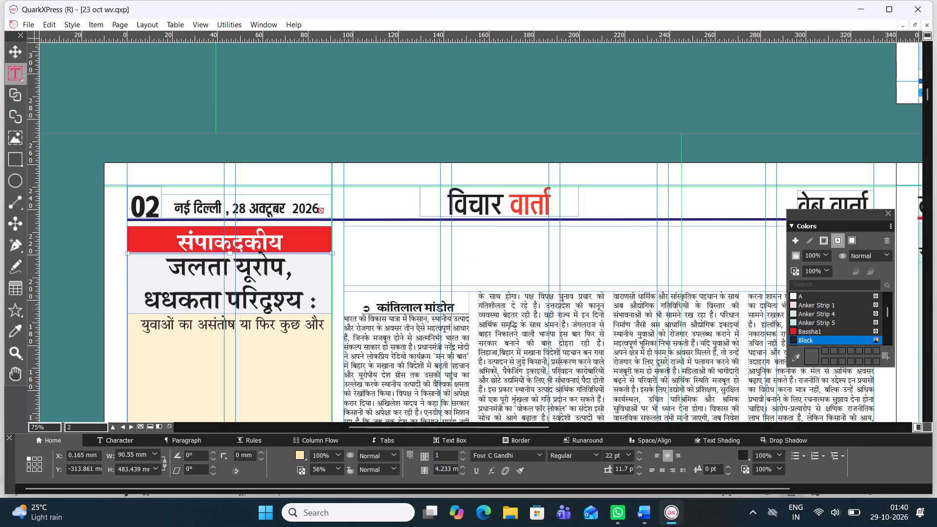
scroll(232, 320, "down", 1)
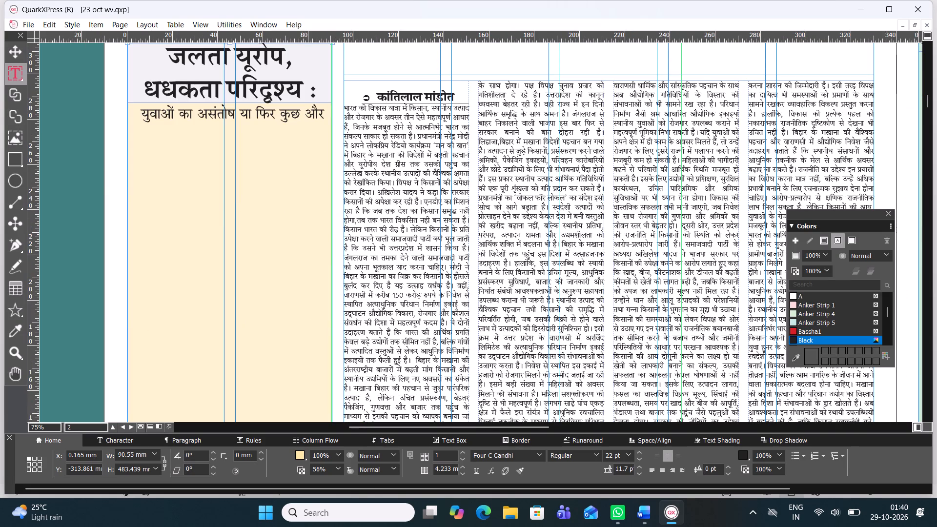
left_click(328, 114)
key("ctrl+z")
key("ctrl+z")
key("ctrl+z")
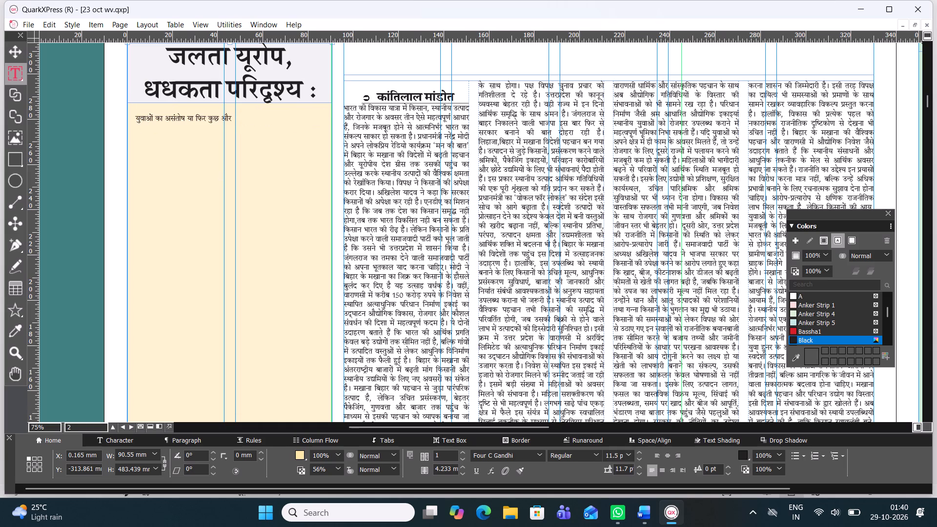
Enlarge all text in the beige body box, including "युवाओं का असंतोष या फिर कुछ और", to 24 pt.
double_click(169, 118)
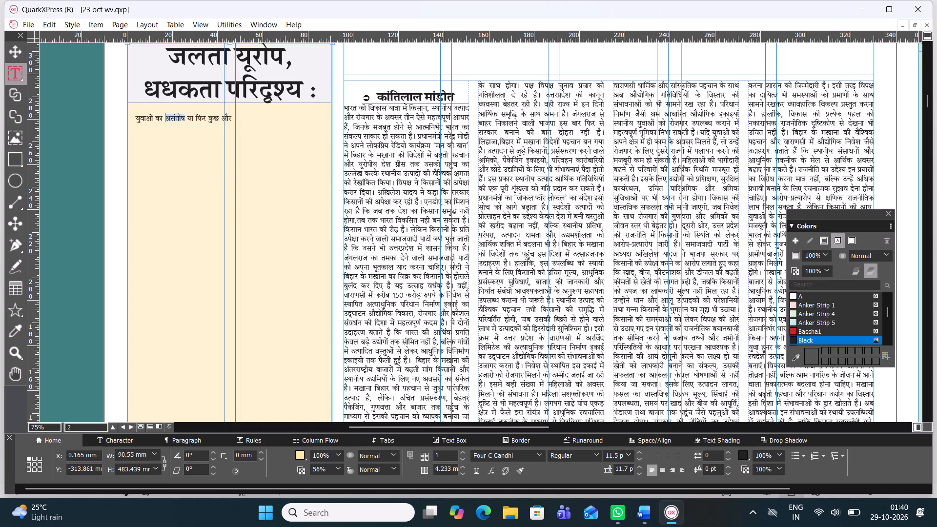
key("ctrl+a")
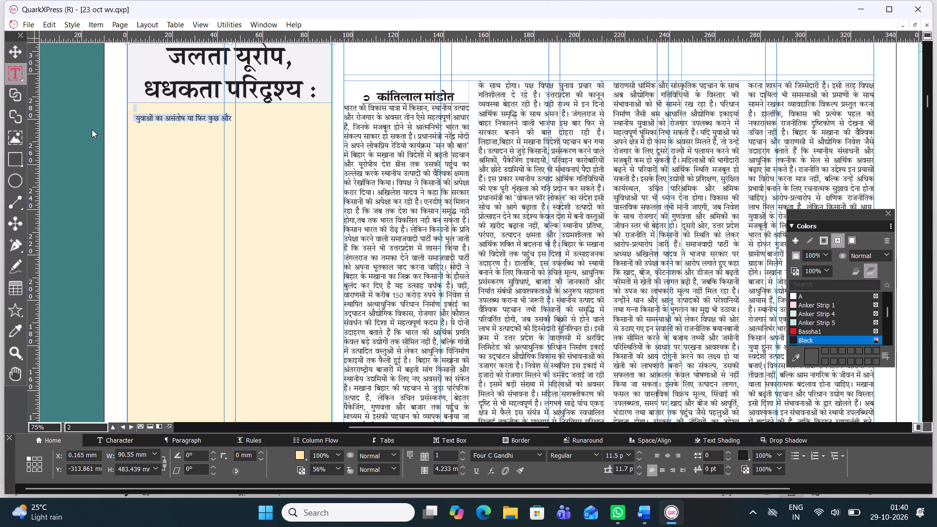
scroll(123, 116, "up", 3, "ctrl")
scroll(153, 105, "down", 1, "ctrl")
scroll(150, 106, "up", 3, "ctrl")
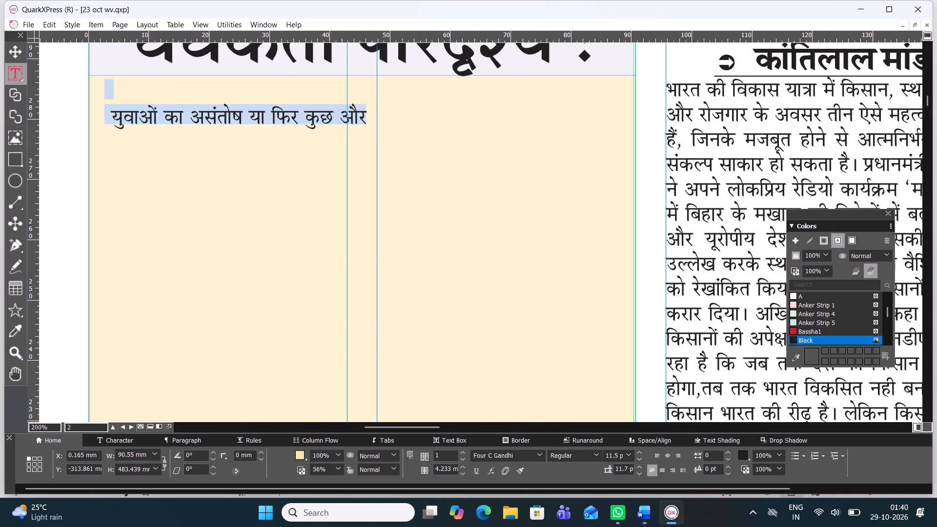
key("ctrl+alt+shift+period")
key("ctrl+alt+shift+period")
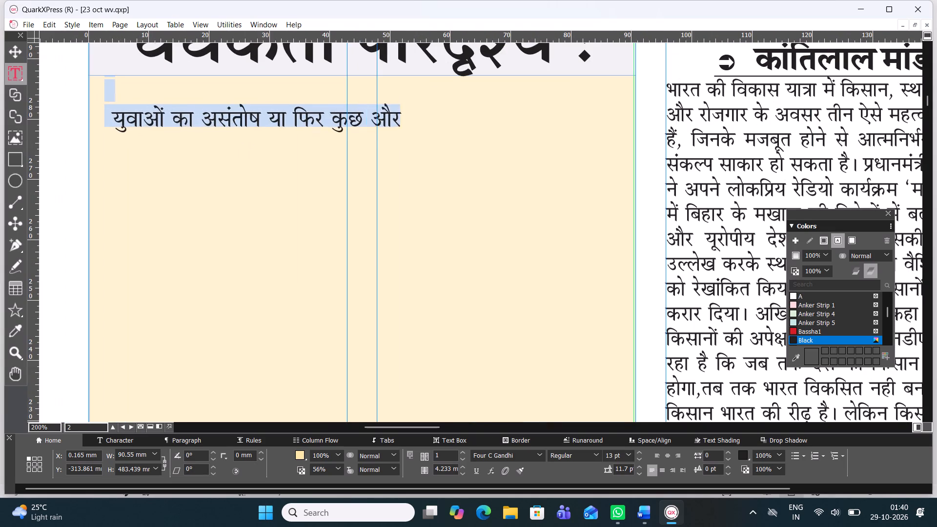
key("ctrl+alt+shift+period")
key("ctrl+alt+shift+period")
key("ctrl+alt+shift+period")
key("ctrl+alt+shift+period")
key("ctrl+alt+shift+period")
key("ctrl+alt+shift+period")
key("ctrl+alt+shift+period")
key("ctrl+alt+shift+period")
key("ctrl+alt+shift+period")
key("ctrl+alt+shift+period")
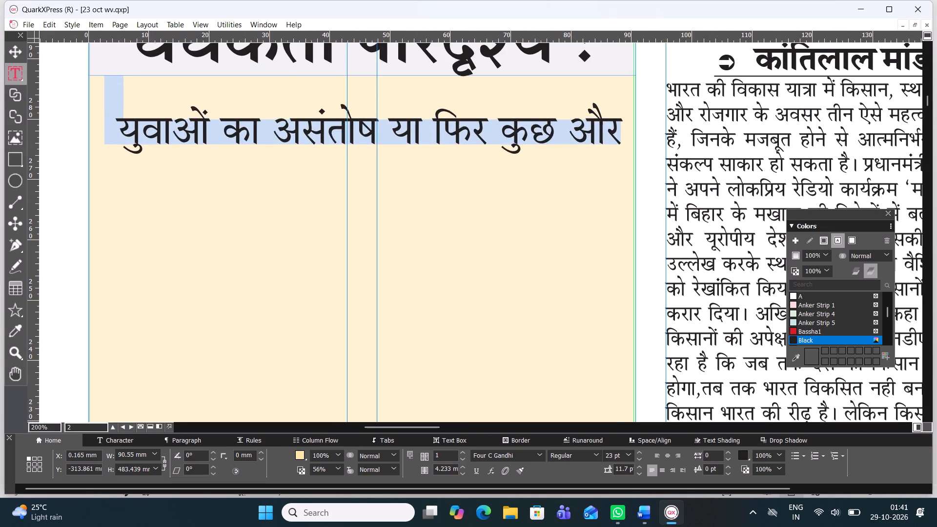
key("ctrl+alt+shift+period")
key("ctrl+alt+shift+period")
key("ctrl+alt+shift+period")
key("ctrl+alt+shift+comma")
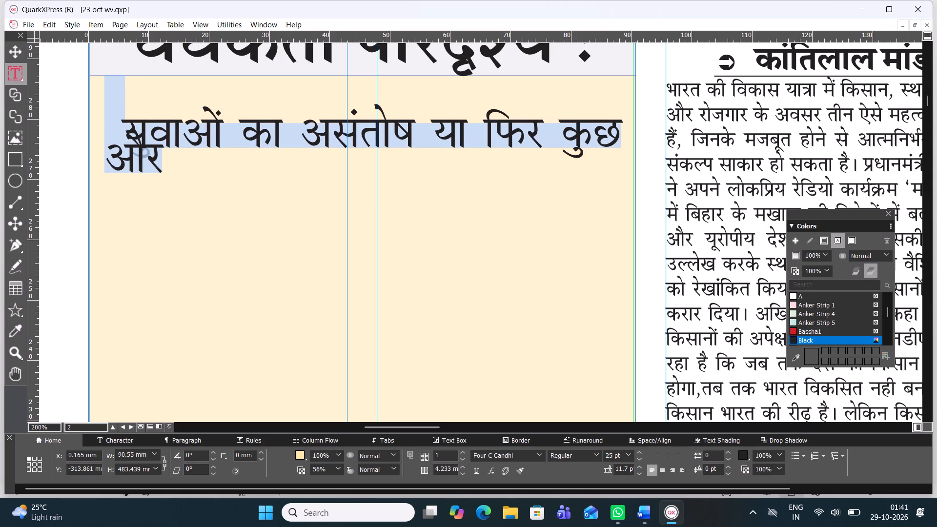
key("ctrl+alt+shift+comma")
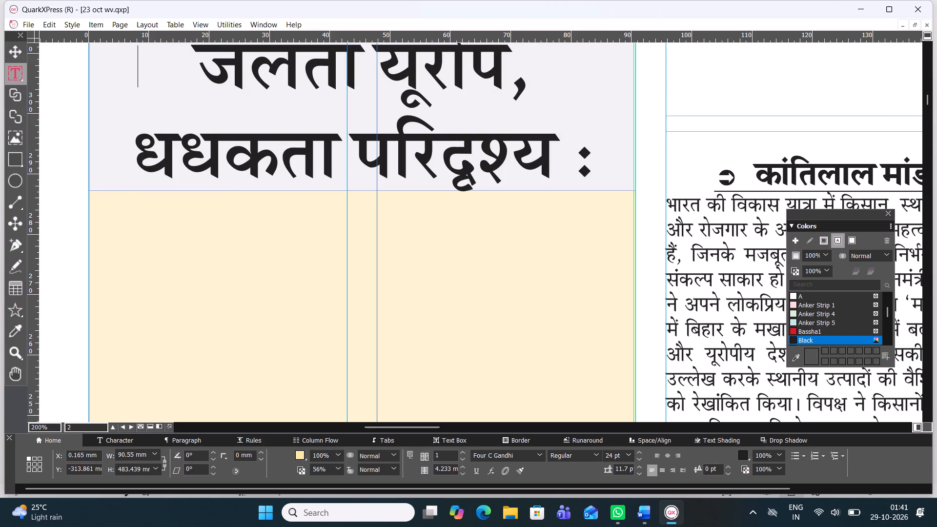
key("ctrl+z")
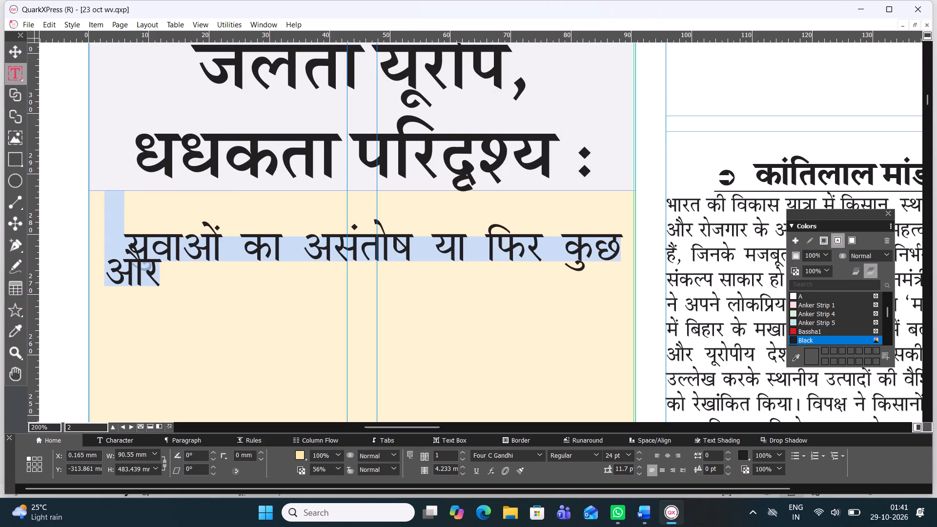
Reduce all text in the beige body box to 23 pt.
key("ctrl+alt+shift+comma")
Remove the blank line above the subheading "युवाओं का असंतोष या फिर कुछ और" in the beige body box.
left_click(129, 208)
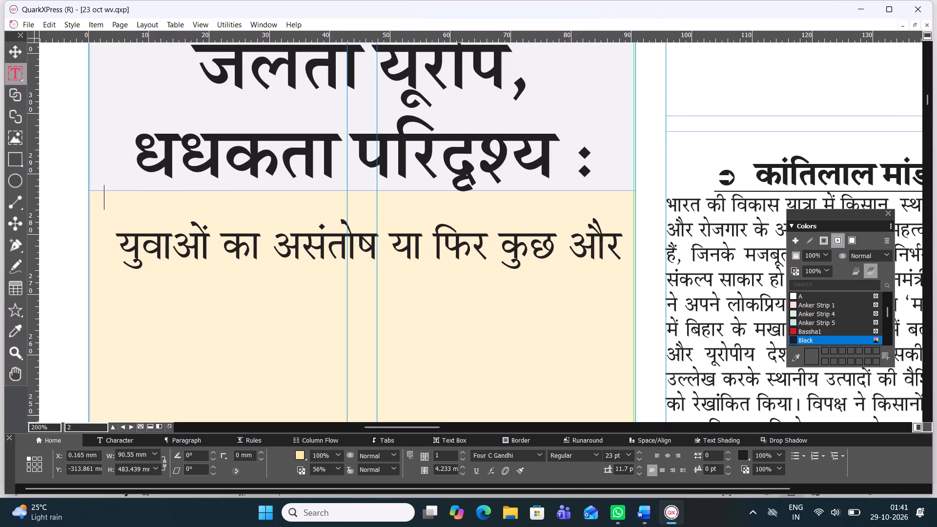
key("BackSpace")
key("BackSpace")
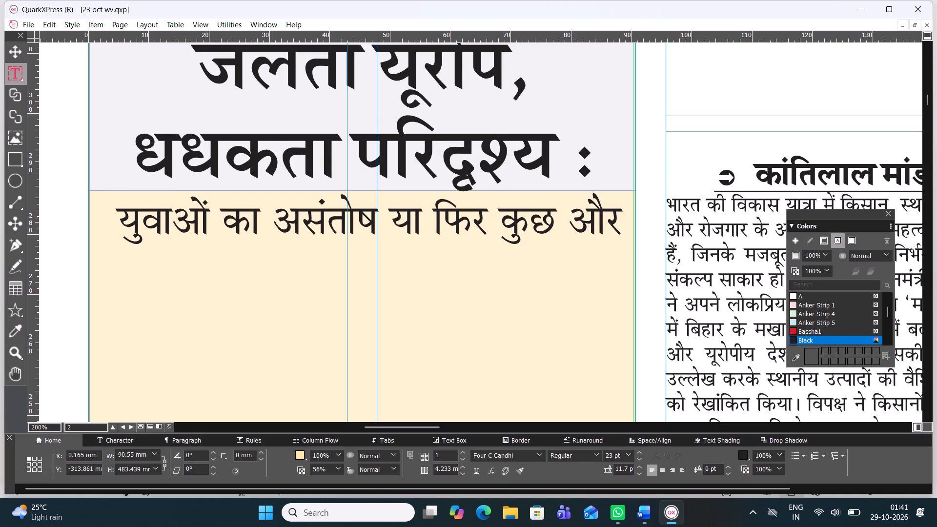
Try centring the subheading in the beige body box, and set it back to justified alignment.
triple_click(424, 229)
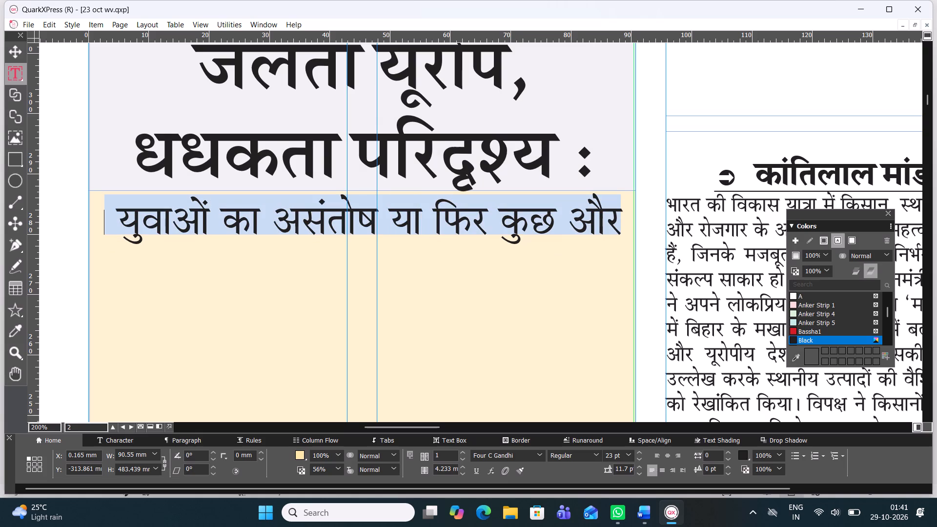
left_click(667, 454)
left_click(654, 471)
Colour the subheading text white with swatch A, after trying Anker Strip 5.
left_click(807, 322)
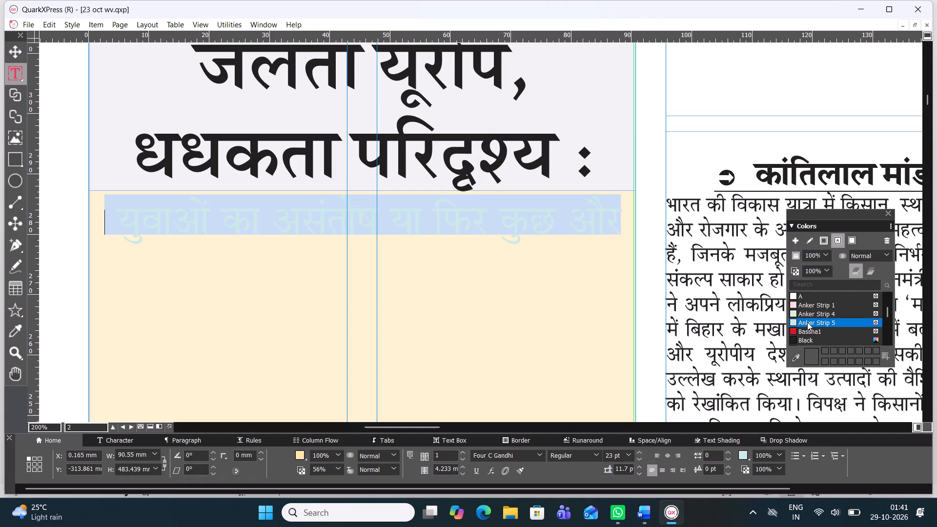
scroll(826, 313, "up", 2)
scroll(826, 313, "down", 1)
scroll(826, 313, "up", 1)
left_click(826, 313)
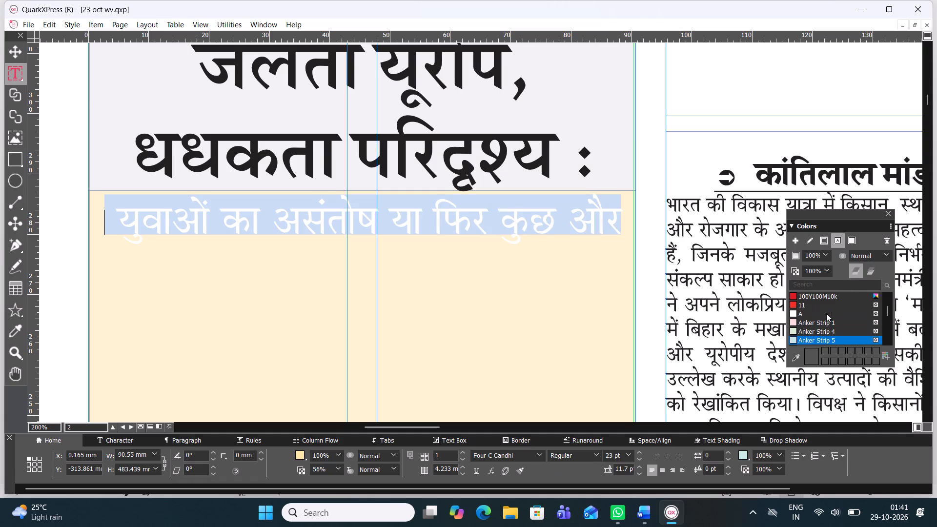
left_click(9, 41)
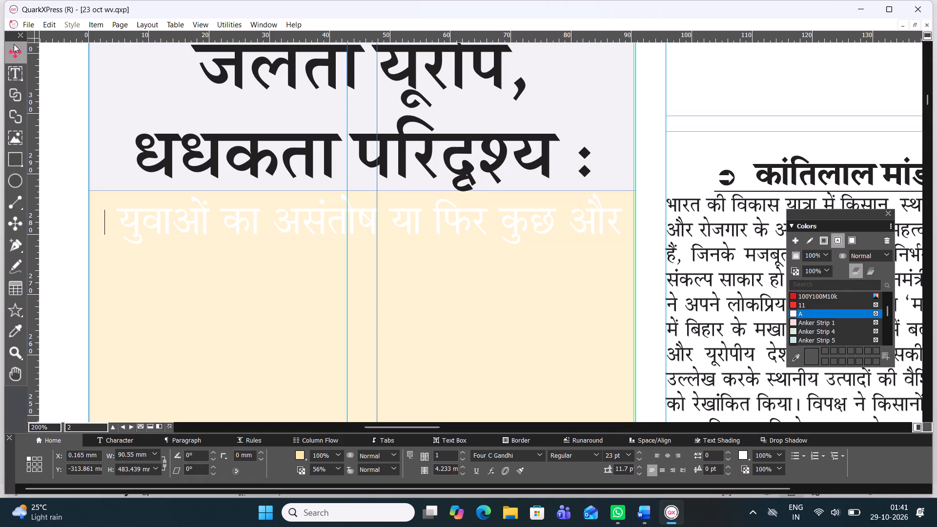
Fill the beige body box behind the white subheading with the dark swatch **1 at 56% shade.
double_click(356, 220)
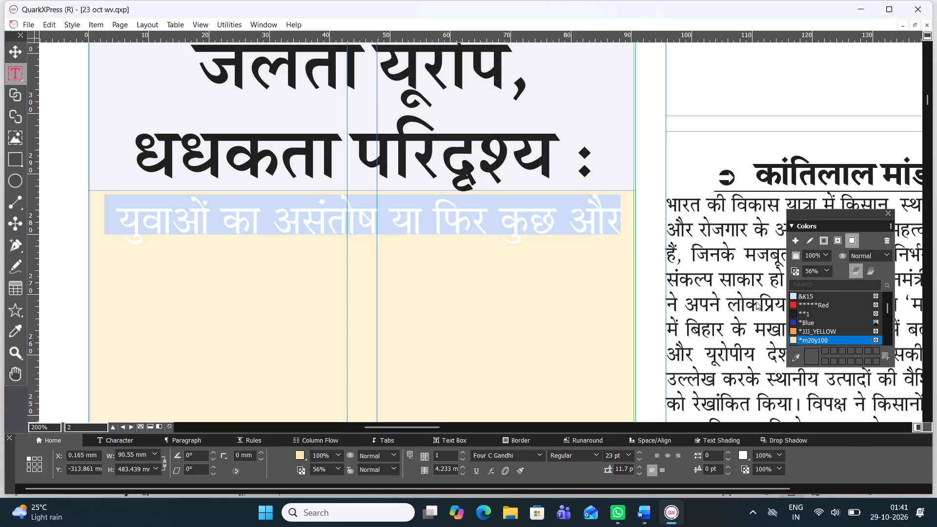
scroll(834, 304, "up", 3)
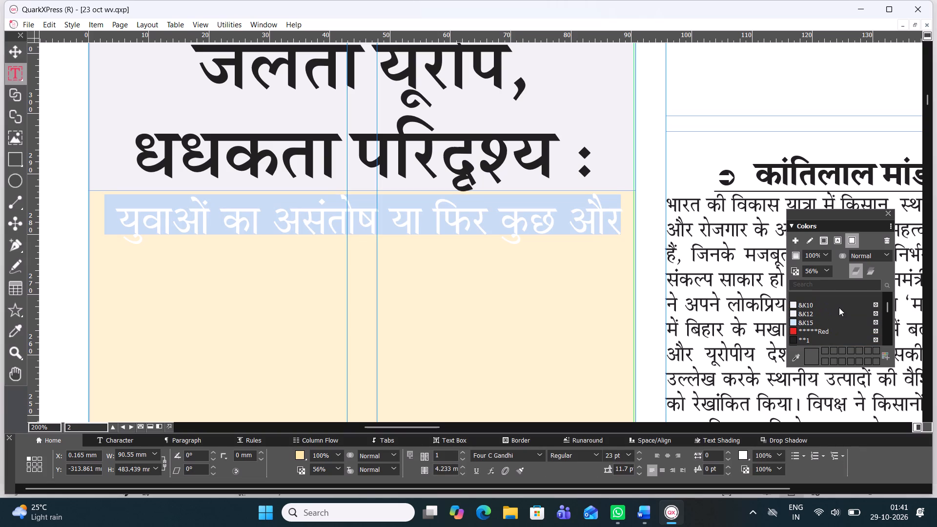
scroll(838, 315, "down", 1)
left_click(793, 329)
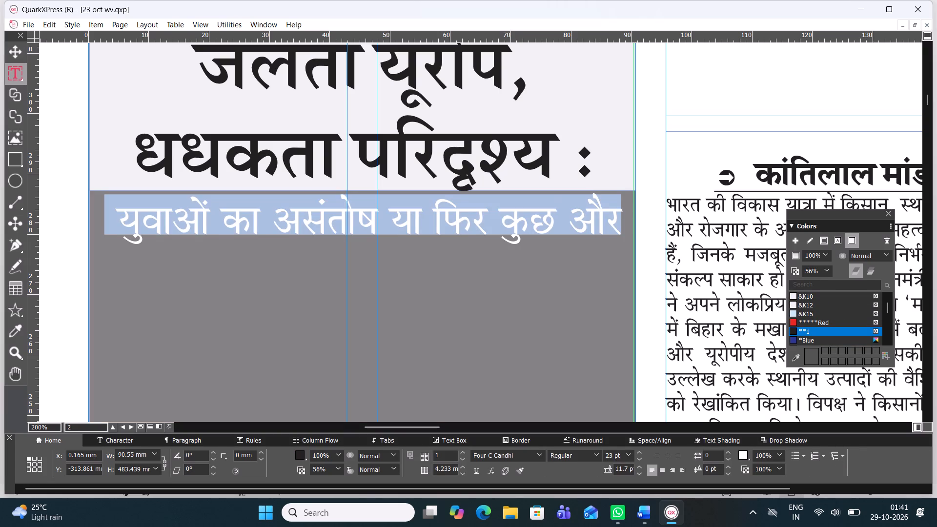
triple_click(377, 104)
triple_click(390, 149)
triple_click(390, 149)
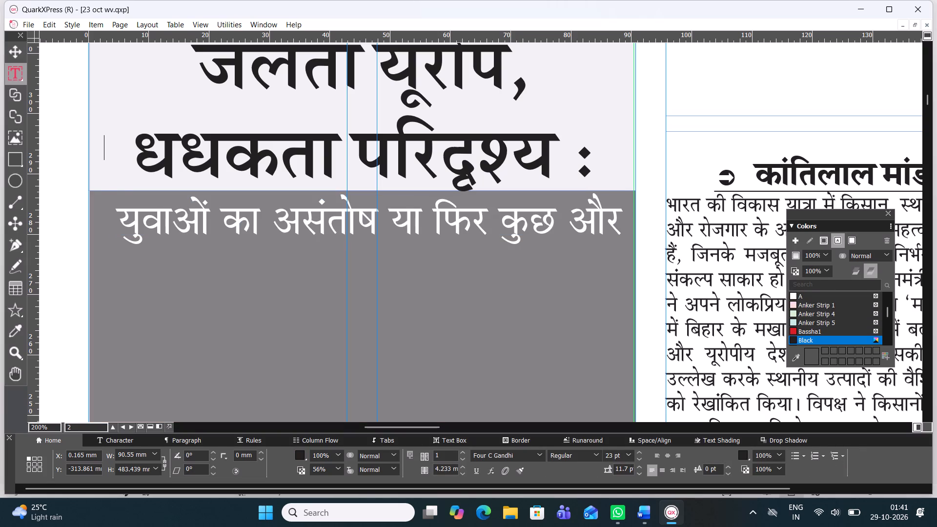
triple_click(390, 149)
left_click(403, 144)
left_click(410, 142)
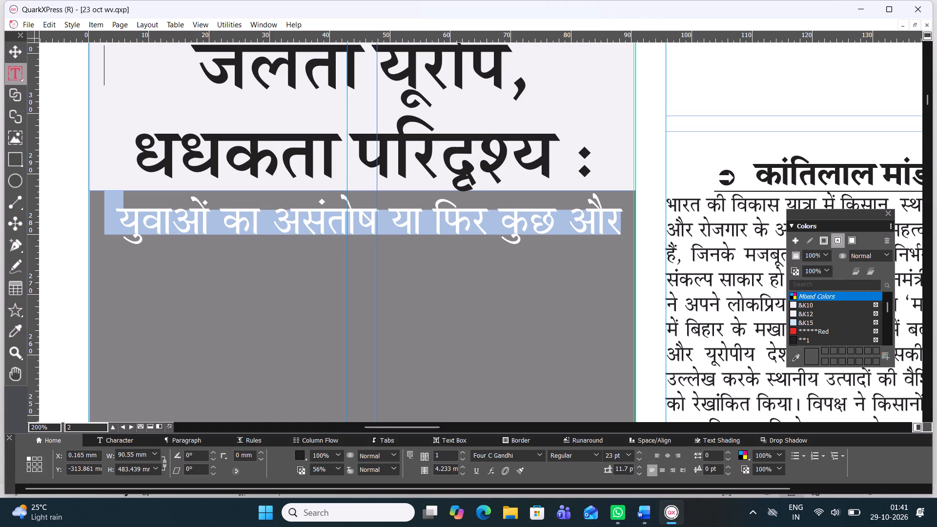
Colour both lines of the headline "जलता यूरोप, धधकता परिदृश्य :" blue with swatch 10060, after trying Bassha1, Anker Strip 1 and Anker Strip 5.
left_click(5, 50)
left_click(255, 96)
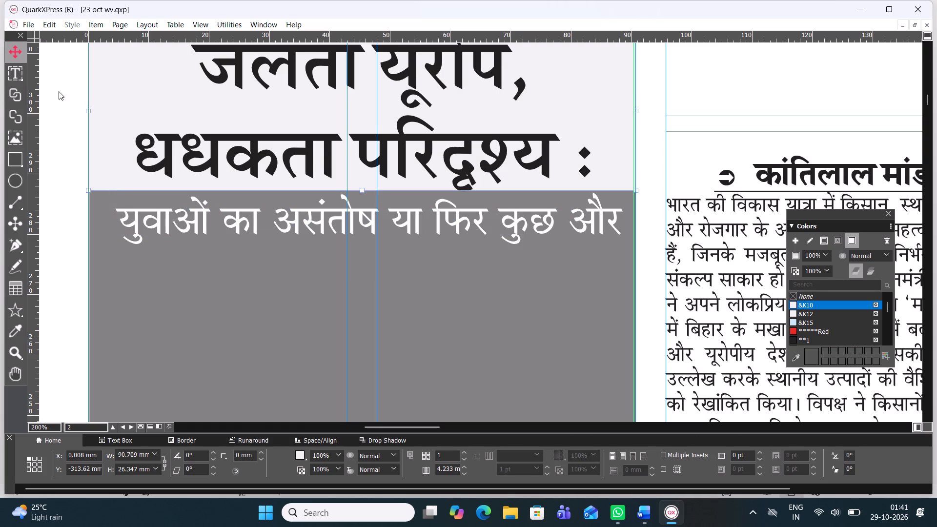
left_click(20, 77)
triple_click(342, 144)
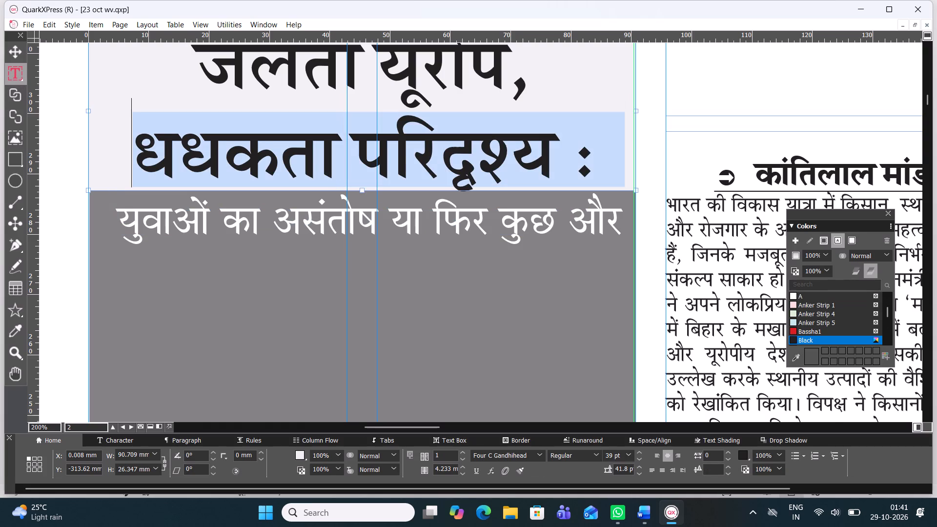
left_click(367, 96)
left_click_drag(605, 170, 128, 29)
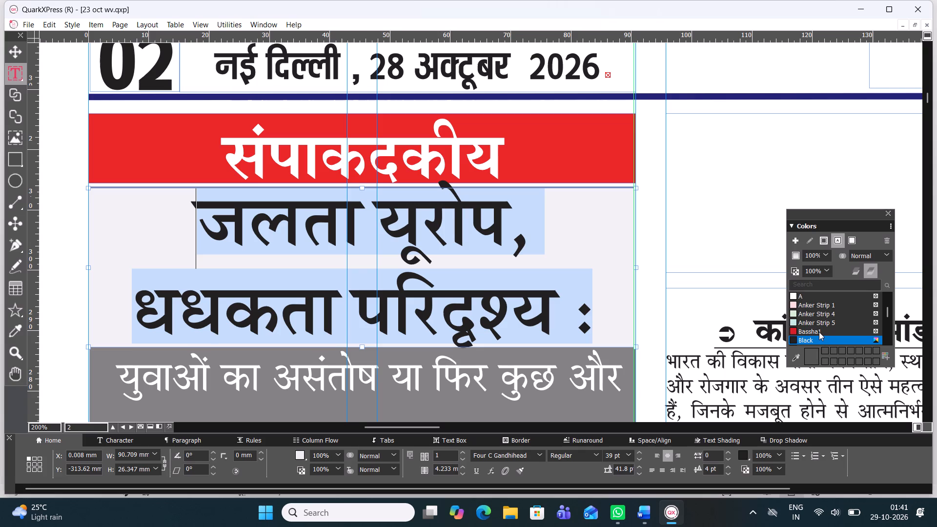
left_click(819, 332)
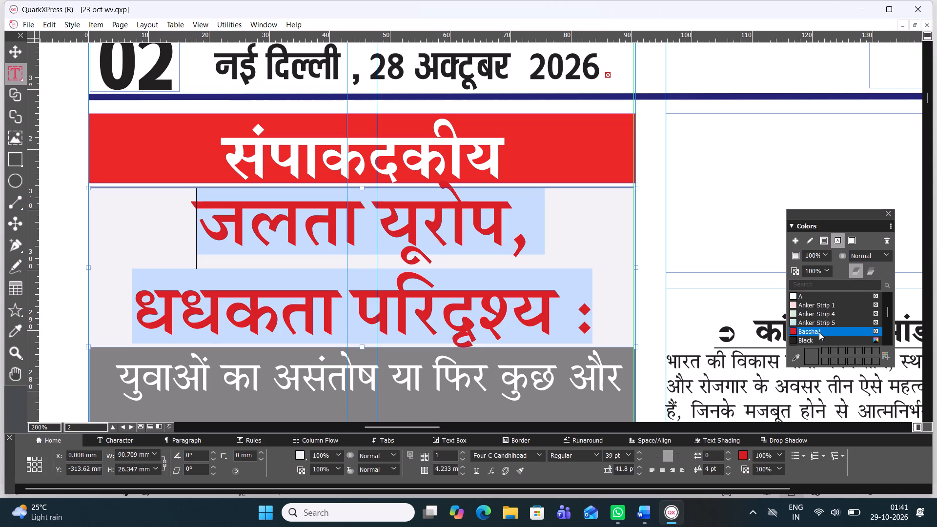
left_click(813, 304)
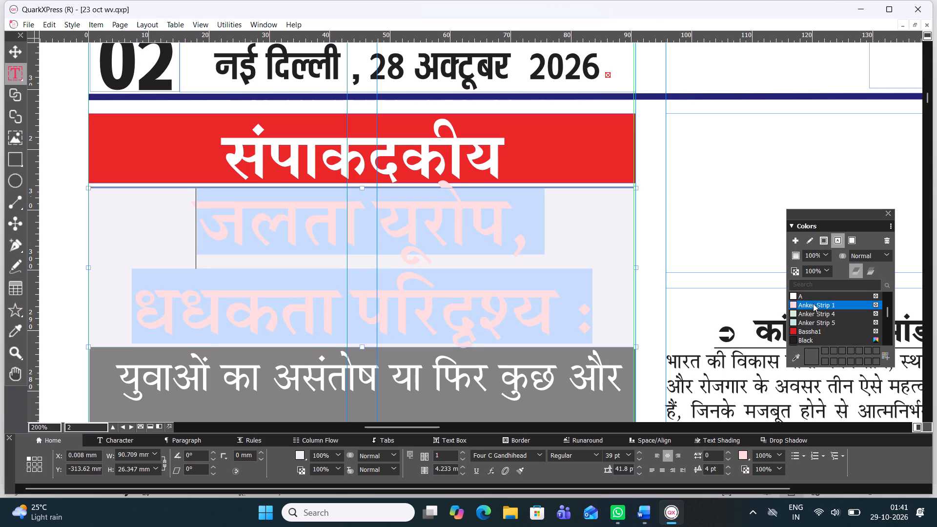
scroll(813, 304, "down", 3)
left_click(816, 305)
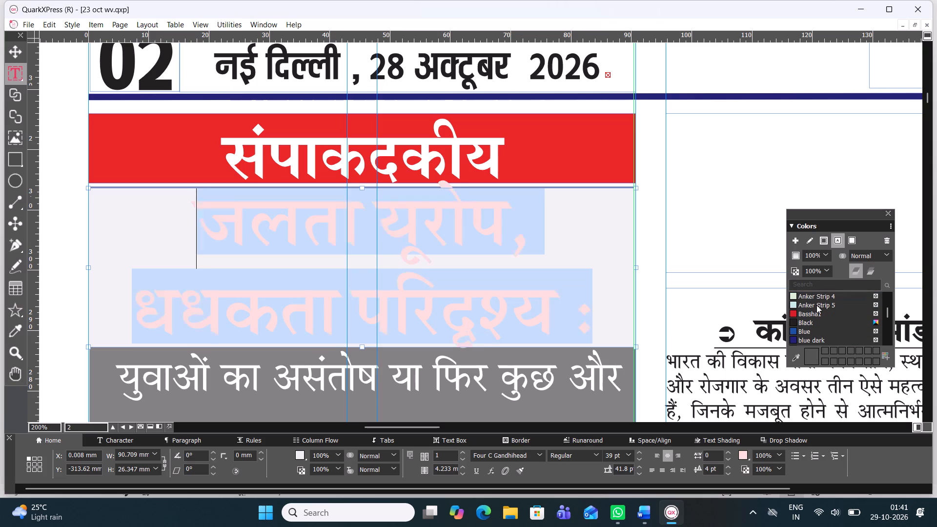
scroll(816, 305, "up", 3)
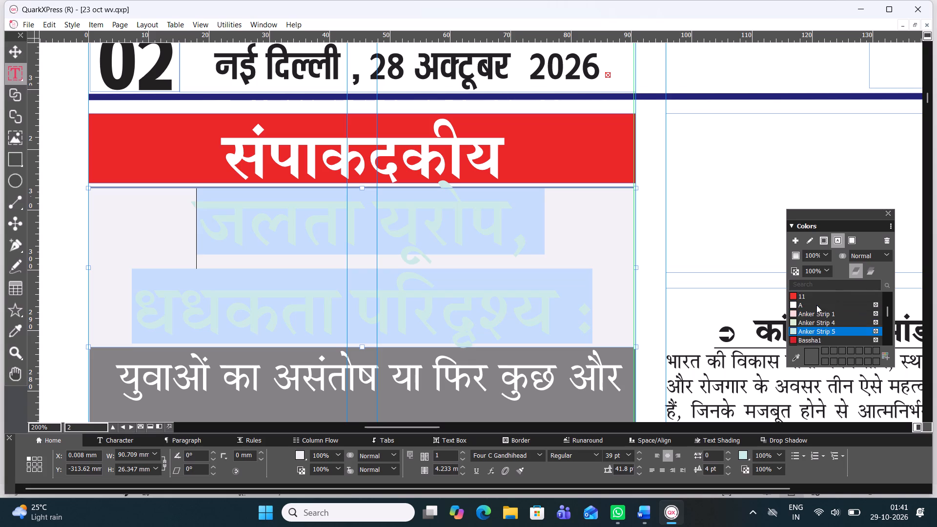
scroll(816, 305, "up", 3)
left_click(816, 305)
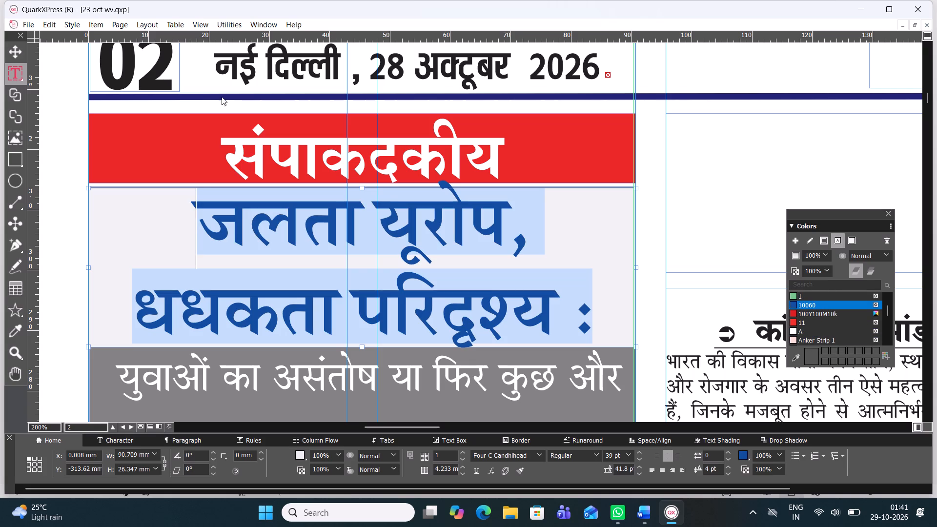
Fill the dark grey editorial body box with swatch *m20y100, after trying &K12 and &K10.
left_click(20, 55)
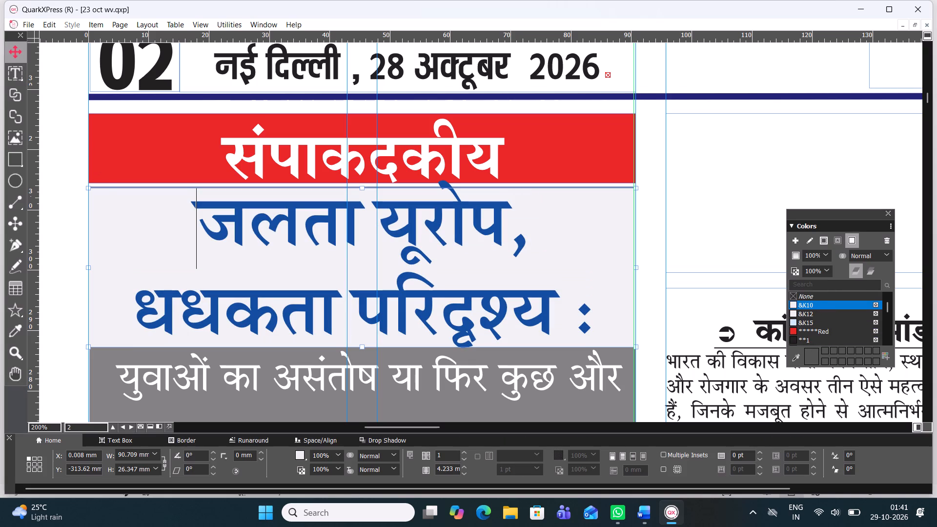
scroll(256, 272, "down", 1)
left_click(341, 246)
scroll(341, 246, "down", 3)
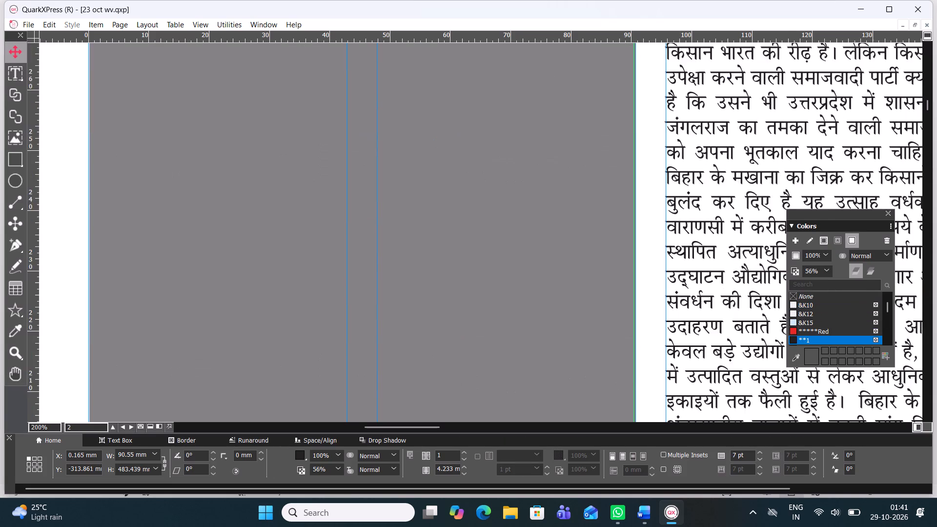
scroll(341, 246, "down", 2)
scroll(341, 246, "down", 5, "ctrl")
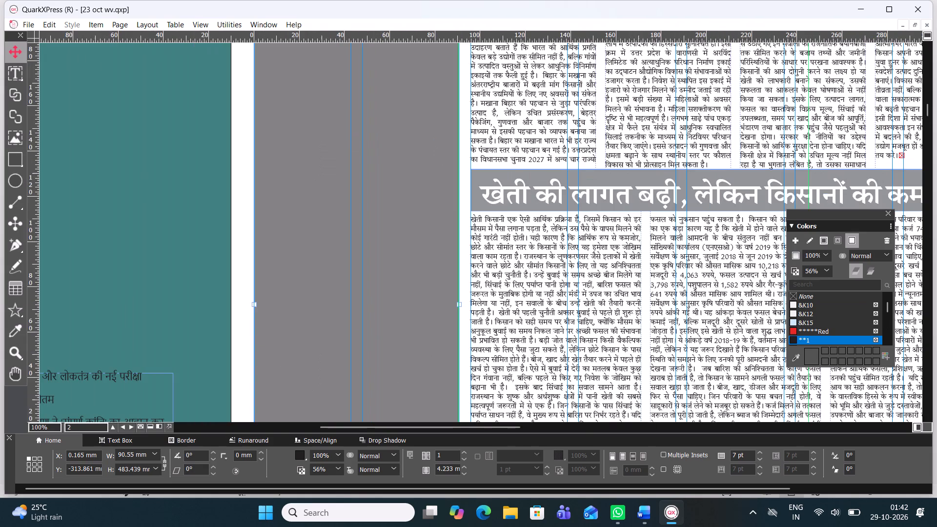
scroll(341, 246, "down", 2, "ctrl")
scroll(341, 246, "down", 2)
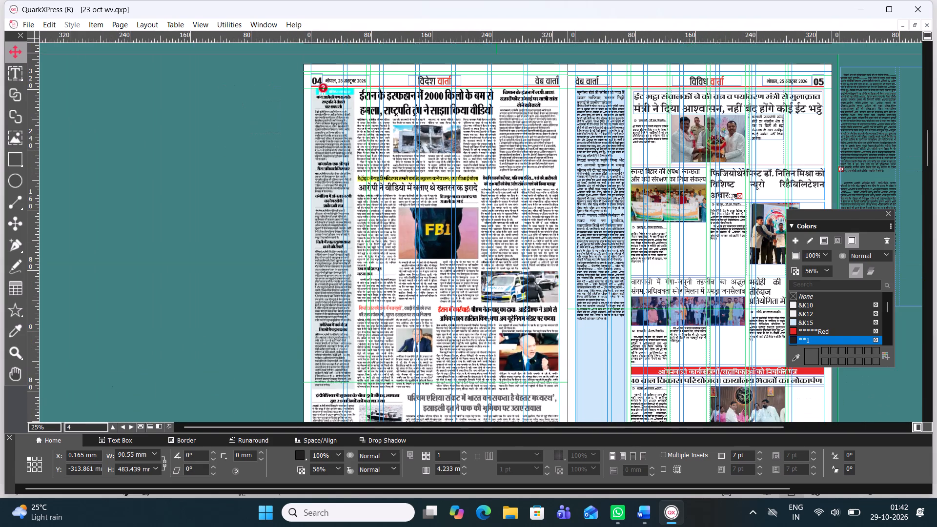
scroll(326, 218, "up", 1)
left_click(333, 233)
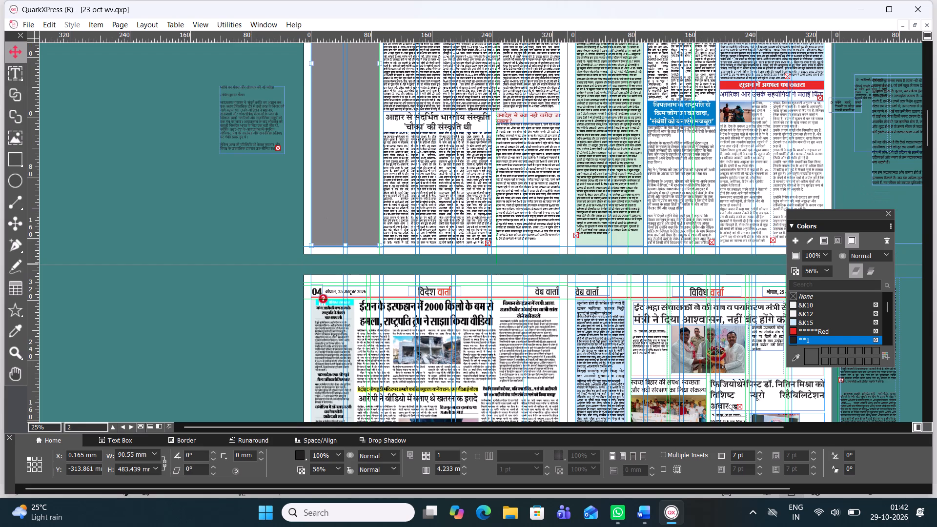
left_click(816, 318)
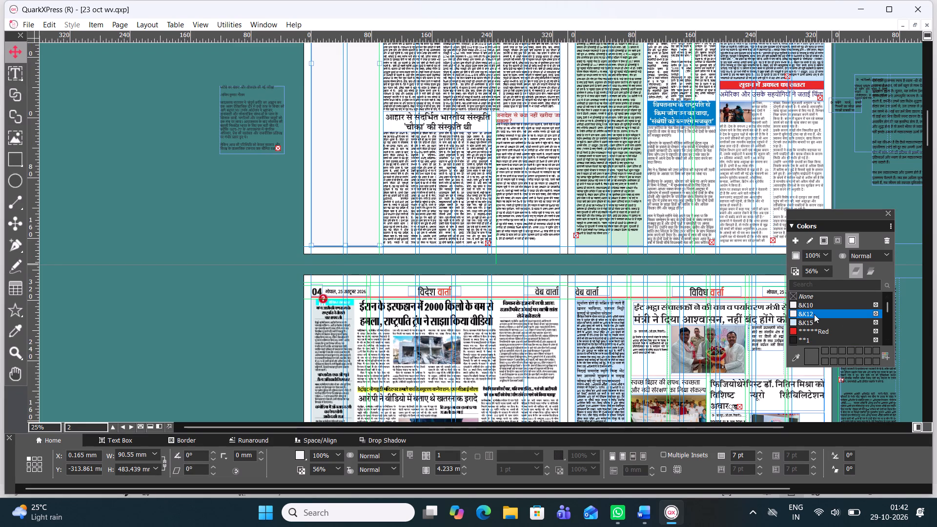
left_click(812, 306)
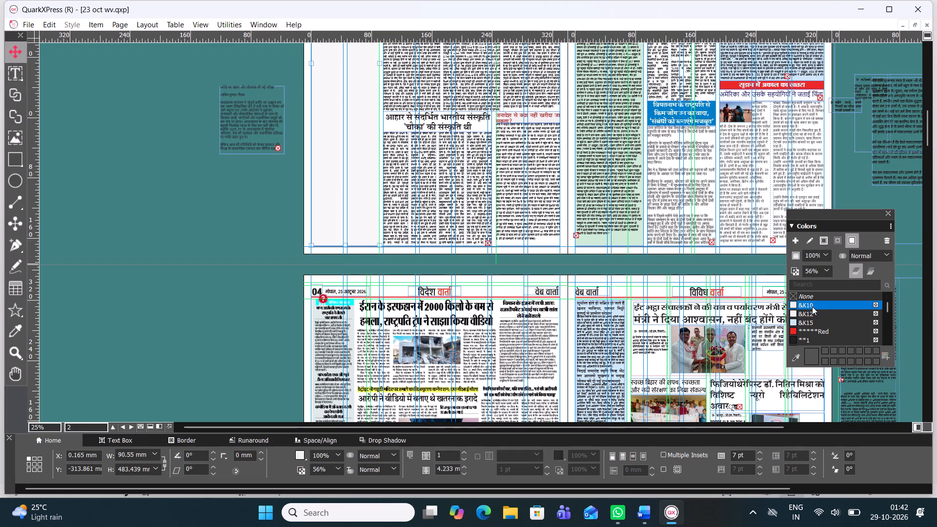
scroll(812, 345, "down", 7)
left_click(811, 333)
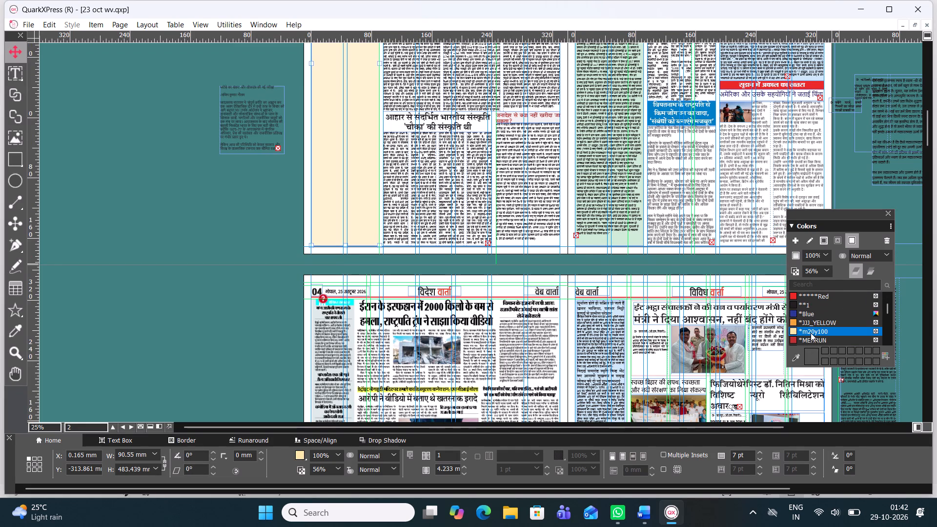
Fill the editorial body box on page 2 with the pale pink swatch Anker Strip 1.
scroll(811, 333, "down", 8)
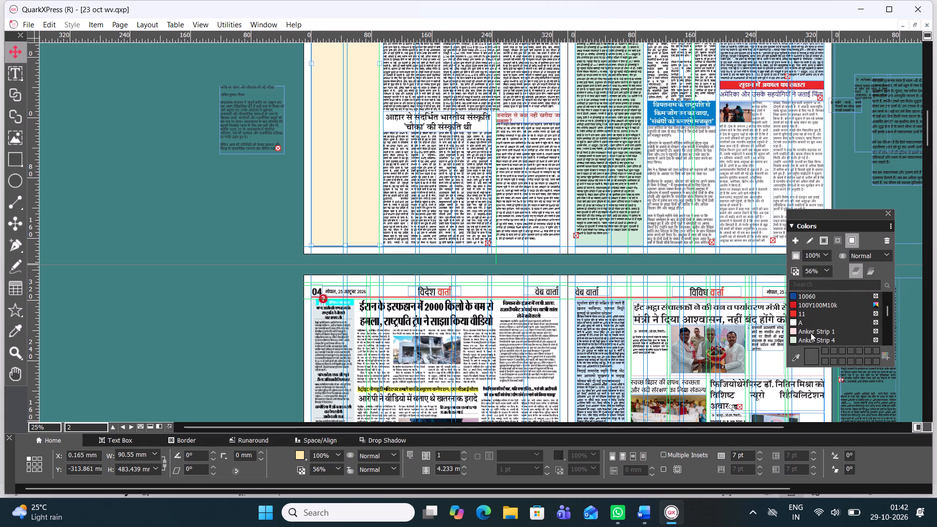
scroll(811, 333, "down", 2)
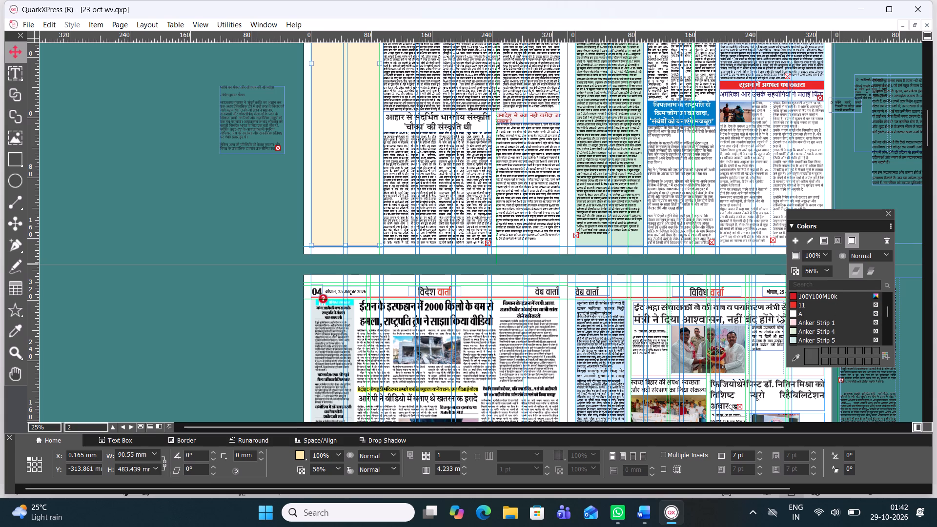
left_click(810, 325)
With the subheading line selected, change the editorial body box's fill to swatch A.
scroll(324, 266, "up", 1, "ctrl")
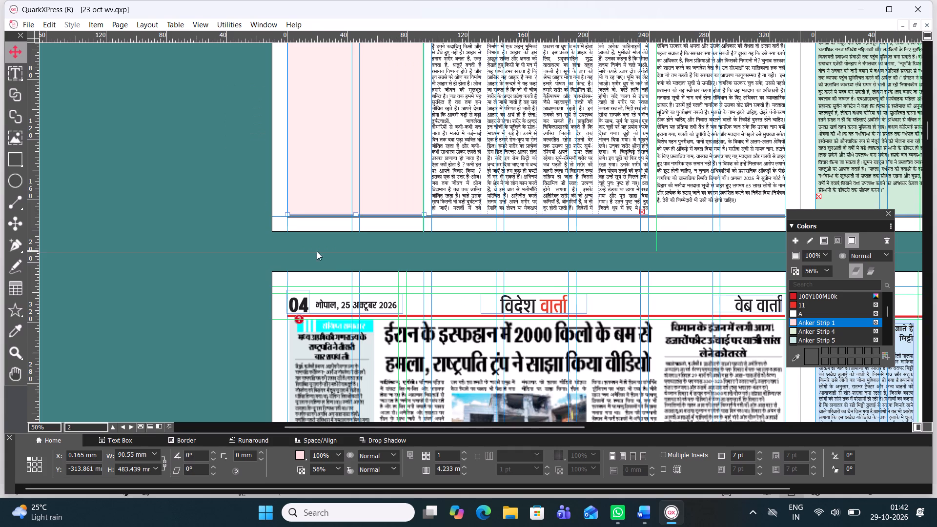
scroll(272, 185, "up", 3)
scroll(272, 184, "down", 1)
scroll(325, 179, "up", 2)
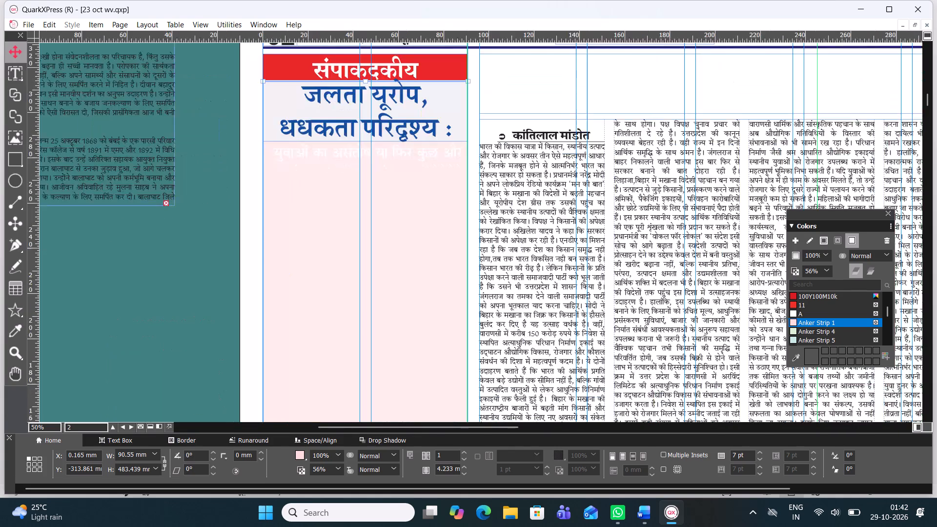
double_click(345, 153)
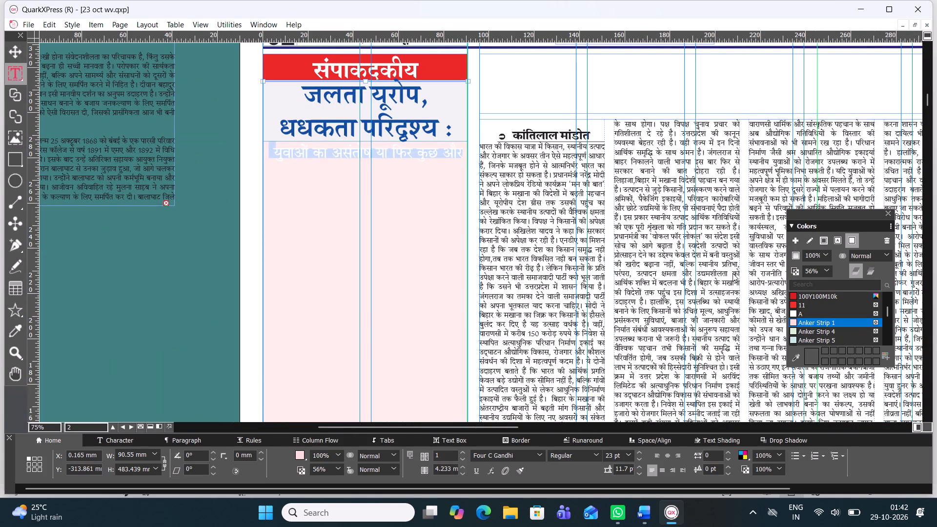
left_click(819, 312)
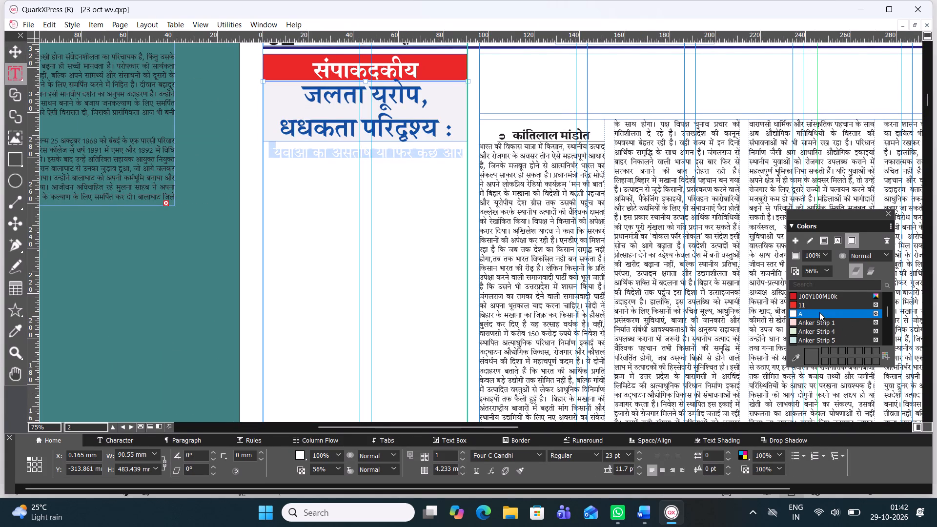
Undo the last fill change on the editorial body box.
key("ctrl+z")
scroll(800, 303, "up", 4)
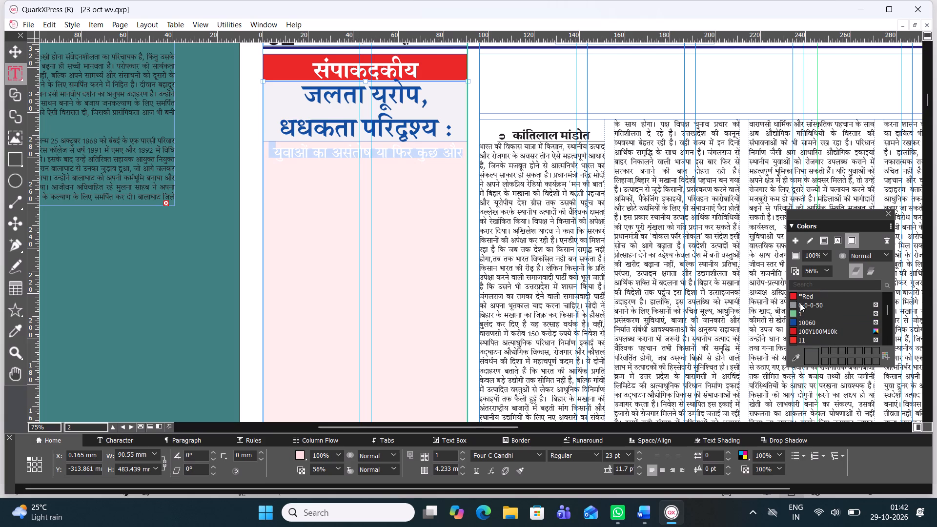
Colour the editorial subheading text "युवाओं का असंतोष या फिर कुछ और" with swatch **1.
left_click(14, 53)
double_click(320, 154)
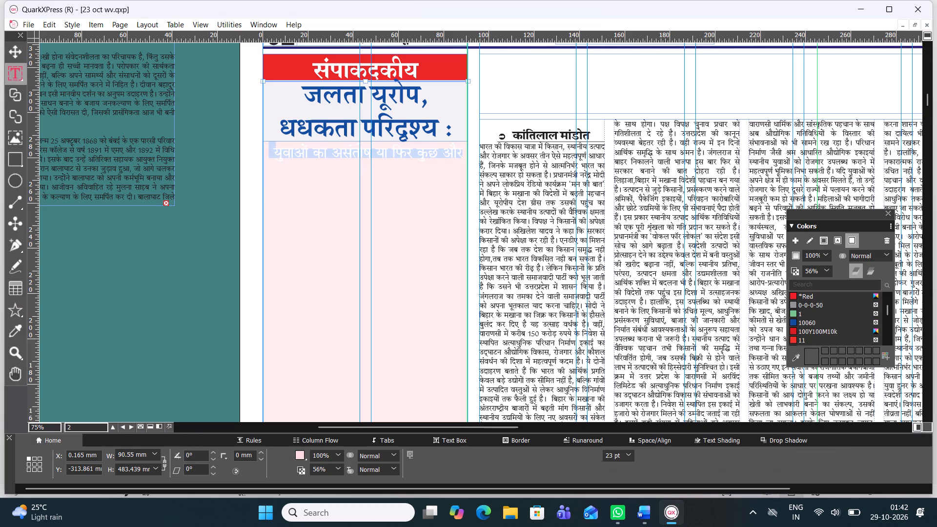
left_click(834, 240)
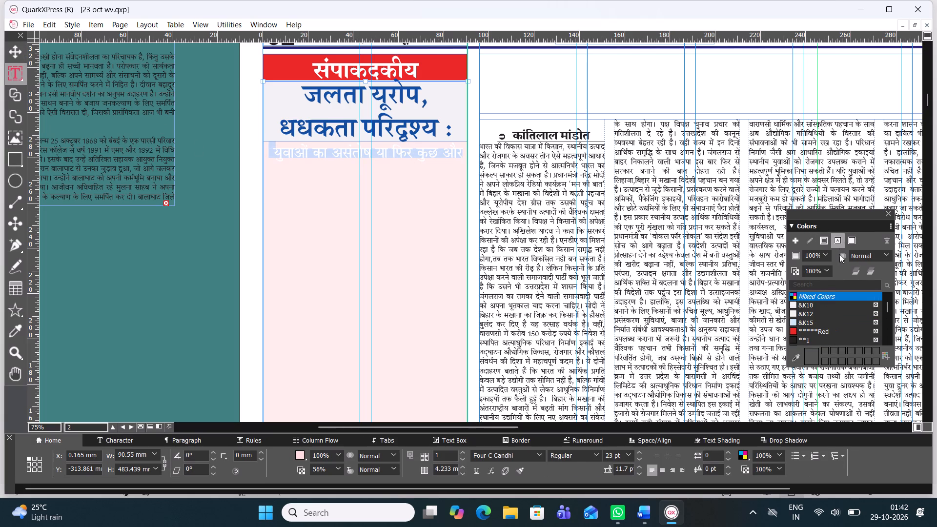
left_click(807, 339)
left_click(20, 51)
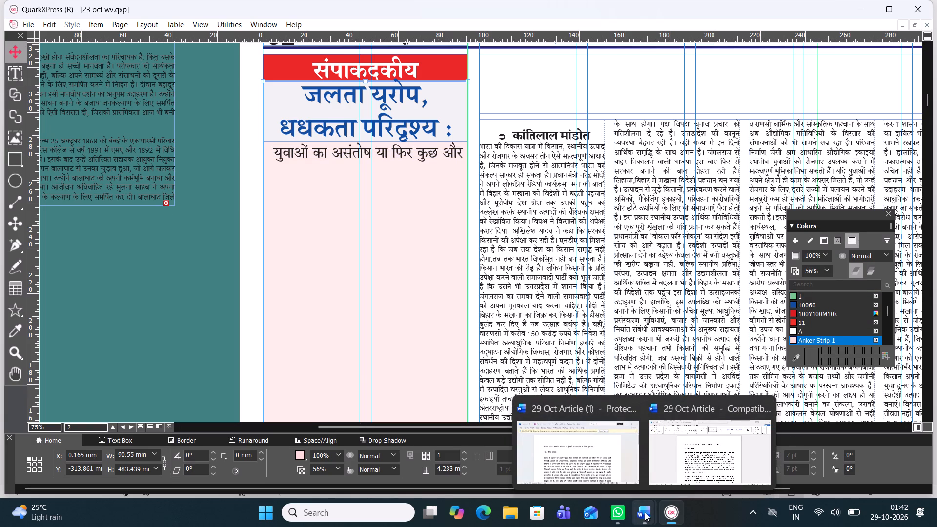
Close the protected Word document 29 Oct Article (1).
left_click(632, 409)
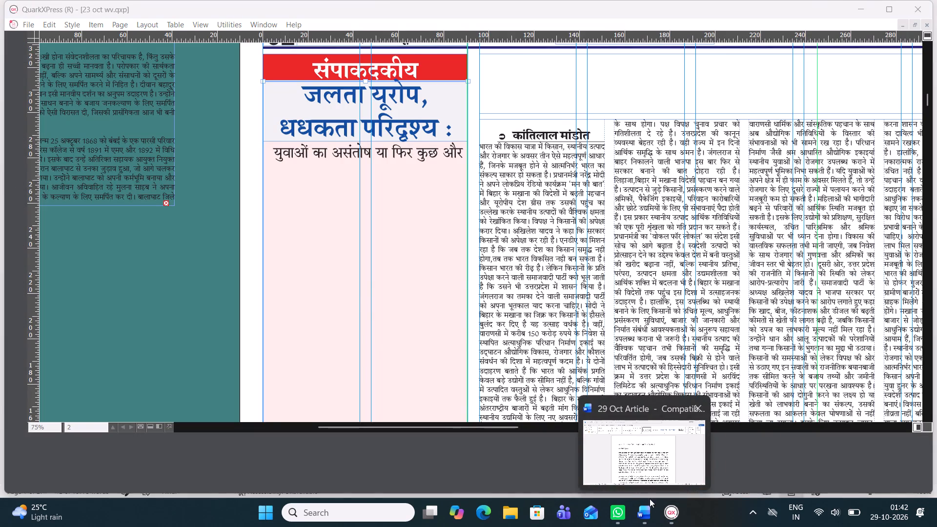
Copy the author byline below the title in Word's 29 Oct Article and paste it on a new line under the editorial subheading in QuarkXPress.
left_click(645, 453)
scroll(333, 284, "down", 1)
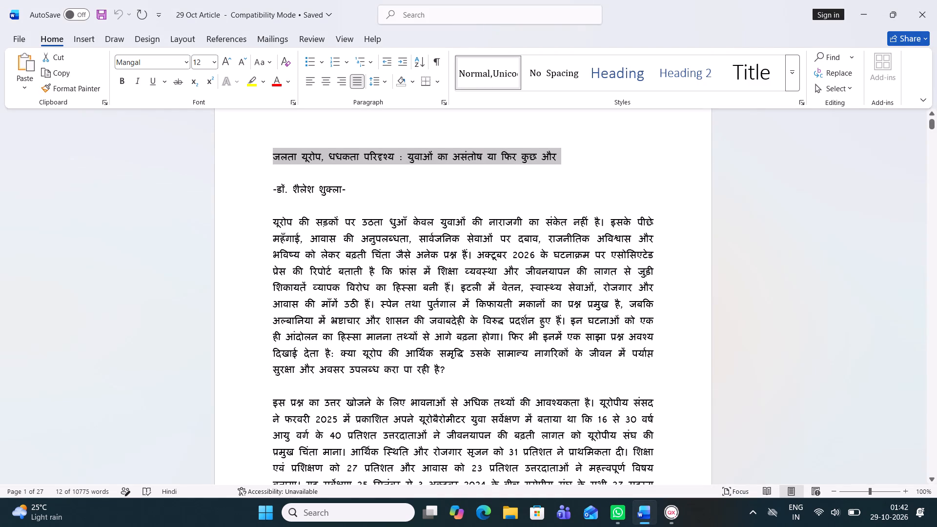
left_click_drag(271, 190, 335, 188)
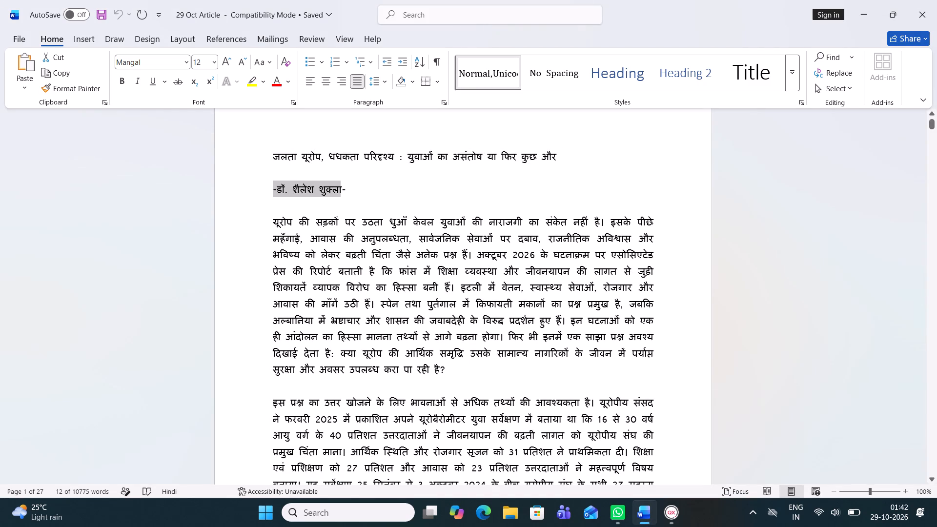
left_click_drag(335, 188, 347, 189)
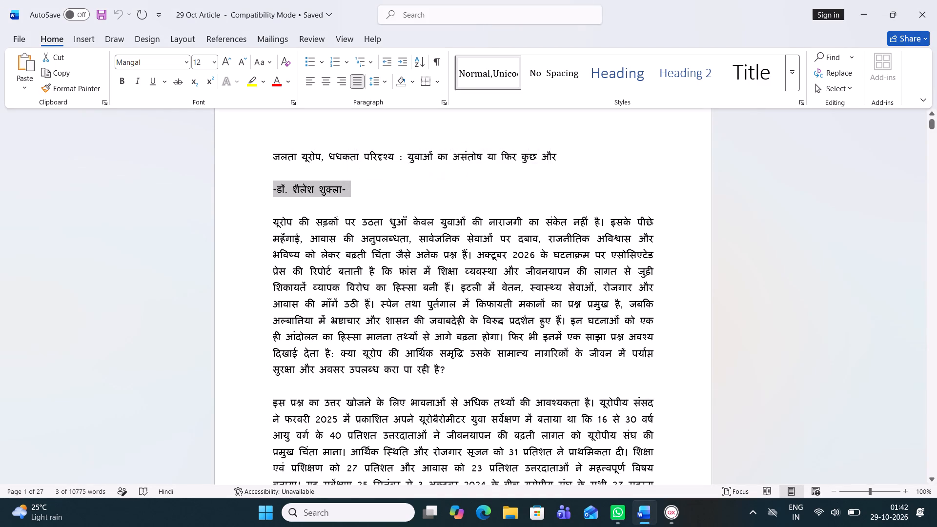
key("ctrl+c")
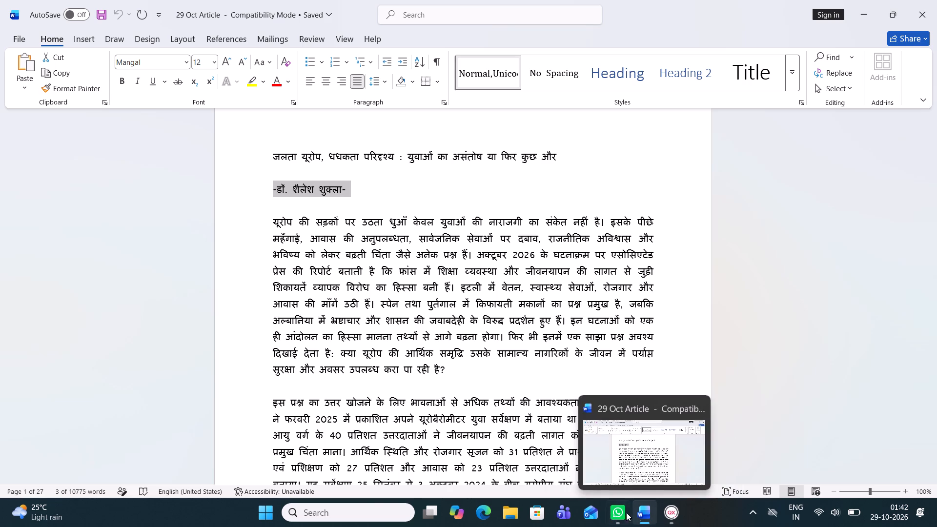
left_click(669, 512)
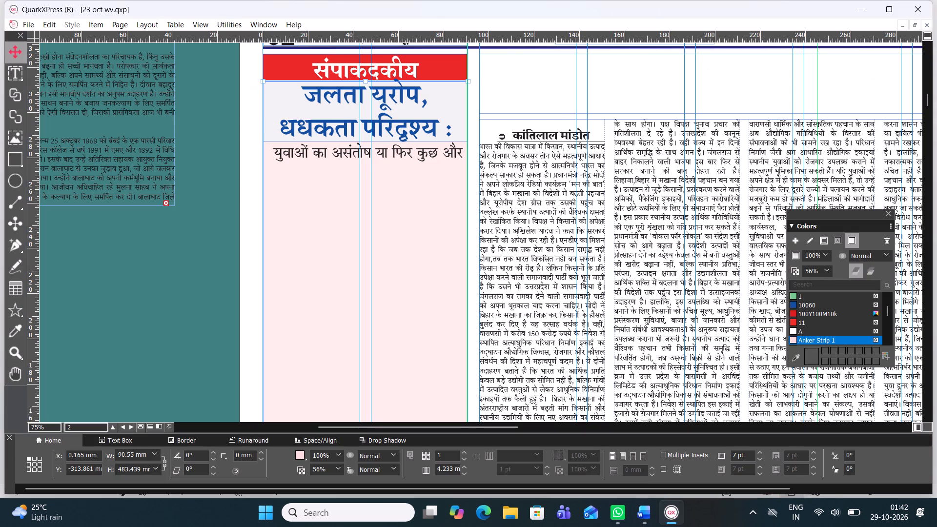
left_click(306, 180)
left_click(469, 152)
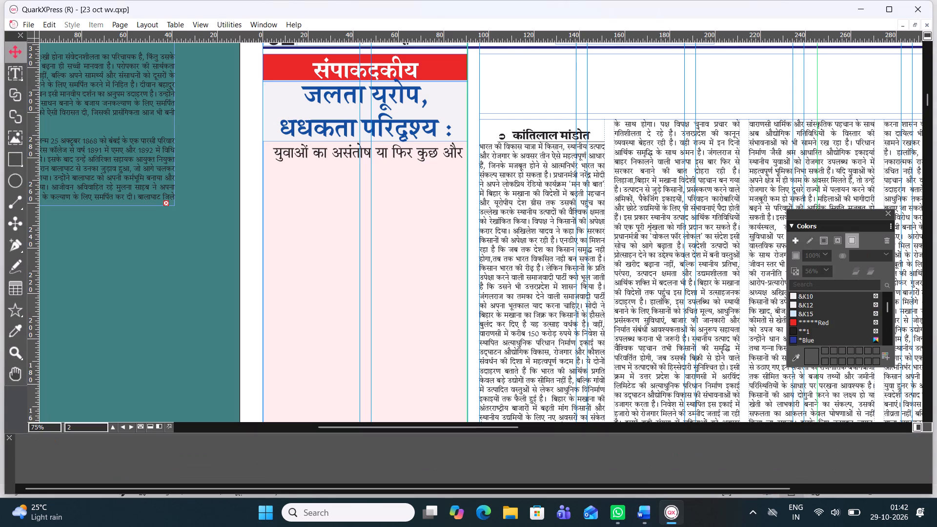
double_click(462, 155)
left_click(462, 155)
key("Return")
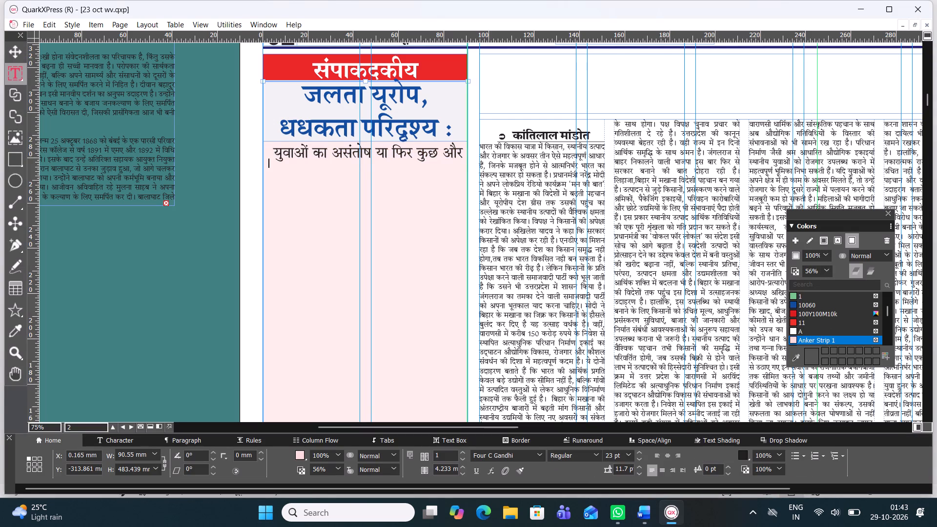
key("Return")
key("ctrl+v")
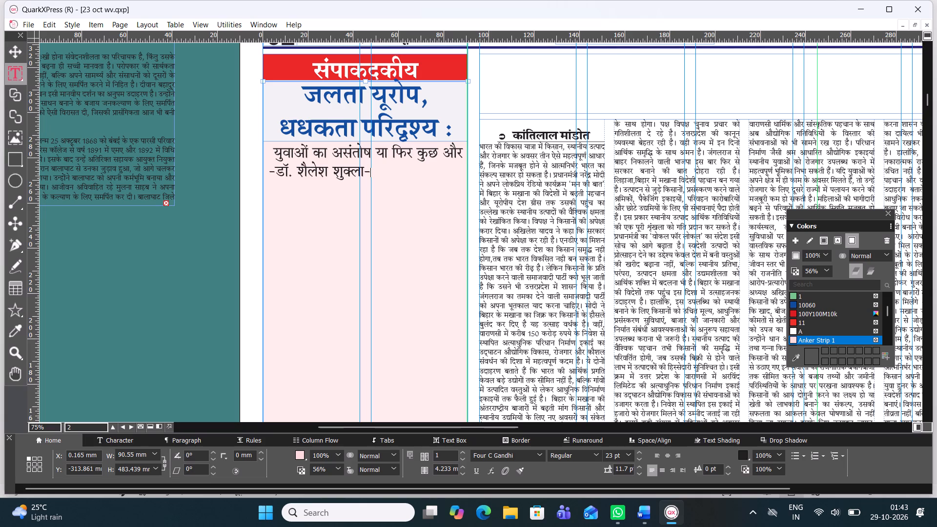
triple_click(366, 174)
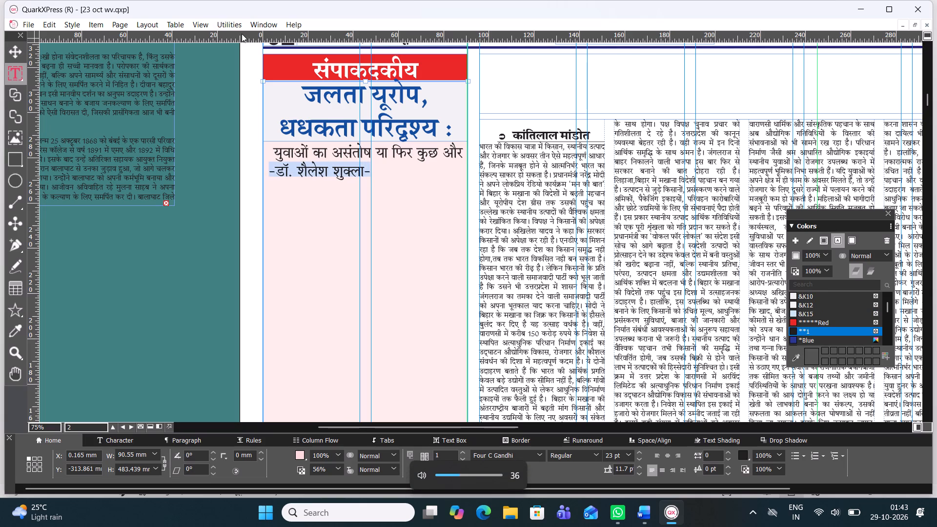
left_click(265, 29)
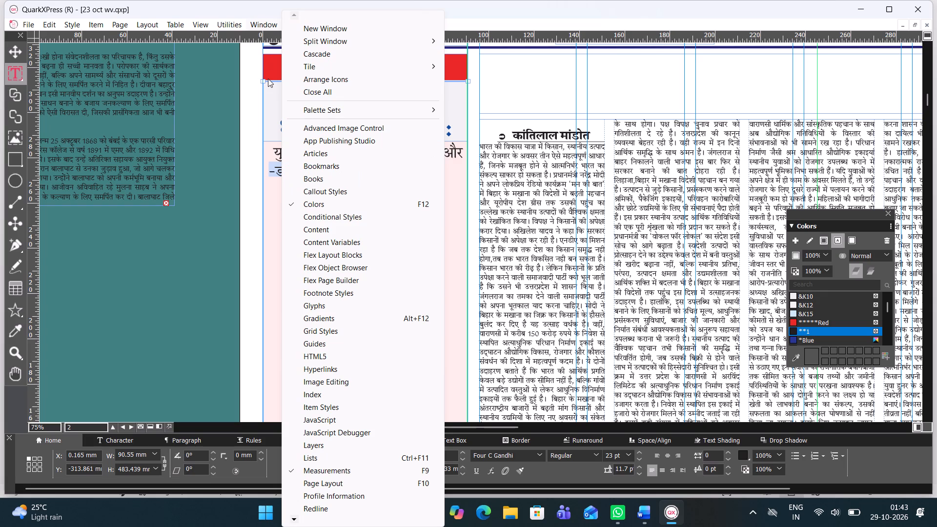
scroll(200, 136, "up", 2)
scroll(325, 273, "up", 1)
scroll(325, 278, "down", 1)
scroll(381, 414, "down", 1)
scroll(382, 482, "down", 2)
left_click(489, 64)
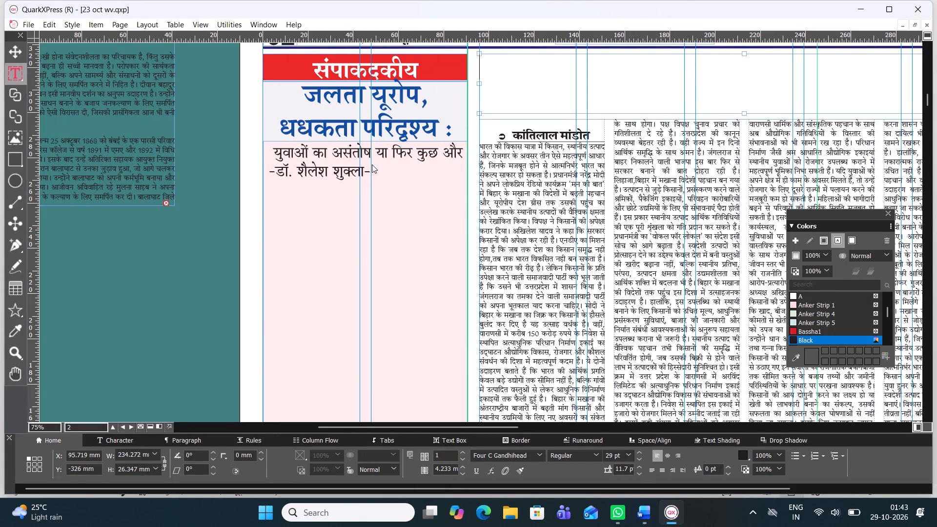
Select the whole author byline pasted below the editorial subheading.
left_click(372, 164)
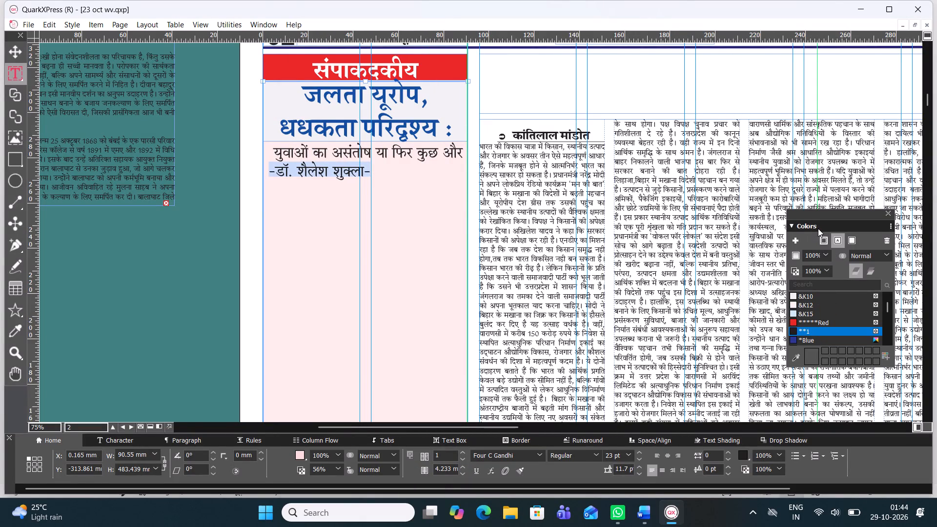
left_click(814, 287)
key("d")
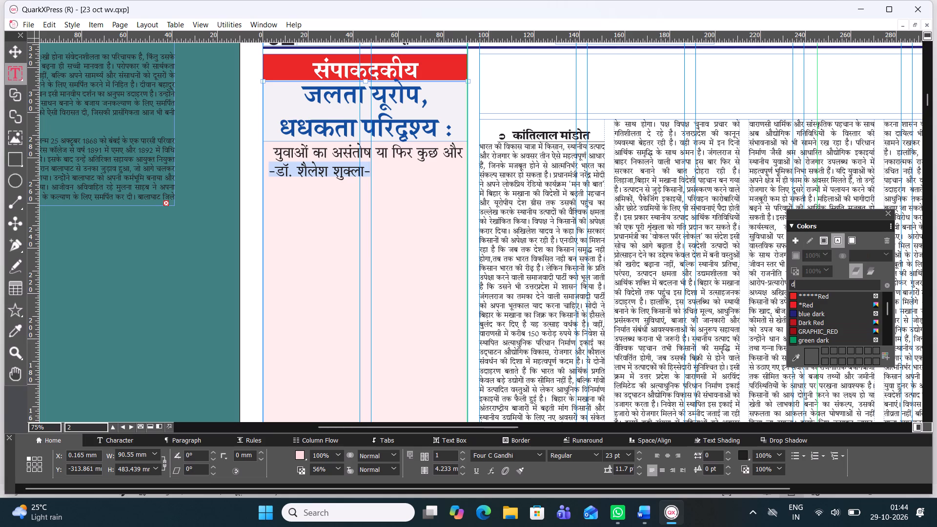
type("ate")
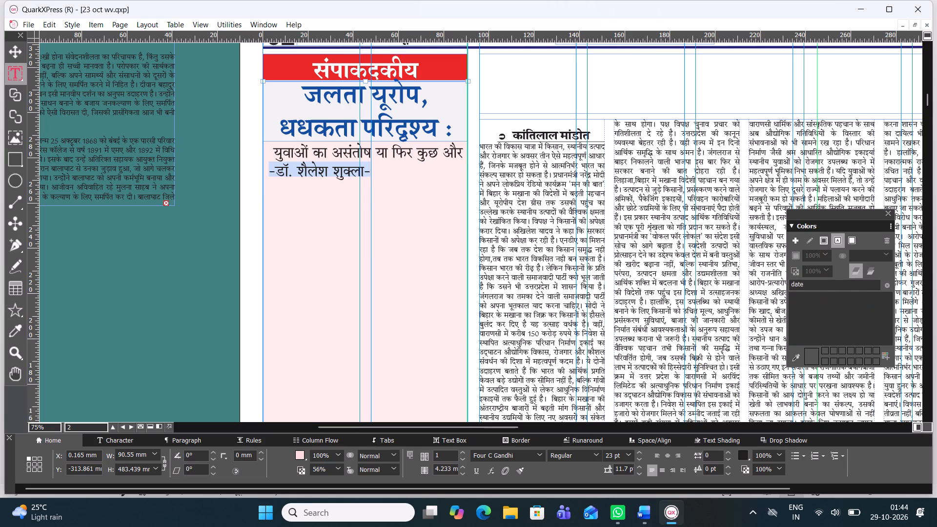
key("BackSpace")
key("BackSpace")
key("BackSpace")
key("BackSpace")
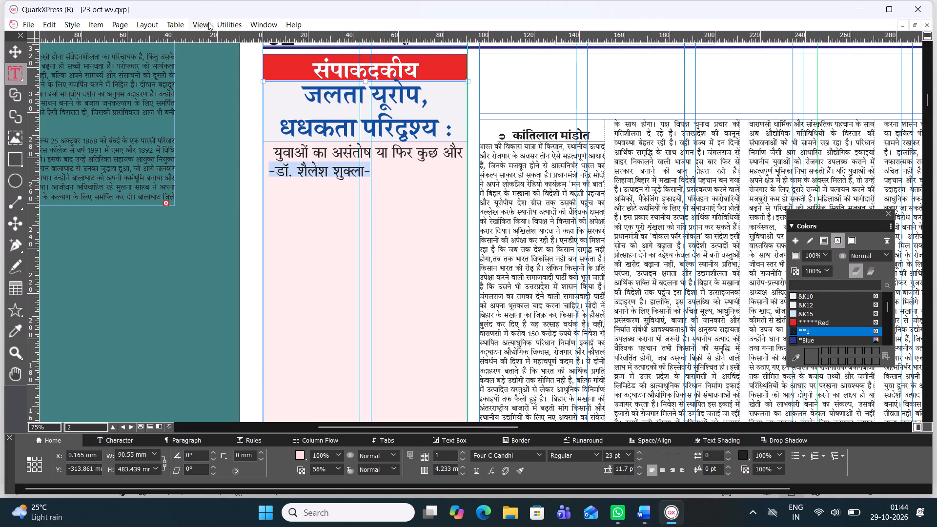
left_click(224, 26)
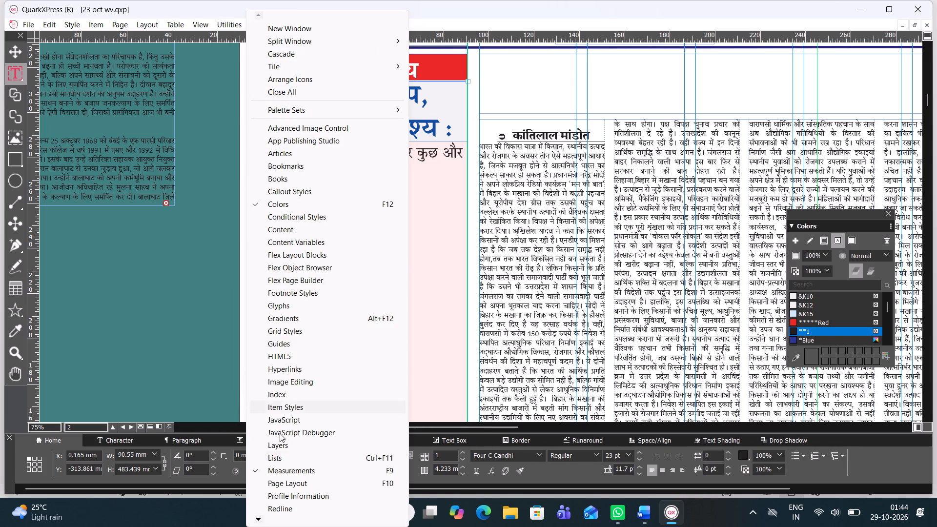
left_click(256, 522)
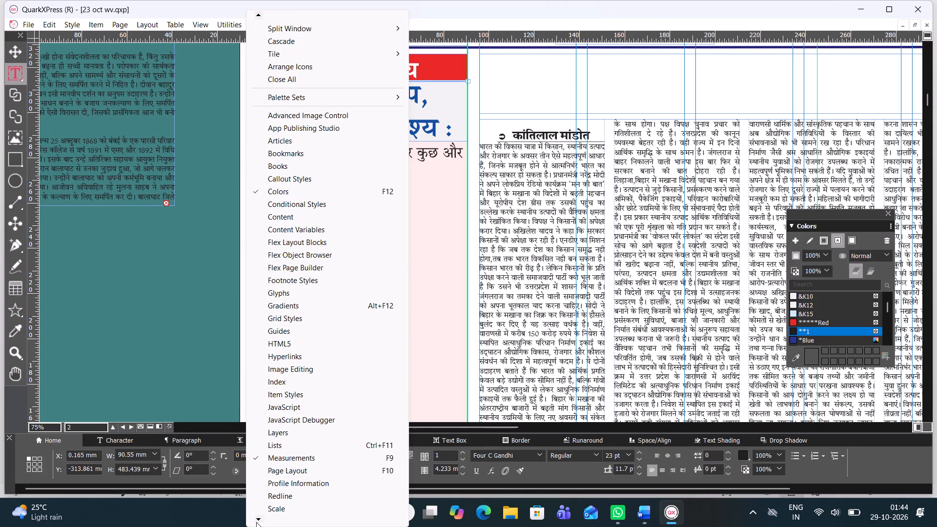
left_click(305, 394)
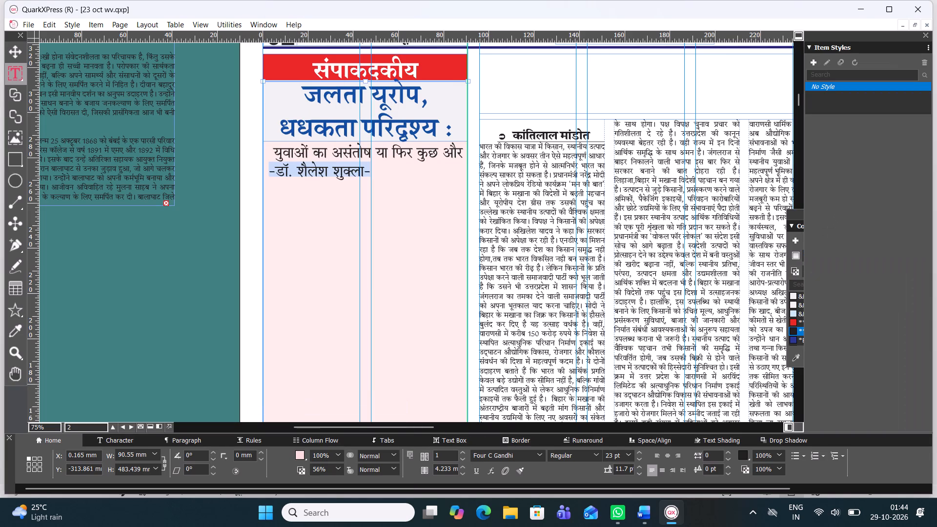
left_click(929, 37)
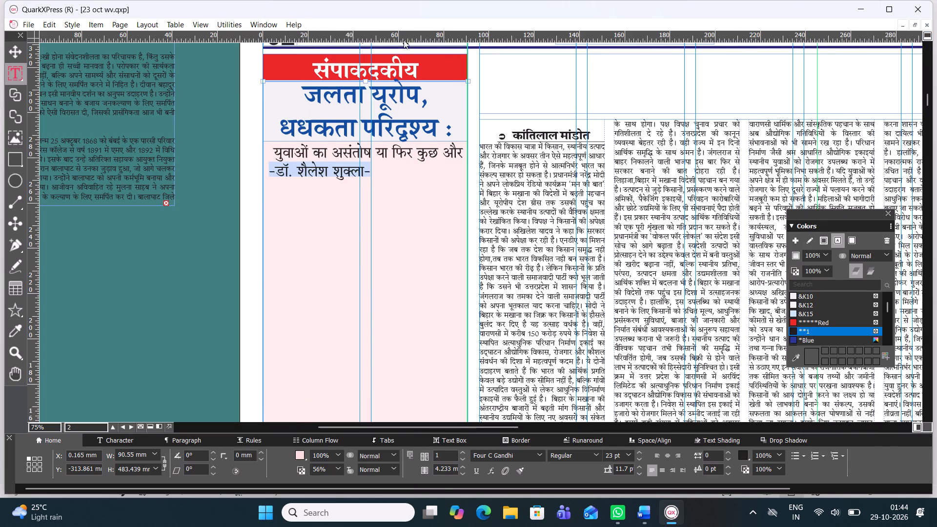
Apply the Dateline Bullet character style sheet to the selected author byline.
left_click(260, 22)
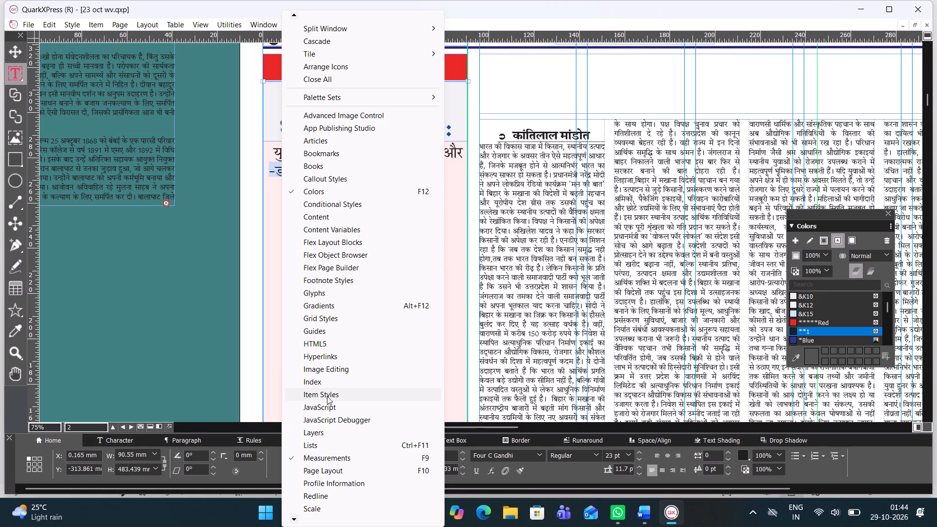
left_click(295, 515)
left_click(295, 515)
left_click(296, 515)
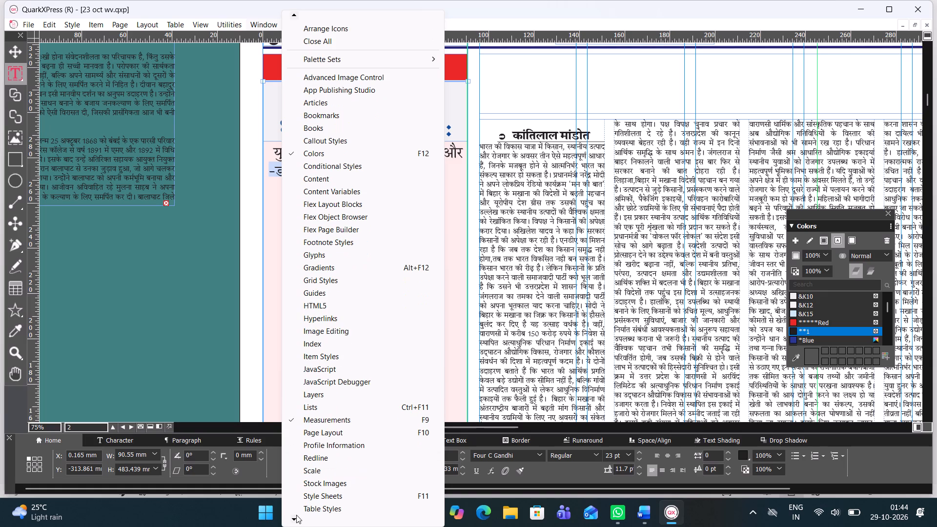
left_click(337, 491)
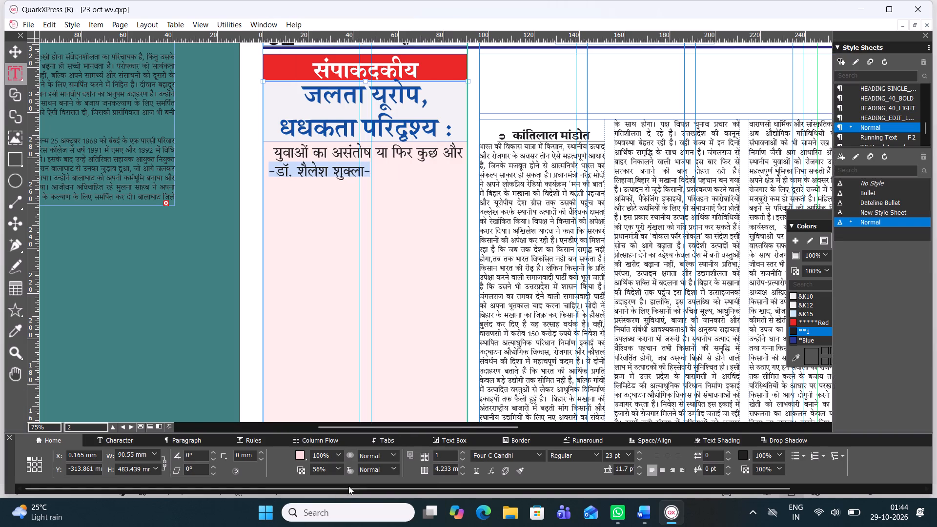
left_click(877, 202)
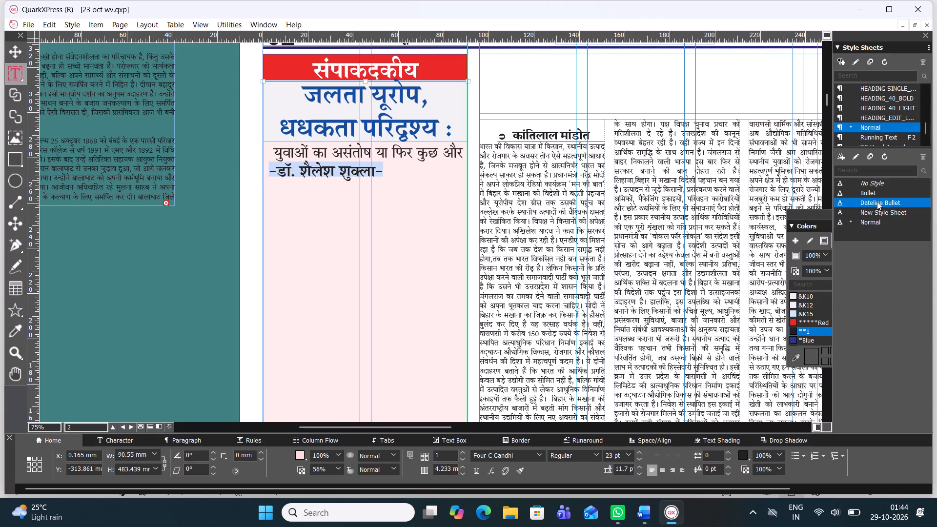
left_click(877, 202)
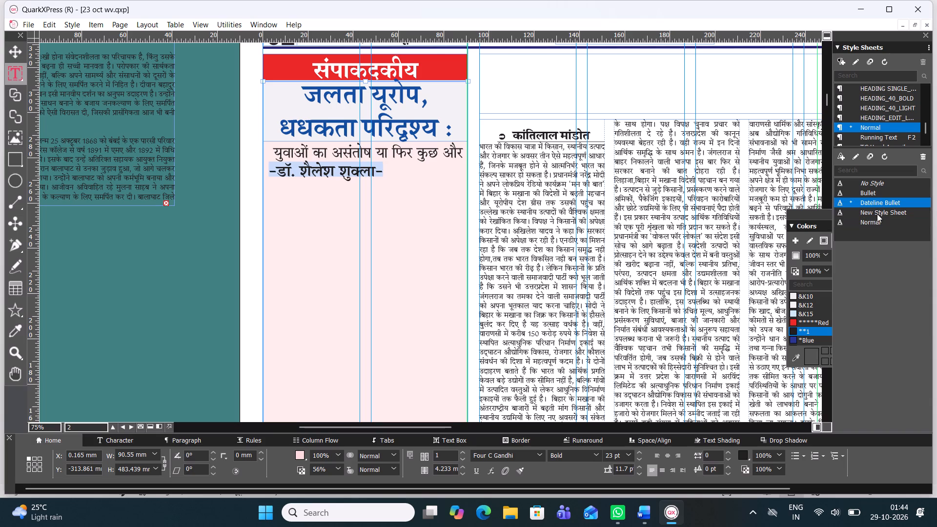
Apply the second Dateline paragraph style sheet, the bulleted one, to the selected author byline.
scroll(872, 196, "down", 4)
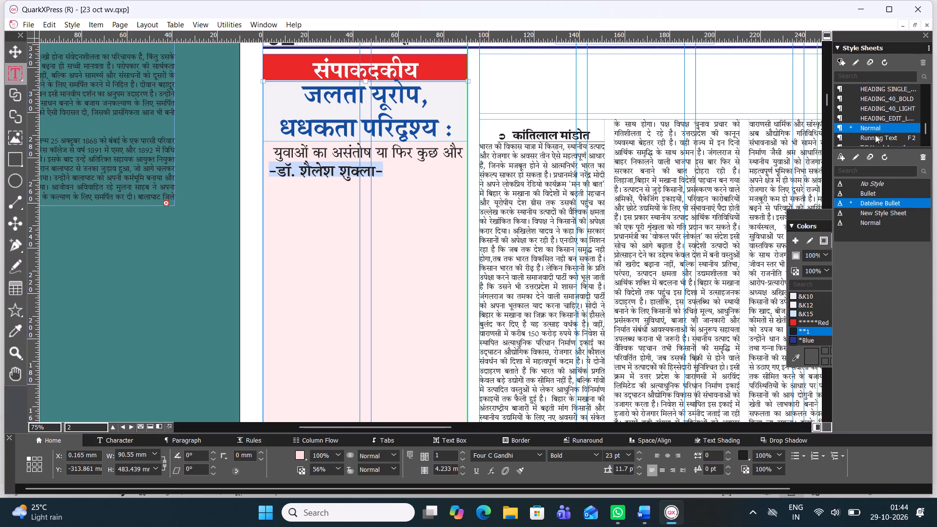
scroll(875, 135, "down", 5)
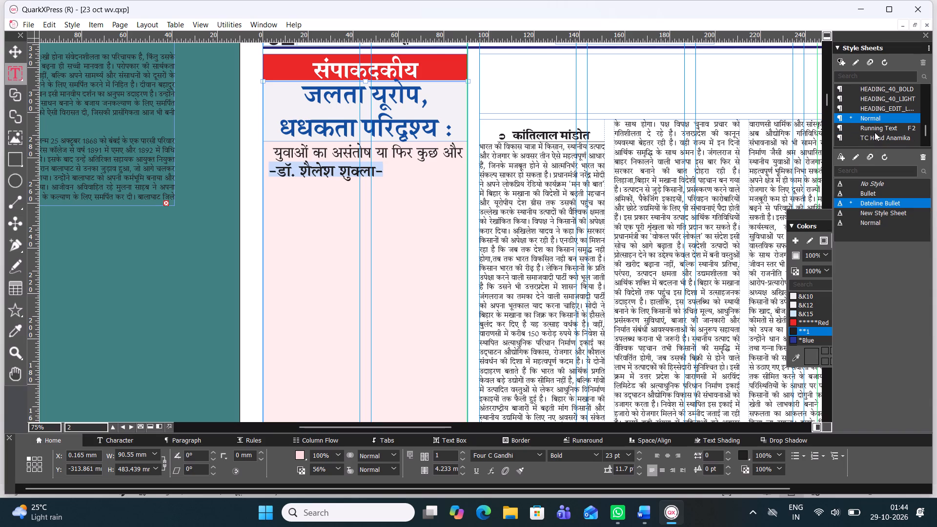
scroll(875, 132, "down", 3)
scroll(875, 132, "up", 2)
left_click(877, 89)
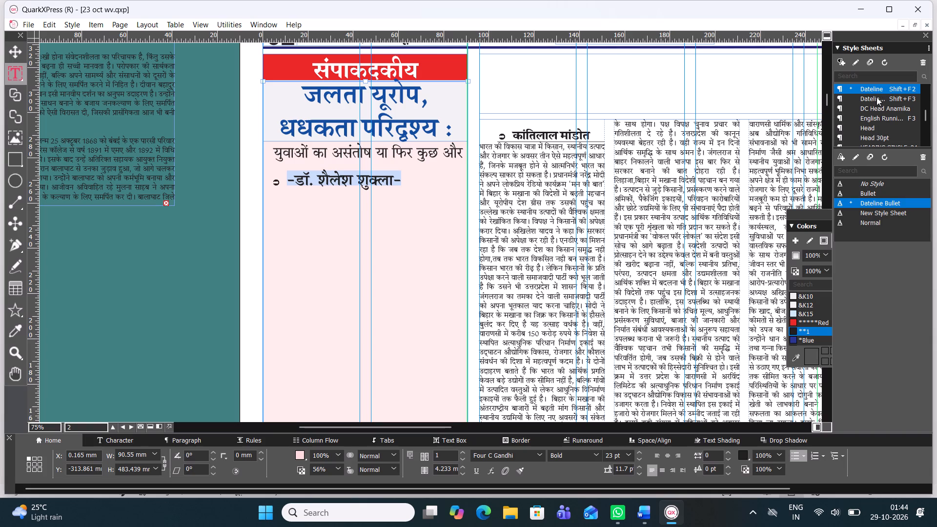
left_click(877, 100)
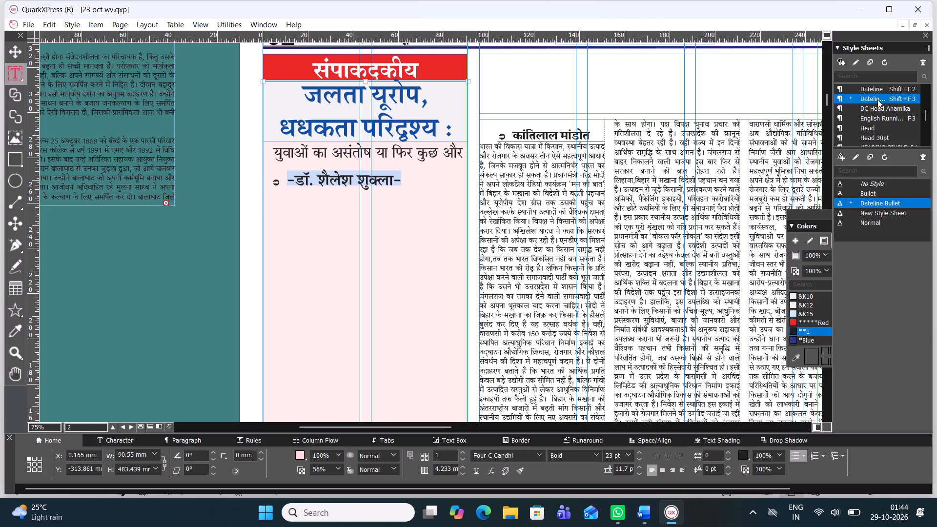
left_click(877, 100)
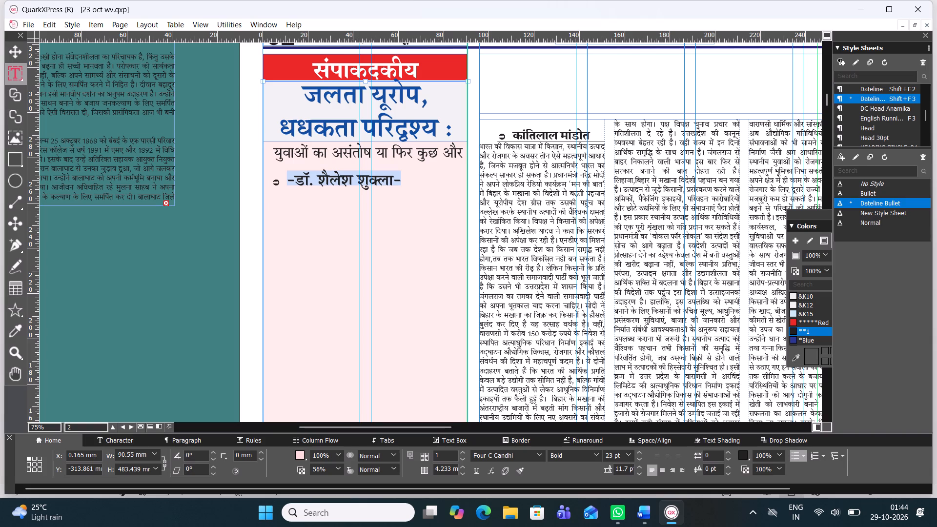
Remove the hyphens before and after the author's name in the byline, keeping the byline on its own line.
left_click(299, 181)
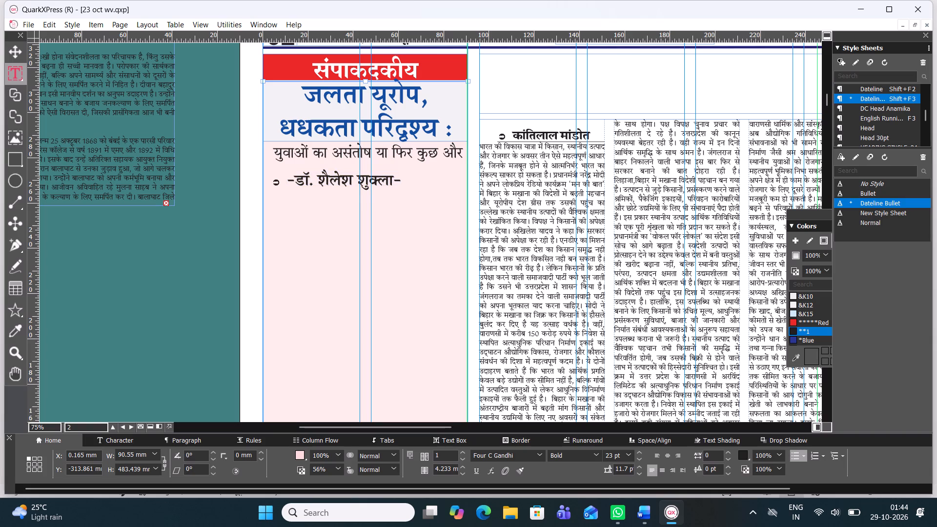
key("BackSpace")
key("BackSpace")
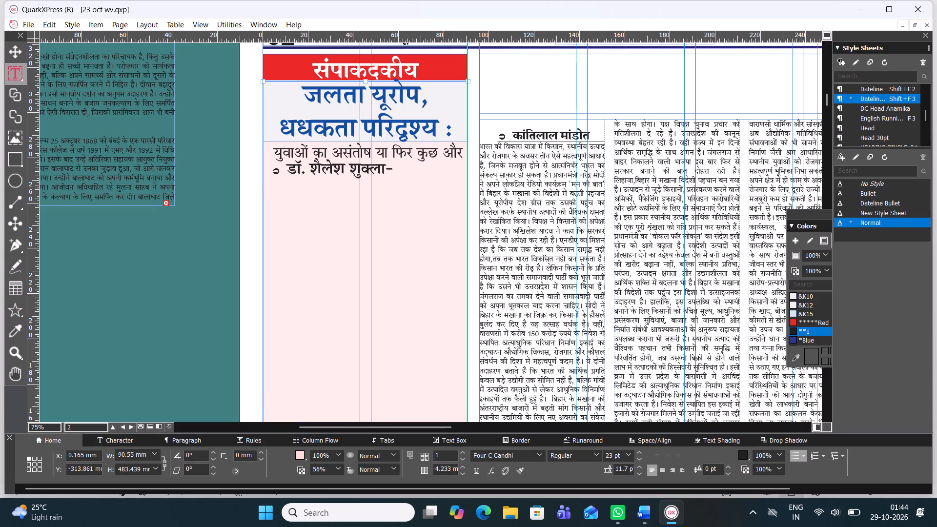
key("ctrl+z")
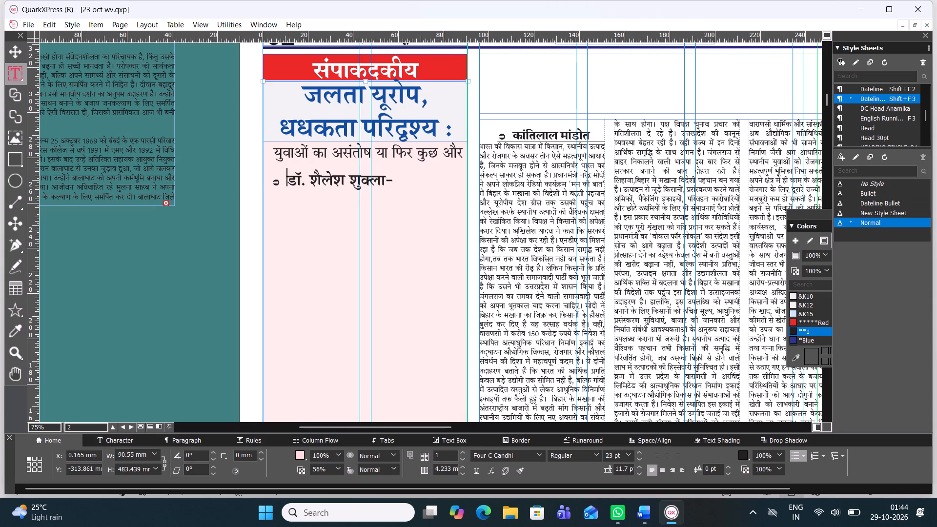
left_click(396, 182)
key("BackSpace")
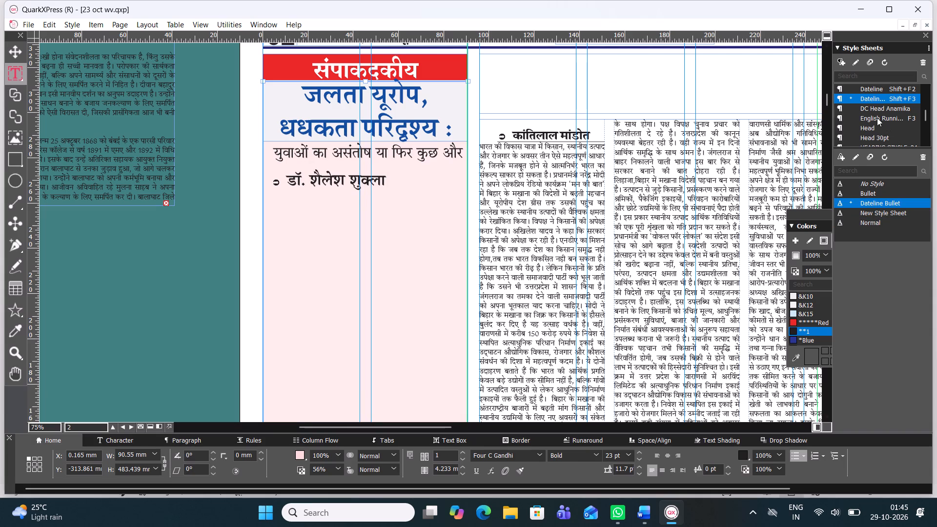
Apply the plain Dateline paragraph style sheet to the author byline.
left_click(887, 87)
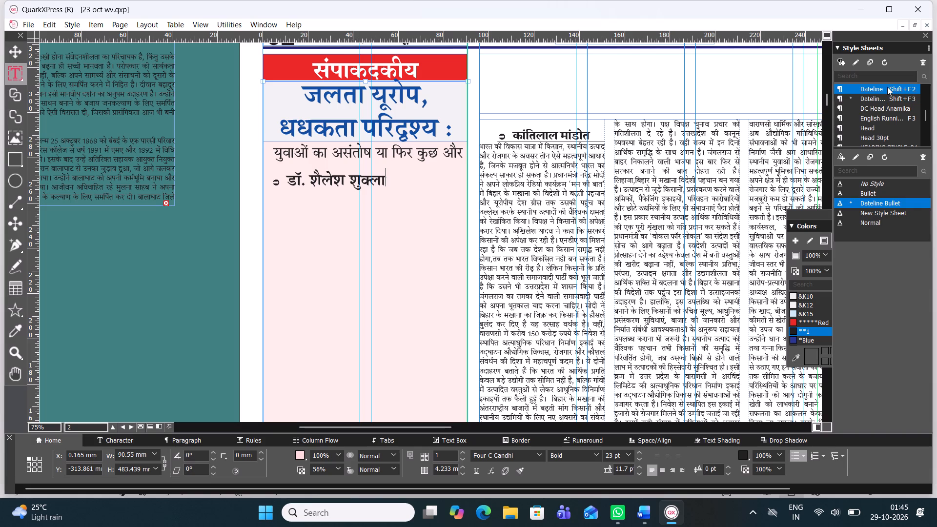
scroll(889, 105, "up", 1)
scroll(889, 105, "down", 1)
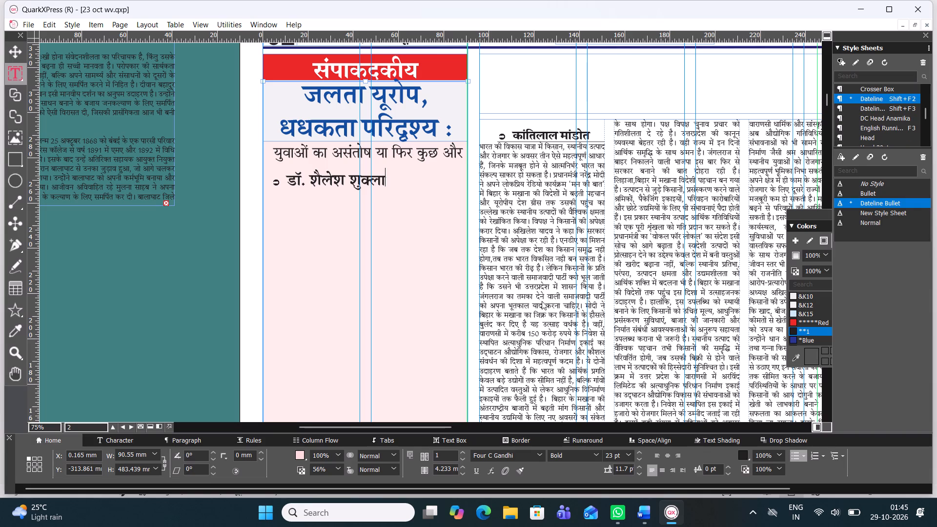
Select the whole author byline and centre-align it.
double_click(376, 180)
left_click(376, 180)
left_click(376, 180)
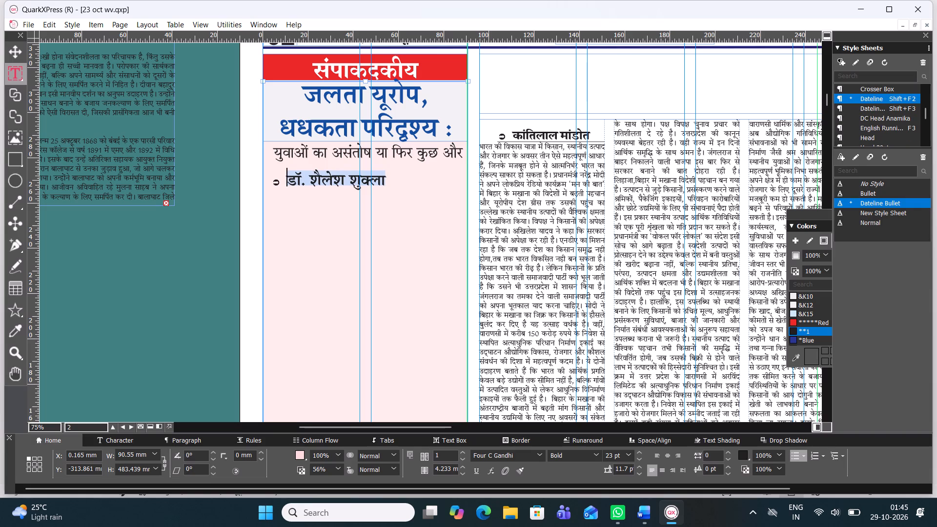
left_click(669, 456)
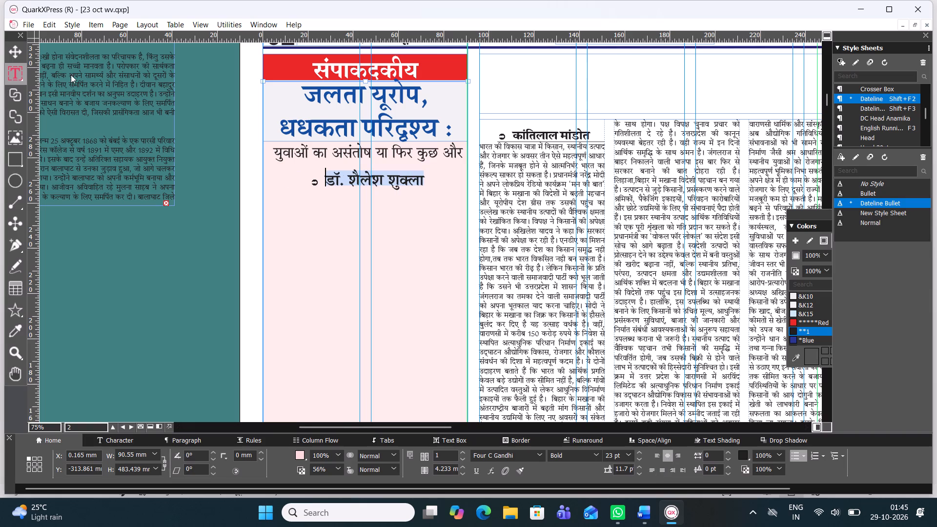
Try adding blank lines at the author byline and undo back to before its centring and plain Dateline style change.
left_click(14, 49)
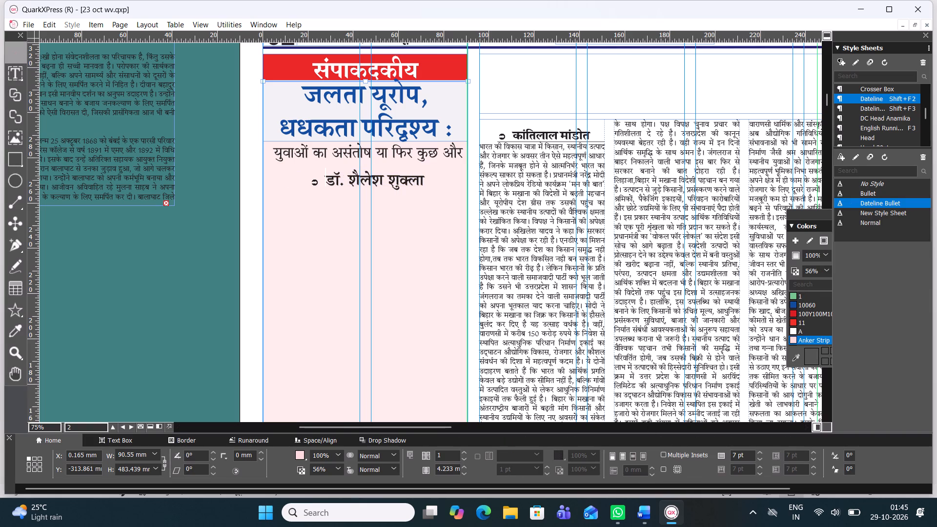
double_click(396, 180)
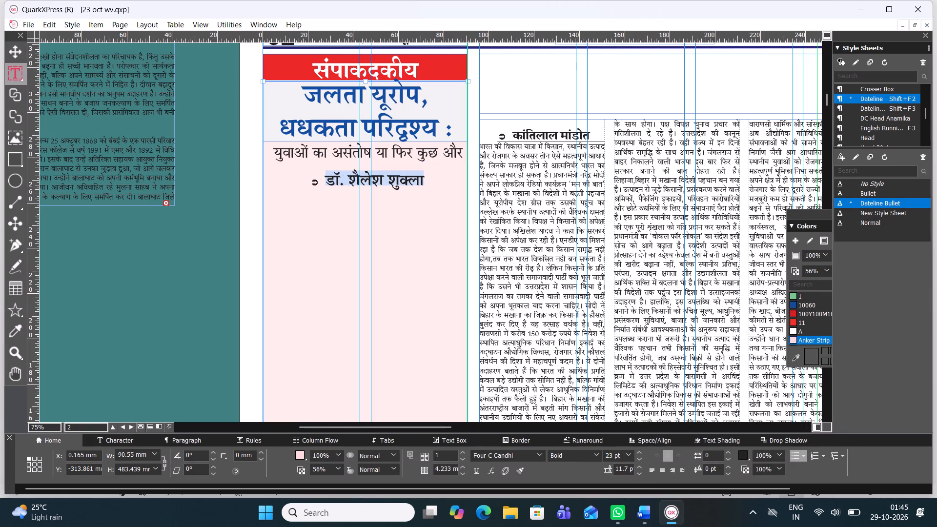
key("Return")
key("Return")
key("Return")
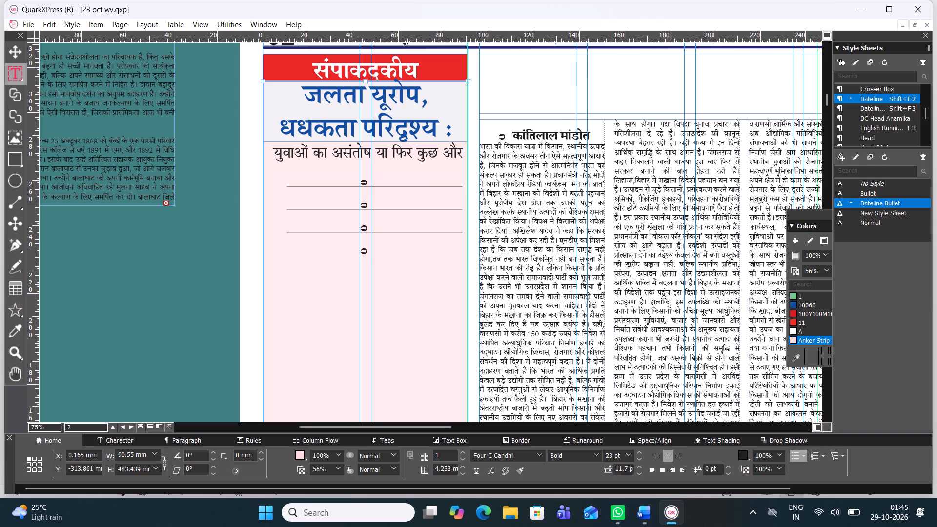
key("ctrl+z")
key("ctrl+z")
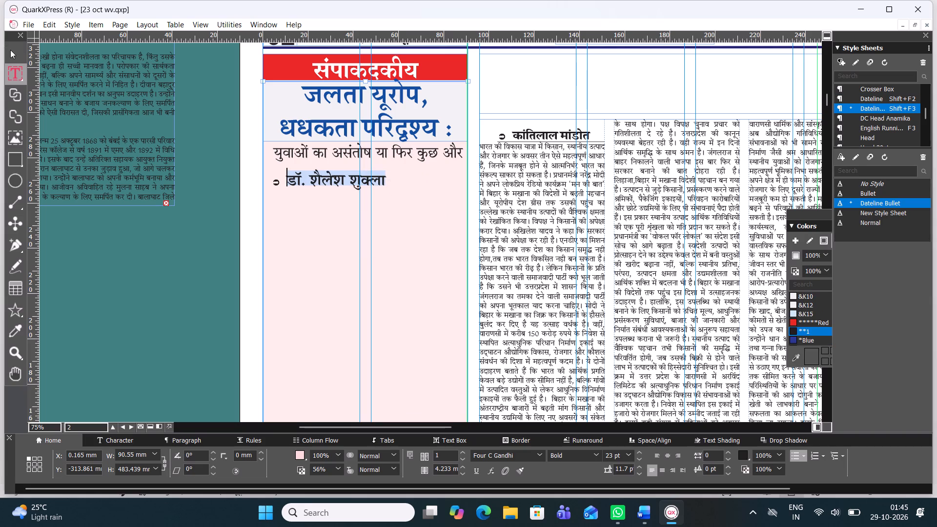
Centre-align the selected author byline in the editorial box, and deselect the box.
left_click(672, 454)
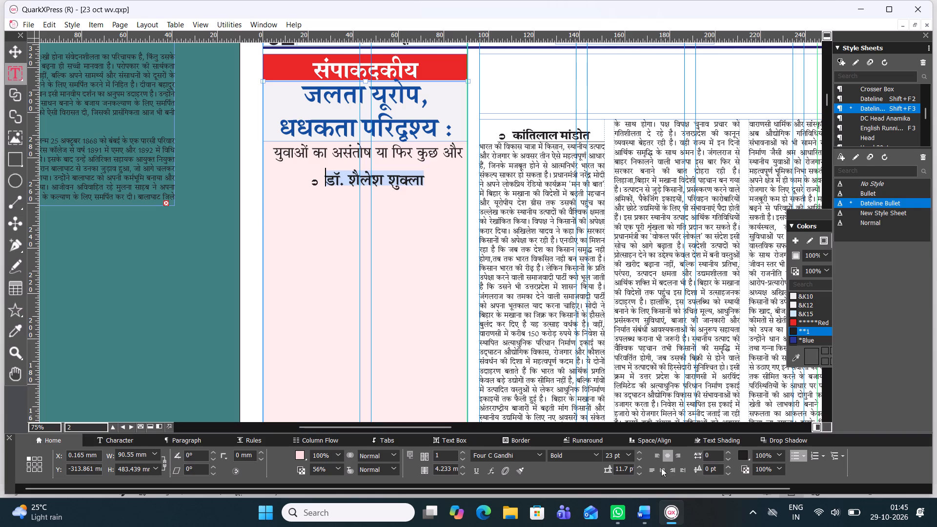
left_click(664, 469)
left_click(660, 456)
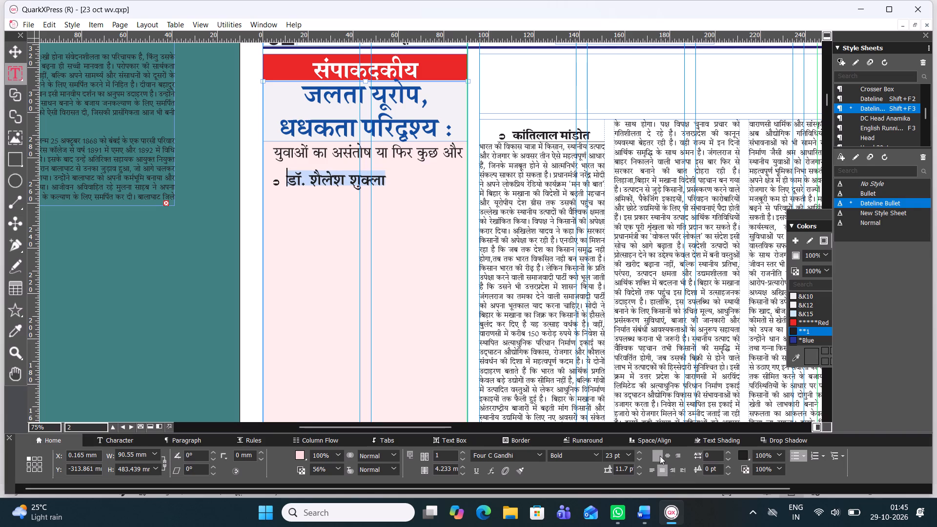
left_click(657, 454)
left_click(665, 456)
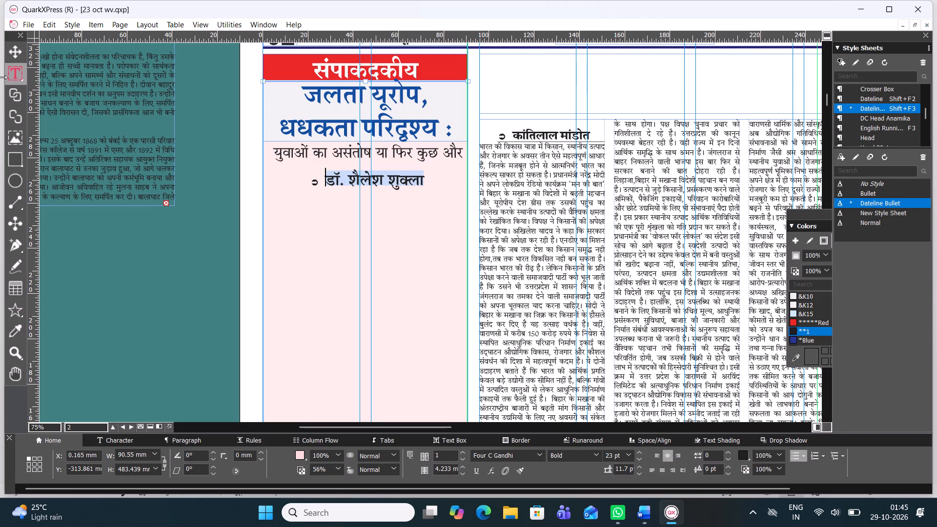
left_click(10, 53)
left_click(149, 252)
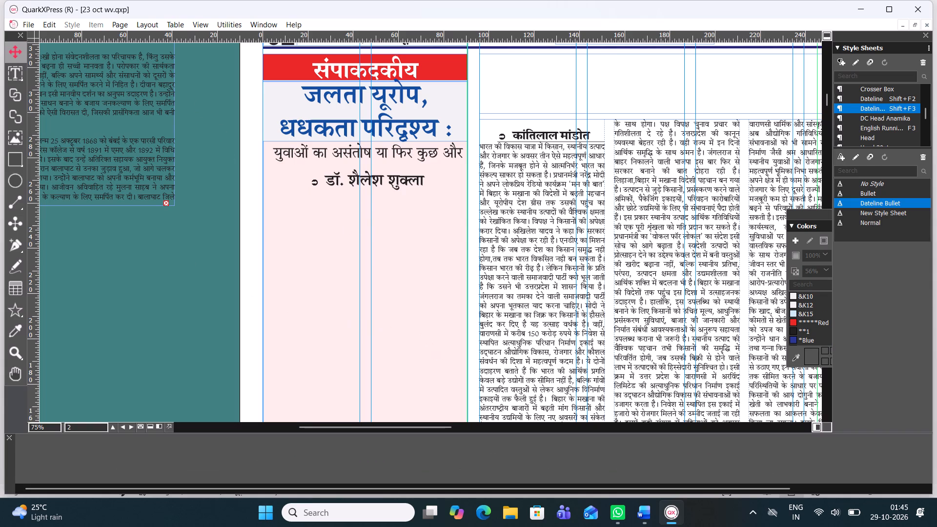
Reopen the author byline below the editorial subheading for text editing.
double_click(399, 184)
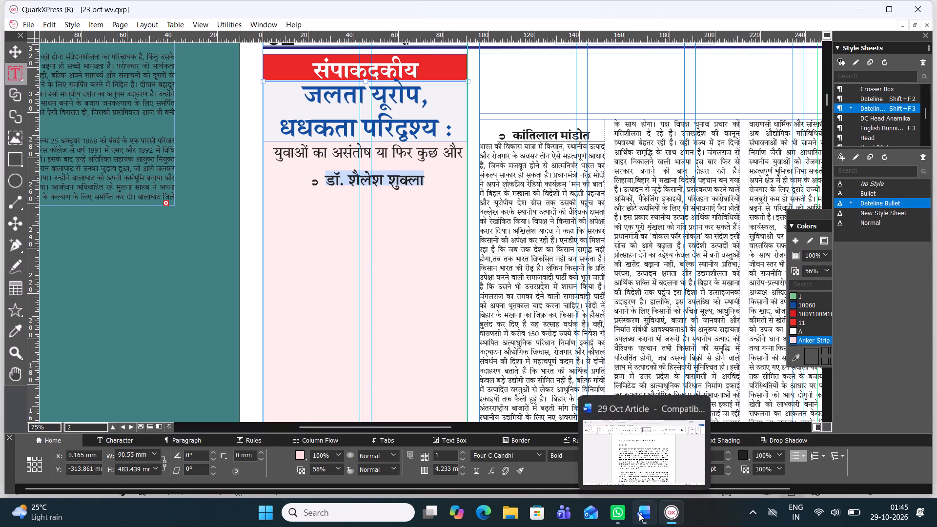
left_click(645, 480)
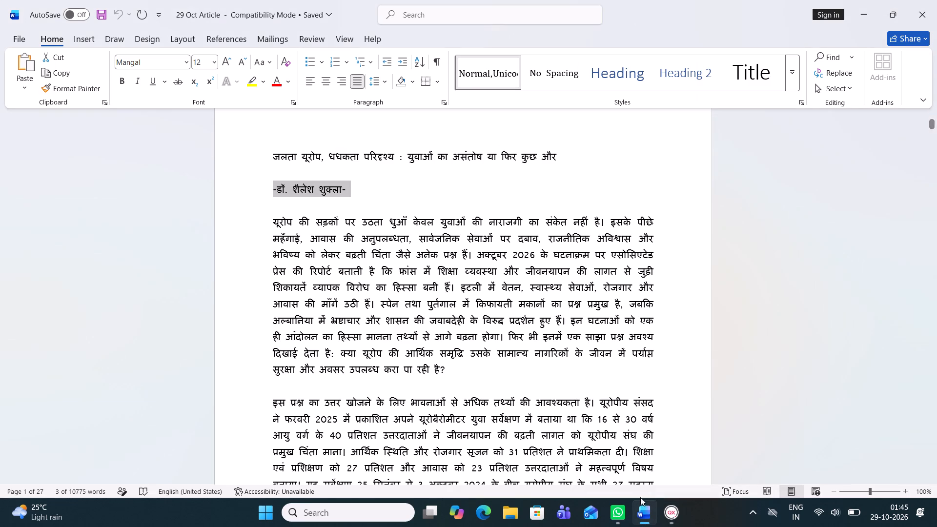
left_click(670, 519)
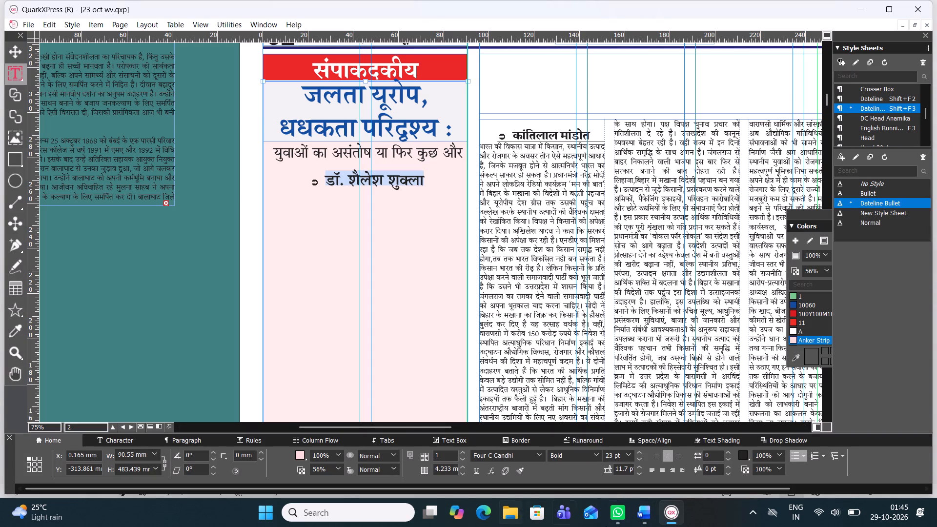
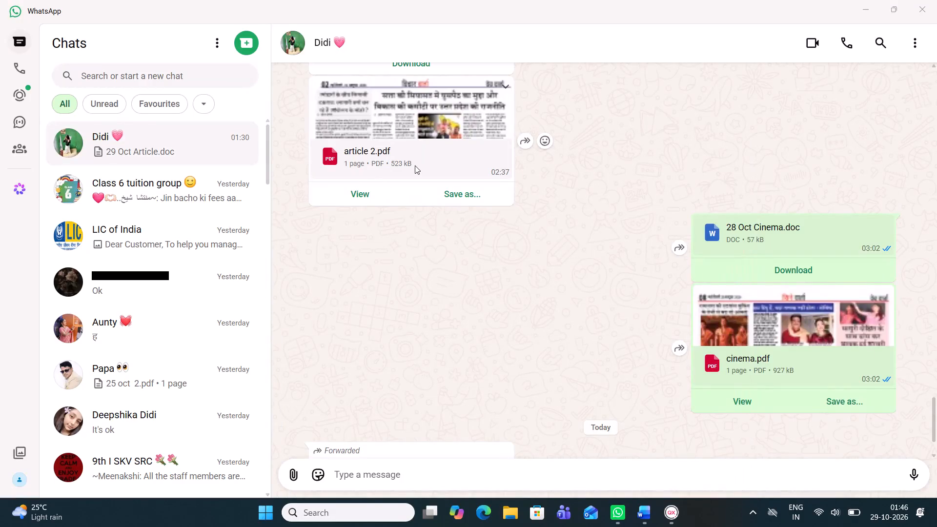
Switch to Google Chrome and search Google for pictures of the editorial's author, using the author name from the byline.
left_click(359, 223)
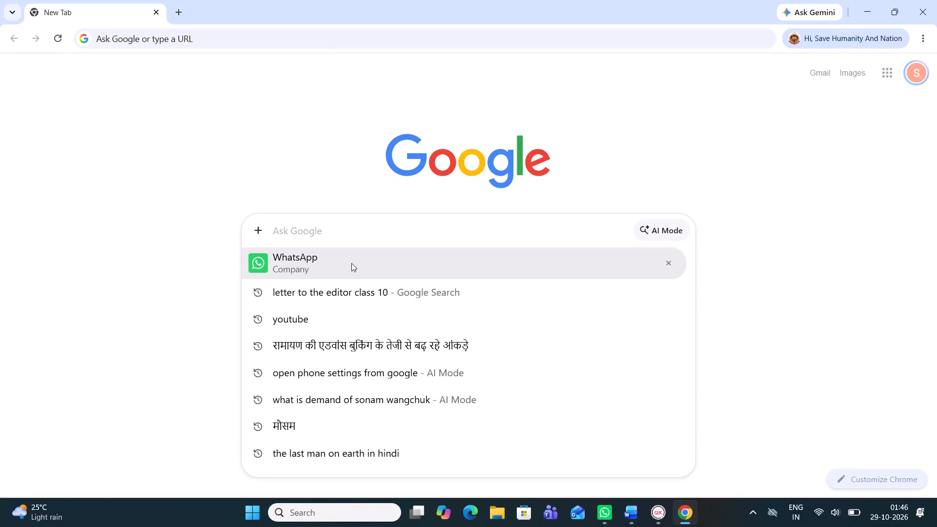
key("ctrl+v")
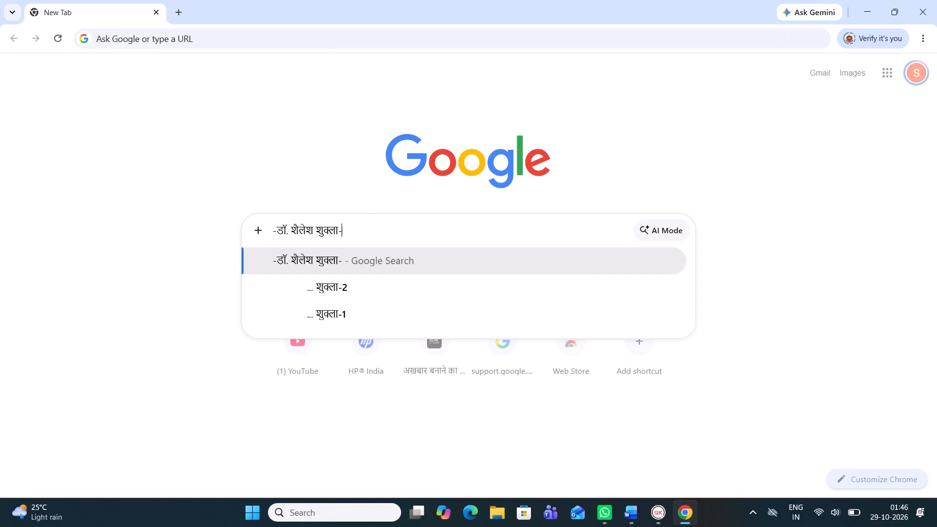
key("Return")
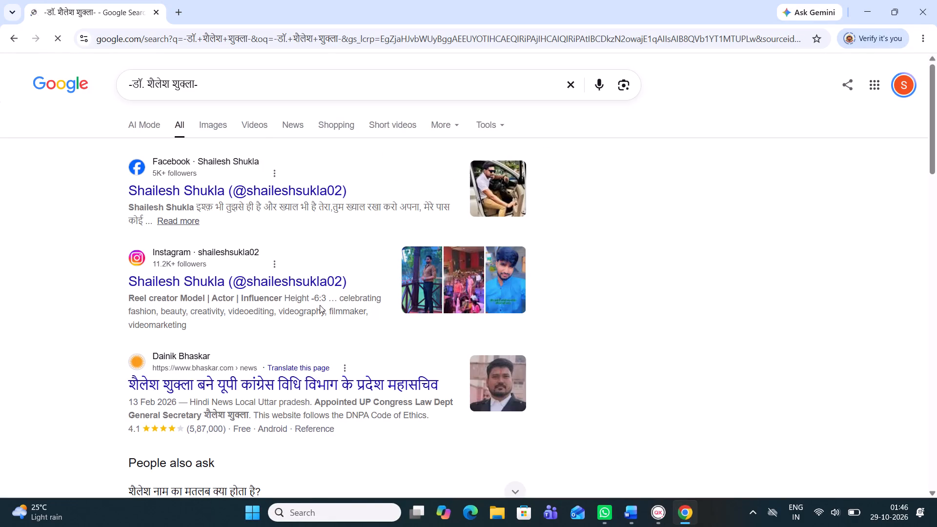
left_click(224, 118)
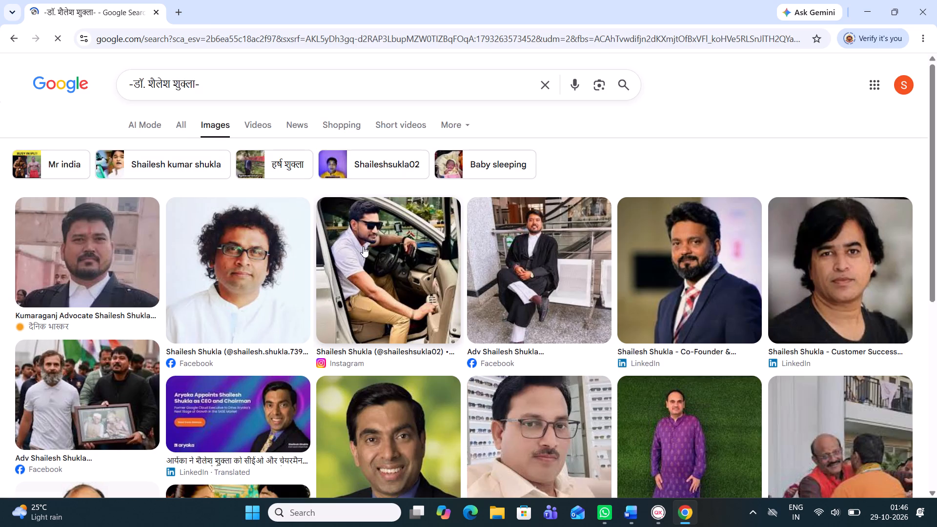
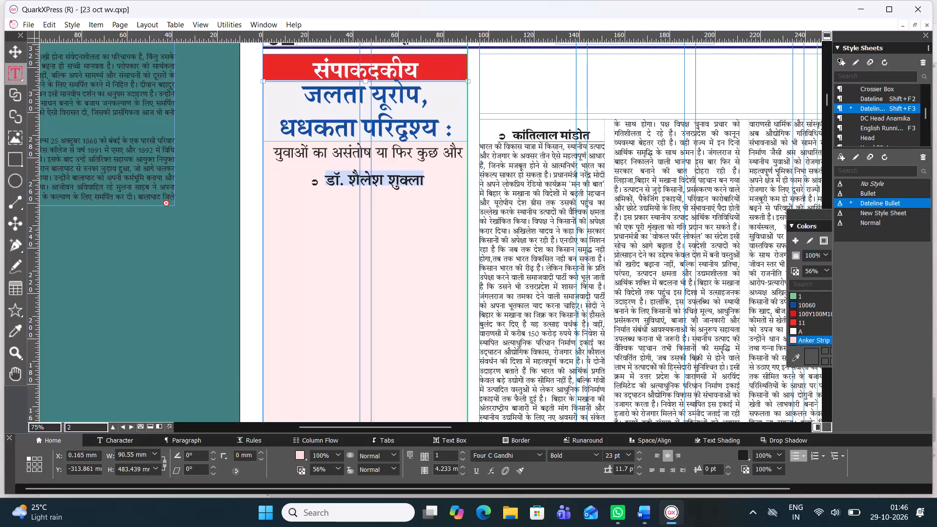
Enlarge the selected author byline below the editorial subheading to 31 pt, and deselect the text box.
key("ctrl+alt+shift+period")
key("ctrl+alt+shift+period")
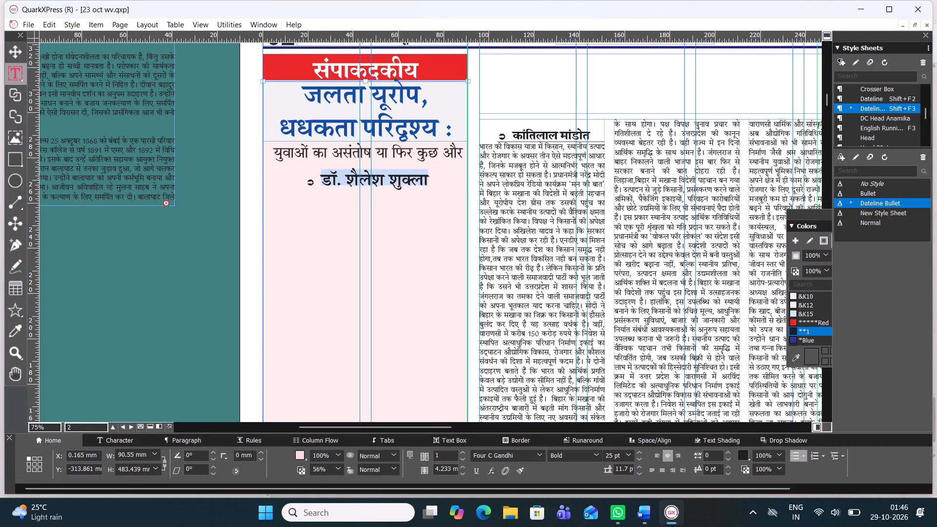
key("ctrl+alt+shift+period")
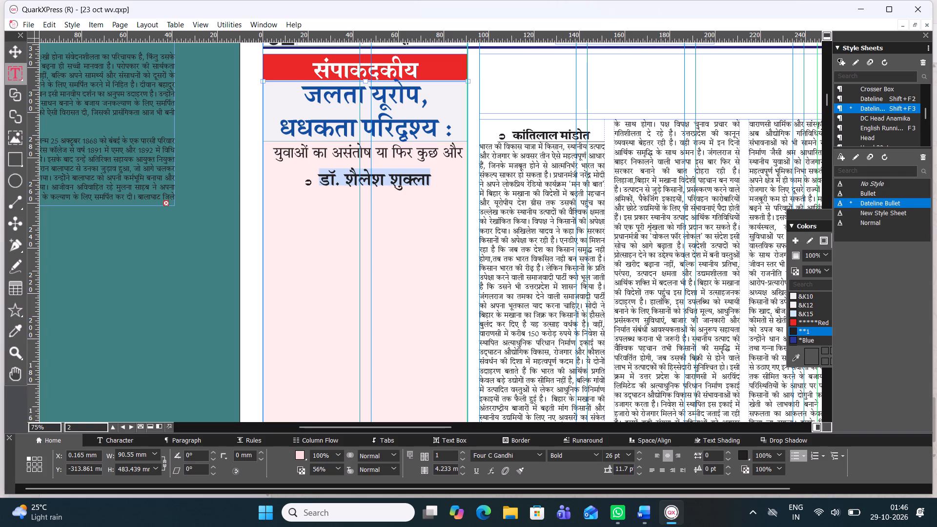
key("ctrl+alt+shift+period")
key("ctrl+alt+shift+period")
key("ctrl+alt+shift+period")
key("ctrl+alt+shift+period")
key("ctrl+alt+shift+period")
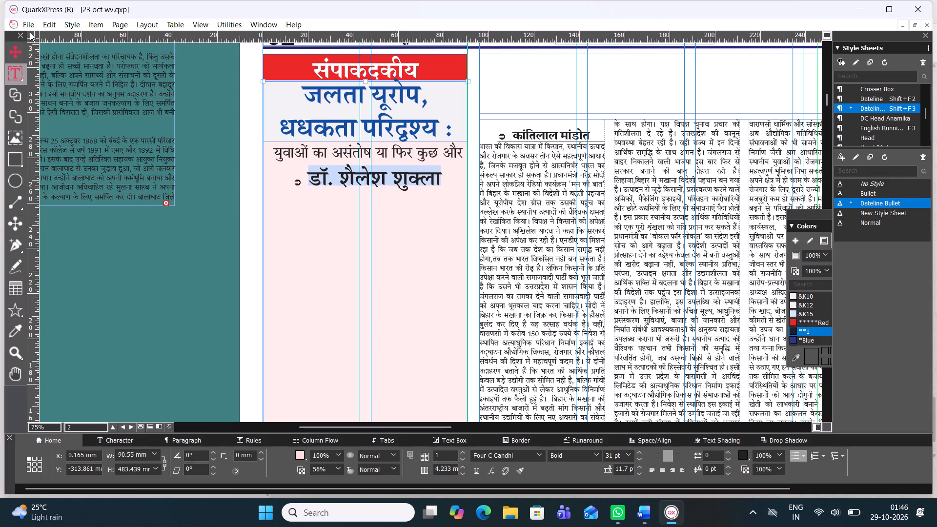
left_click(150, 342)
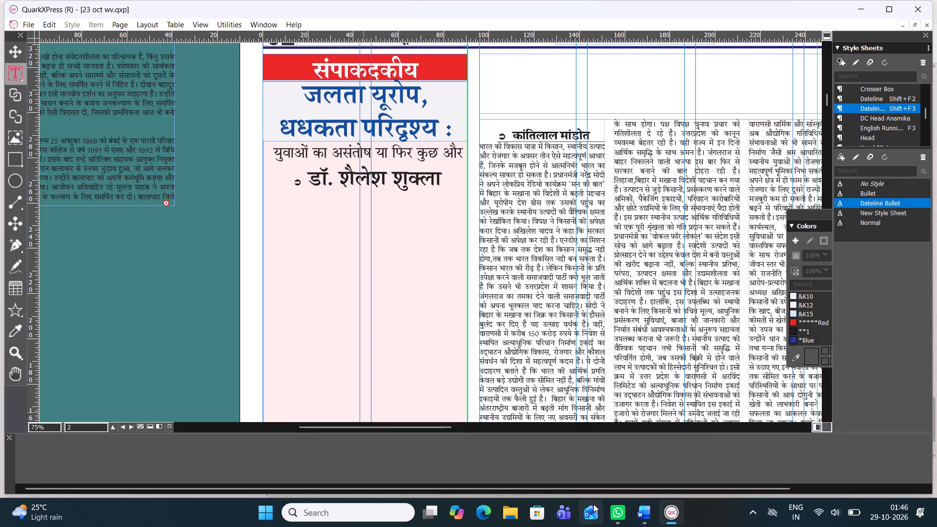
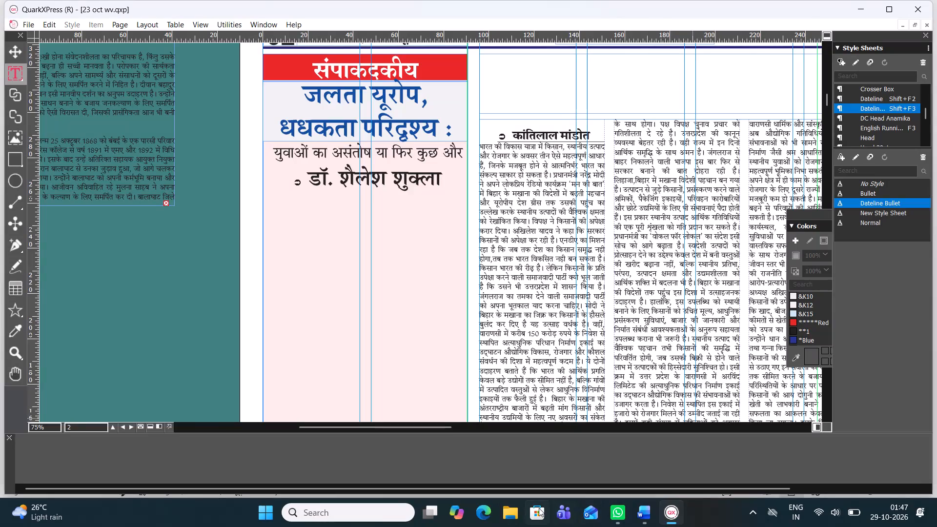
Switch to File Explorer, open the Downloads folder and select the 23 oct wv QuarkXPress project file.
left_click(512, 515)
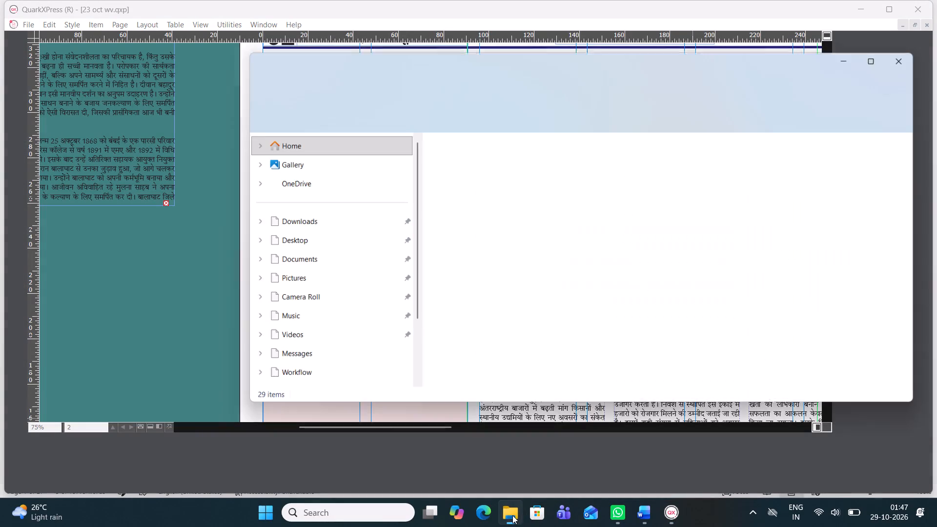
double_click(551, 173)
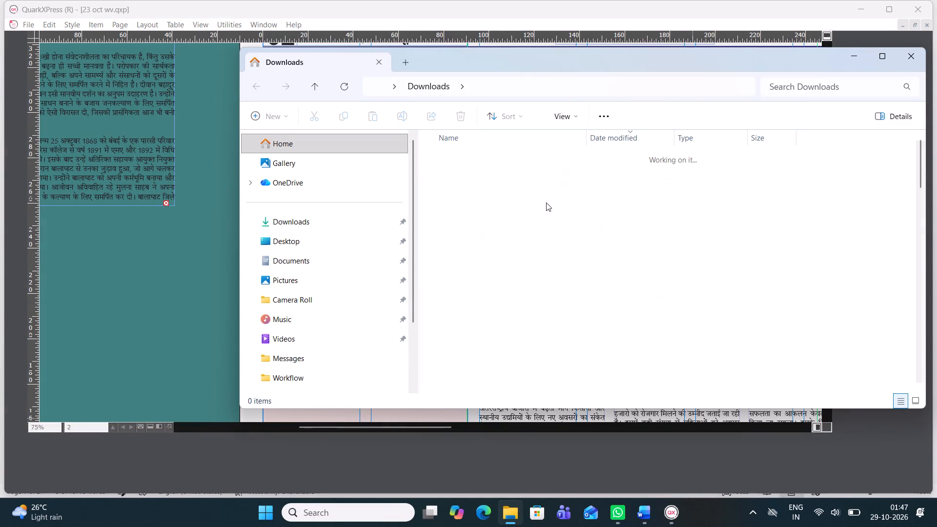
left_click_drag(487, 170, 538, 334)
left_click(515, 171)
left_click(515, 171)
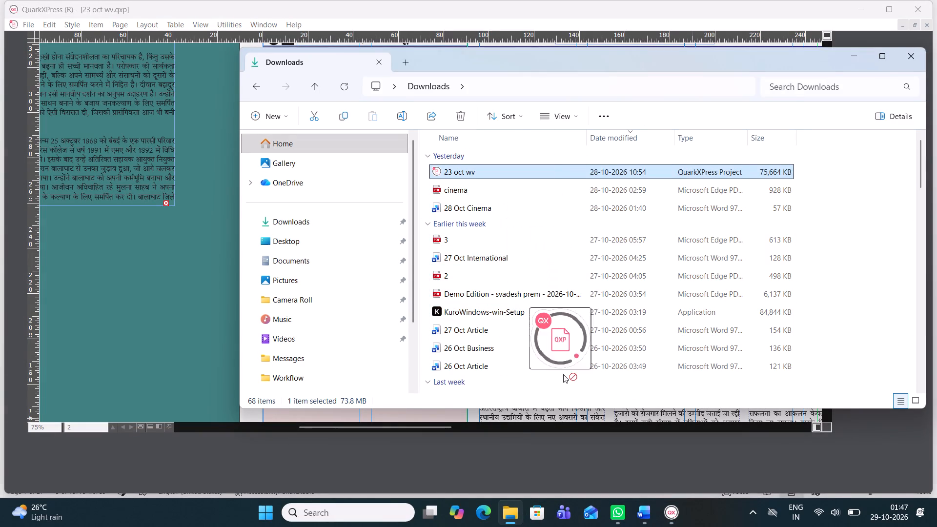
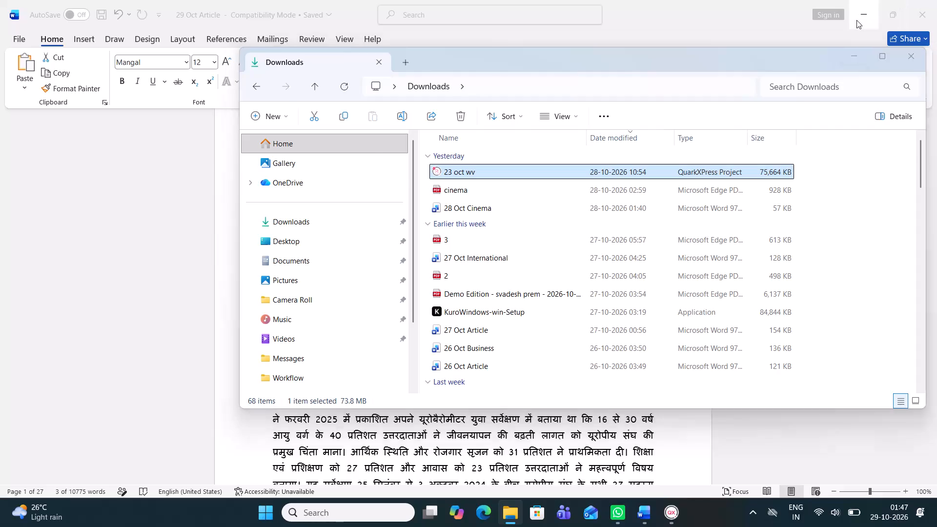
Minimise the Word document and switch to the 23 oct wv layout in QuarkXPress.
left_click(856, 20)
left_click(846, 62)
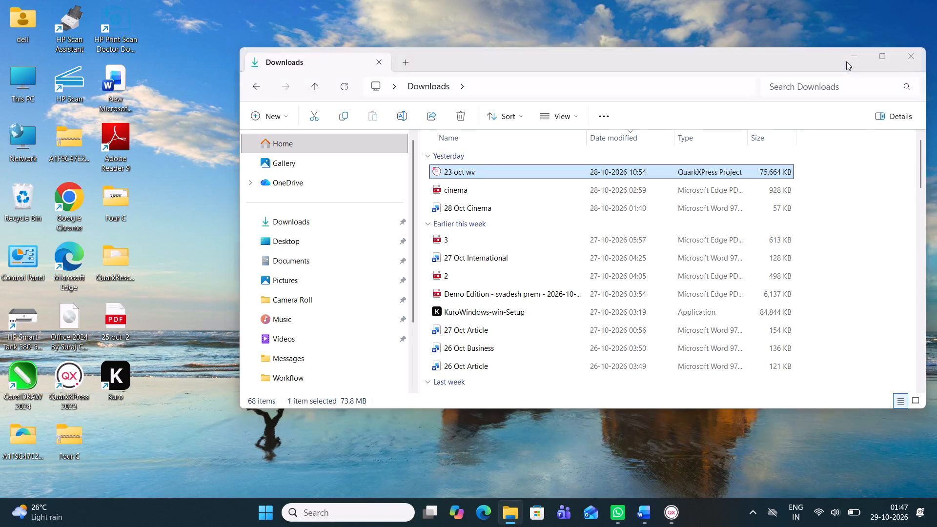
left_click(671, 518)
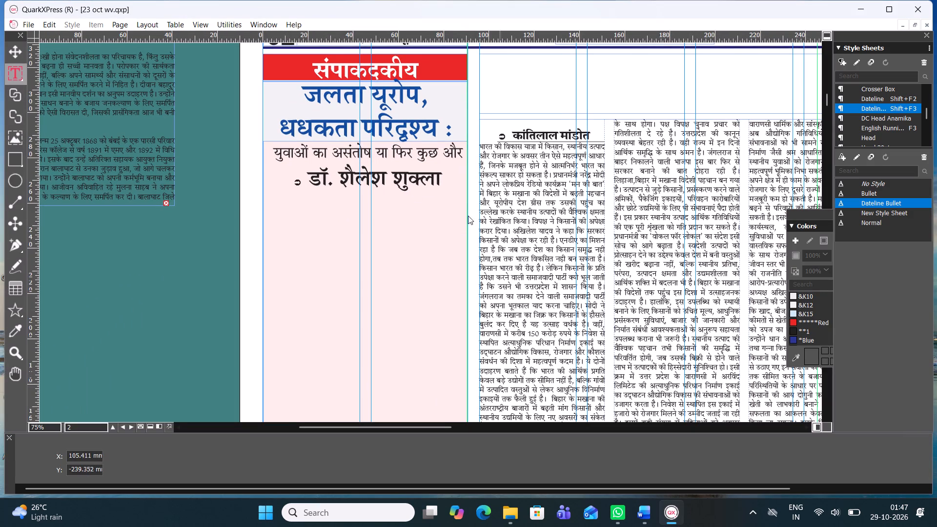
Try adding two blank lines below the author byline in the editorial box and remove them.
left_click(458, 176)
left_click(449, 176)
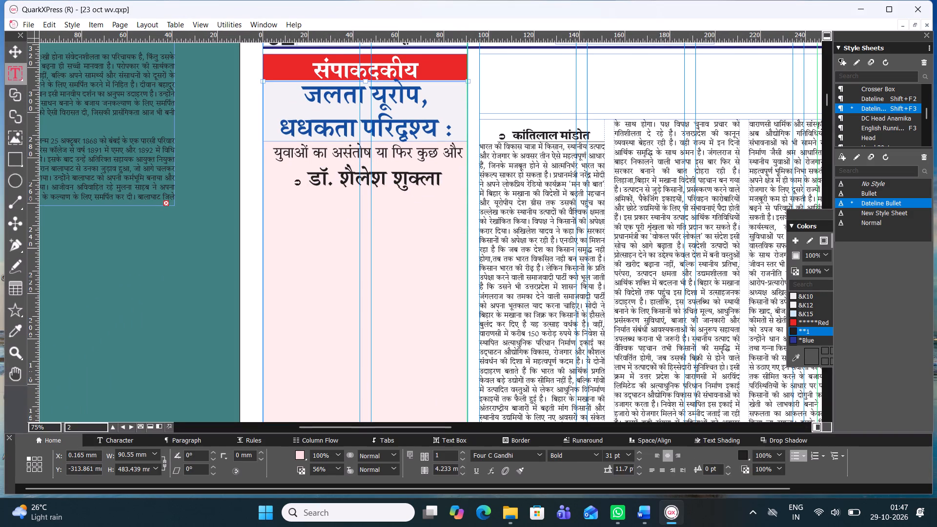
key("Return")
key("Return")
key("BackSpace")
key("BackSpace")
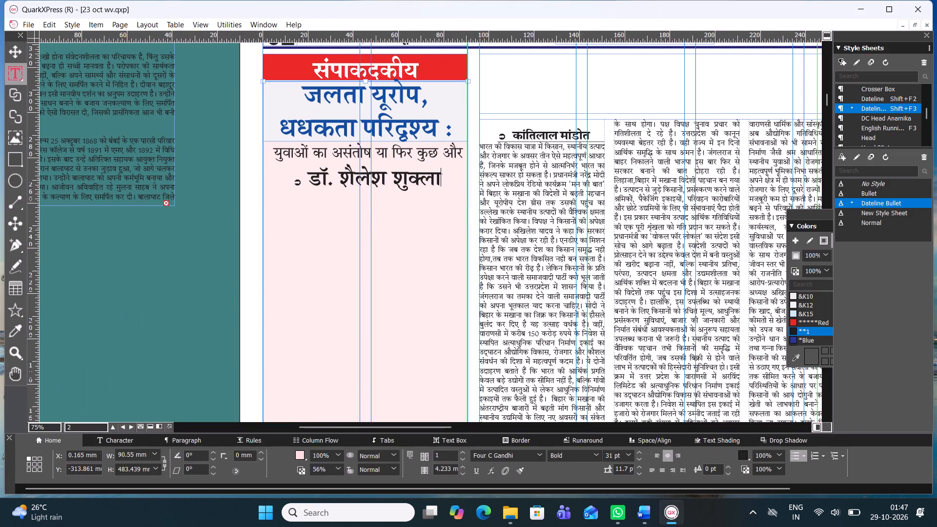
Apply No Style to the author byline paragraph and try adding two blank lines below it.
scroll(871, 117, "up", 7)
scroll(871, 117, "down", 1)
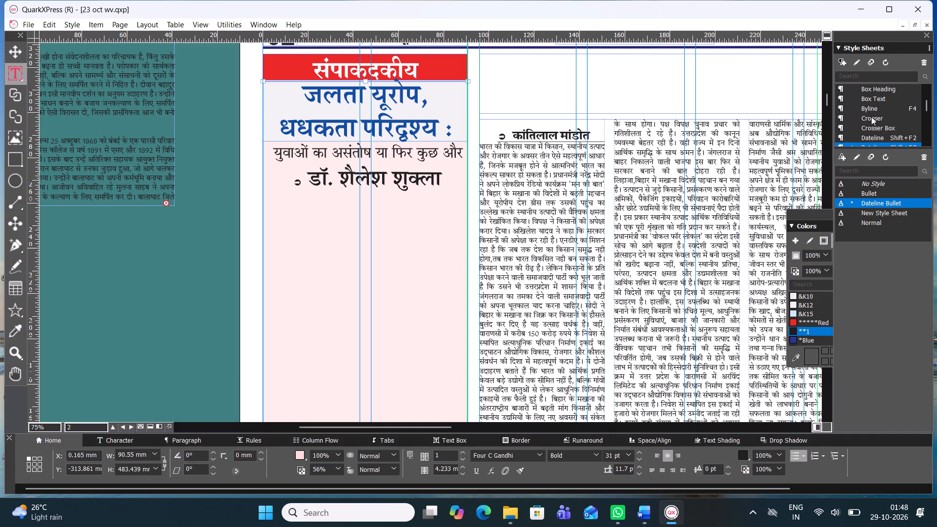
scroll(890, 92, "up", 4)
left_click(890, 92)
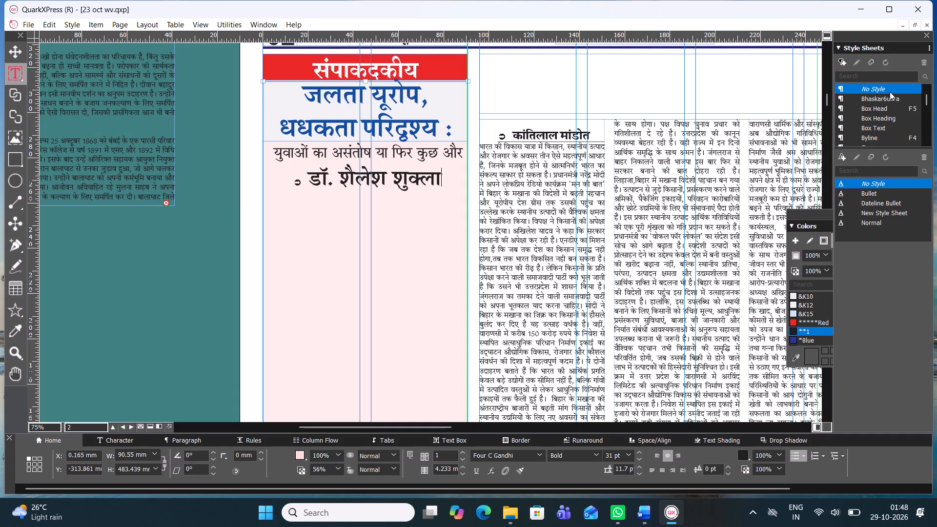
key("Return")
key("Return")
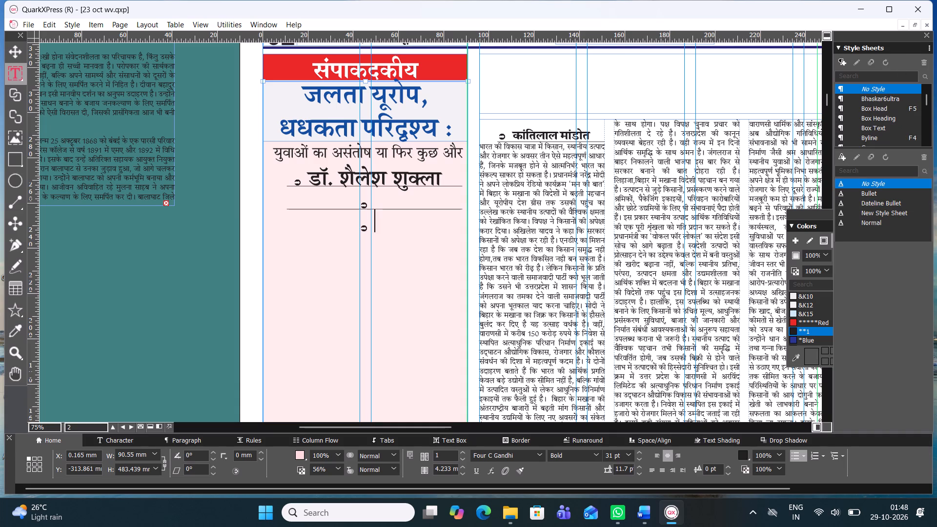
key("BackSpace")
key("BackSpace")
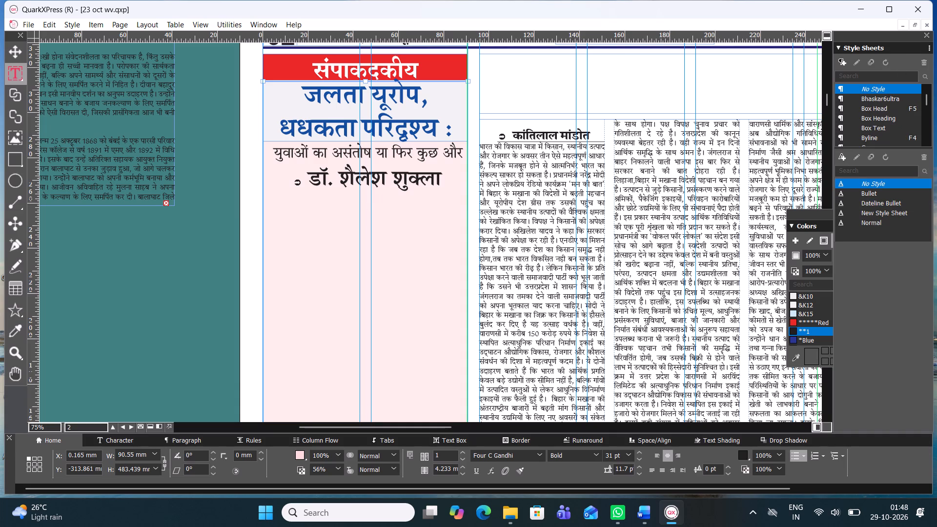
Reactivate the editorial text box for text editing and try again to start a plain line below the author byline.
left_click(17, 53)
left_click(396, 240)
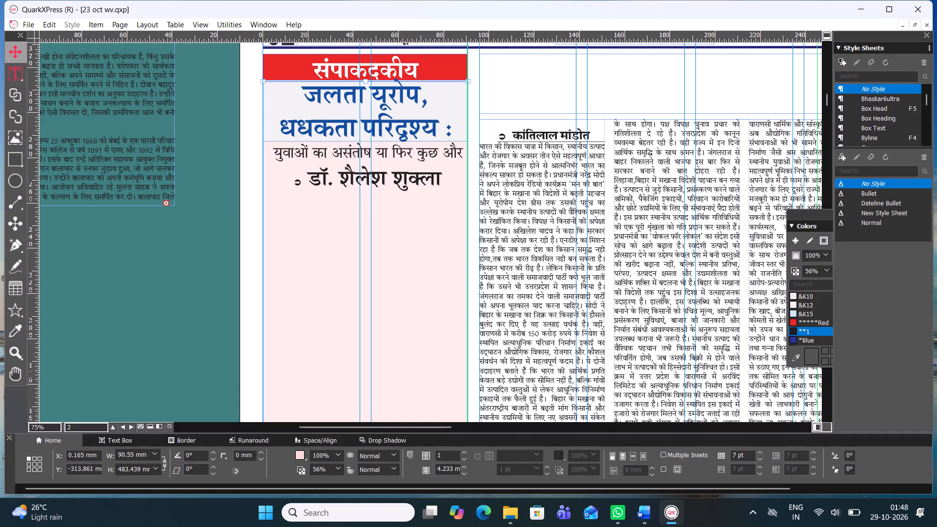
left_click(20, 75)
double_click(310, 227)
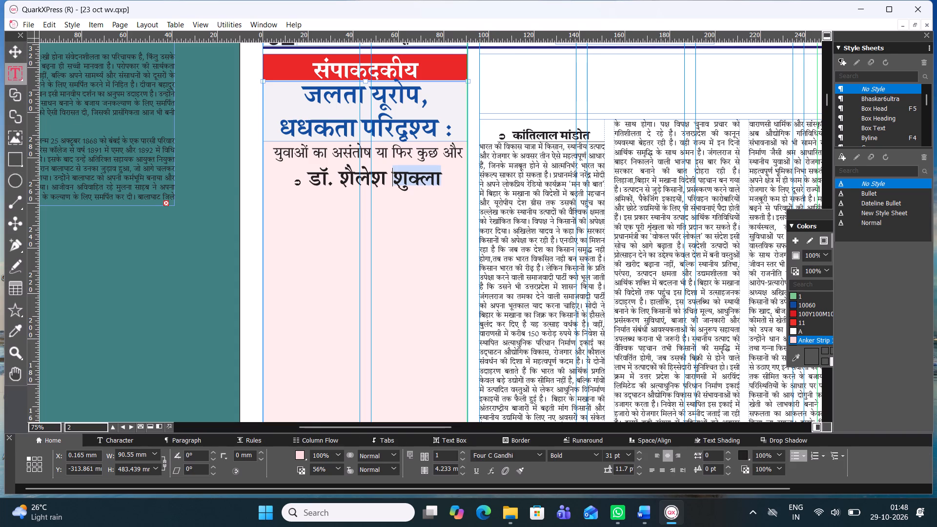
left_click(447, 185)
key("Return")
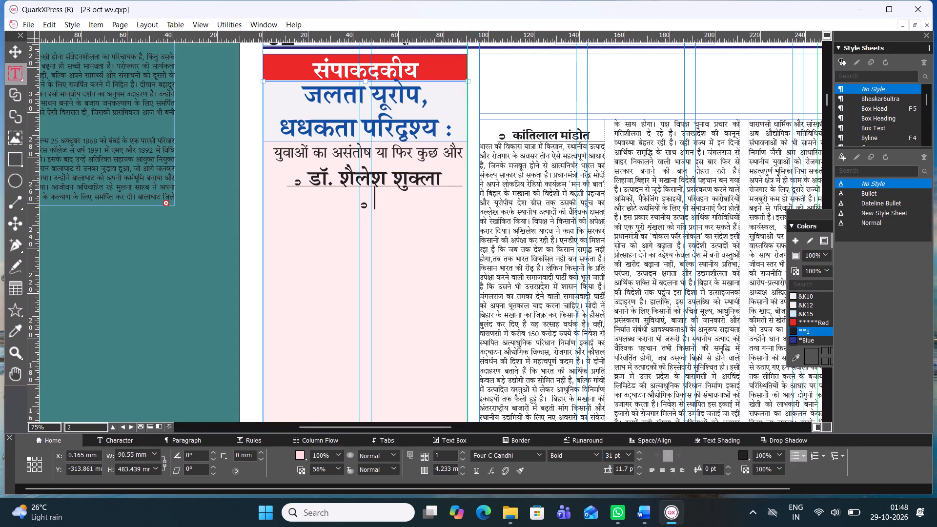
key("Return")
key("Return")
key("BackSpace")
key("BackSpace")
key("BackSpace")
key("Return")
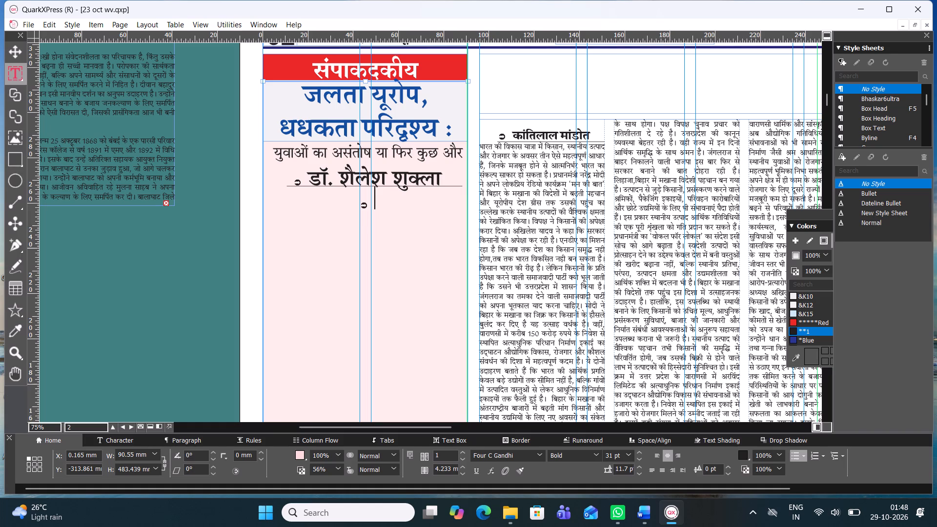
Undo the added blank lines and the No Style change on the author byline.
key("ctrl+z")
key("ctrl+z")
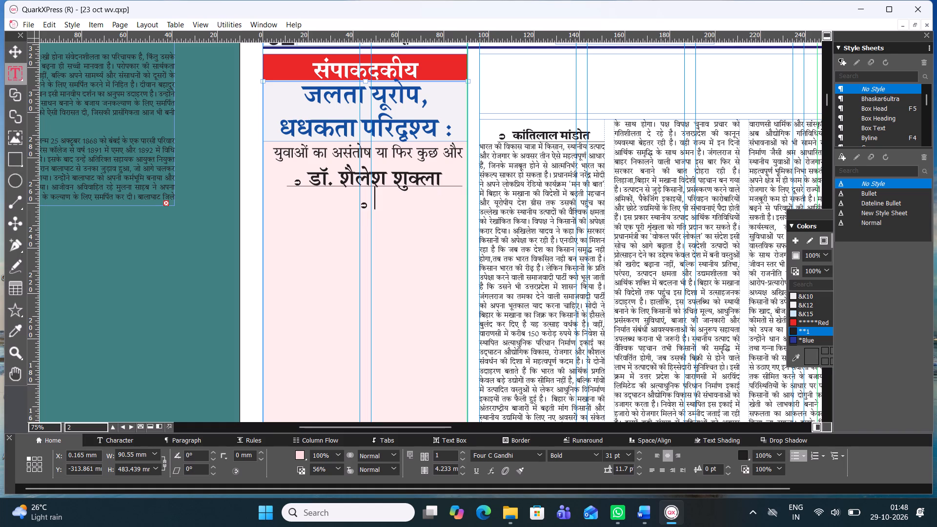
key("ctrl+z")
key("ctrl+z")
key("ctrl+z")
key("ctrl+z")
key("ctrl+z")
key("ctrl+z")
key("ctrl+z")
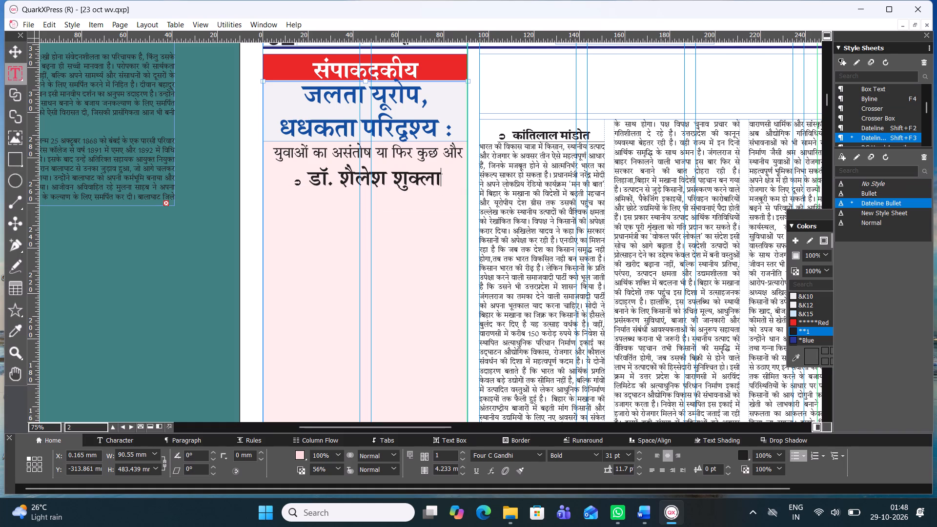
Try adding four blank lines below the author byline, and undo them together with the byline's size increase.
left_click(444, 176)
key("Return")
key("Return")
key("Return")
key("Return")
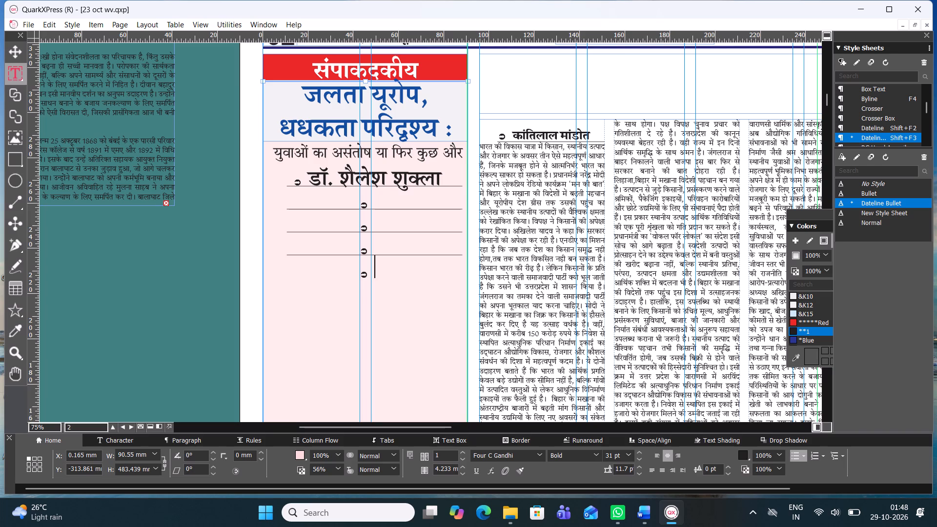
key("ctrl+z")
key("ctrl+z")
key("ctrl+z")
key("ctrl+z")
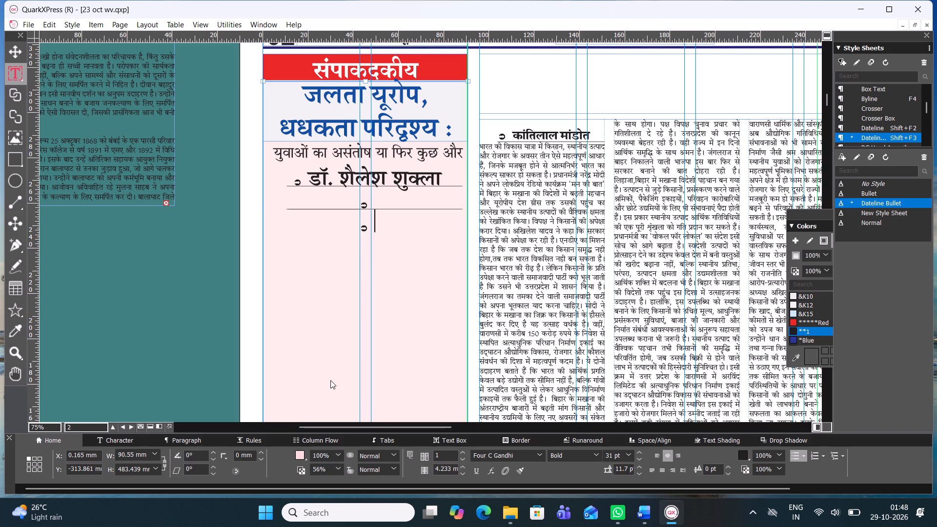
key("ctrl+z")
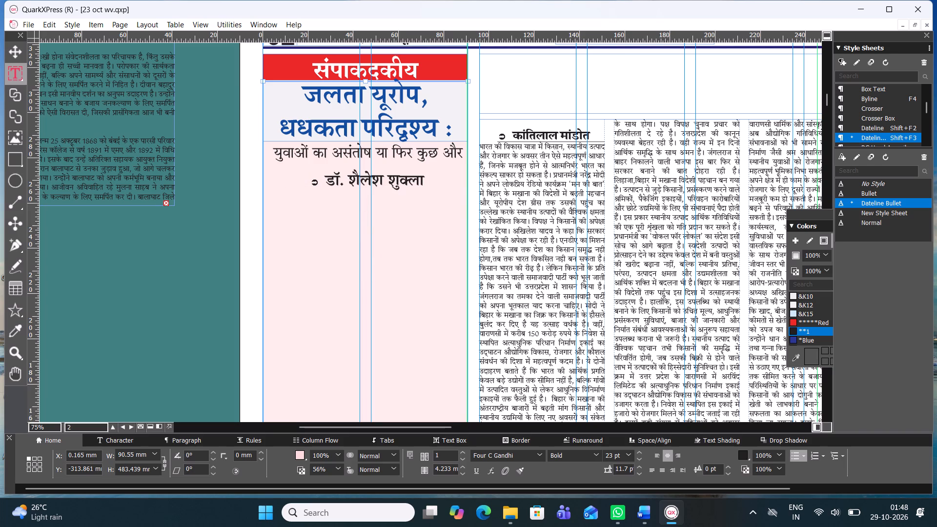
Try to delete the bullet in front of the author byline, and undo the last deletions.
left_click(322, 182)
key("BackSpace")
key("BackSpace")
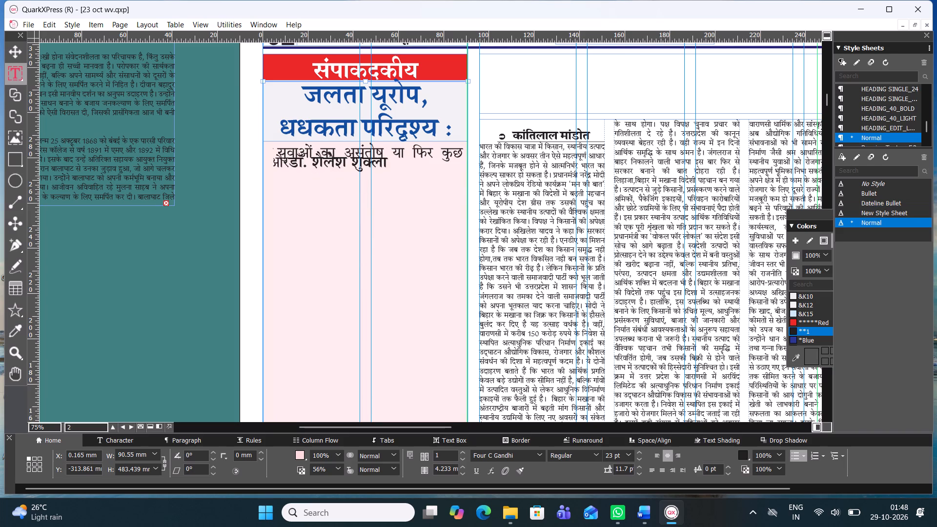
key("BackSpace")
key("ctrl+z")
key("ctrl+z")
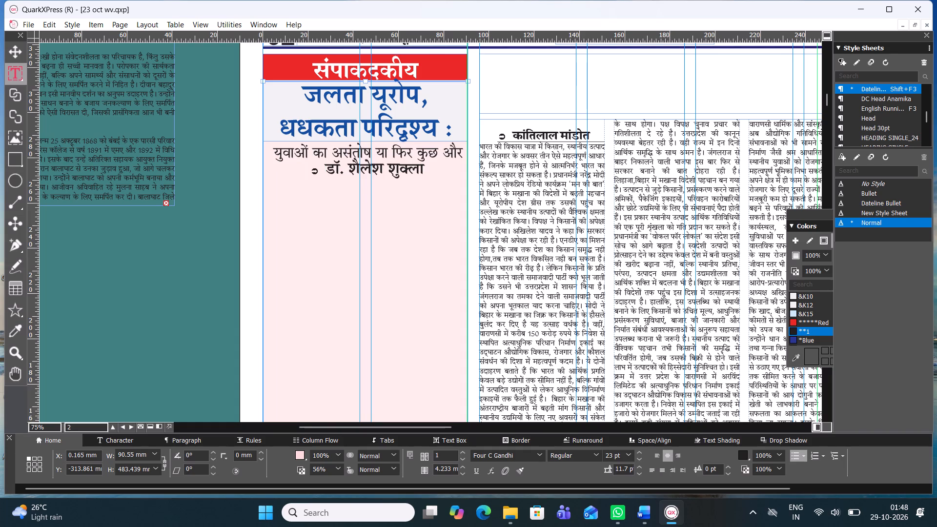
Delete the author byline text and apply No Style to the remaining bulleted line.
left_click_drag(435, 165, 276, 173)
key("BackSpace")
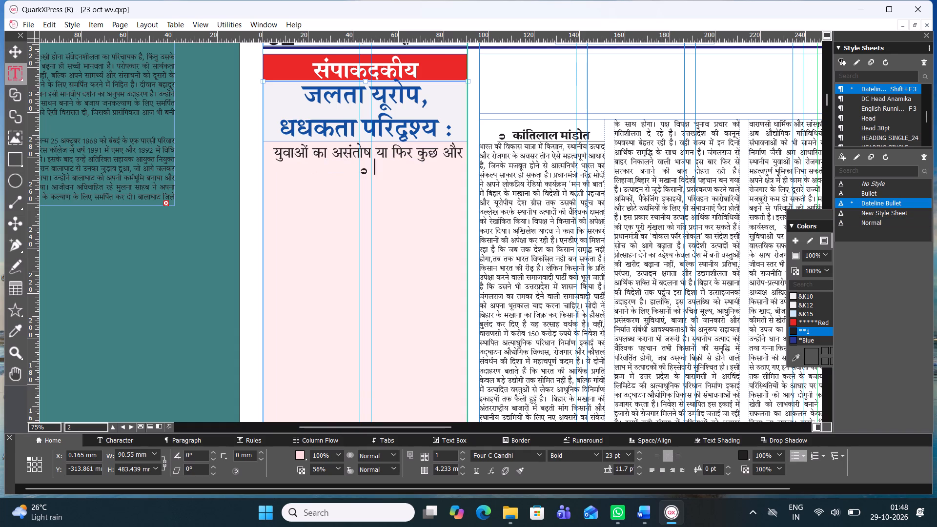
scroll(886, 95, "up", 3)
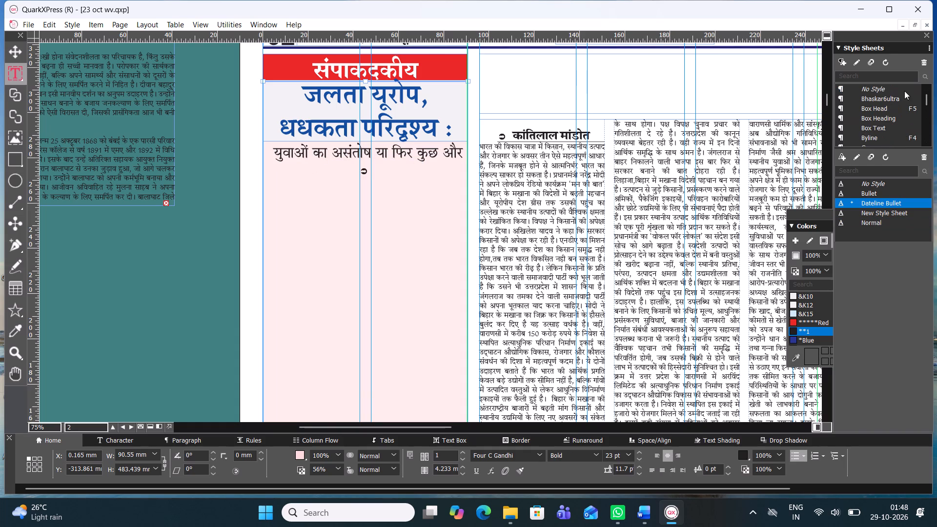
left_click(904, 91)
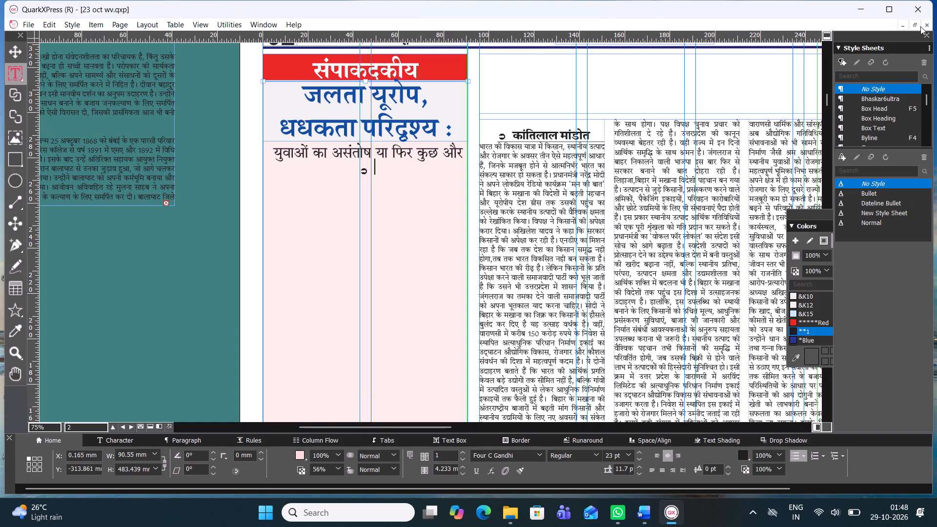
Close the Style Sheets palette.
left_click(924, 35)
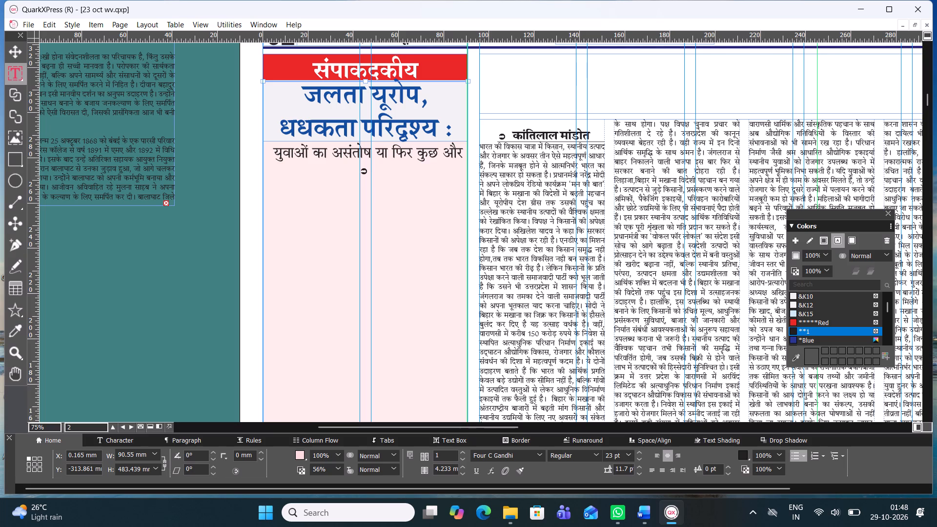
Undo the editorial box edits step by step, back past the author byline insertion, subheading recolouring and background fill changes.
key("ctrl+z")
key("ctrl+z")
key("ctrl+z")
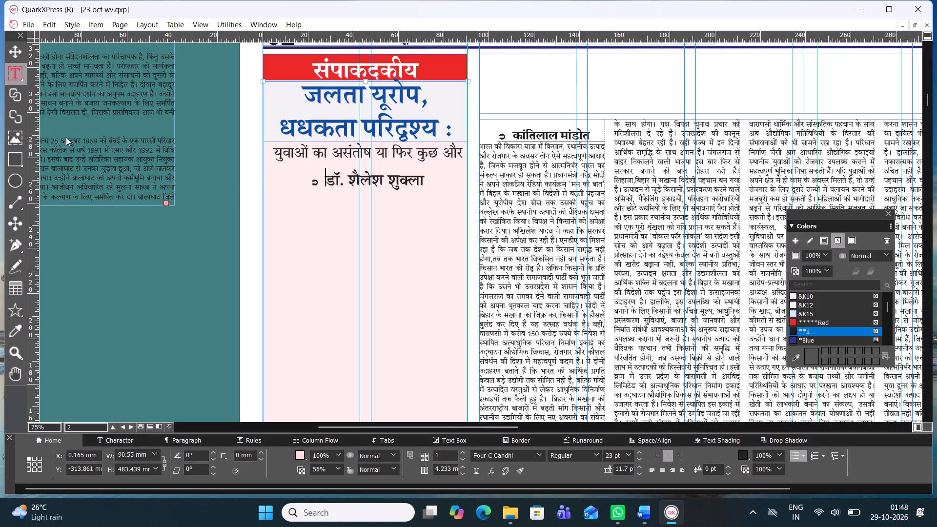
key("ctrl+z")
key("ctrl+z")
key("ctrl+z")
key("ctrl+z")
key("ctrl+z")
key("ctrl+z")
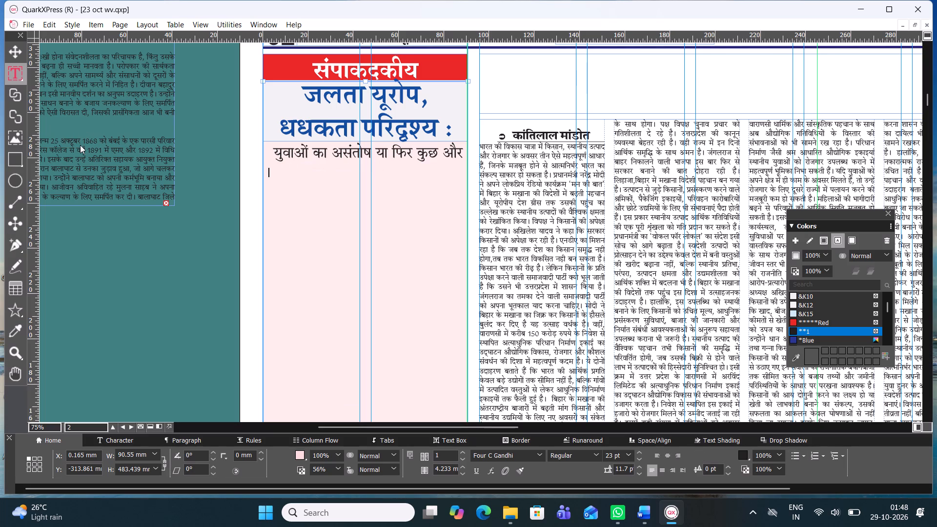
key("ctrl+z")
key("ctrl+z")
key("ctrl+z")
key("ctrl+z")
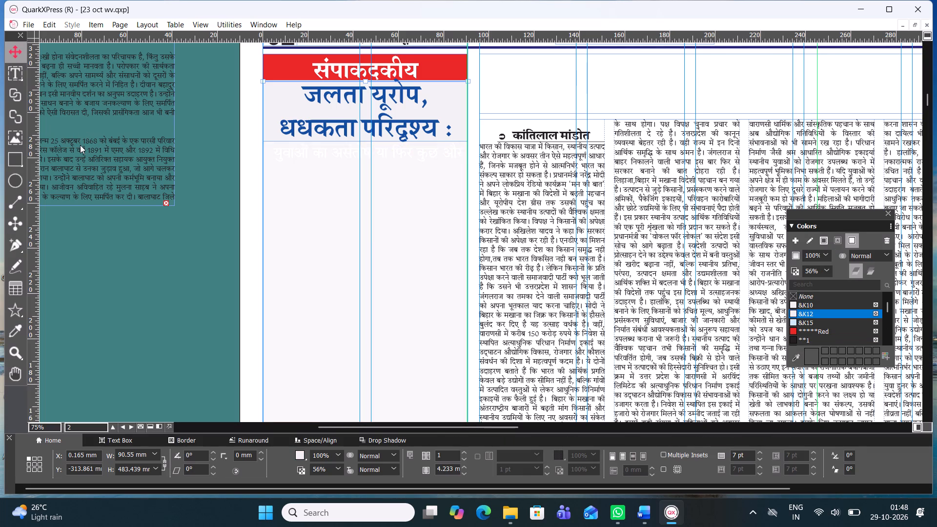
key("ctrl+z")
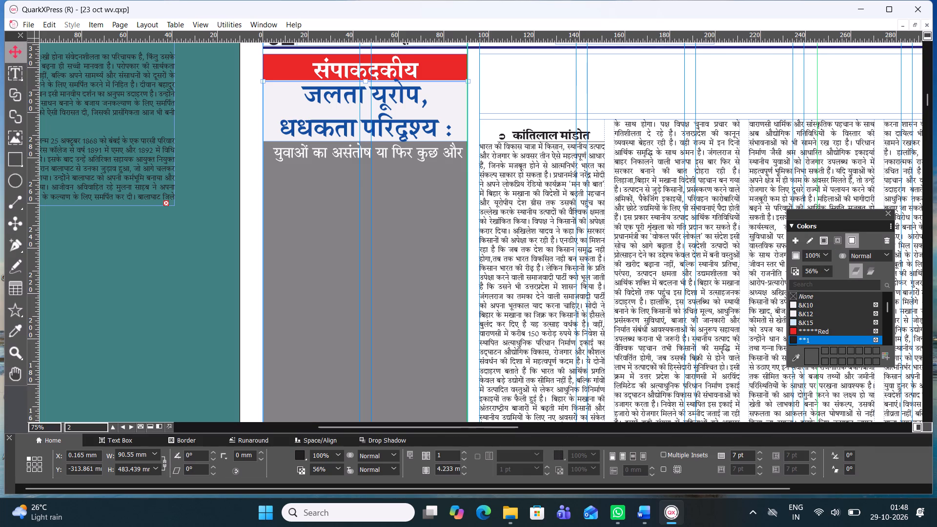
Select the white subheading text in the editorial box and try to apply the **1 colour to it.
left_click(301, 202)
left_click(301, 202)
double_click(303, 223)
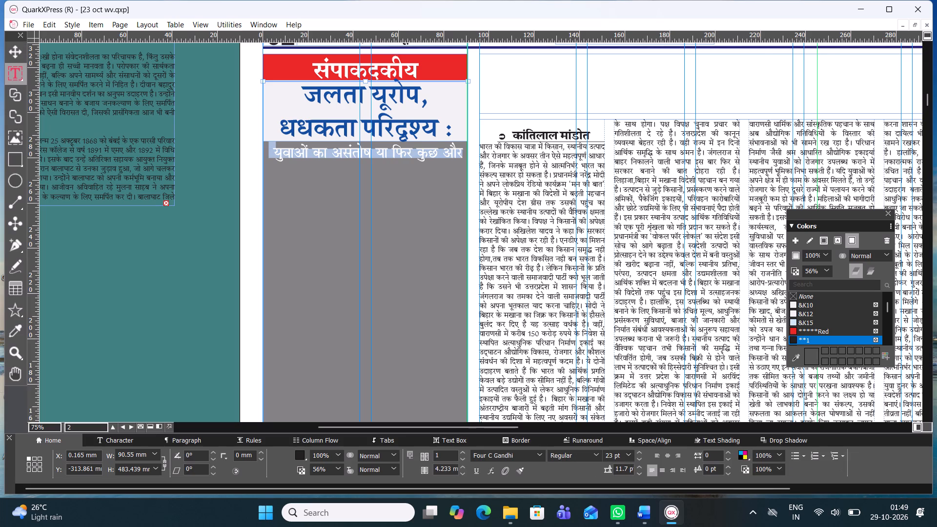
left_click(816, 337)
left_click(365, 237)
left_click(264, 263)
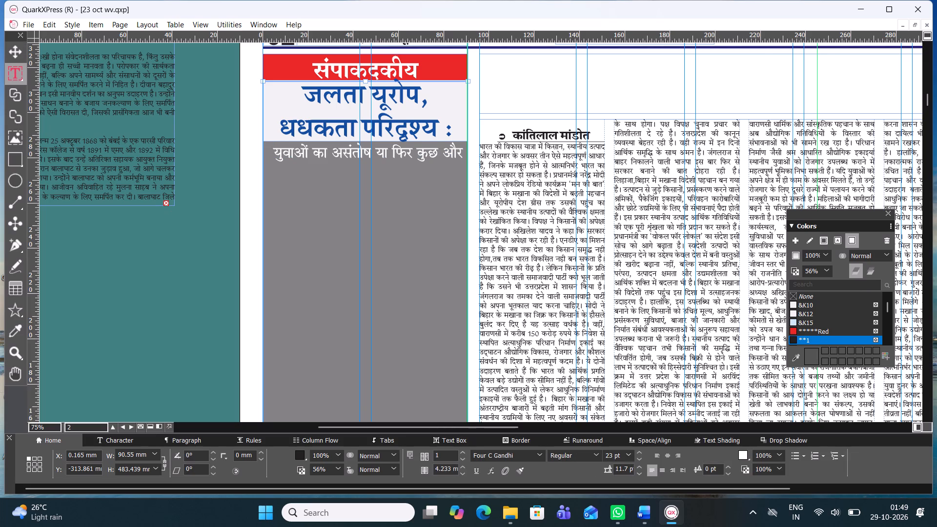
Try &K10 as the editorial text box's background colour, settling on Anker Strip 1.
left_click(7, 51)
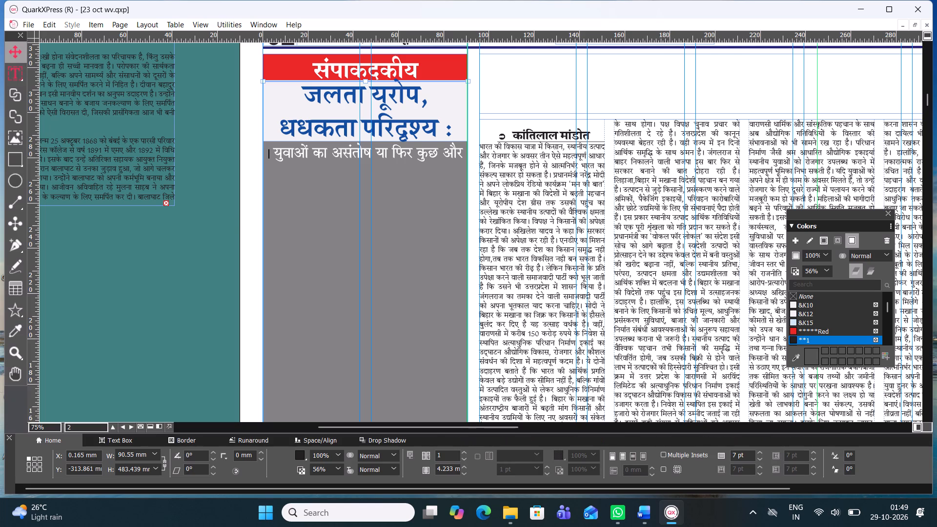
left_click(294, 243)
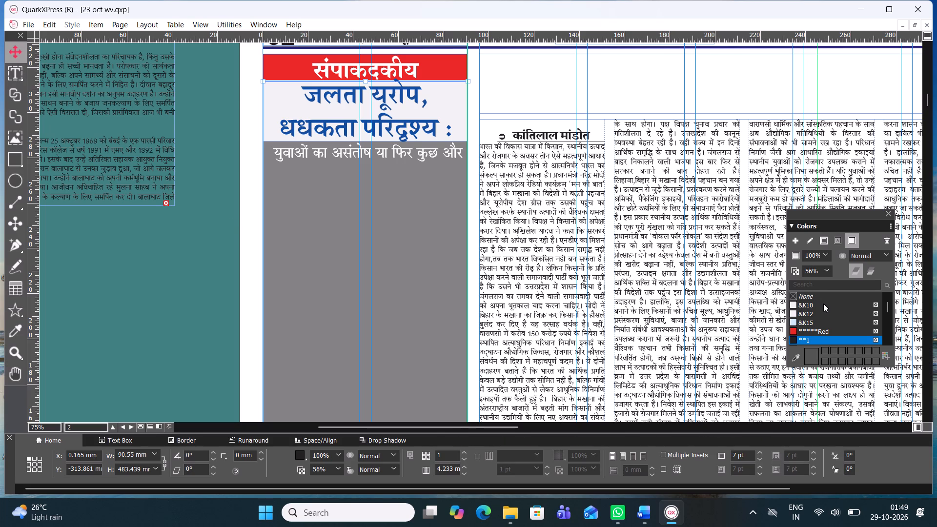
left_click(821, 307)
scroll(821, 307, "down", 4)
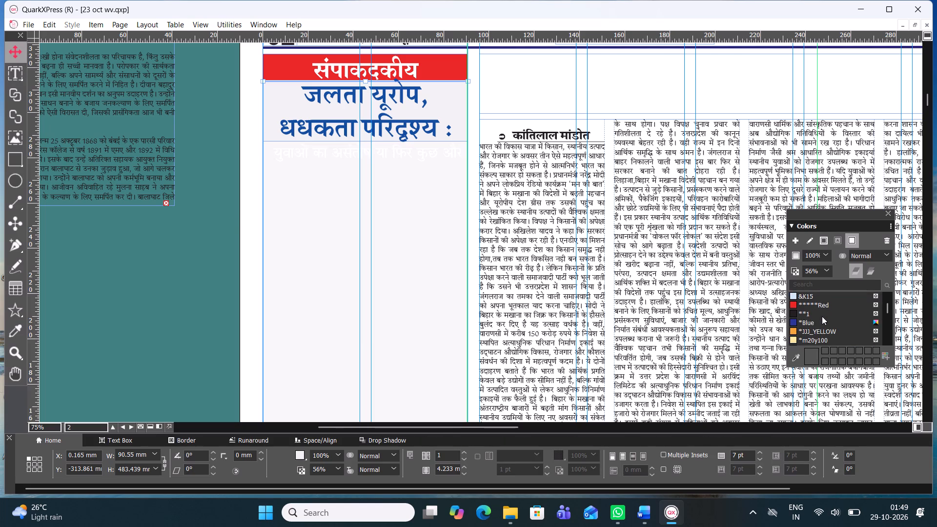
scroll(822, 316, "down", 7)
scroll(823, 335, "up", 1)
scroll(823, 335, "down", 2)
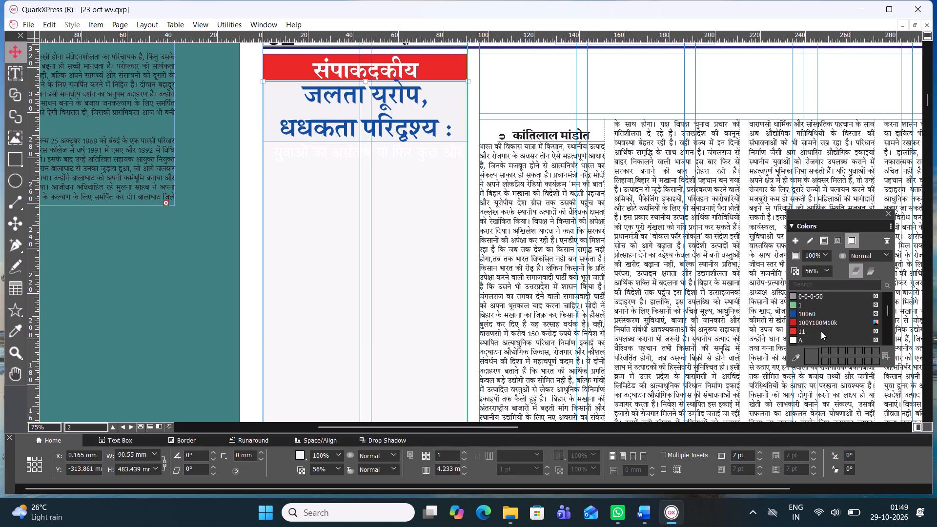
scroll(823, 340, "down", 5)
left_click(820, 304)
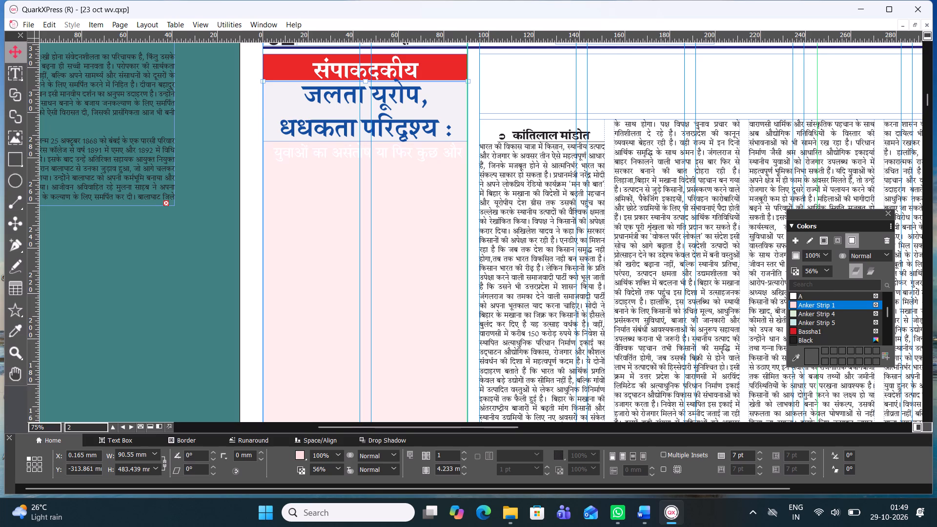
Select the white subheading line "युवाओं का असंतोष या फिर कुछ और" and apply the **1 colour to its text.
double_click(406, 157)
double_click(406, 157)
double_click(406, 157)
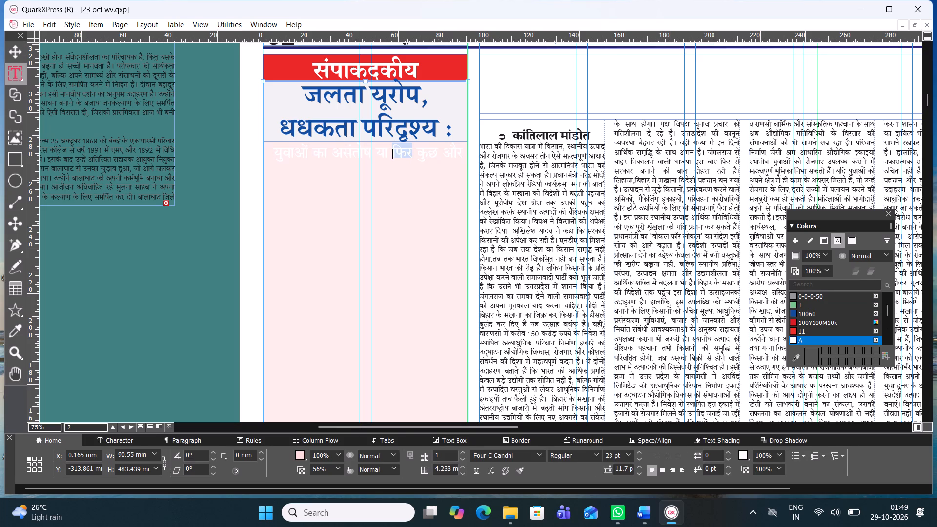
left_click_drag(406, 157, 404, 151)
left_click(402, 144)
triple_click(404, 152)
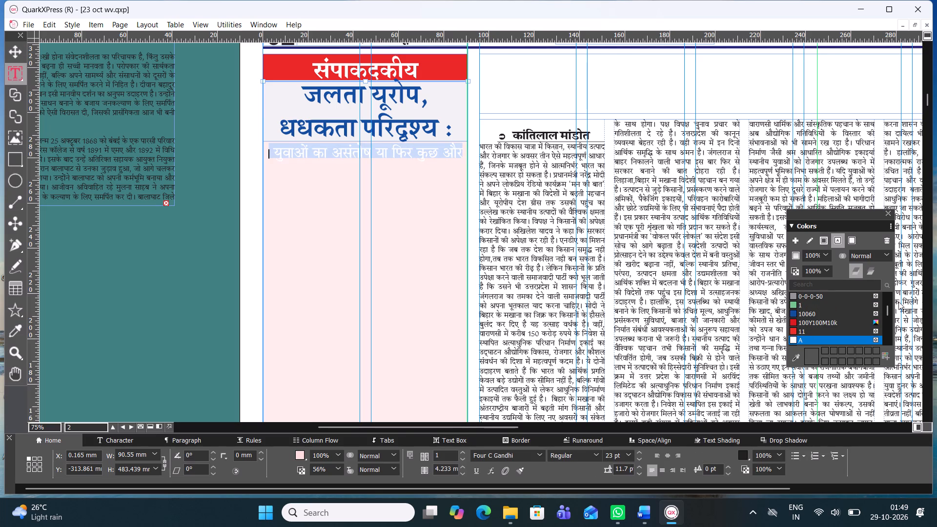
scroll(828, 299, "up", 3)
scroll(827, 302, "down", 1)
scroll(827, 302, "up", 1)
scroll(827, 302, "down", 1)
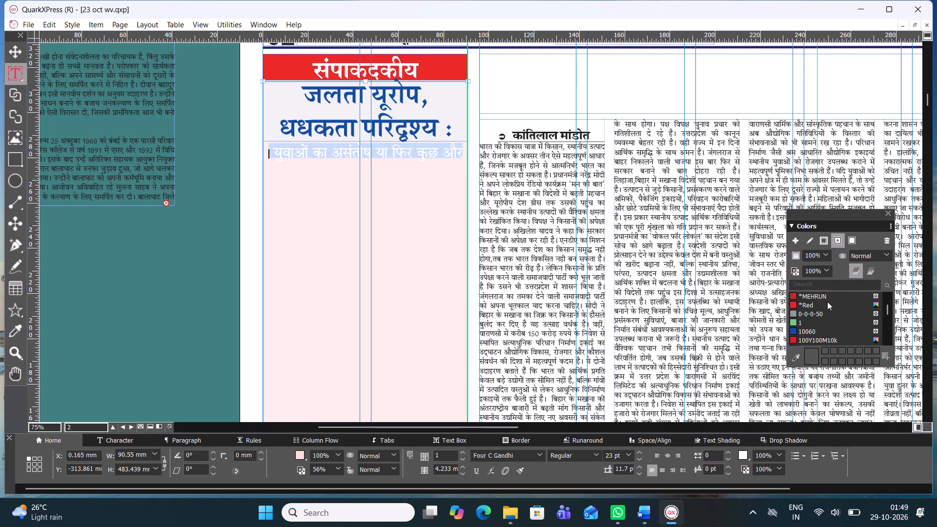
scroll(827, 302, "up", 5)
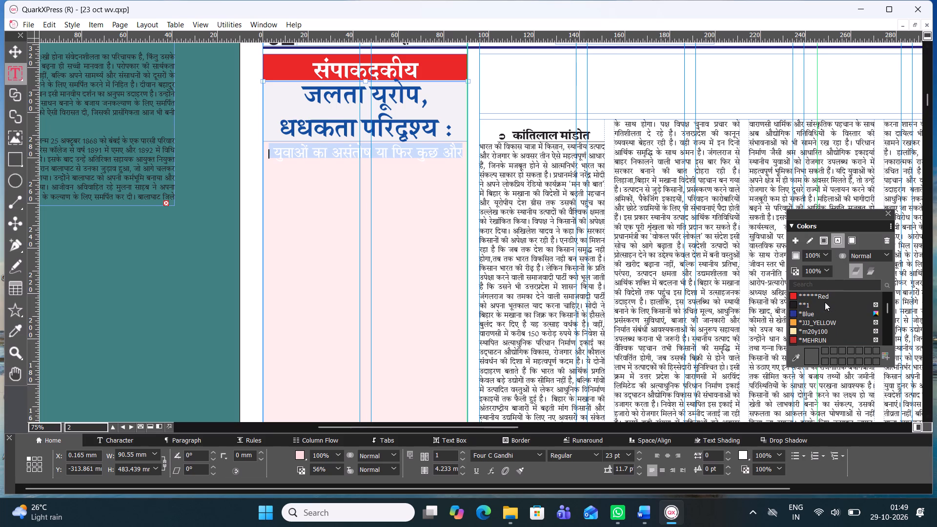
left_click(823, 303)
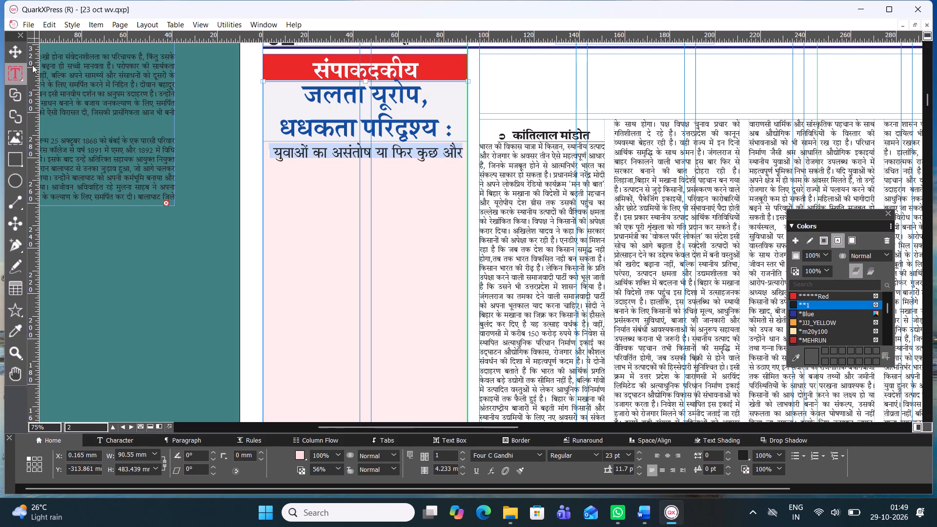
Insert line breaks after the subheading's last word in the editorial box.
left_click(12, 54)
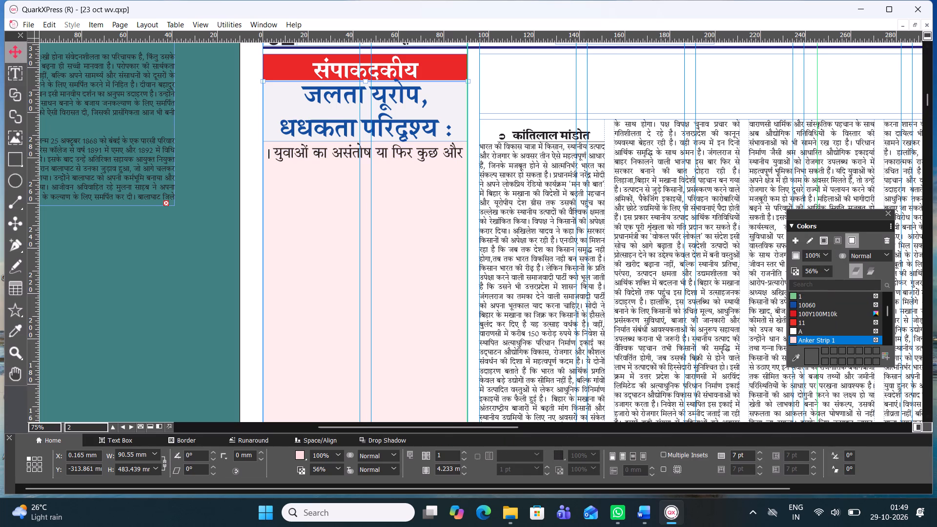
double_click(461, 152)
left_click(461, 152)
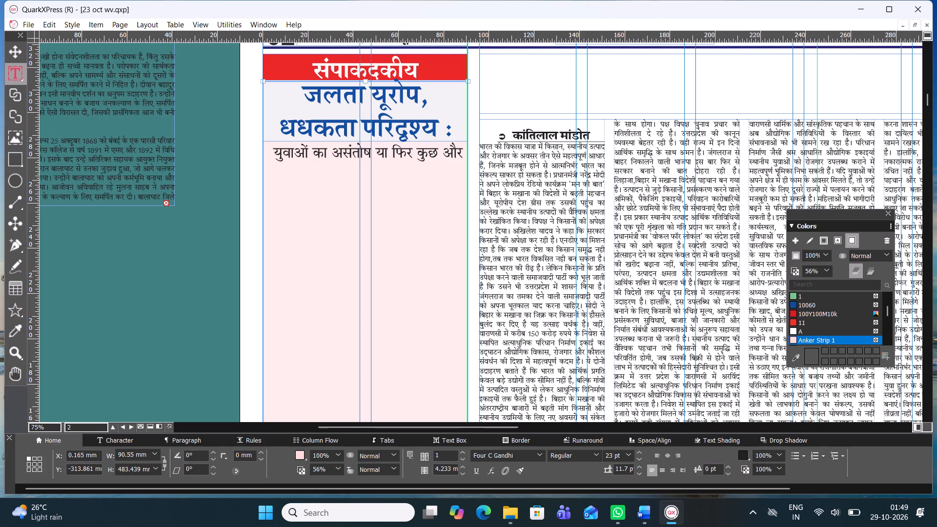
key("Return")
key("Return")
Switch to the 29 Oct Article Word document and copy the first article's body text, excluding the byline and closing author note.
left_click(639, 525)
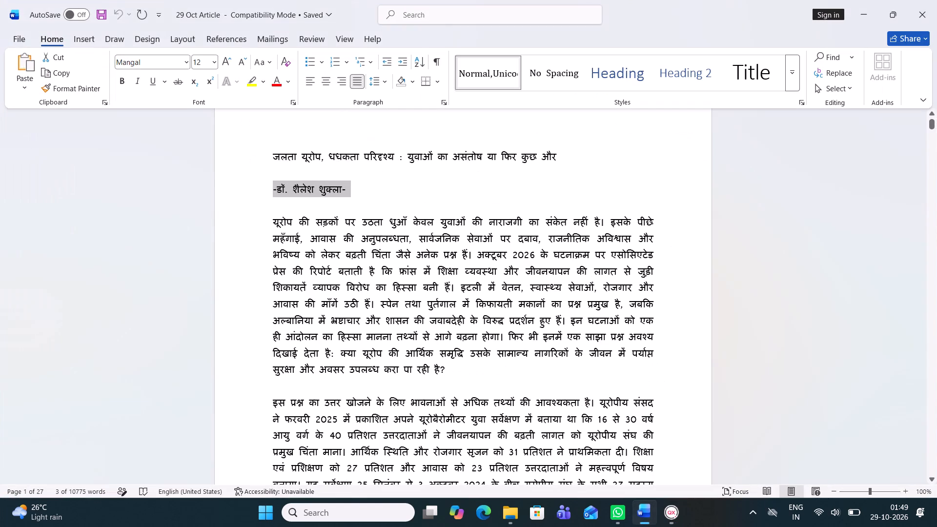
scroll(329, 225, "down", 1)
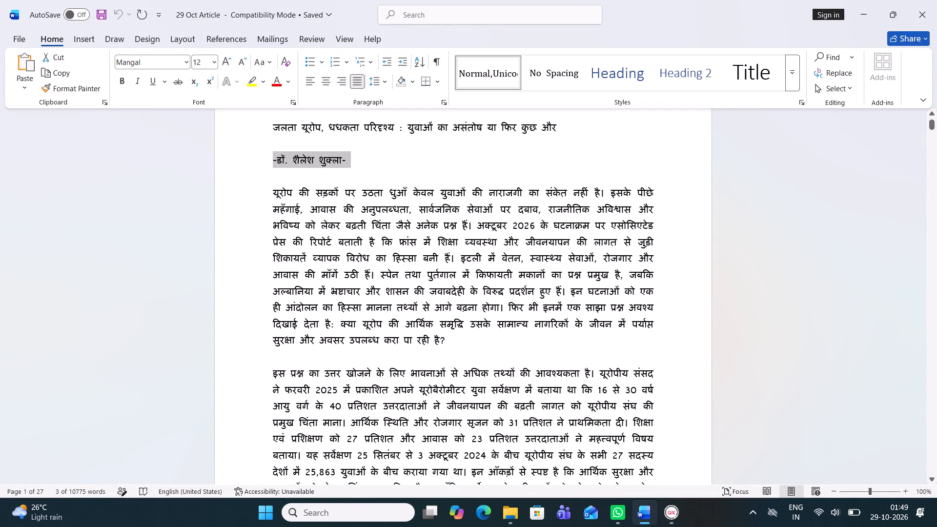
left_click_drag(270, 193, 667, 516)
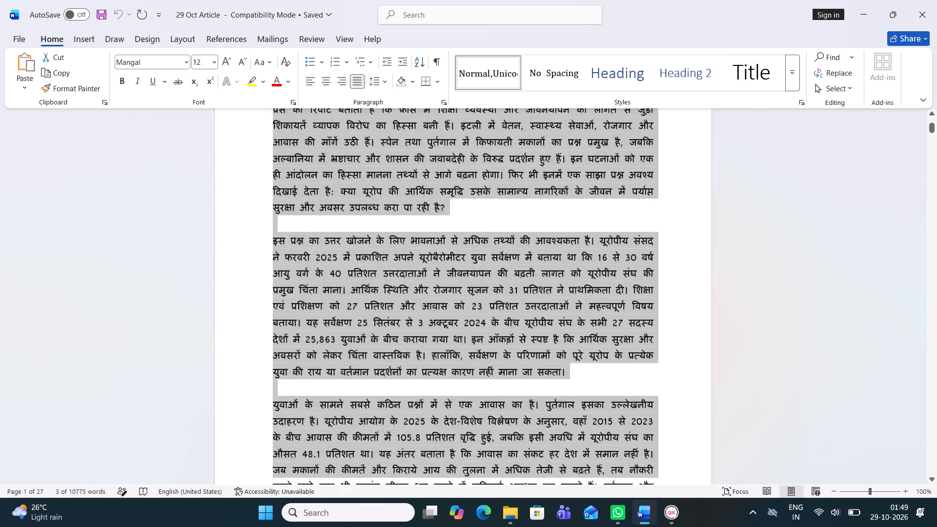
left_click_drag(667, 516, 672, 502)
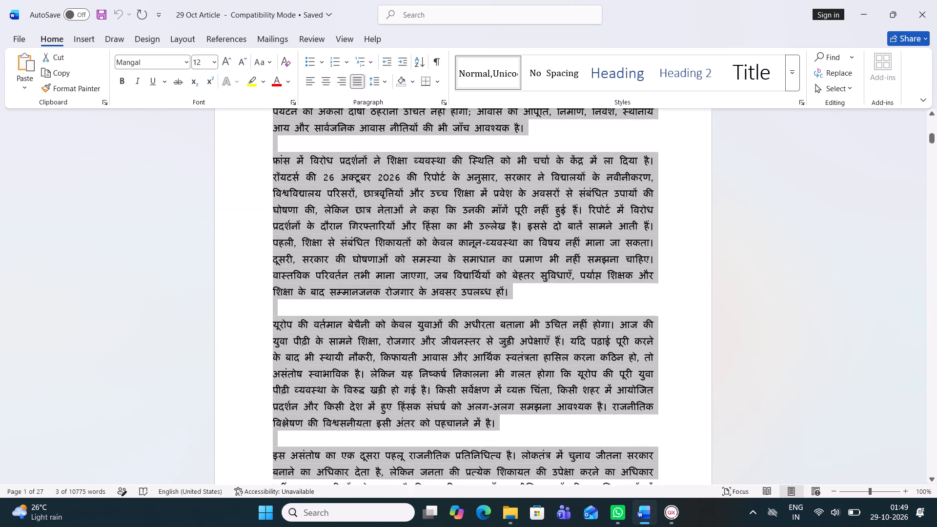
left_click_drag(672, 502, 684, 505)
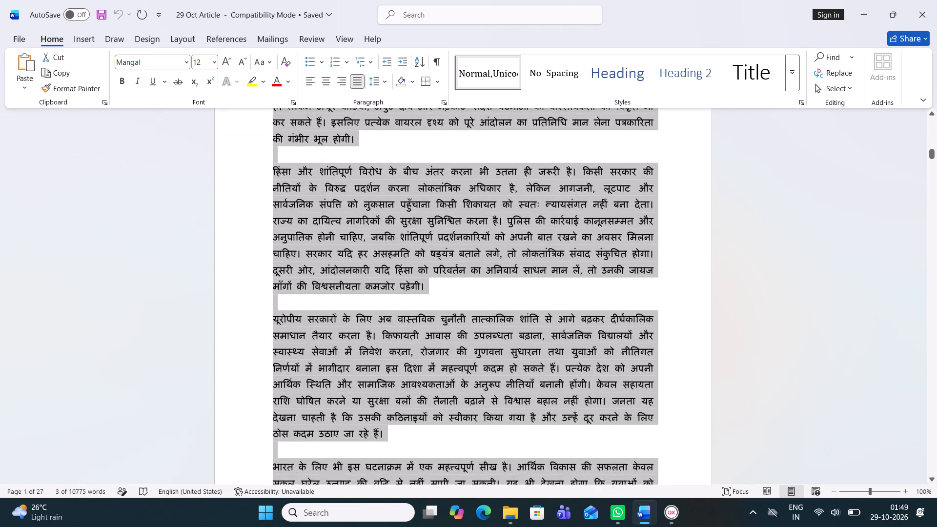
left_click_drag(684, 505, 648, 379)
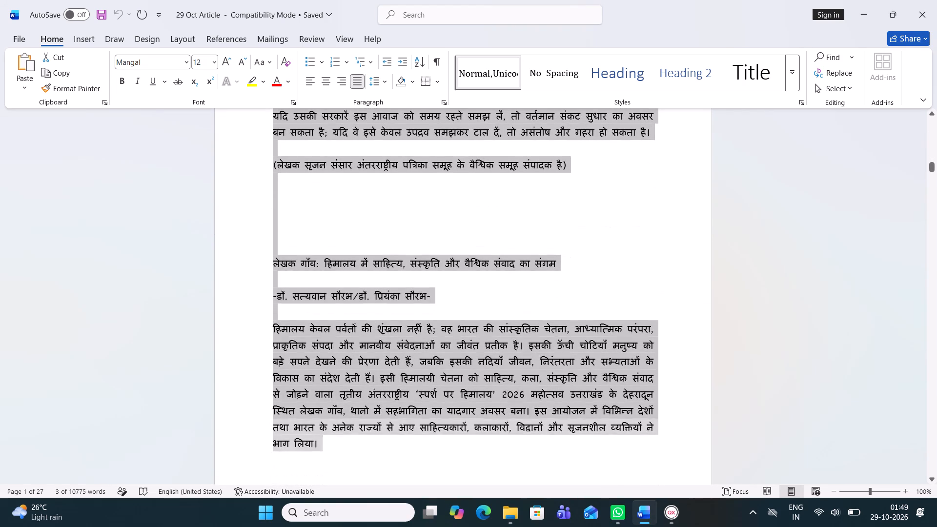
left_click_drag(648, 379, 570, 142)
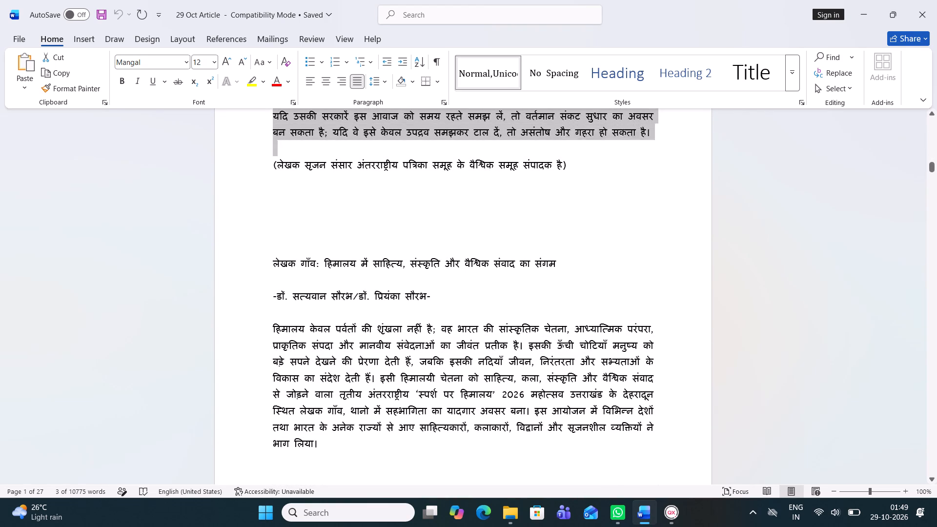
left_click_drag(570, 142, 641, 132)
left_click_drag(641, 132, 674, 131)
key("ctrl+c")
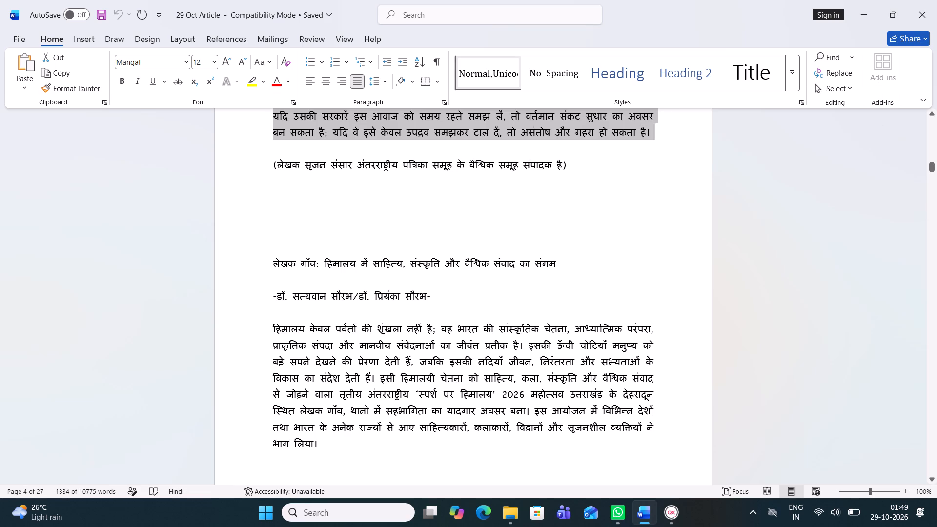
Return to the 23 oct wv layout in QuarkXPress and paste the article body below the editorial subheading.
left_click(672, 512)
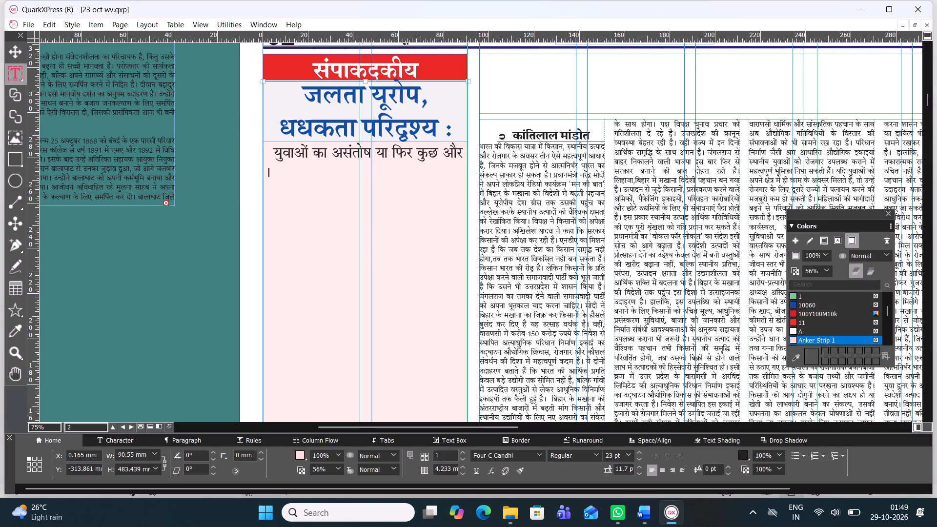
key("ctrl+v")
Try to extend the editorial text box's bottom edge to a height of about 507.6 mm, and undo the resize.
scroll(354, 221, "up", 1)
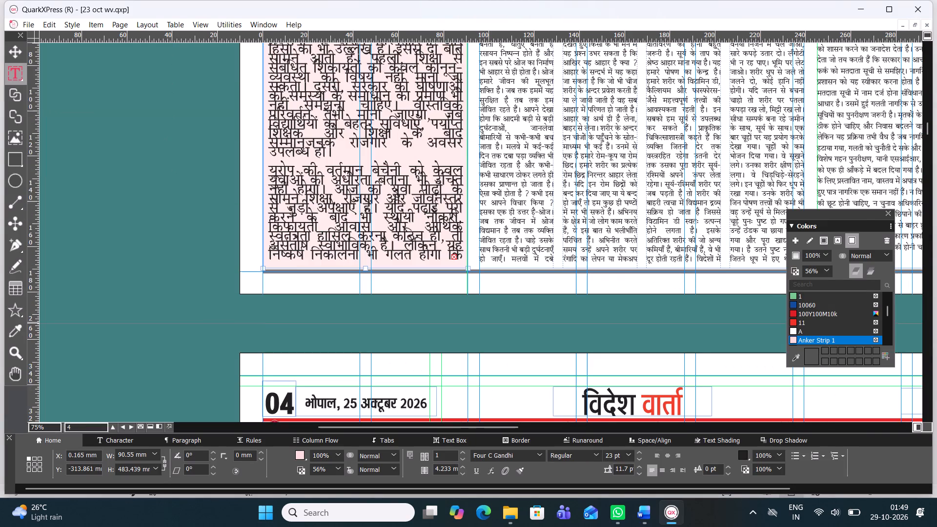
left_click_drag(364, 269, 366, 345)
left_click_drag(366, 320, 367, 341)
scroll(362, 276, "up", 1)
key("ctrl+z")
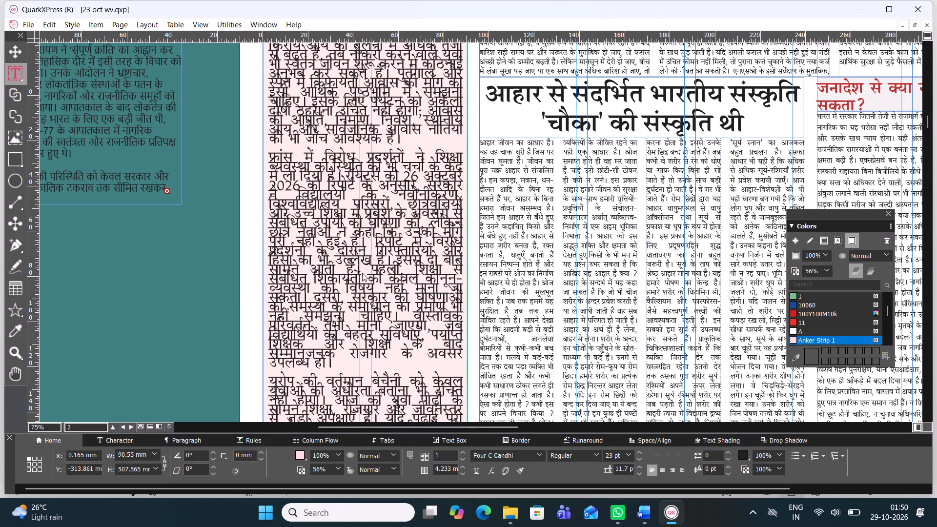
Set all the text in the editorial box, subheading and body, to 11.5 pt.
scroll(362, 273, "down", 2)
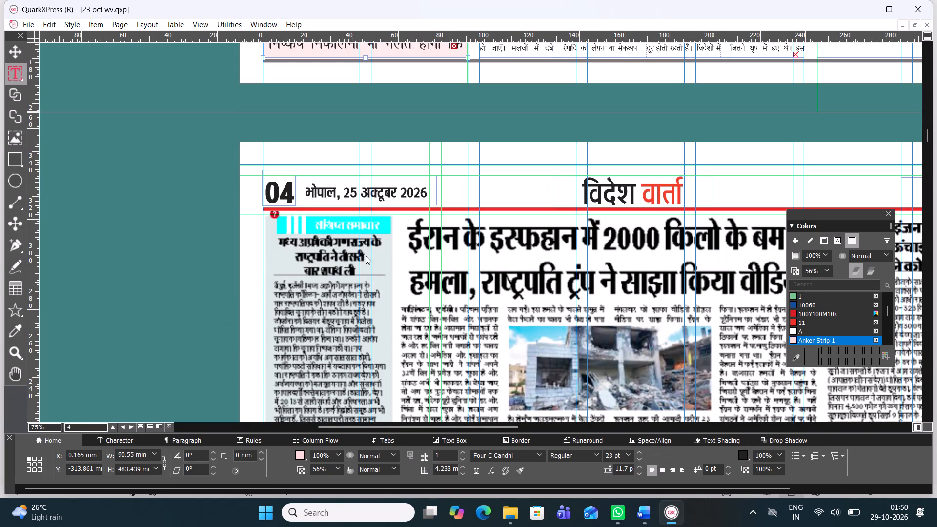
scroll(368, 243, "up", 3)
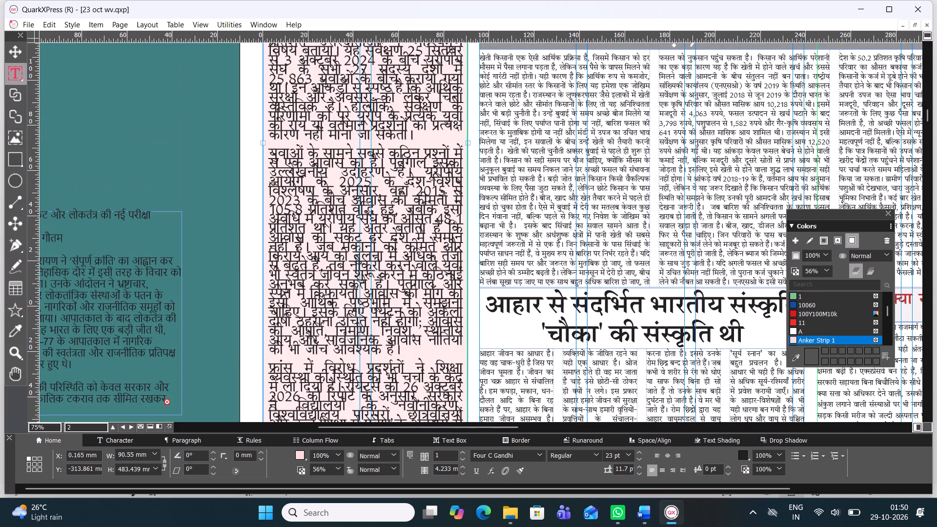
scroll(368, 243, "up", 2)
double_click(368, 219)
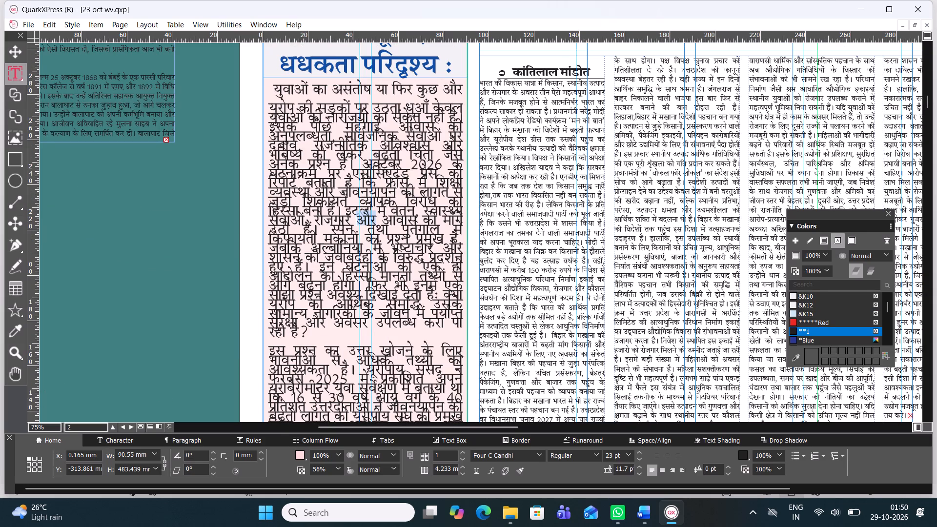
key("ctrl+a")
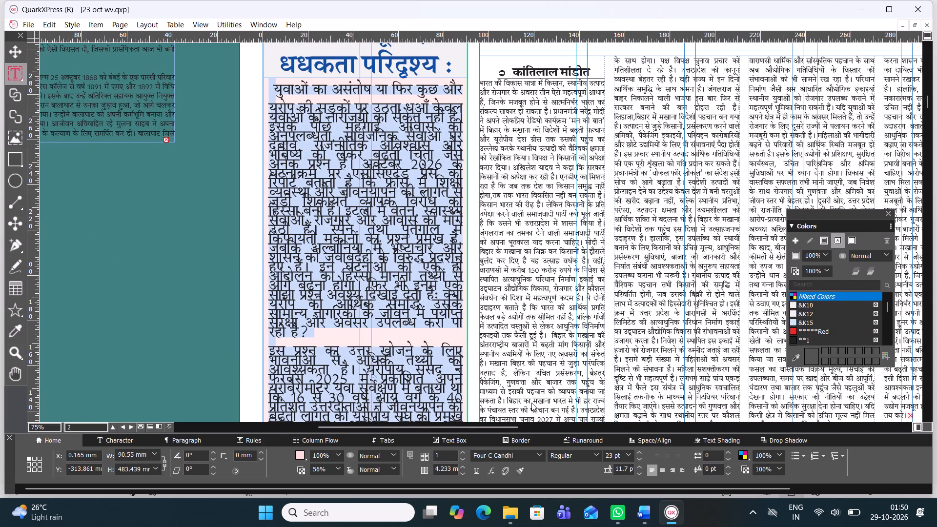
left_click_drag(618, 454, 550, 445)
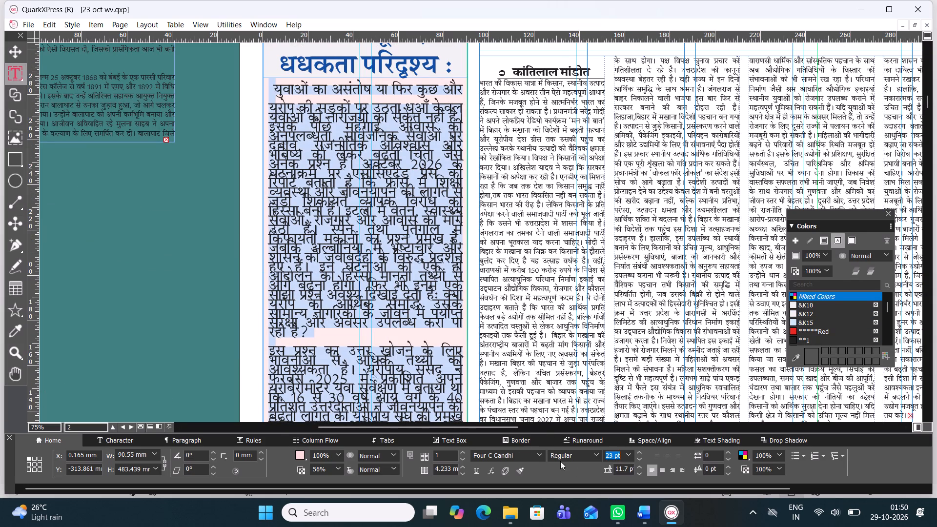
key("1")
key("1")
type(".5")
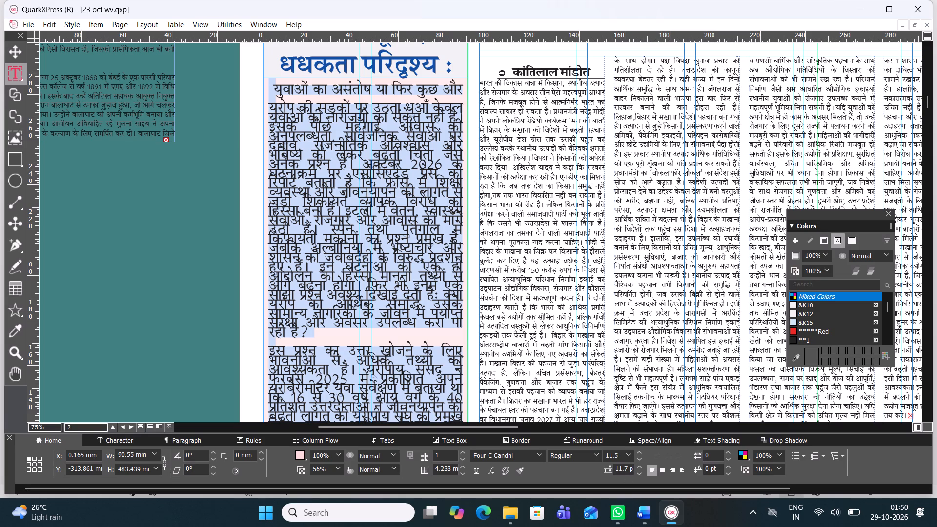
key("Return")
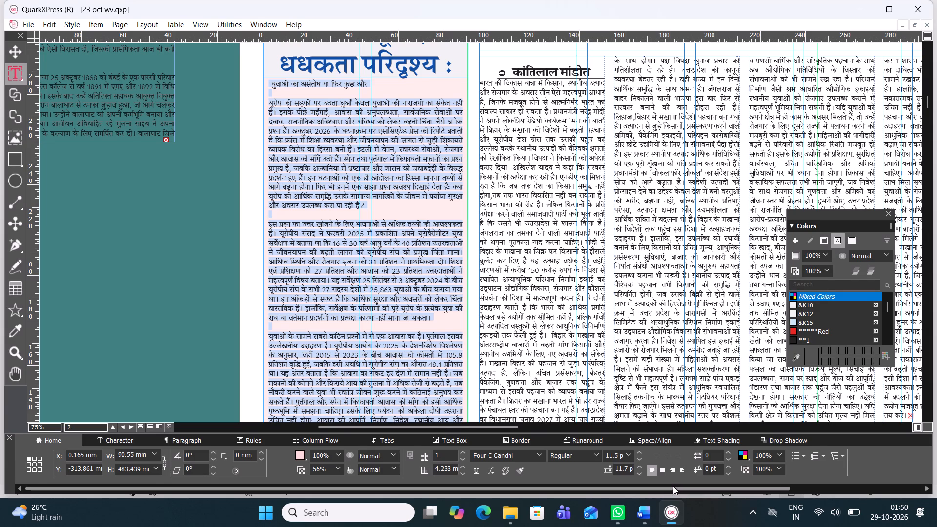
Extend the bottom edge of the editorial text box on page 2 to a height of about 502 mm.
scroll(667, 493, "down", 4)
scroll(368, 317, "down", 1)
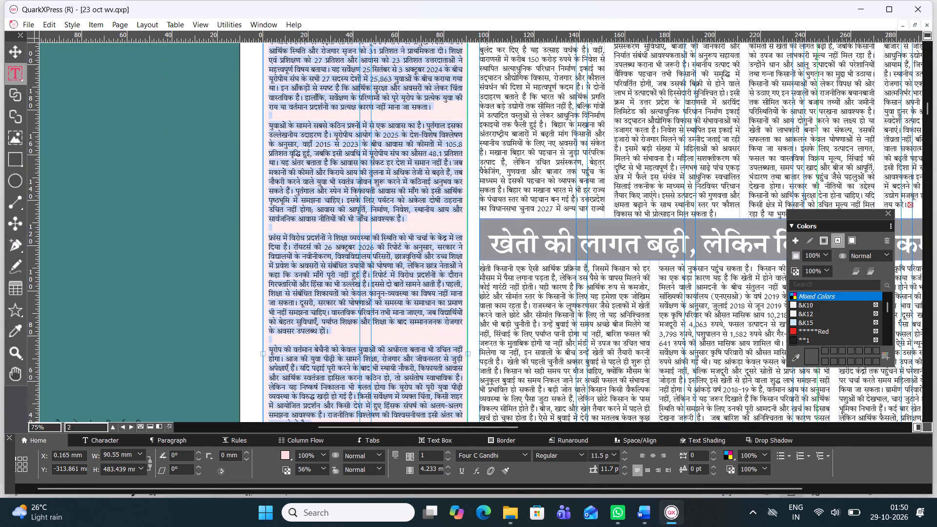
scroll(347, 301, "down", 4)
scroll(339, 283, "up", 1)
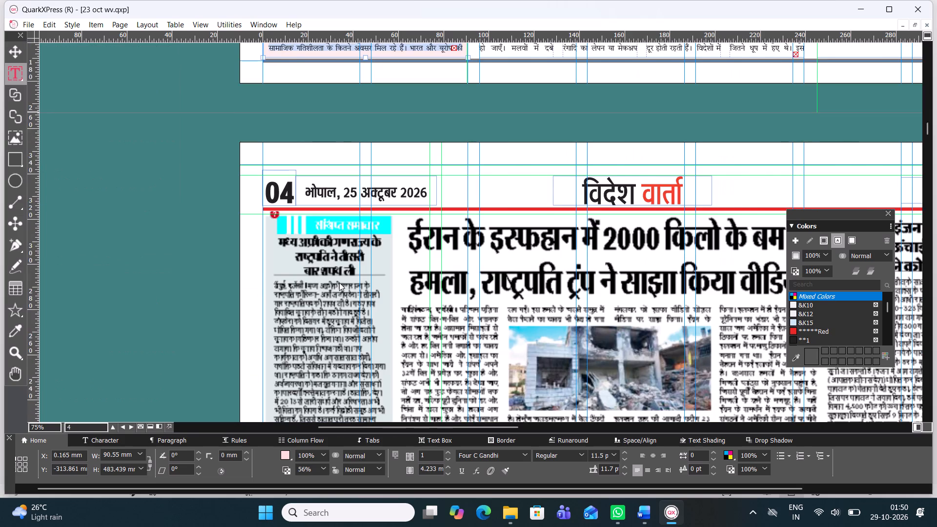
left_click_drag(367, 270, 369, 296)
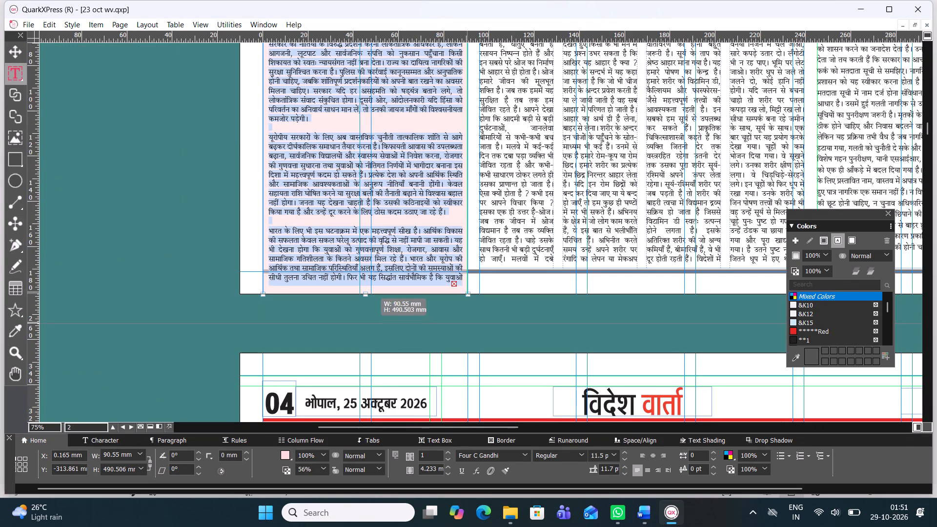
left_click_drag(369, 296, 369, 304)
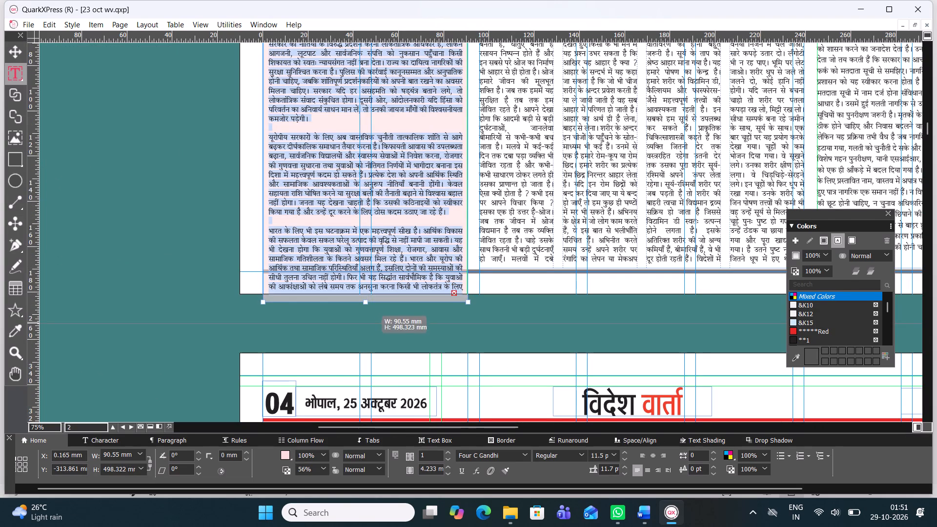
left_click_drag(369, 304, 370, 315)
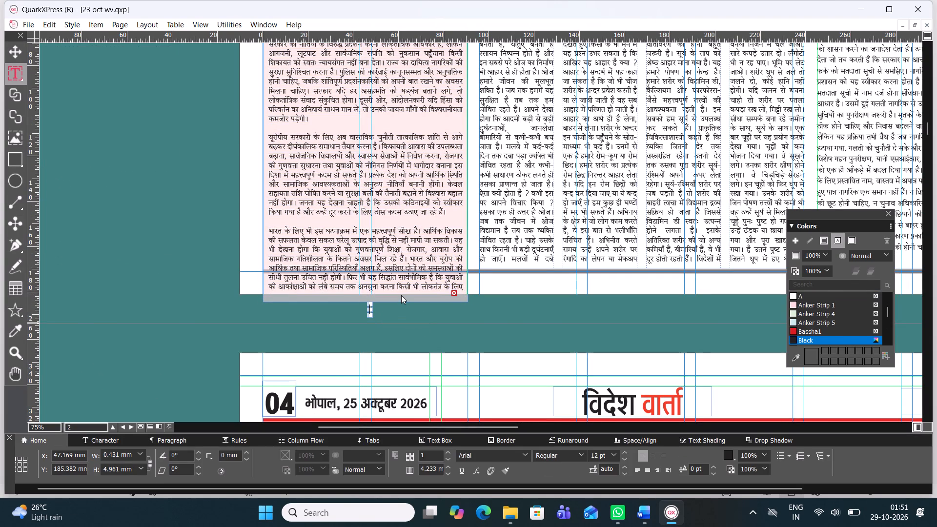
key("ctrl+z")
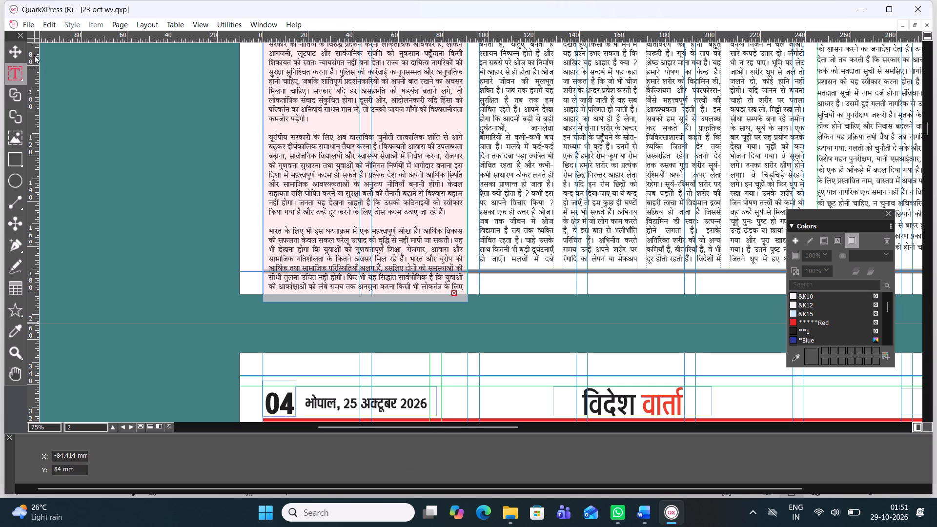
left_click(16, 49)
left_click(360, 149)
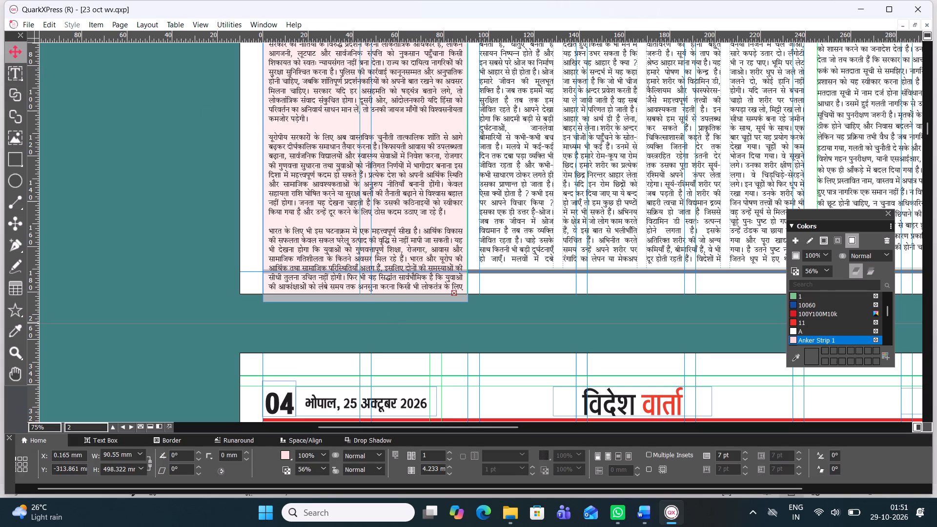
left_click_drag(364, 304, 362, 293)
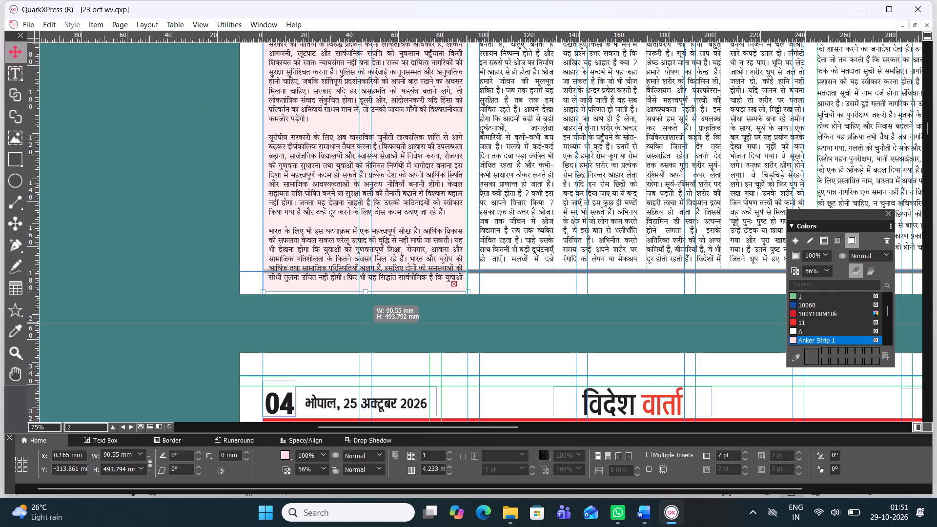
left_click_drag(362, 293, 363, 312)
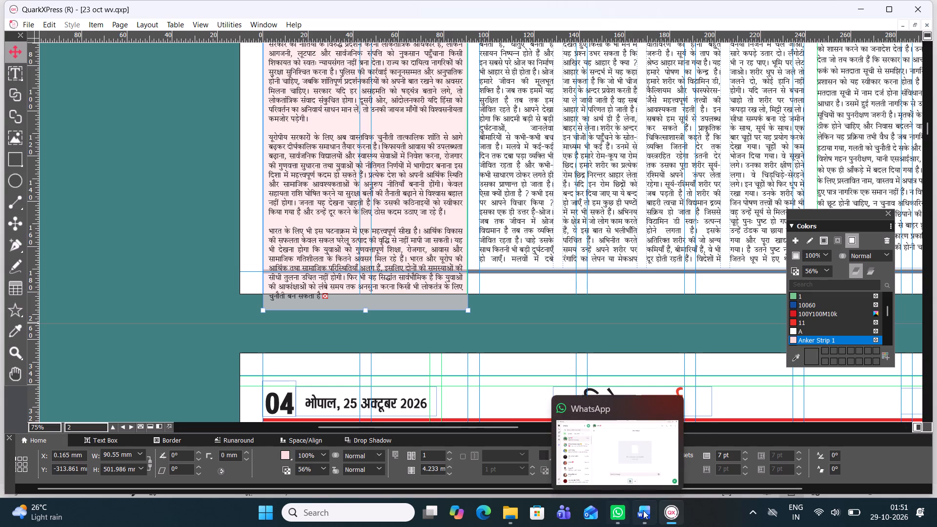
Open cinema.pdf from the Downloads folder and look over the layout of its cinema news page.
left_click(856, 11)
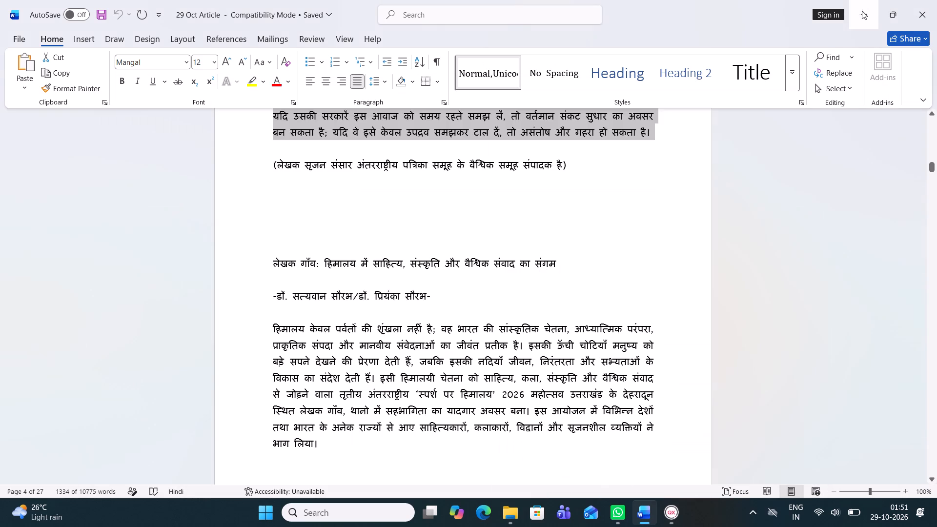
left_click(864, 9)
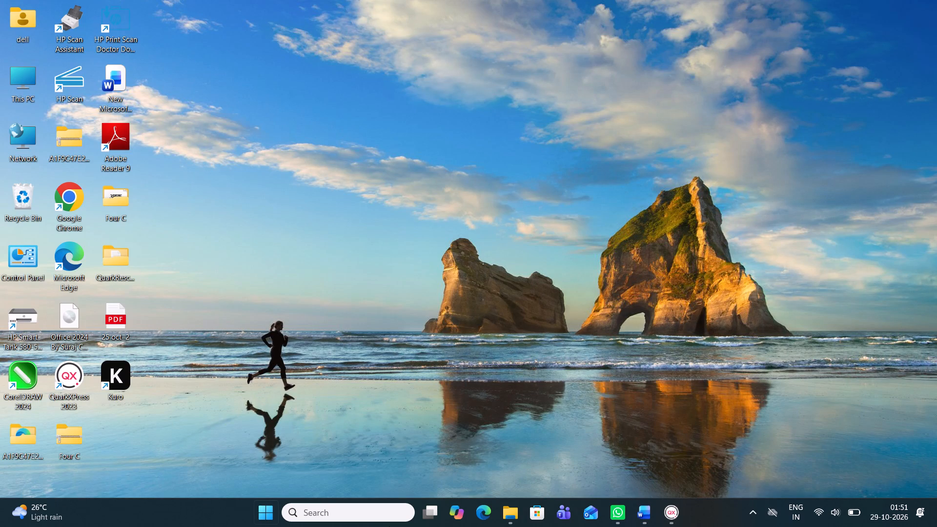
left_click(503, 516)
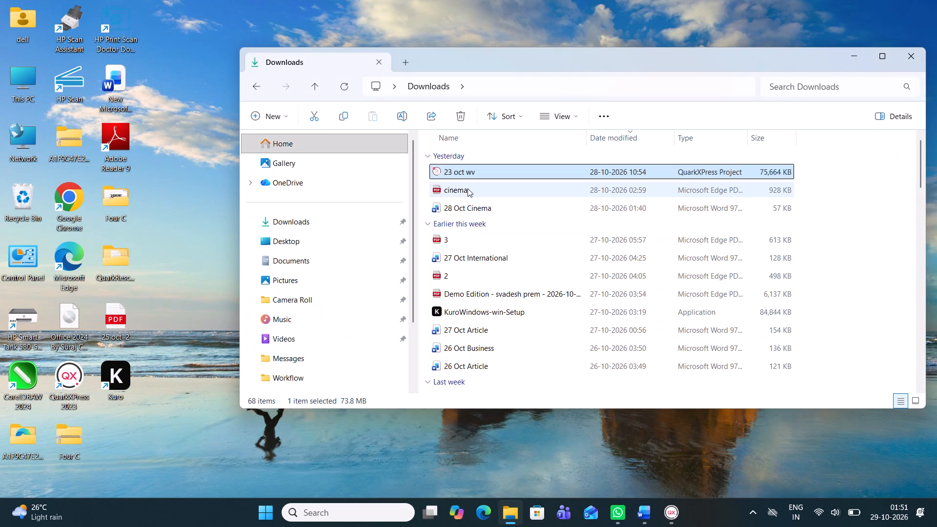
left_click(468, 188)
double_click(468, 188)
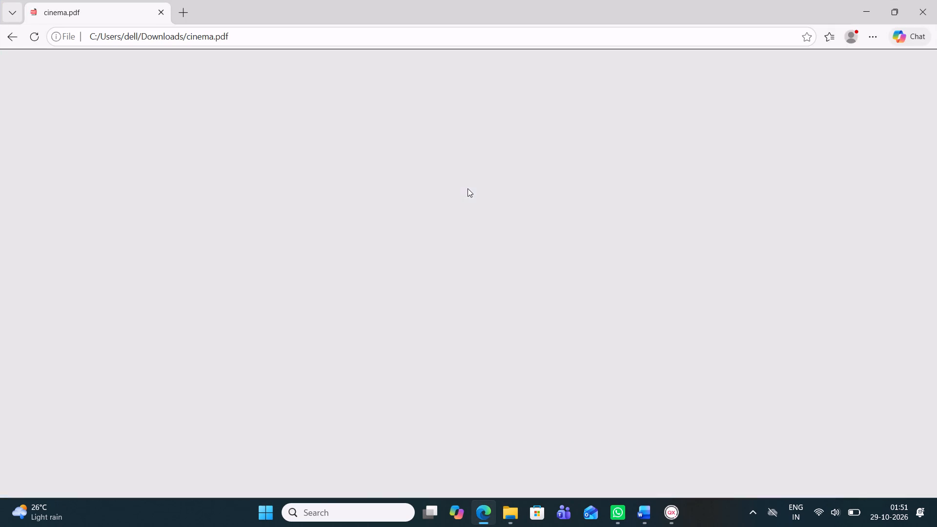
scroll(471, 328, "down", 1, "ctrl")
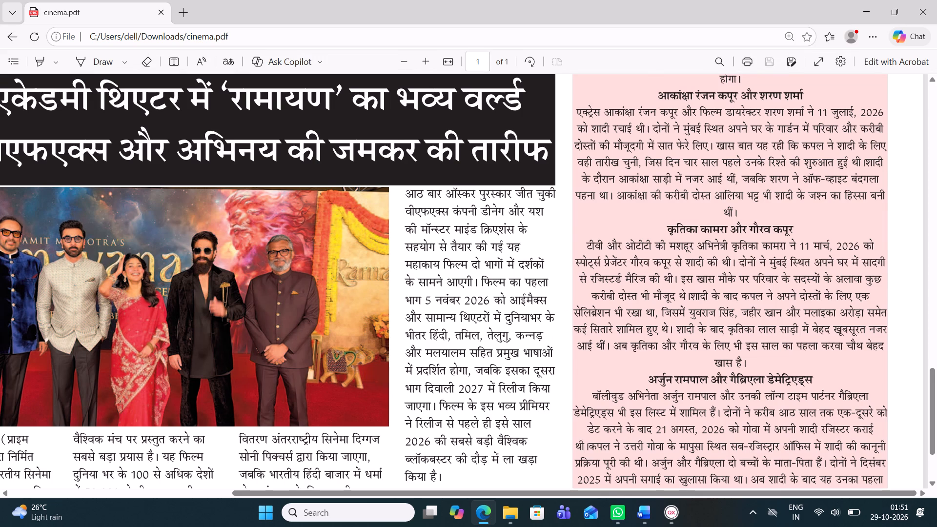
scroll(454, 310, "up", 3)
scroll(454, 310, "down", 1)
scroll(454, 310, "up", 4)
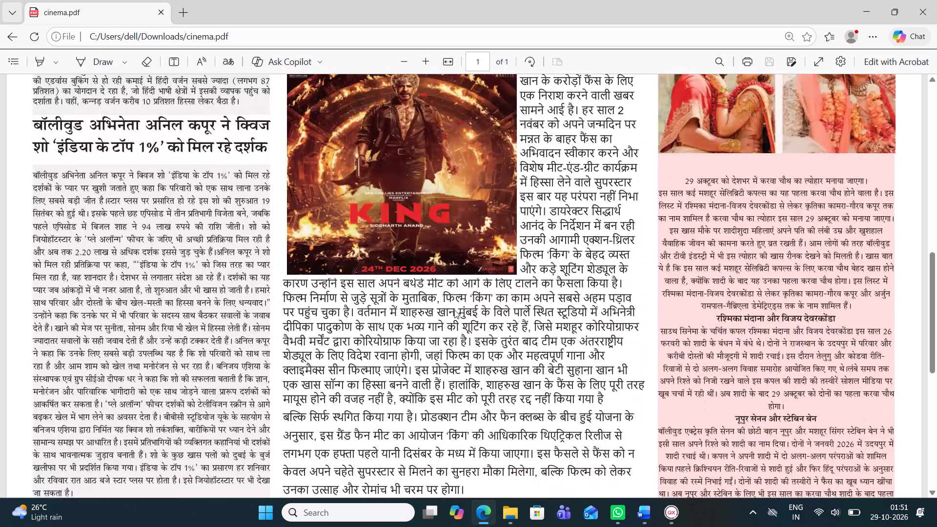
scroll(454, 310, "up", 12)
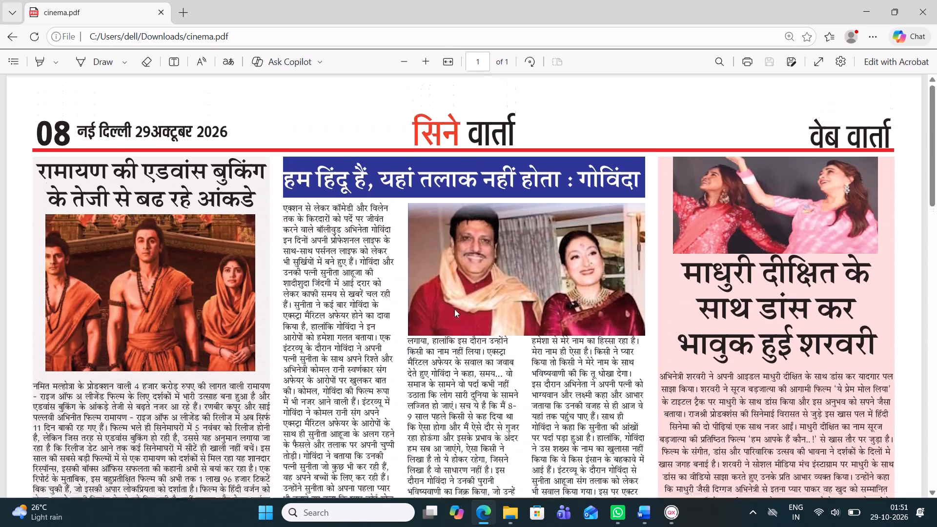
scroll(454, 309, "up", 1)
scroll(454, 309, "down", 1)
scroll(454, 308, "up", 4)
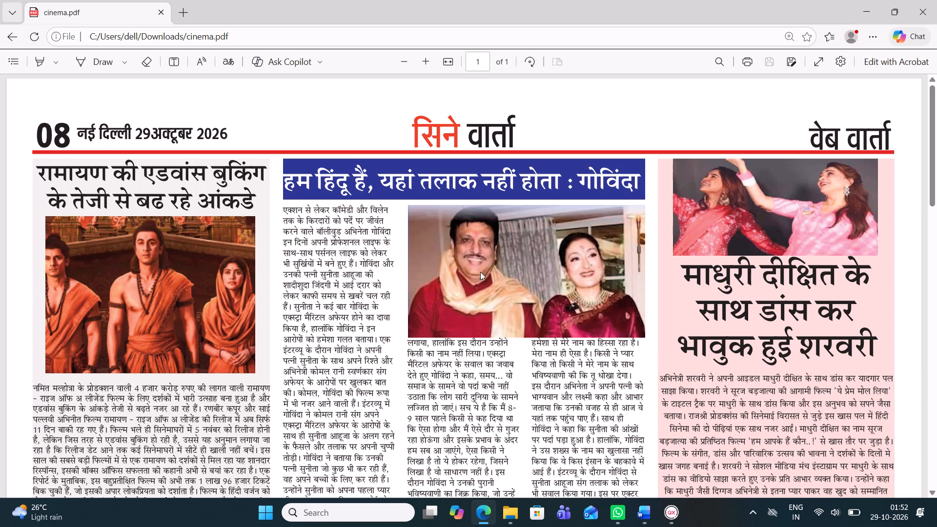
left_click(859, 10)
left_click(862, 59)
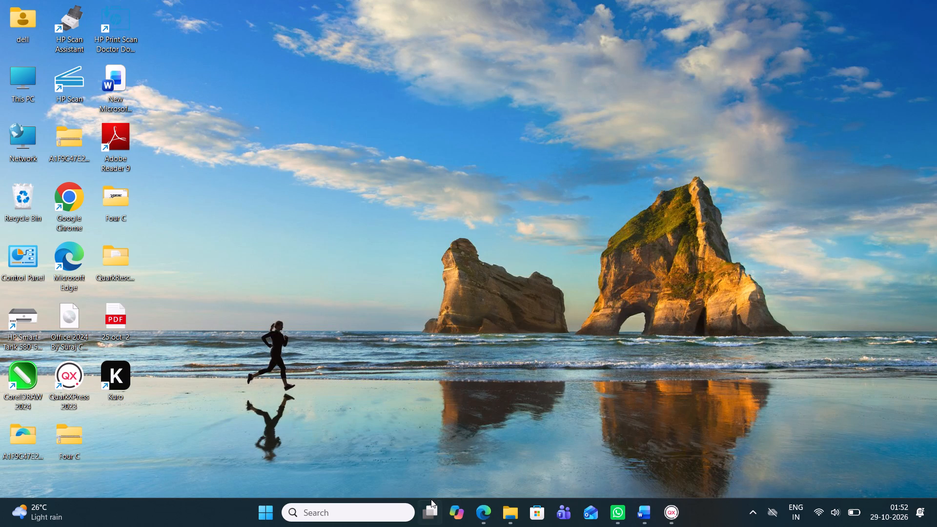
Reopen cinema.pdf from Downloads and examine the page enlarged, from the Govinda story down to the Karva Chauth column and the Ramayana premiere.
left_click(514, 519)
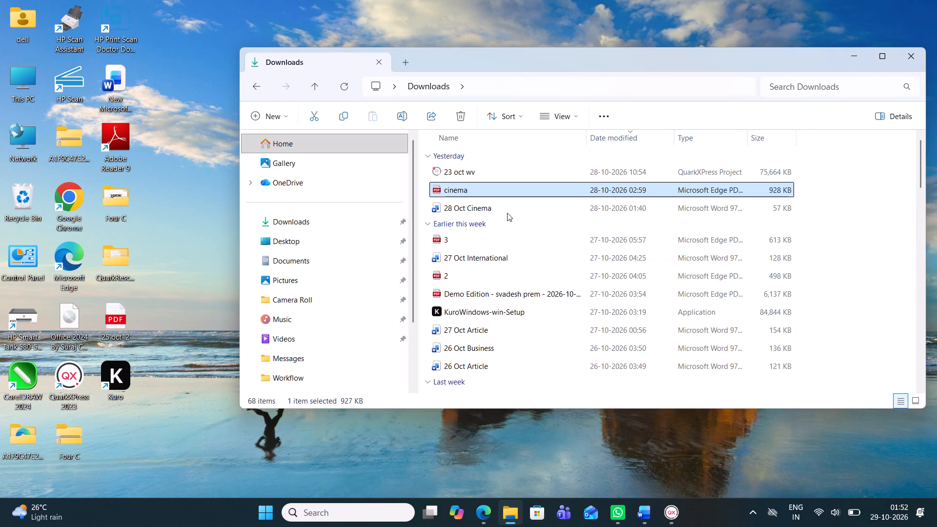
double_click(504, 192)
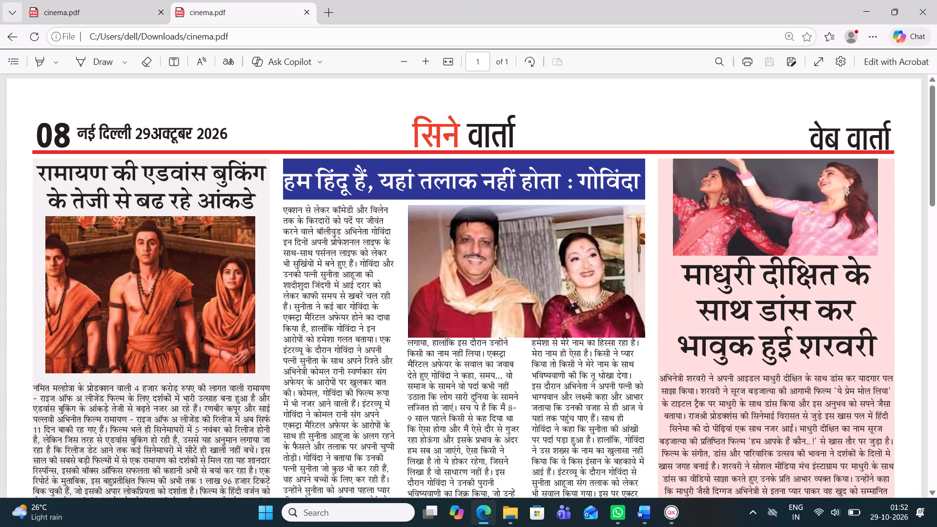
scroll(509, 198, "down", 3)
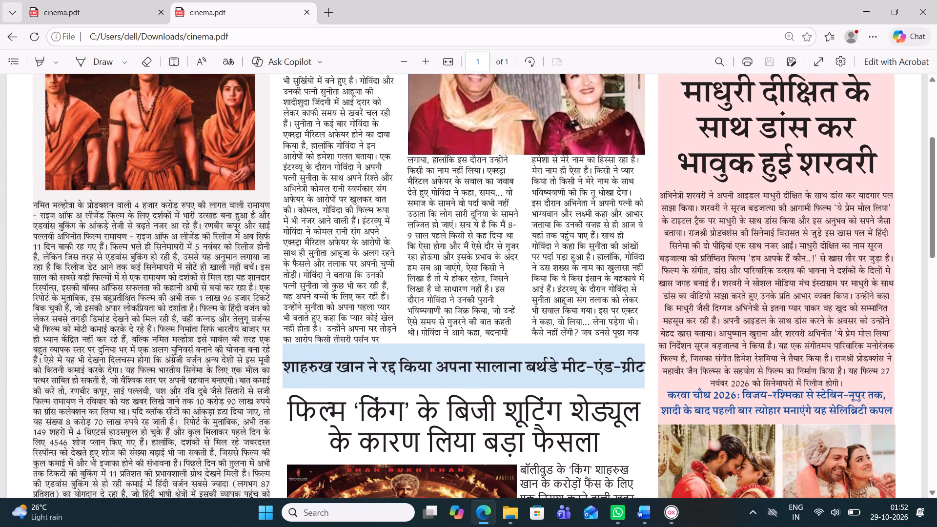
scroll(769, 166, "up", 2)
scroll(811, 147, "up", 1, "ctrl")
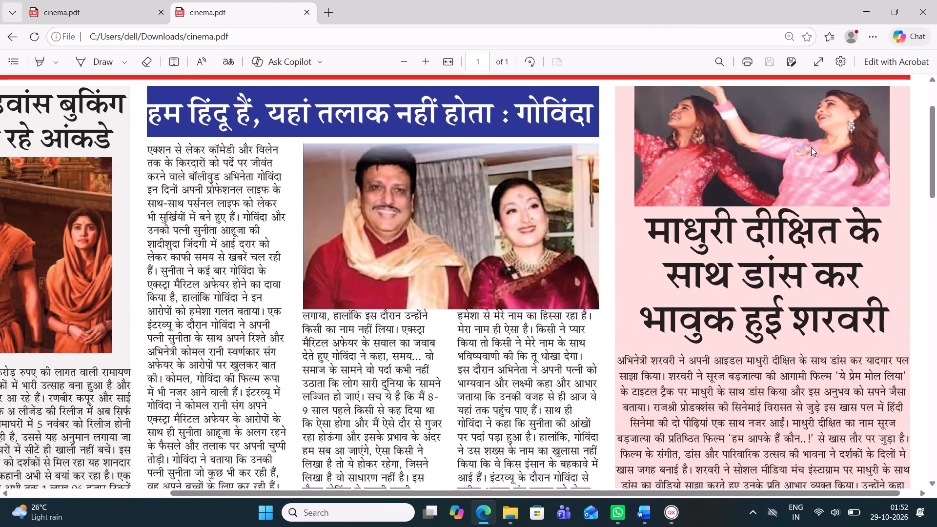
scroll(811, 147, "up", 1, "ctrl")
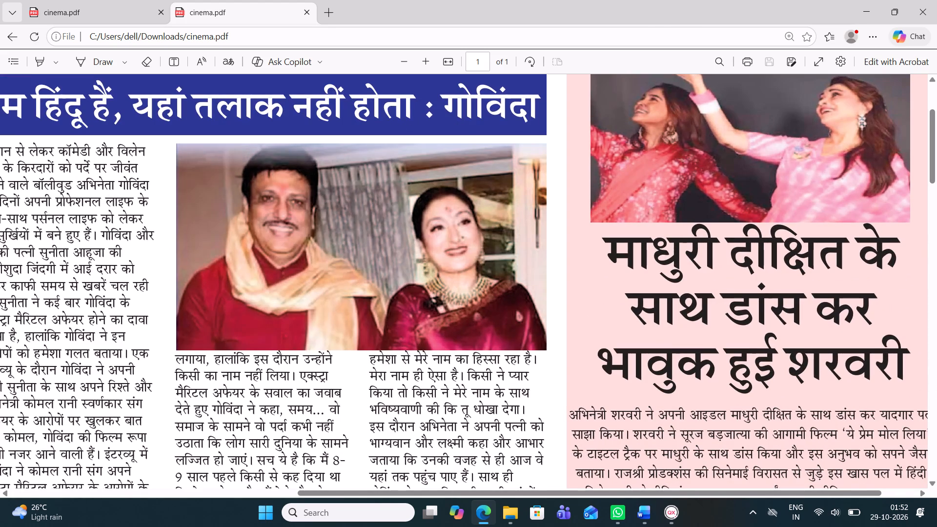
scroll(797, 509, "down", 2)
scroll(710, 233, "down", 5)
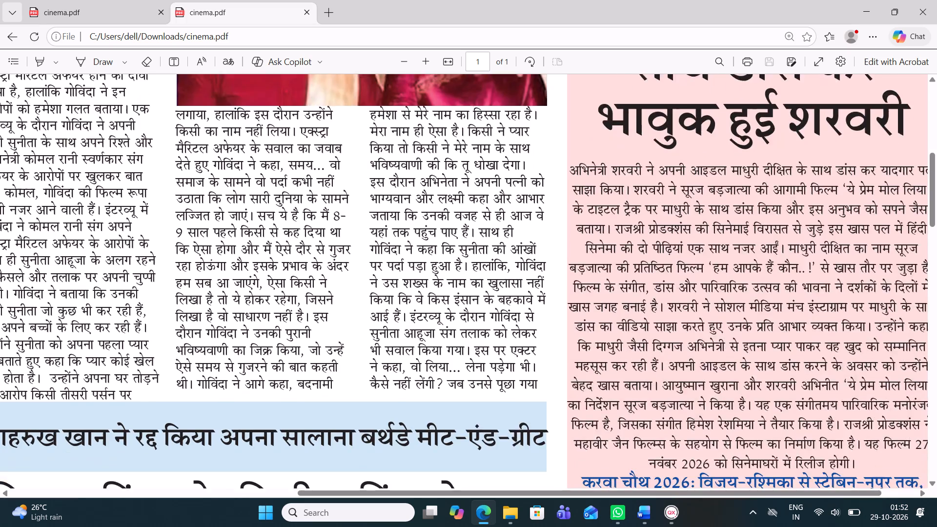
scroll(710, 239, "down", 9)
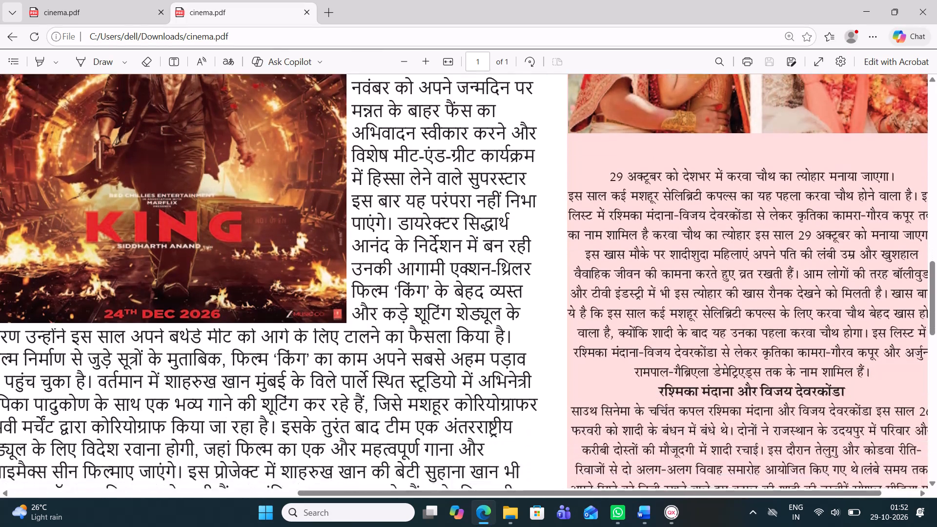
scroll(710, 240, "down", 1)
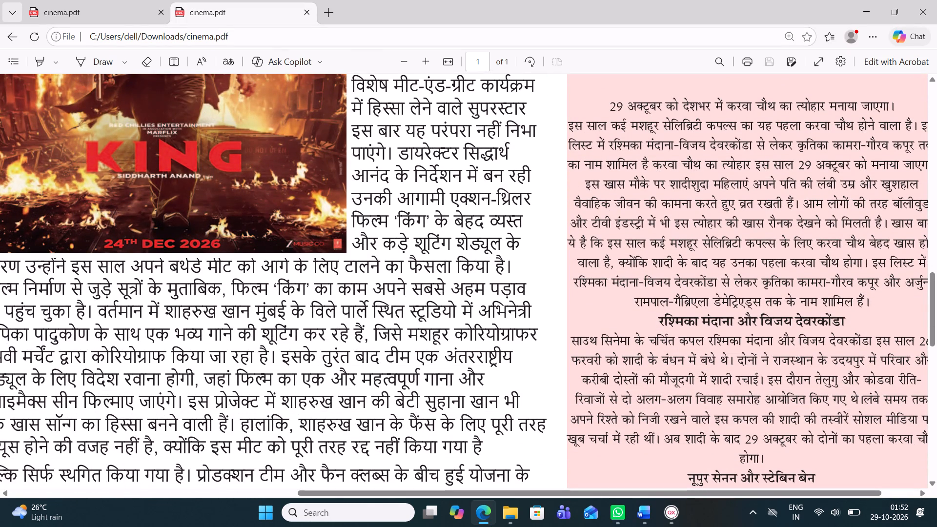
scroll(804, 385, "down", 4)
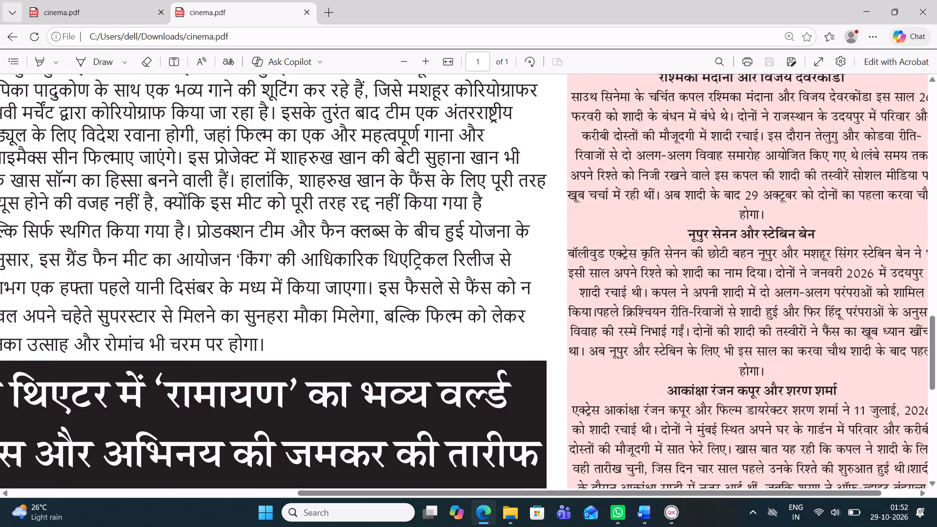
scroll(825, 291, "down", 5)
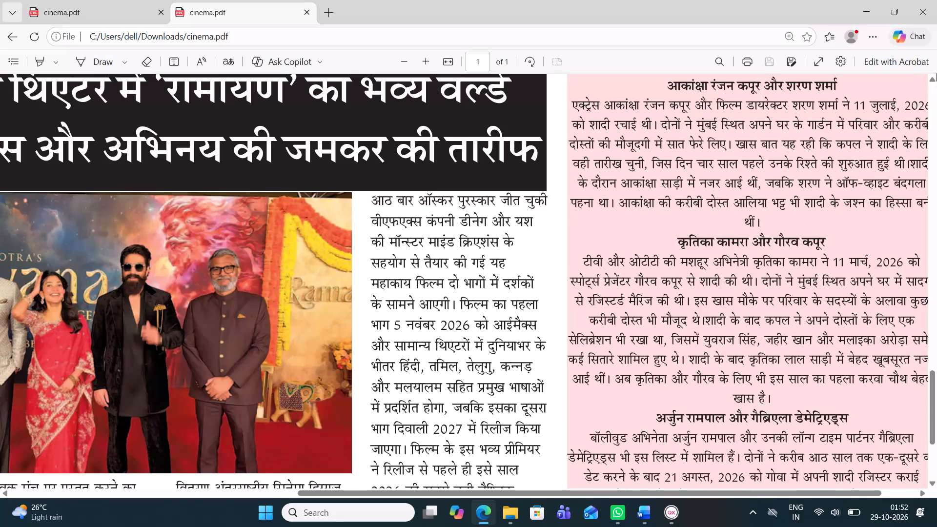
left_click(868, 20)
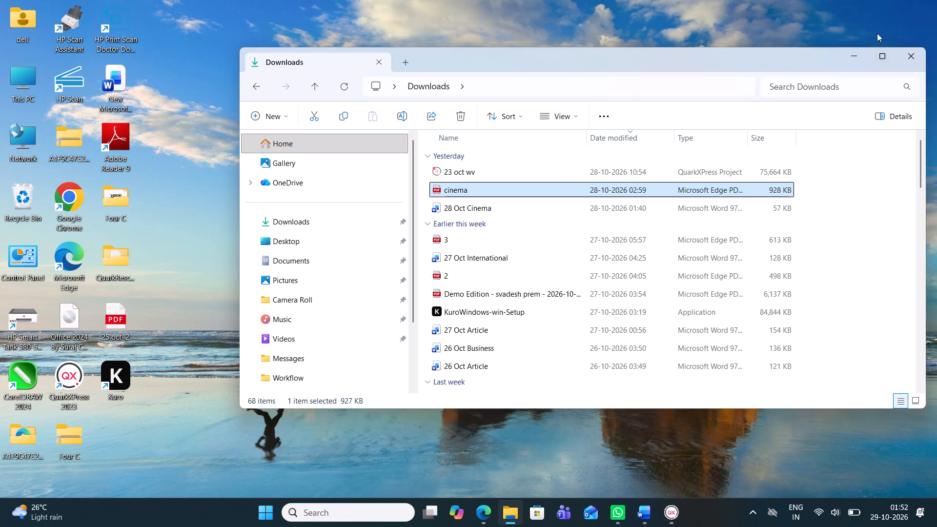
left_click(849, 59)
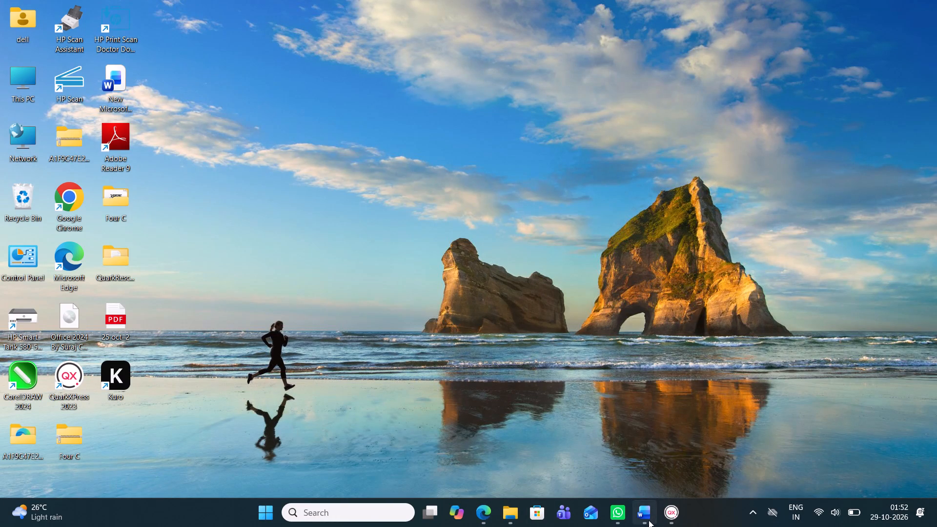
Return to the 23 oct wv layout, switch to the 29 Oct Article Word document and check the first article's closing paragraphs.
left_click(669, 514)
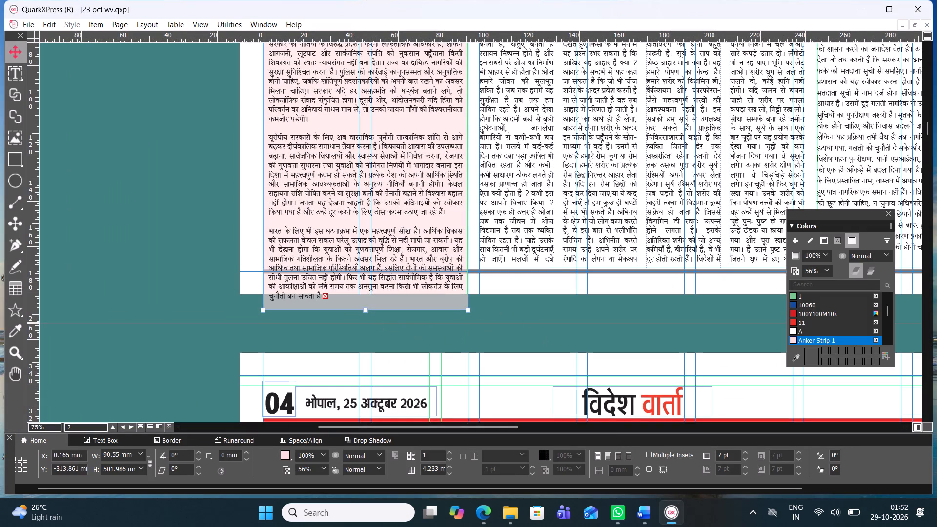
left_click(644, 525)
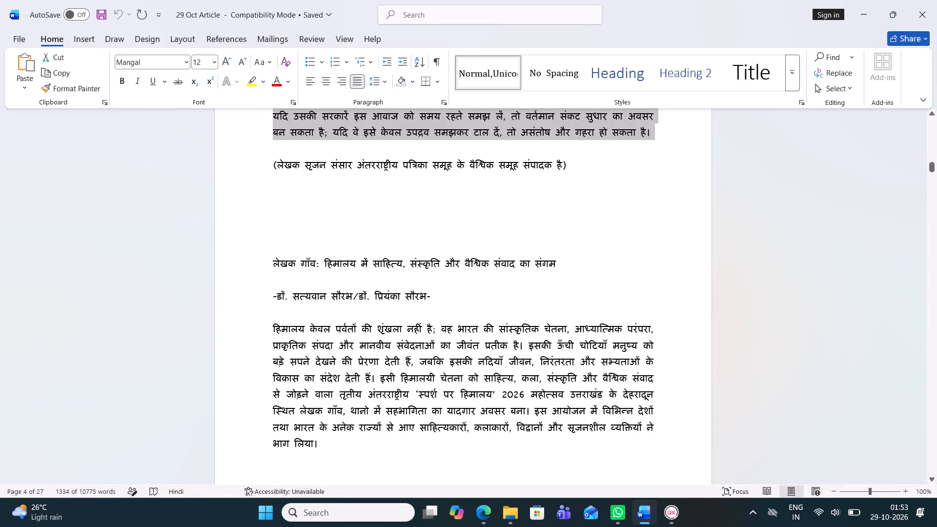
scroll(518, 411, "down", 1)
scroll(518, 411, "up", 2)
scroll(455, 314, "up", 2)
scroll(455, 314, "down", 1)
scroll(455, 314, "up", 1)
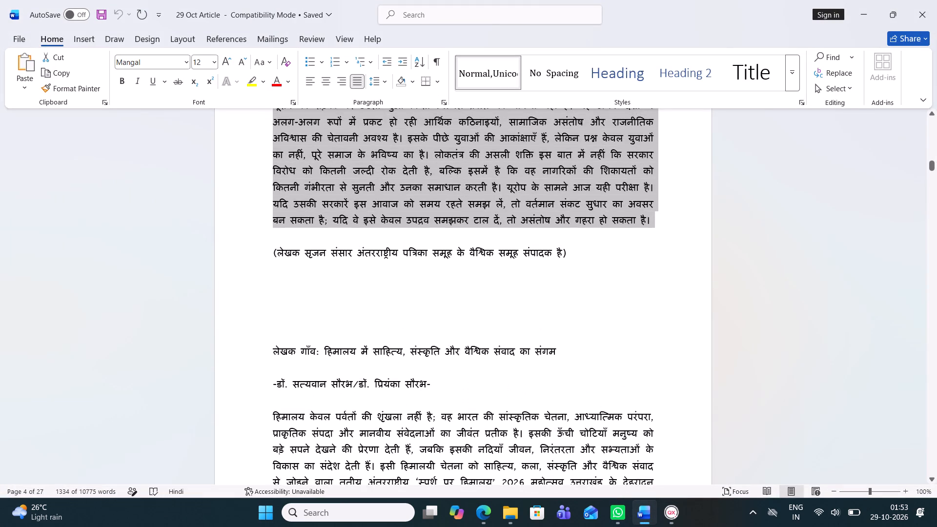
scroll(454, 313, "up", 2)
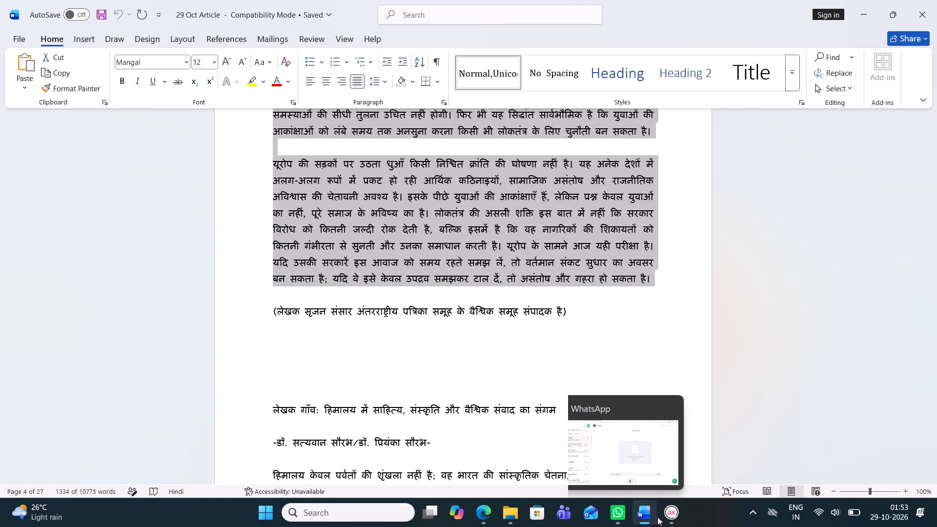
Return to the 23 oct wv layout and shorten the editorial text box on page 2 to a height of about 483 mm.
left_click(662, 515)
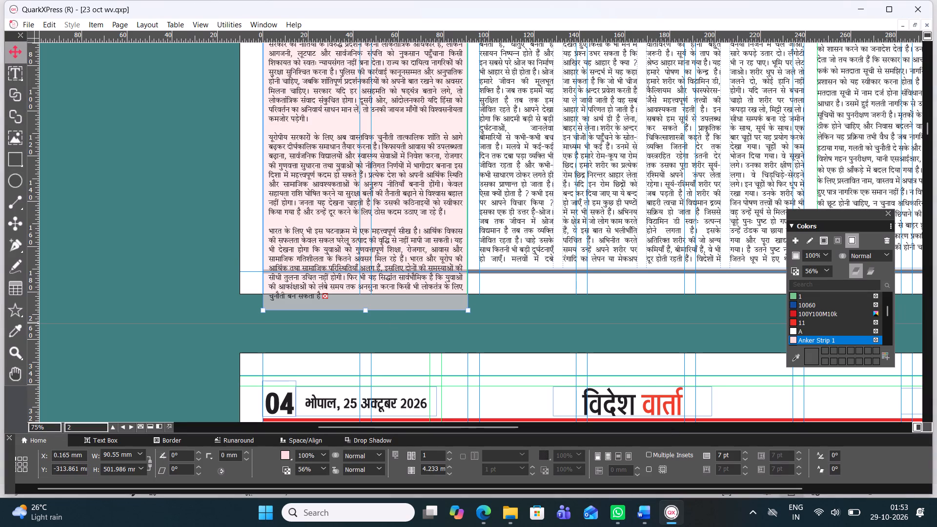
left_click(339, 298)
double_click(339, 298)
key("Return")
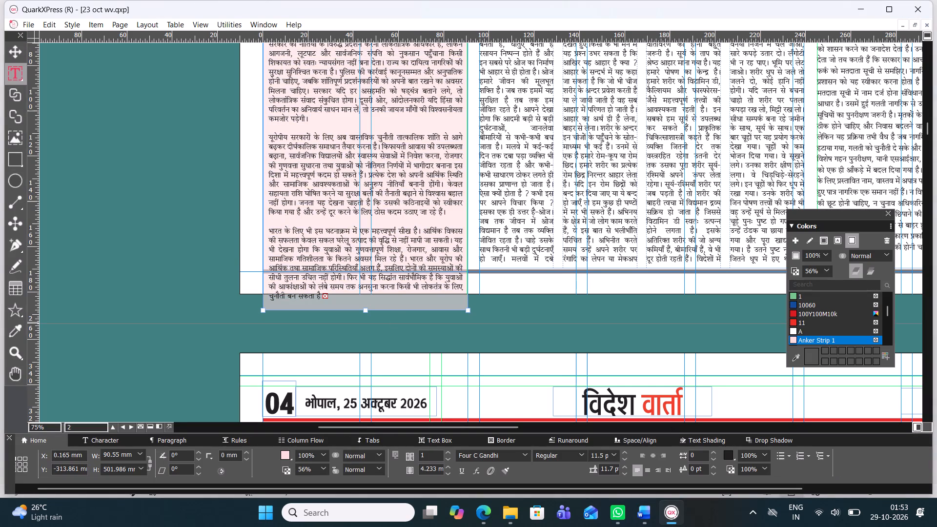
left_click_drag(367, 308, 367, 308)
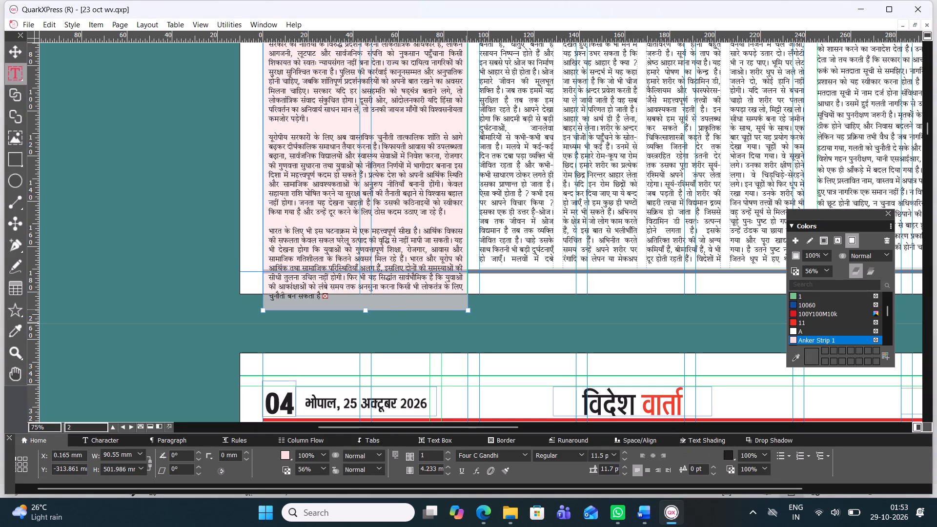
left_click_drag(367, 308, 362, 266)
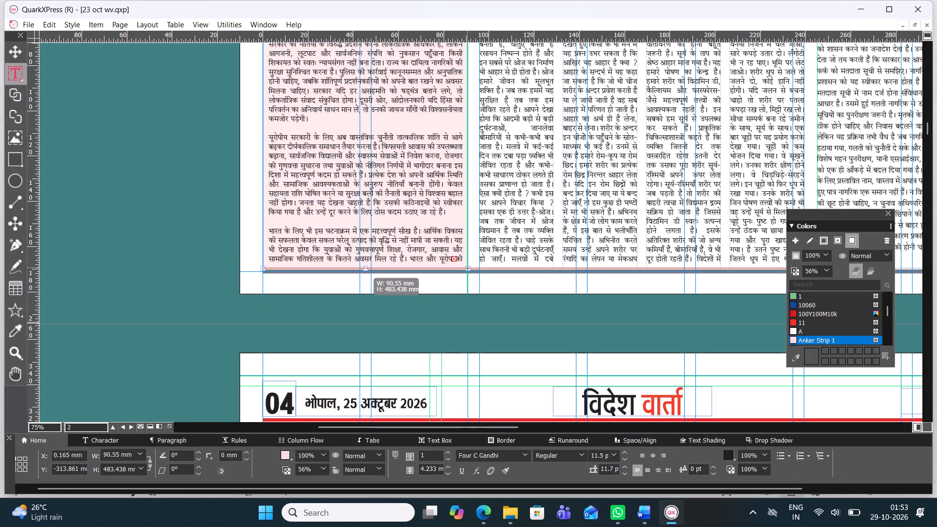
left_click_drag(362, 266, 362, 266)
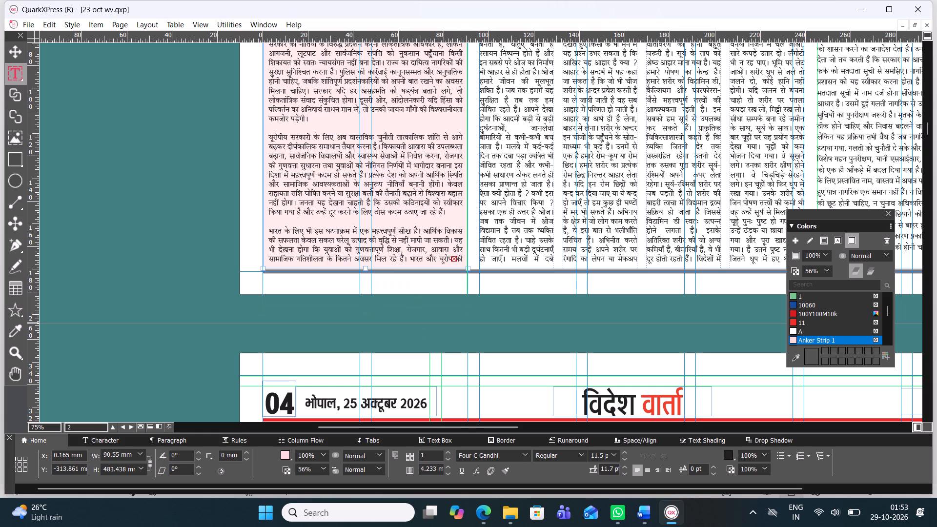
Remove the blank lines before the editorial paragraphs starting "भारत के लिए भी" and "यूरोपीय सरकारों", joining each to its preceding paragraph with a space.
left_click(347, 217)
key("BackSpace")
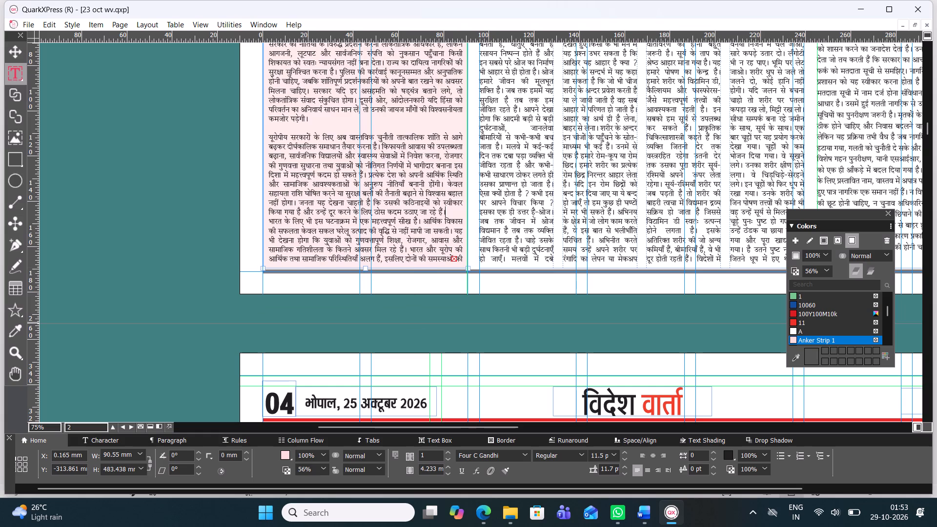
left_click(265, 219)
key("BackSpace")
key("space")
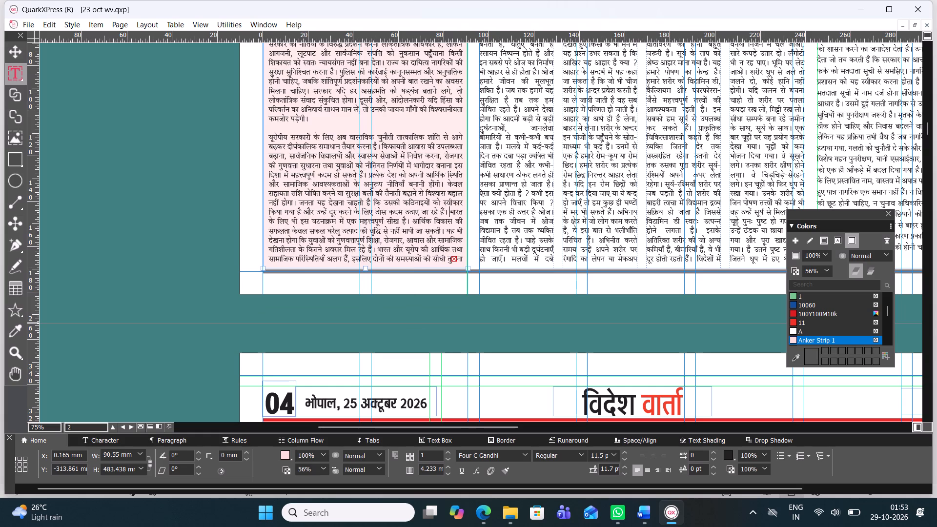
left_click(283, 128)
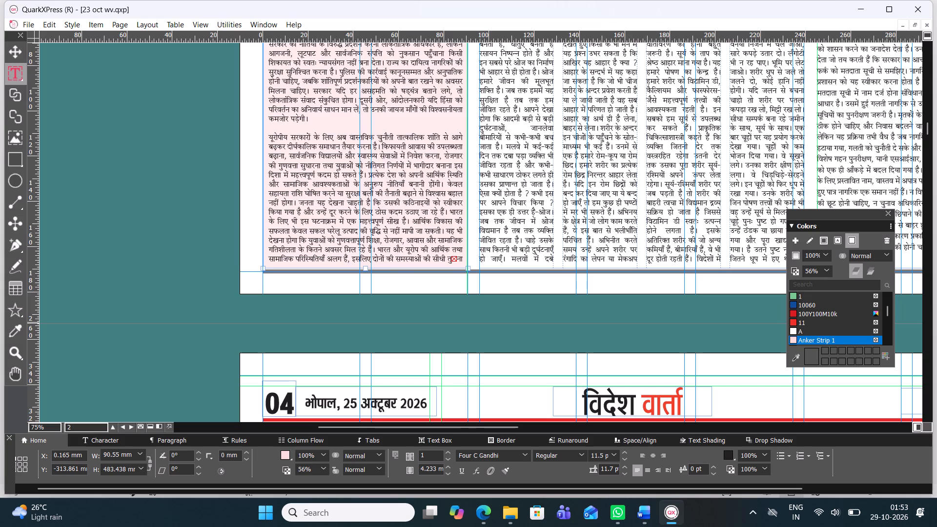
key("BackSpace")
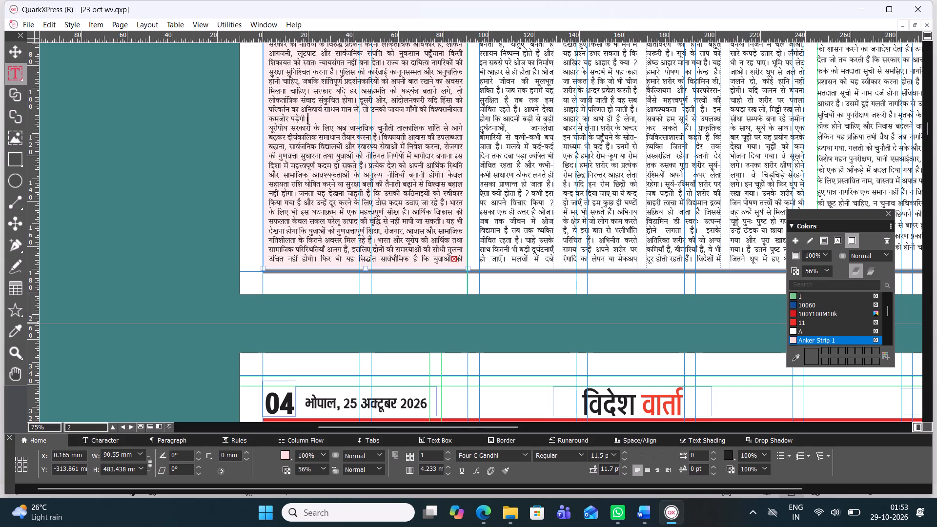
left_click(265, 125)
key("BackSpace")
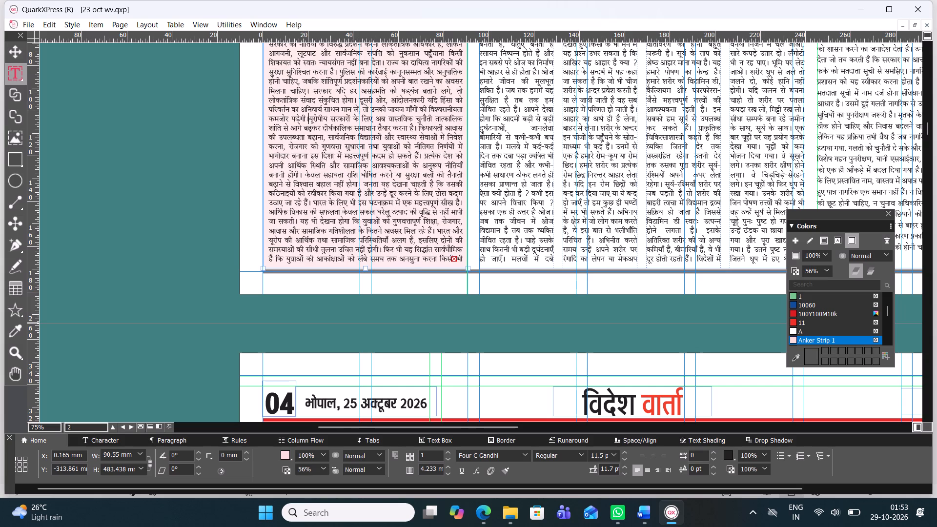
key("space")
Join the editorial paragraph starting "हिंसा और शांतिपूर्ण" to the preceding one with a space, and remove the blank line above "सोशल मीडिया".
scroll(286, 106, "up", 1)
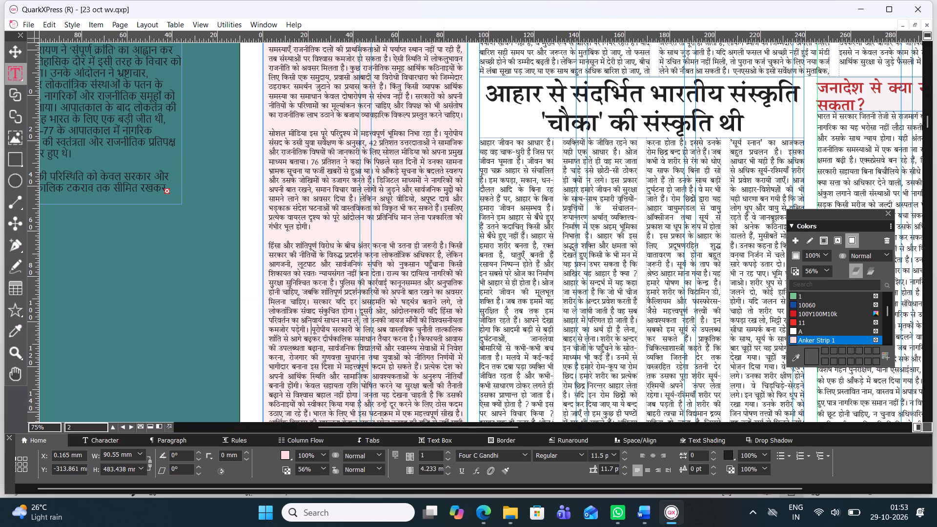
left_click(275, 237)
key("BackSpace")
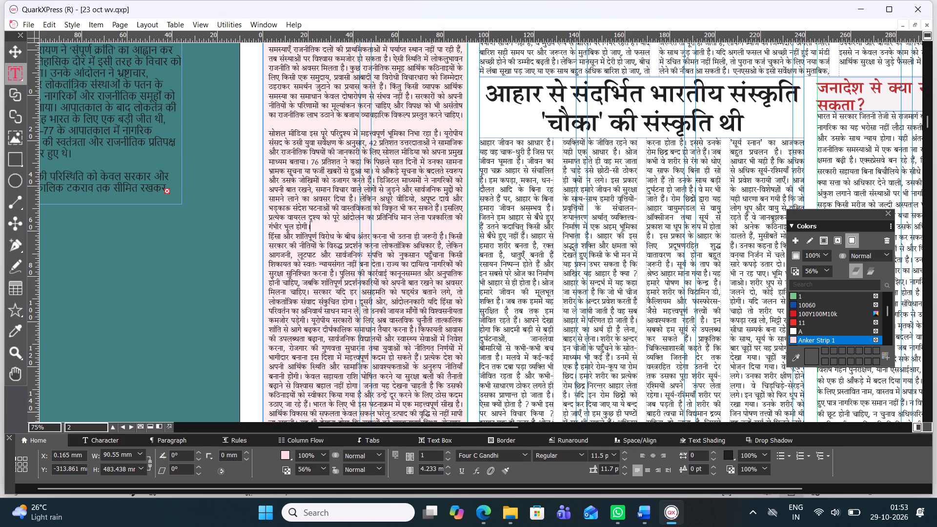
left_click(268, 236)
key("BackSpace")
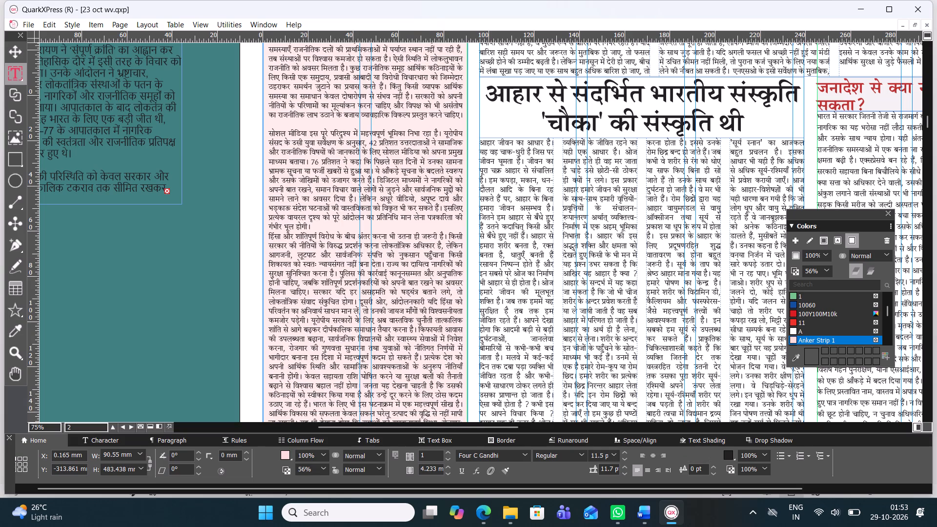
key("space")
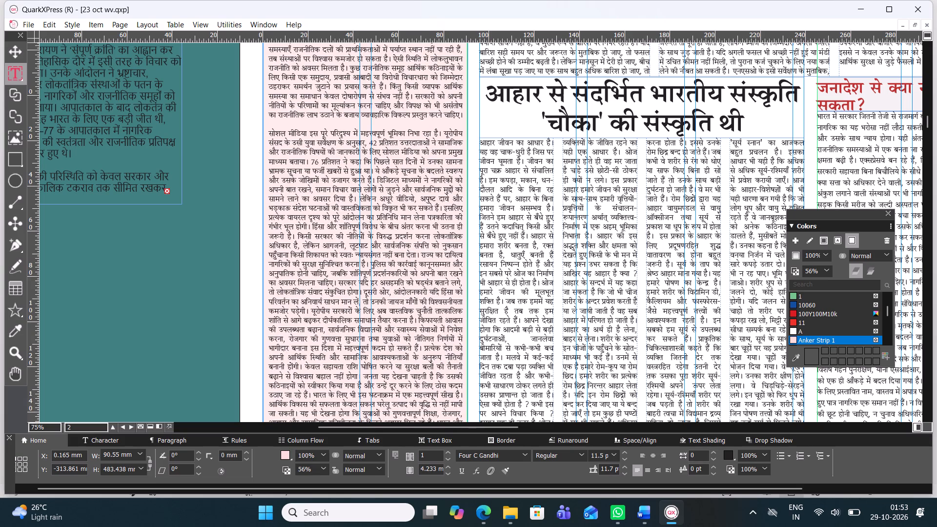
left_click(275, 120)
key("BackSpace")
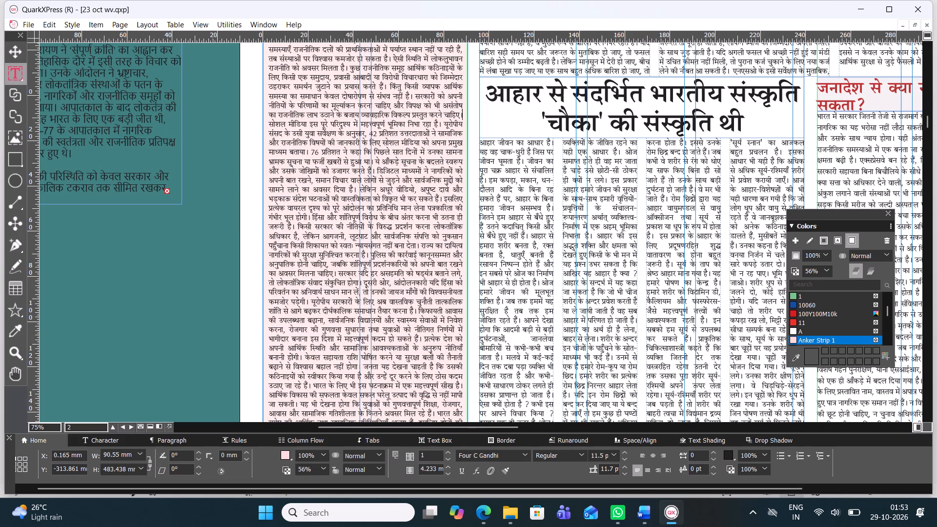
key("space")
Join the editorial paragraphs starting "इस असंतोष का" and "यूरोप की वर्तमान" to their preceding paragraphs, removing the blank lines and leaving a space.
scroll(285, 121, "up", 1)
left_click(288, 223)
key("BackSpace")
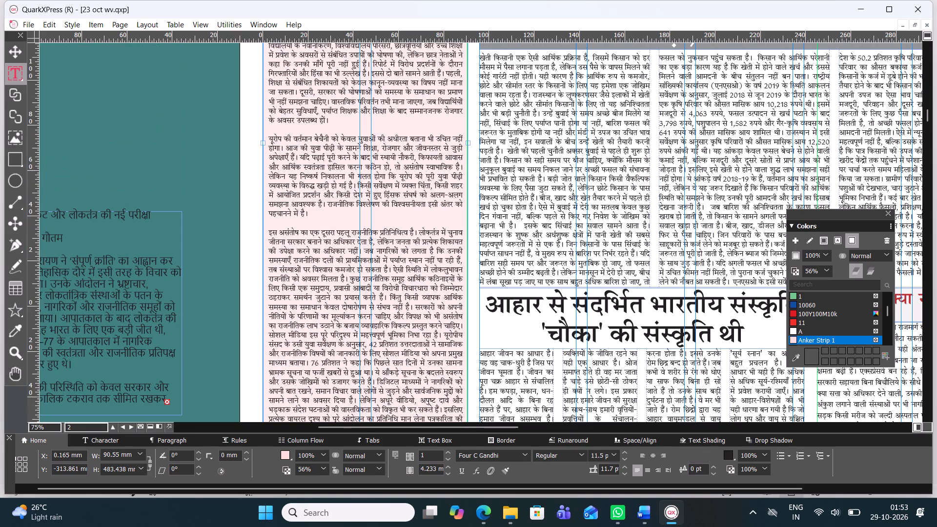
left_click(267, 223)
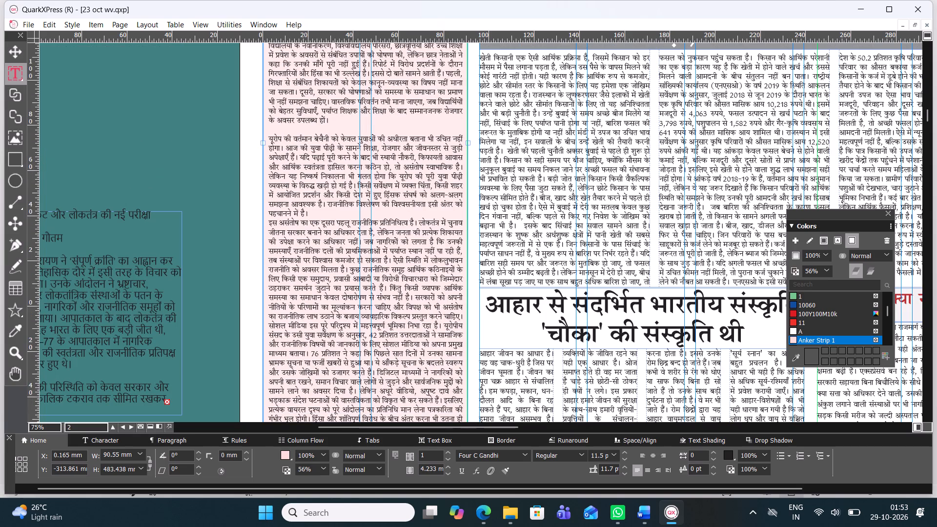
key("BackSpace")
key("space")
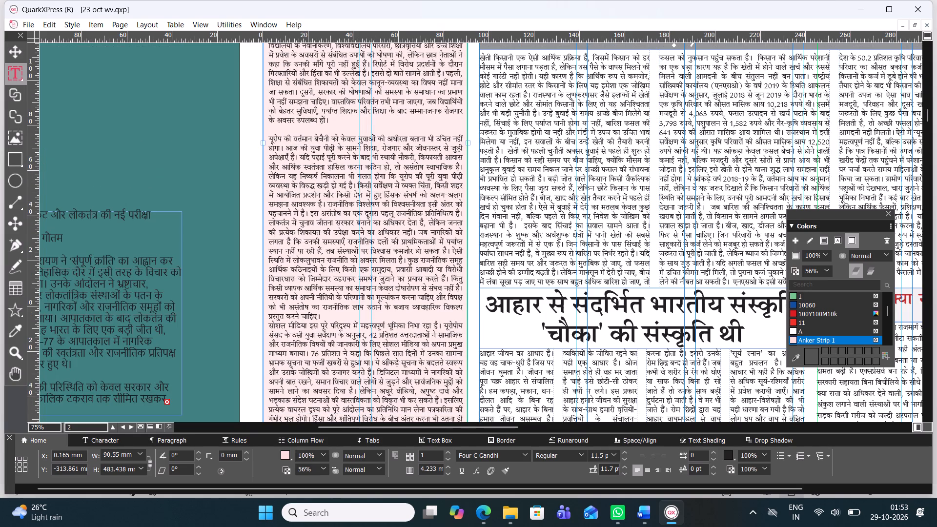
left_click(276, 130)
key("BackSpace")
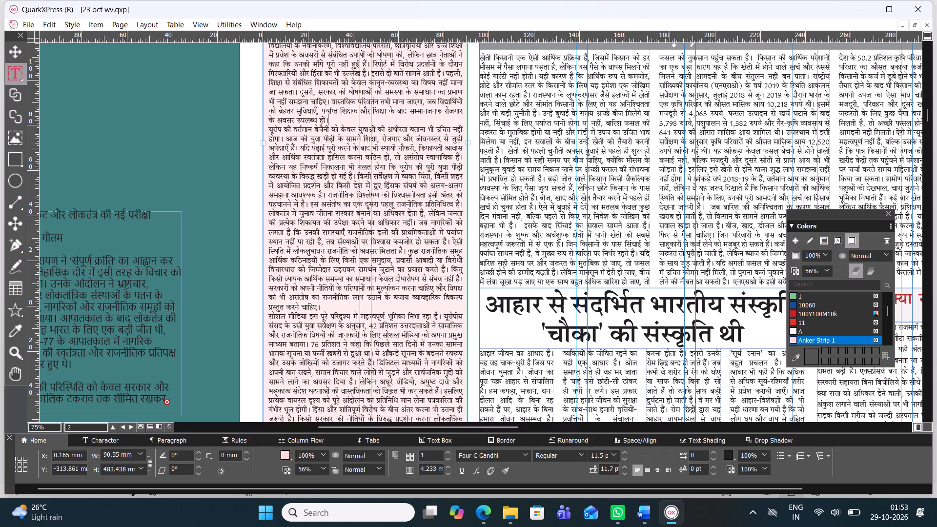
left_click(267, 131)
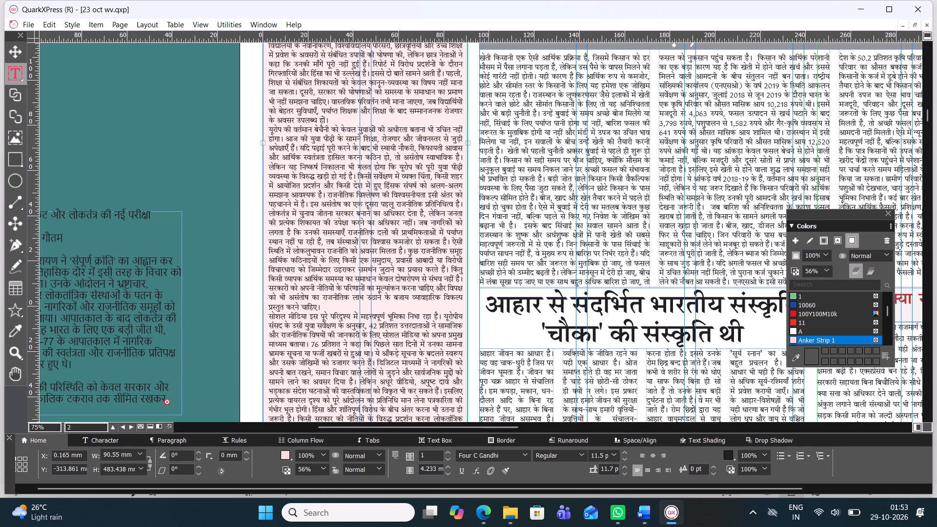
key("BackSpace")
key("space")
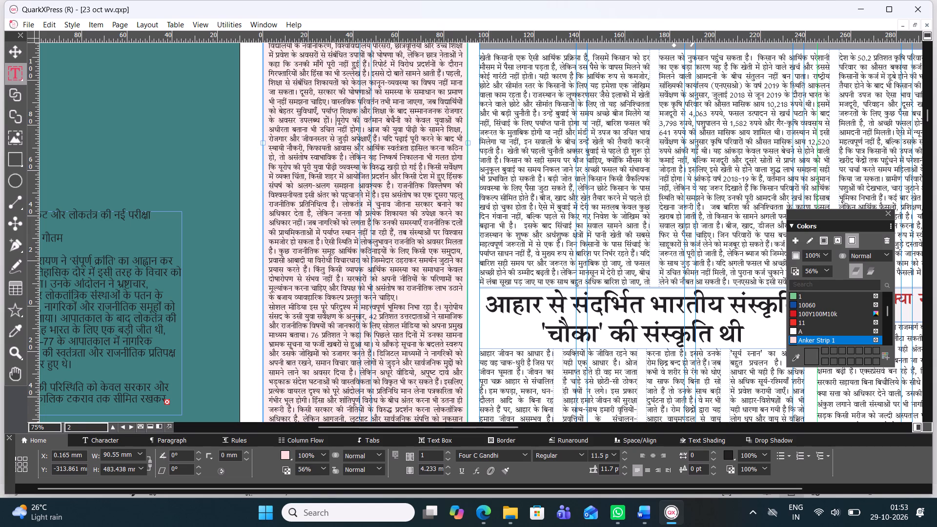
Remove the blank line before the paragraph starting "फ्रांस में विरोध" and join it to the preceding paragraph with a space.
scroll(328, 253, "up", 1)
left_click(271, 229)
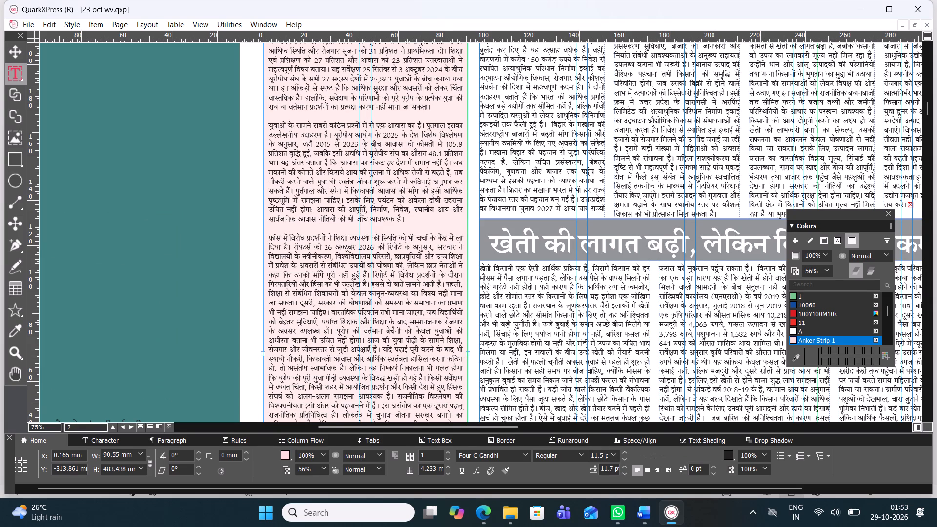
key("BackSpace")
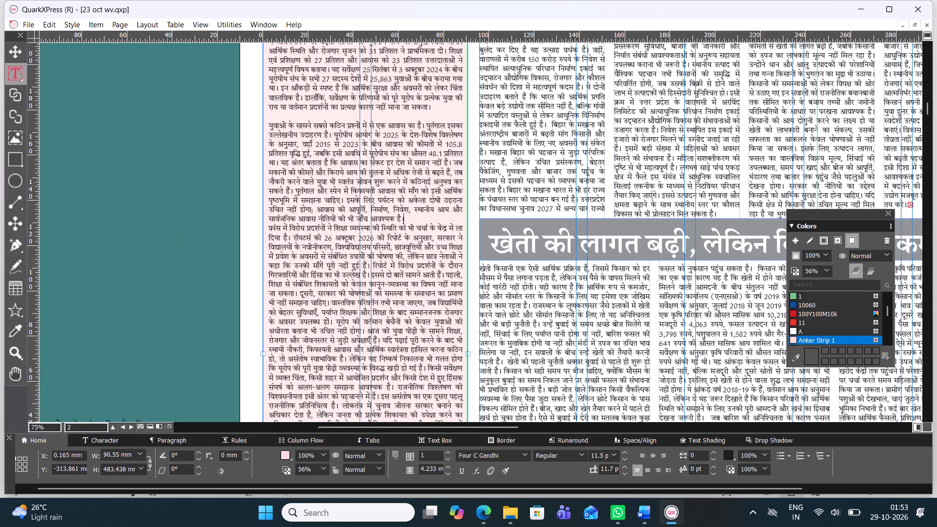
left_click(266, 227)
key("BackSpace")
key("space")
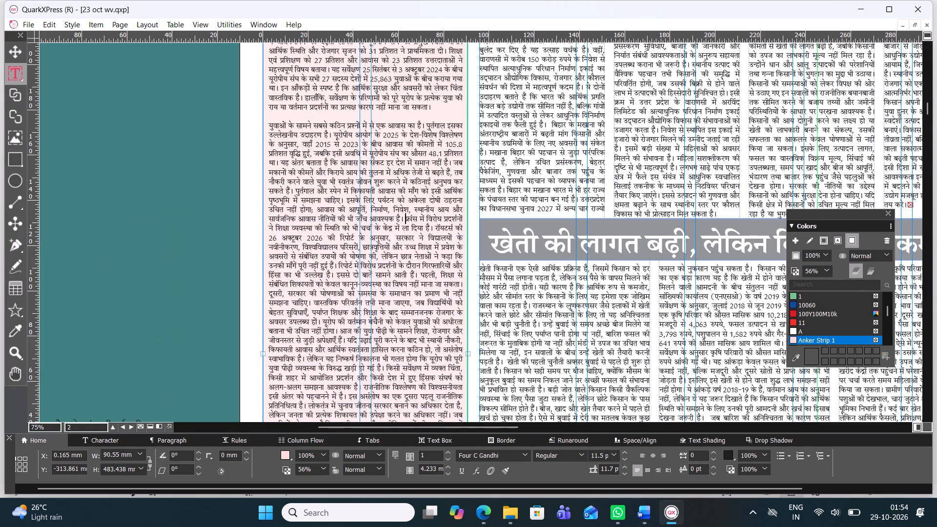
Join the editorial paragraphs starting "इस प्रश्न का उत्तर" and "युवाओं के सामने" to their preceding paragraphs, removing the blank lines and leaving a space.
scroll(341, 172, "up", 1)
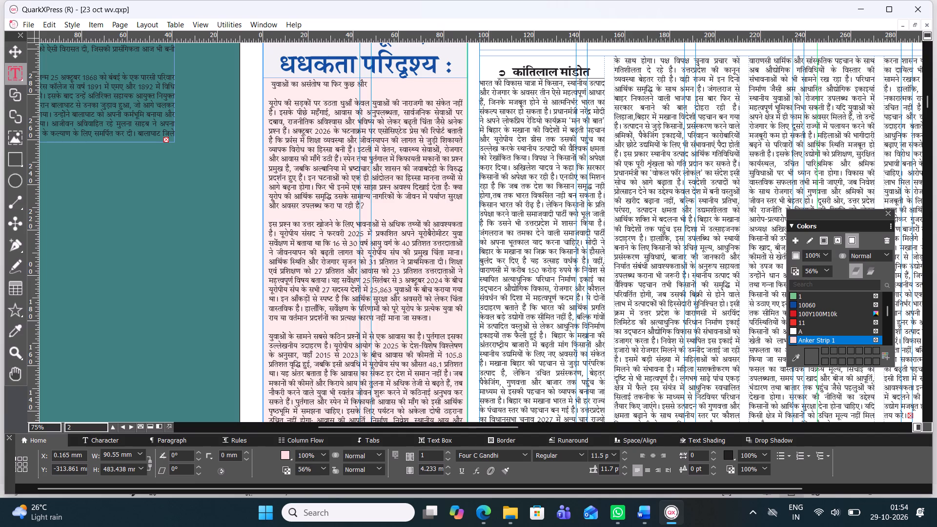
left_click(318, 215)
left_click(303, 327)
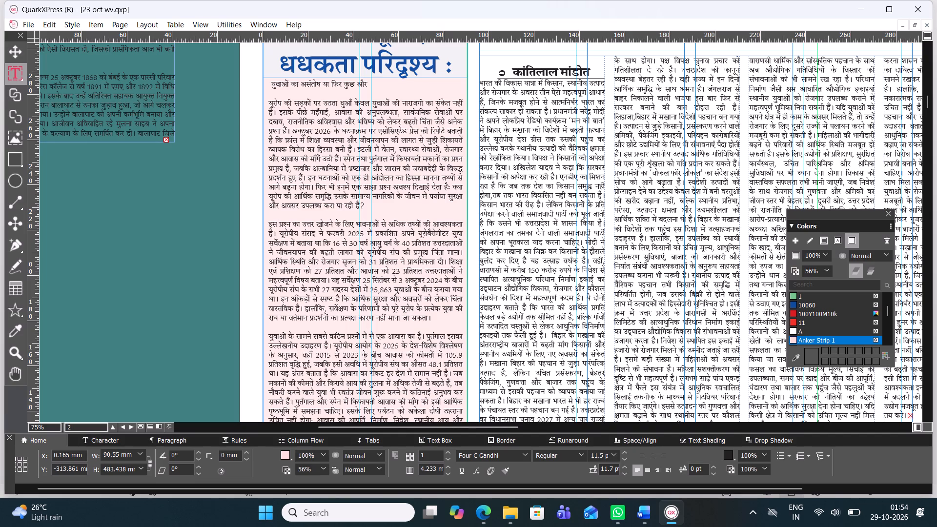
key("BackSpace")
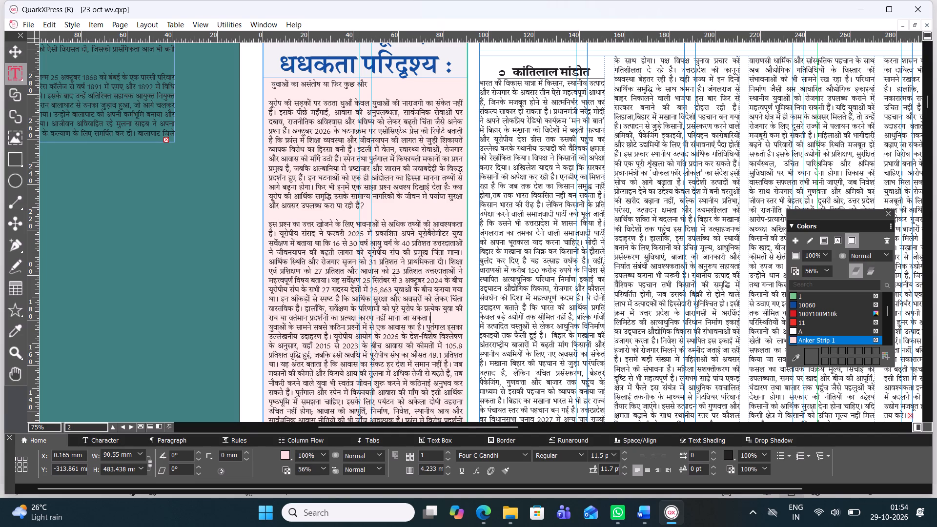
left_click(305, 215)
key("BackSpace")
left_click(264, 215)
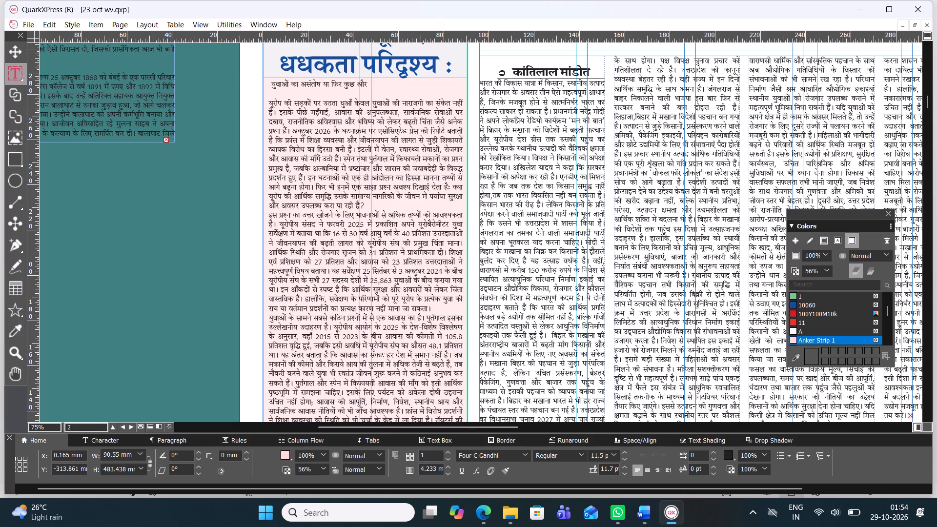
key("BackSpace")
key("space")
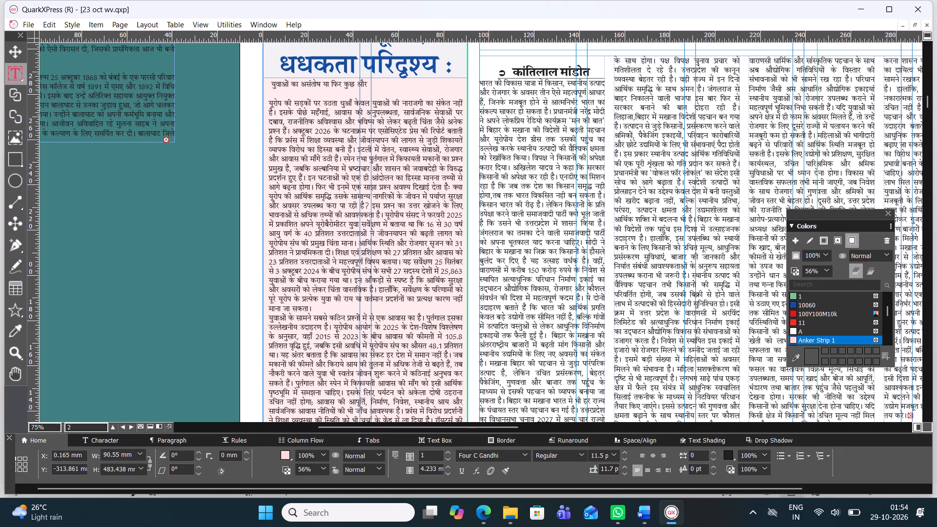
left_click(266, 314)
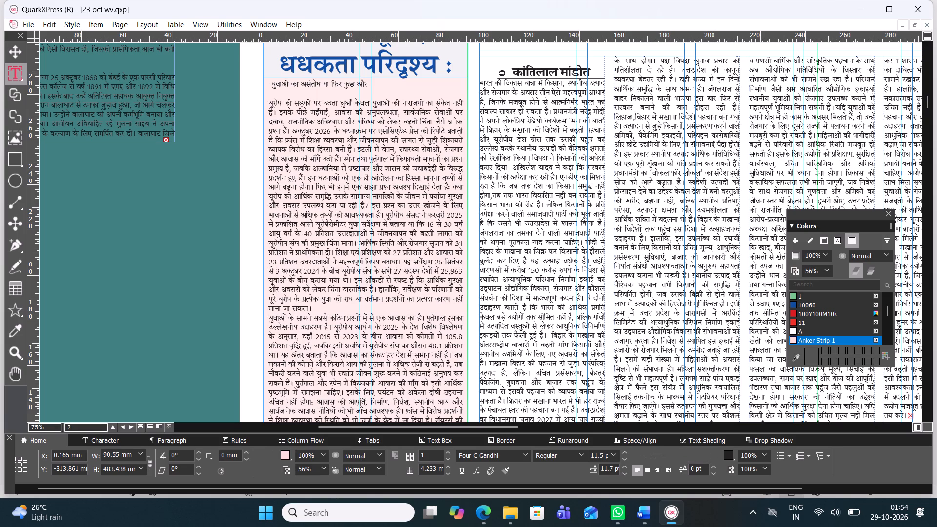
key("BackSpace")
key("space")
Join the editorial paragraph starting "सोशल मीडिया" to the end of the preceding paragraph with a space.
scroll(329, 308, "down", 2)
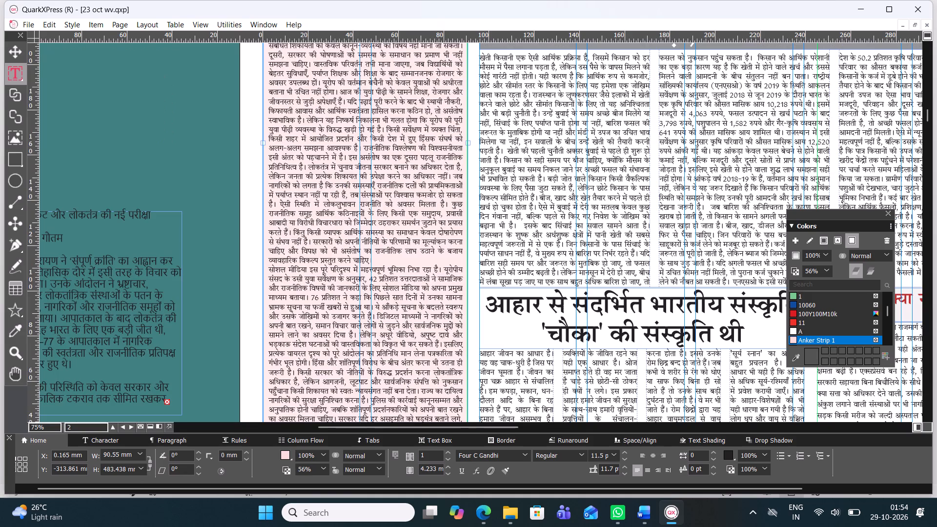
scroll(328, 307, "down", 1)
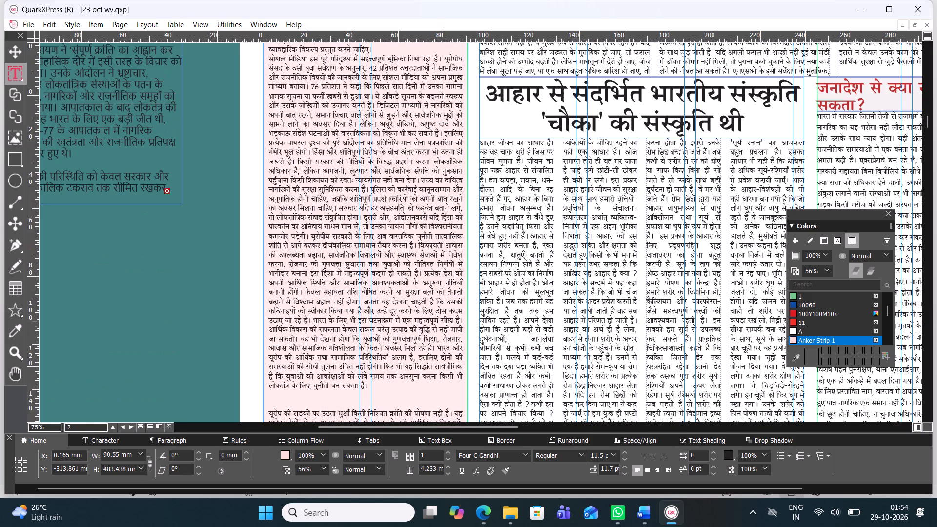
left_click(267, 56)
key("BackSpace")
key("space")
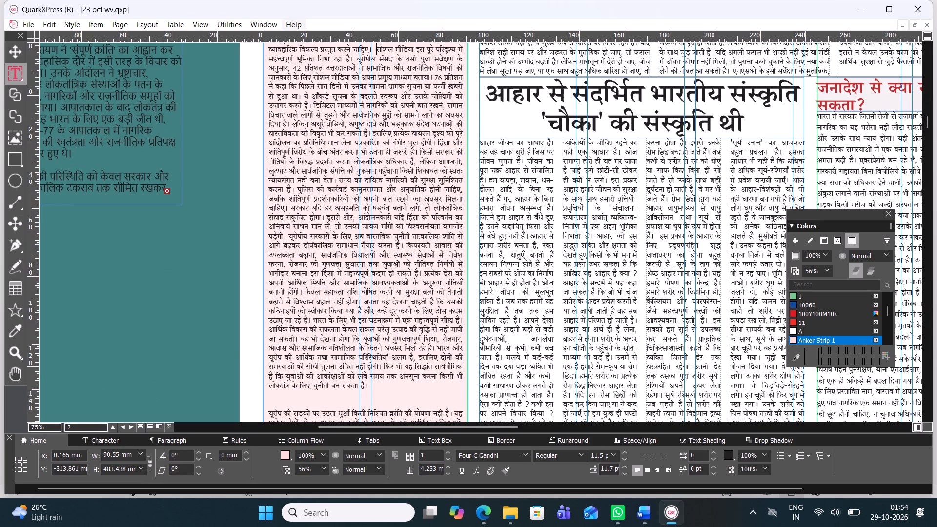
Join the final editorial paragraph starting "यूरोप की सड़कों" to the preceding one, removing the blank lines and leaving a space.
scroll(410, 202, "down", 1)
left_click(329, 185)
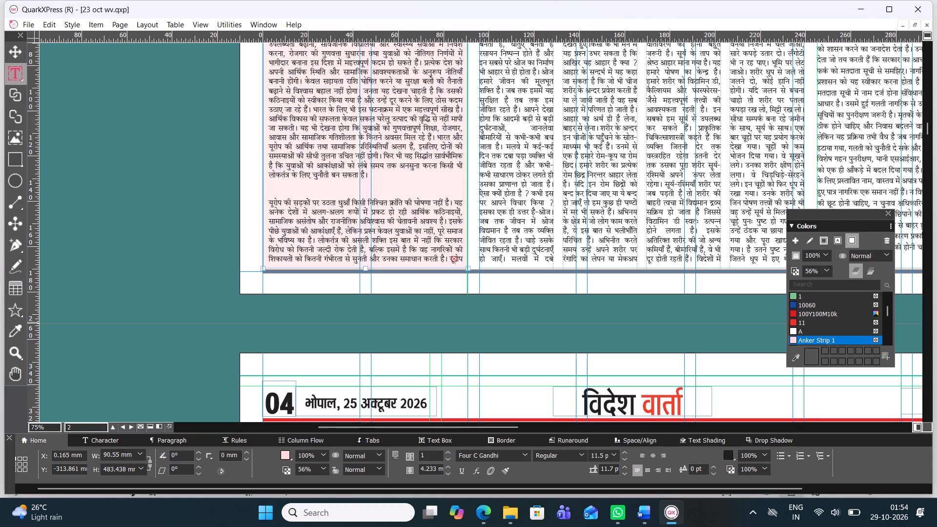
key("BackSpace")
left_click(326, 185)
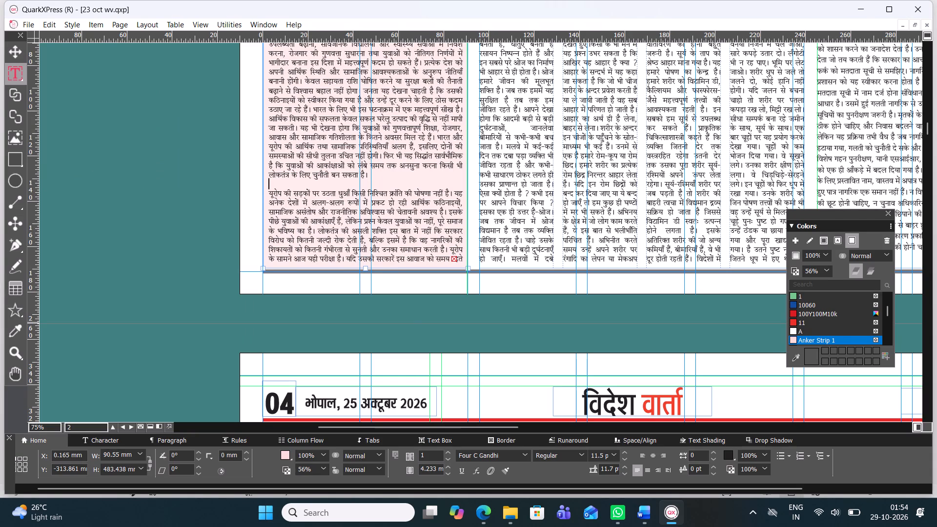
key("BackSpace")
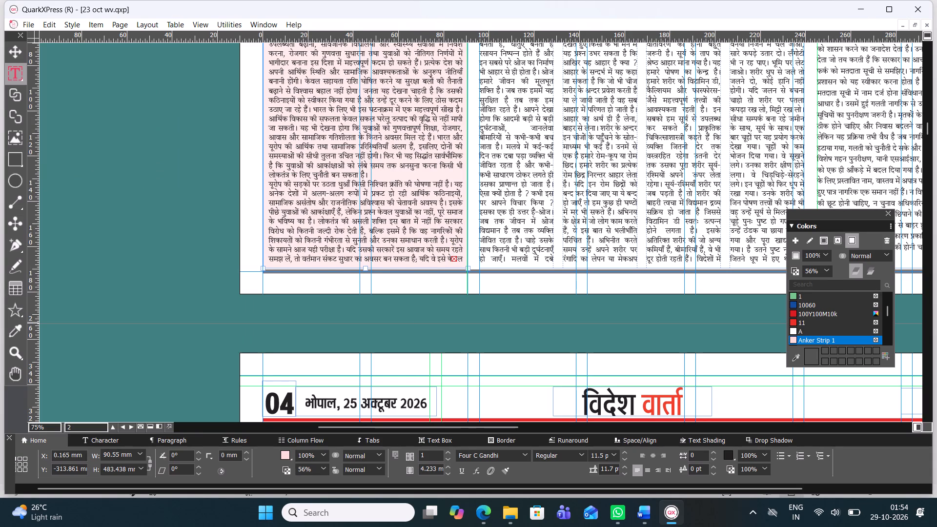
left_click(264, 182)
key("BackSpace")
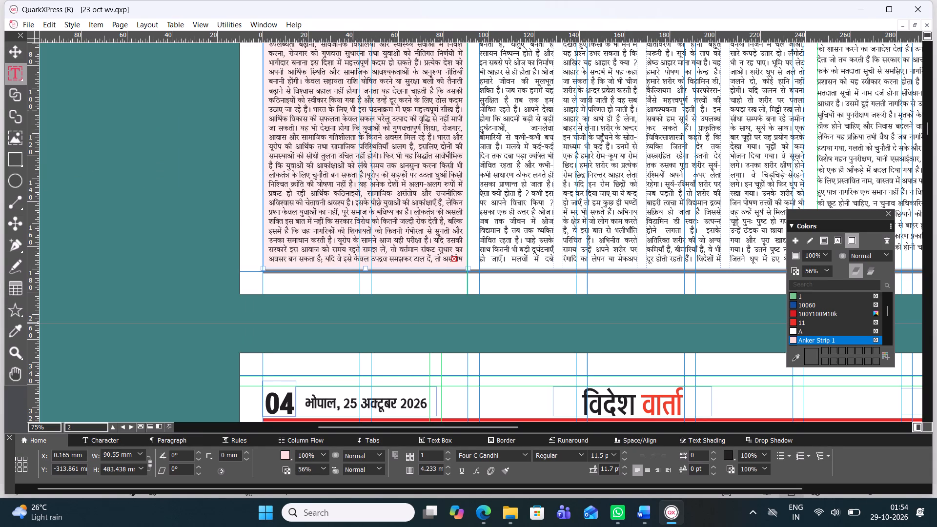
key("space")
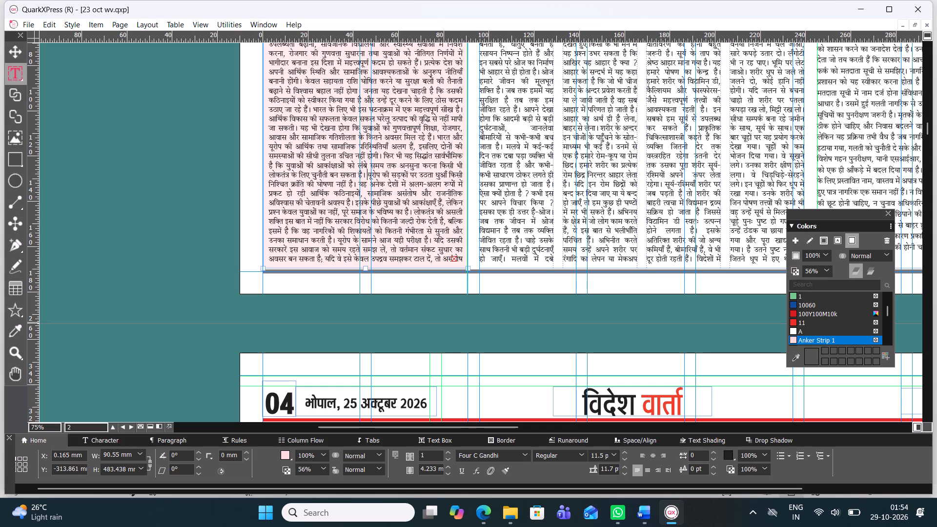
Extend the bottom edge of the editorial text box to a height of about 487 mm.
left_click_drag(368, 269, 368, 282)
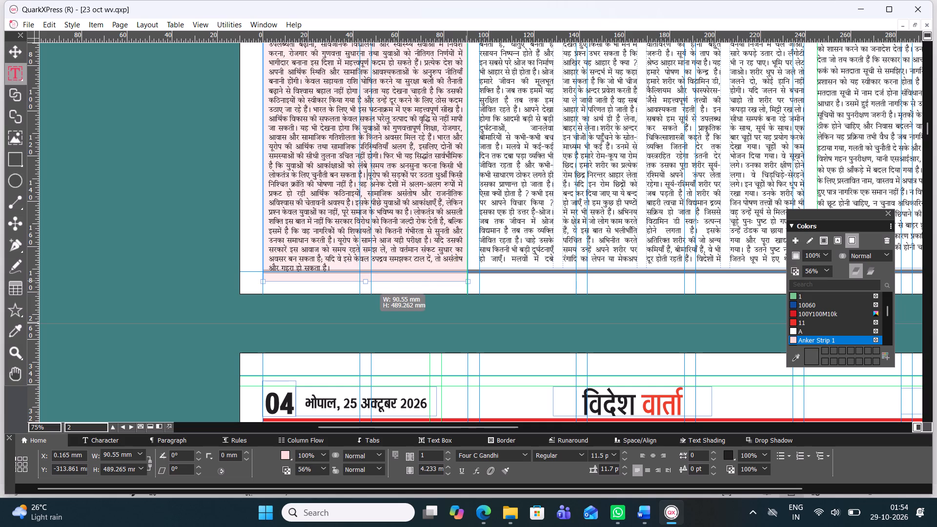
left_click_drag(368, 282, 362, 266)
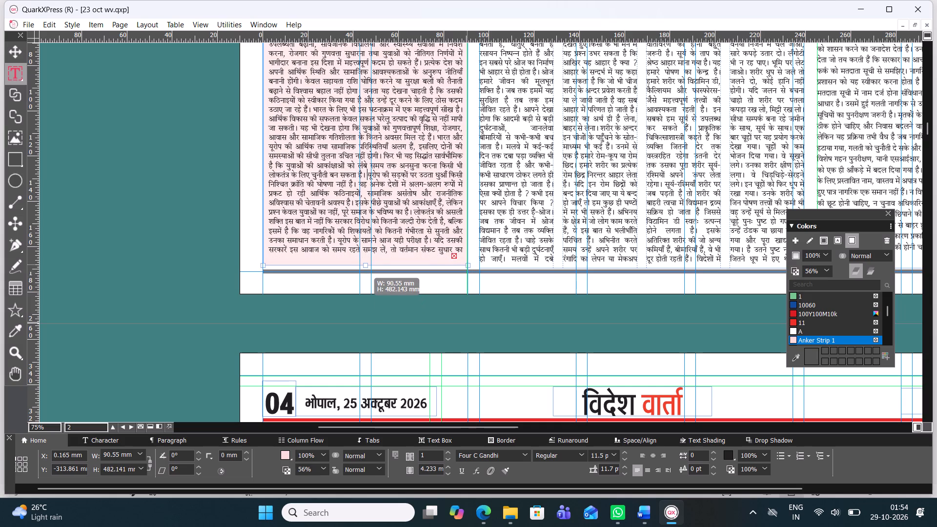
left_click_drag(362, 266, 362, 278)
Set the font size of all text in the editorial box to 11 pt.
double_click(367, 244)
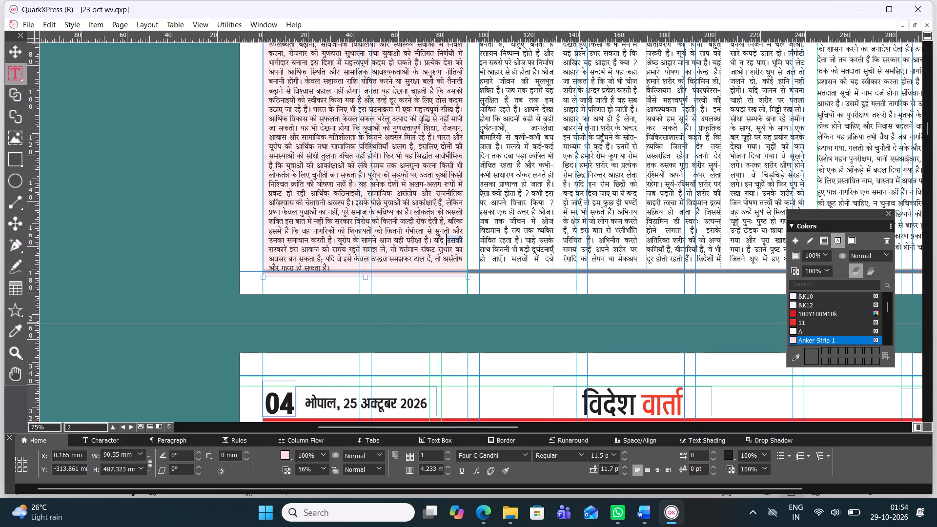
key("ctrl+a")
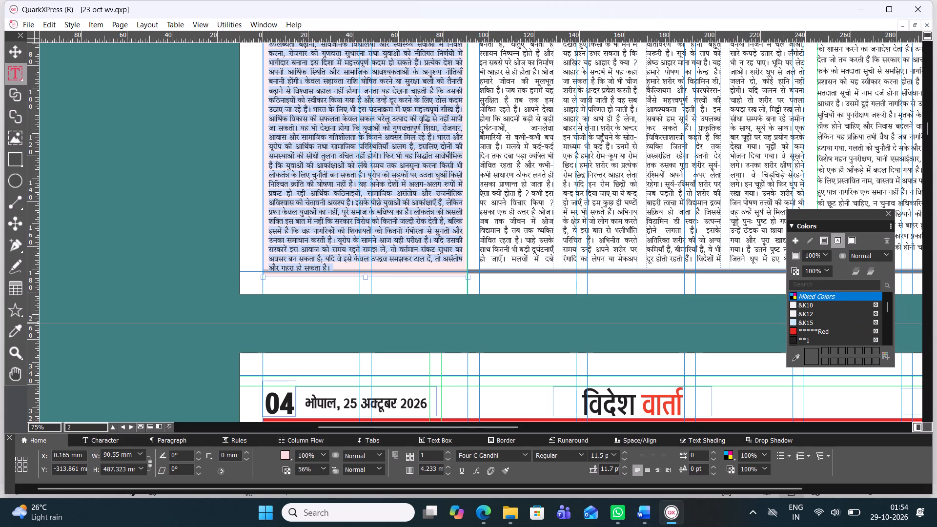
left_click(609, 454)
key("BackSpace")
type("11")
key("Return")
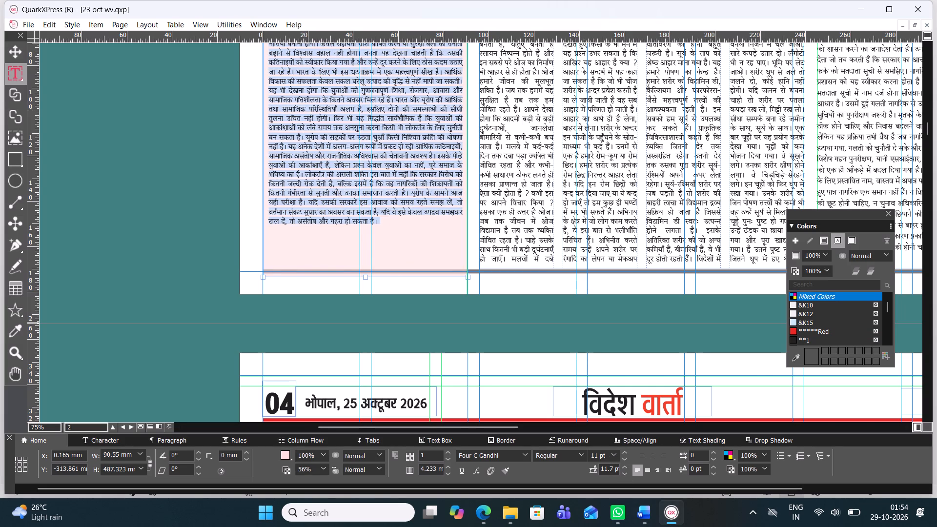
Set the editorial subheading "युवाओं का असंतोष या फिर कुछ और" in Four C Gandhihead at 19 pt.
scroll(402, 261, "up", 3)
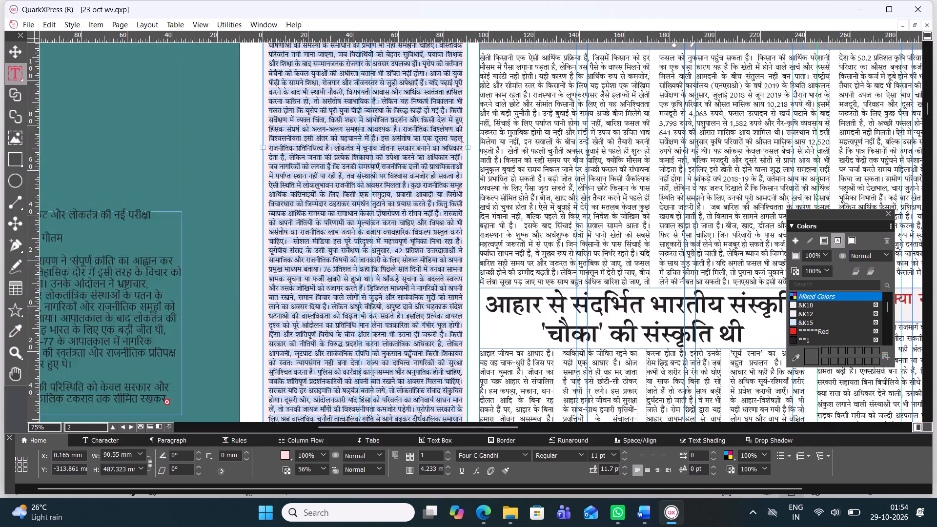
scroll(402, 261, "up", 2)
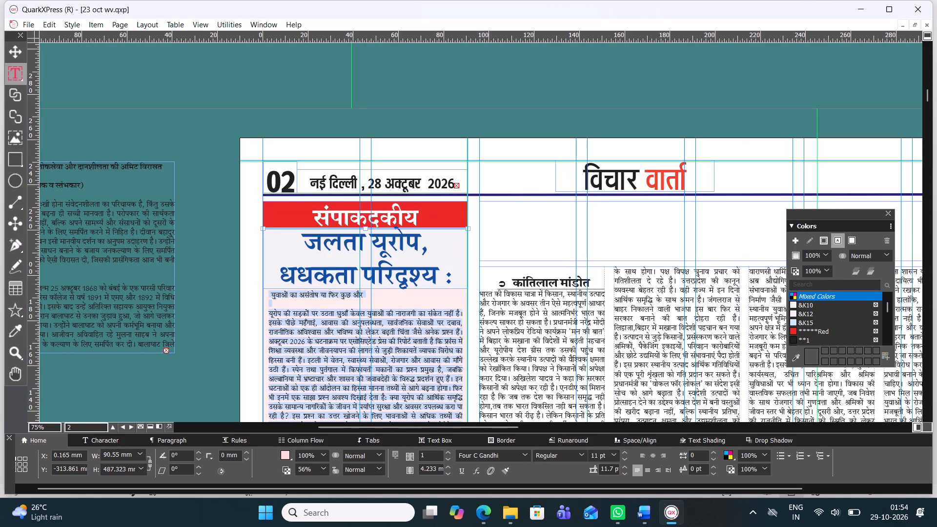
left_click_drag(364, 293, 265, 294)
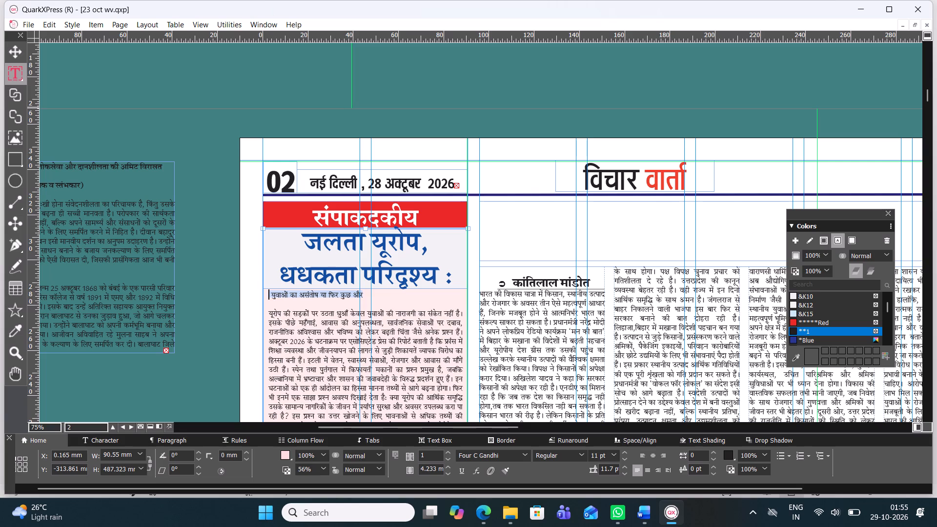
left_click(522, 457)
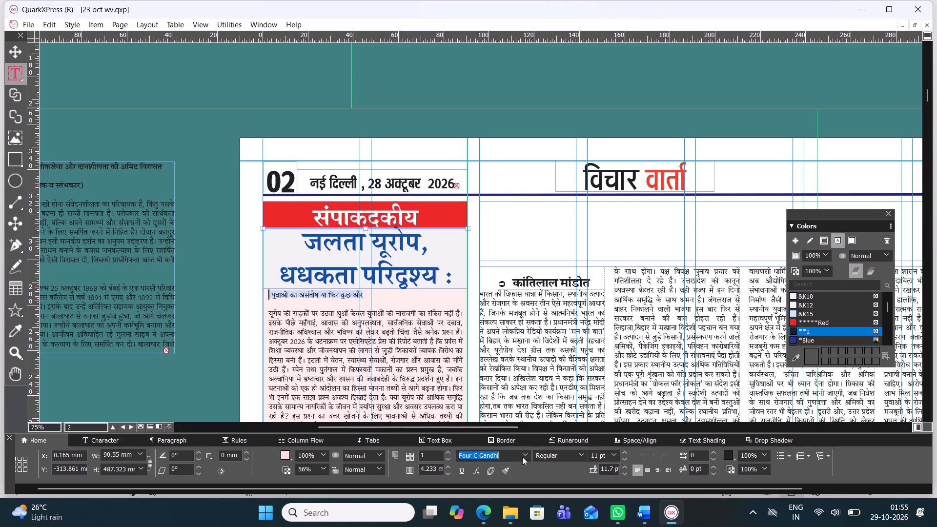
left_click(520, 74)
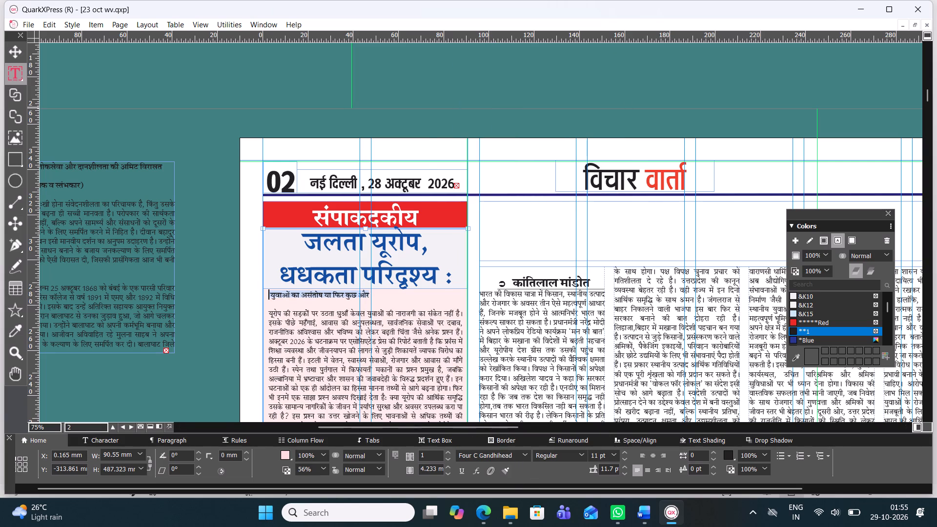
key("ctrl+alt+shift+period")
key("ctrl+alt+shift+period")
key("ctrl+alt+shift+period")
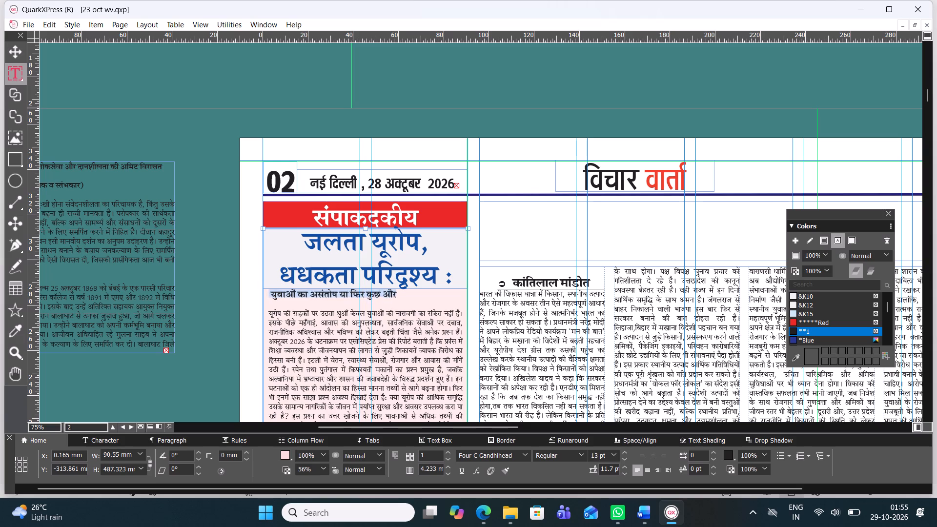
key("ctrl+alt+shift+period")
key("ctrl+alt+shift+period")
key("ctrl+alt+shift+period")
key("ctrl+alt+shift+period")
key("ctrl+alt+shift+period")
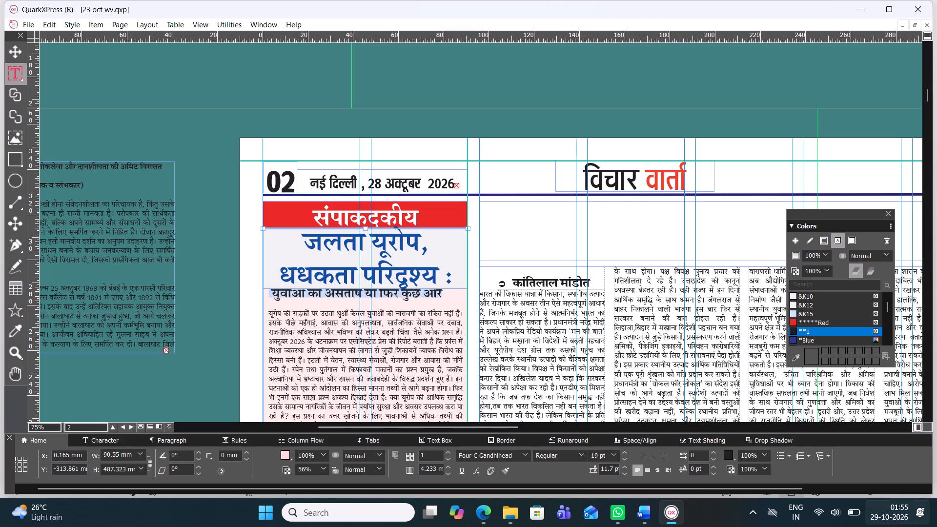
Centre the editorial subheading and lower its baseline shift to -8 pt.
triple_click(711, 475)
triple_click(711, 475)
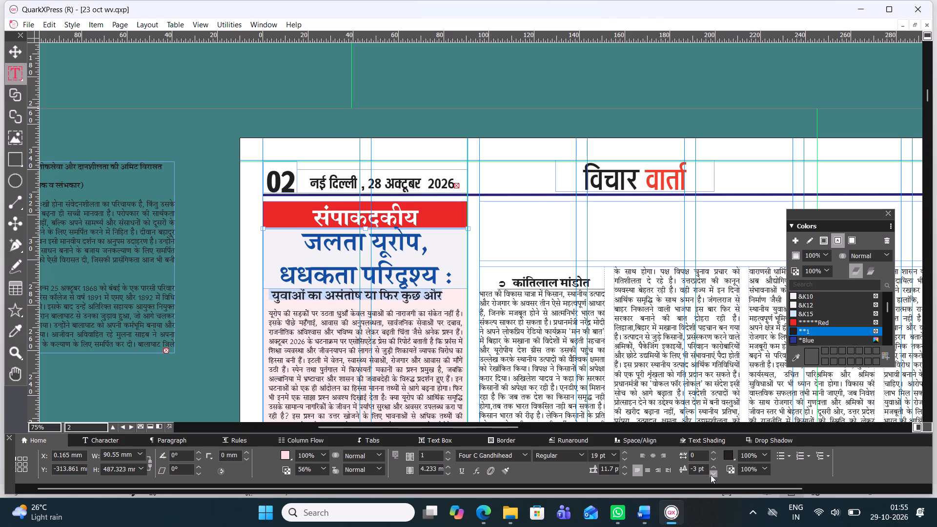
left_click(711, 475)
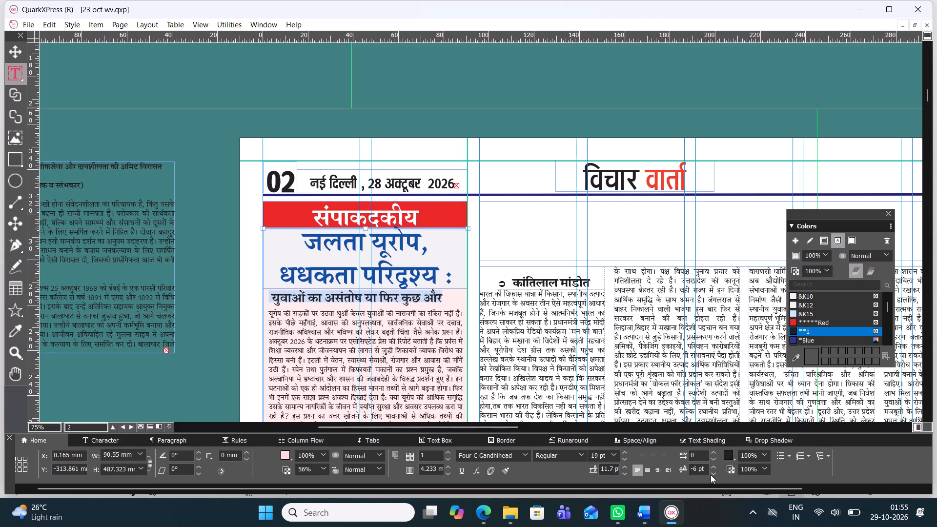
left_click(654, 455)
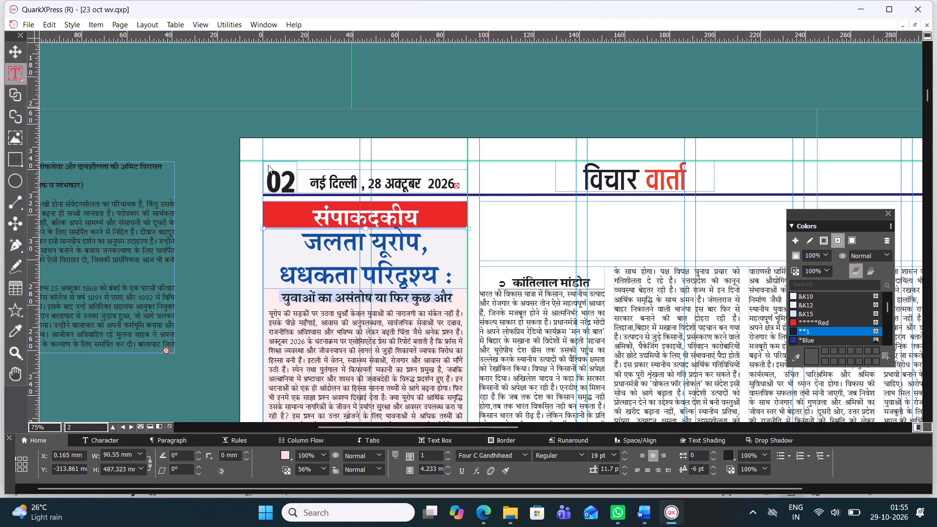
double_click(712, 475)
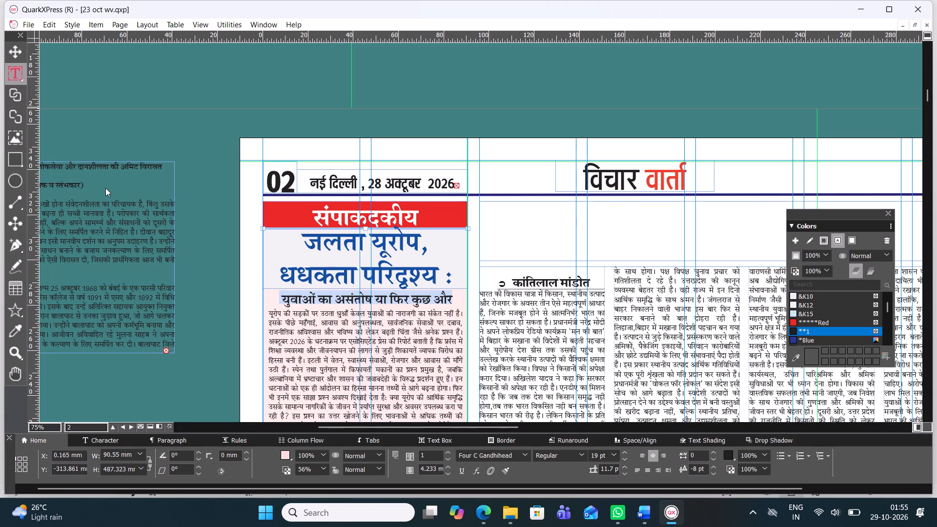
left_click(17, 47)
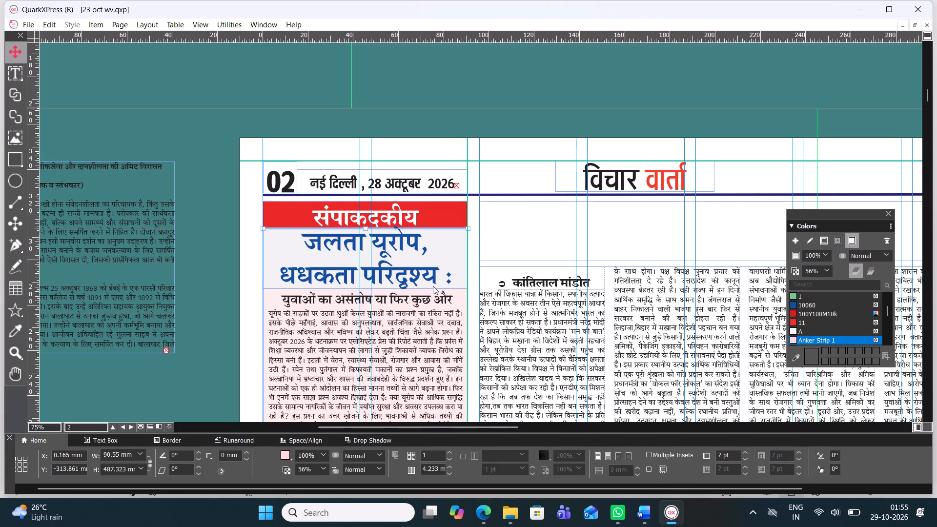
Switch to the 29 Oct Article document in Word and copy the author byline under the first article's title.
left_click(656, 514)
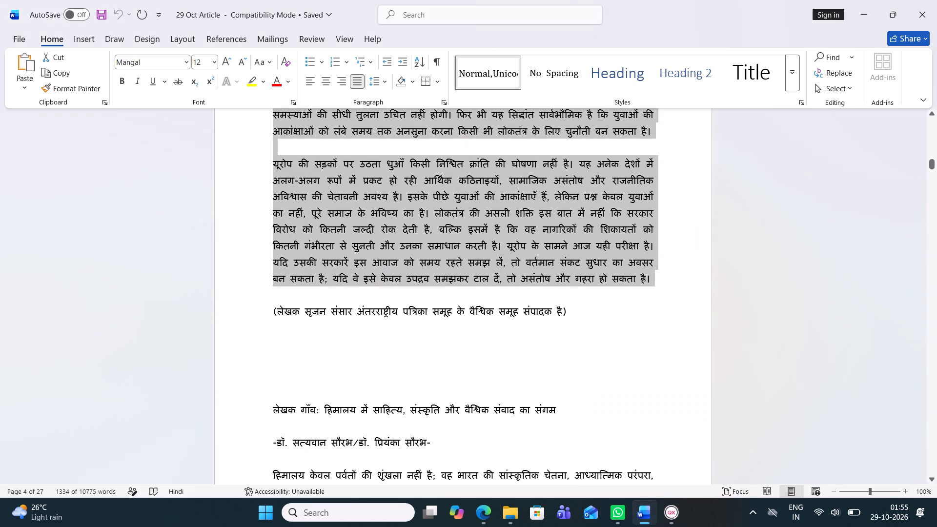
scroll(463, 377, "up", 2)
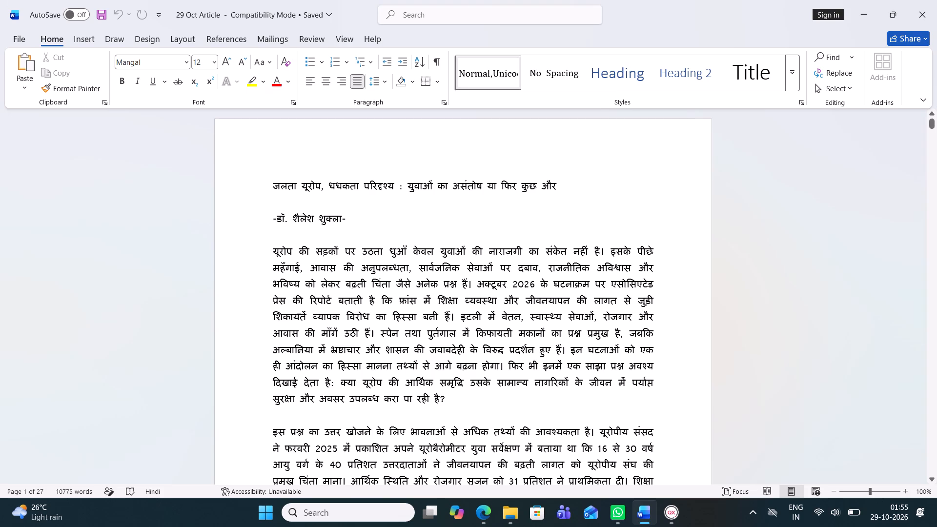
left_click_drag(271, 220, 346, 220)
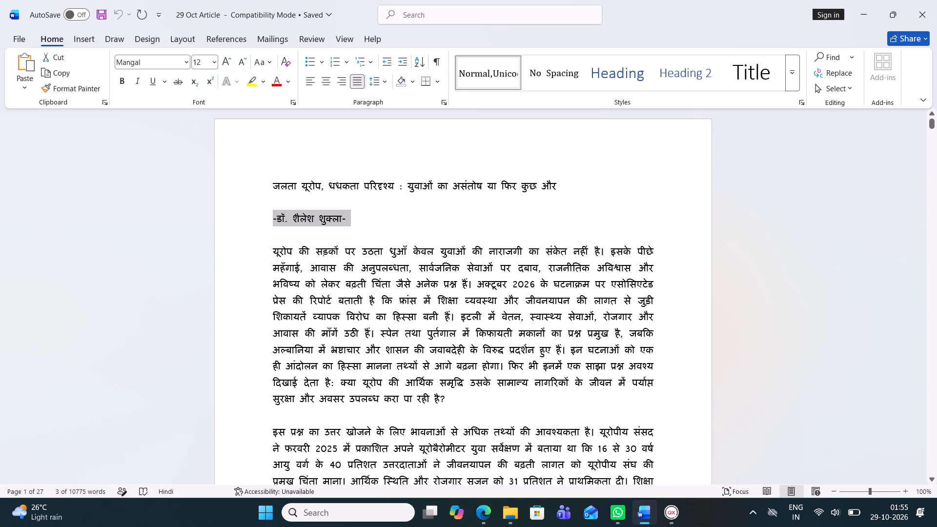
key("ctrl+c")
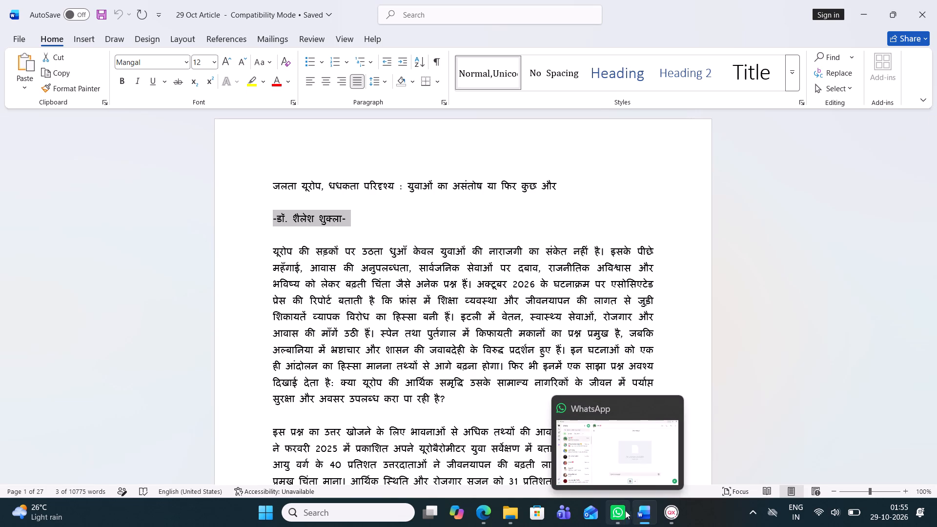
Back in the QuarkXPress layout, change the editorial subheading's font to Four C Gandhi.
left_click(669, 515)
left_click(375, 294)
double_click(375, 298)
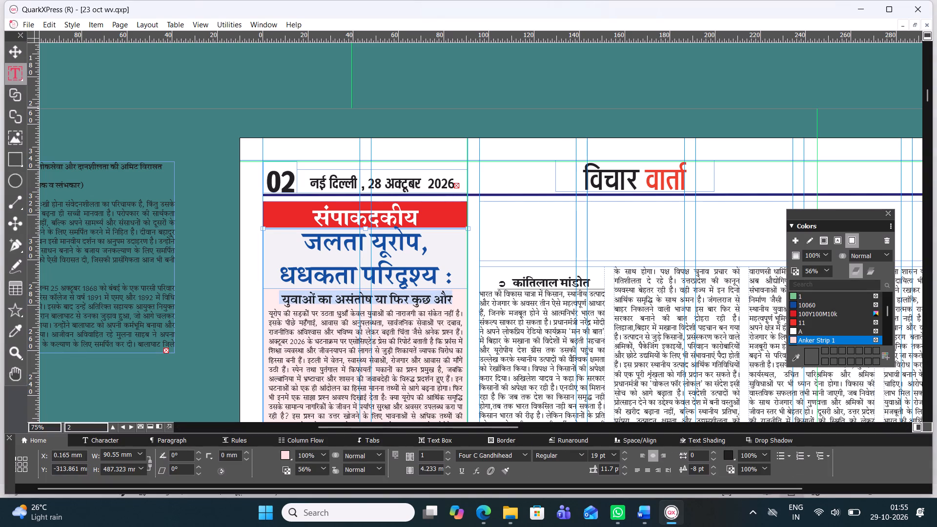
left_click(521, 456)
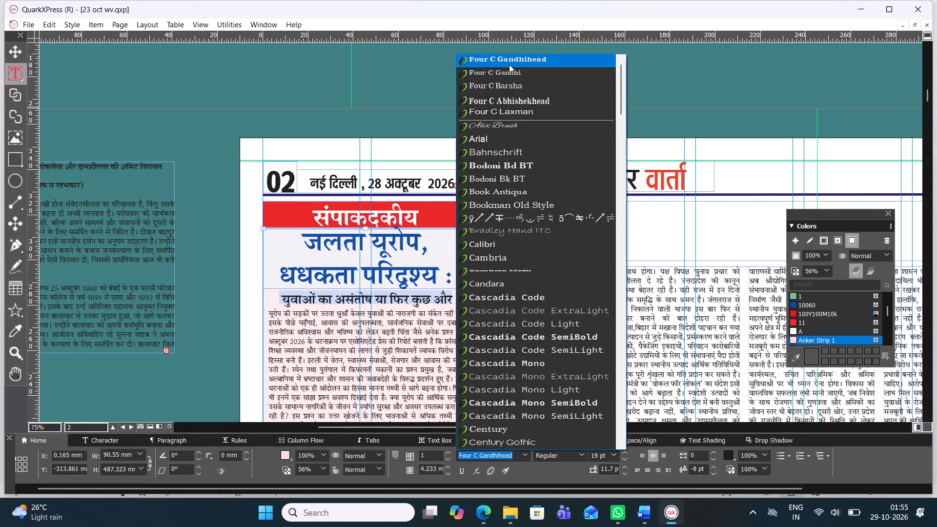
left_click(508, 74)
Add a new line after the editorial subheading and paste the copied author byline there.
left_click(453, 298)
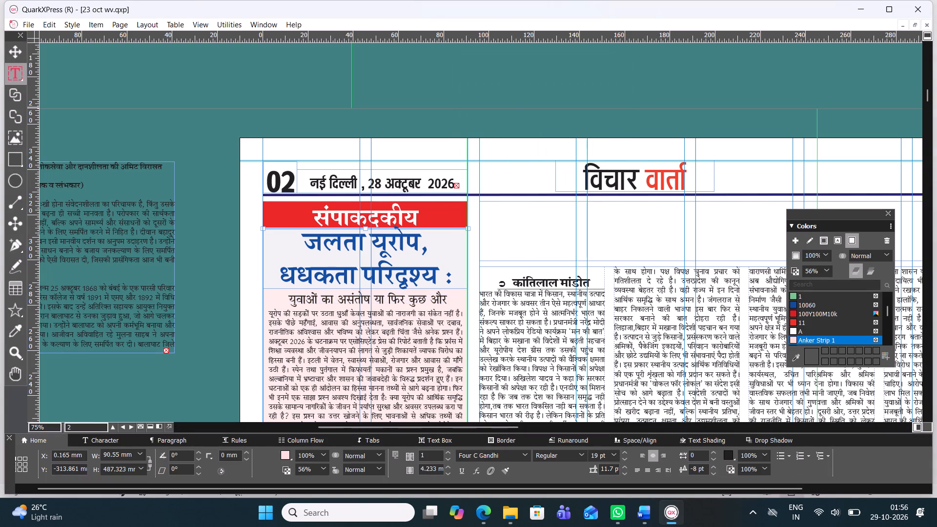
left_click(453, 298)
left_click(452, 298)
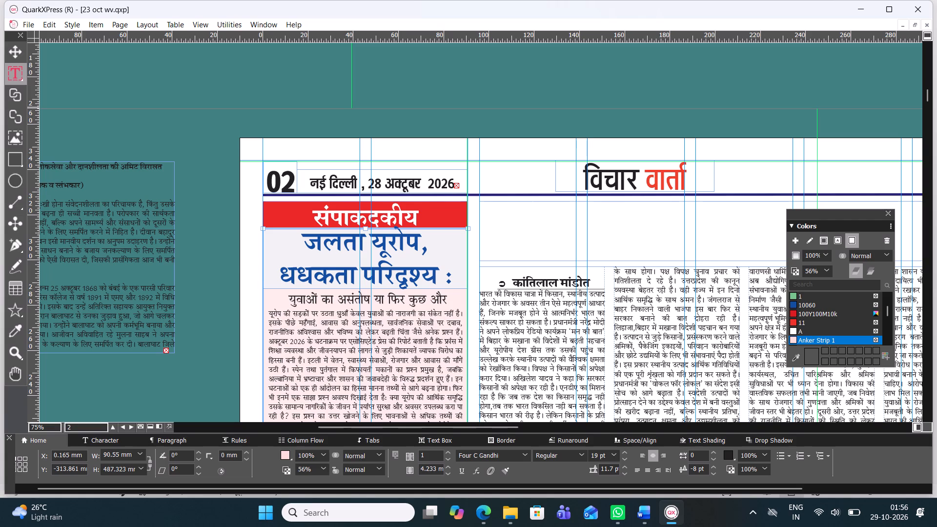
left_click(448, 300)
key("Return")
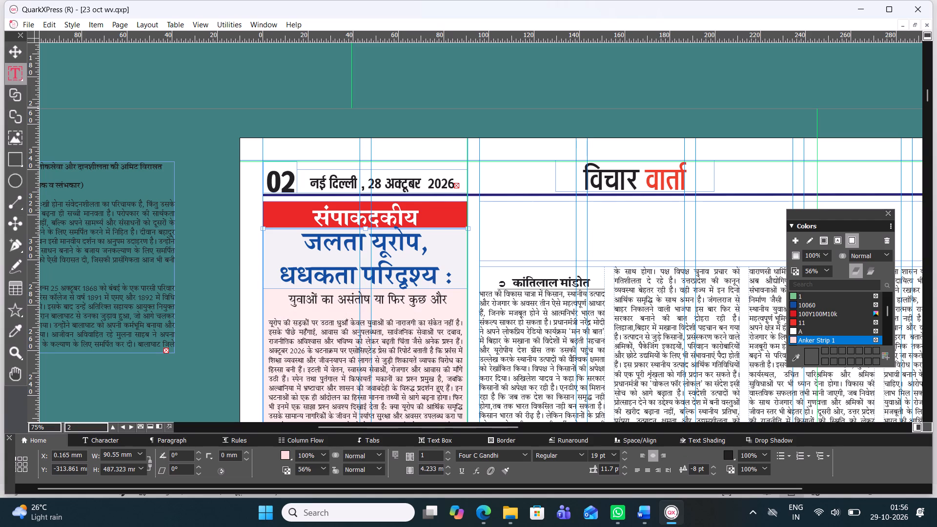
key("ctrl+v")
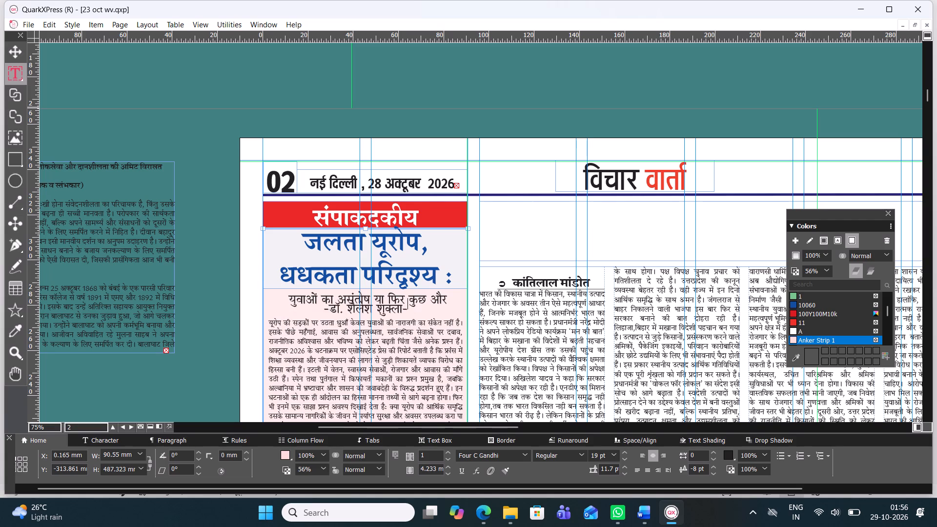
Delete the hyphens before and after the author's name in the editorial byline.
key("ctrl+a")
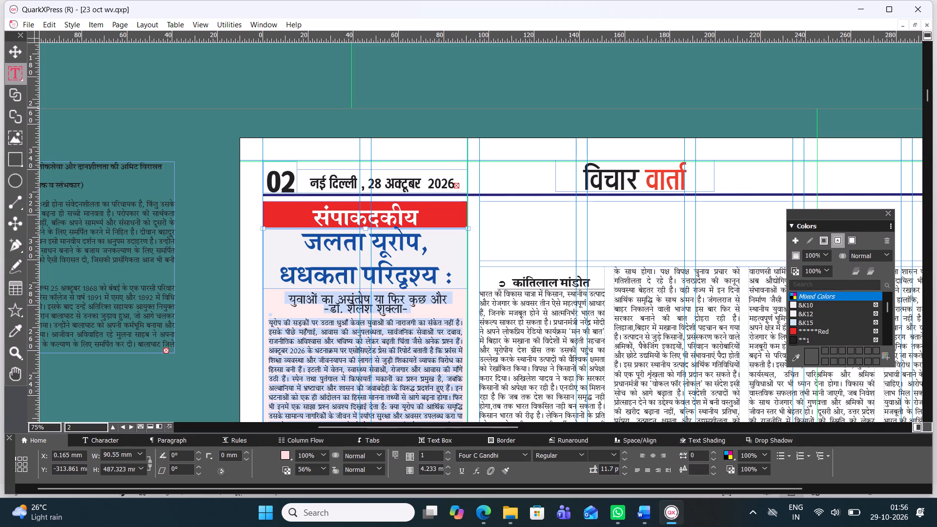
left_click(397, 311)
double_click(397, 311)
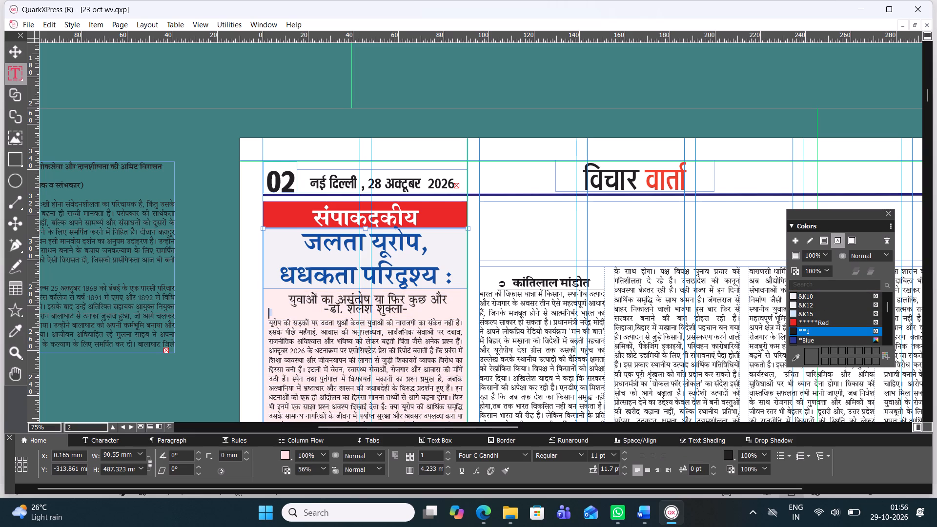
left_click(397, 311)
triple_click(397, 309)
left_click(397, 309)
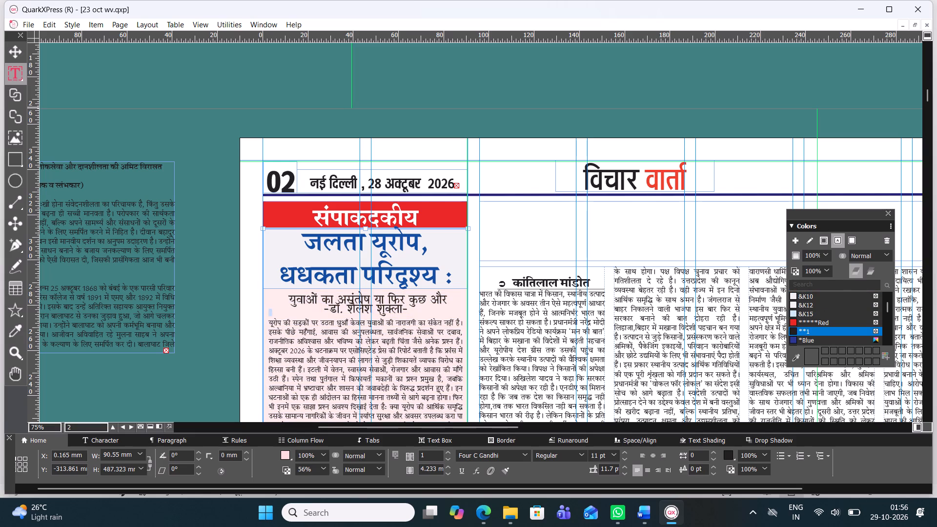
left_click(372, 306)
double_click(372, 306)
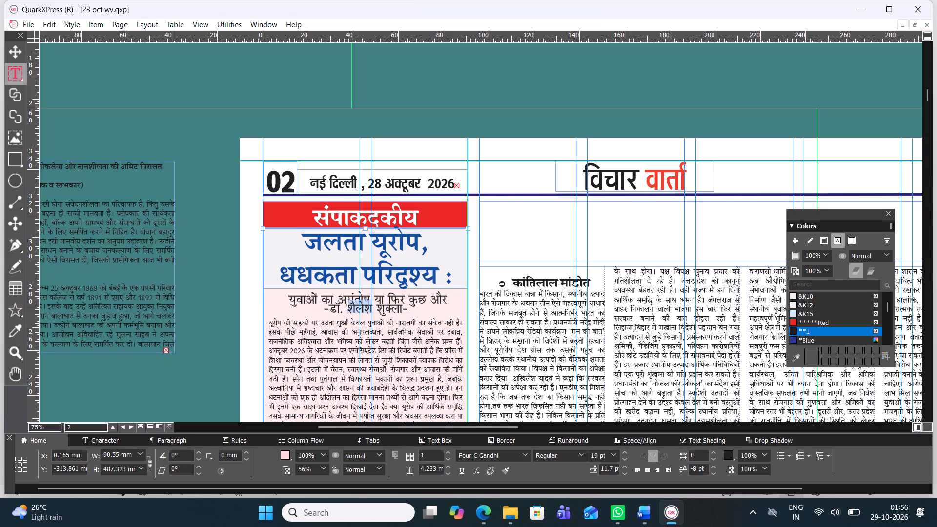
left_click(332, 308)
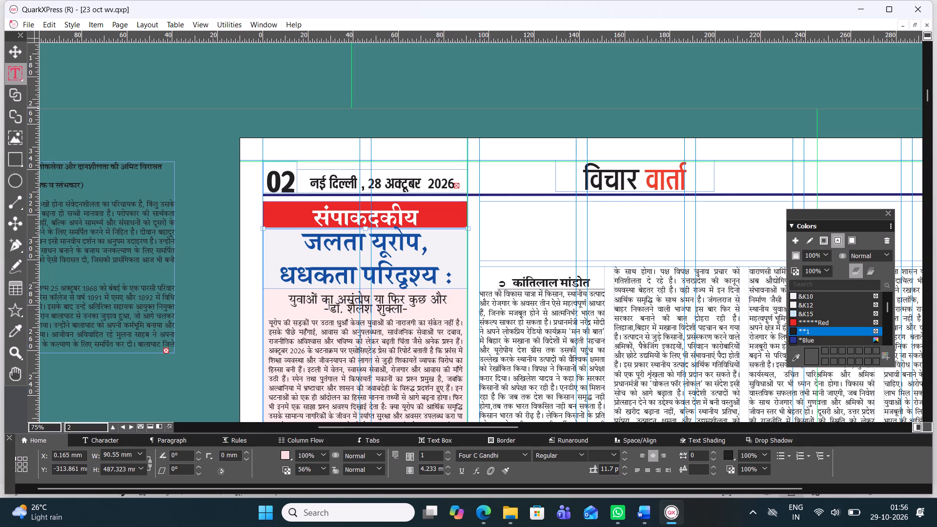
key("BackSpace")
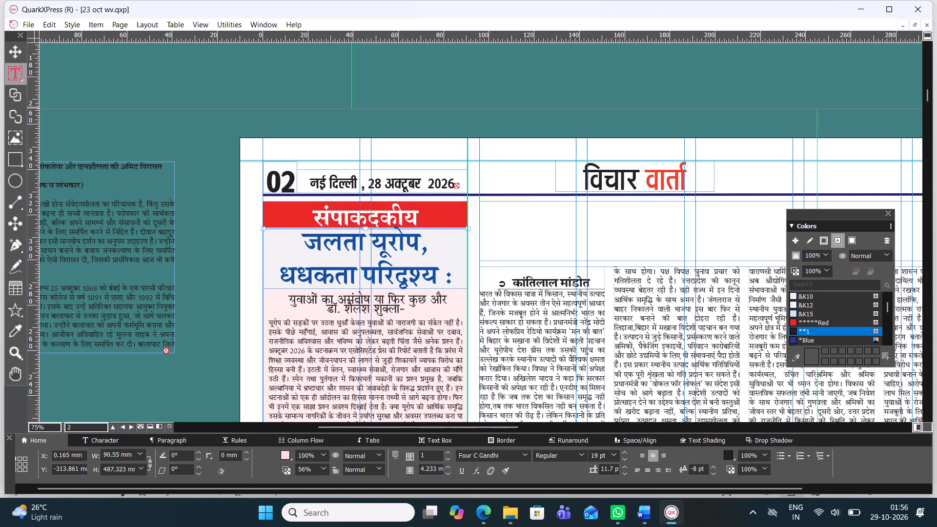
left_click(411, 307)
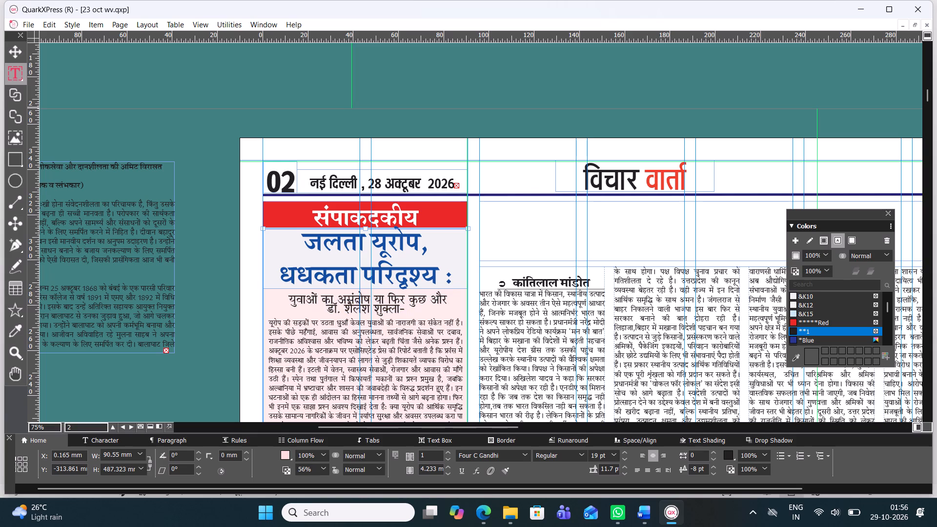
key("BackSpace")
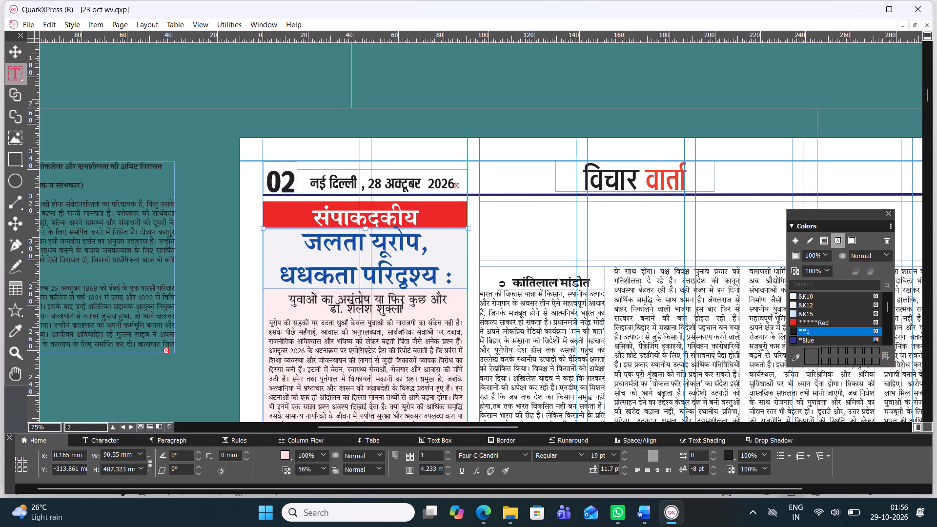
Select the whole editorial byline and lower its baseline shift so it sits further below the subheading.
double_click(392, 309)
triple_click(392, 309)
left_click(392, 309)
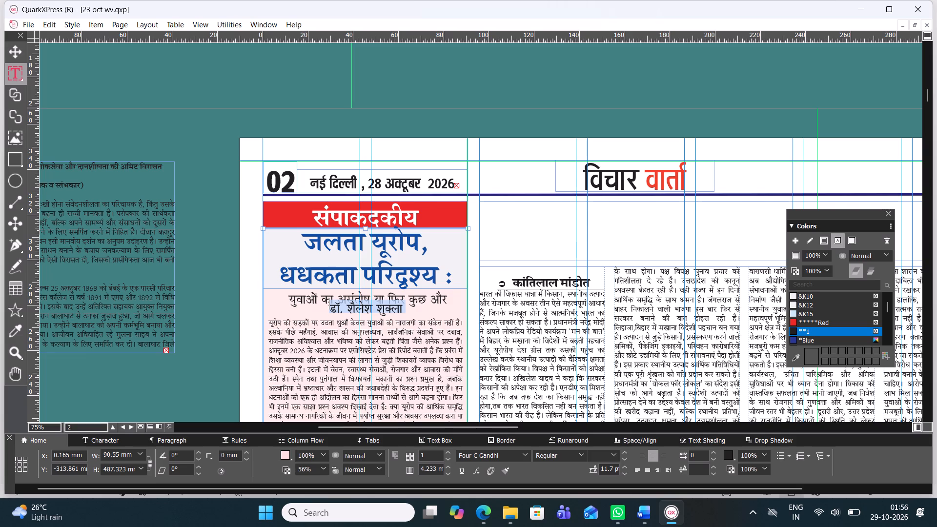
triple_click(710, 472)
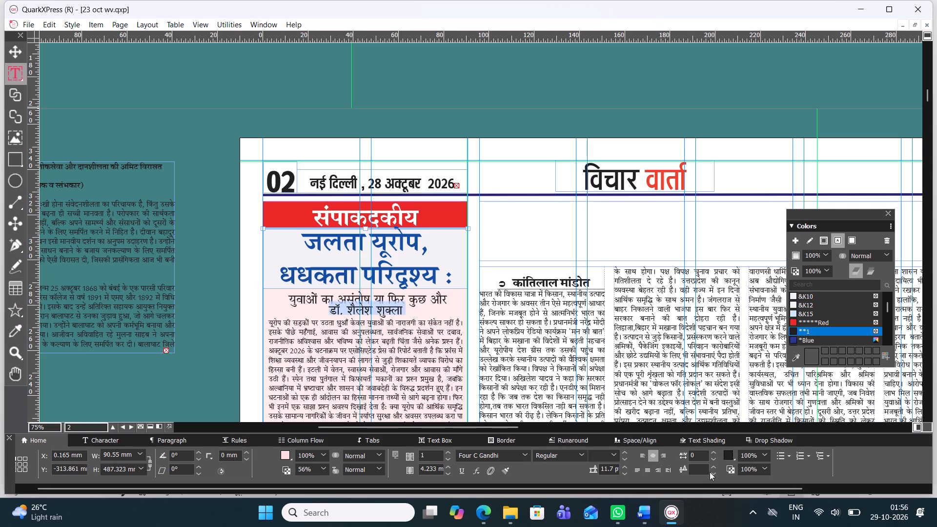
triple_click(710, 472)
triple_click(710, 472)
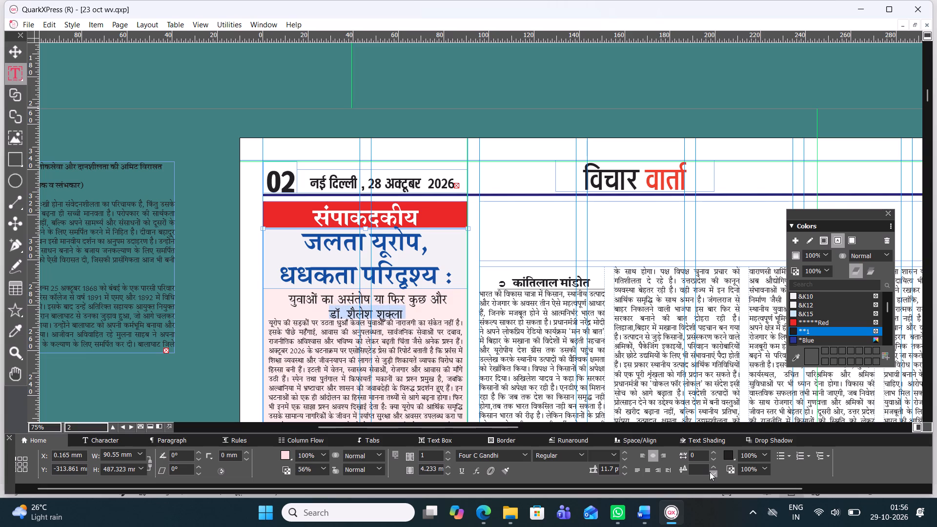
triple_click(710, 472)
triple_click(710, 472)
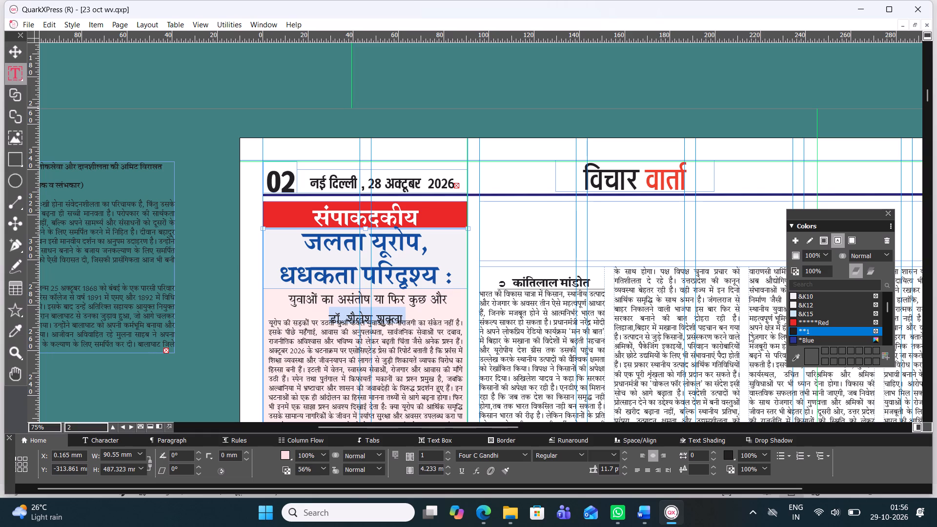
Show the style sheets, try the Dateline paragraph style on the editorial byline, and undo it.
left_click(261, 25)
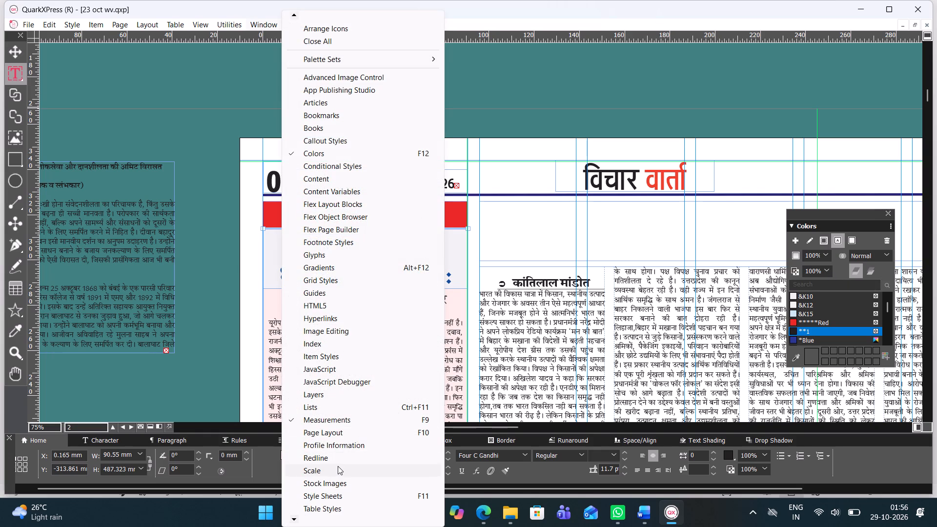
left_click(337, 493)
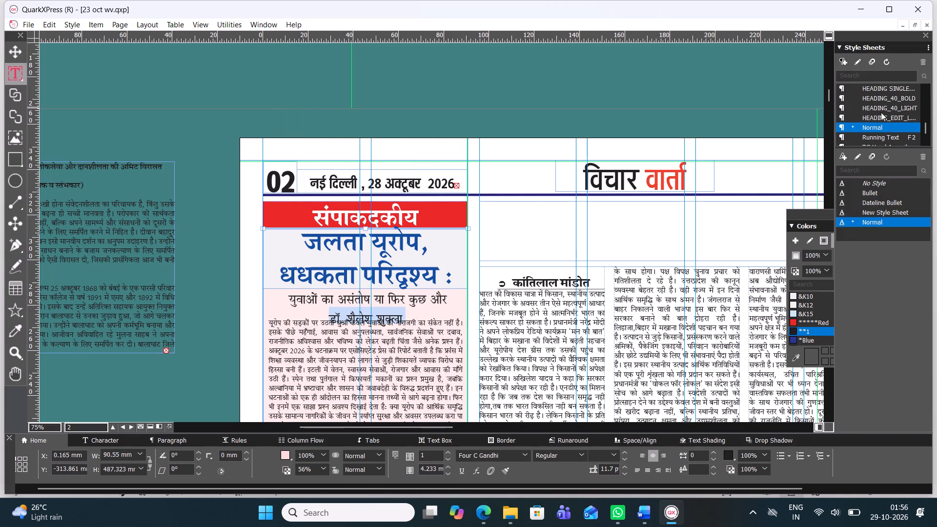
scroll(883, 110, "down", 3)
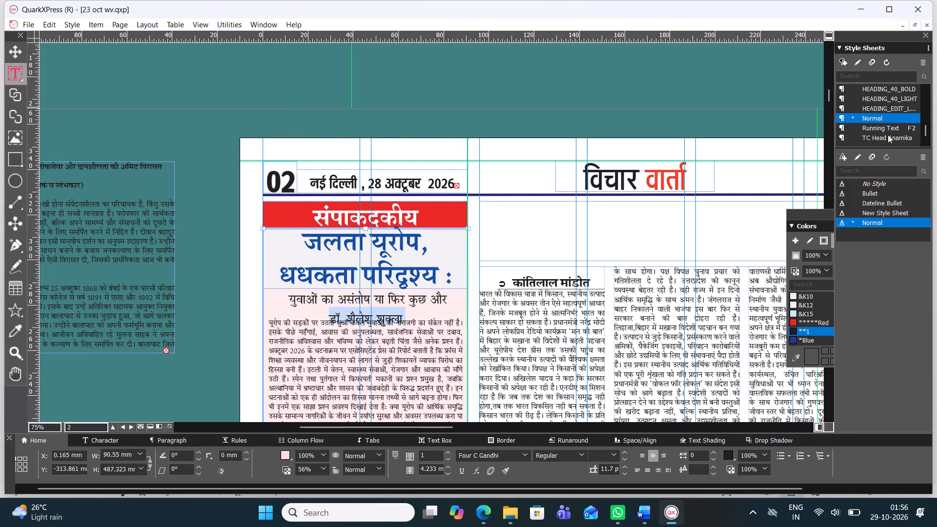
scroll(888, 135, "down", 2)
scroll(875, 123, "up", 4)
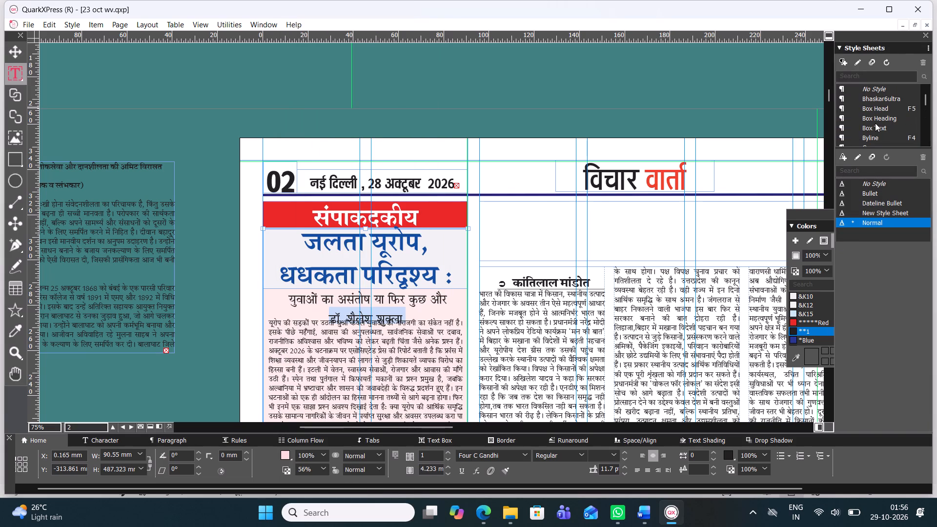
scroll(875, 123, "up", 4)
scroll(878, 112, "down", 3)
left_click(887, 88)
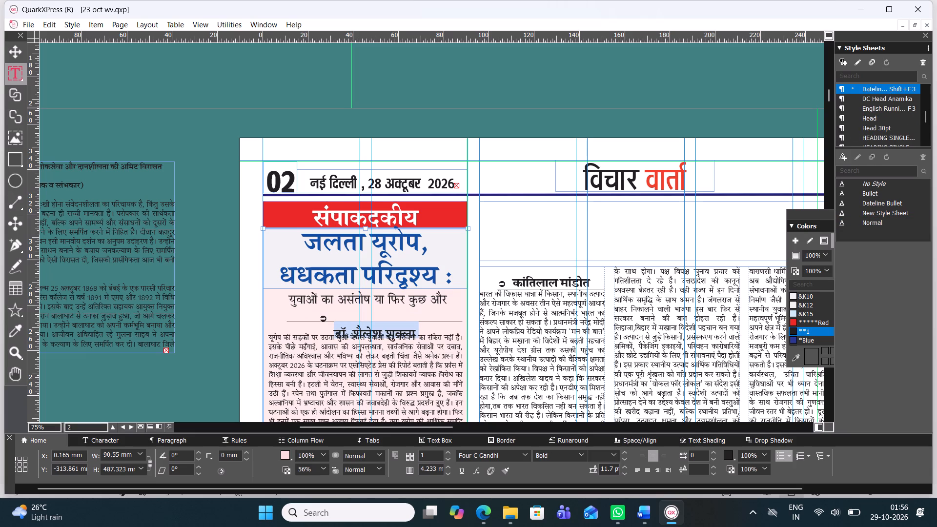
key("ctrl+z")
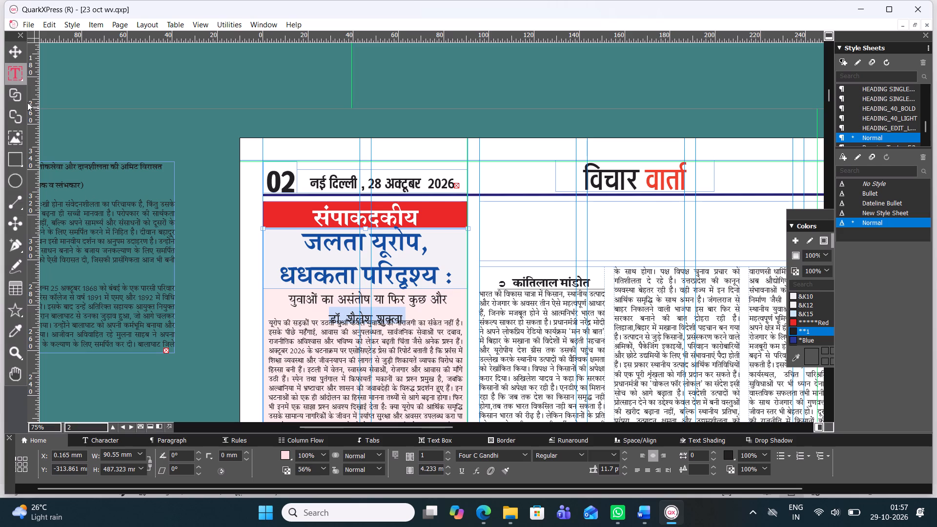
Select the editorial's entire body text below the byline and lower its baseline shift to -12 pt.
left_click(20, 55)
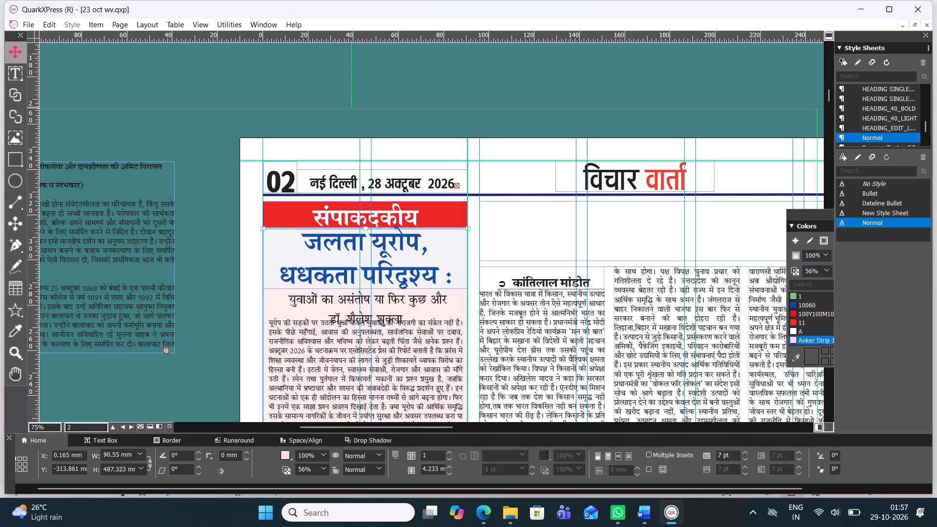
double_click(324, 358)
double_click(324, 358)
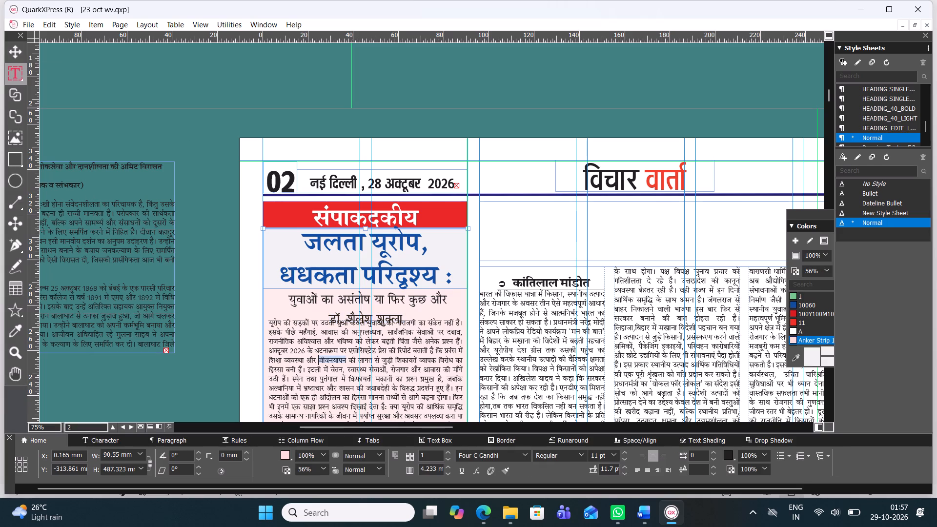
left_click_drag(270, 322, 479, 486)
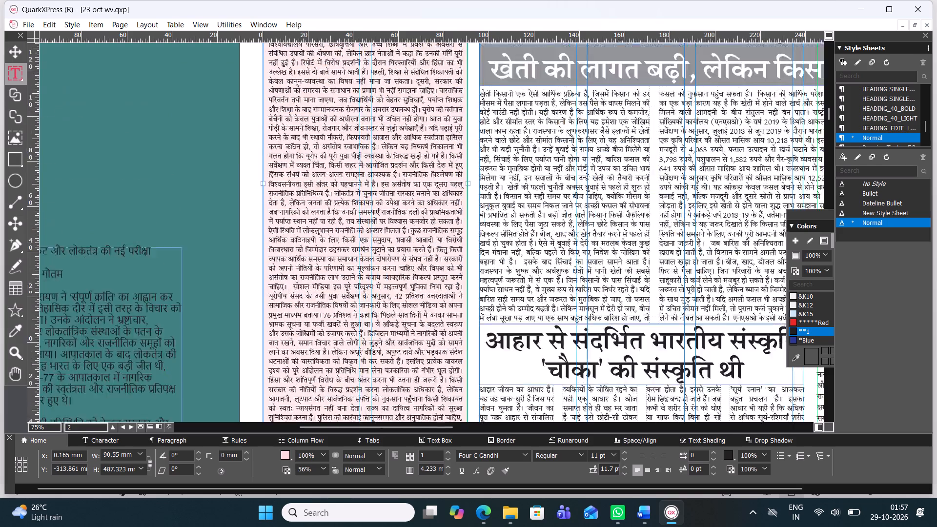
left_click_drag(479, 486, 444, 220)
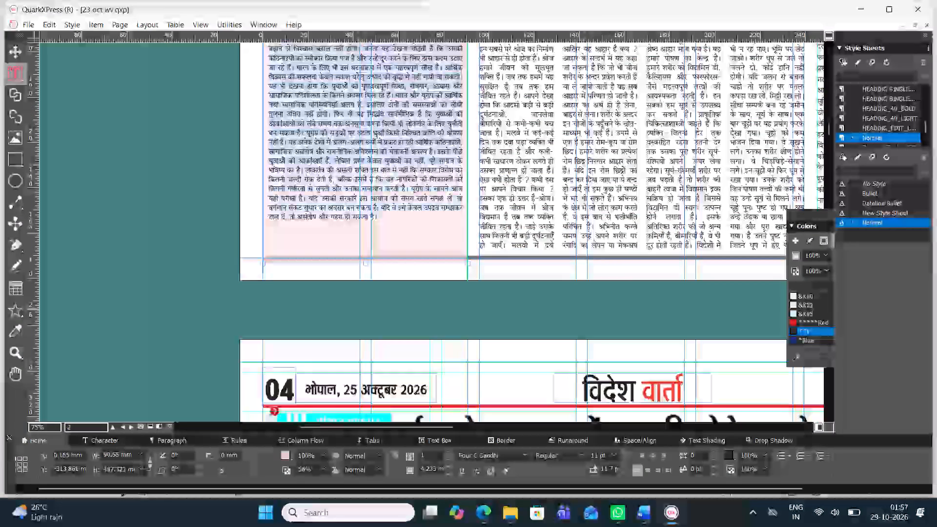
left_click_drag(444, 220, 445, 224)
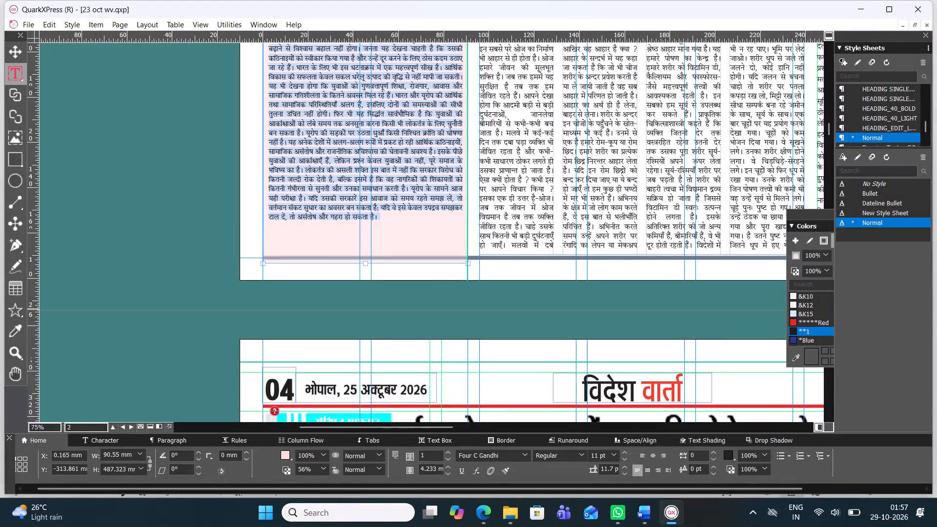
triple_click(713, 475)
triple_click(713, 475)
triple_click(713, 475)
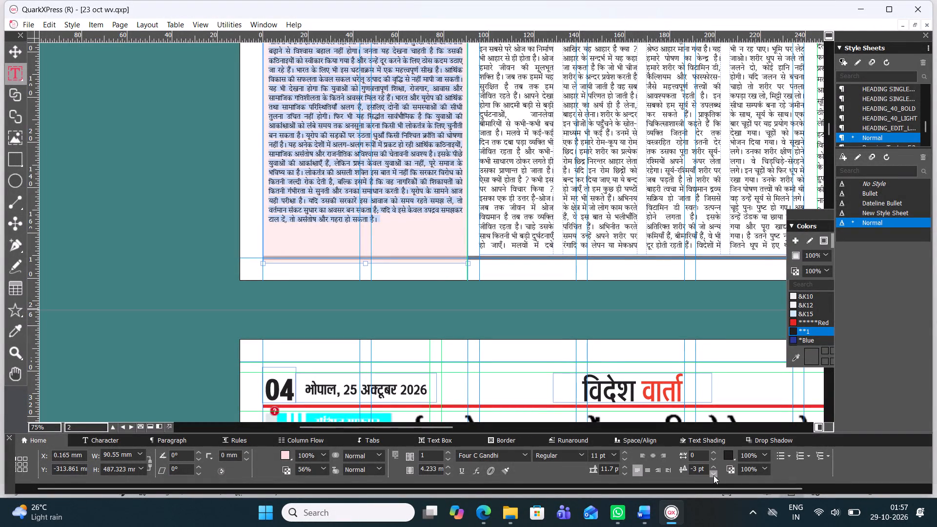
triple_click(713, 475)
triple_click(713, 475)
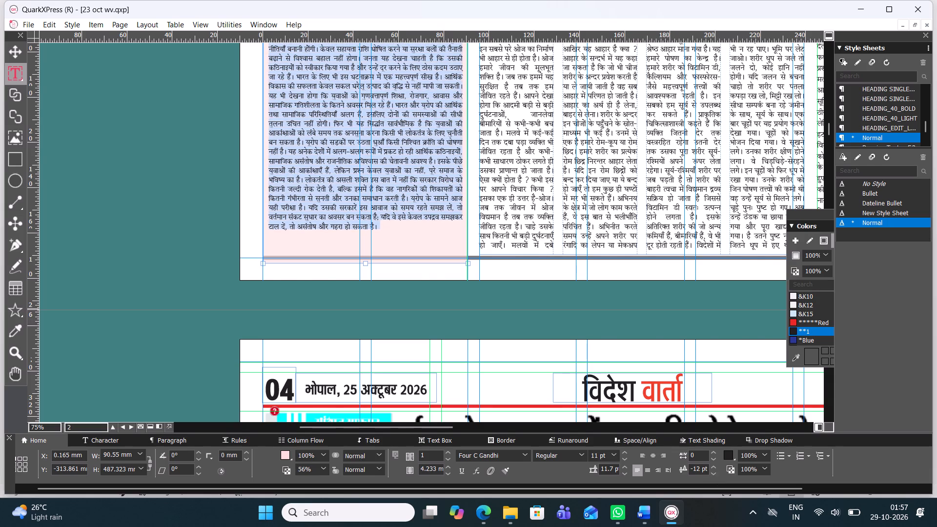
Lower the selected editorial body text's baseline shift further, to -18 pt.
scroll(345, 243, "up", 3)
scroll(345, 242, "down", 1)
scroll(345, 242, "up", 3)
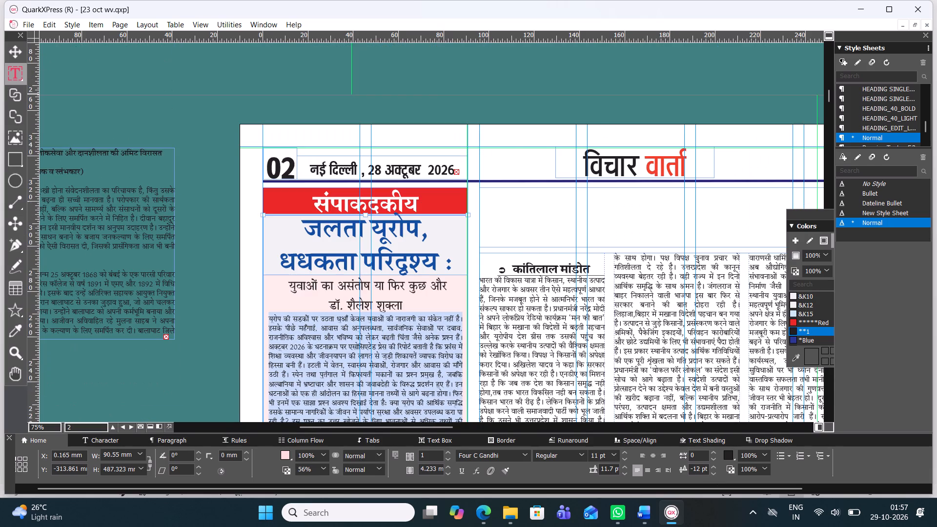
scroll(344, 242, "down", 5)
scroll(446, 220, "up", 1)
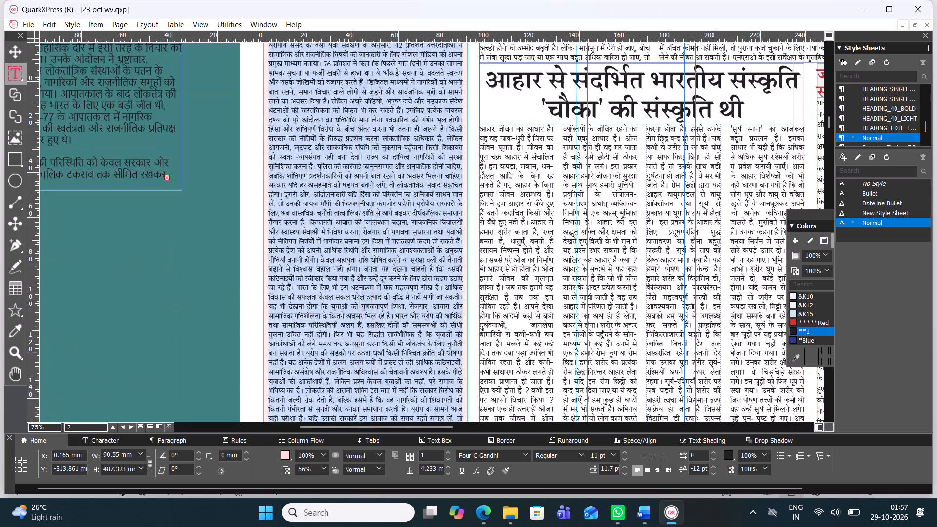
scroll(446, 220, "up", 1)
scroll(511, 195, "up", 1)
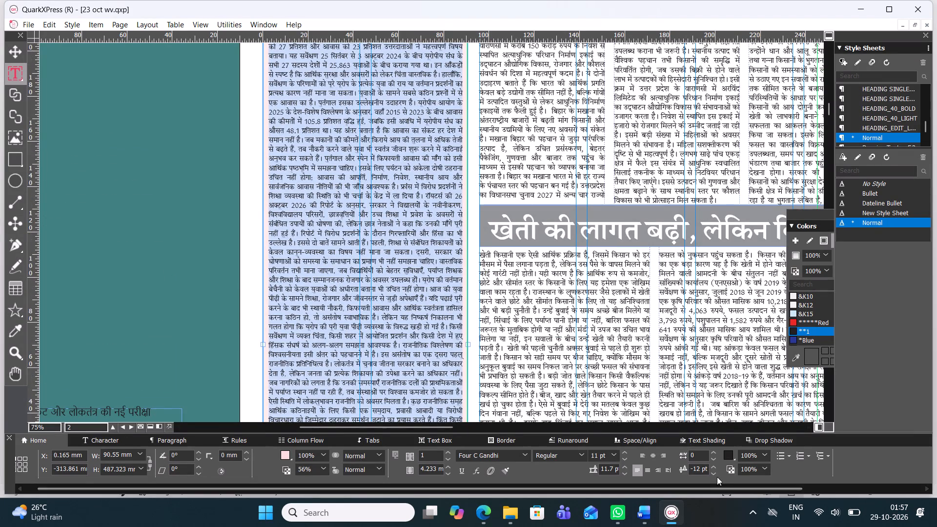
left_click_drag(717, 477, 714, 471)
left_click(713, 467)
triple_click(714, 471)
left_click(714, 471)
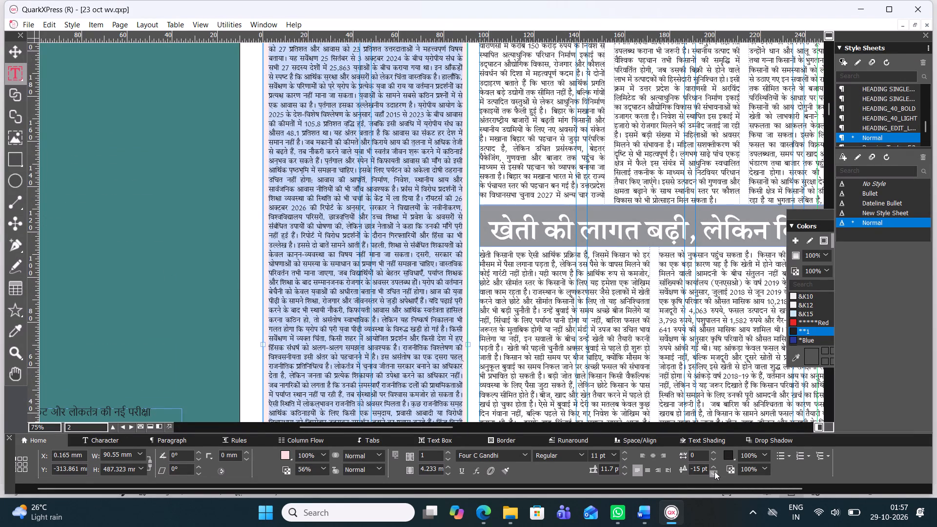
Review the editorial column from the end of its body text back up to the heading on page 2.
scroll(423, 292, "down", 4)
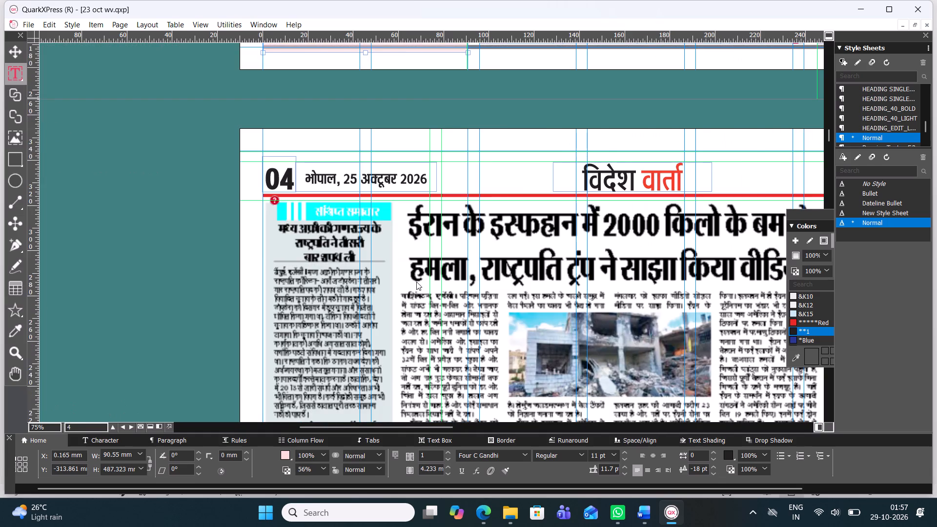
scroll(416, 282, "up", 1)
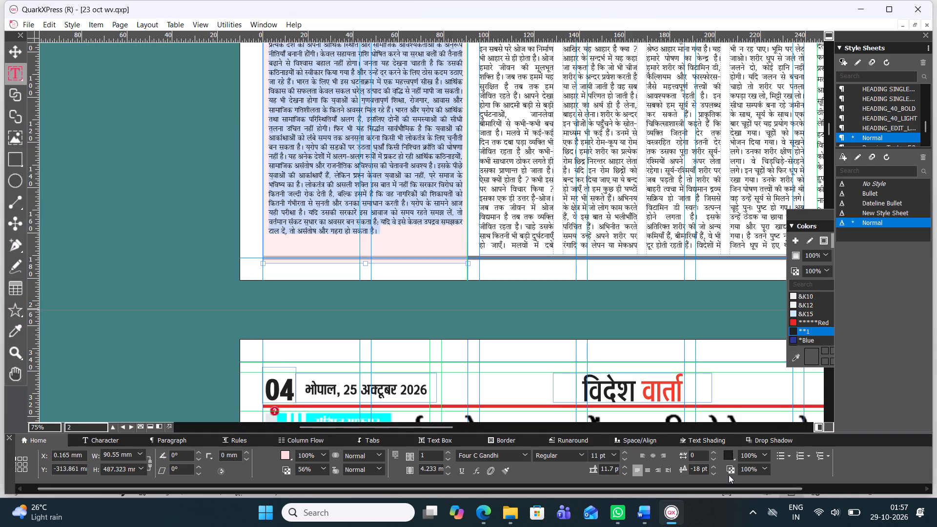
scroll(278, 97, "up", 1)
scroll(278, 97, "down", 1)
scroll(278, 97, "up", 2)
scroll(361, 234, "up", 3)
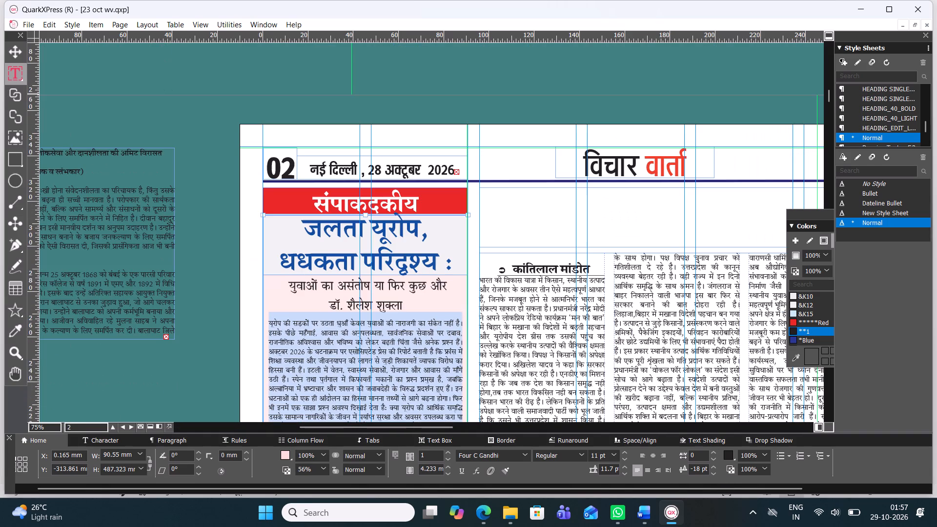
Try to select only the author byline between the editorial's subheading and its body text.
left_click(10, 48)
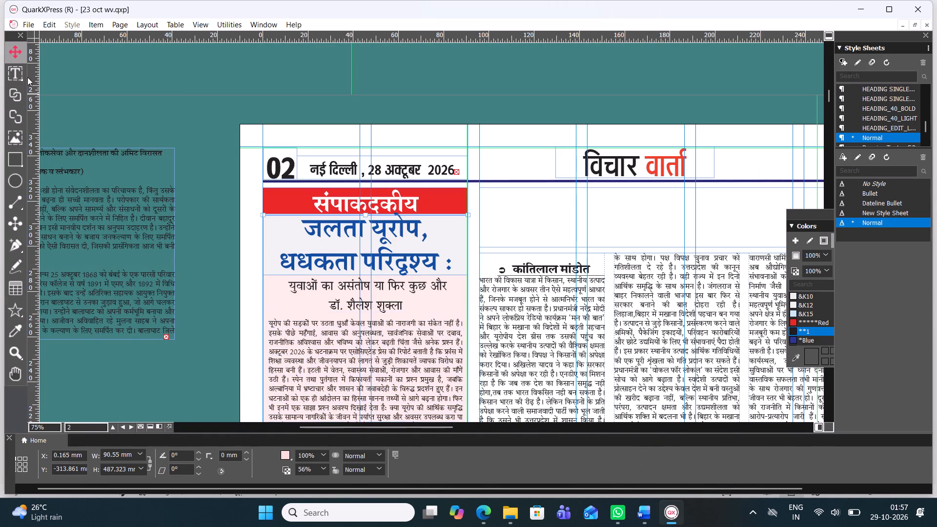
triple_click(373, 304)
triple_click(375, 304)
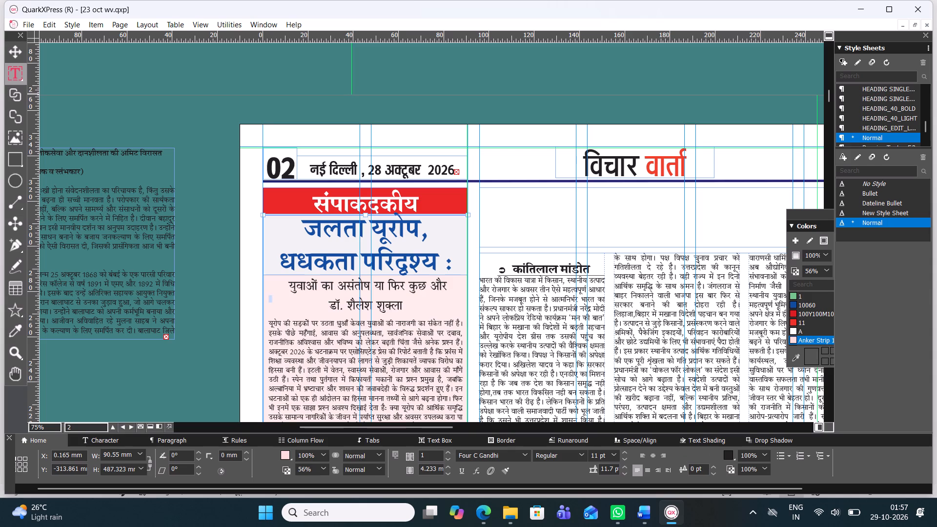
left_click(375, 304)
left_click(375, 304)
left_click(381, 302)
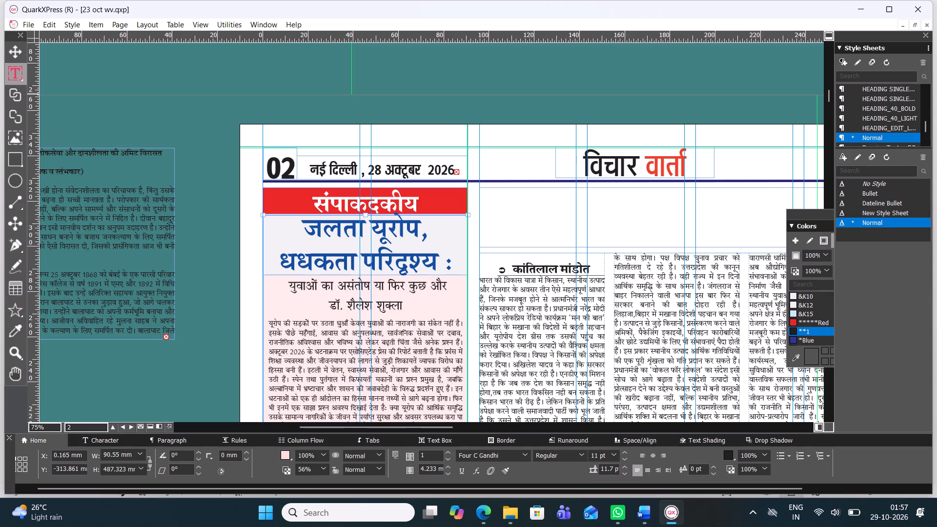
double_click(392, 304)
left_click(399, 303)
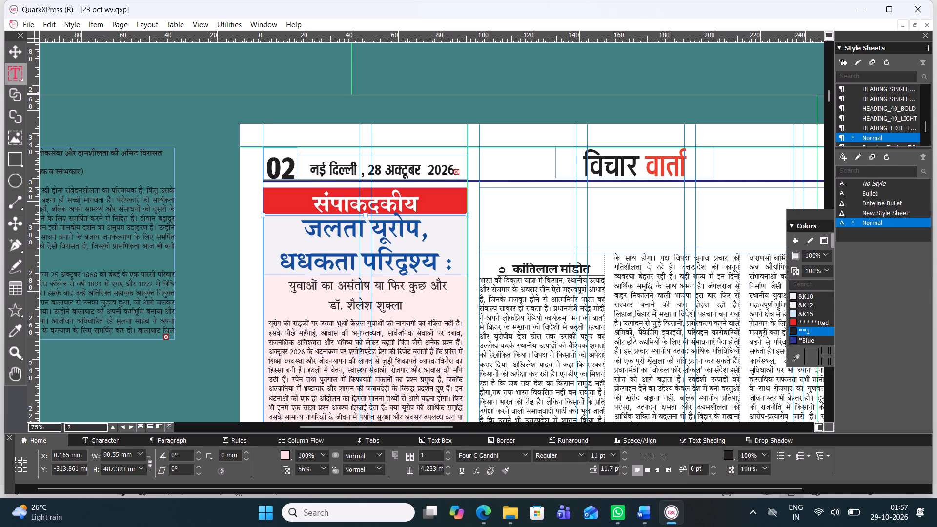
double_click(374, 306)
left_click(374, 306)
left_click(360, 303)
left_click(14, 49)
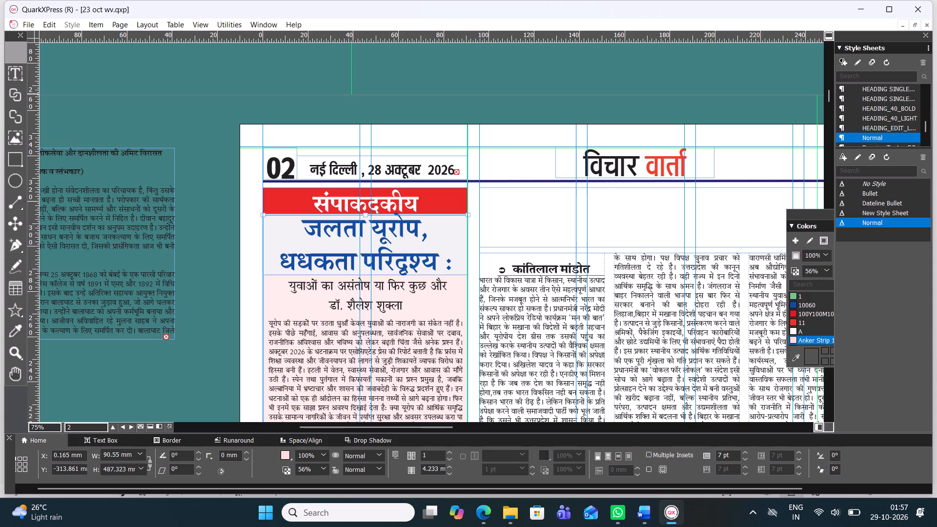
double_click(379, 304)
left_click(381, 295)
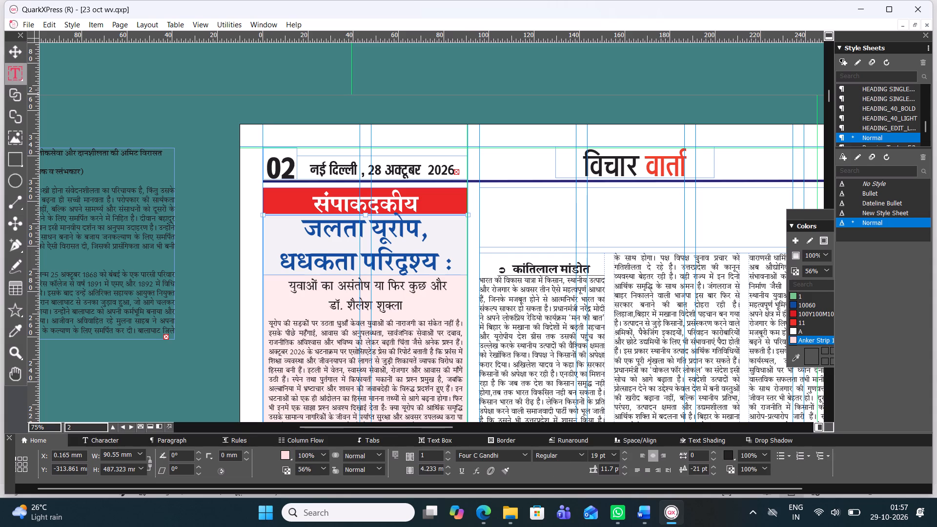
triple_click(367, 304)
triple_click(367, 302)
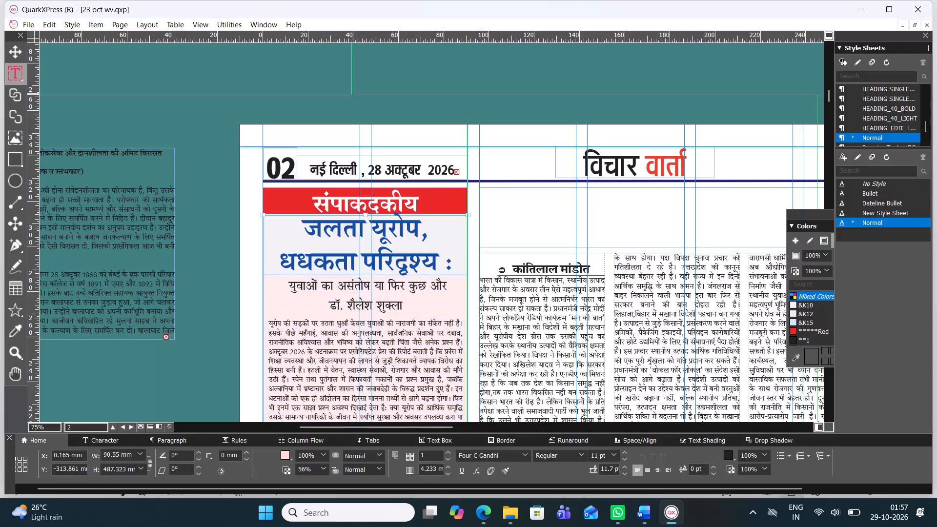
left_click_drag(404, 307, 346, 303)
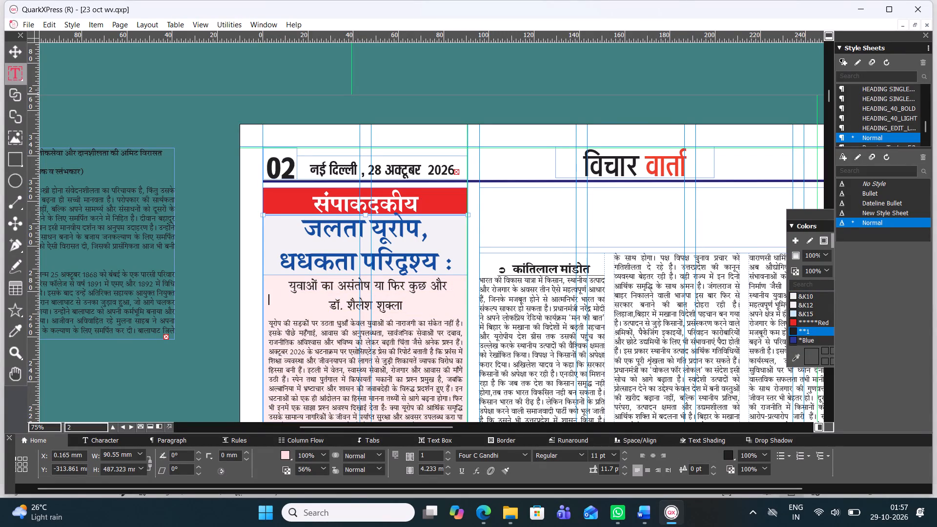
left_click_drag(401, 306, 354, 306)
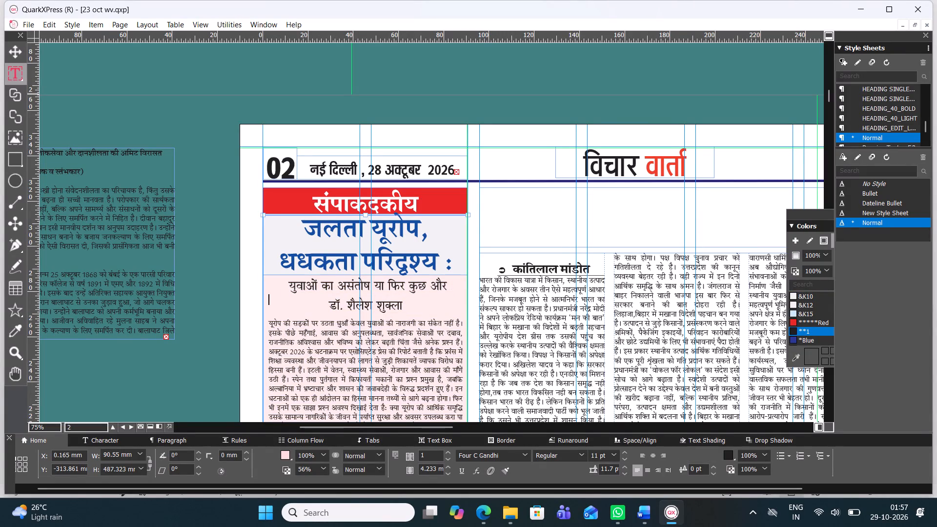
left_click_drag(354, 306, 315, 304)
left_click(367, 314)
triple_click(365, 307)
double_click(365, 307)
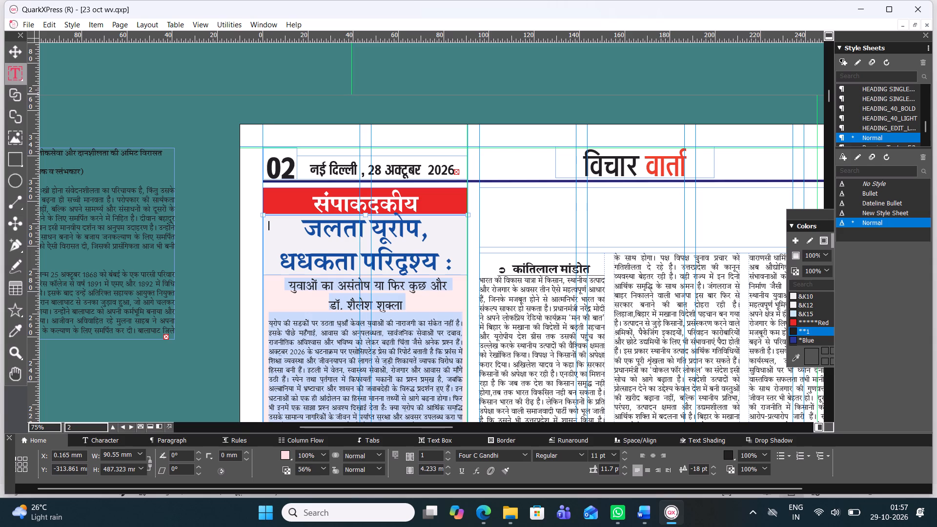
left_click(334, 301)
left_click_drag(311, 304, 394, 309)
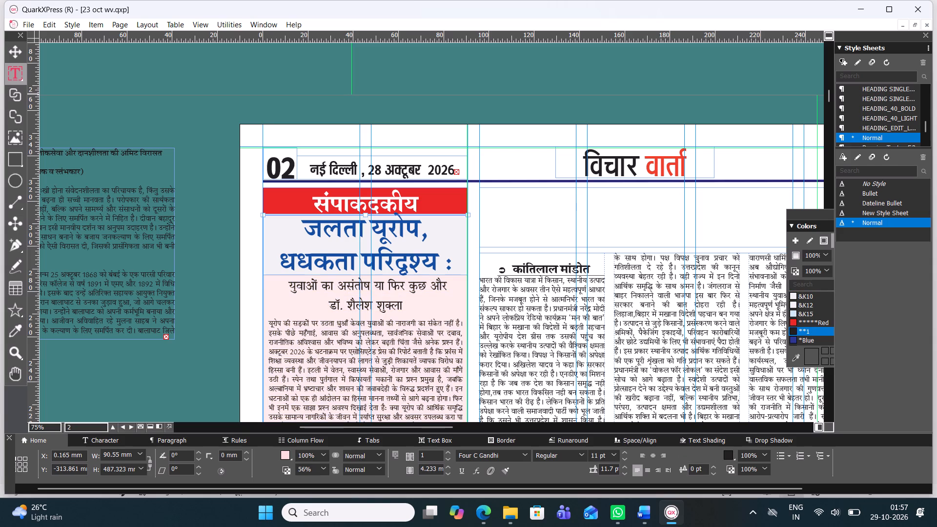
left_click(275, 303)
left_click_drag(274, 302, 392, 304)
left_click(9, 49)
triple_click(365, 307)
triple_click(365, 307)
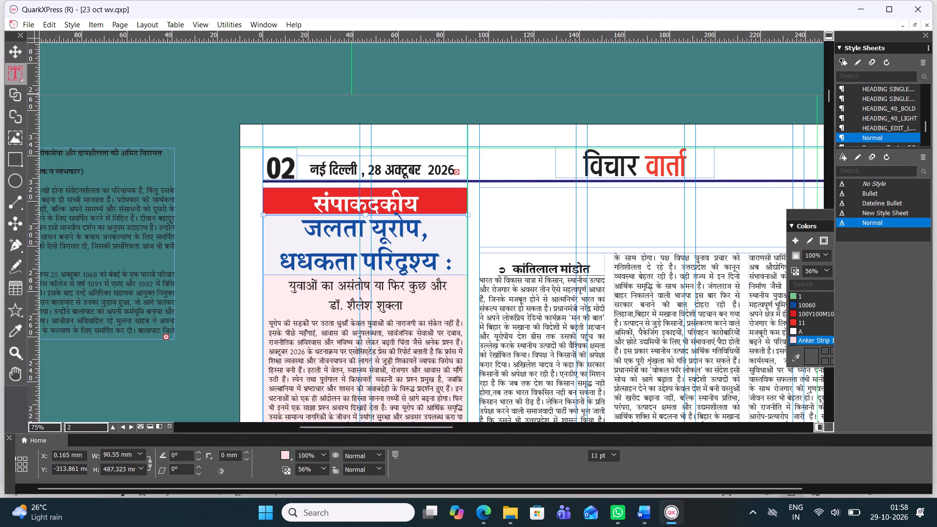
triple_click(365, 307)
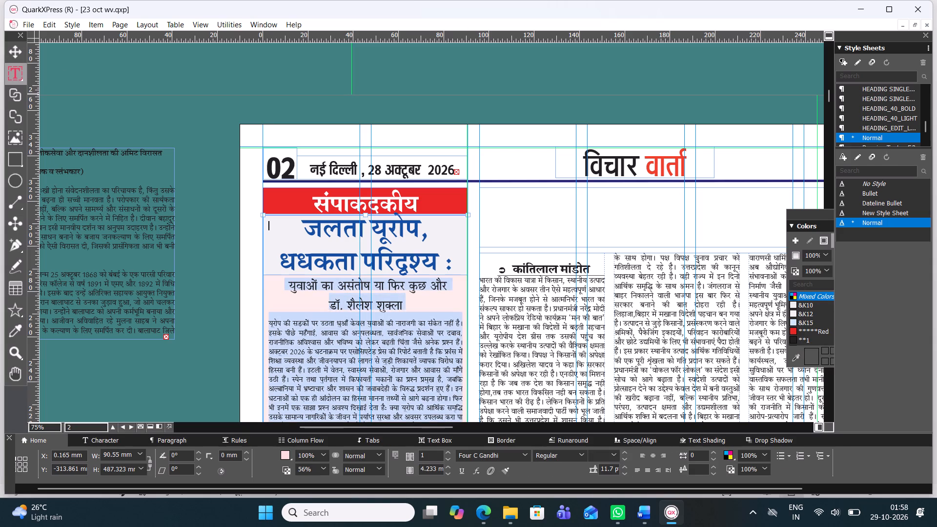
Select the editorial's author byline on its own and lower its baseline shift slightly, closer to the body text.
left_click_drag(410, 300, 333, 296)
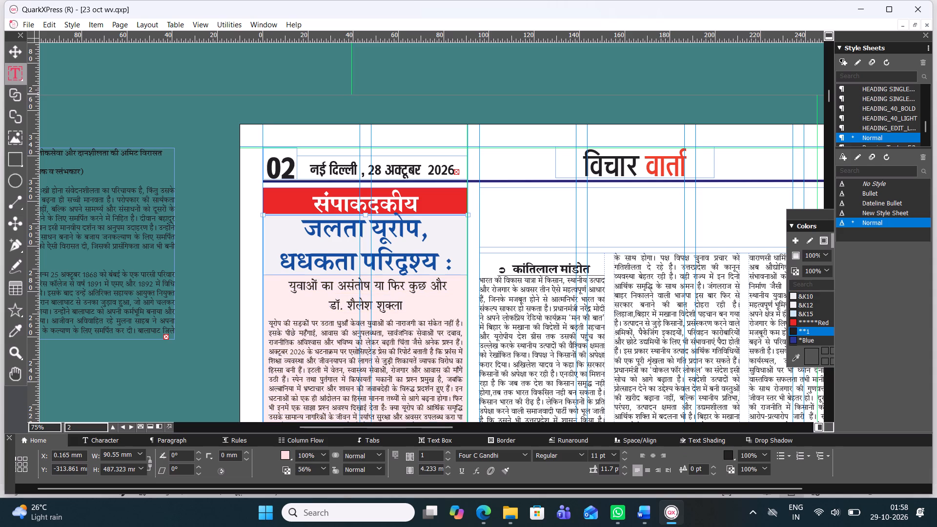
left_click_drag(399, 304, 335, 307)
left_click_drag(401, 304, 300, 295)
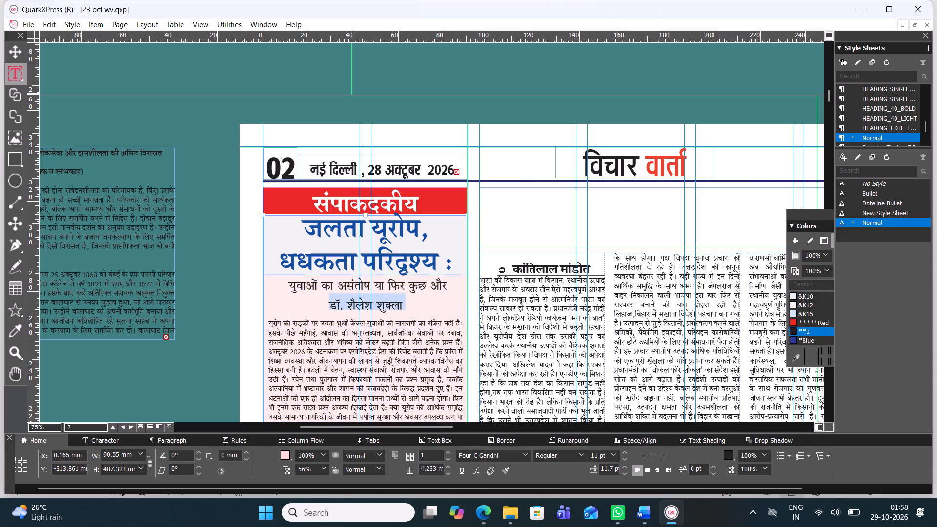
left_click_drag(300, 295, 299, 297)
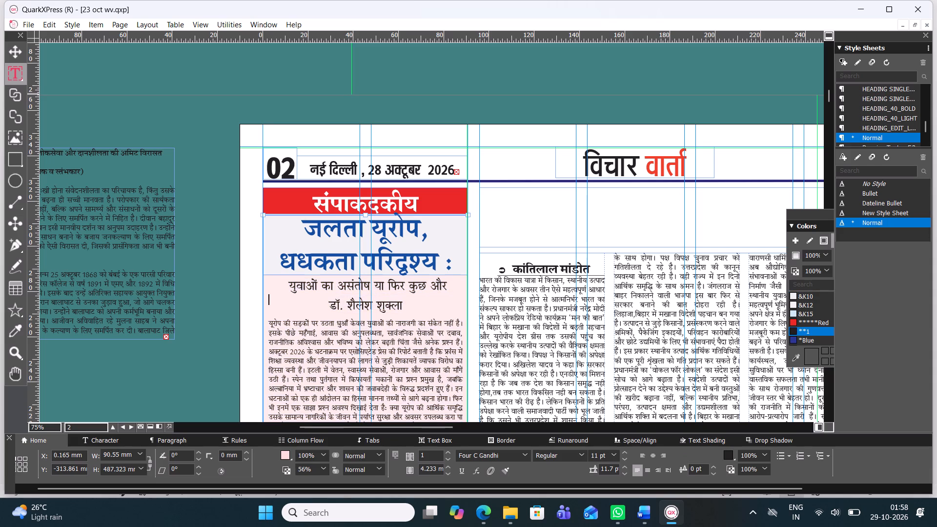
left_click_drag(299, 297, 300, 292)
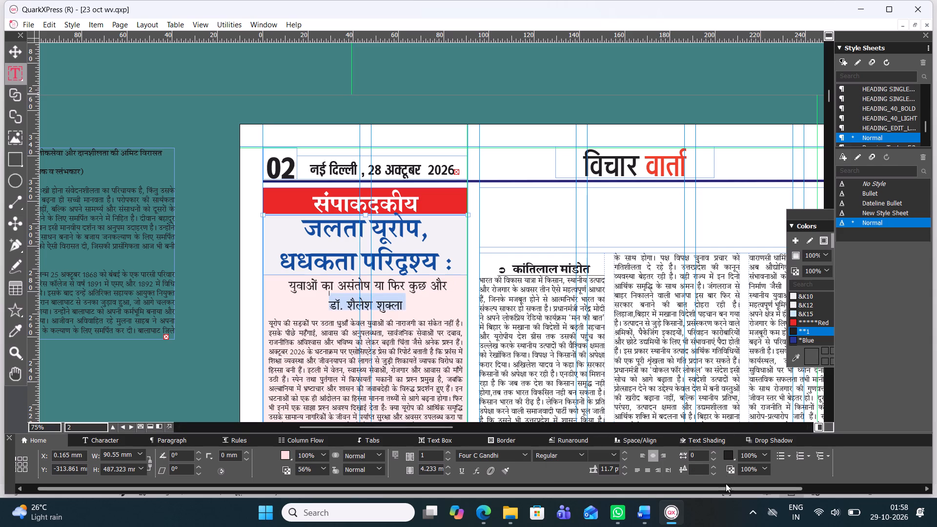
left_click(713, 477)
triple_click(712, 471)
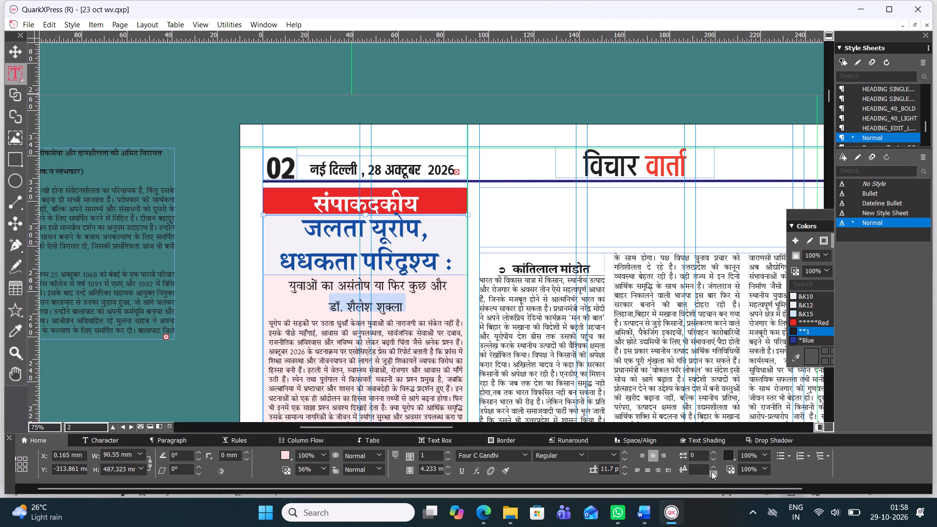
left_click(712, 471)
Change the selected editorial byline's font to Four C Gandhihead and deselect it.
left_click(531, 457)
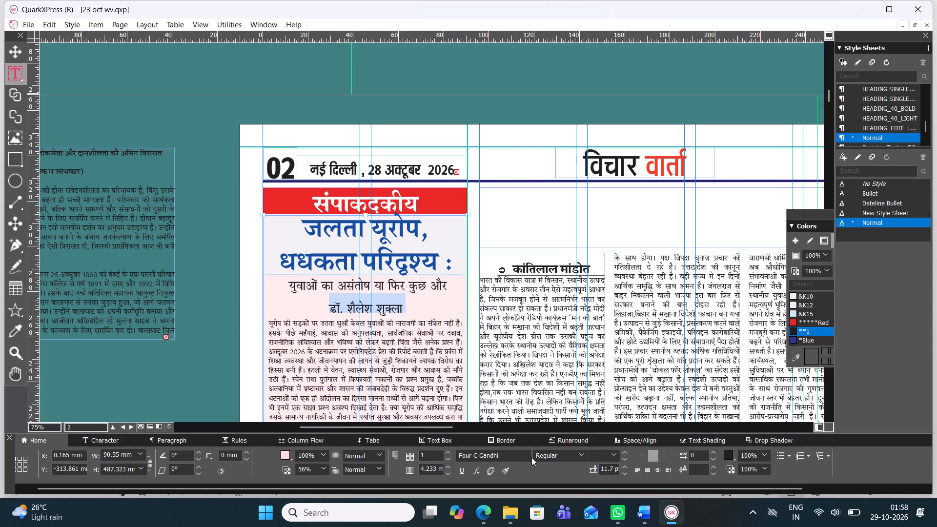
left_click(529, 457)
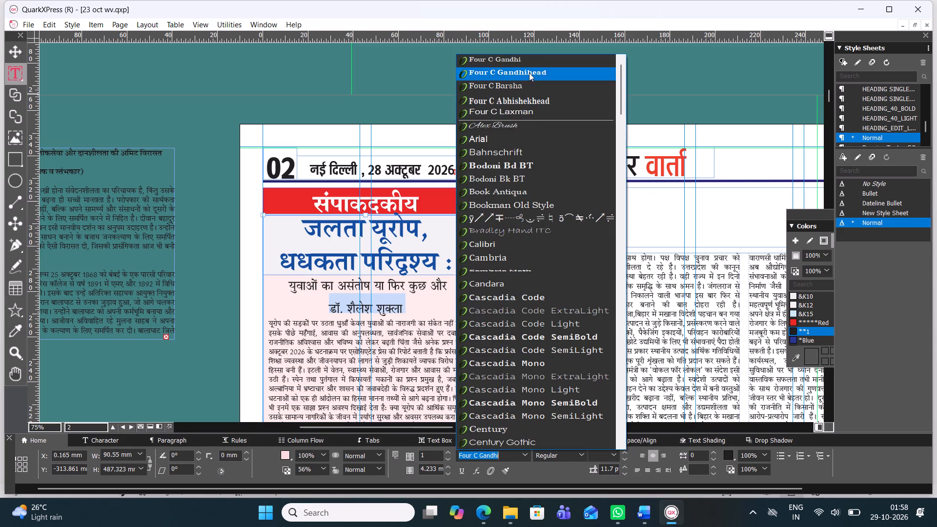
left_click(529, 73)
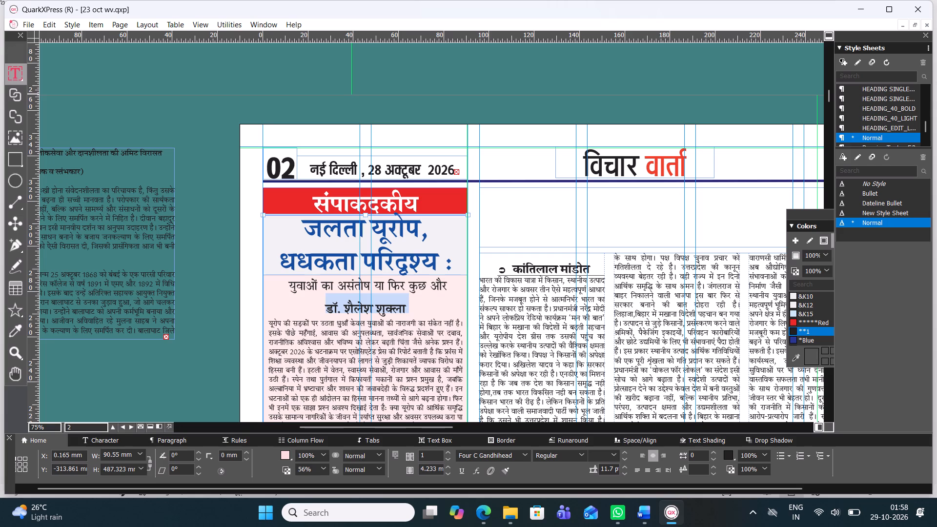
left_click(17, 52)
left_click(179, 83)
Set the empty text box above page 2's top article to four columns.
scroll(304, 227, "down", 1)
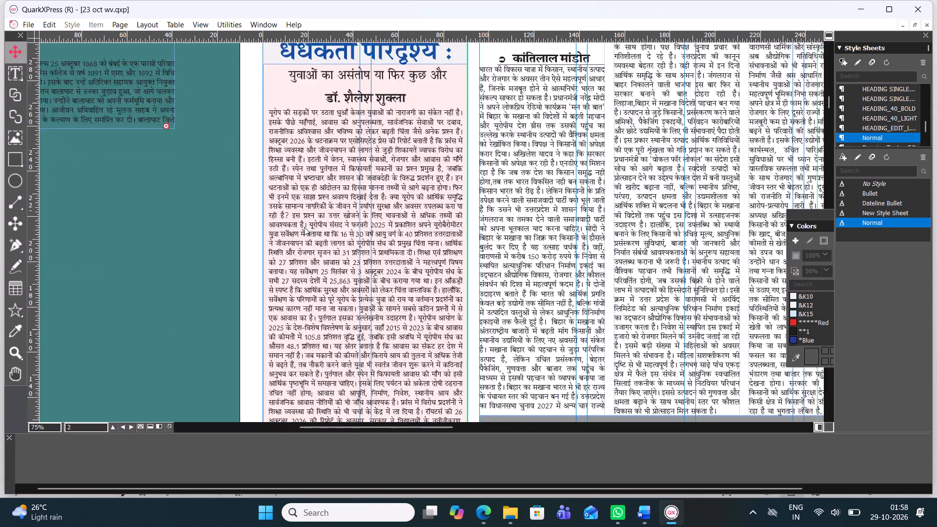
scroll(304, 227, "down", 3)
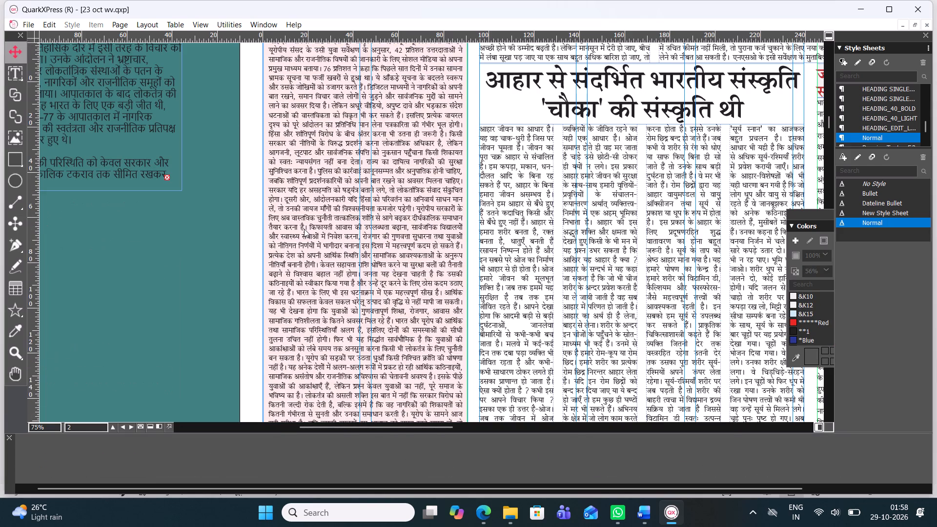
scroll(304, 229, "down", 1)
scroll(559, 220, "up", 3)
scroll(605, 216, "up", 2)
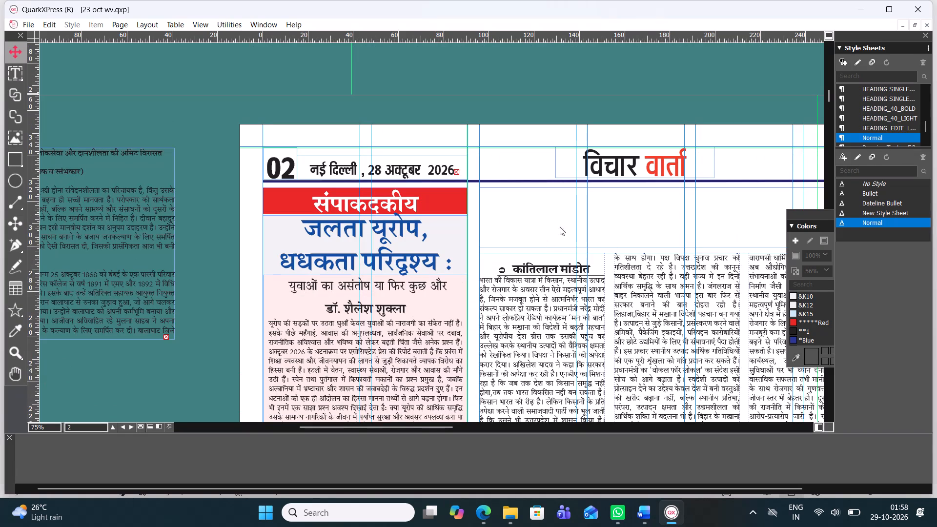
left_click(569, 215)
left_click_drag(453, 428, 454, 427)
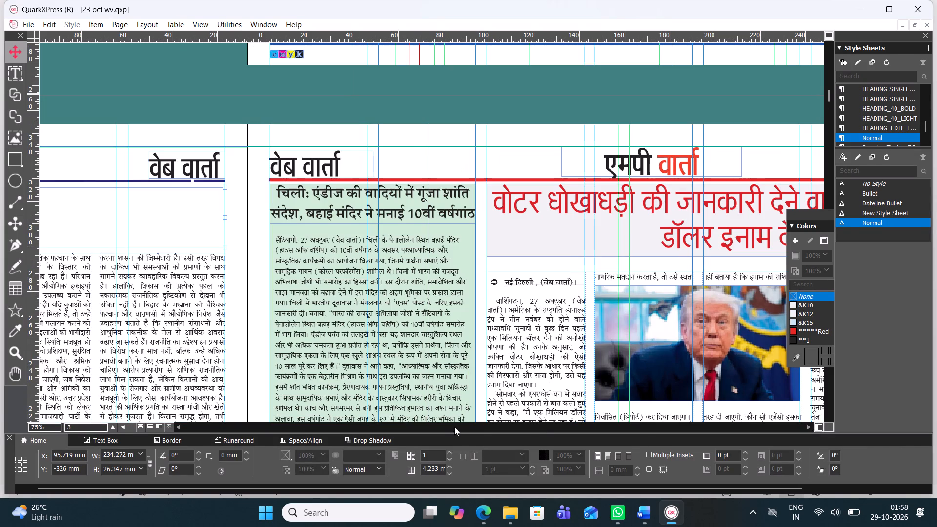
left_click_drag(454, 427, 418, 430)
left_click_drag(487, 426, 389, 422)
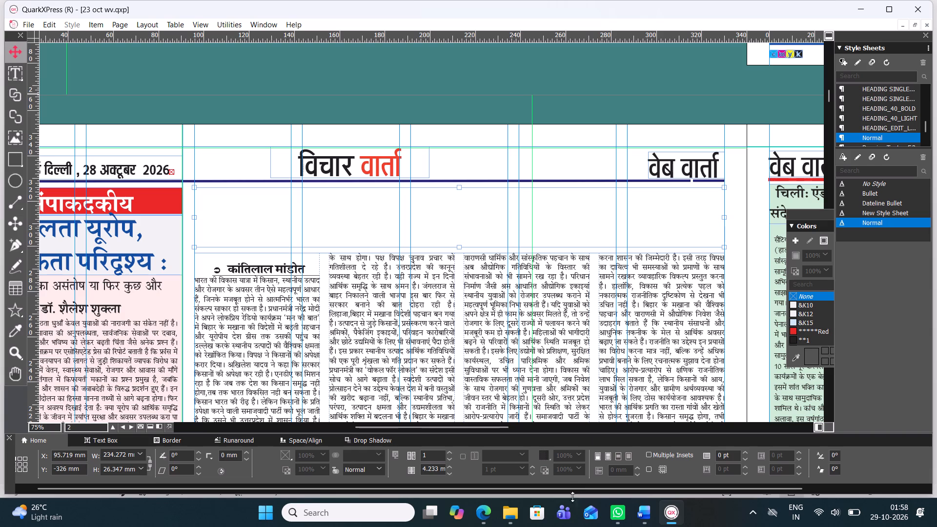
left_click(449, 460)
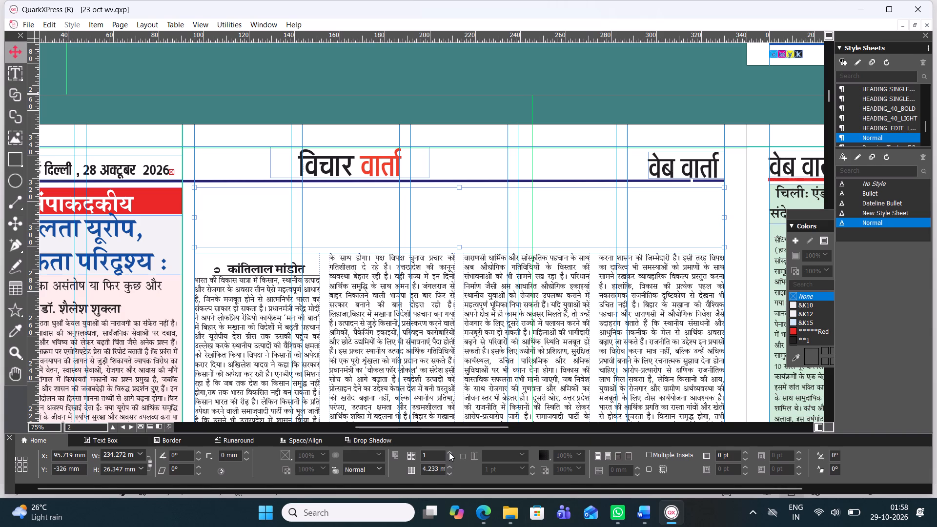
left_click(449, 452)
double_click(449, 452)
left_click(449, 452)
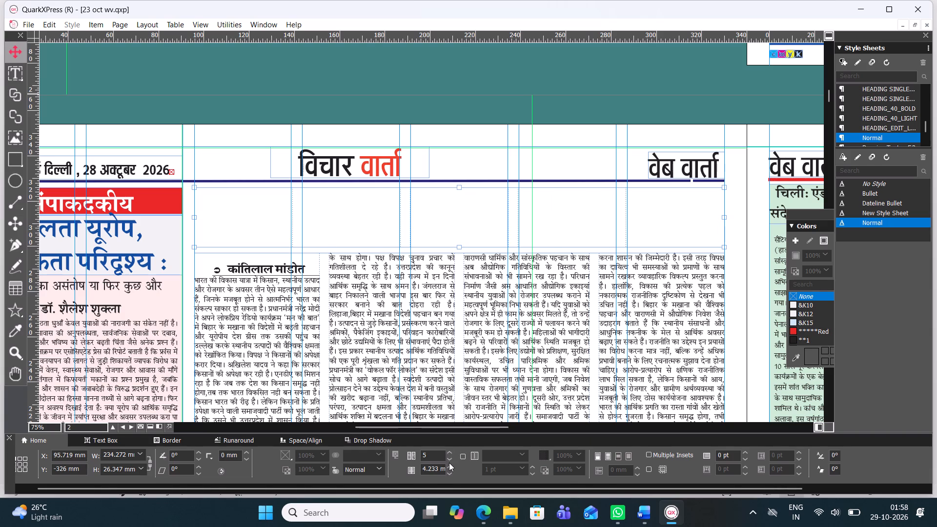
left_click(449, 459)
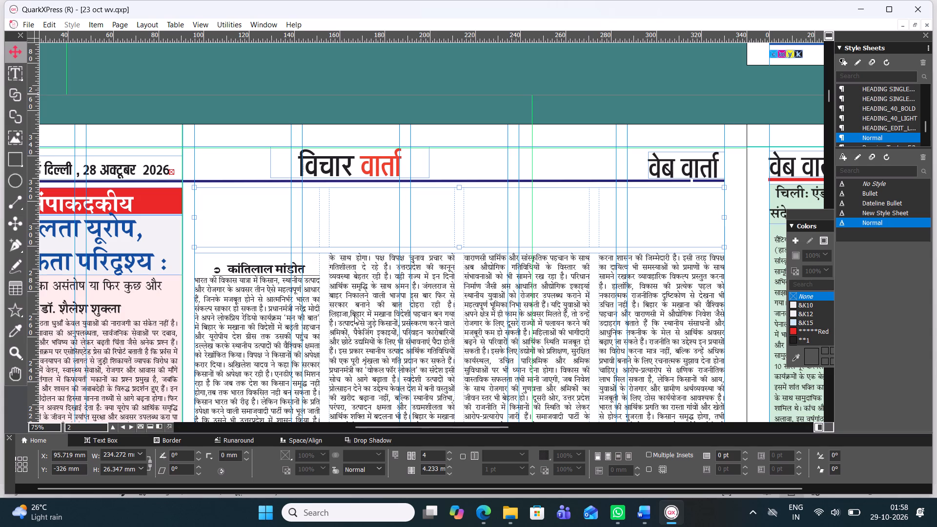
Delete all the old body text from the four-column box of page 2's top article.
left_click(324, 287)
triple_click(307, 308)
left_click(307, 308)
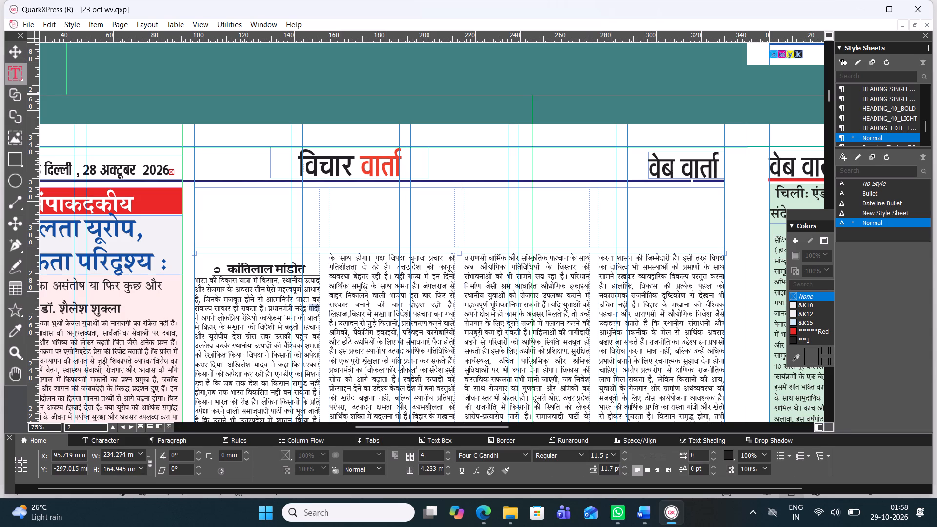
key("ctrl+a")
key("BackSpace")
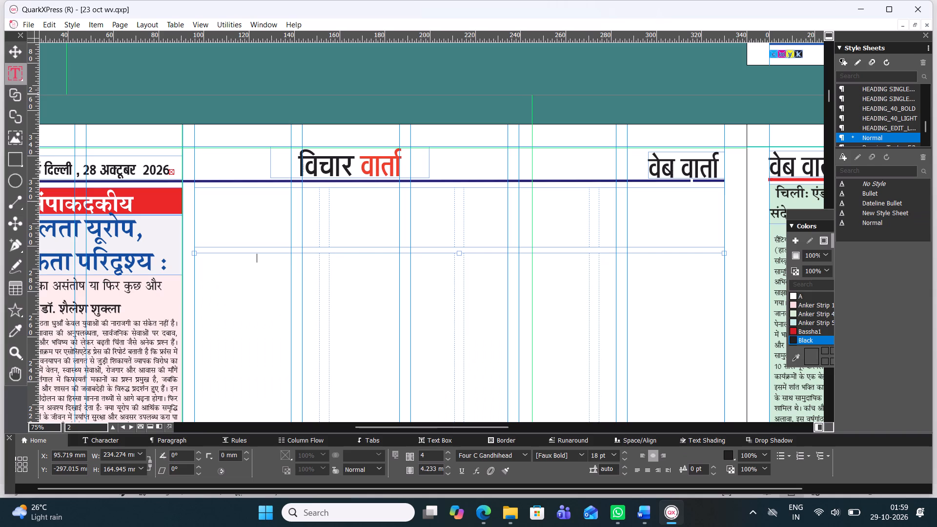
scroll(361, 244, "down", 1)
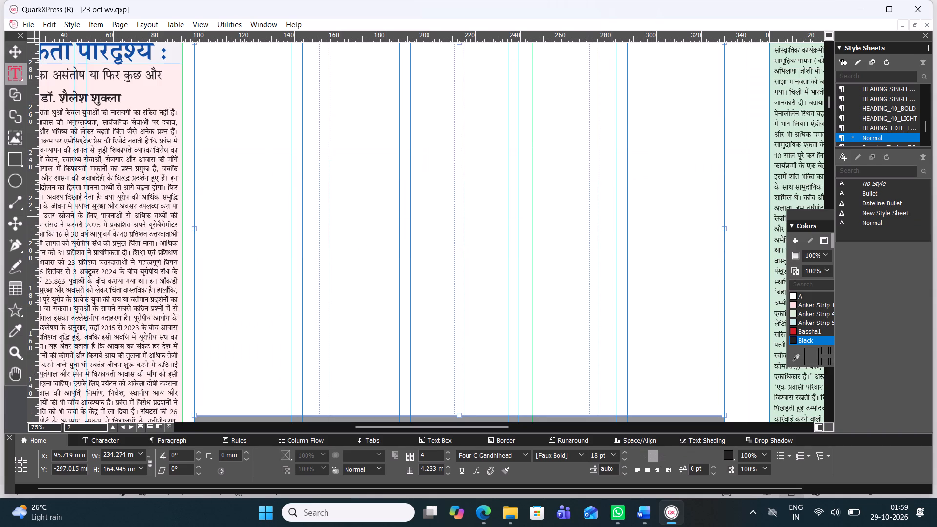
scroll(352, 243, "up", 1)
With the empty headline box ready for text, switch to Word and copy the headline "लेखक गाँव: हिमालय में साहित्य, संस्कृति और वैश्विक संवाद का संगम" from 29 Oct Article.
left_click(357, 223)
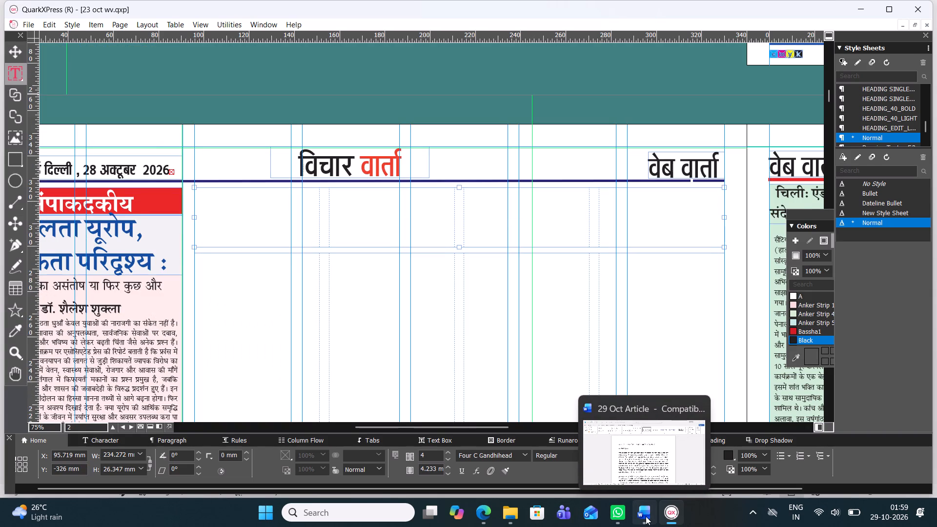
left_click(671, 519)
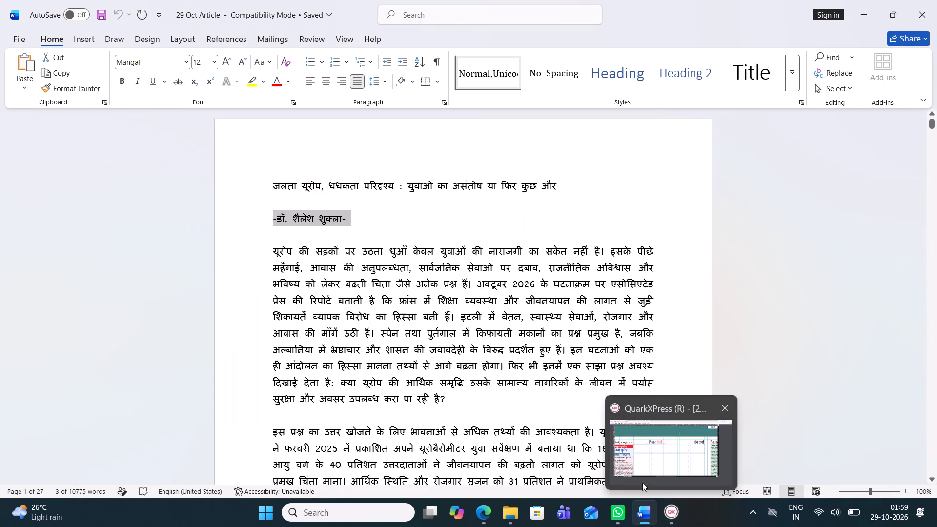
scroll(306, 273, "down", 6)
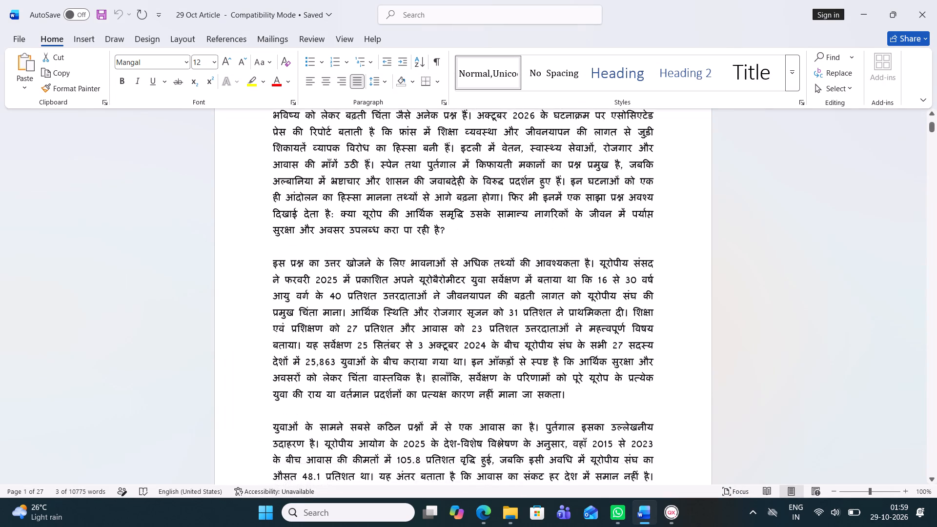
scroll(345, 283, "down", 2)
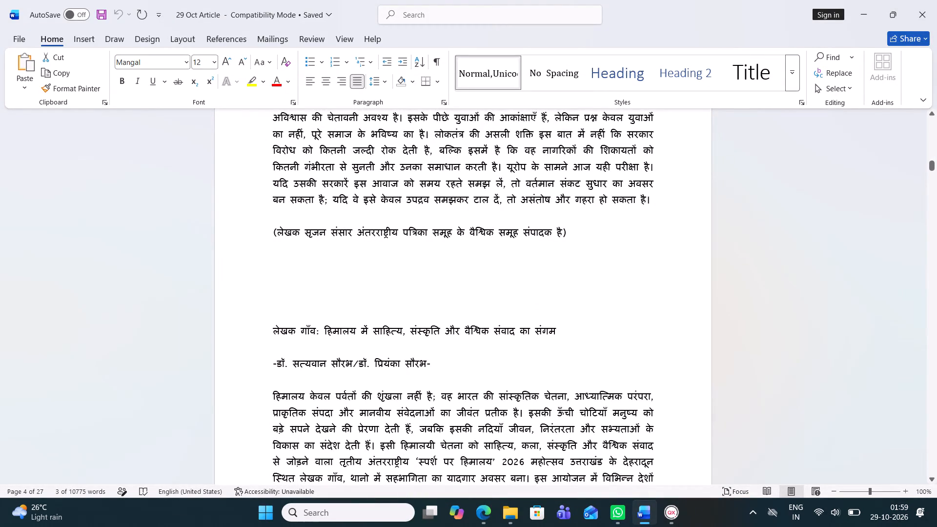
scroll(452, 289, "down", 2)
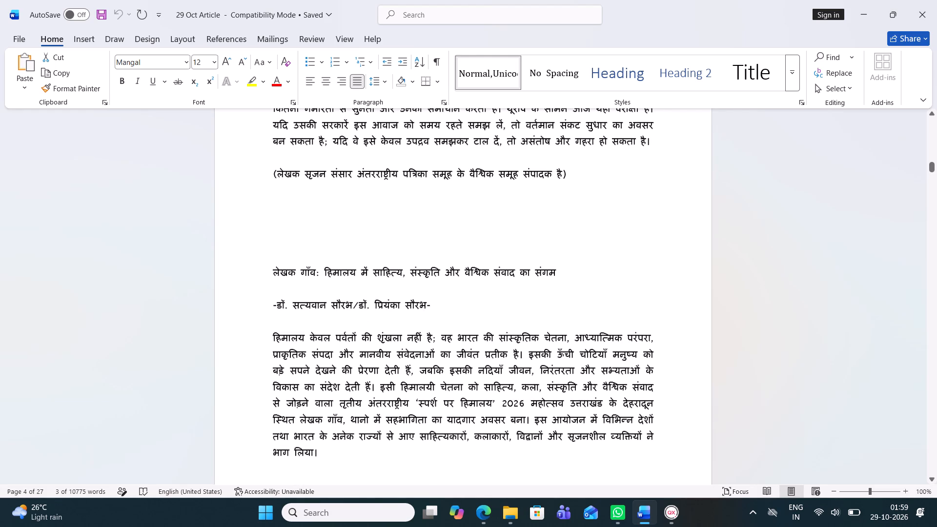
left_click_drag(275, 274, 341, 269)
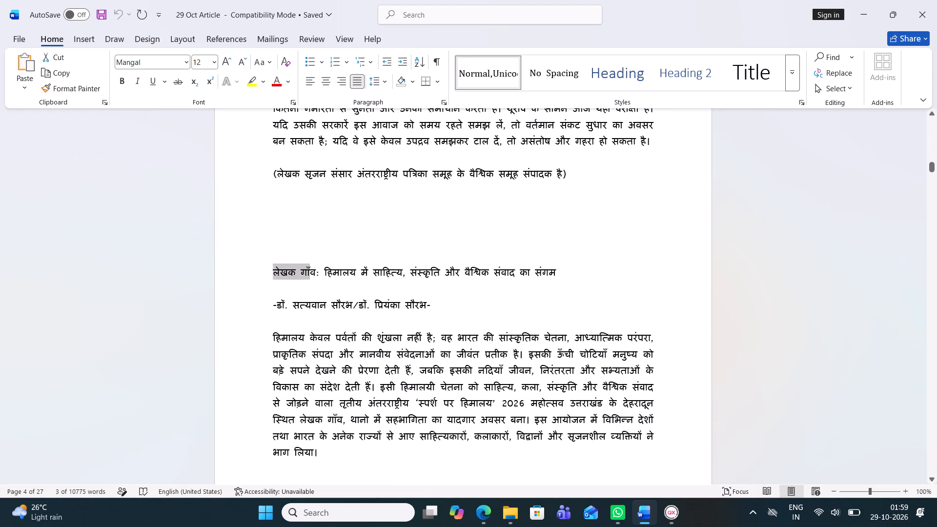
left_click_drag(341, 269, 587, 269)
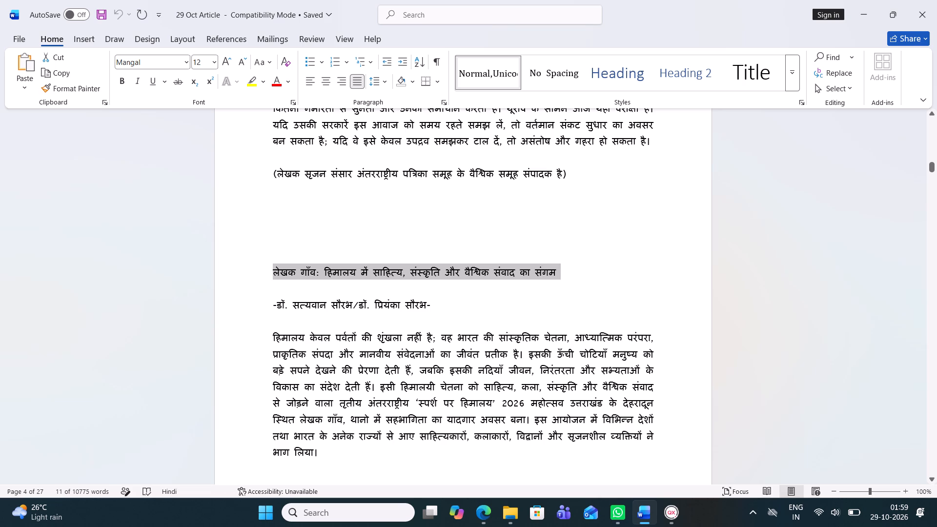
key("ctrl+c")
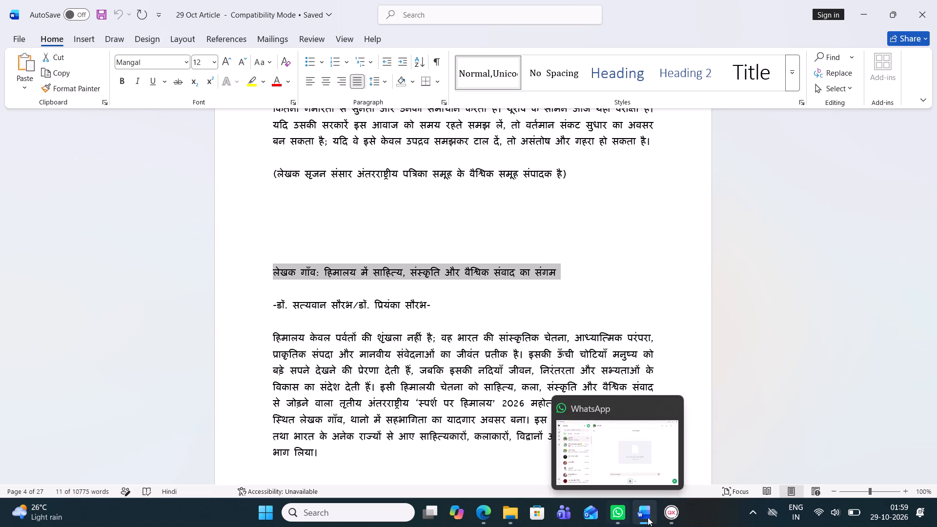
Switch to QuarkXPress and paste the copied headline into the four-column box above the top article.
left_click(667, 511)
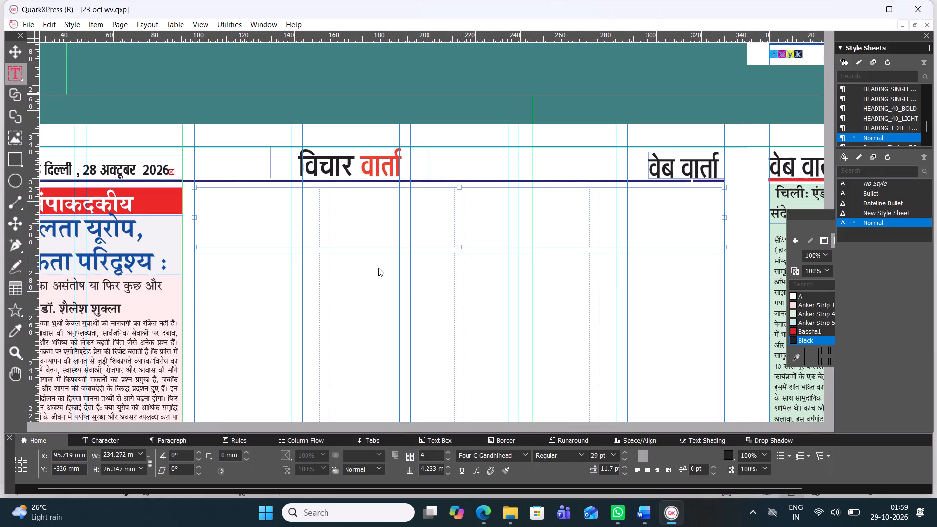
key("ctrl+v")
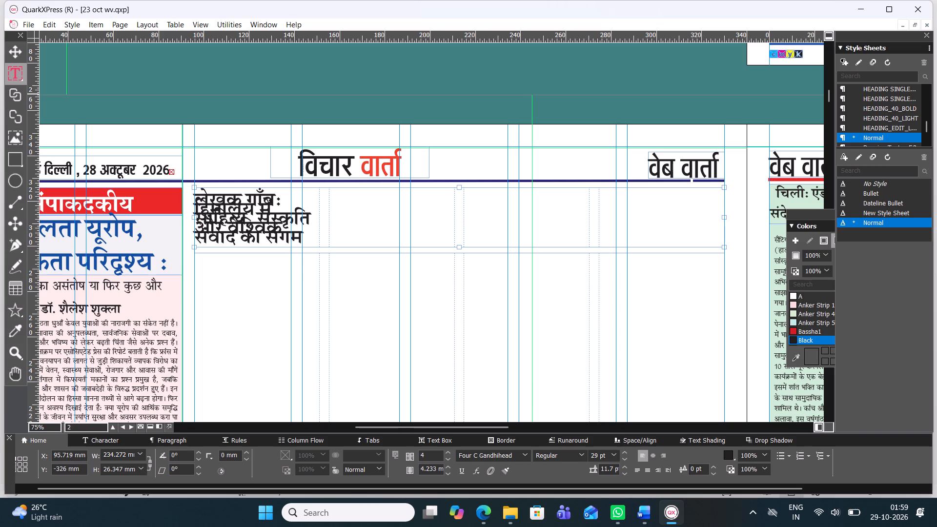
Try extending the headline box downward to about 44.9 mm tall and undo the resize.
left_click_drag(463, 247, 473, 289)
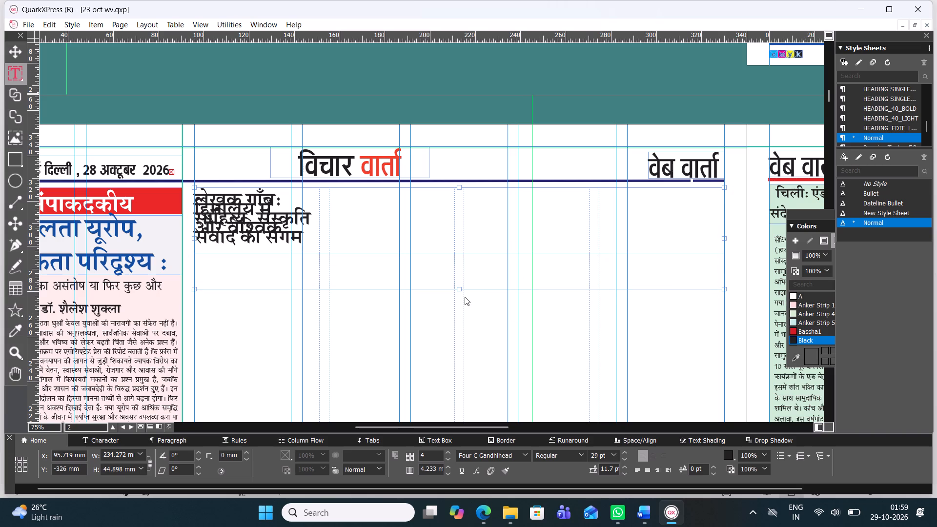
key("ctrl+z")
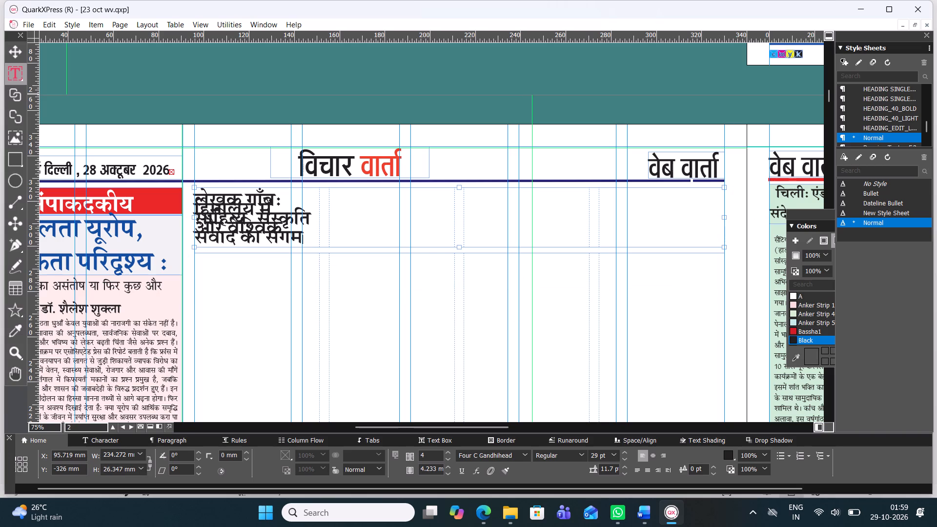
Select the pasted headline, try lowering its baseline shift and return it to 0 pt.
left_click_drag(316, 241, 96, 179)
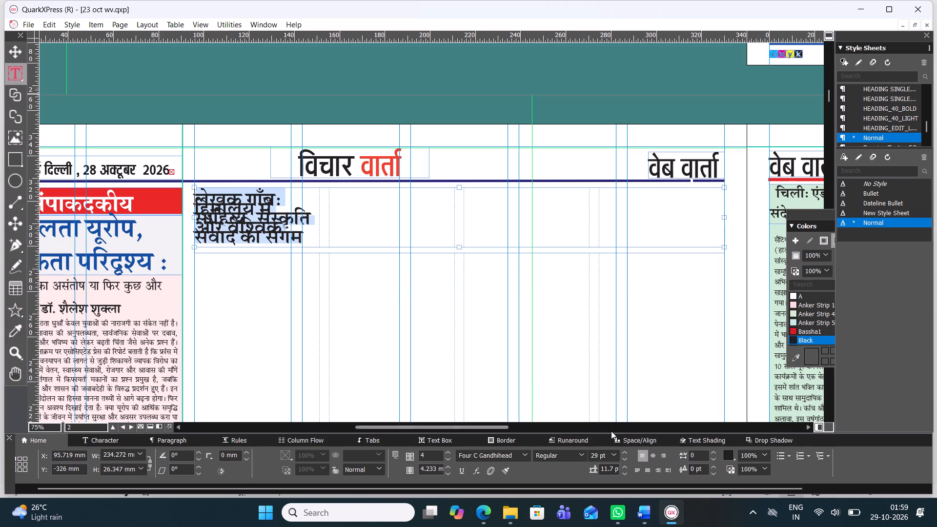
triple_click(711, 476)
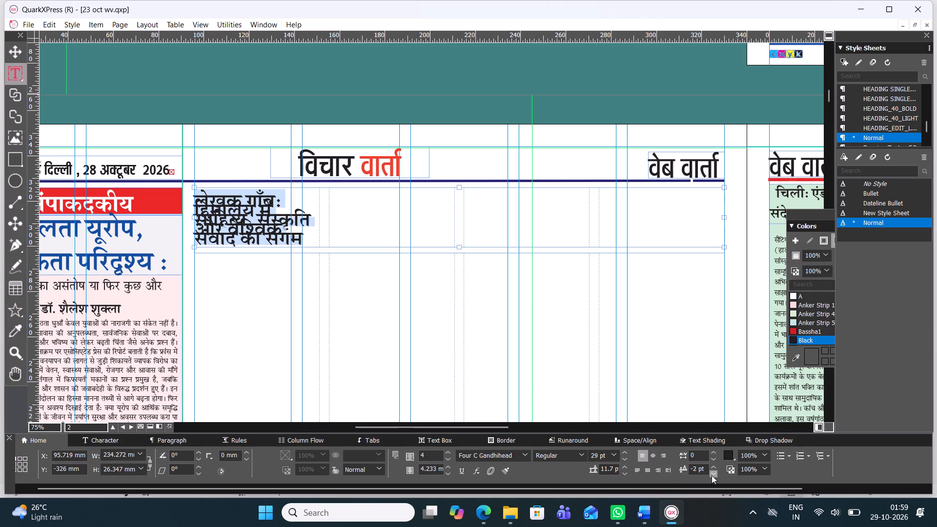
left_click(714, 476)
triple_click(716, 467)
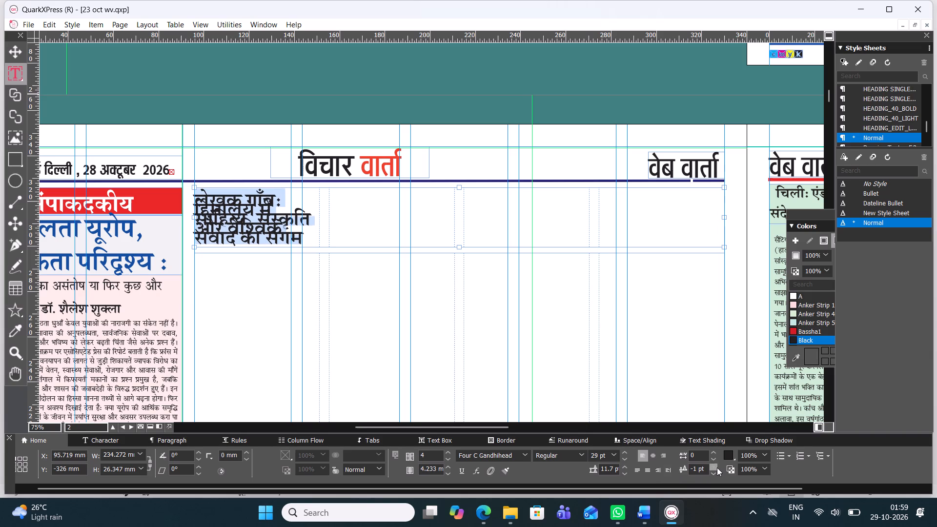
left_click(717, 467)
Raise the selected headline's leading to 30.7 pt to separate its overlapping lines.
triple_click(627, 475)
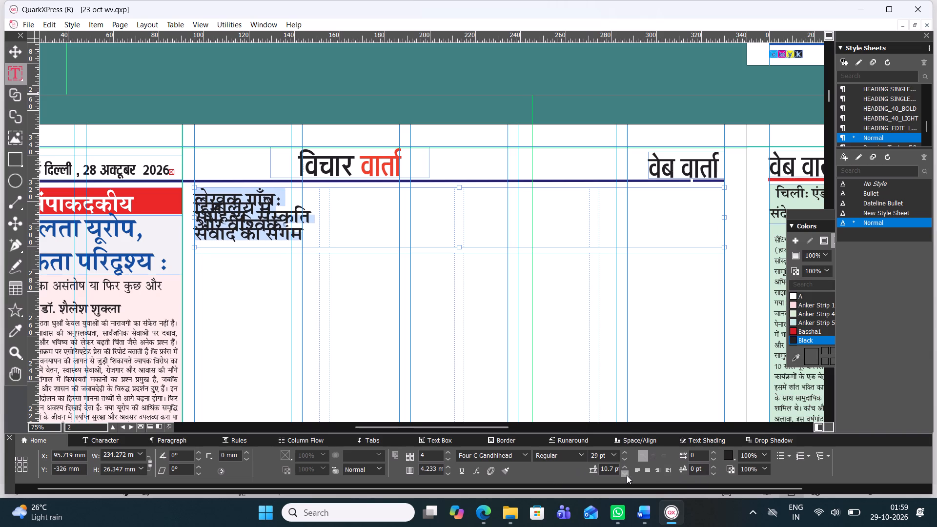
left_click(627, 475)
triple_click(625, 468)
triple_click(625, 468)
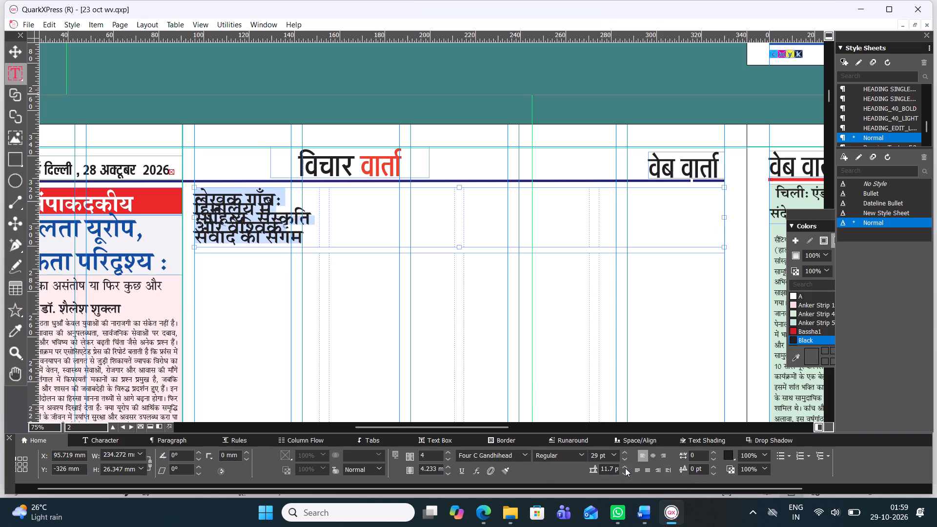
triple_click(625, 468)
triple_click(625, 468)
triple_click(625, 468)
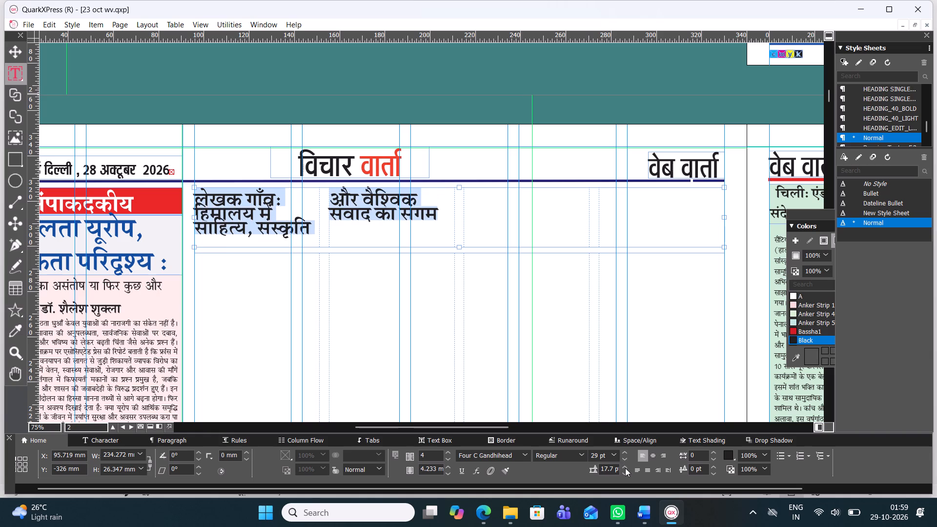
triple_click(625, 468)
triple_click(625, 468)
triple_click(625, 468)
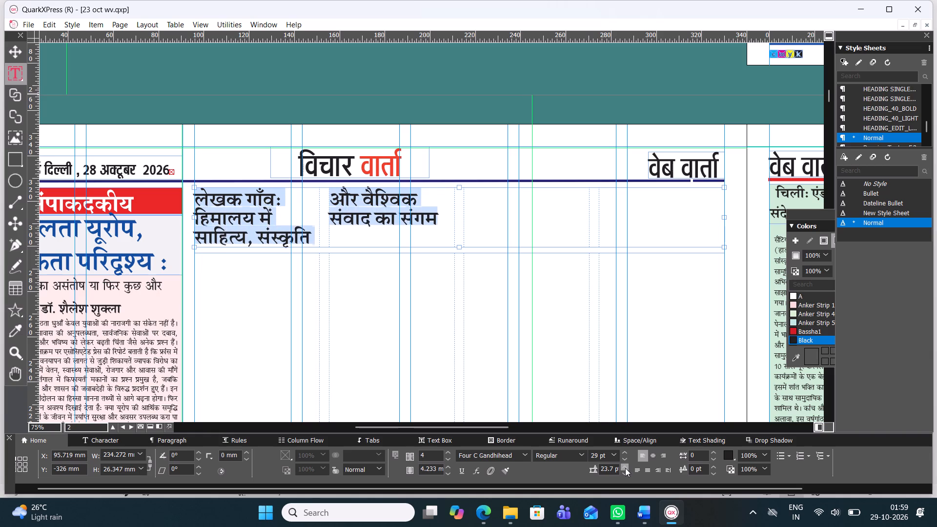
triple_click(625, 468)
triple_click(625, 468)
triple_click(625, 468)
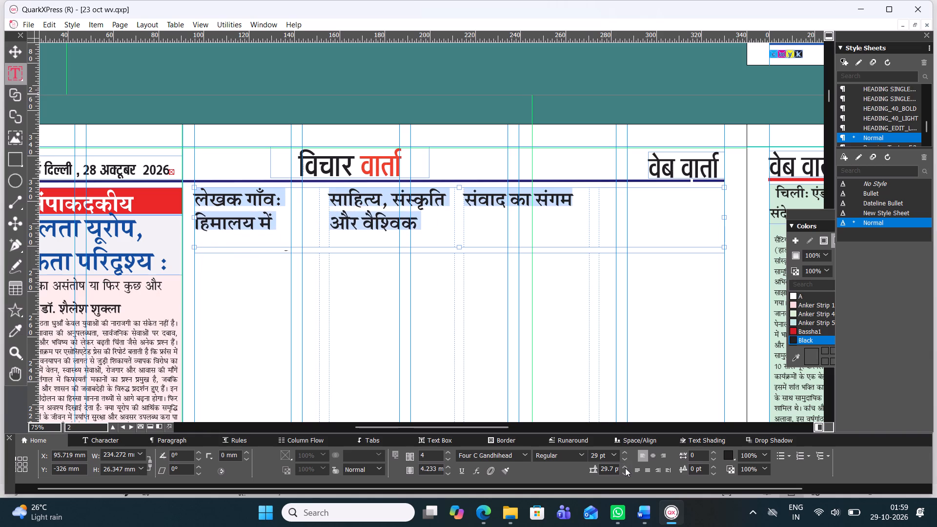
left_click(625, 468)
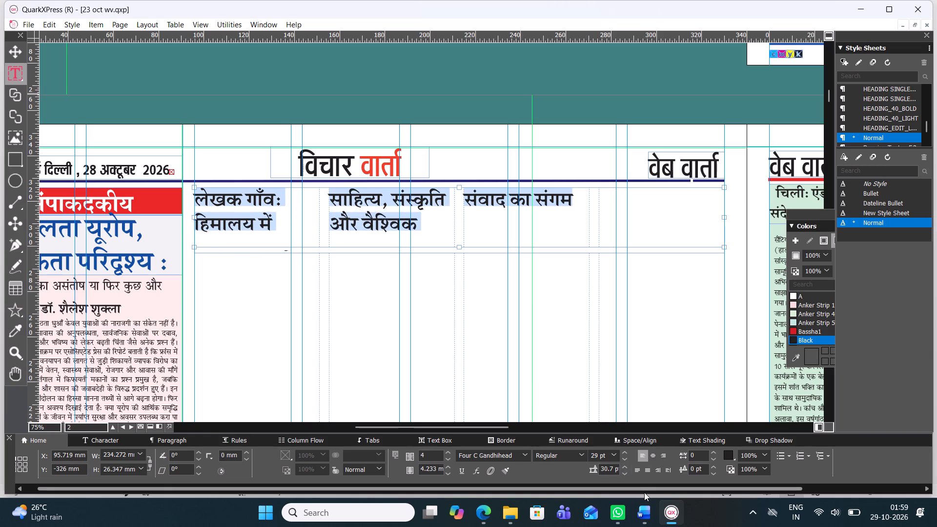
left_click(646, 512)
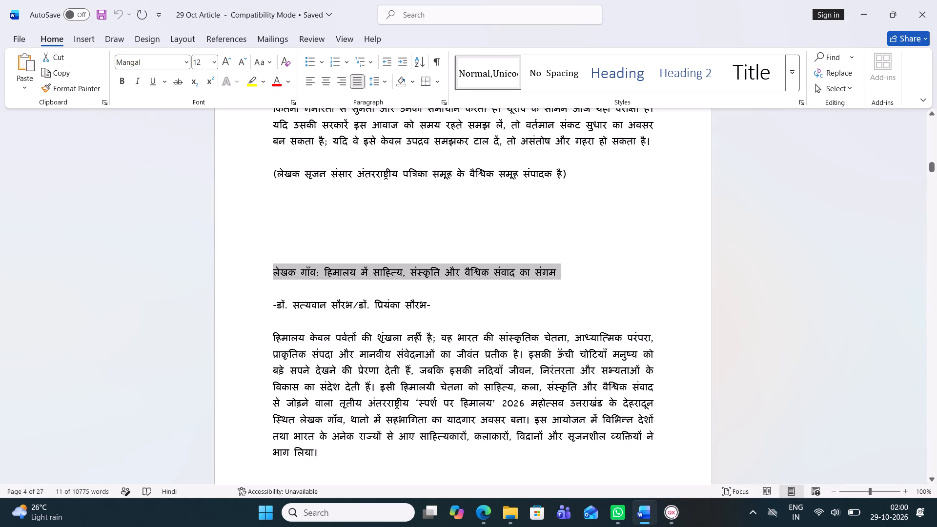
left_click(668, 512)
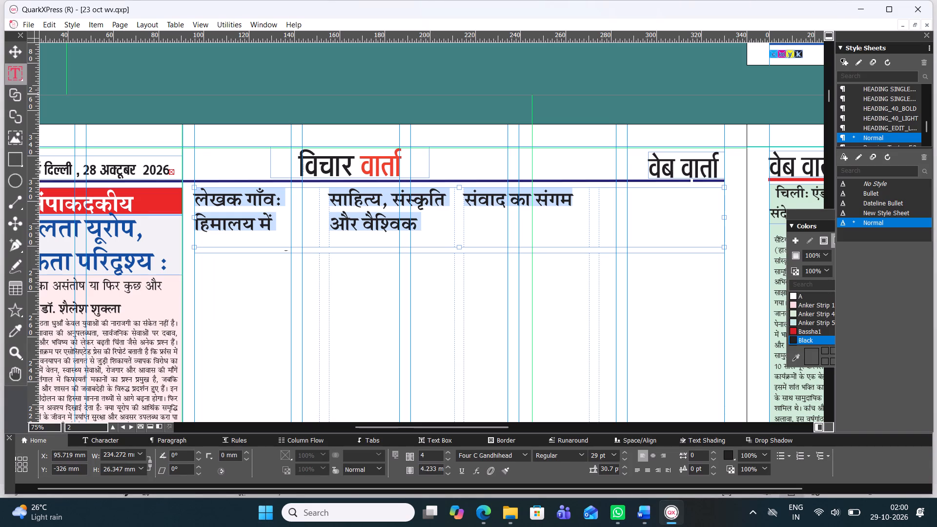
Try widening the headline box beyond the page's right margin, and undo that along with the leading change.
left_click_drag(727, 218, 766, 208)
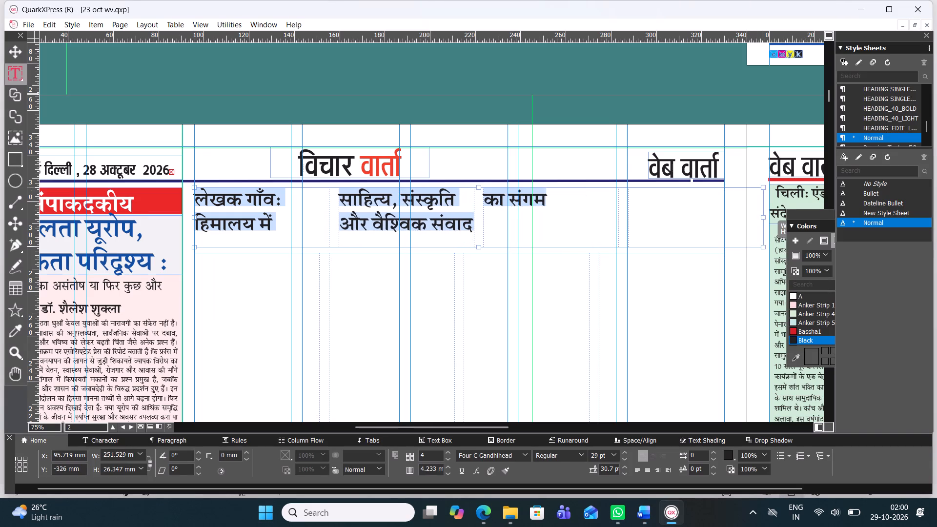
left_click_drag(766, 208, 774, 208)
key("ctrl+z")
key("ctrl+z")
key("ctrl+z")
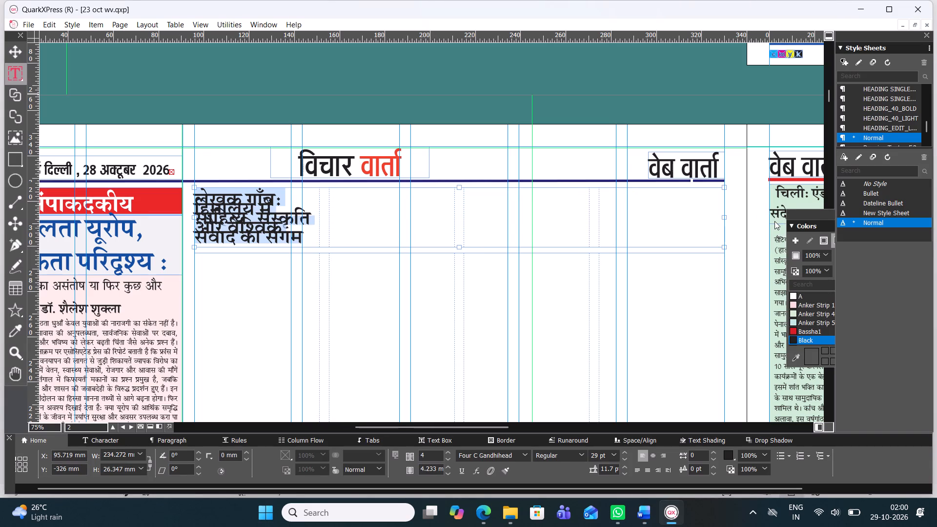
Clear the headline box, set it to one column and paste the copied headline again.
key("BackSpace")
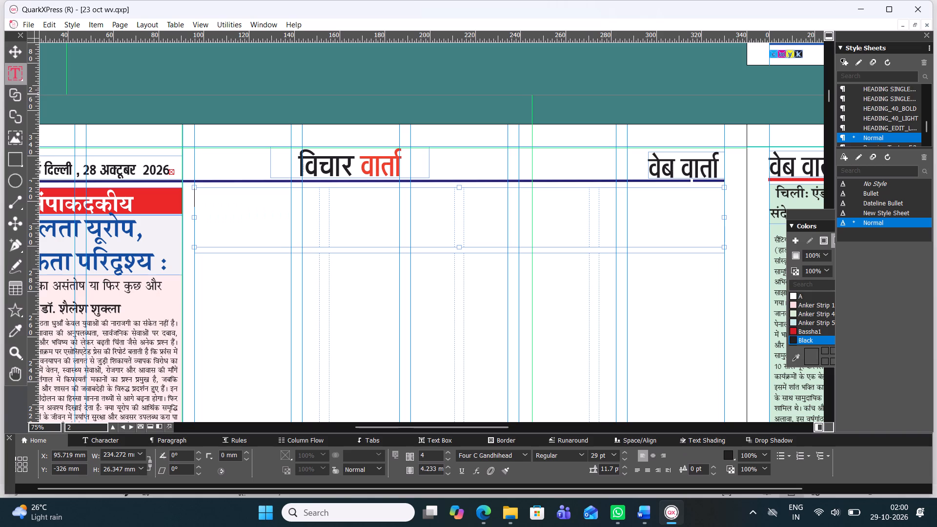
left_click(426, 206)
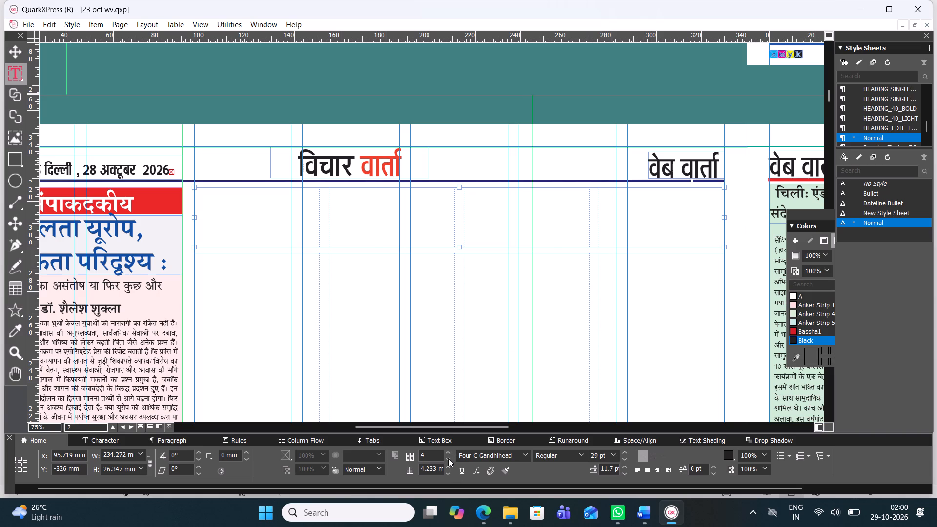
triple_click(448, 458)
left_click(449, 458)
key("ctrl+v")
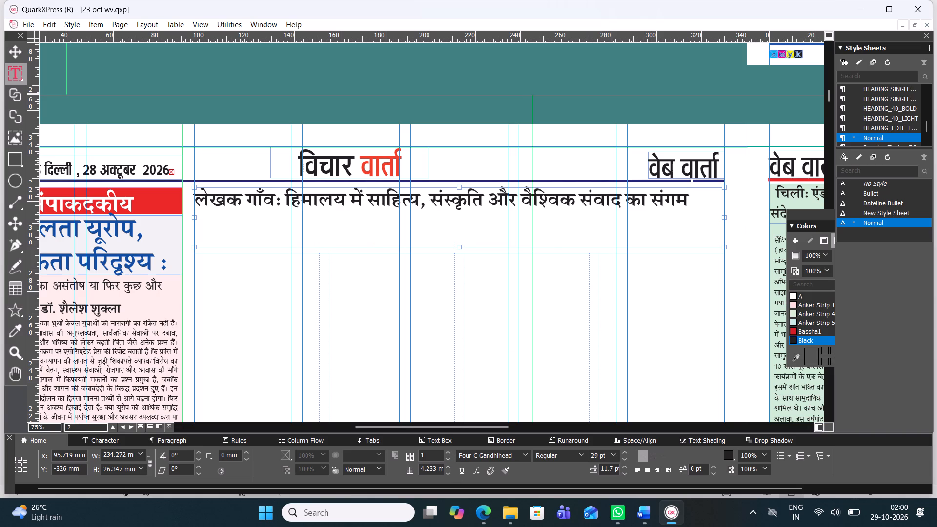
Color only the words "लेखक गाँव" at the start of the headline with Bassha1.
left_click_drag(691, 204, 147, 242)
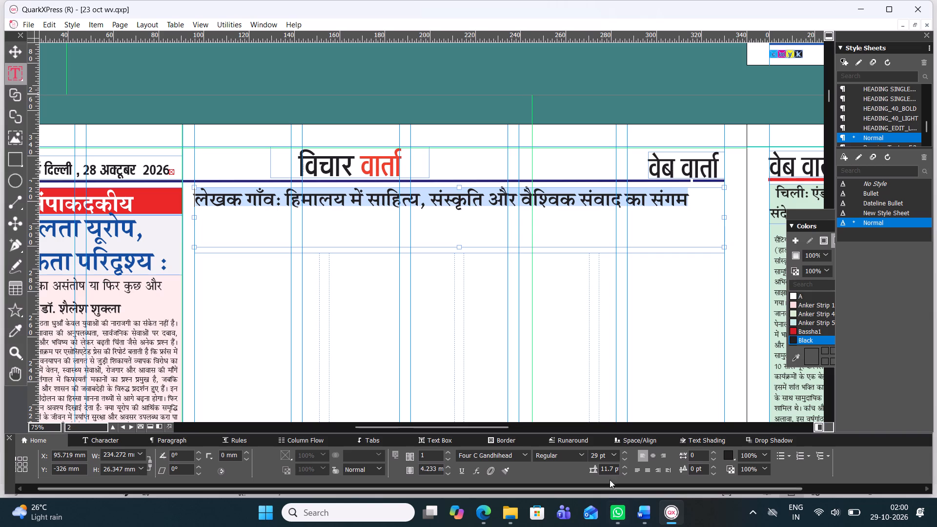
left_click(282, 200)
left_click_drag(282, 200, 242, 199)
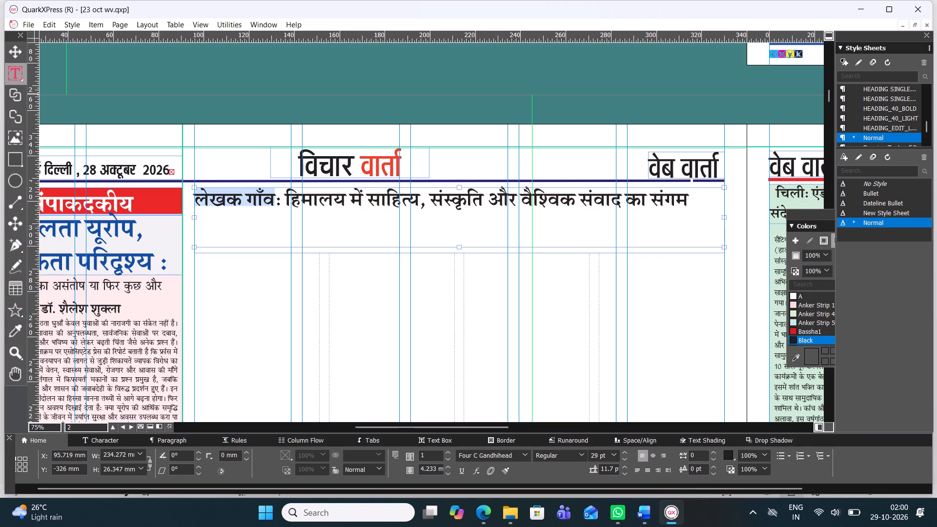
left_click_drag(242, 199, 198, 198)
left_click(805, 332)
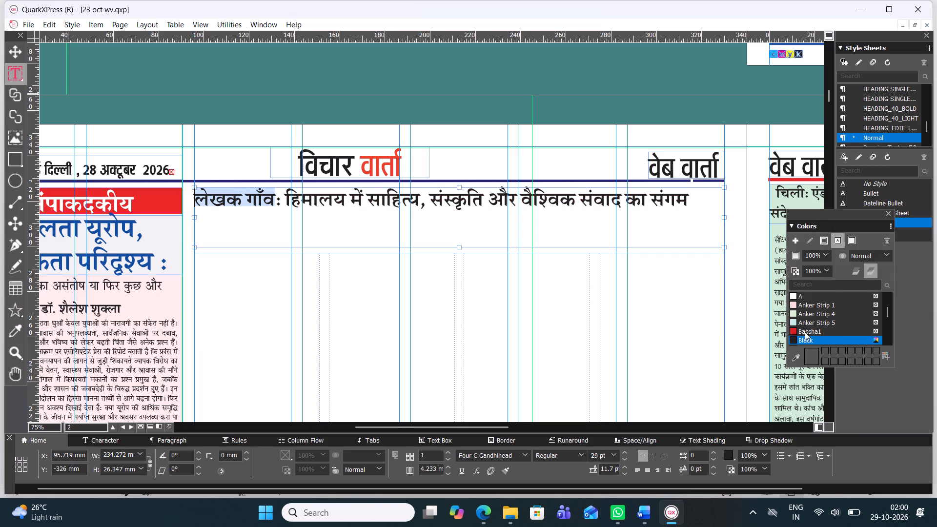
Color the colon after "लेखक गाँव" in the headline with Bassha1.
left_click(285, 198)
left_click_drag(283, 199, 273, 202)
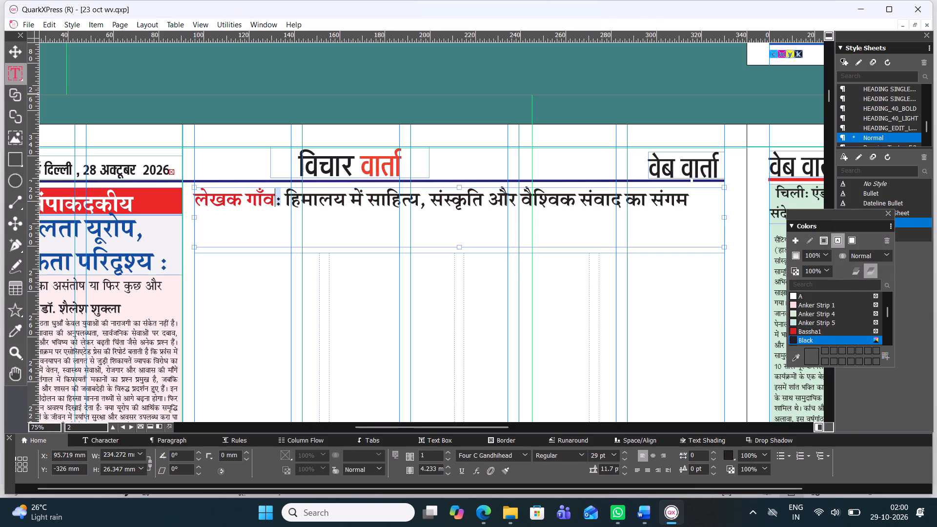
left_click(797, 331)
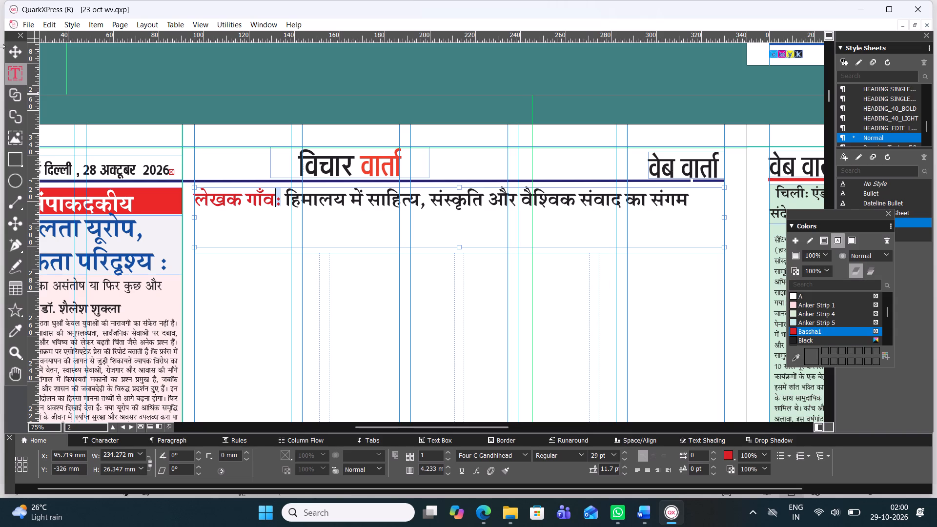
left_click(7, 47)
Center the whole headline and set its font size to 30 pt.
triple_click(482, 197)
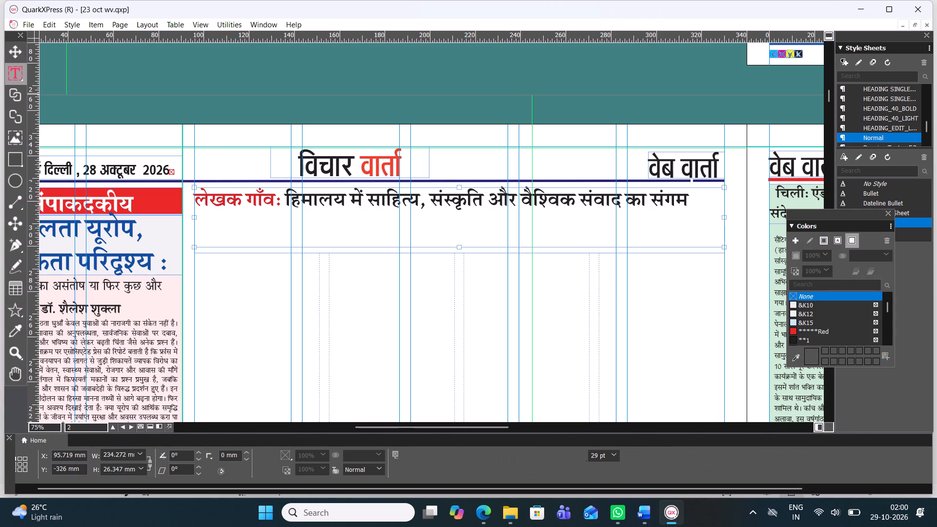
double_click(480, 199)
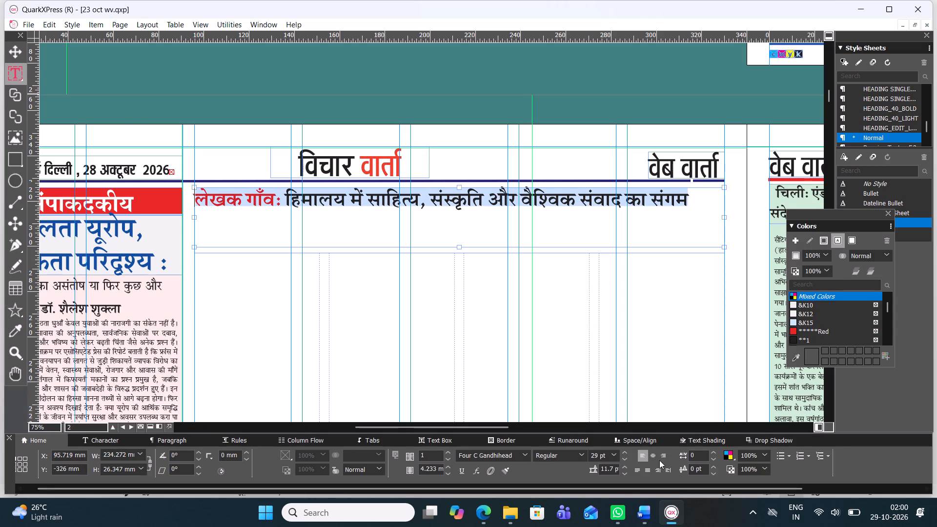
left_click(655, 458)
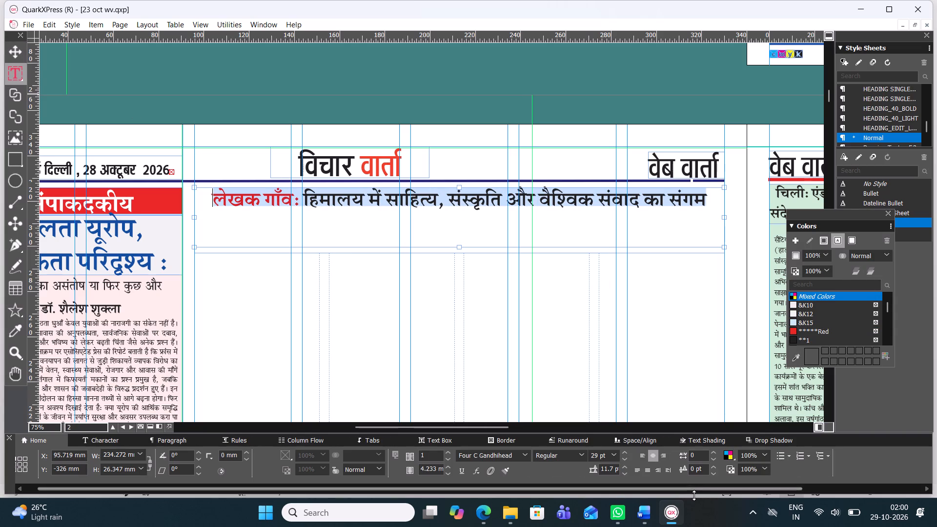
key("ctrl+alt+shift+period")
key("ctrl+alt+shift+period")
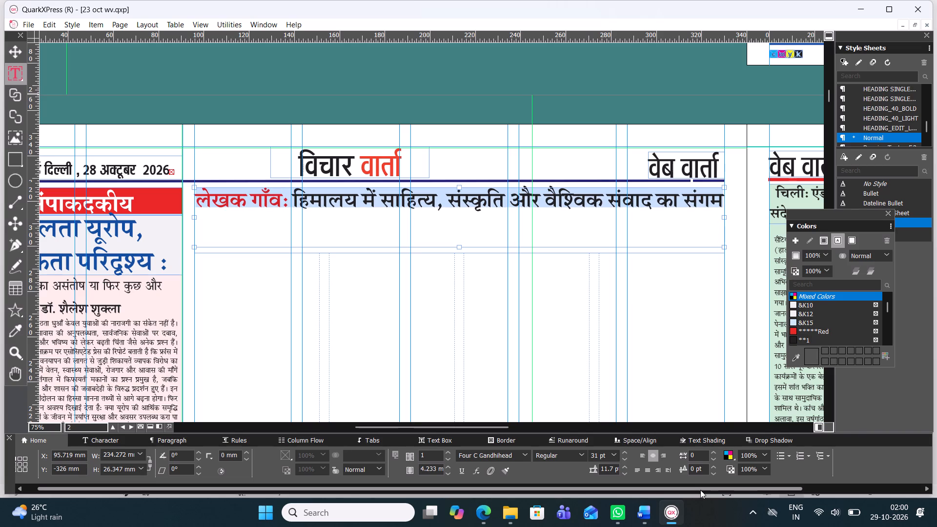
key("ctrl+alt+shift+comma")
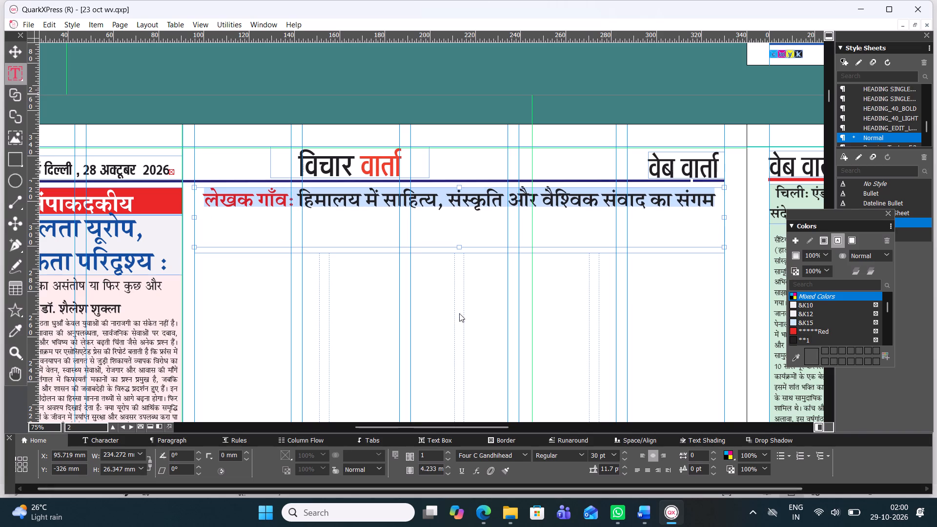
Shorten the headline box from its lower edge to a height of about 11.6 mm.
left_click_drag(460, 243, 457, 215)
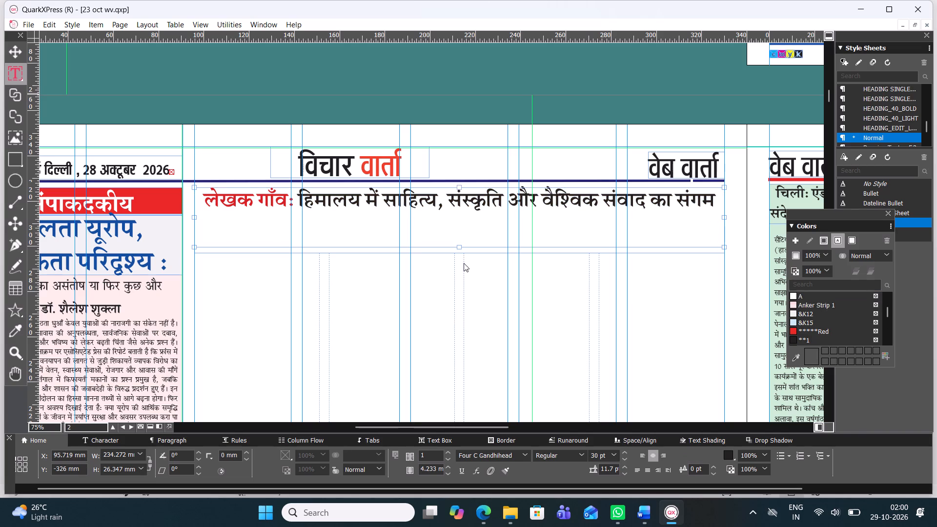
left_click_drag(462, 248, 453, 214)
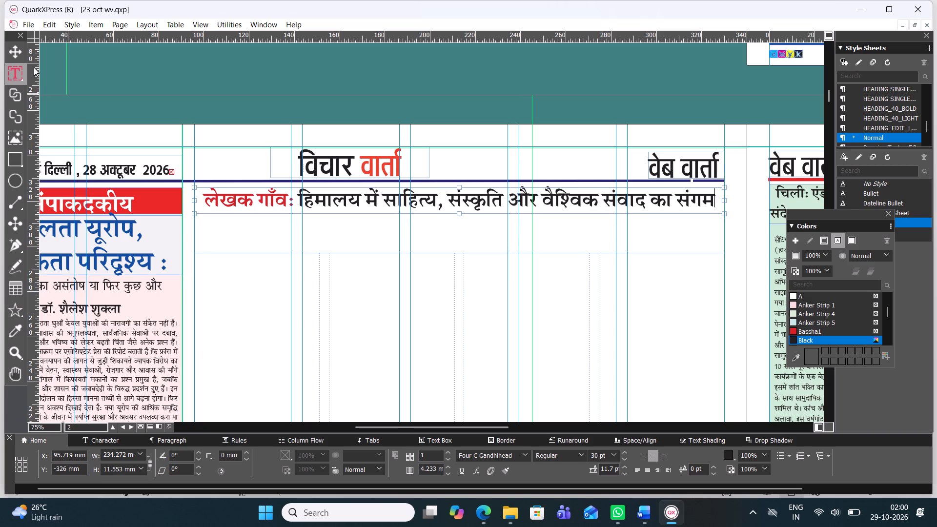
Fill the headline box's background with the color &K12.
left_click(15, 50)
left_click(822, 316)
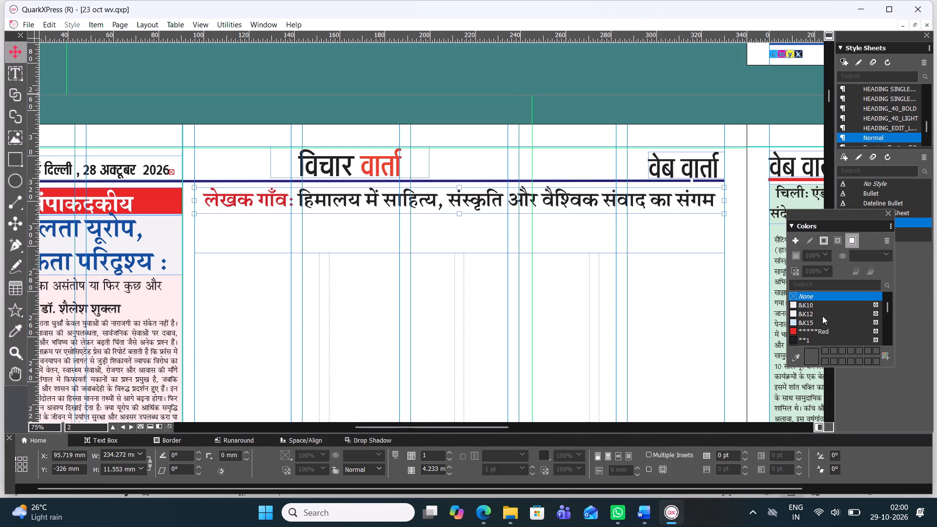
left_click(231, 145)
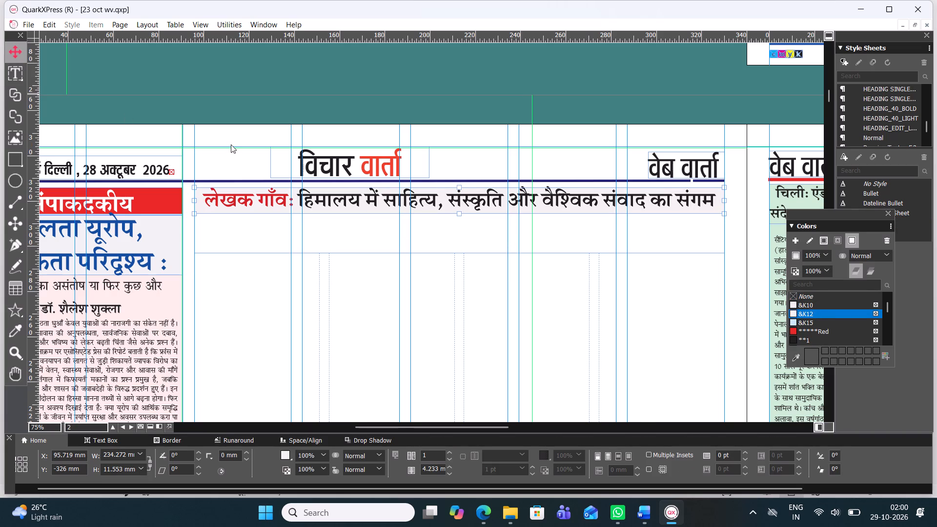
Extend the four-column body box up to the headline box's lower edge, making it about 182.4 mm high.
scroll(282, 240, "down", 1)
left_click(315, 271)
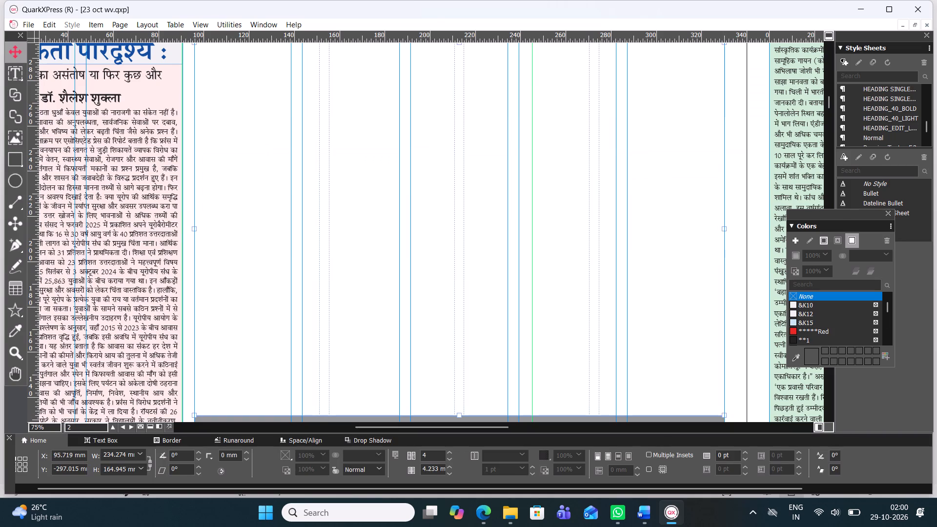
scroll(482, 267, "up", 1)
left_click_drag(459, 253, 457, 231)
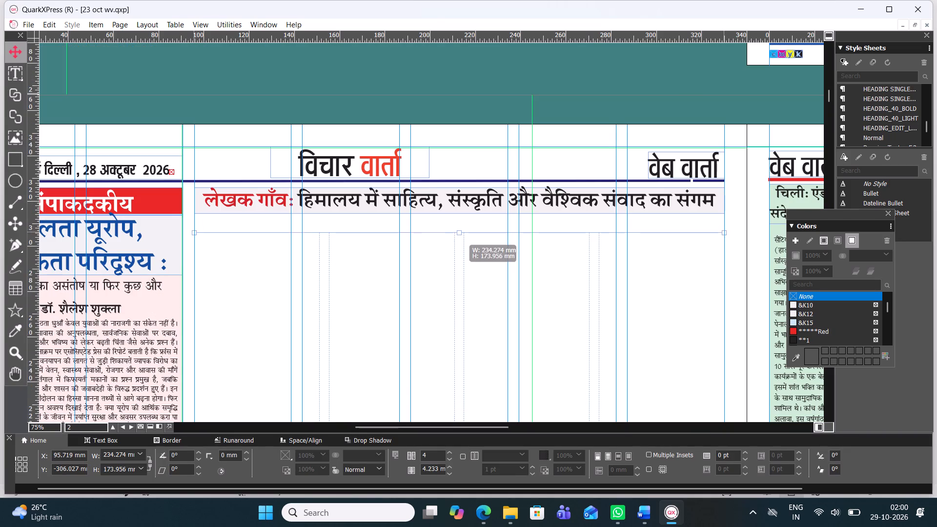
left_click_drag(457, 231, 453, 212)
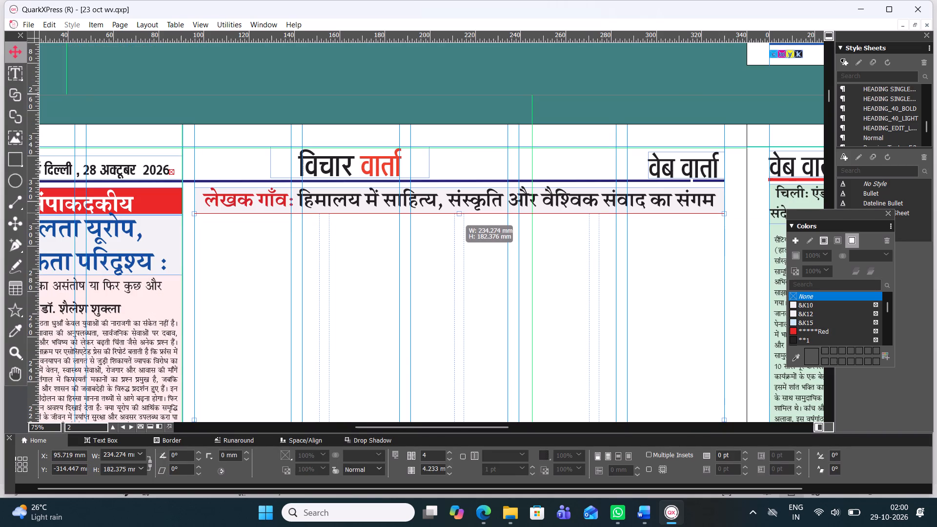
Place the text cursor at the start of the empty four-column body box.
scroll(459, 244, "down", 1)
triple_click(459, 244)
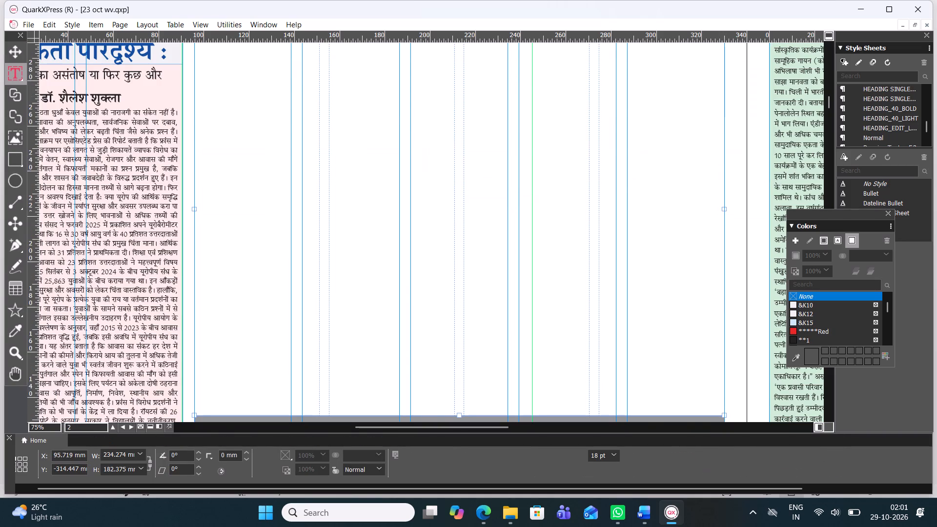
scroll(475, 293, "down", 1)
scroll(475, 293, "up", 1)
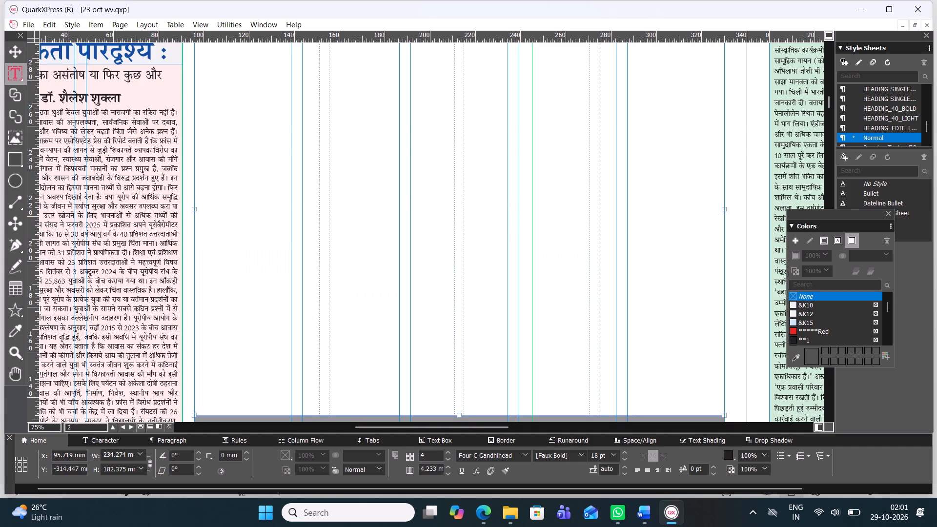
scroll(475, 293, "up", 1)
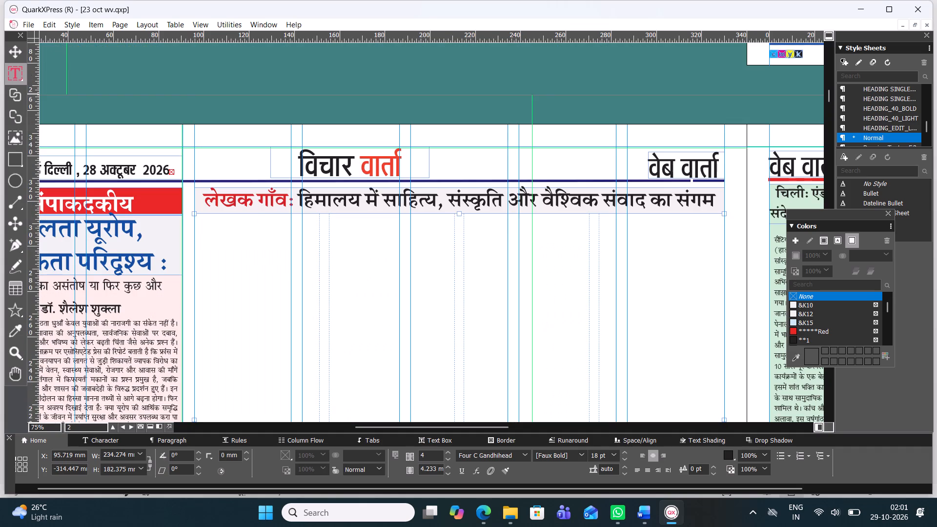
left_click(228, 223)
Copy the authors' byline from the 29 Oct Article Word document, search Google Images for it in Chrome, and close the results.
left_click(639, 512)
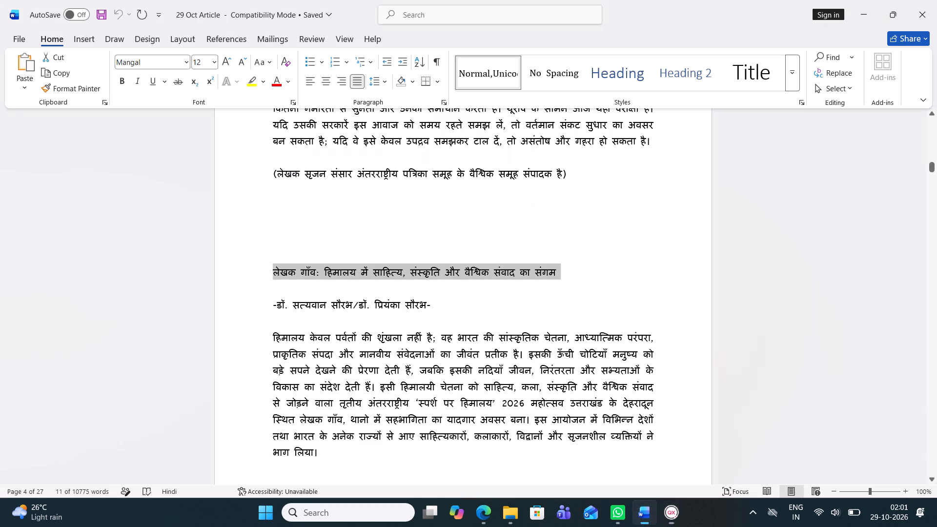
left_click_drag(273, 304, 449, 298)
key("ctrl+c")
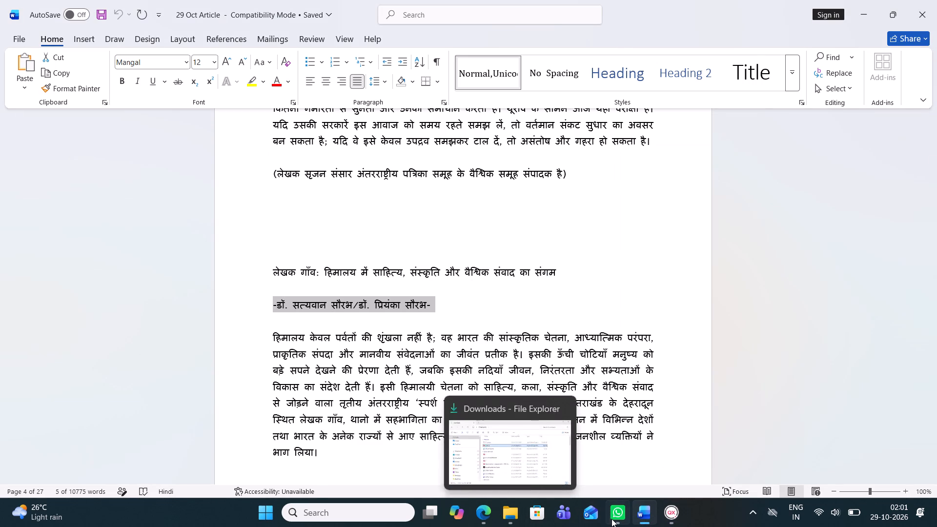
left_click(323, 510)
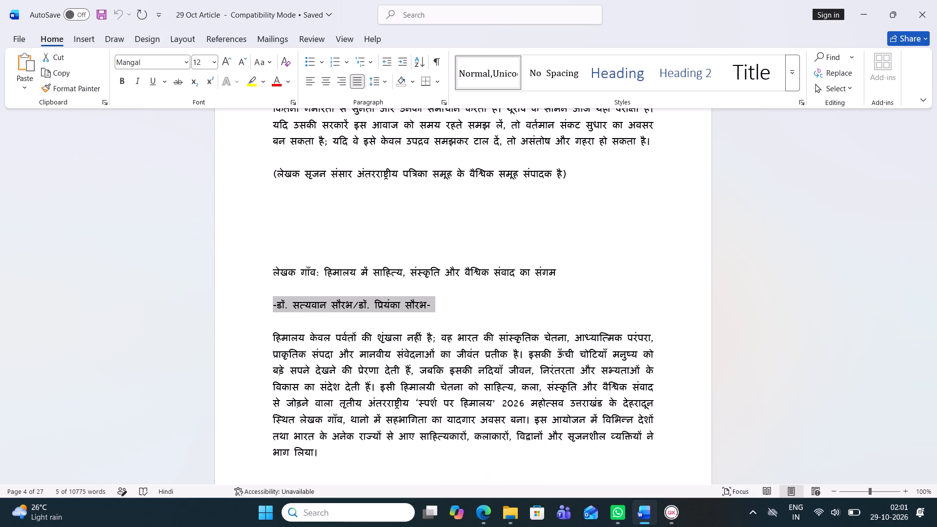
left_click(371, 214)
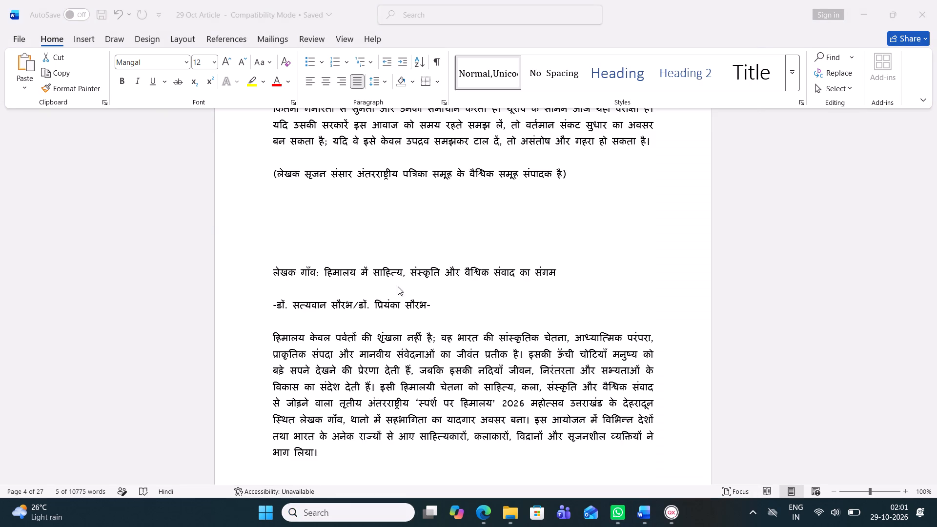
left_click(386, 219)
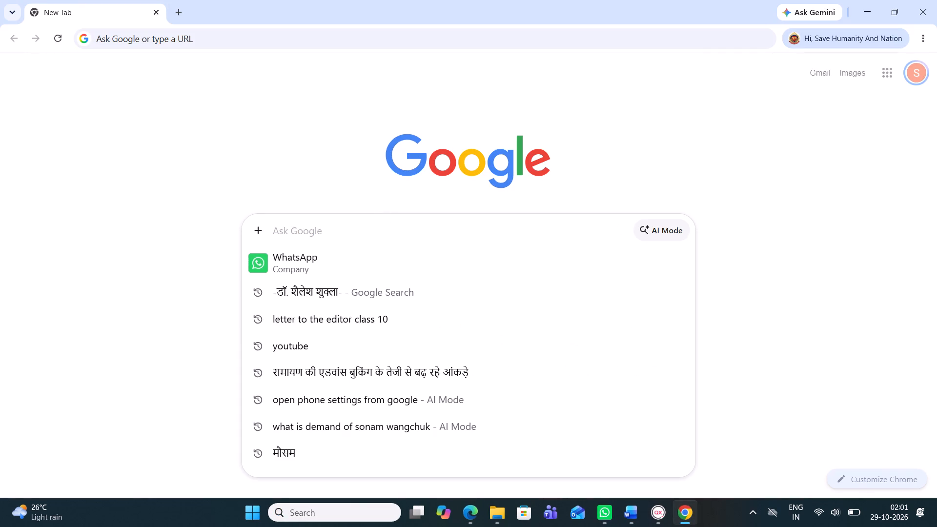
key("ctrl+v")
key("Return")
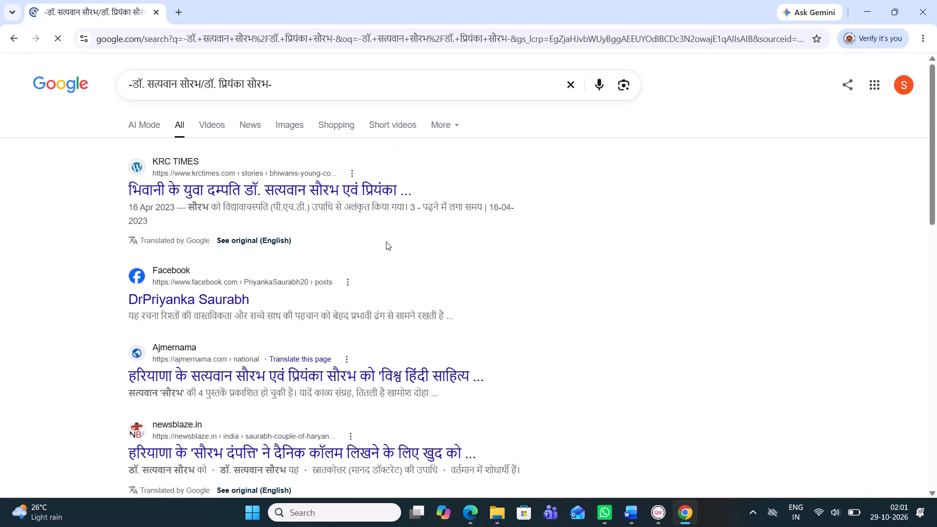
left_click(290, 127)
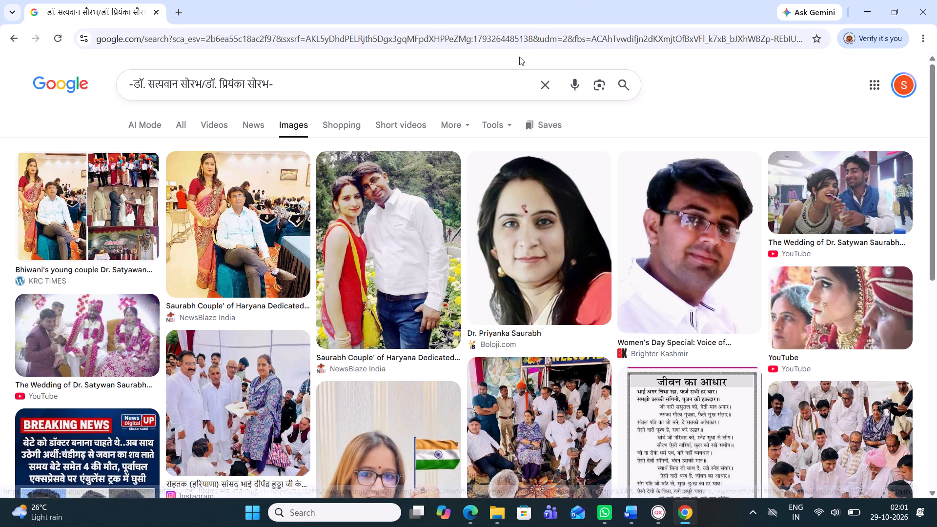
left_click(159, 11)
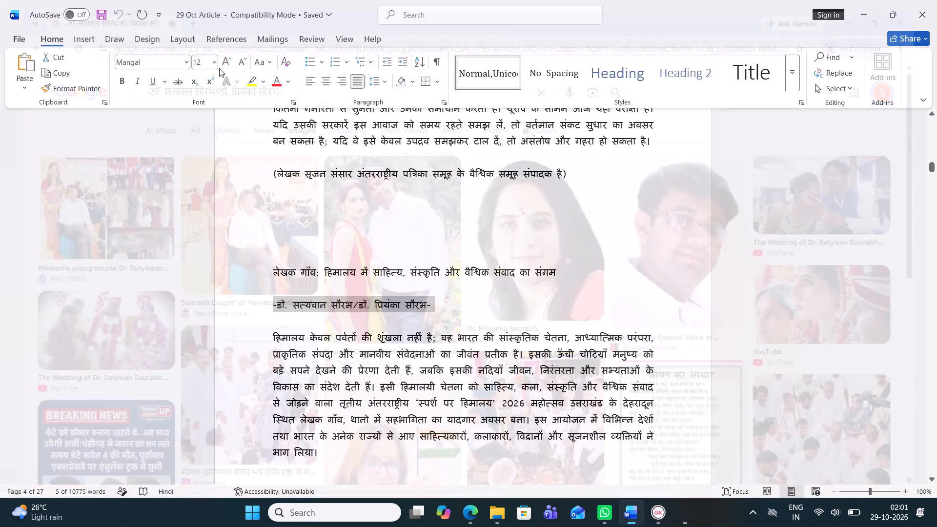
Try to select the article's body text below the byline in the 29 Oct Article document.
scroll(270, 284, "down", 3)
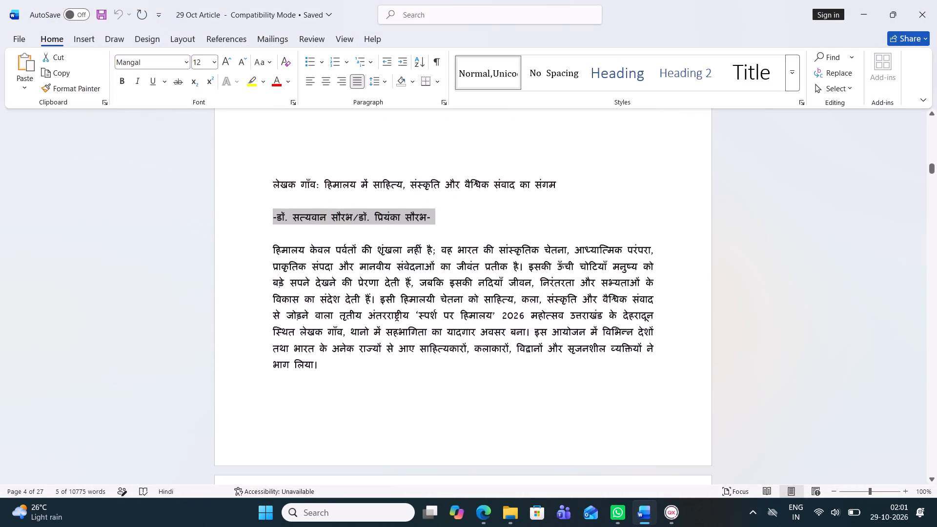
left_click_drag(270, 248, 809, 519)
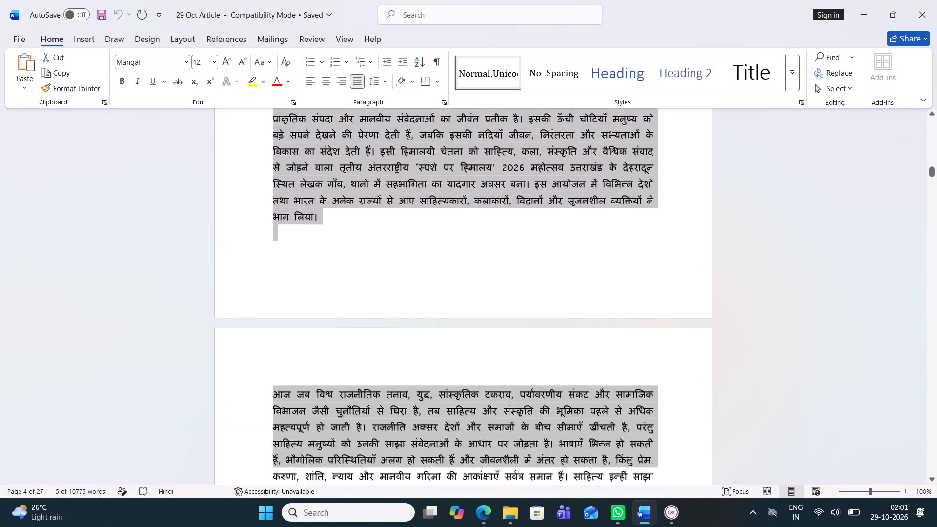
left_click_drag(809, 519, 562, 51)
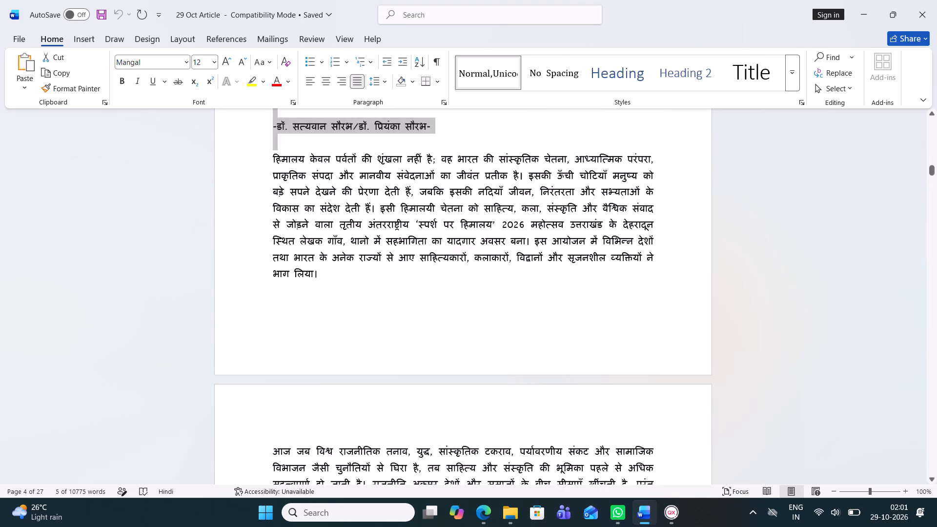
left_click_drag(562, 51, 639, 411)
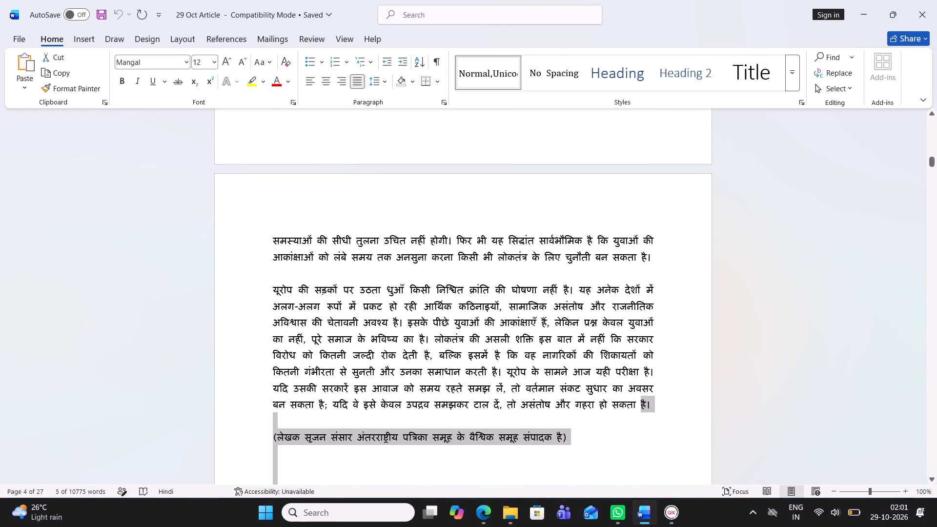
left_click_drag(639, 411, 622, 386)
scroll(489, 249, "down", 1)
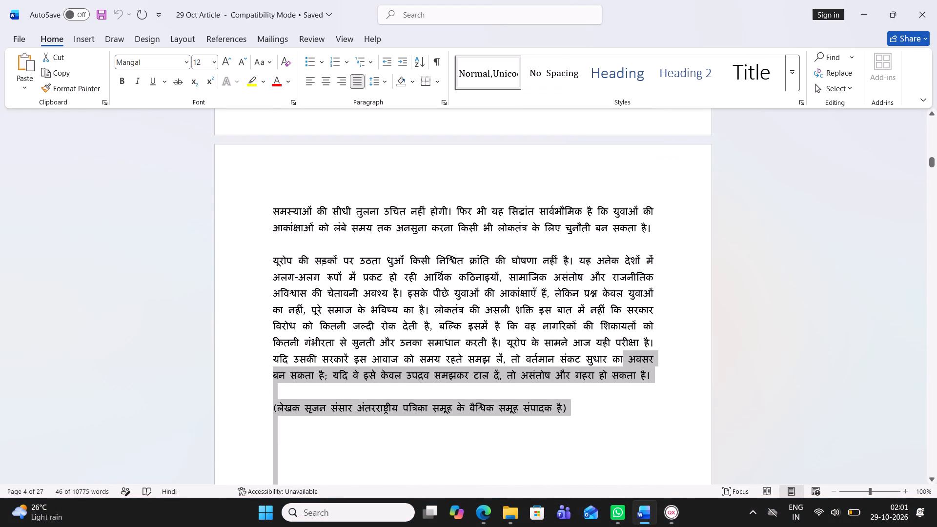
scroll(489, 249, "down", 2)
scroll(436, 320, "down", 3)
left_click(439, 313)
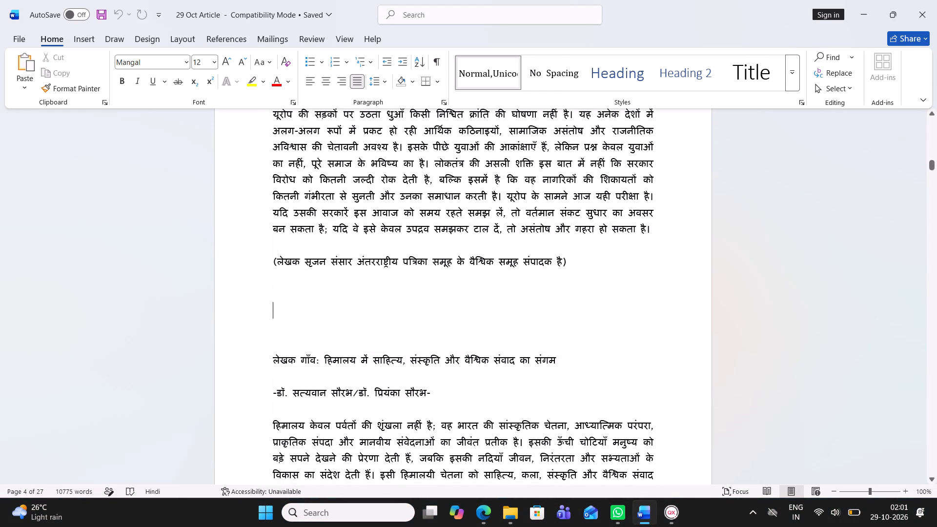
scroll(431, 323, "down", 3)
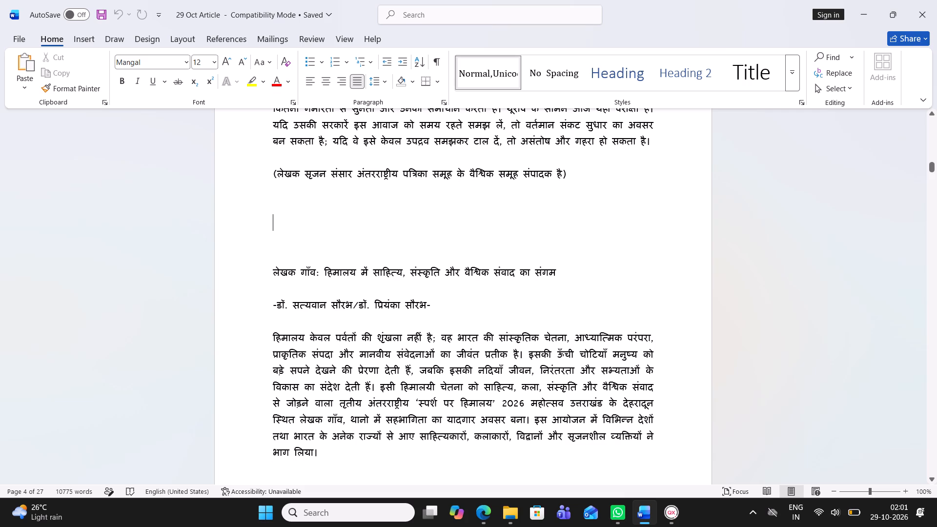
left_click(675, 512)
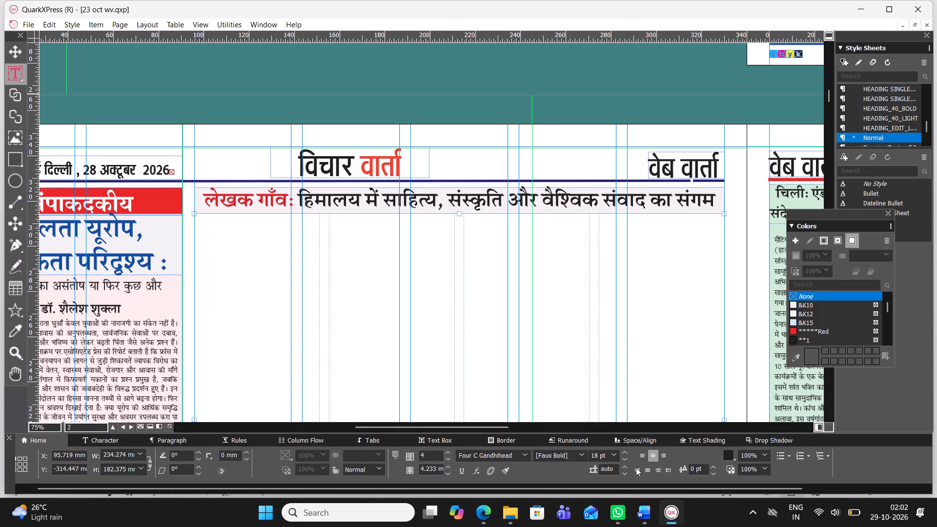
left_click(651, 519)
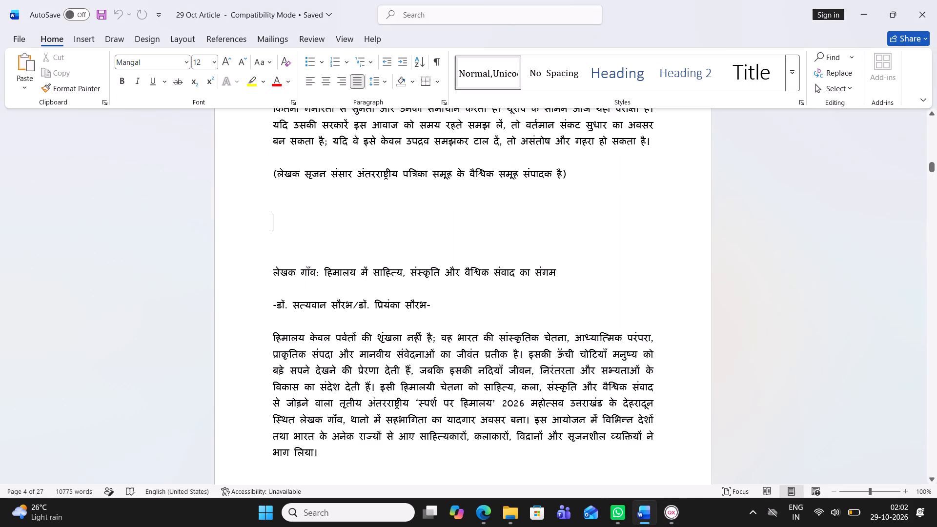
Copy the article's body text below the byline, without the closing author note, from 29 Oct Article into the empty four-column body box.
scroll(387, 298, "down", 2)
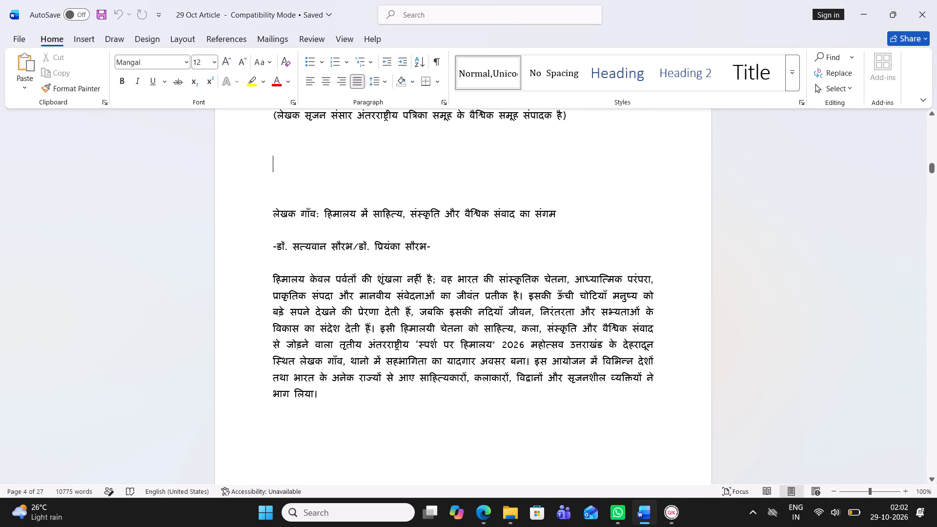
left_click_drag(268, 279, 762, 490)
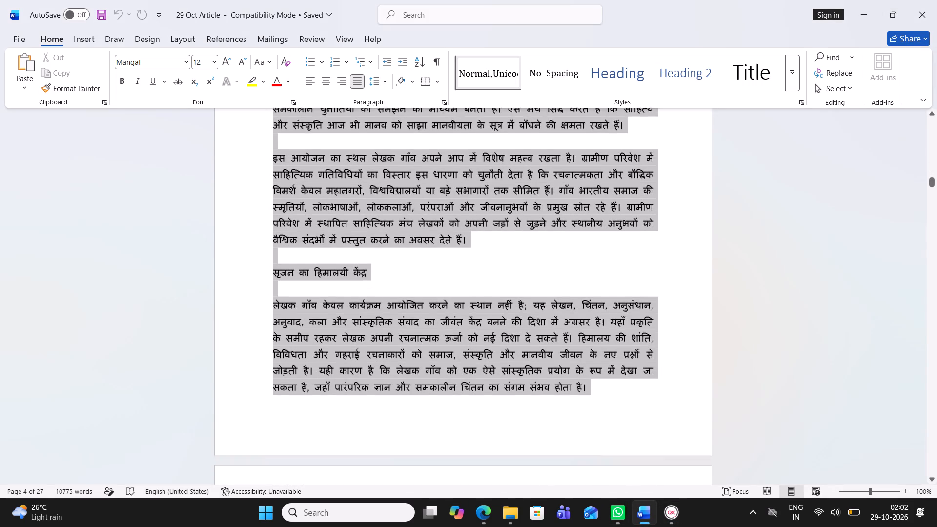
left_click_drag(762, 490, 679, 404)
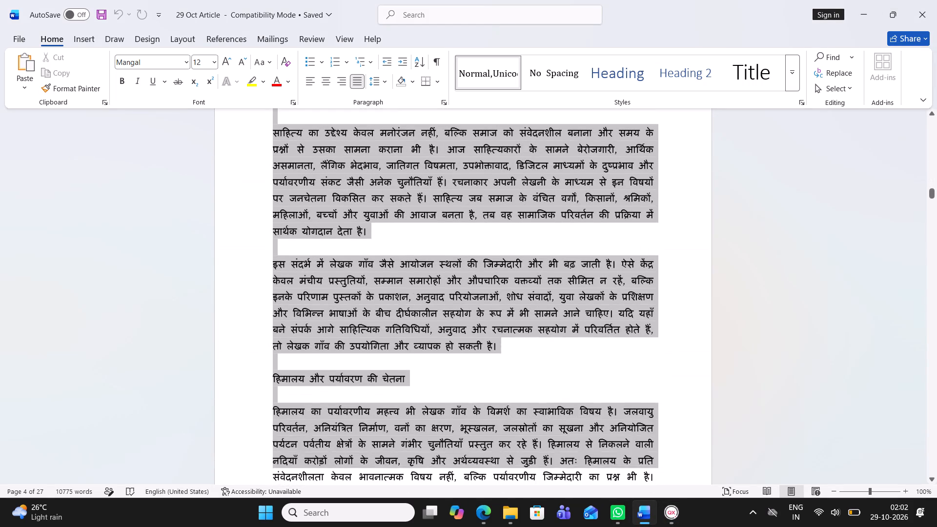
left_click_drag(679, 404, 716, 501)
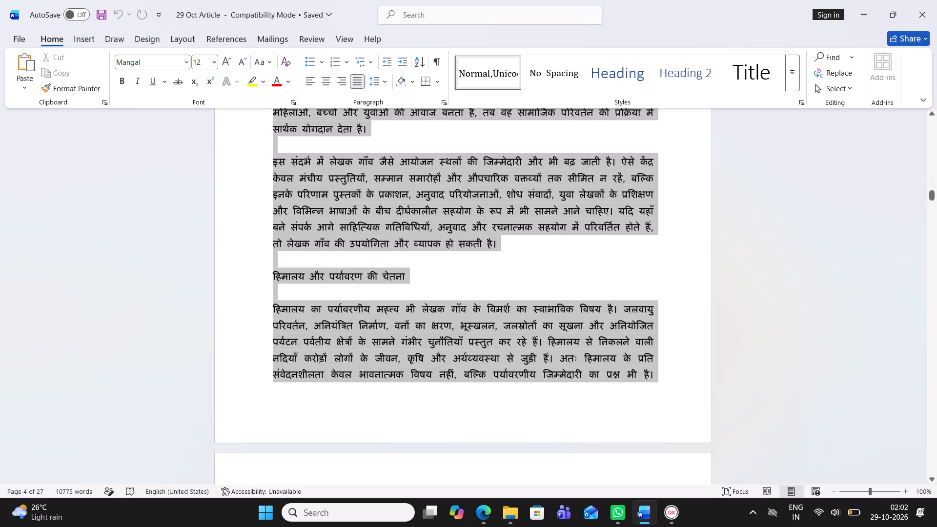
left_click_drag(716, 501, 701, 439)
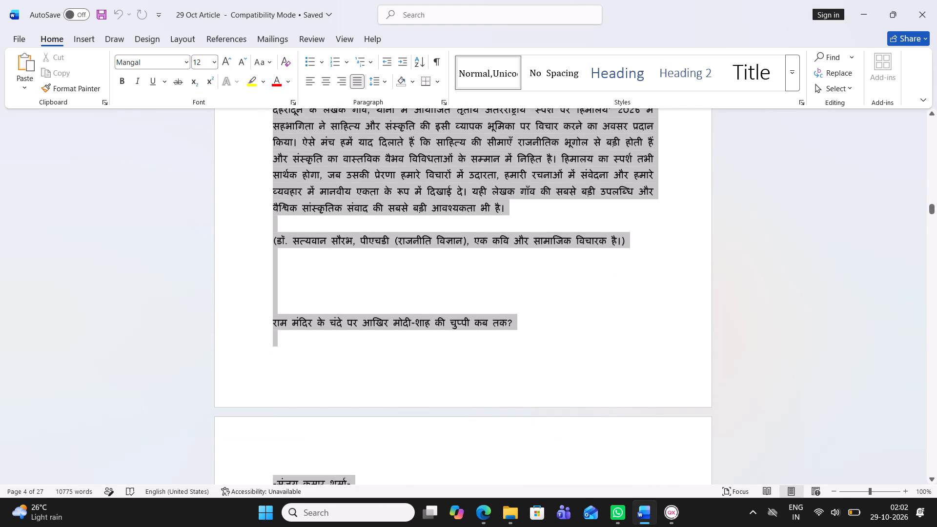
left_click_drag(701, 439, 604, 189)
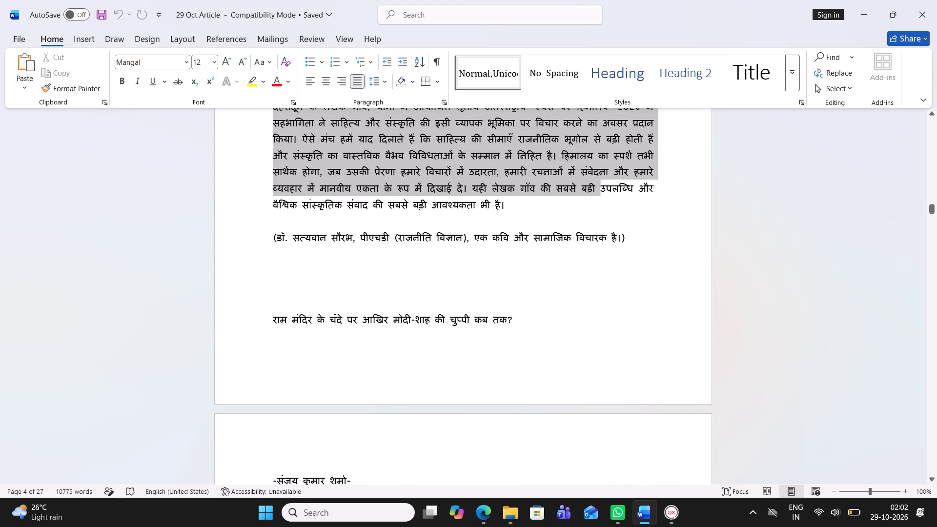
left_click_drag(604, 189, 677, 220)
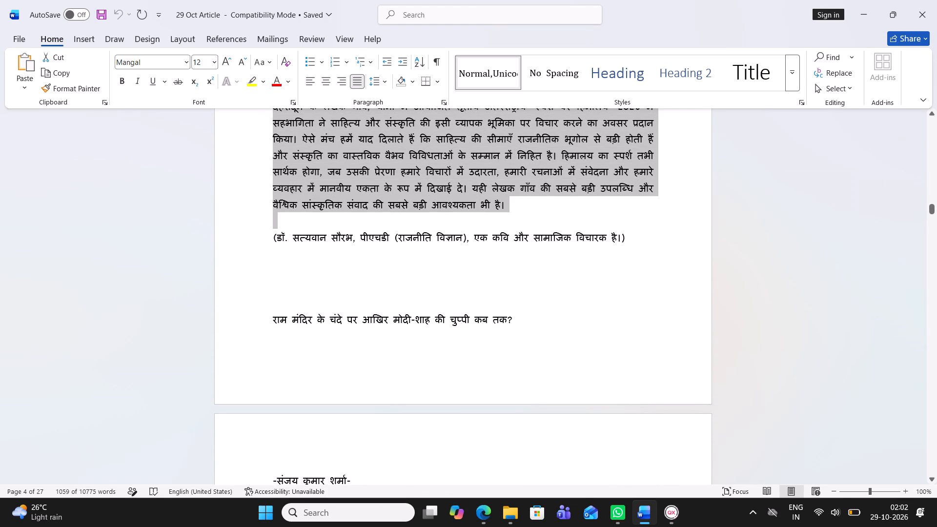
key("ctrl+c")
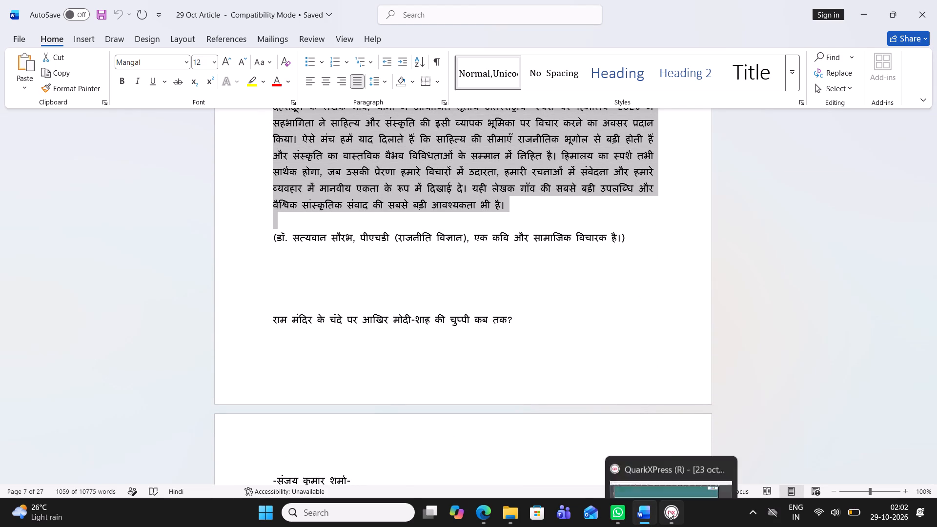
left_click(669, 510)
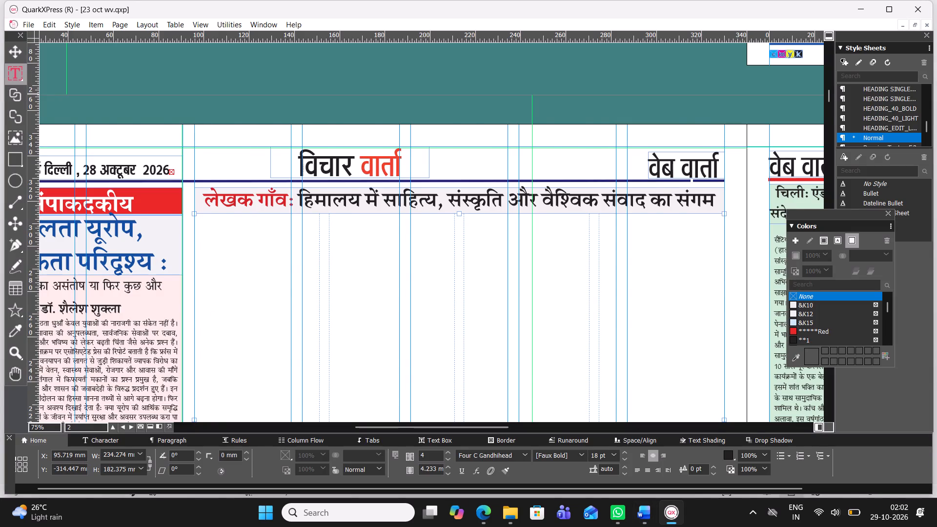
key("ctrl+v")
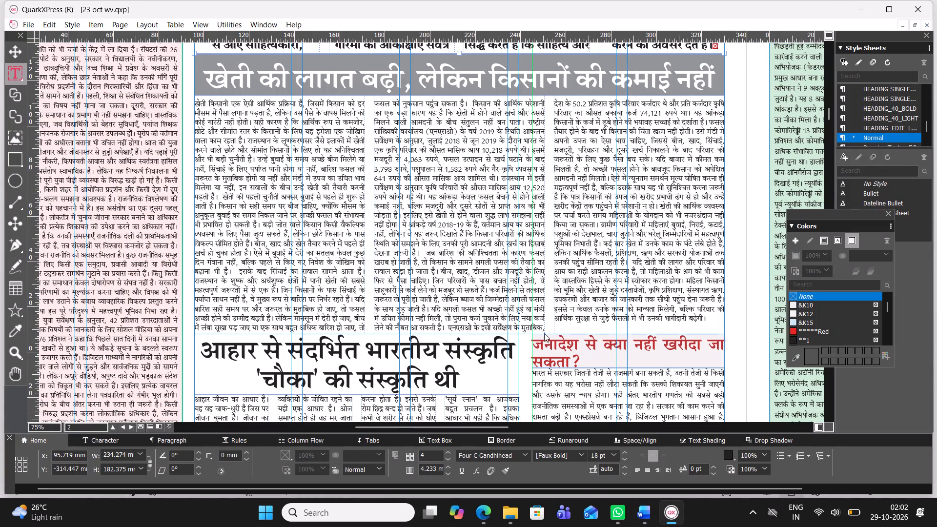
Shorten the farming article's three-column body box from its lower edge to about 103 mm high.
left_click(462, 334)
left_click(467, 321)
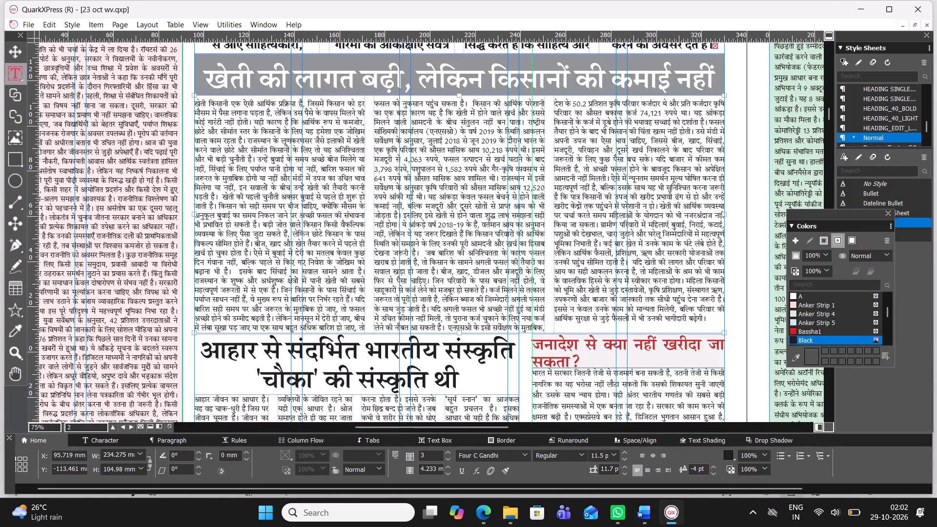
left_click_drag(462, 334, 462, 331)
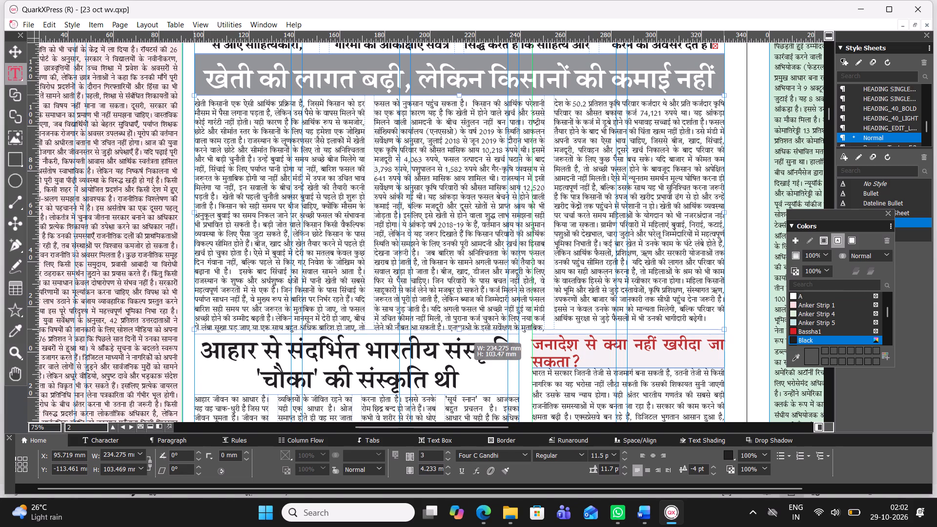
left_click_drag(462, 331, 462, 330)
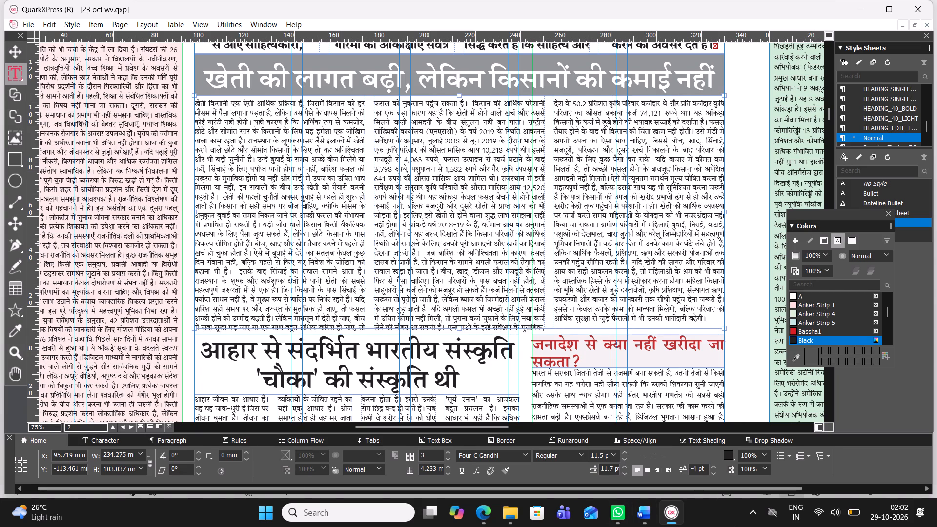
Review the closing paragraphs of the copied article in the 29 Oct Article Word document, and return to the QuarkXPress layout.
left_click(647, 521)
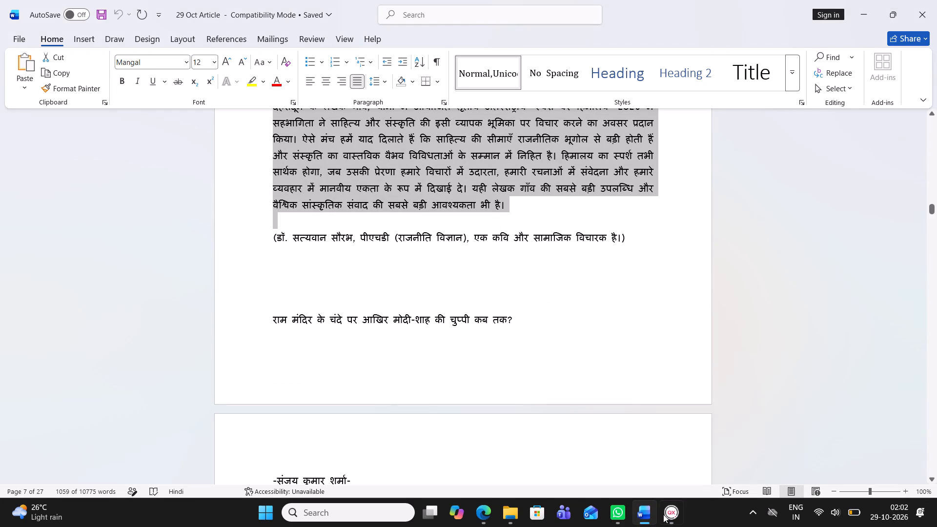
scroll(416, 297, "up", 1)
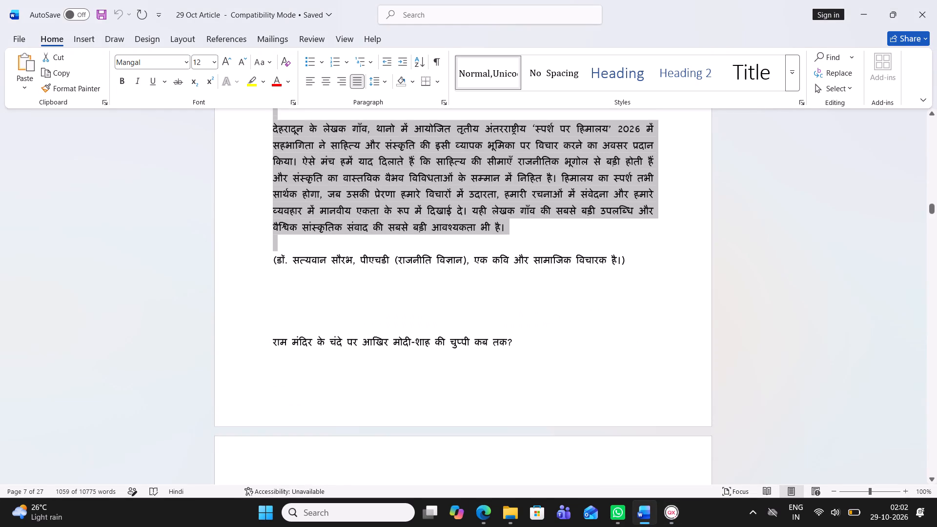
scroll(416, 297, "up", 1)
scroll(416, 297, "down", 1)
scroll(416, 297, "up", 4)
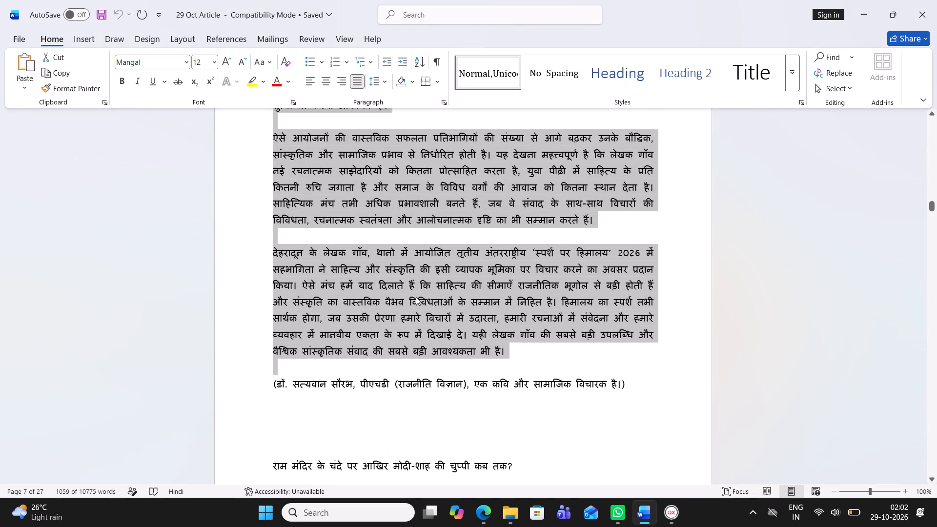
scroll(416, 297, "up", 1)
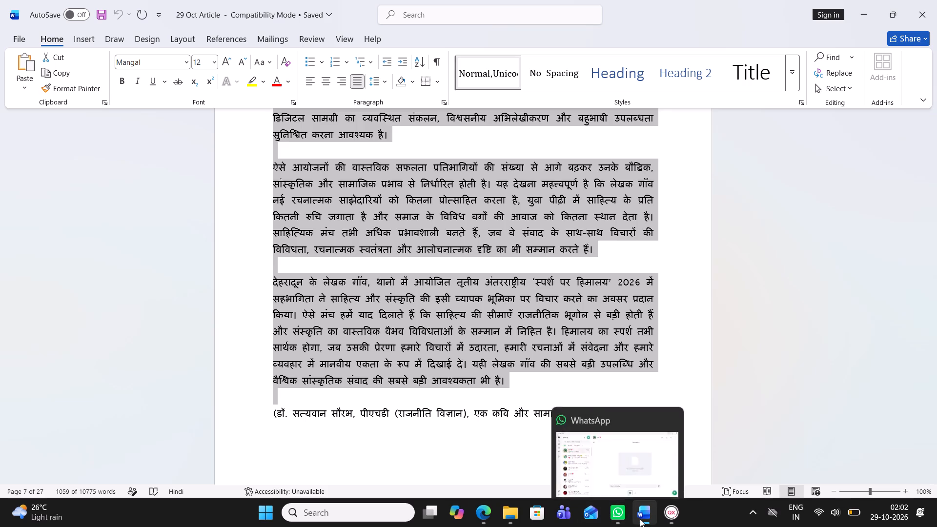
left_click(667, 511)
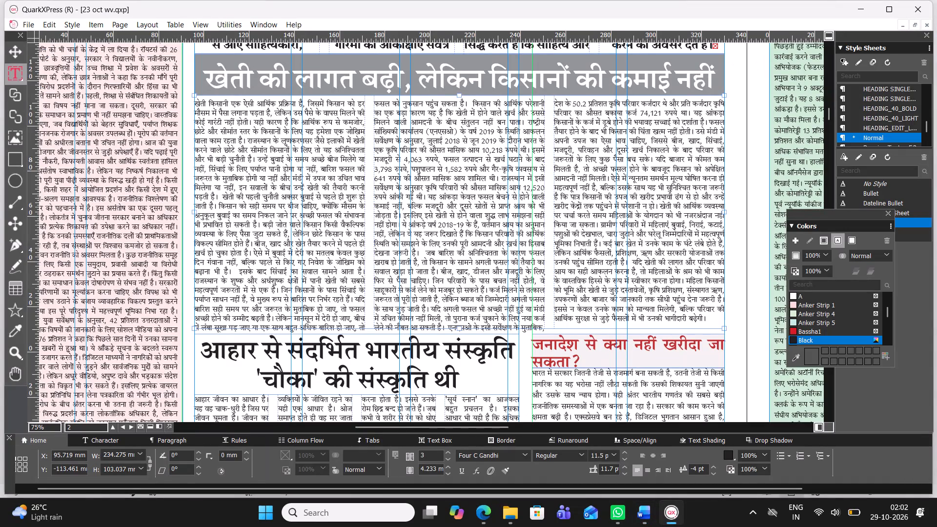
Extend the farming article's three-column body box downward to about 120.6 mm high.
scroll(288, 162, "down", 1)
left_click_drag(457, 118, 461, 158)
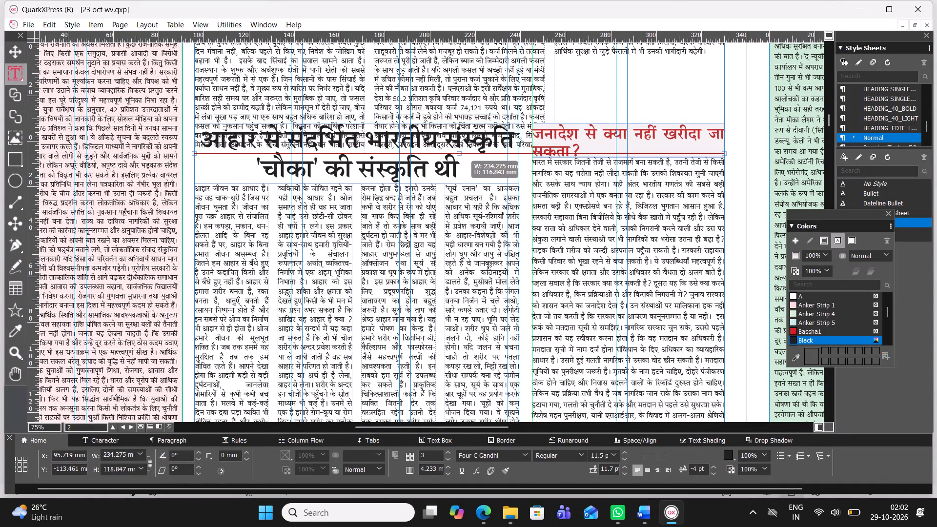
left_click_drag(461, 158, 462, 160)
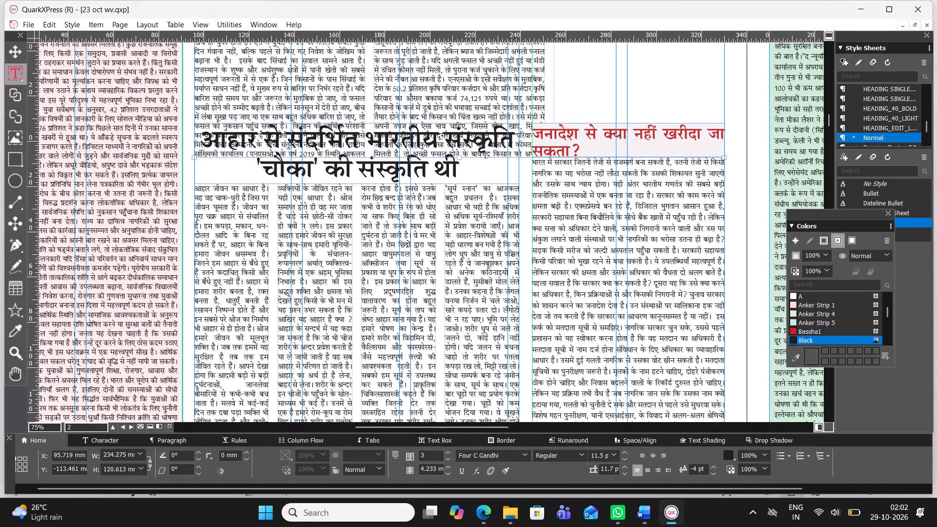
Delete the two old headline boxes below the farming article, 'आहार से संदर्भित भारतीय संस्कृति' and 'जनादेश से क्या नहीं खरीदा जा सकता?'.
scroll(451, 158, "down", 2)
scroll(451, 158, "up", 1)
left_click(10, 48)
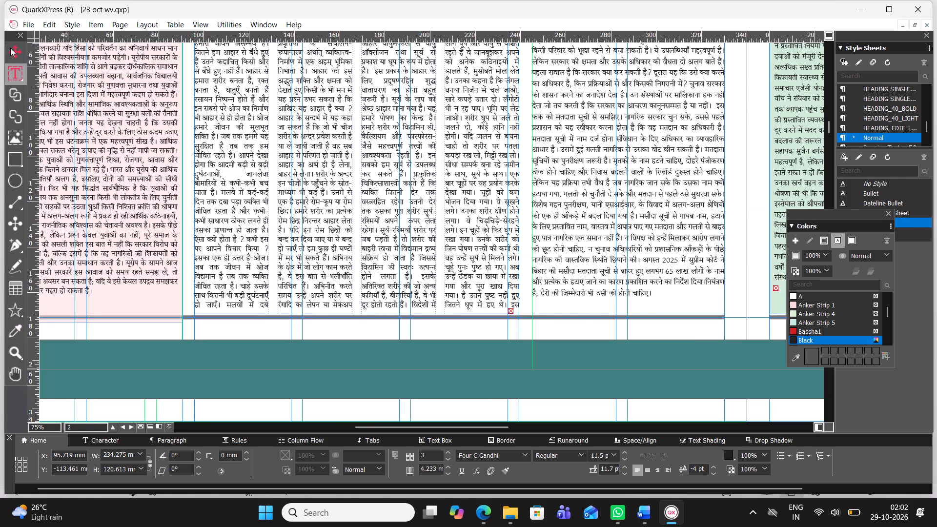
scroll(361, 119, "up", 1)
left_click(369, 169)
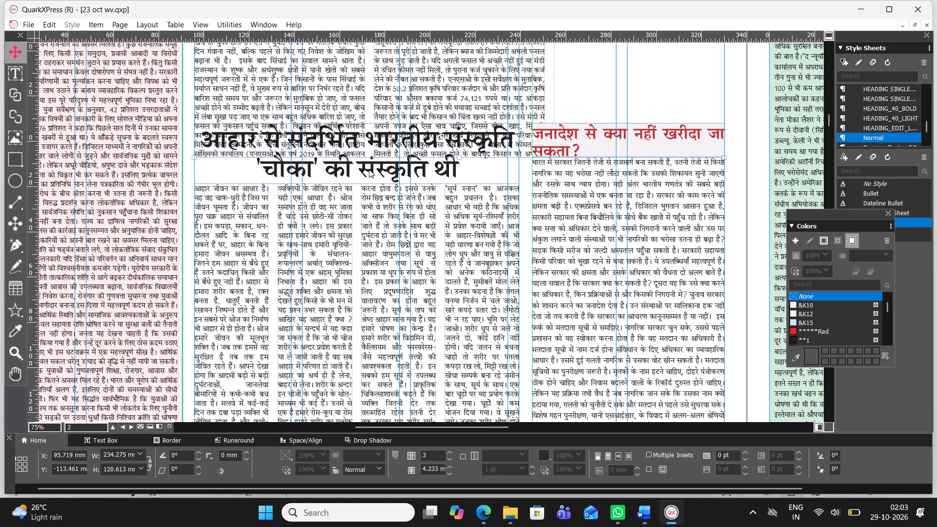
key("BackSpace")
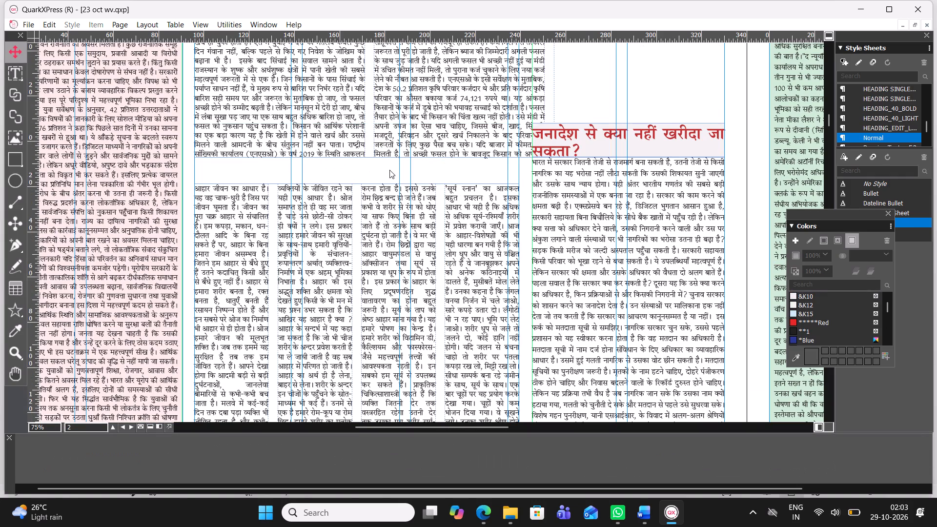
left_click(389, 170)
left_click(601, 155)
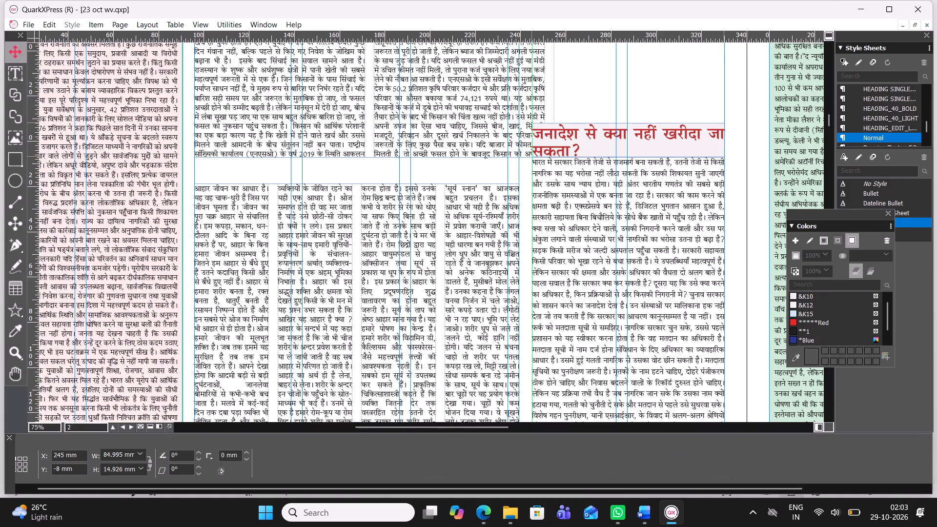
left_click(603, 150)
key("BackSpace")
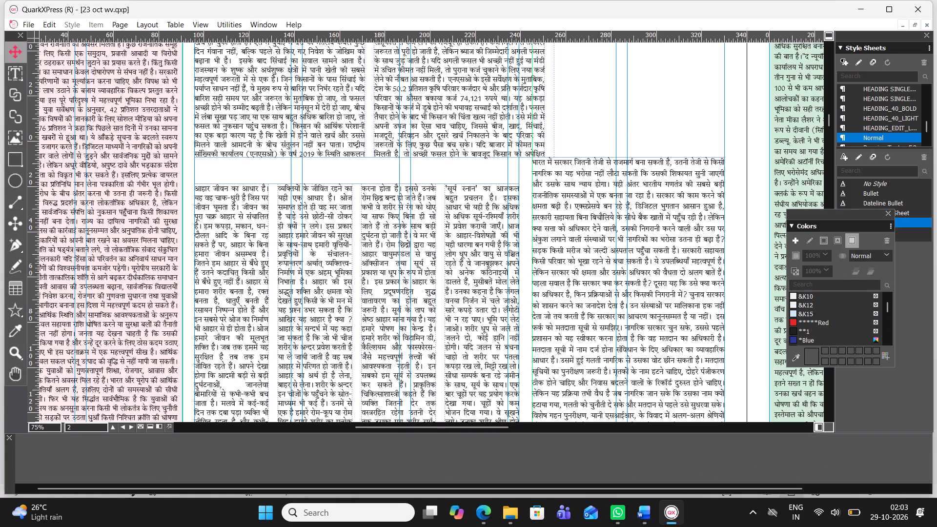
Delete the two old body text boxes that belonged to the removed headlines at the bottom of page 2.
left_click(611, 193)
key("BackSpace")
left_click(501, 258)
key("BackSpace")
left_click(564, 239)
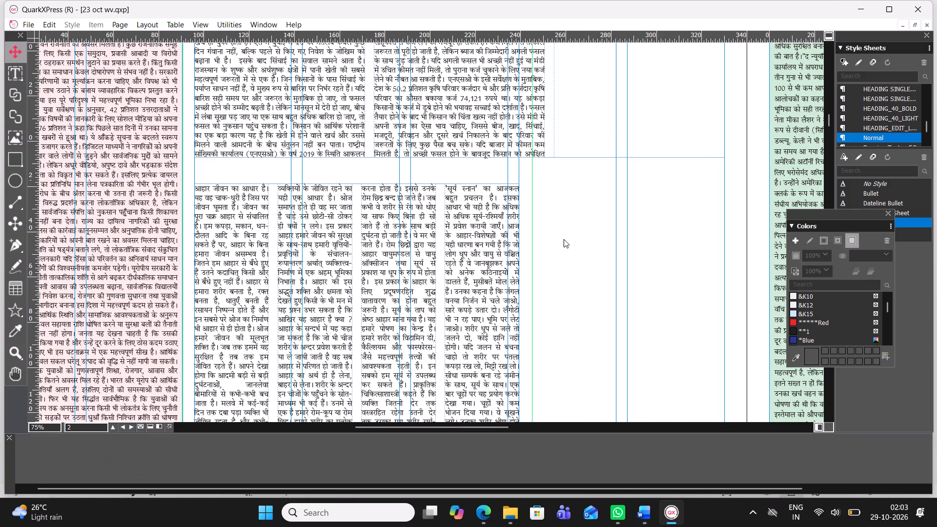
left_click(587, 227)
Resize the farming article's three-column body box from its lower edge to about 101.8 mm high.
left_click(660, 153)
left_click(658, 155)
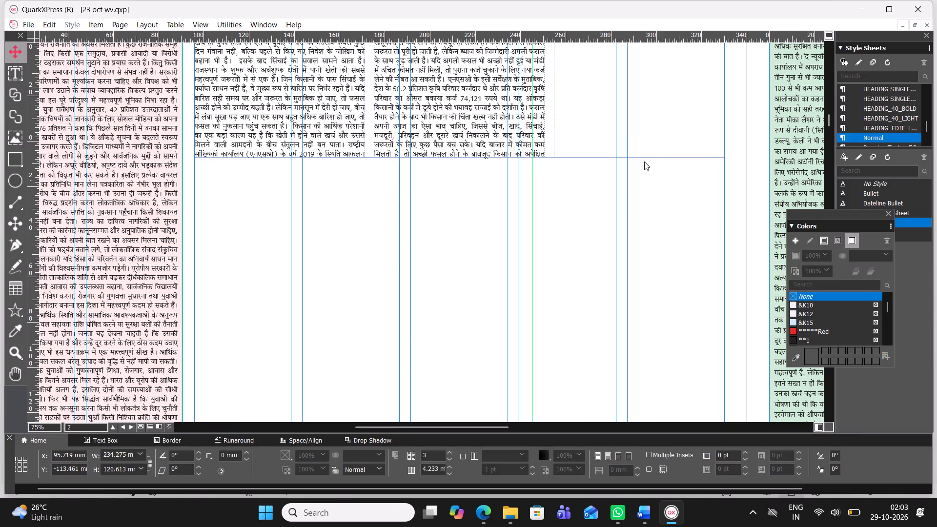
scroll(477, 170, "up", 1)
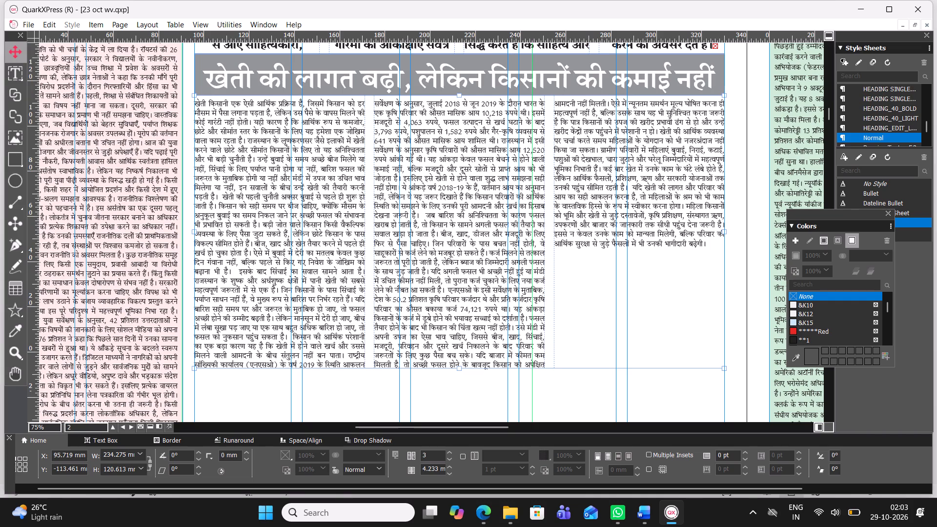
left_click_drag(458, 366, 454, 332)
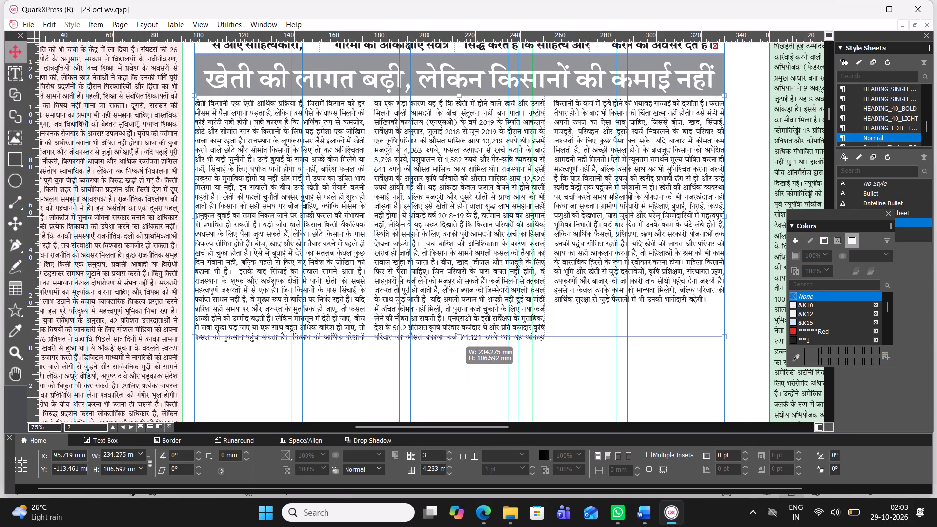
left_click_drag(454, 332, 454, 326)
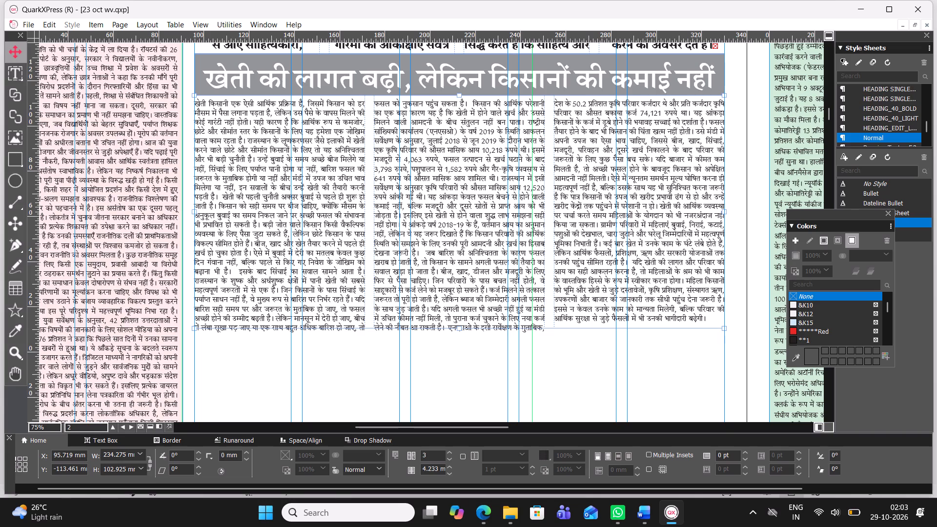
left_click(460, 328)
Look over the pasted body text under the top article's headline on page 2.
scroll(433, 297, "up", 1)
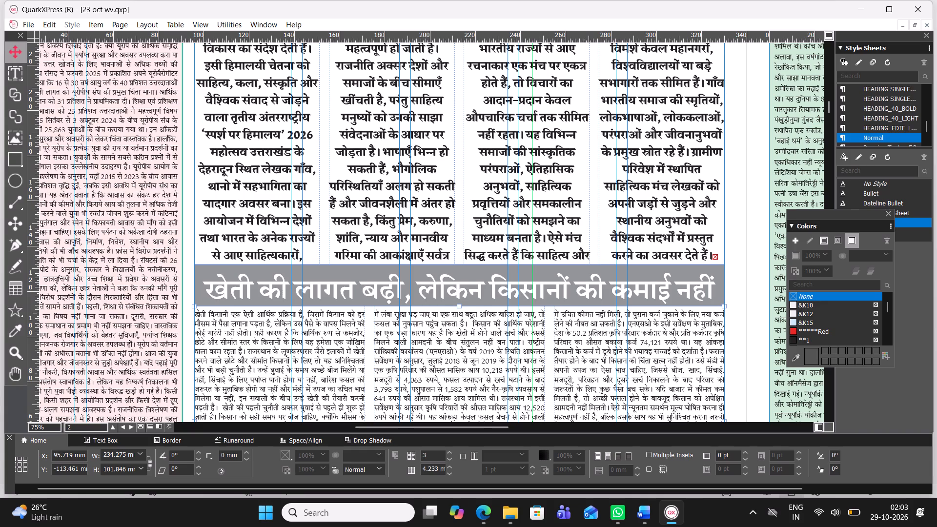
scroll(433, 297, "up", 3)
scroll(433, 297, "down", 3)
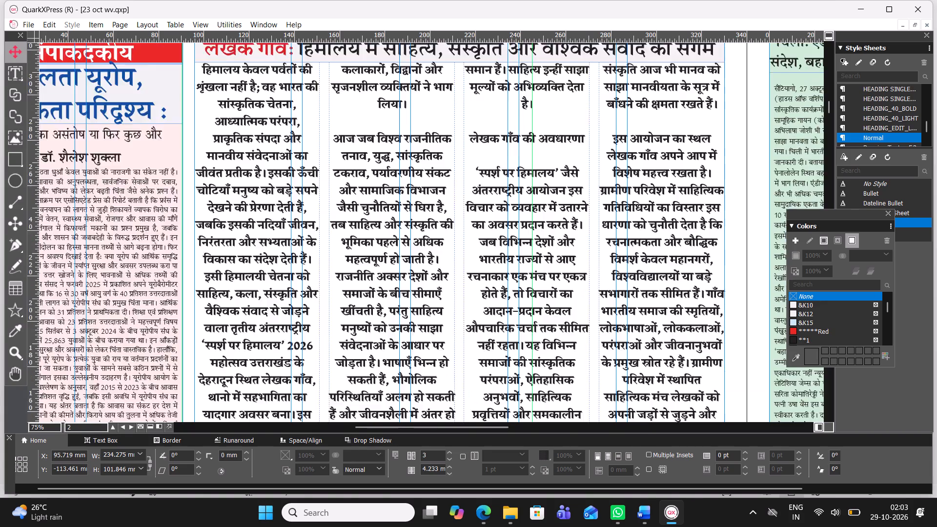
scroll(433, 297, "down", 1)
scroll(433, 297, "up", 3)
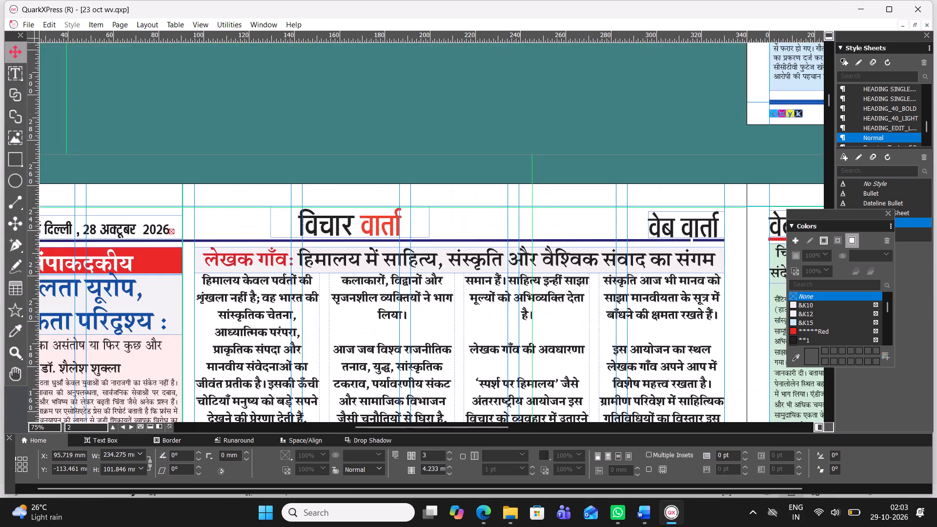
scroll(398, 321, "down", 1)
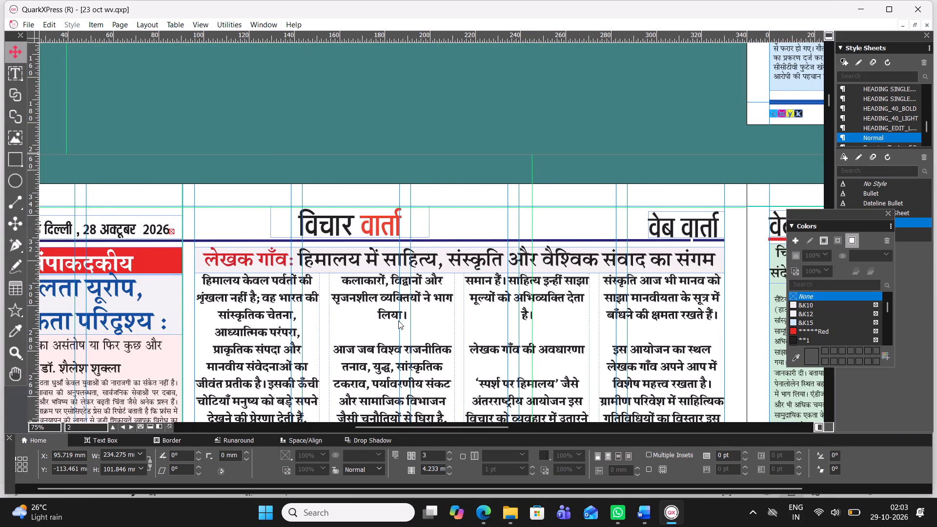
Undo the recent page 2 edits, back through the box deletions, the top article's pasted body and its headline formatting.
scroll(398, 321, "down", 2)
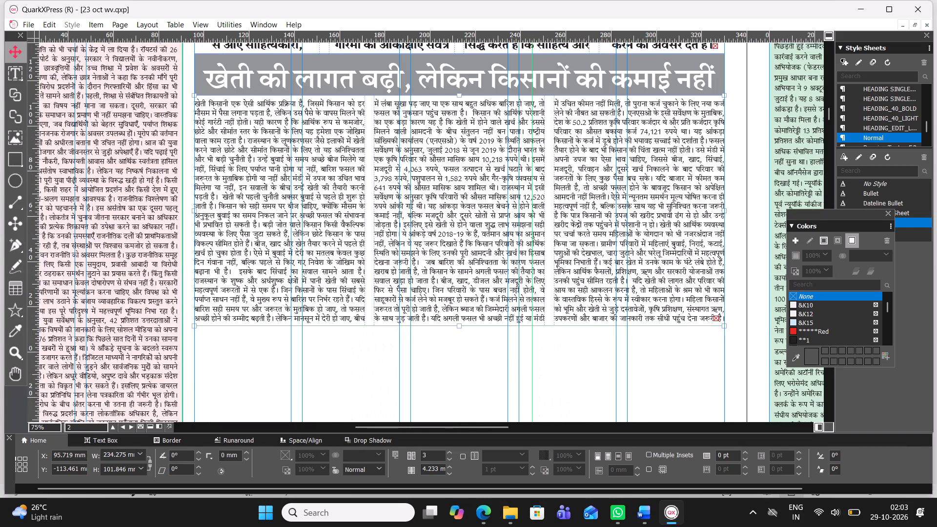
key("ctrl+z")
key("ctrl+z")
key("ctrl+z")
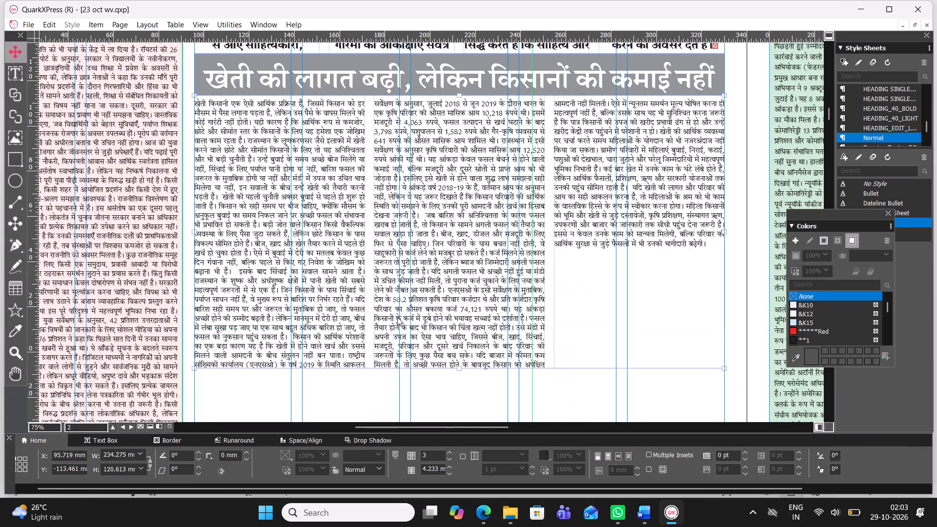
key("ctrl+z")
key("ctrl+z")
key("ctrl+z")
key("ctrl+z")
key("ctrl+z")
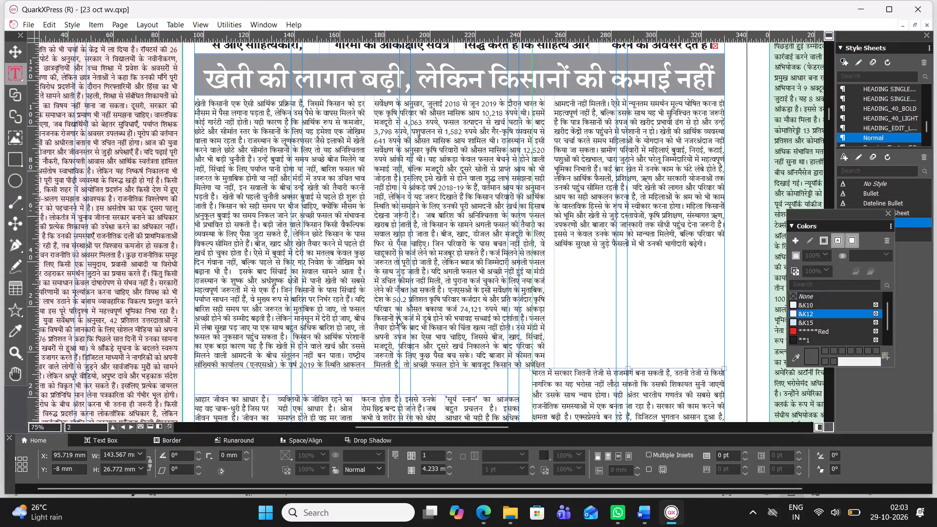
key("ctrl+z")
key("ctrl+z")
key("ctrl+z")
key("ctrl+z")
key("ctrl+z")
key("ctrl+z")
key("ctrl+z")
key("ctrl+z")
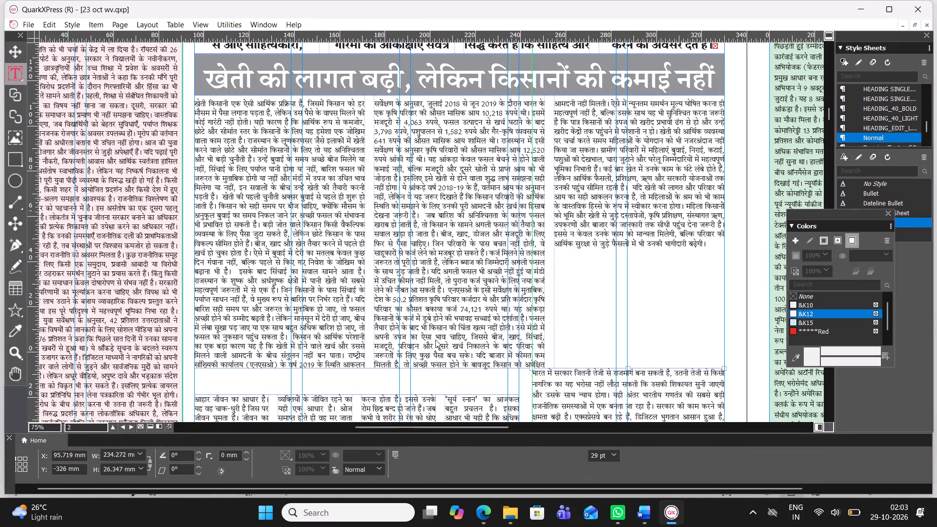
key("ctrl+z")
key("ctrl+z")
key("ctrl+z")
key("ctrl+z")
key("ctrl+z")
Clear the farming article's three-column body text on page 2 and delete its emptied text box.
scroll(435, 340, "up", 2, "ctrl")
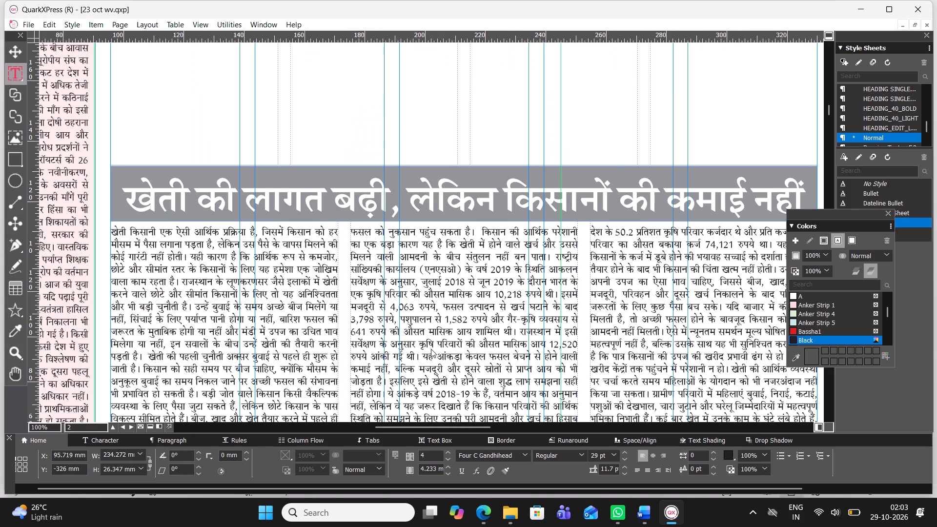
scroll(398, 301, "up", 2)
scroll(398, 301, "down", 3)
left_click(398, 301)
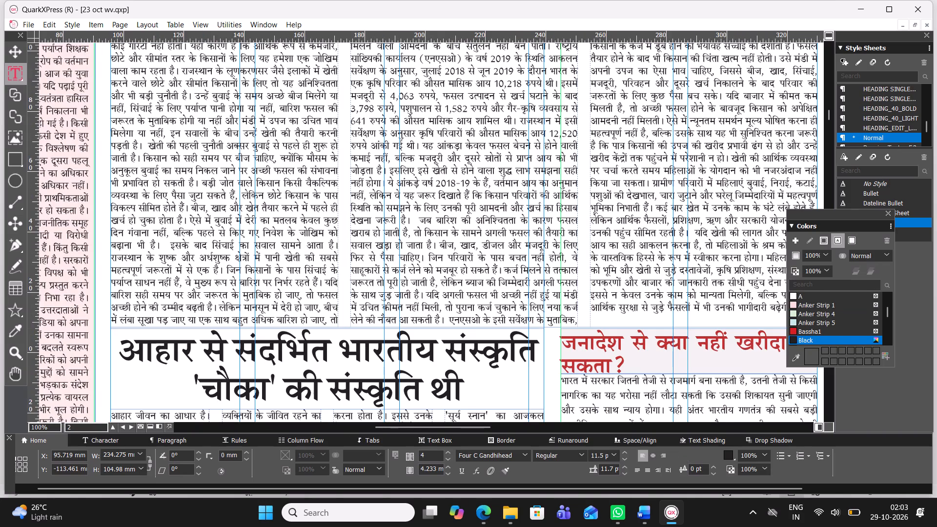
key("ctrl+a")
key("BackSpace")
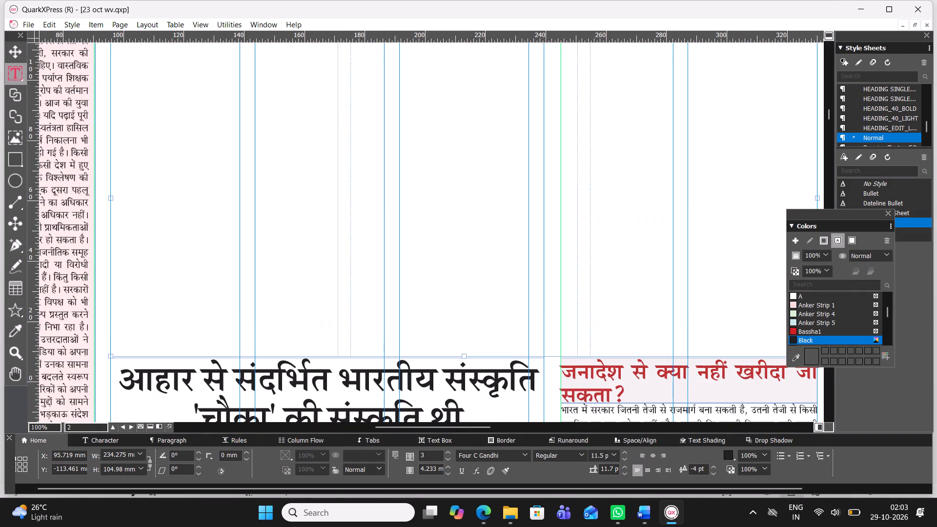
left_click(398, 301)
left_click(19, 48)
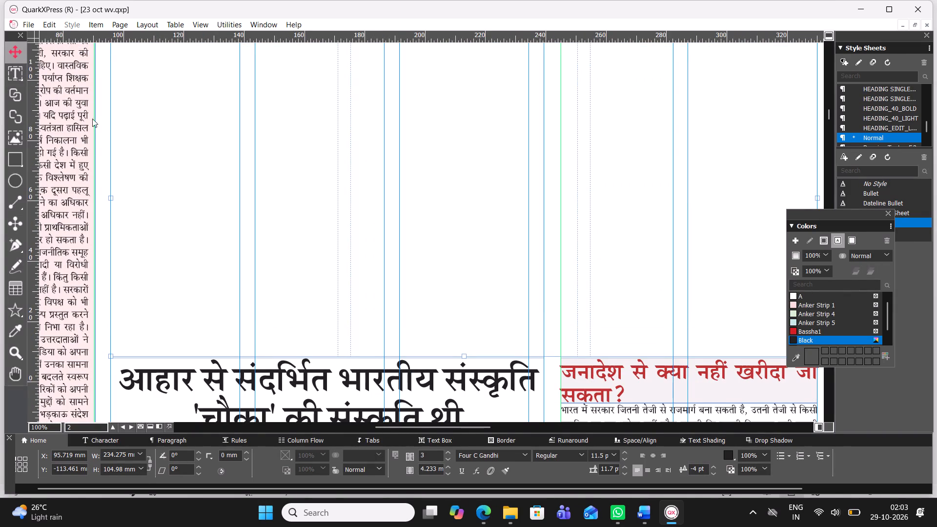
left_click(222, 177)
key("BackSpace")
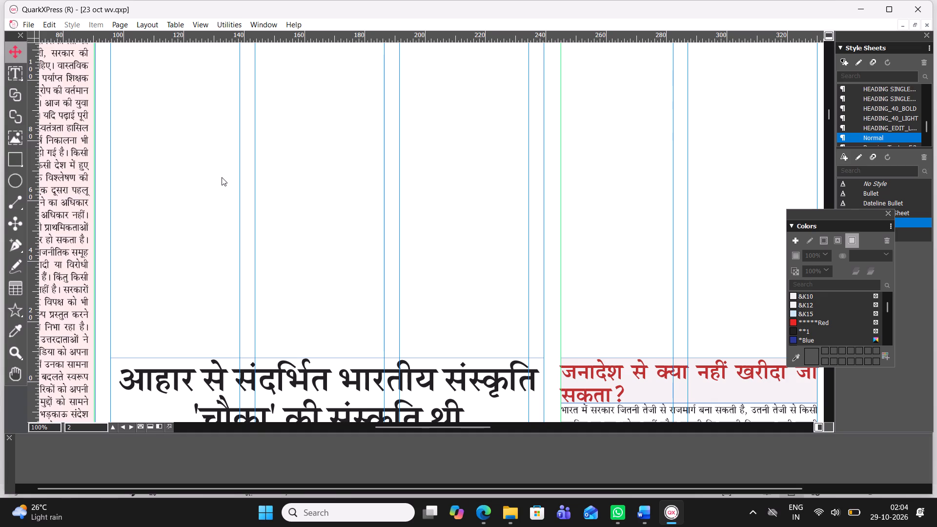
Increase the top article headline's leading to 17.7 pt and set its text box to one column.
scroll(230, 198, "up", 4)
scroll(230, 198, "down", 1)
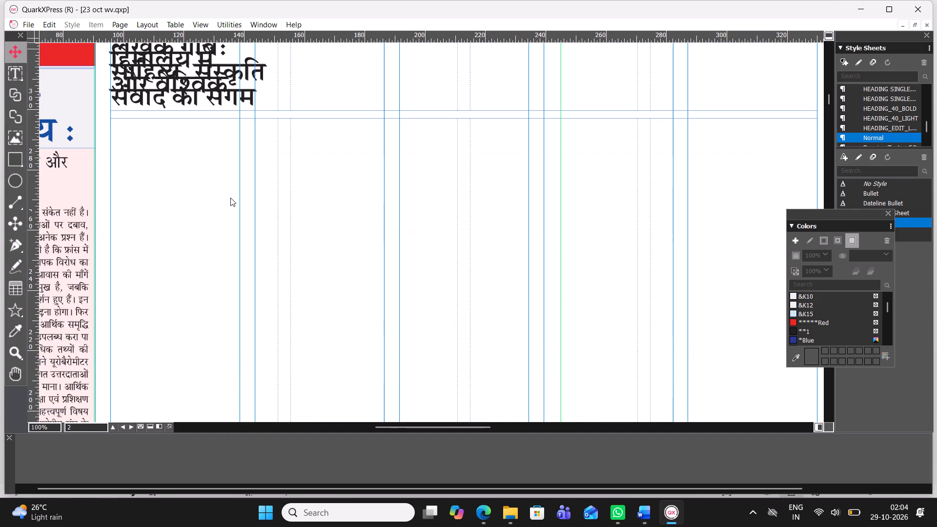
scroll(230, 198, "up", 2)
scroll(230, 181, "down", 2)
scroll(230, 181, "up", 1)
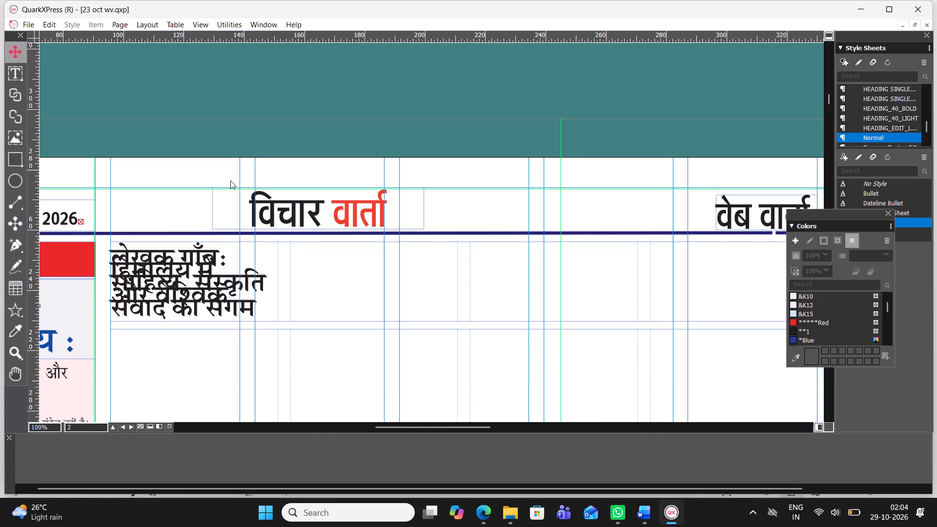
left_click(199, 269)
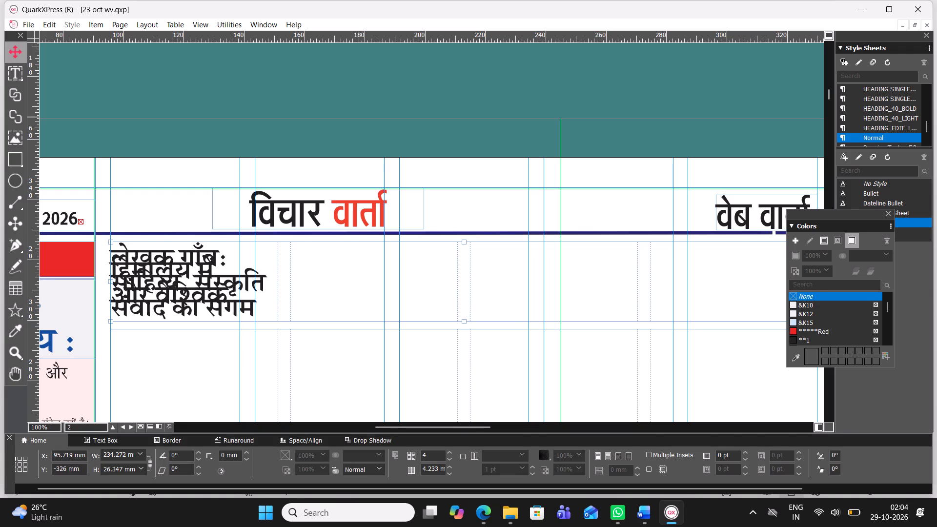
left_click(202, 294)
double_click(203, 288)
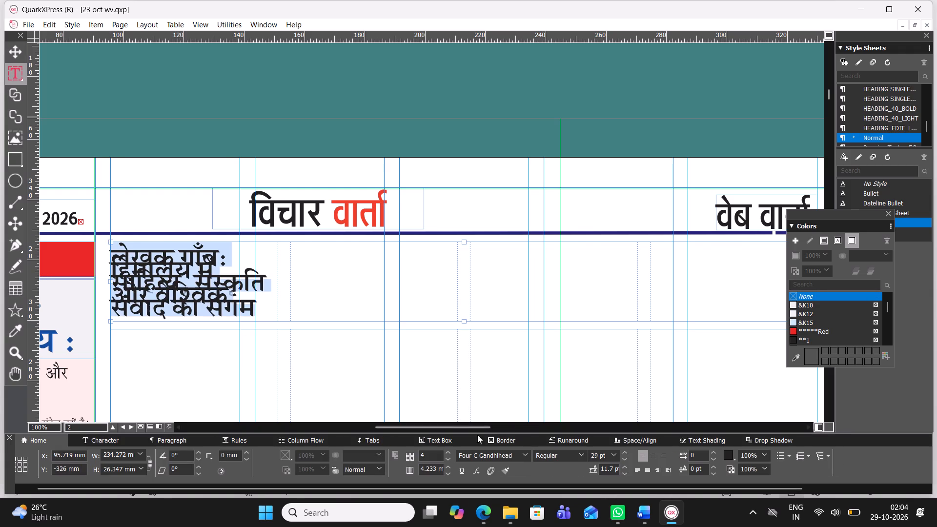
triple_click(623, 465)
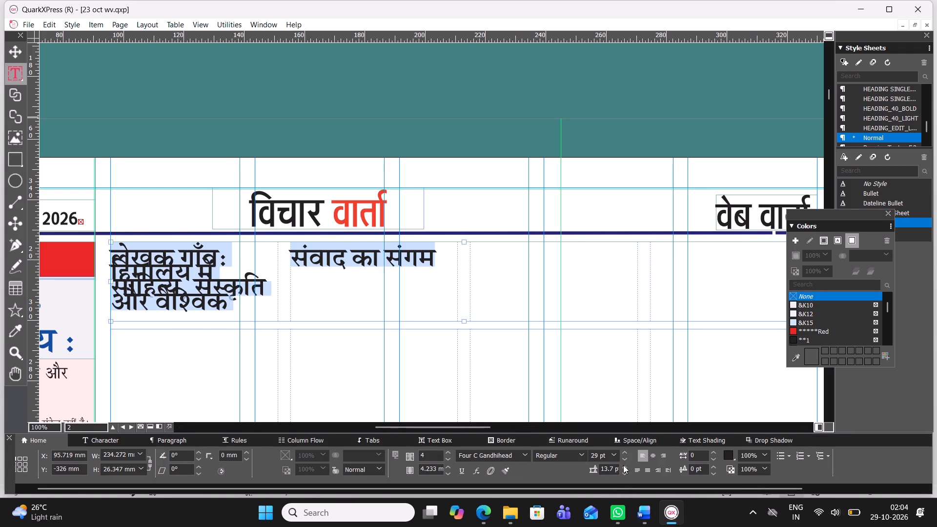
triple_click(623, 465)
double_click(623, 465)
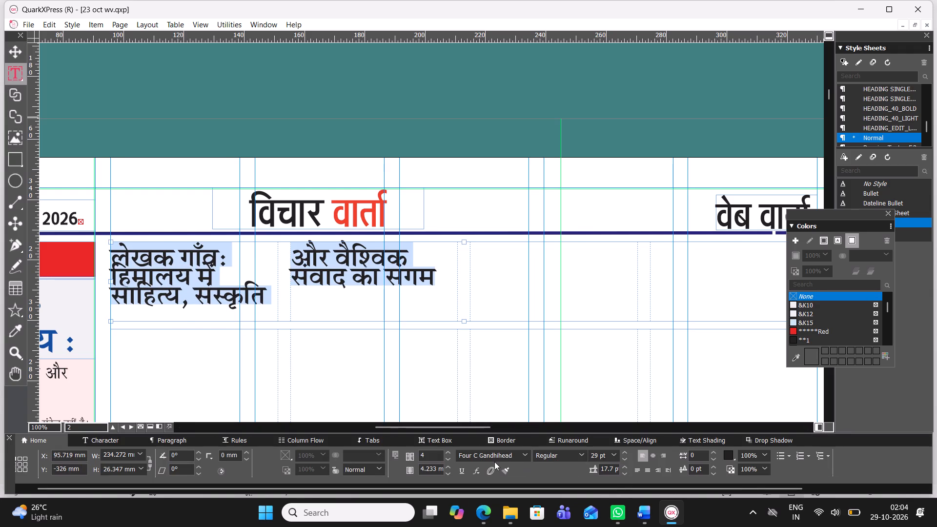
double_click(450, 462)
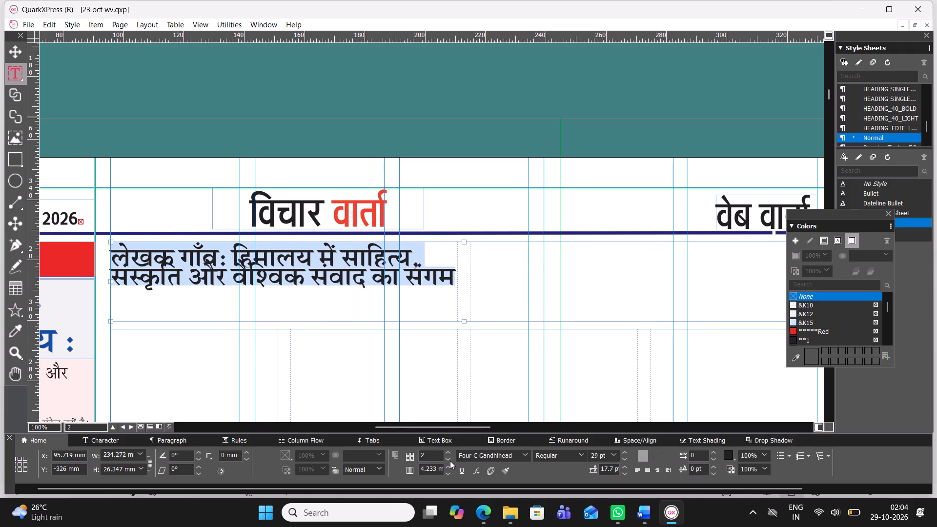
left_click(450, 461)
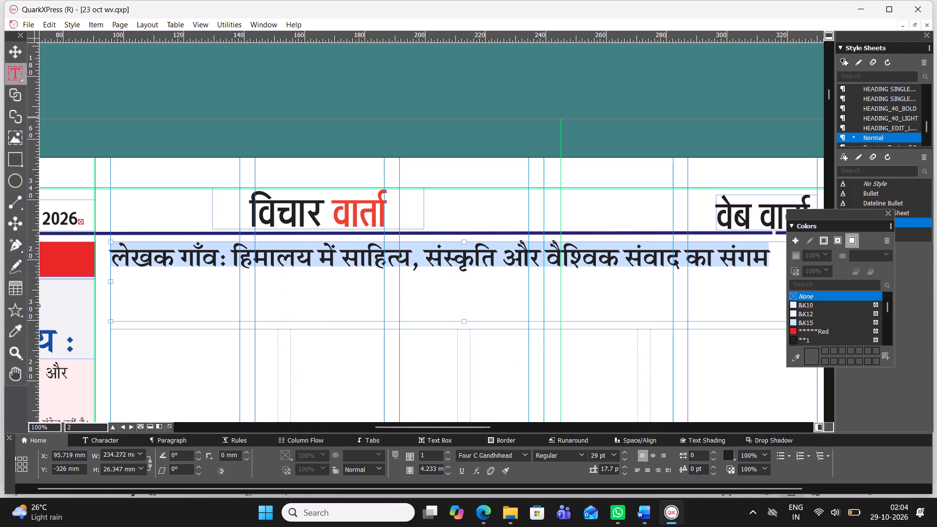
Colour the headline words 'लेखक गाँवः' with Bassha1 and fill the headline box background with &K12.
left_click_drag(225, 262, 102, 272)
left_click(825, 329)
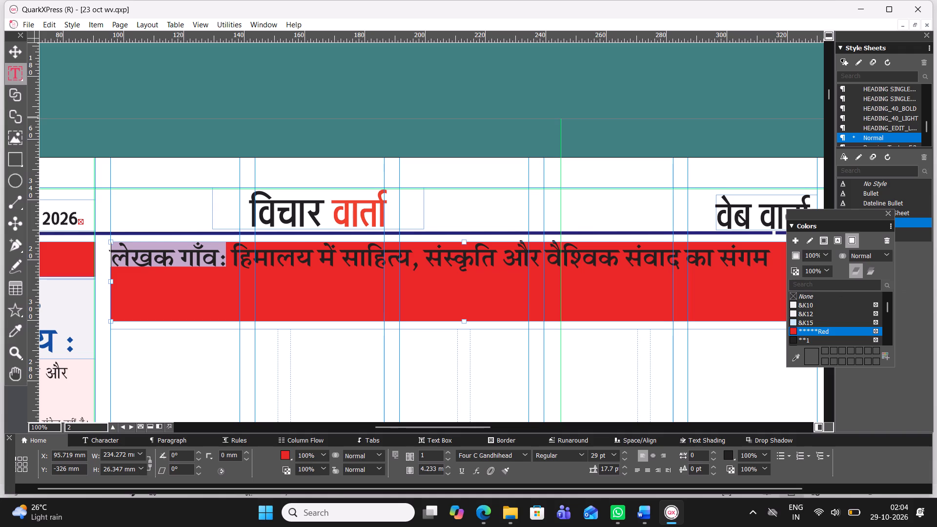
left_click(833, 238)
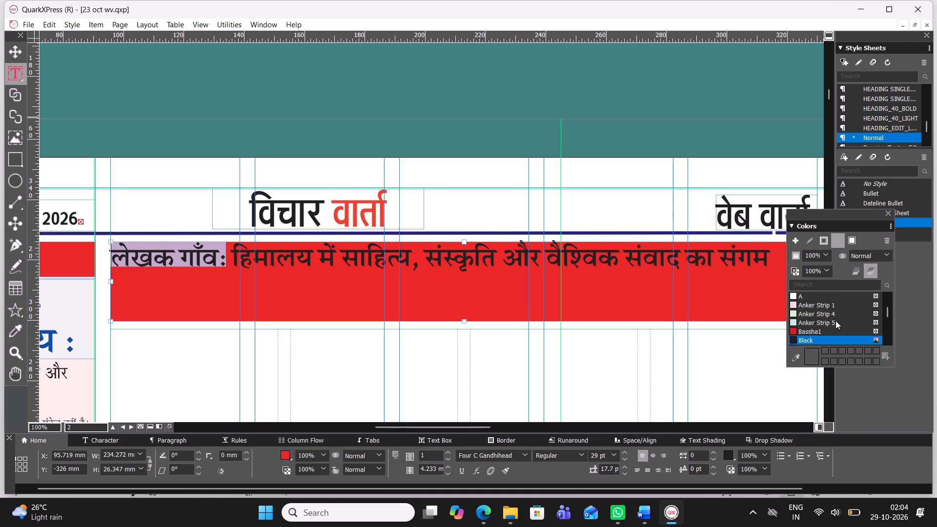
left_click(826, 331)
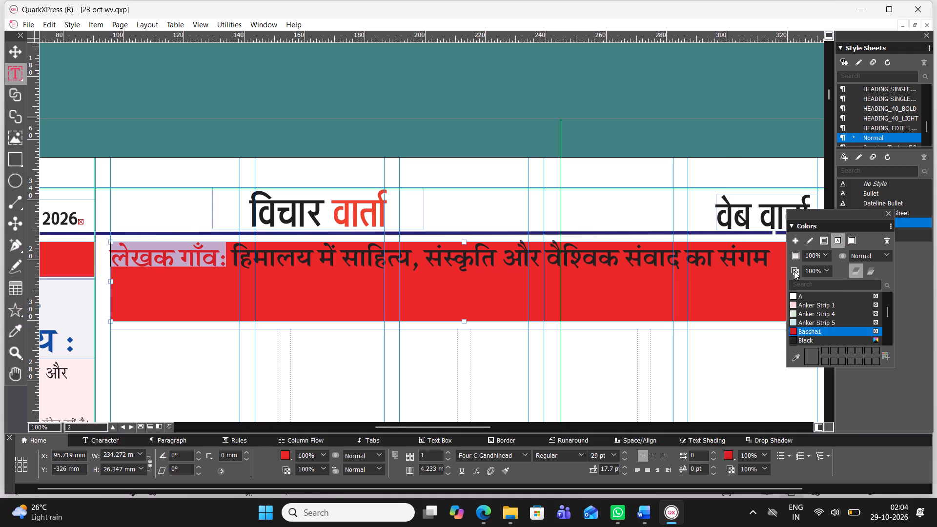
left_click(851, 239)
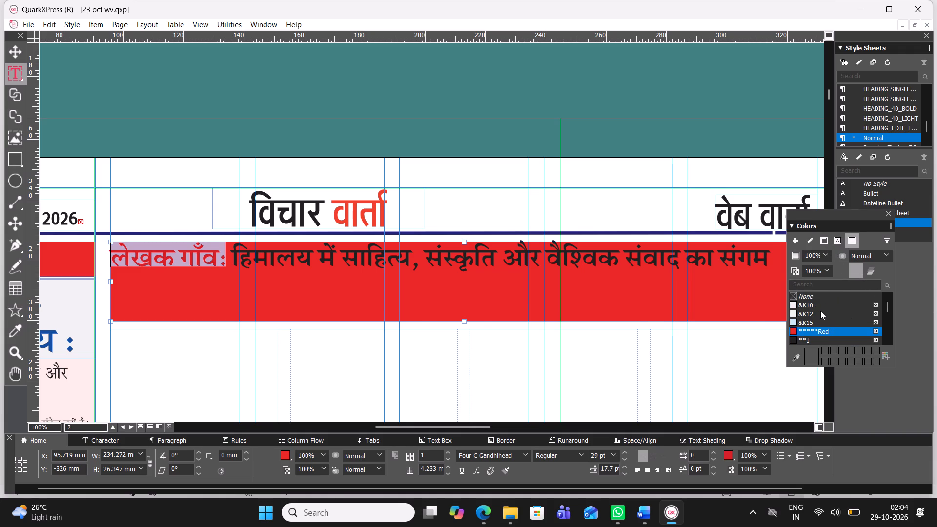
left_click(820, 311)
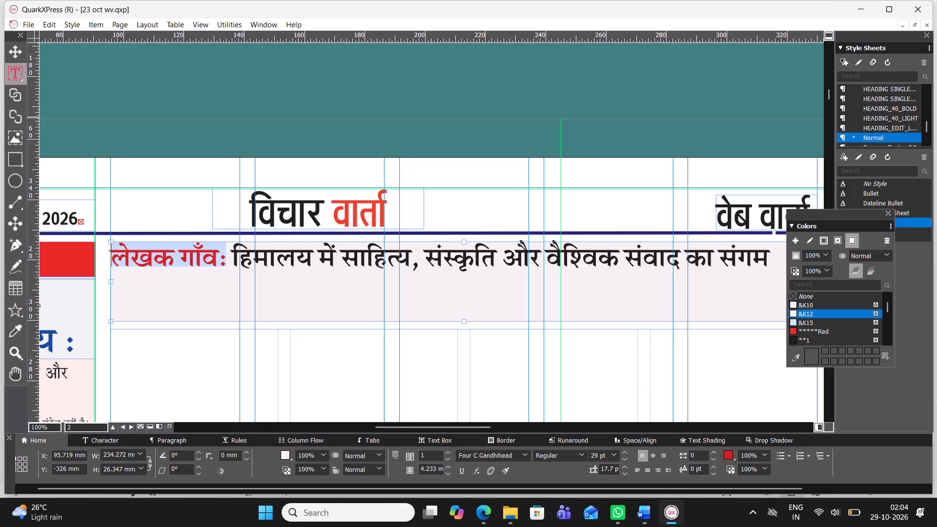
Shorten the top headline box from its lower edge to about 13.5 mm high.
left_click(11, 59)
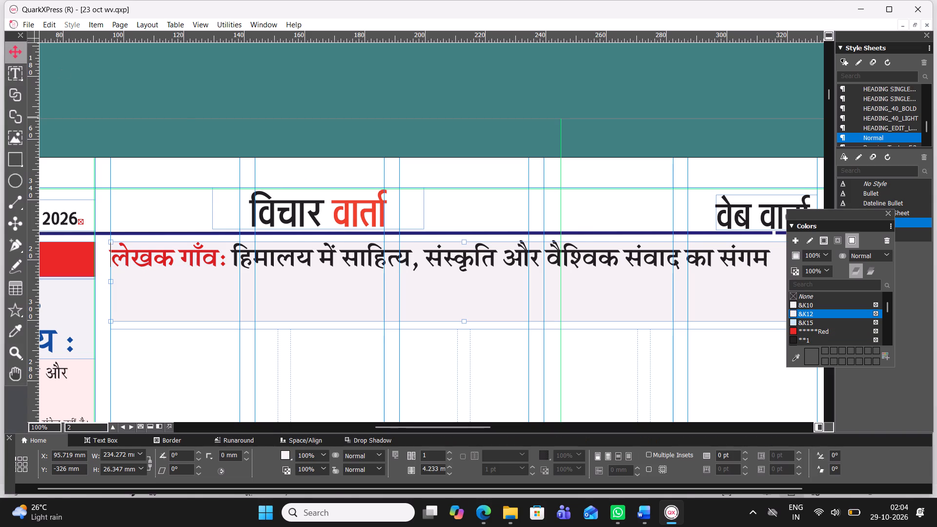
left_click_drag(464, 324, 457, 291)
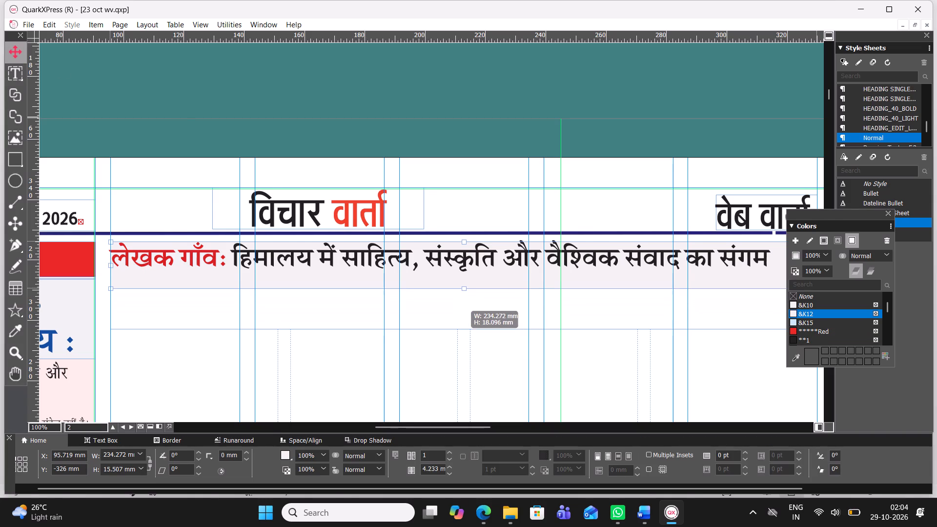
left_click_drag(457, 291, 456, 285)
Set the whole top headline's leading to 9.7 pt and its baseline shift to -5 pt.
double_click(454, 253)
double_click(455, 252)
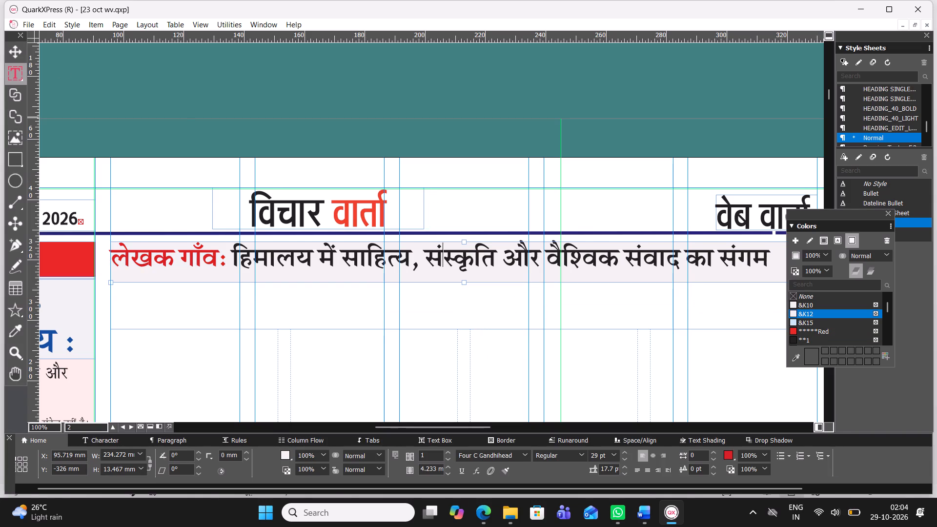
left_click(455, 252)
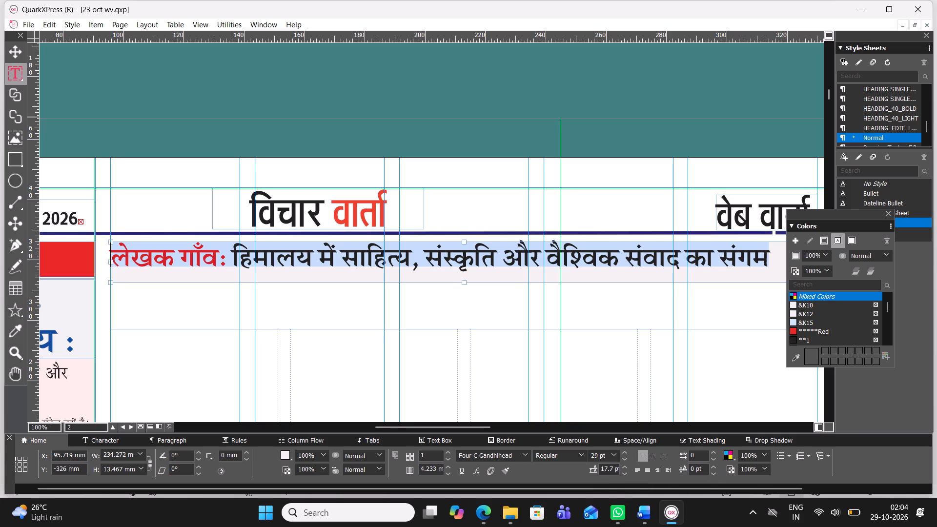
triple_click(625, 474)
triple_click(625, 474)
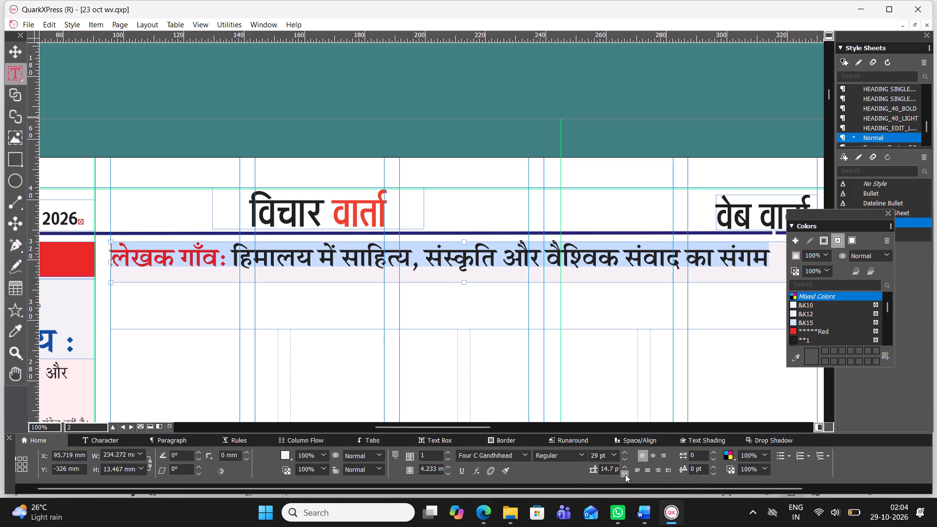
triple_click(625, 474)
triple_click(625, 474)
left_click(625, 474)
triple_click(716, 475)
triple_click(716, 475)
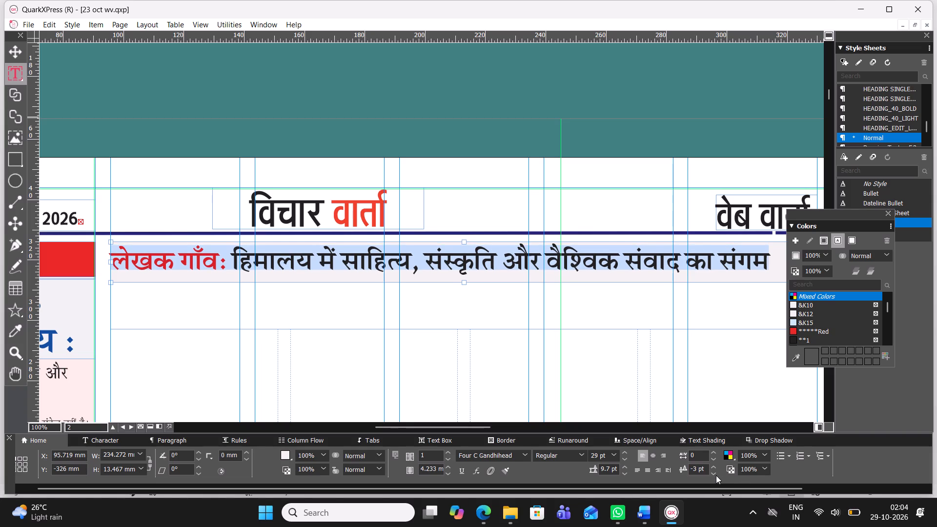
left_click(716, 475)
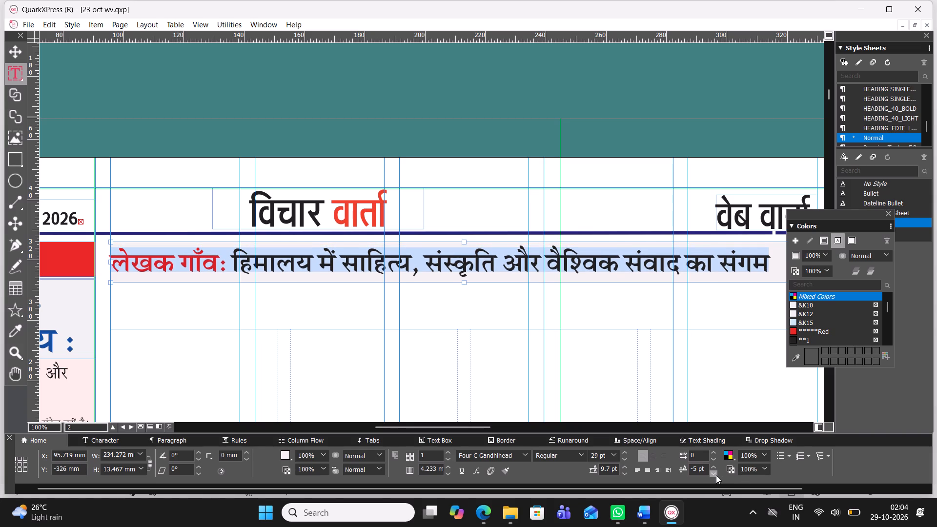
Centre the top headline in its box and enlarge its text to 30 pt.
left_click(652, 457)
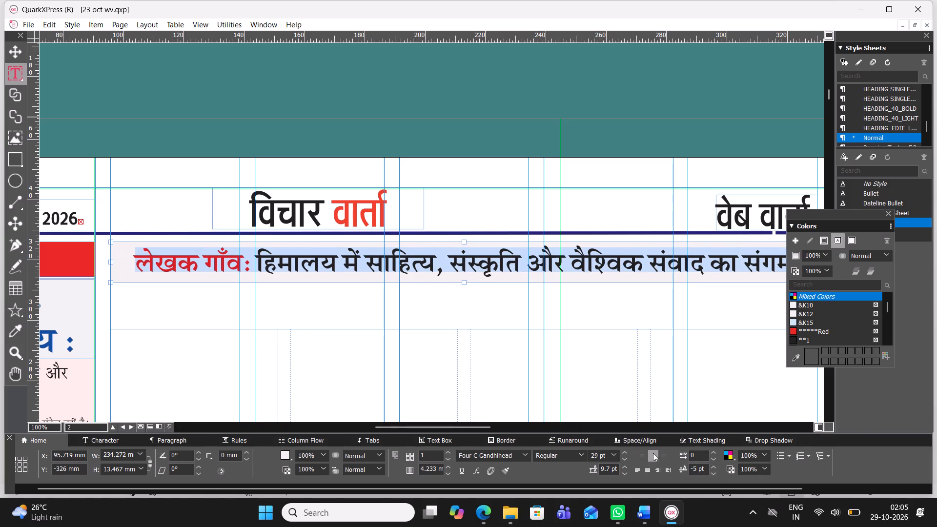
key("ctrl+alt+shift+period")
key("ctrl+alt+shift+period")
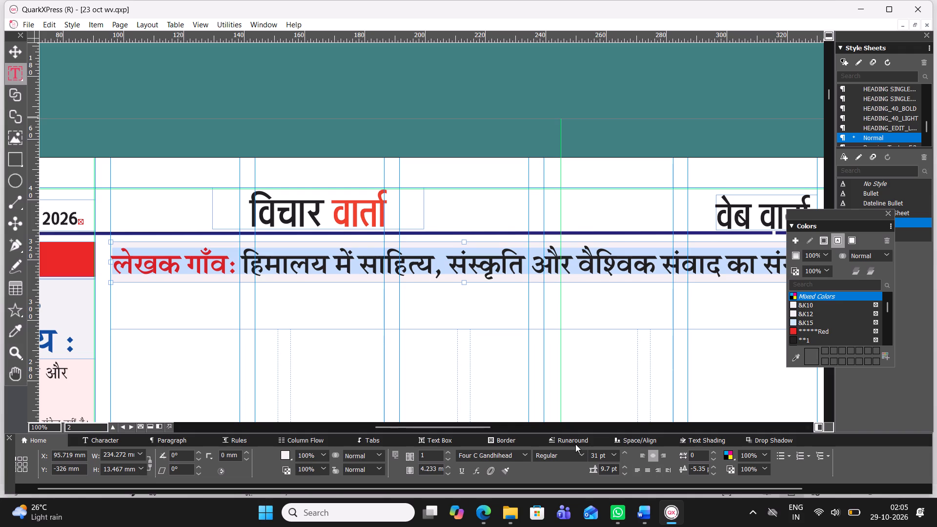
key("ctrl+alt+shift+comma")
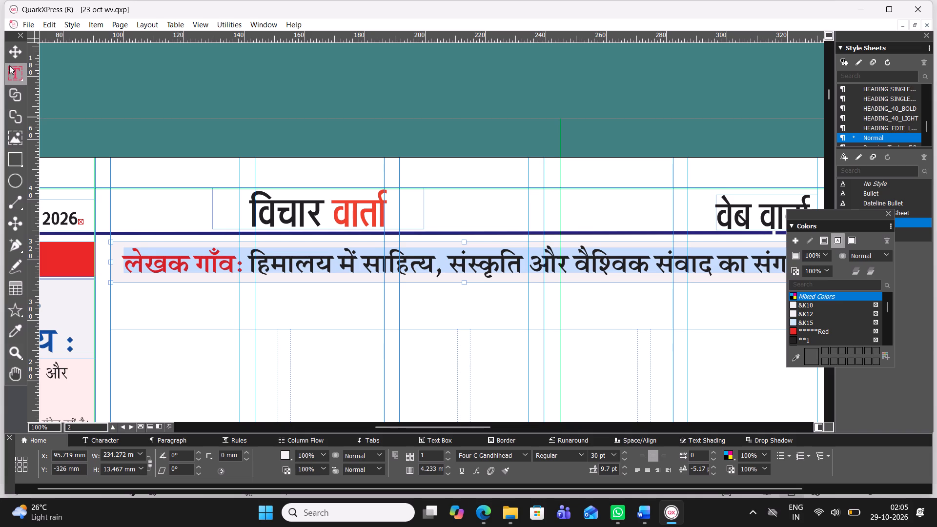
Move the empty four-column text box up against the headline box and align its left edge with the margin guide, about 233.3 mm wide.
left_click(13, 56)
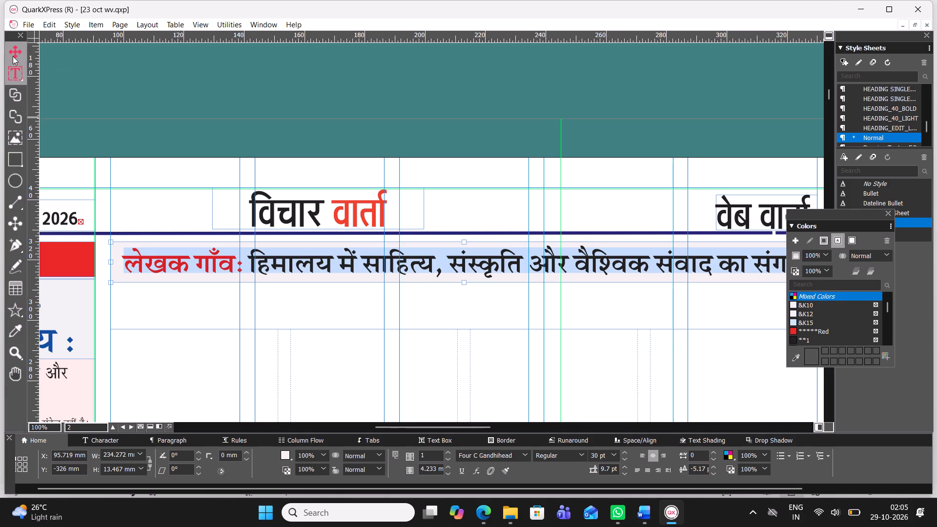
scroll(317, 249, "down", 1)
left_click(294, 106)
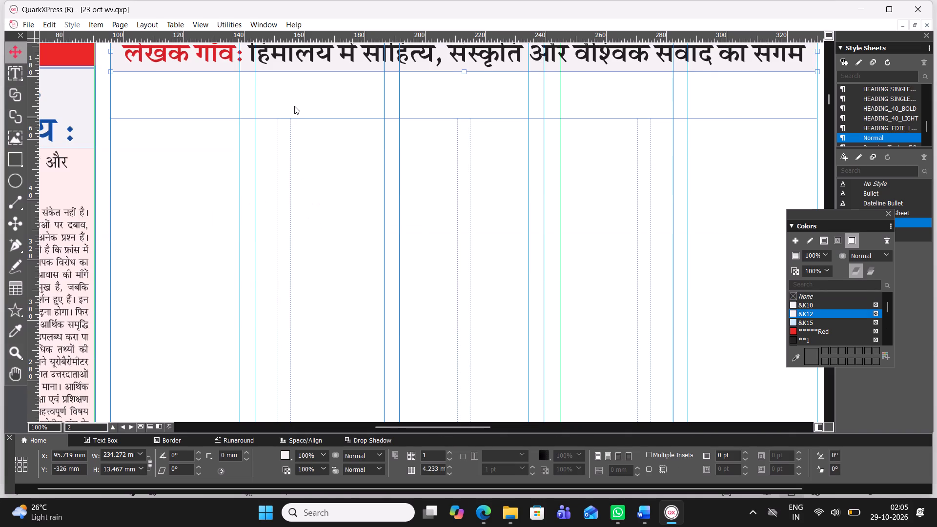
left_click(299, 142)
left_click(350, 121)
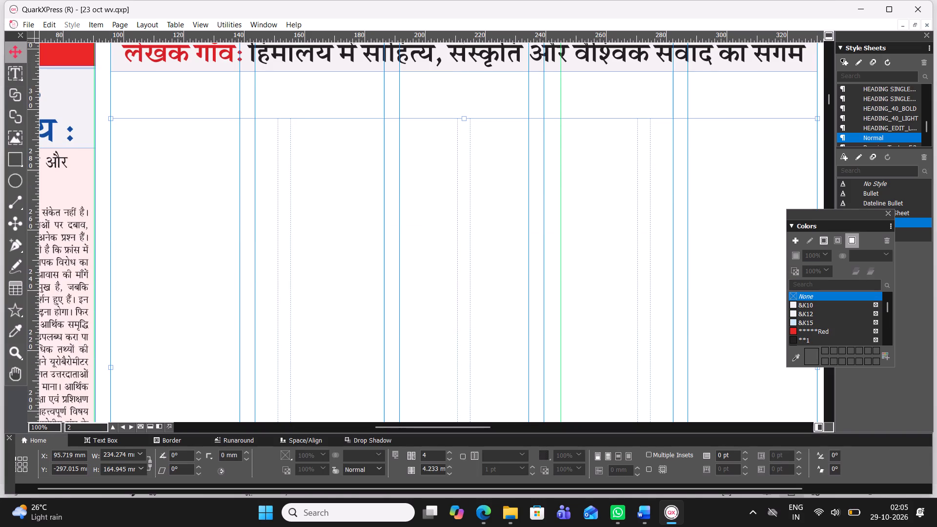
left_click_drag(468, 120, 468, 91)
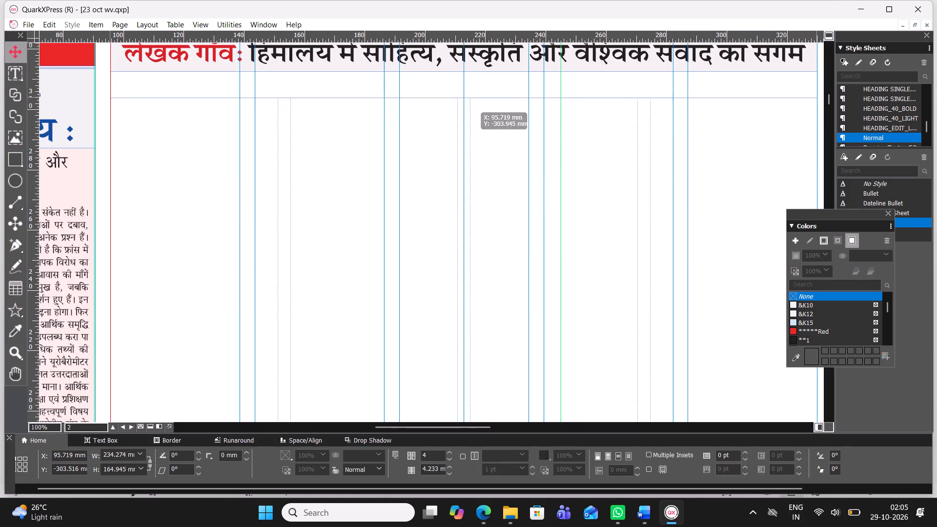
left_click_drag(468, 91, 465, 73)
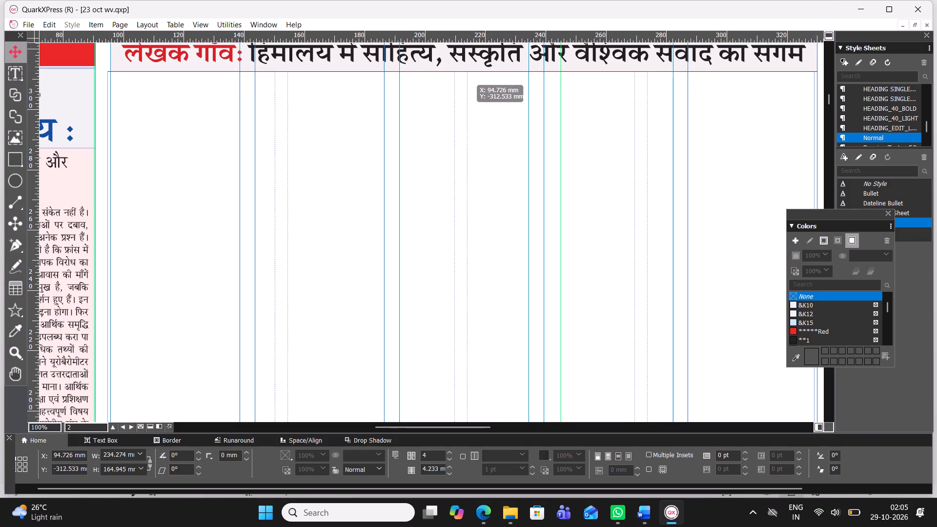
triple_click(413, 117)
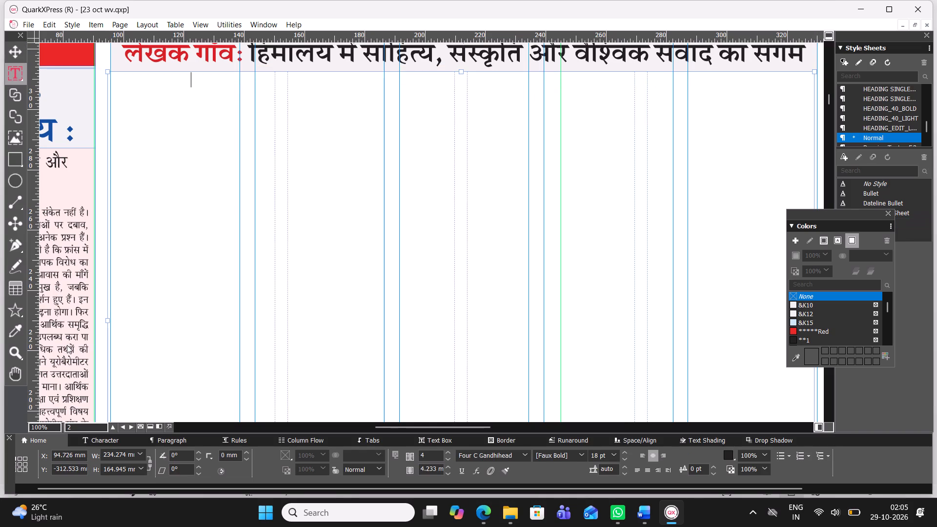
left_click_drag(108, 321, 116, 318)
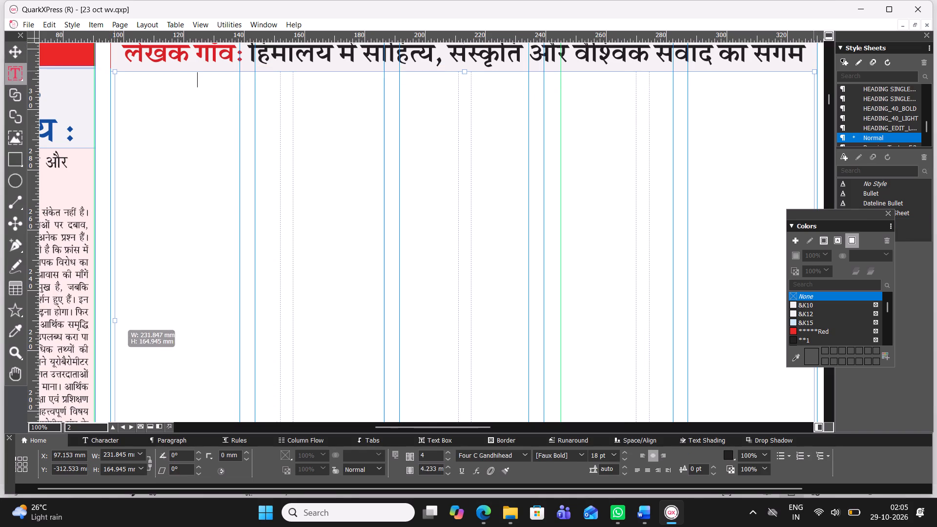
left_click_drag(116, 318, 116, 317)
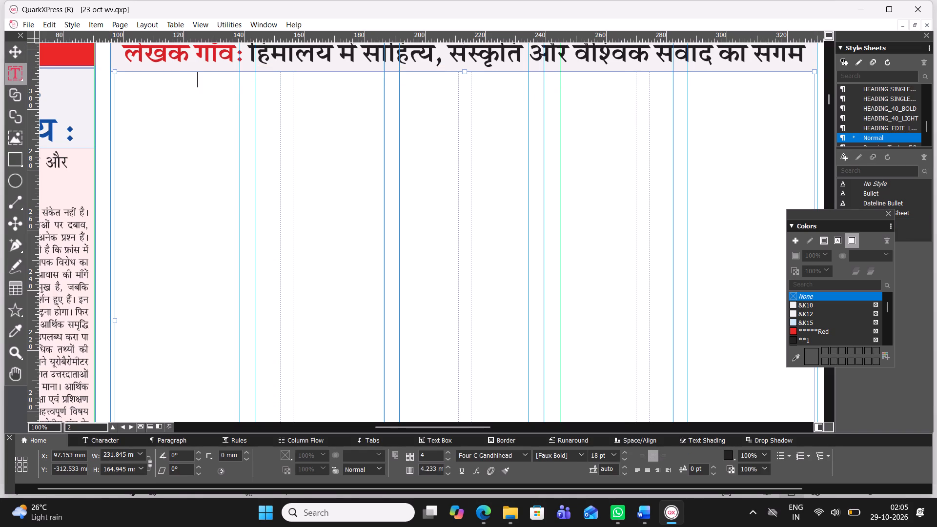
left_click(117, 320)
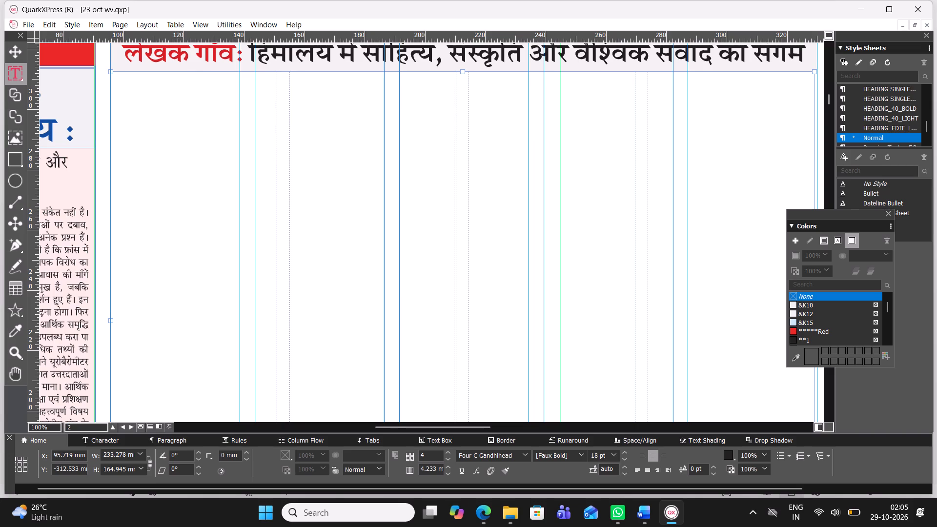
Set the empty four-column box's text to the Four C Gandhi font at 11 pt.
left_click(526, 454)
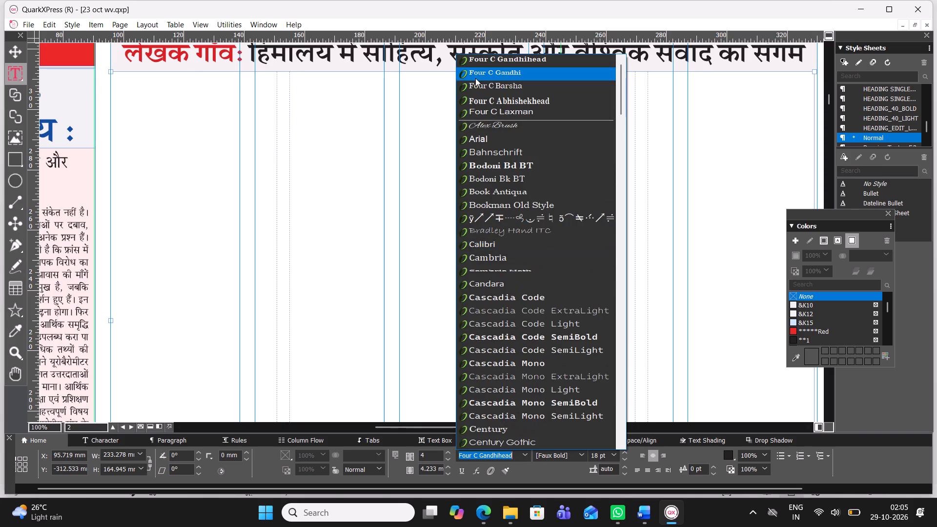
left_click(476, 77)
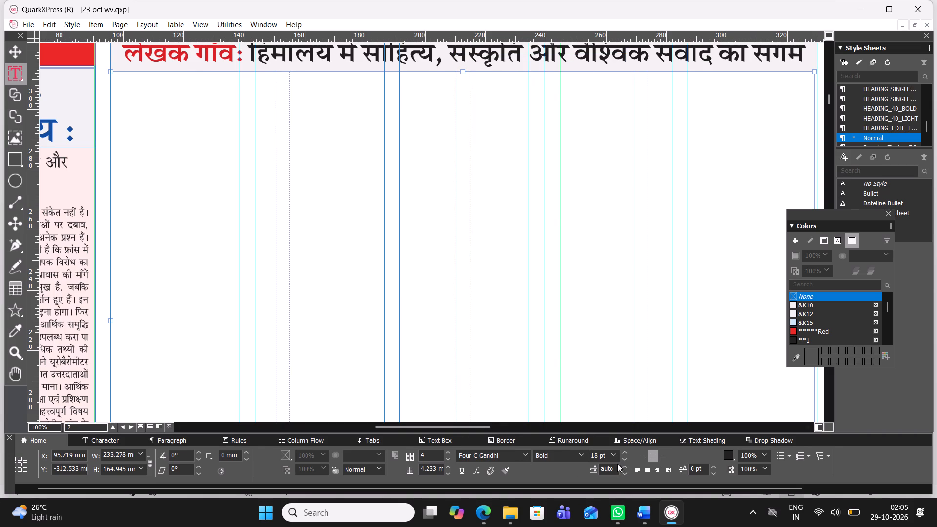
left_click_drag(609, 456, 574, 451)
key("1")
key("1")
key("Return")
left_click(526, 291)
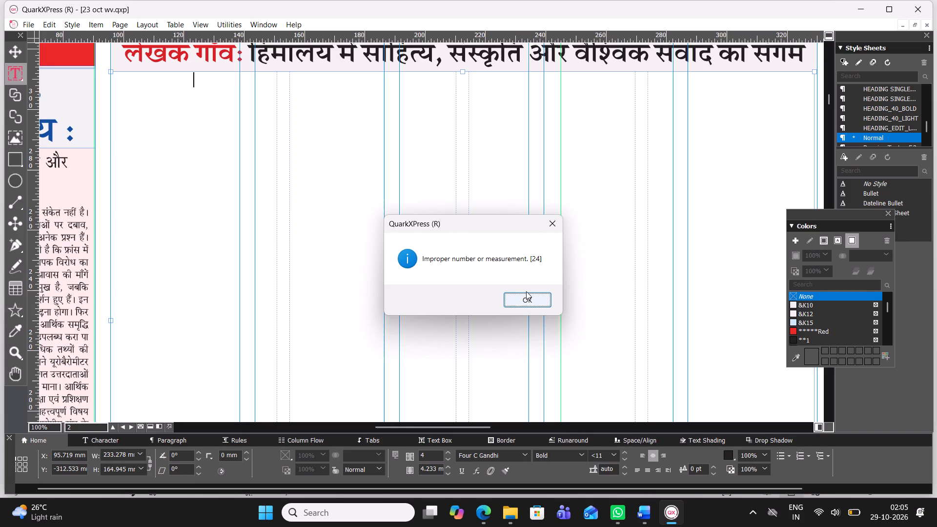
left_click(527, 300)
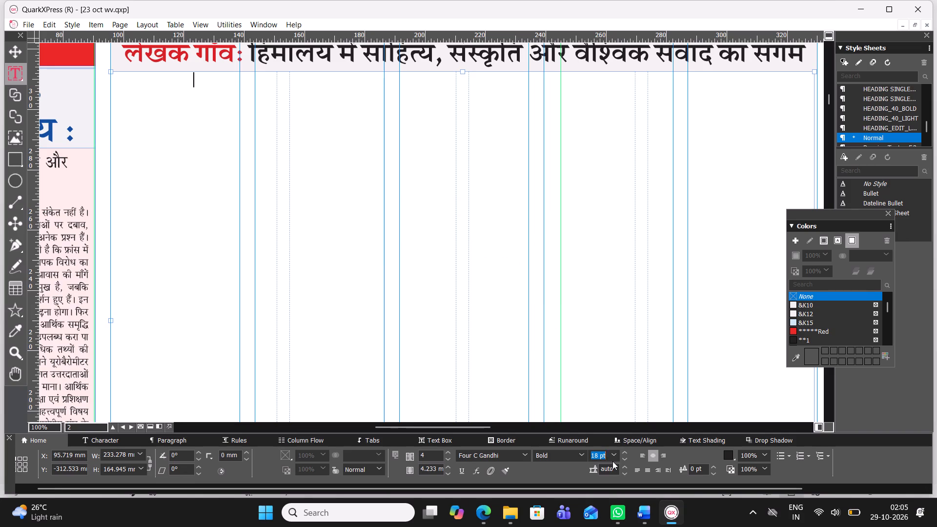
key("BackSpace")
type("11")
key("Return")
Set the leading in the four-column box to 11.7 pt.
left_click_drag(615, 466, 530, 459)
key("1")
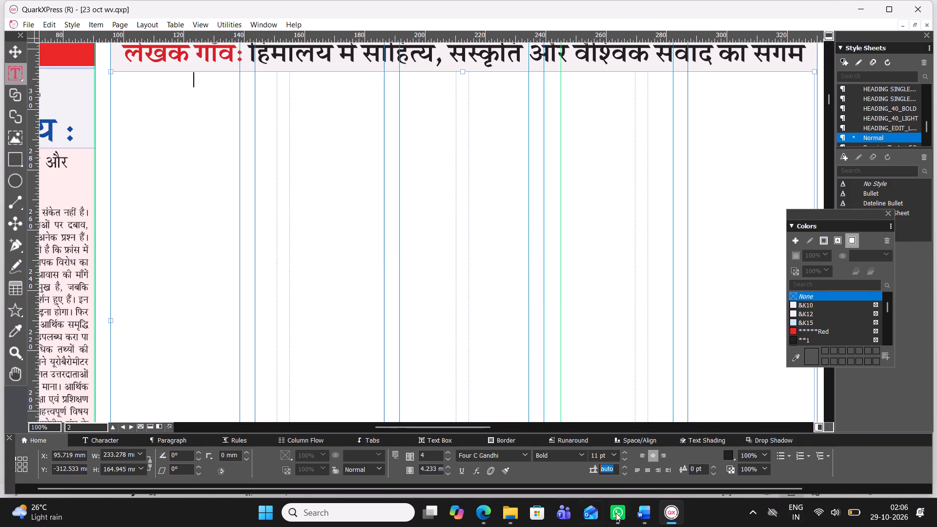
key("1")
type(".7")
key("Return")
Paste the copied लेखक गाँव article text into the four-column box.
key("ctrl+v")
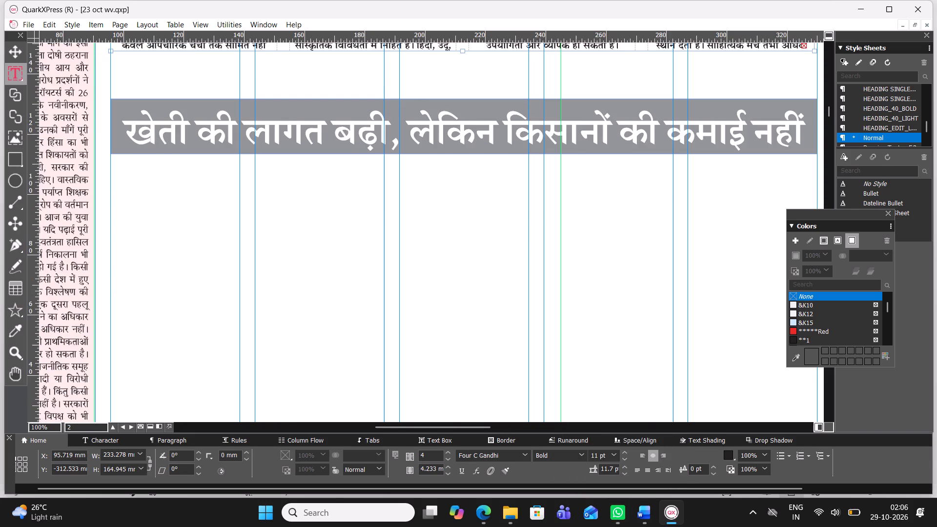
scroll(341, 257, "up", 1)
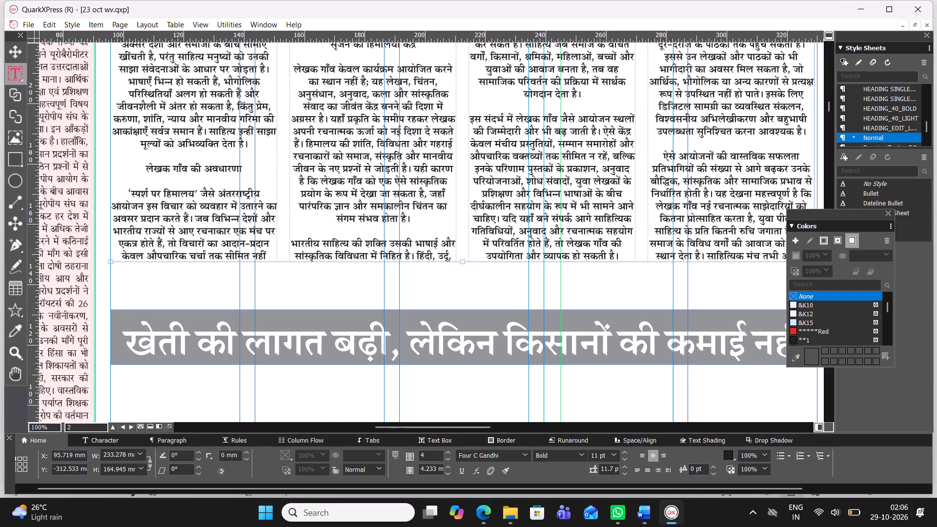
scroll(465, 264, "up", 1)
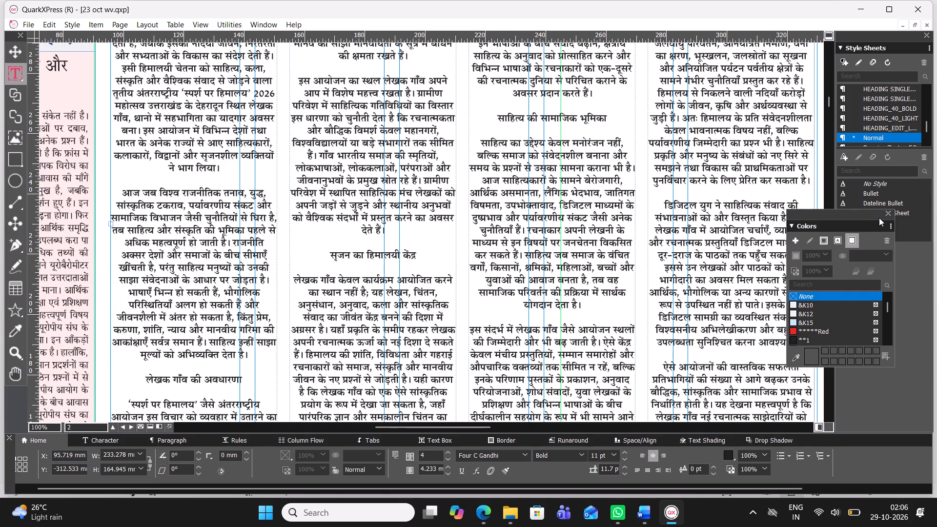
Move the Colors palette clear of the article columns and close the Style Sheets palette.
left_click_drag(870, 212, 935, 249)
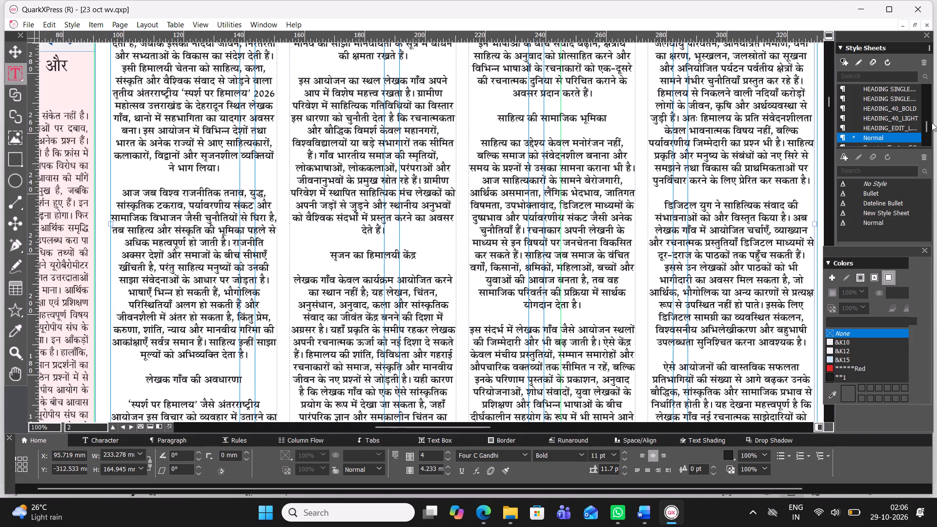
left_click(924, 36)
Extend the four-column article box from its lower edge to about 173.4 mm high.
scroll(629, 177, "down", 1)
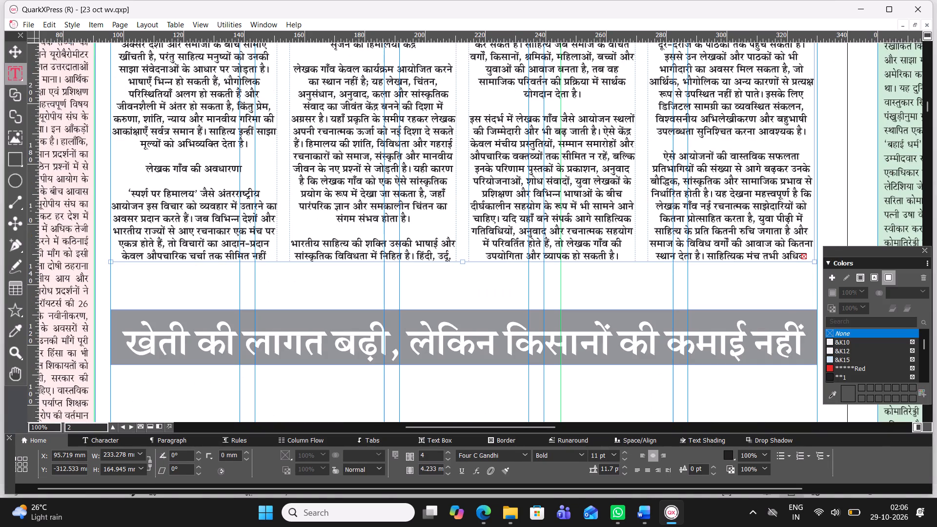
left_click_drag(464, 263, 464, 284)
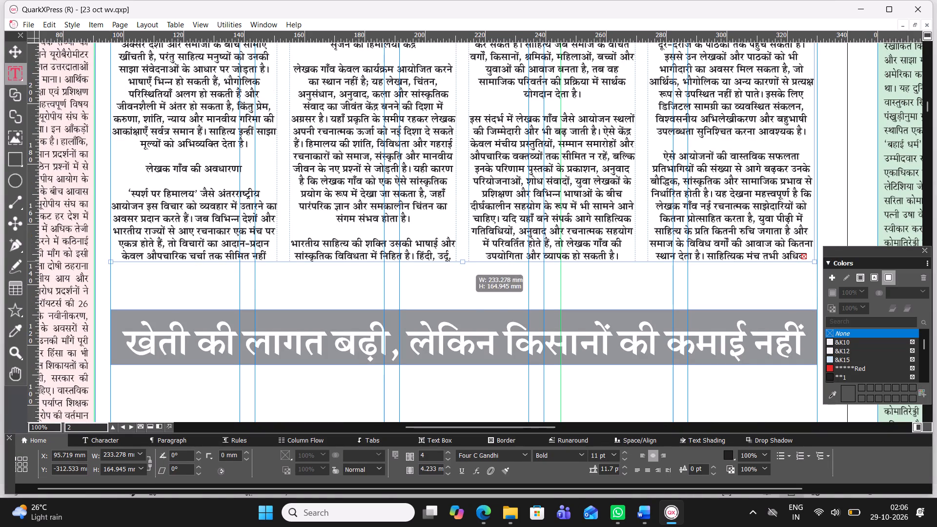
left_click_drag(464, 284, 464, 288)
Delete the old grey headline box 'खेती की लागत बढ़ी, लेकिन किसानों की कमाई नहीं' below the article, including its text.
left_click(460, 325)
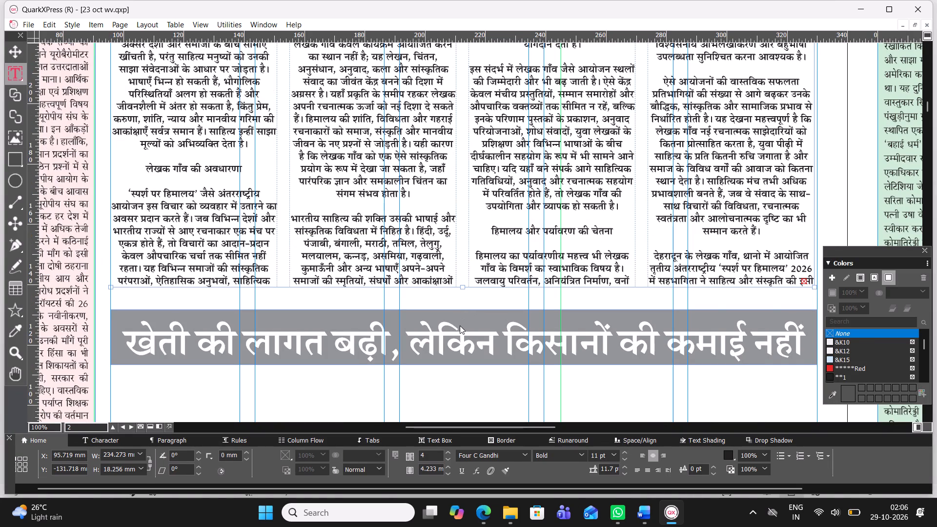
left_click(460, 332)
key("BackSpace")
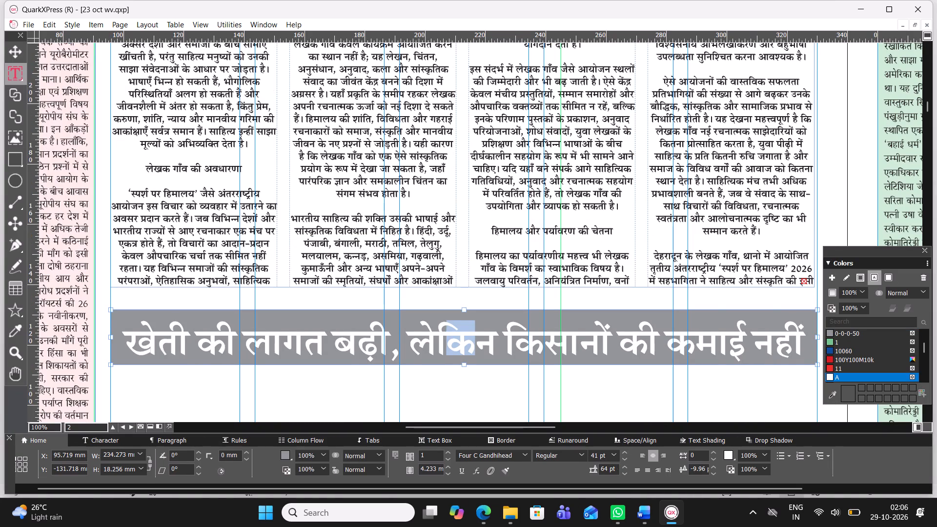
key("ctrl+a")
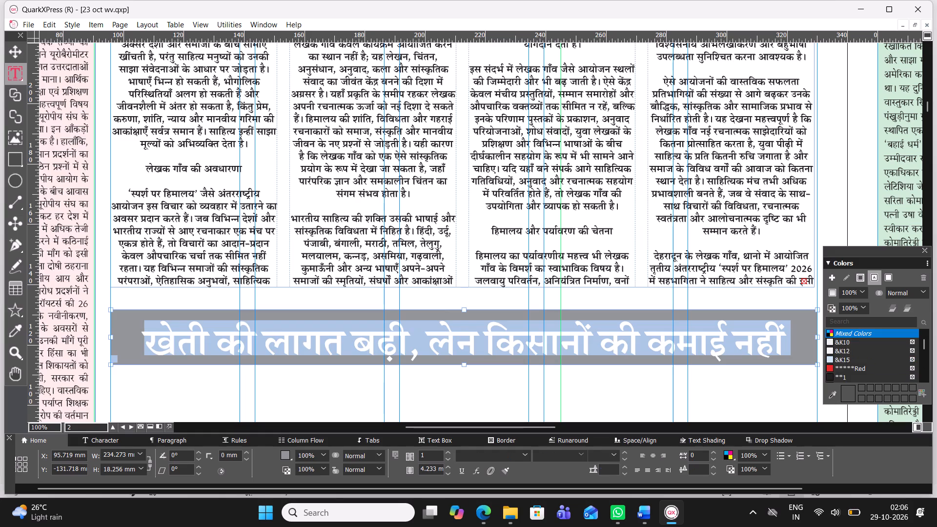
key("Delete")
left_click(457, 331)
double_click(457, 331)
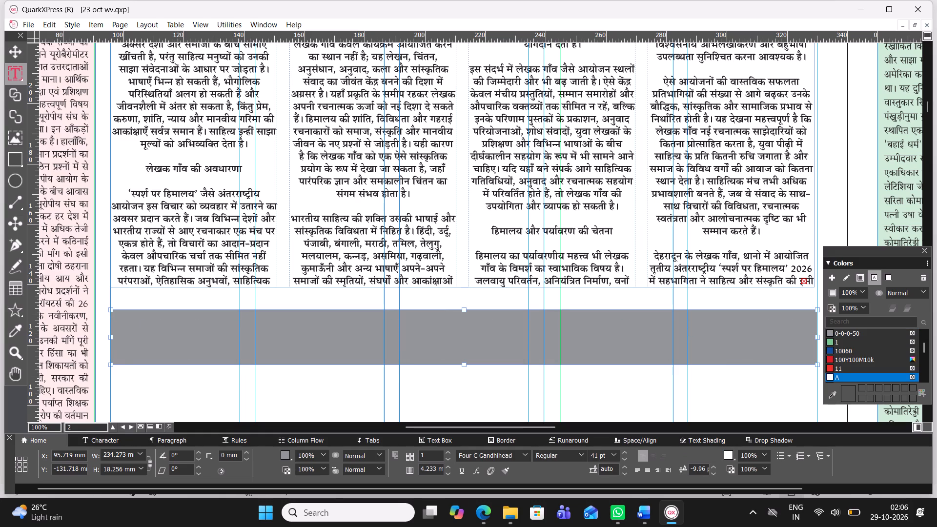
key("Delete")
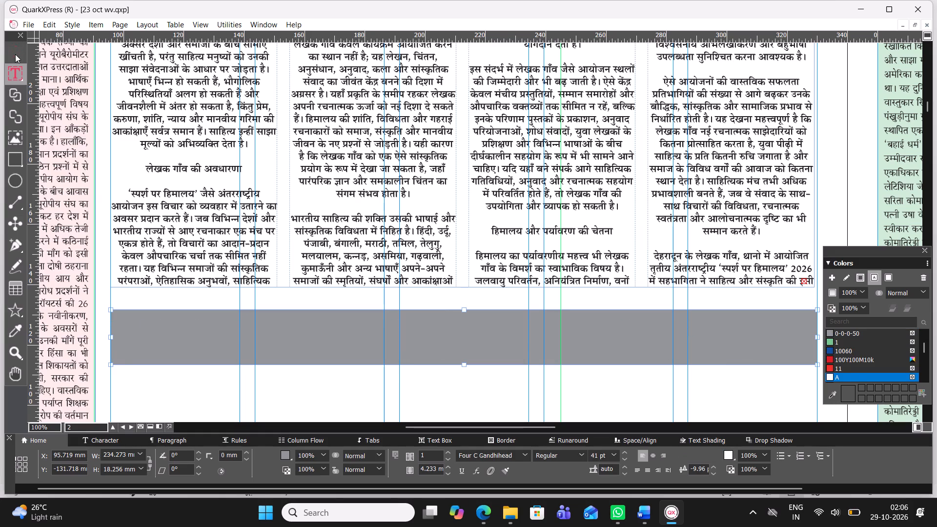
left_click(15, 54)
key("Delete")
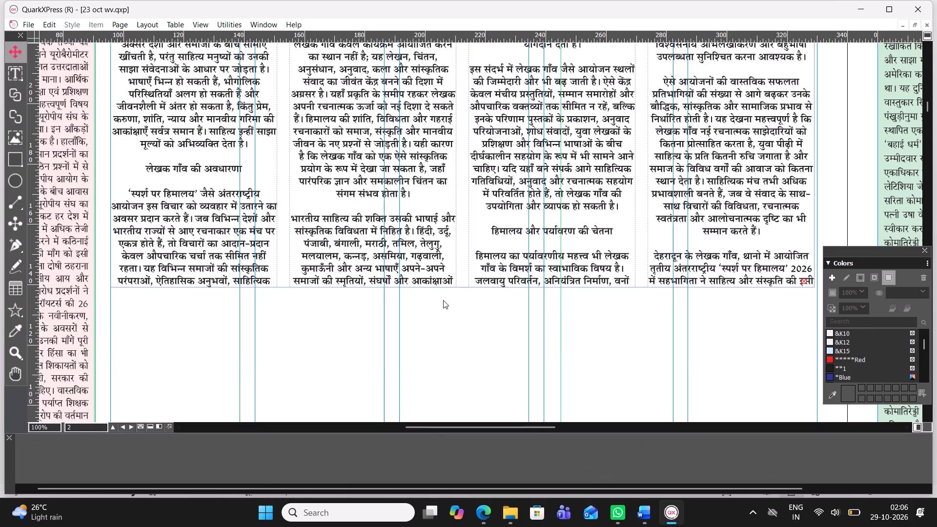
Extend the four-column article box from its lower edge into the freed space, to about 208 mm high.
left_click(446, 278)
left_click_drag(465, 287, 453, 309)
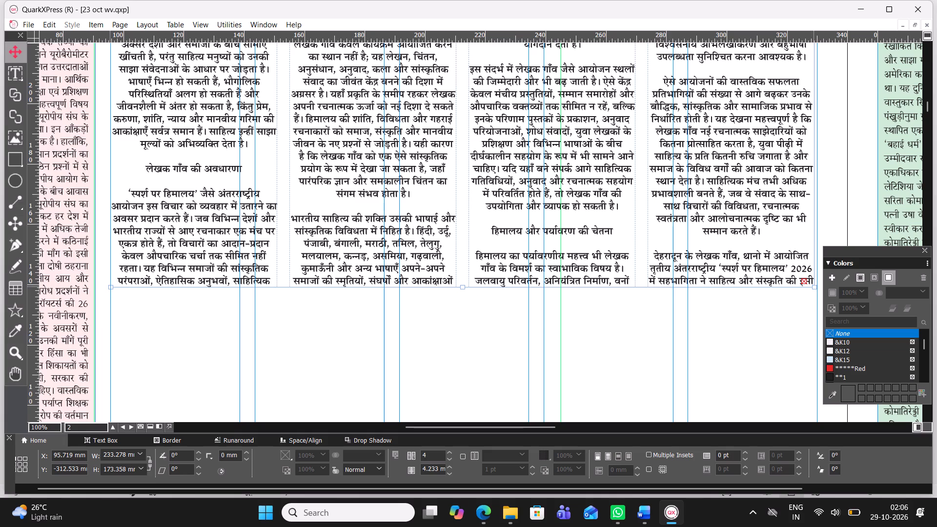
left_click_drag(453, 309, 457, 339)
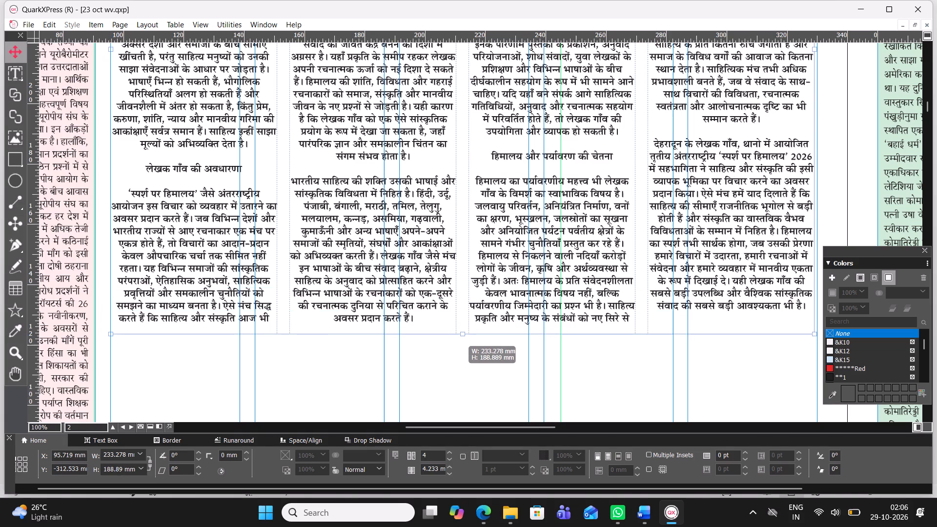
left_click_drag(457, 339, 459, 355)
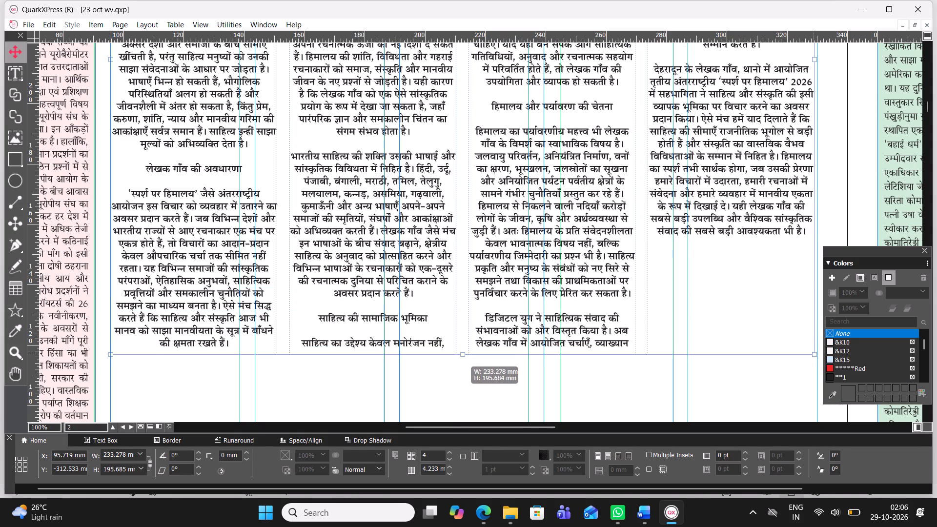
left_click_drag(459, 355, 464, 387)
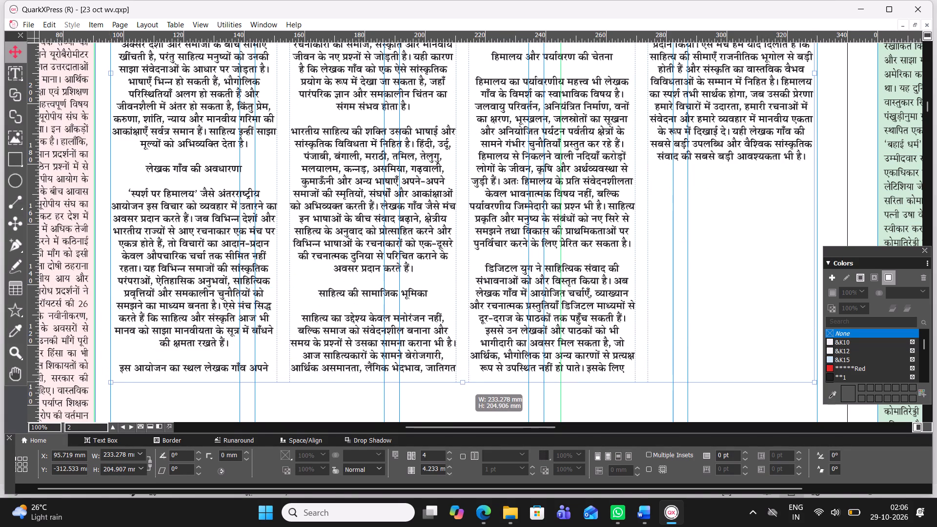
left_click_drag(464, 387, 464, 391)
scroll(459, 361, "down", 1)
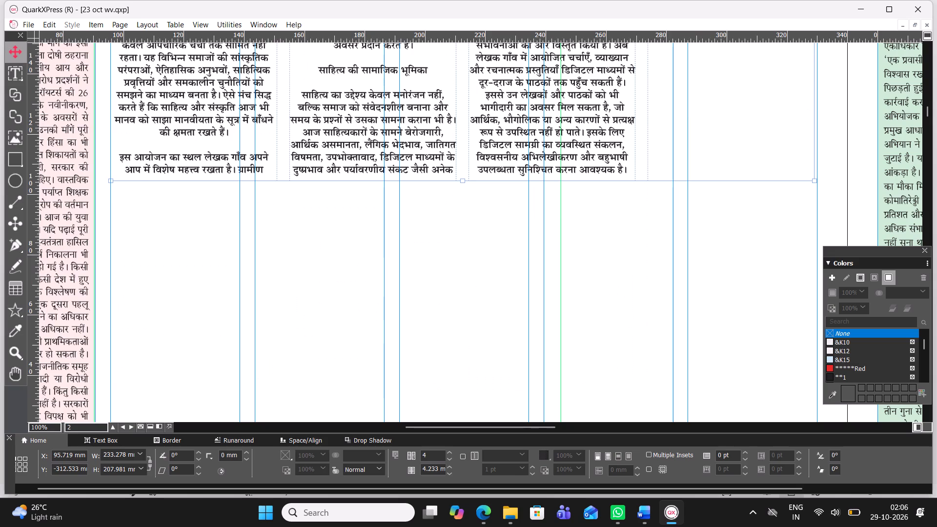
Extend the four-column article box from its lower edge to about 273.3 mm high, keeping it above the headlines below.
left_click_drag(464, 183, 462, 255)
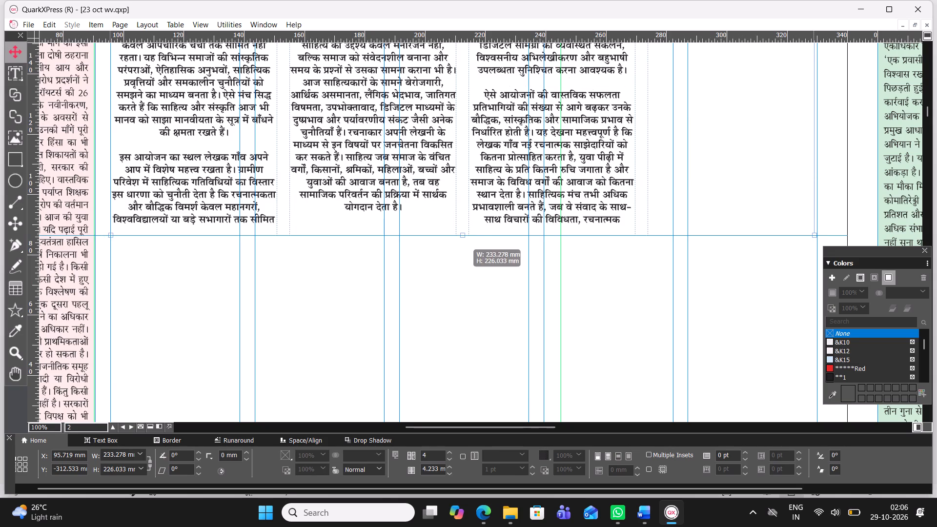
left_click_drag(462, 255, 462, 281)
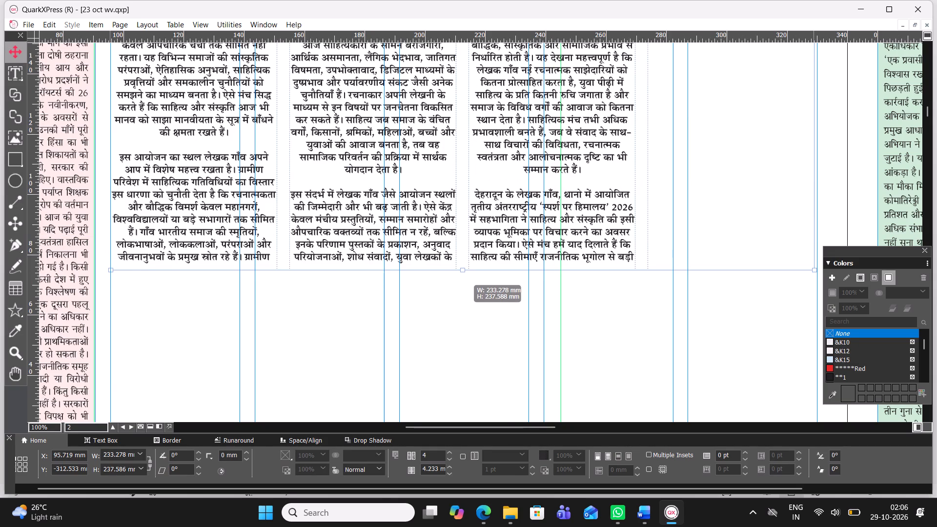
left_click_drag(462, 281, 463, 309)
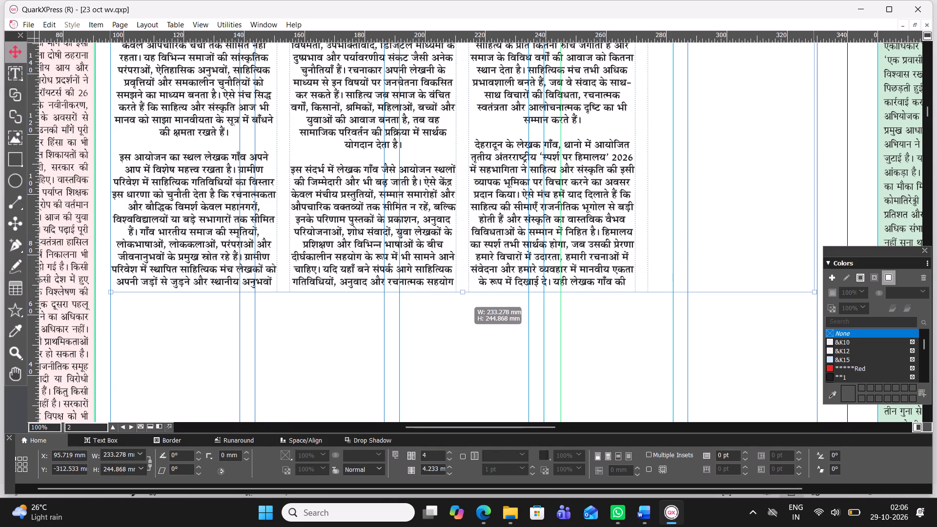
left_click_drag(463, 309, 460, 353)
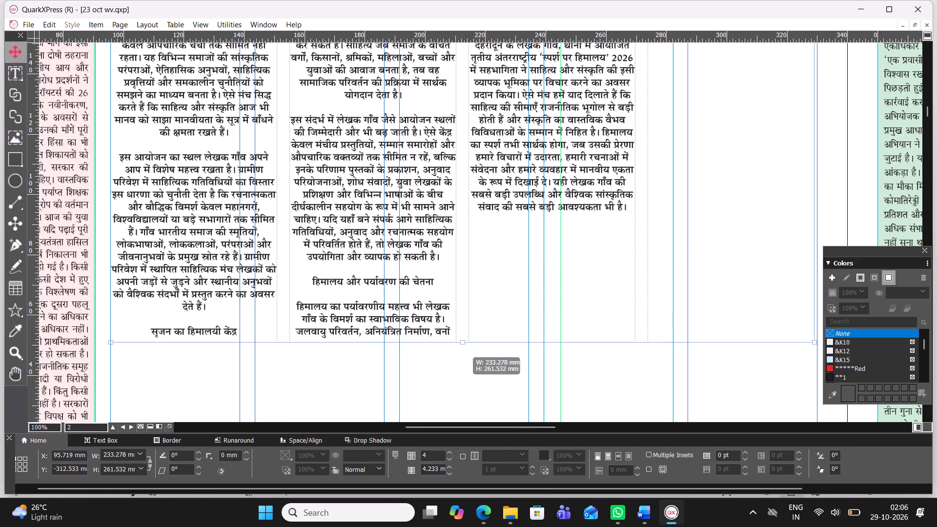
left_click_drag(460, 353, 460, 358)
scroll(448, 324, "down", 2)
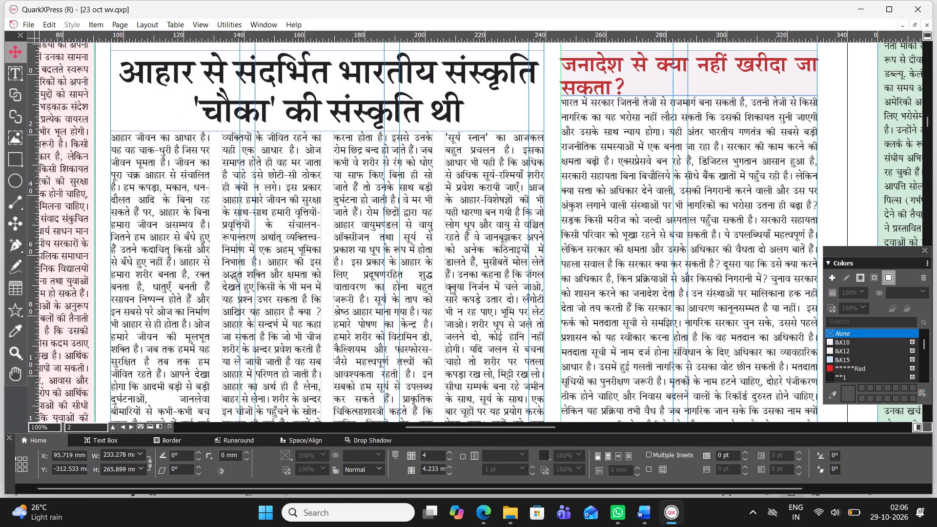
scroll(455, 247, "up", 1)
left_click_drag(462, 146, 461, 192)
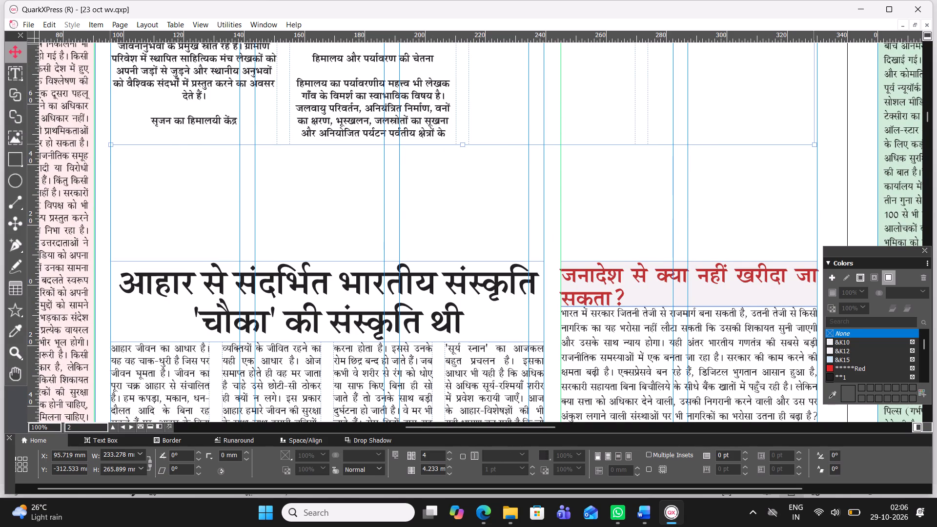
left_click_drag(461, 192, 461, 221)
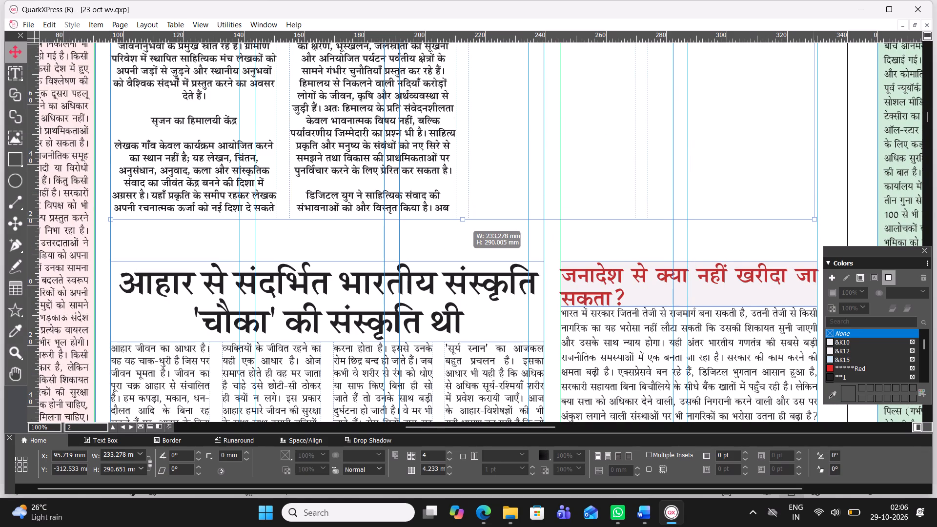
left_click_drag(461, 221, 454, 83)
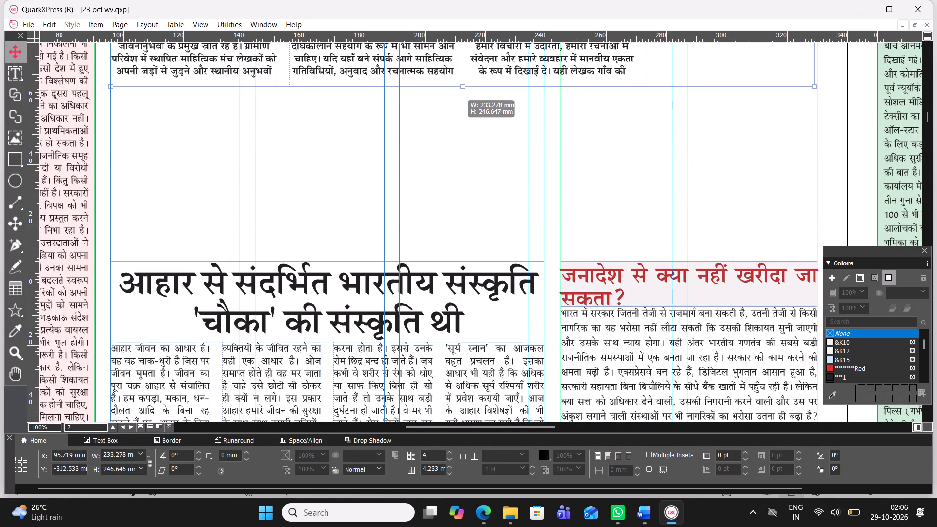
left_click_drag(454, 83, 455, 168)
Set all the text in the four-column article to the Regular font style and justify it with the last lines flush left.
scroll(455, 168, "up", 1)
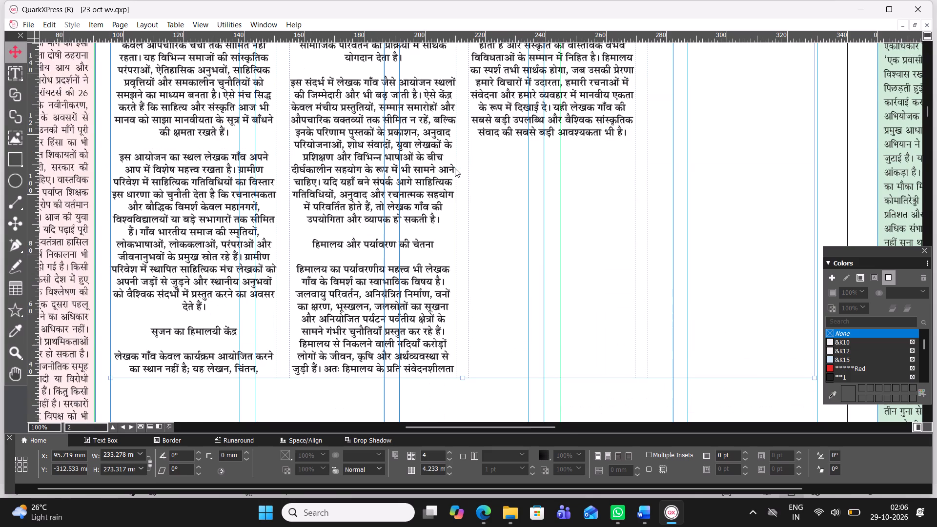
scroll(455, 168, "up", 3)
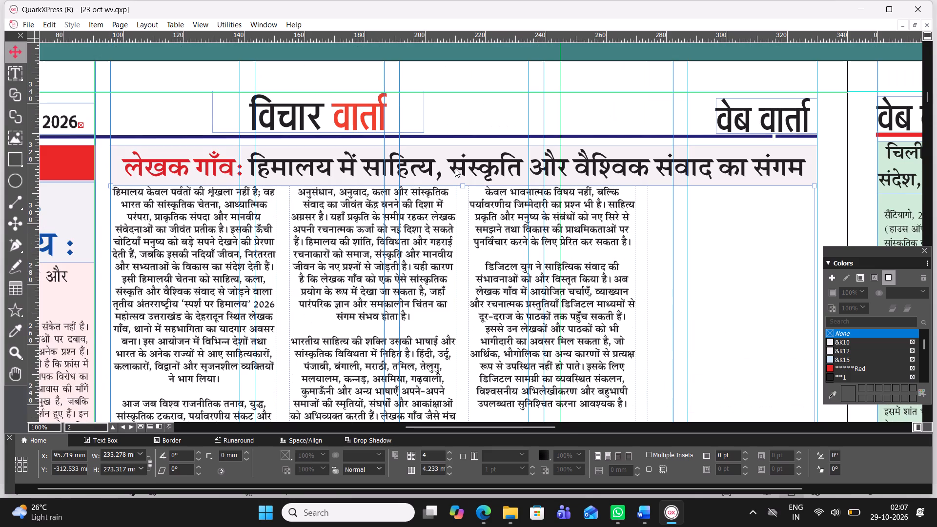
double_click(257, 261)
key("ctrl+a")
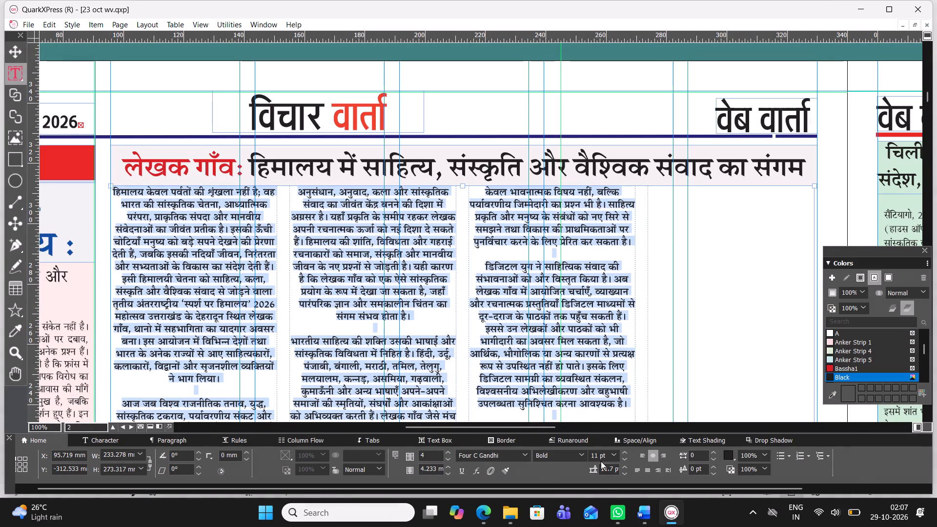
left_click(583, 456)
left_click(571, 461)
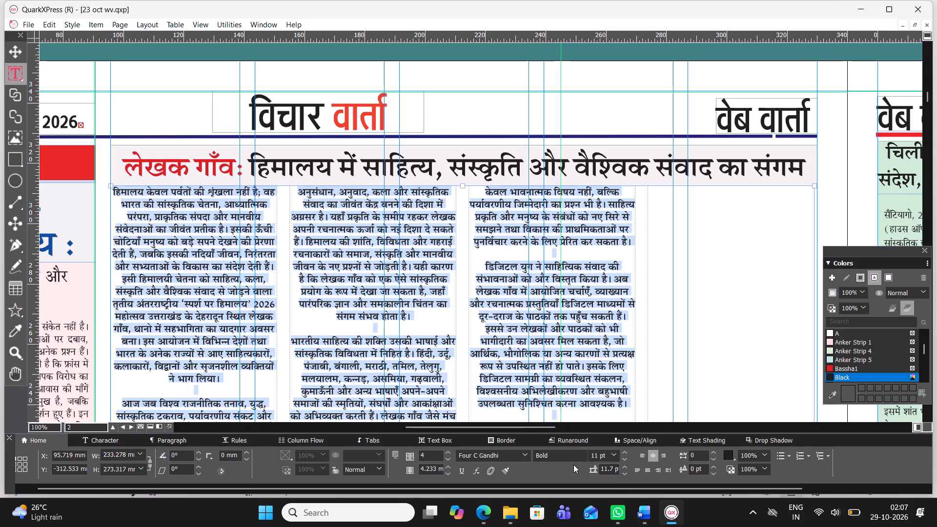
left_click(578, 457)
left_click(572, 468)
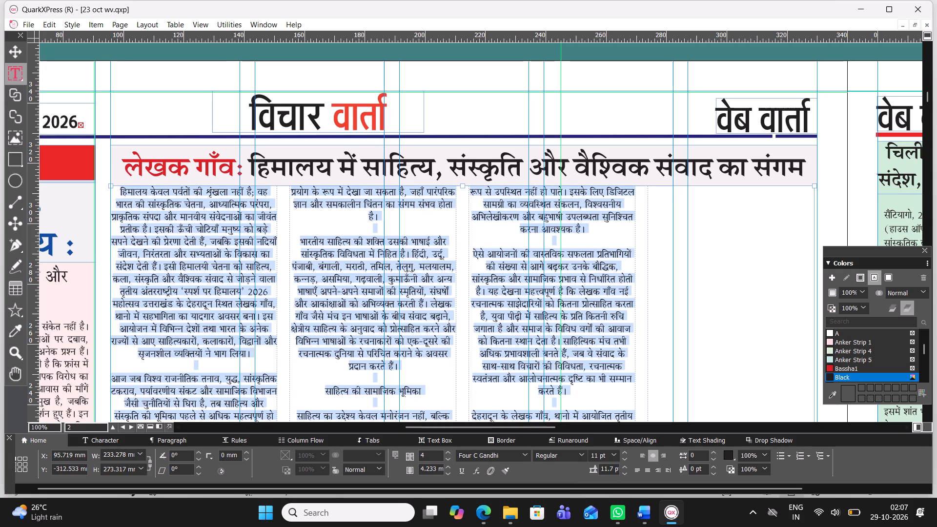
left_click(637, 469)
Remove the blank line and run the paragraph beginning 'आज जब विश्व' into the end of the article's opening paragraph, separated by a space.
left_click(221, 362)
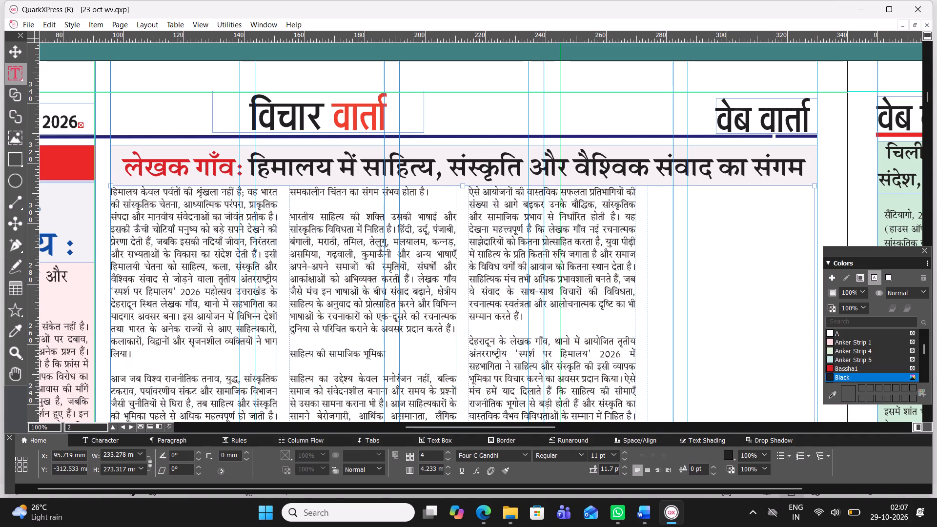
left_click(162, 368)
key("BackSpace")
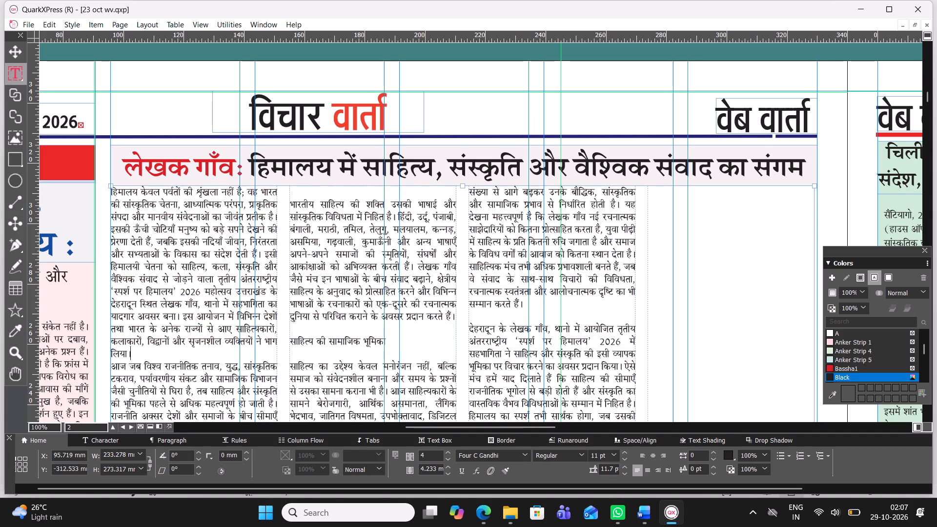
left_click(111, 366)
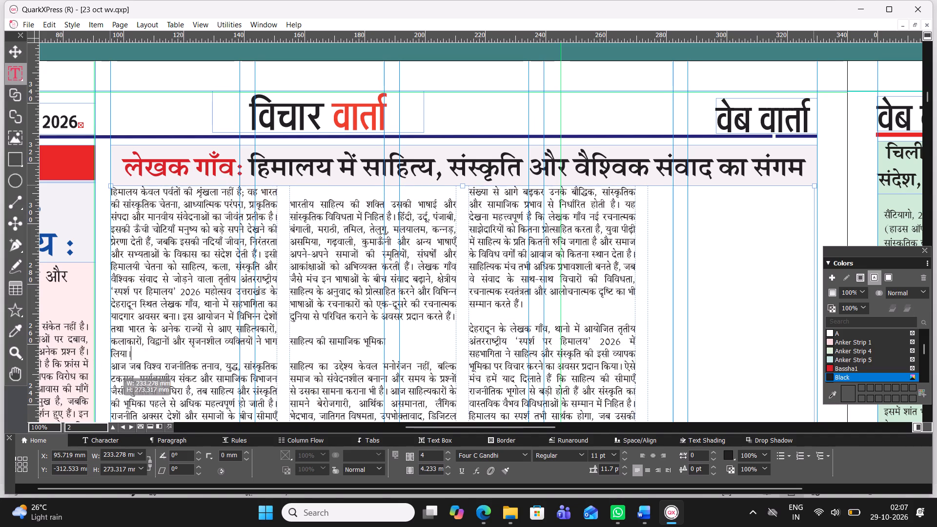
left_click(112, 366)
key("BackSpace")
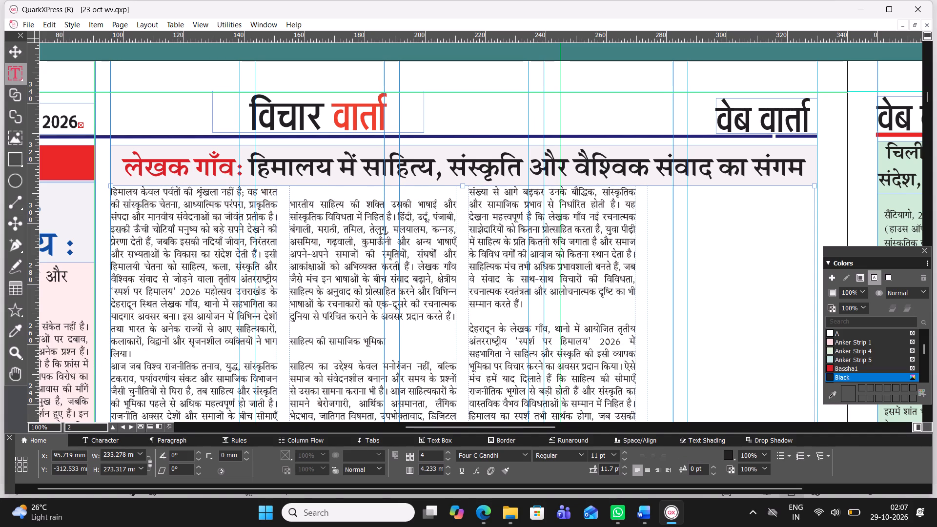
key("space")
Close the blank lines around 'लेखक गाँव की अवधारणा' and run it into the following 'स्पर्श पर हिमालय' paragraph, dropping the opening quotation mark.
scroll(187, 305, "down", 1)
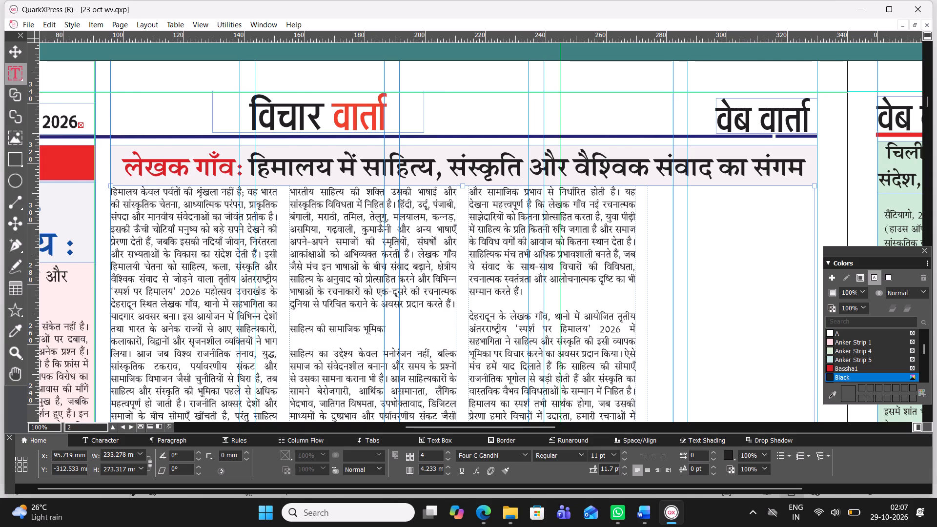
left_click(133, 293)
key("BackSpace")
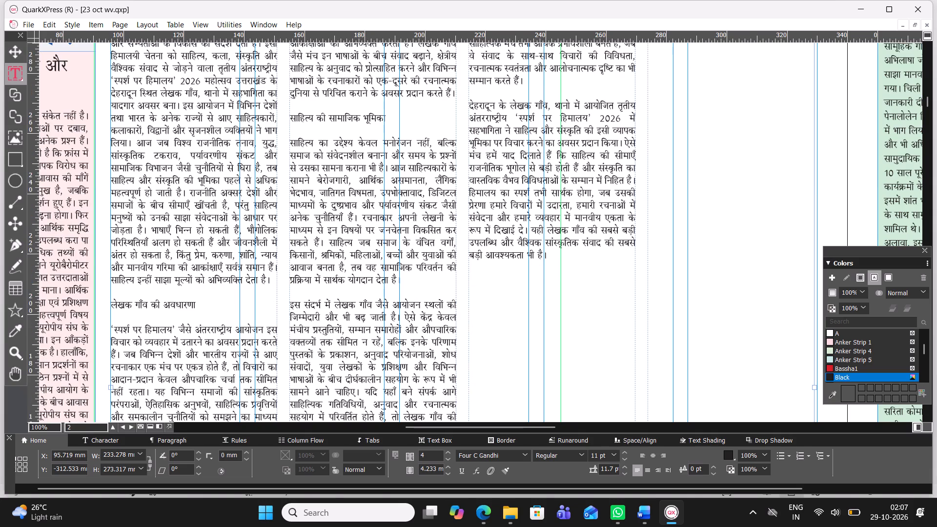
key("space")
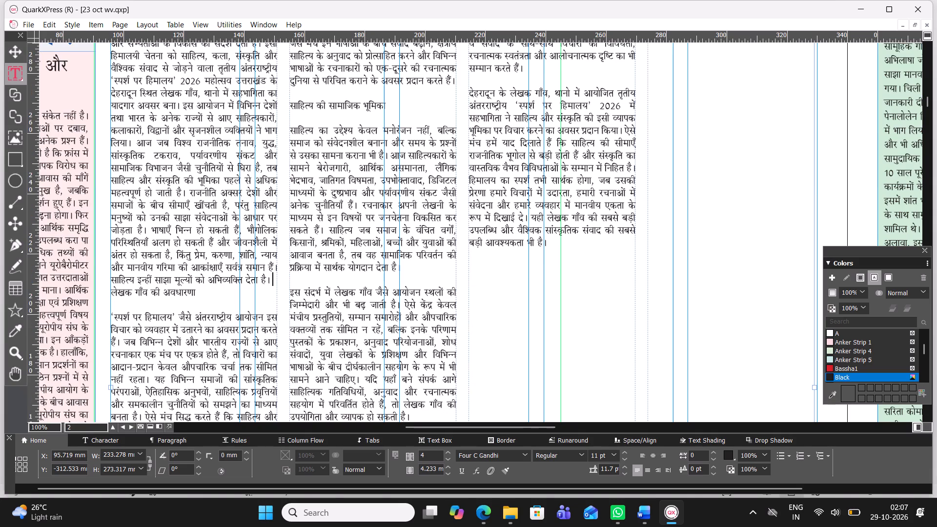
left_click(117, 301)
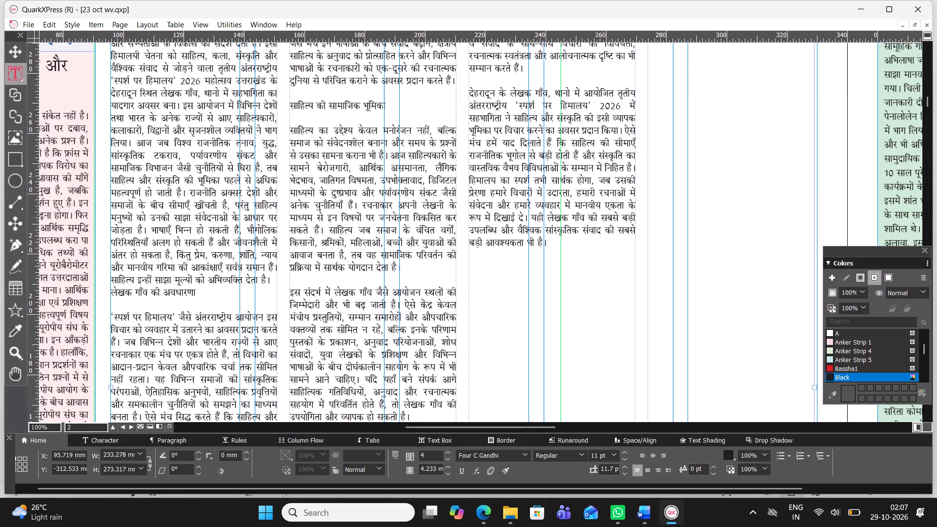
key("BackSpace")
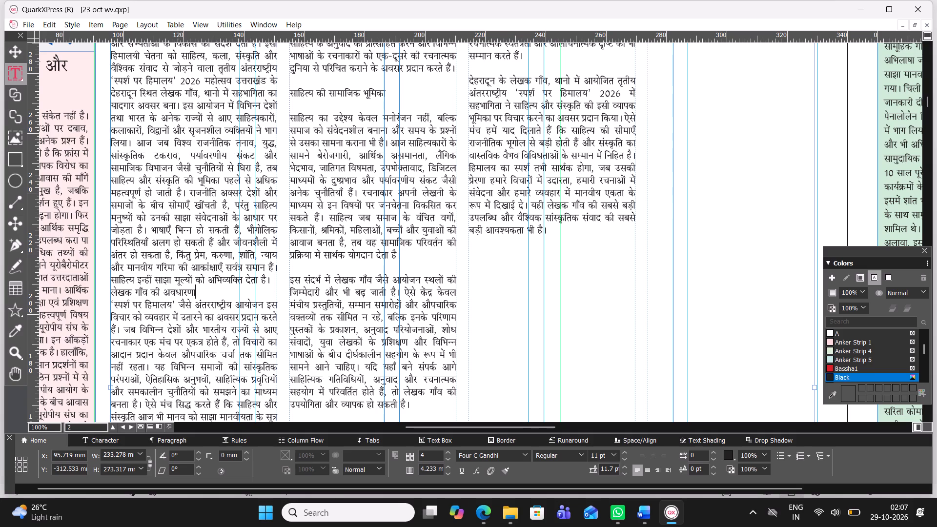
left_click(113, 301)
key("BackSpace")
key("space")
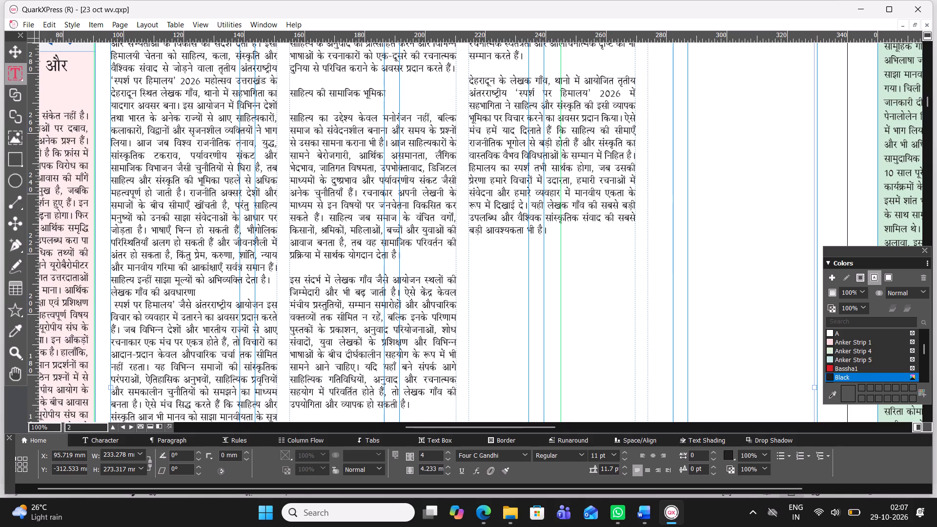
key("BackSpace")
key("BackSpace")
key("space")
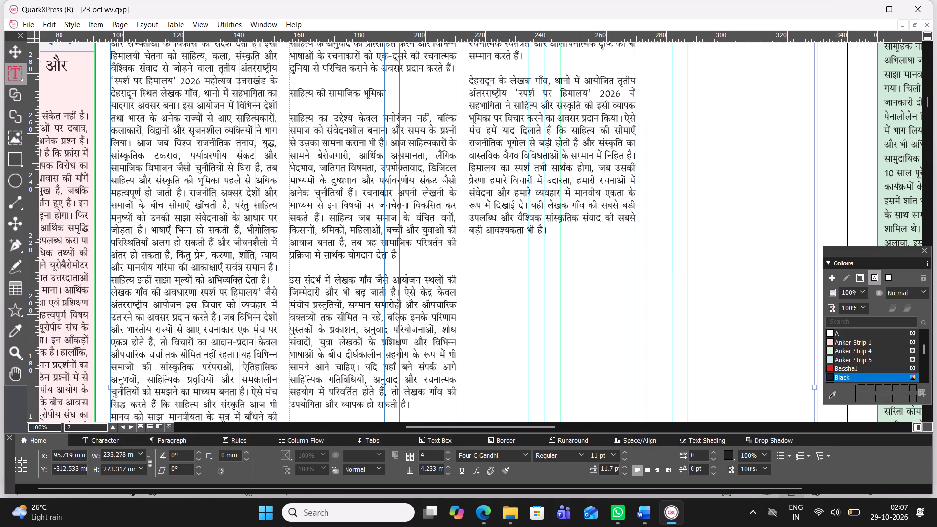
Remove the blank line and run the paragraph beginning 'इस आयोजन का स्थल' into the preceding one, separated by a space.
scroll(149, 257, "down", 1)
left_click(119, 229)
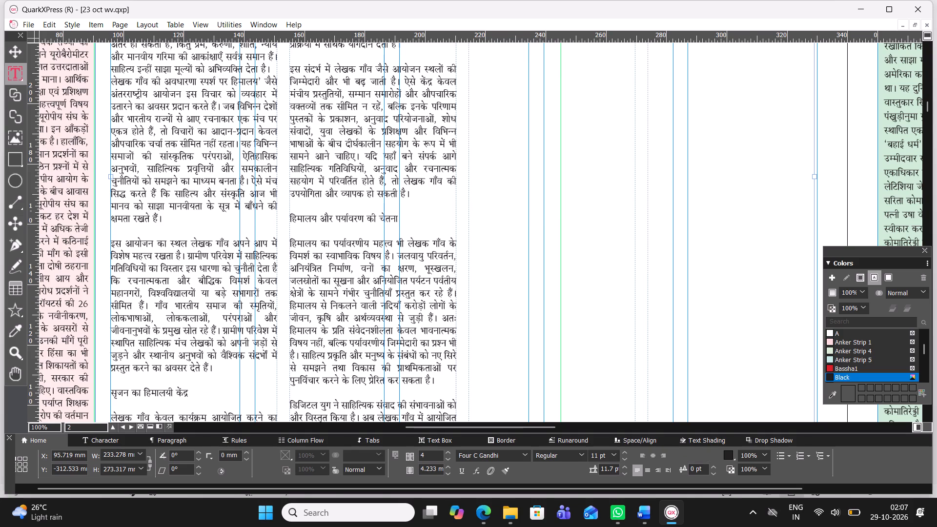
key("BackSpace")
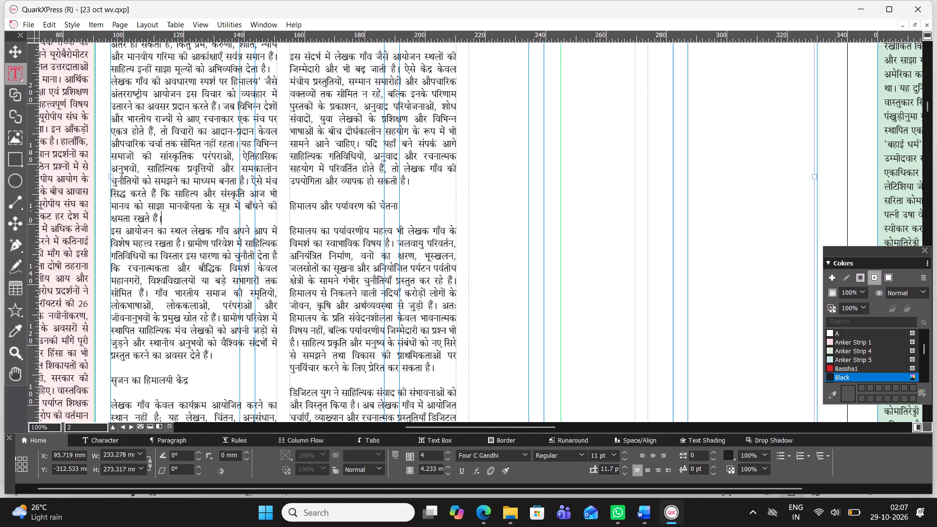
left_click(114, 228)
key("Left")
key("BackSpace")
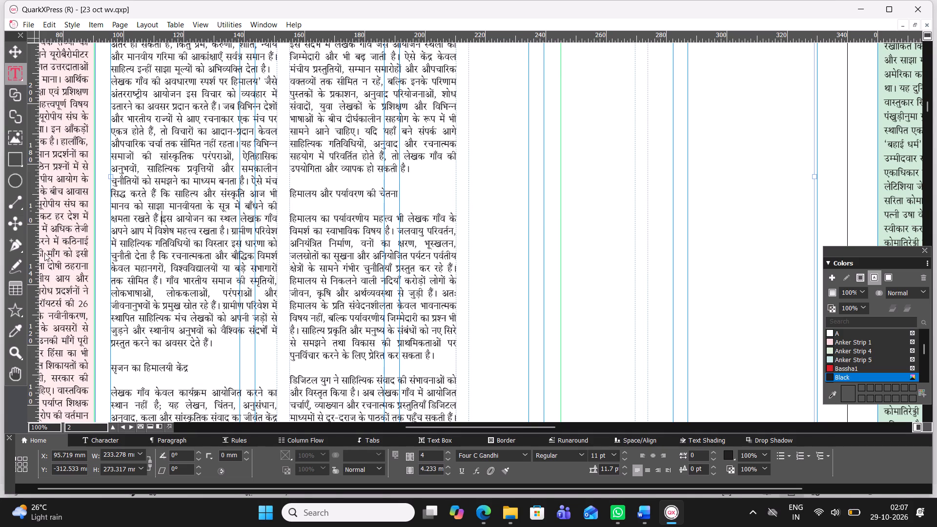
key("space")
Close the blank lines around 'सृजन का हिमालयी केंद्र' and run it into the paragraphs before and after it, separated by spaces.
scroll(163, 257, "down", 1)
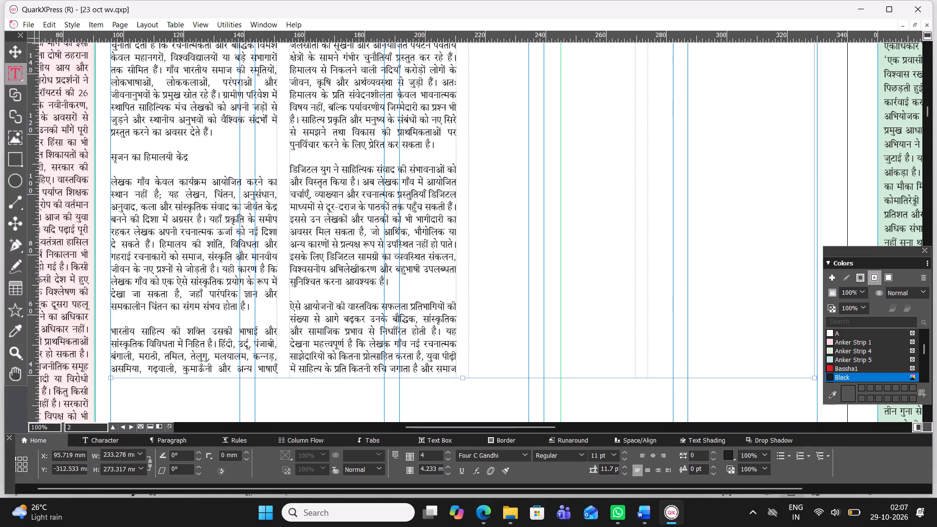
left_click(124, 150)
key("BackSpace")
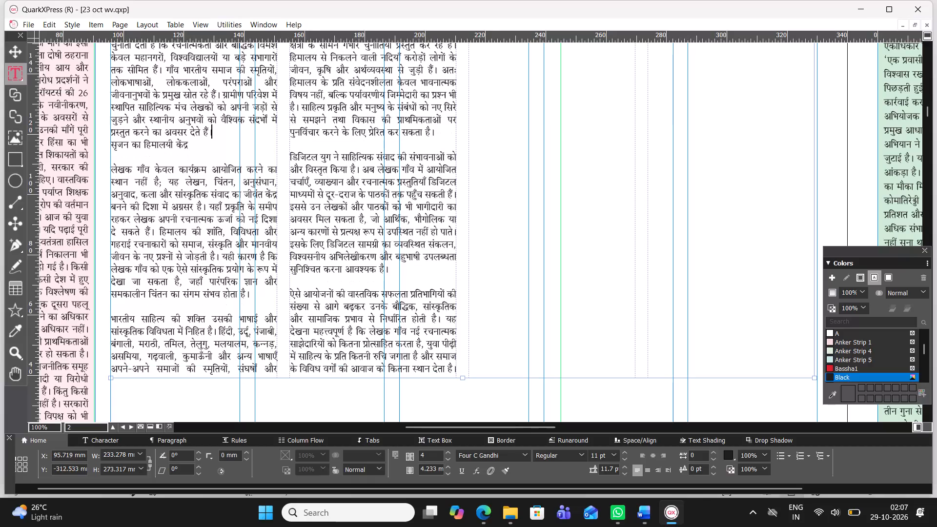
left_click(112, 142)
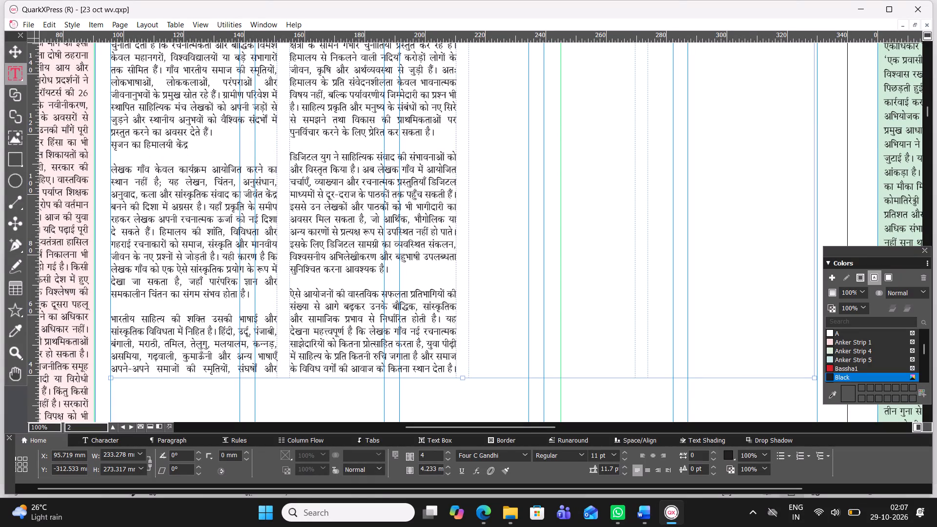
key("BackSpace")
key("space")
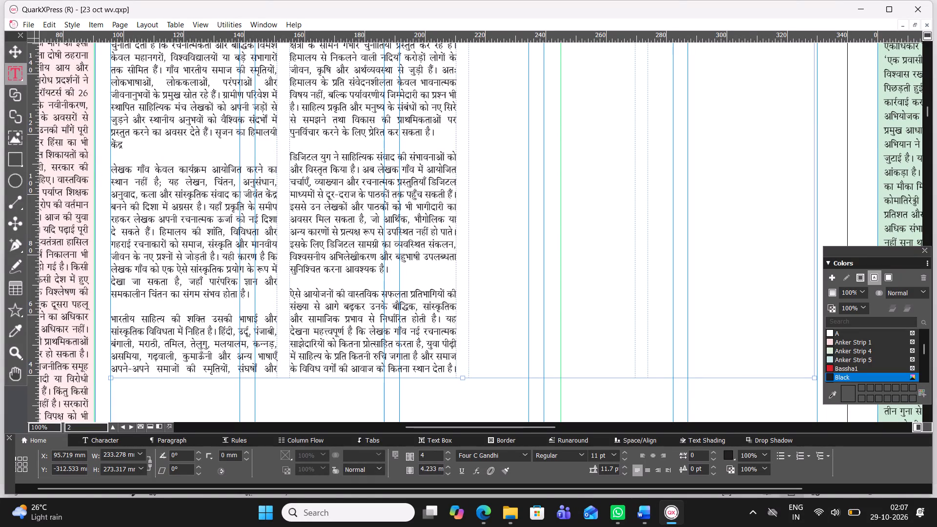
left_click(114, 157)
key("BackSpace")
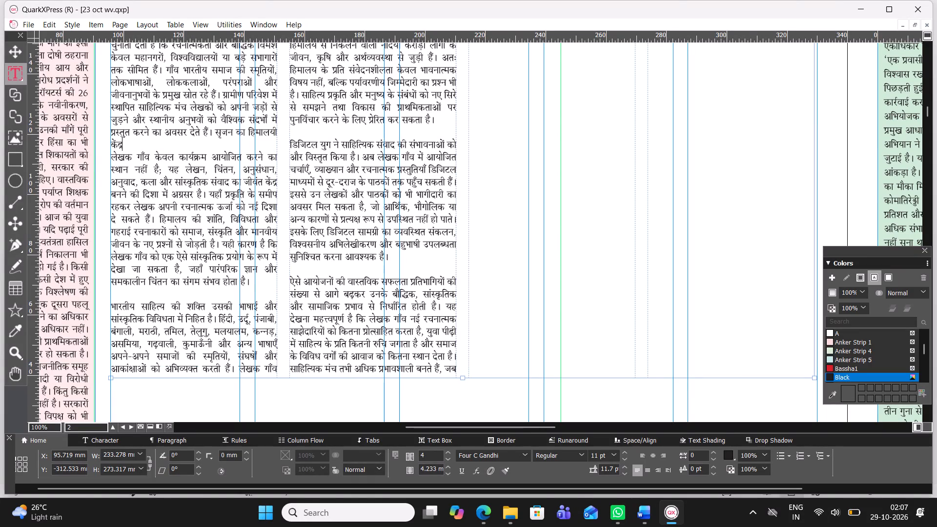
left_click(113, 153)
key("BackSpace")
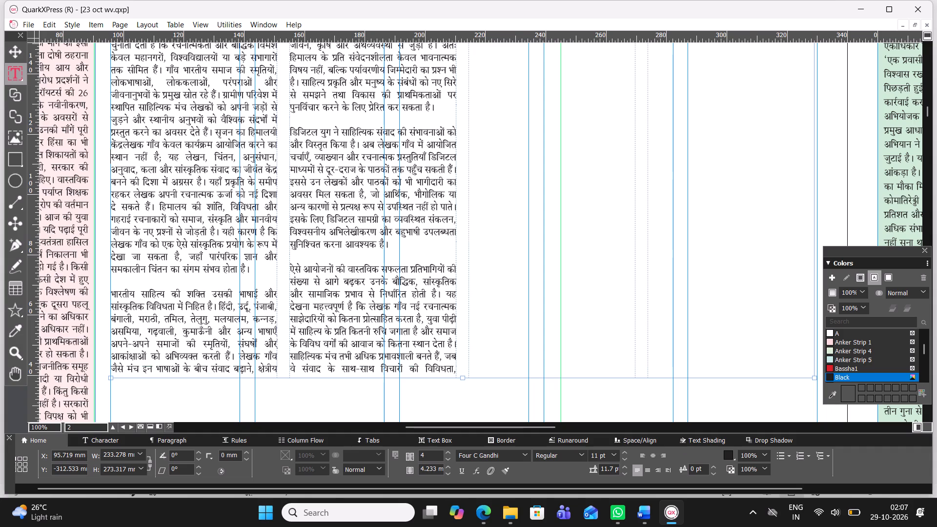
key("space")
Remove the blank line and run the paragraph beginning 'भारतीय साहित्य की शक्ति' into the preceding one, separated by a space.
left_click(132, 282)
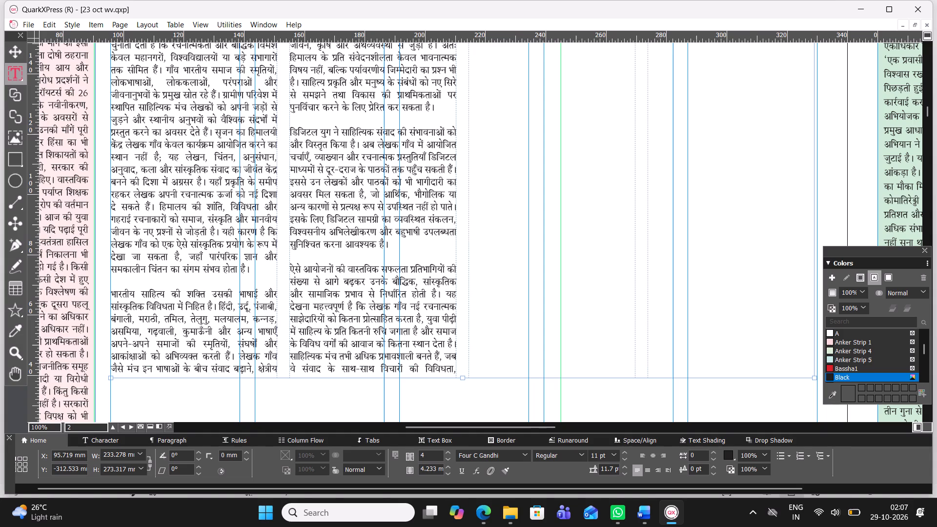
key("BackSpace")
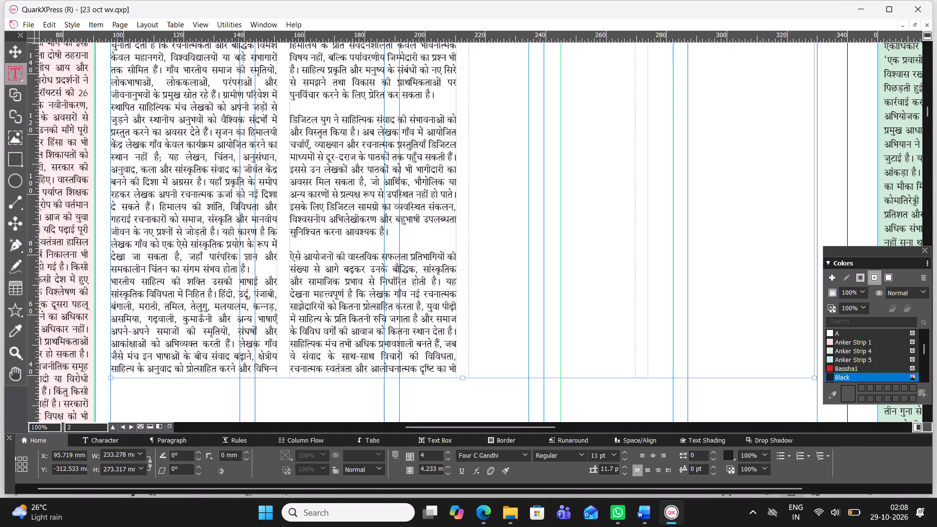
left_click(112, 280)
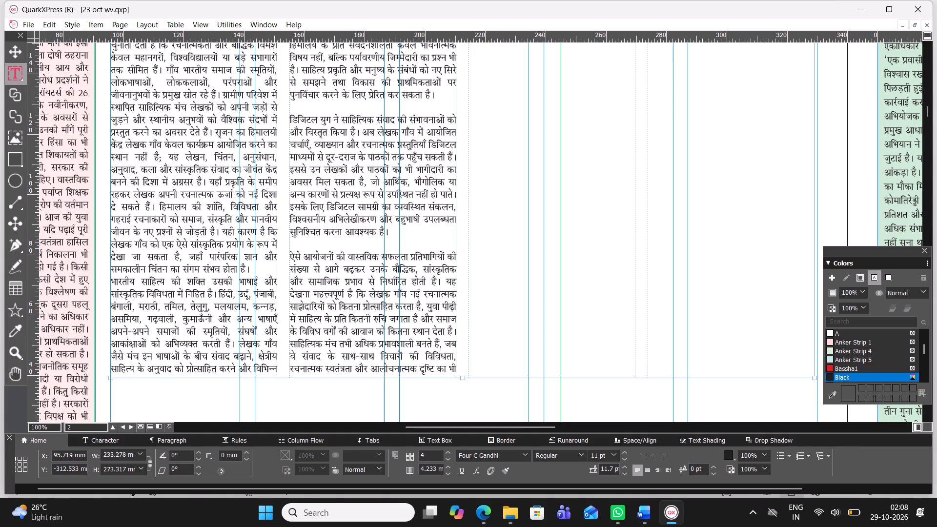
key("BackSpace")
key("space")
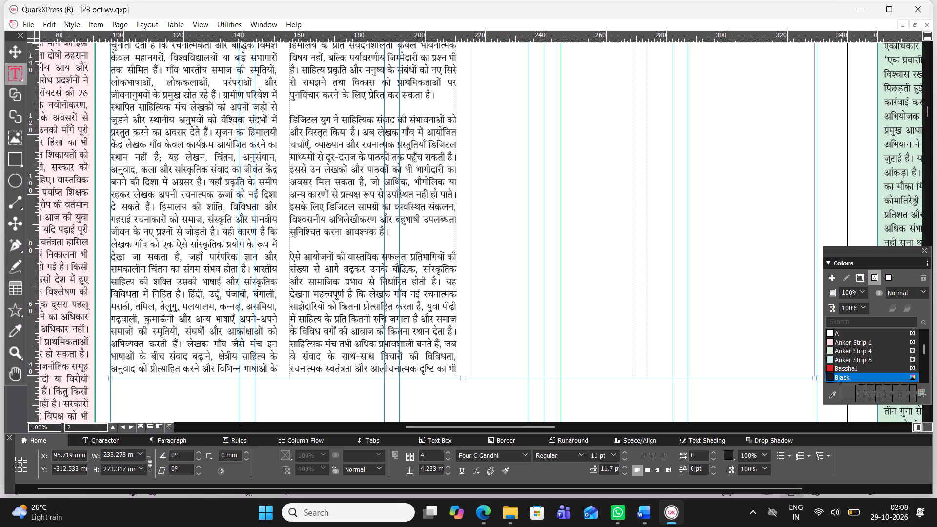
Close the blank lines around 'साहित्य की सामाजिक भूमिका' and run it into the paragraphs before and after it, separated by spaces.
scroll(382, 295, "up", 2)
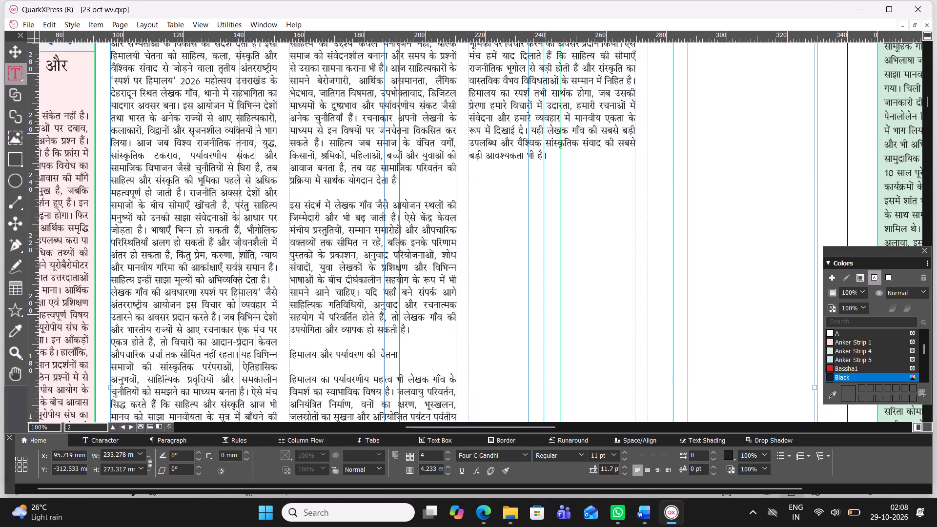
scroll(382, 295, "up", 1)
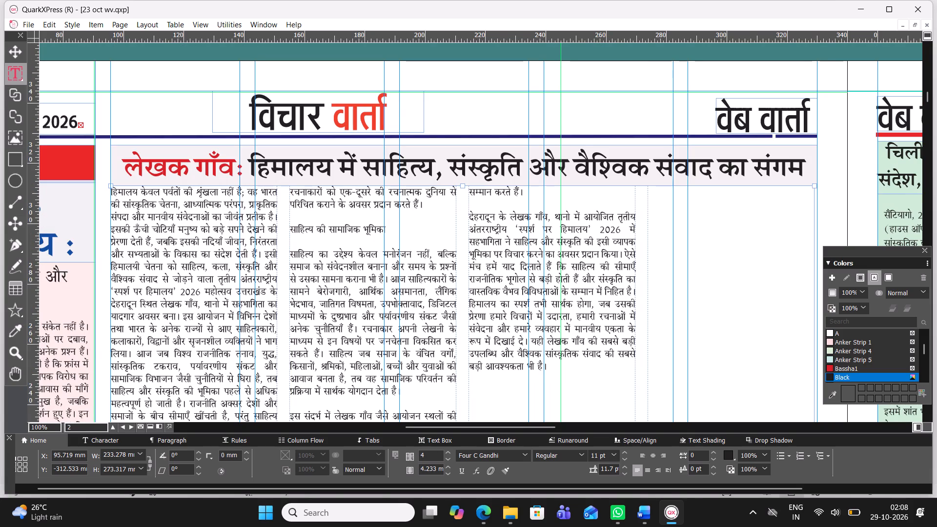
left_click(319, 214)
key("BackSpace")
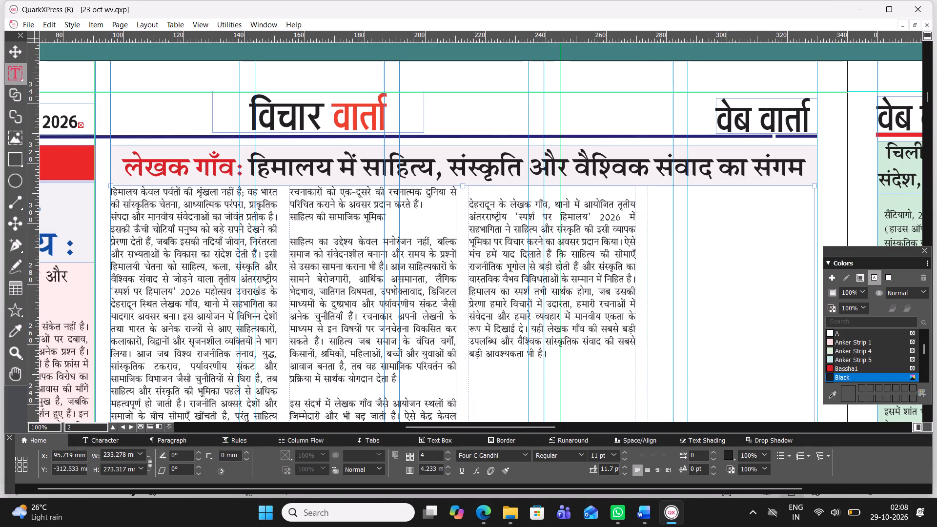
left_click(287, 217)
key("BackSpace")
key("space")
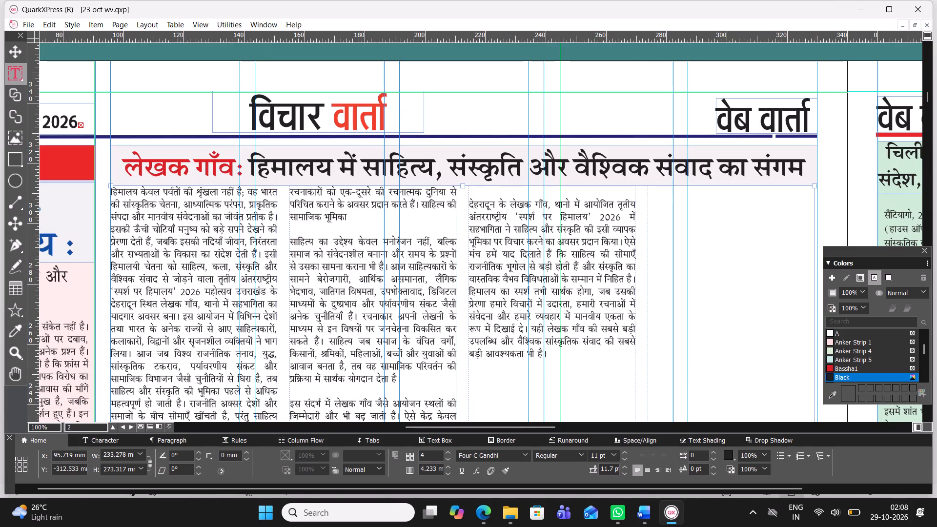
left_click(309, 232)
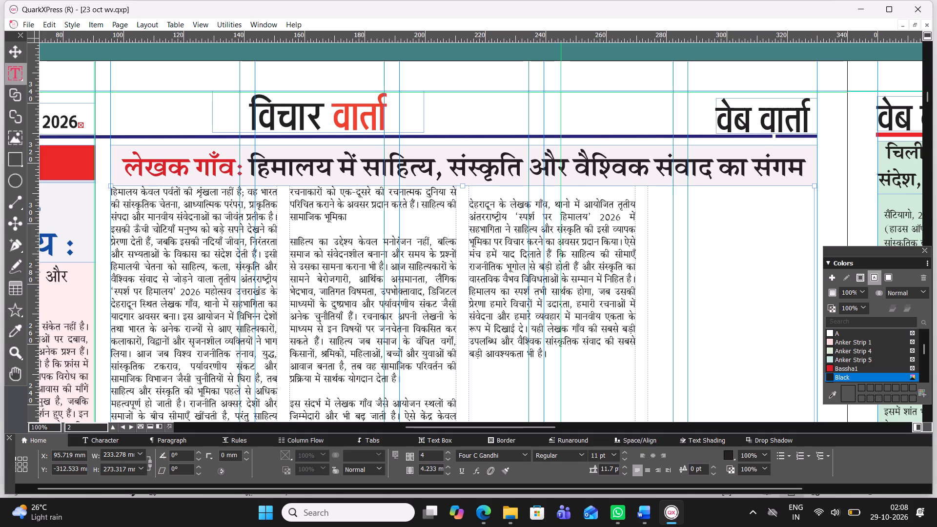
key("BackSpace")
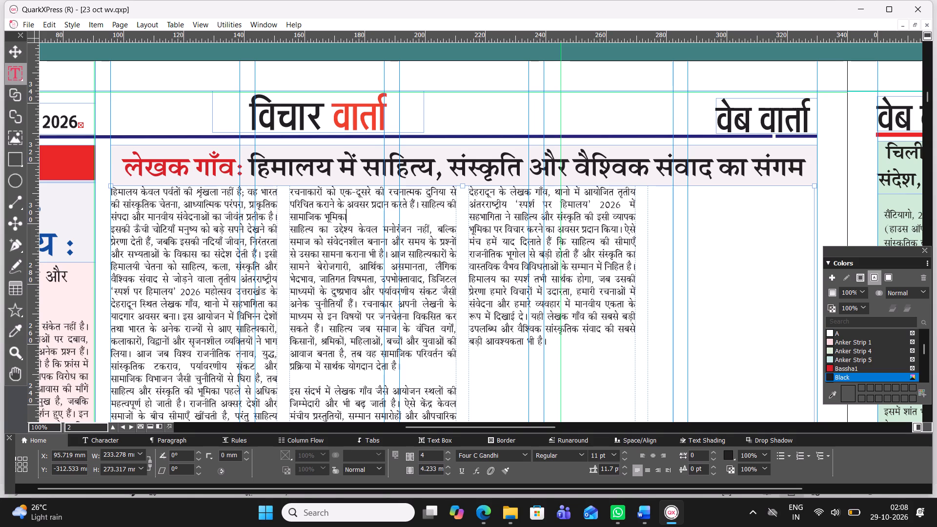
left_click(285, 226)
key("BackSpace")
key("space")
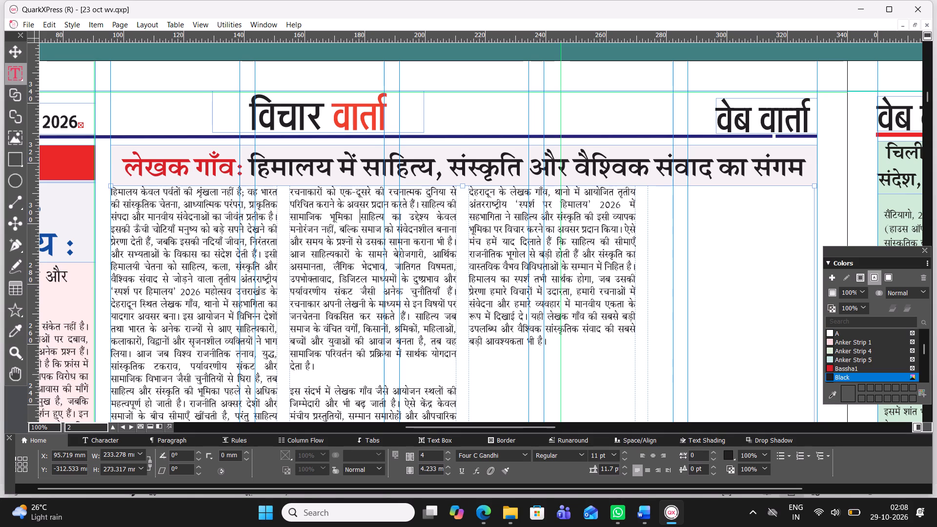
Remove the blank line and run the paragraph beginning 'इस संदर्भ में लेखक गाँव' into the preceding one, separated by a space.
left_click(301, 378)
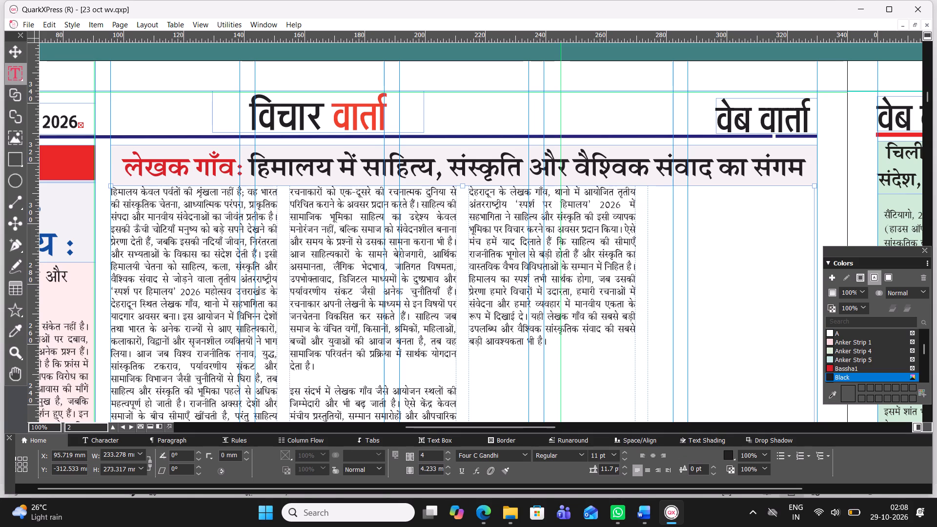
key("BackSpace")
left_click(290, 380)
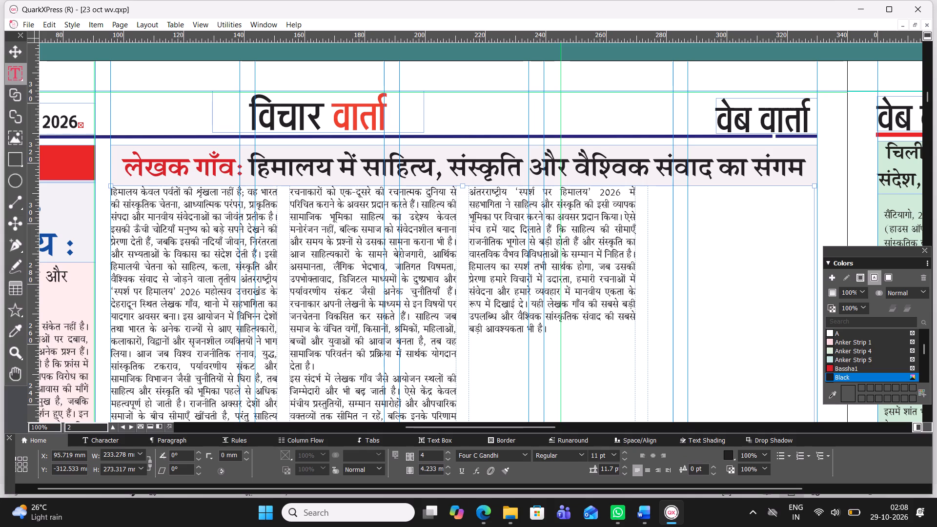
key("BackSpace")
key("space")
Close the blank lines around 'हिमालय और पर्यावरण की चेतना' and run it into the paragraphs before and after it, separated by spaces.
scroll(406, 269, "down", 1)
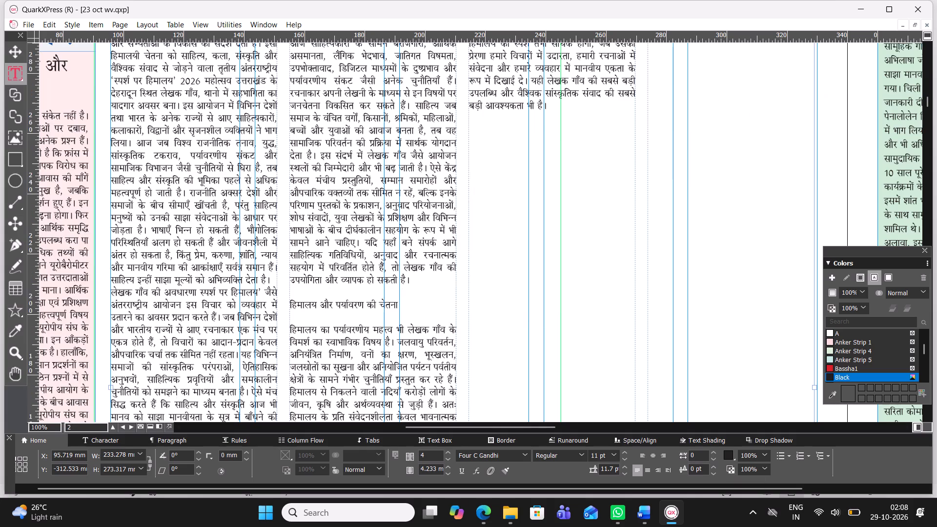
left_click(340, 290)
key("BackSpace")
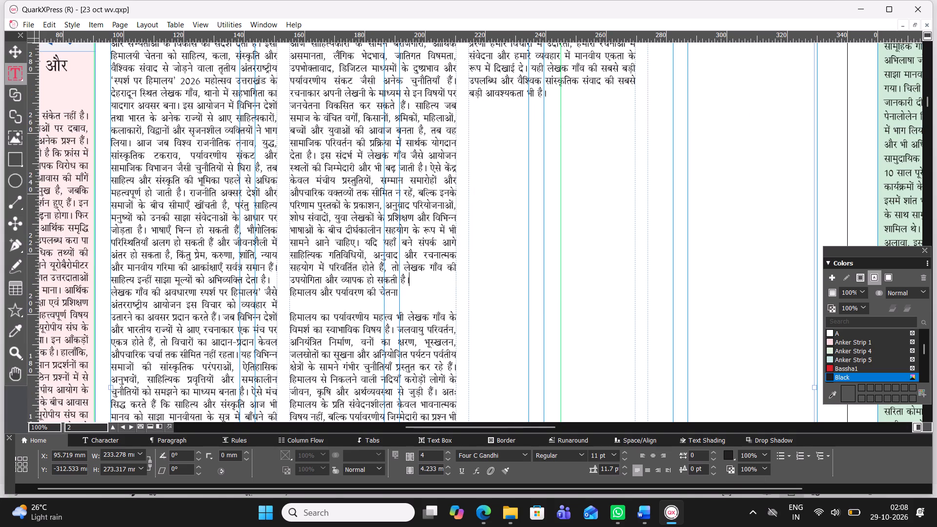
left_click(285, 294)
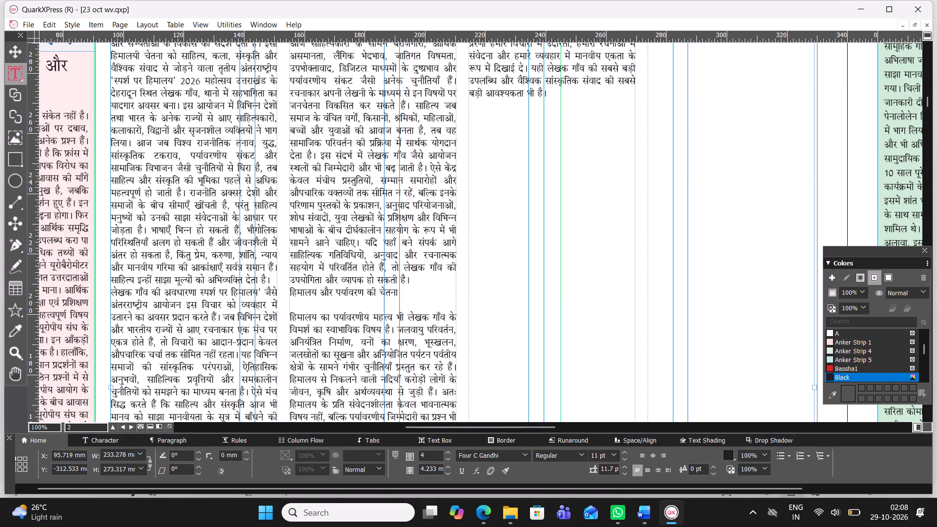
key("BackSpace")
key("space")
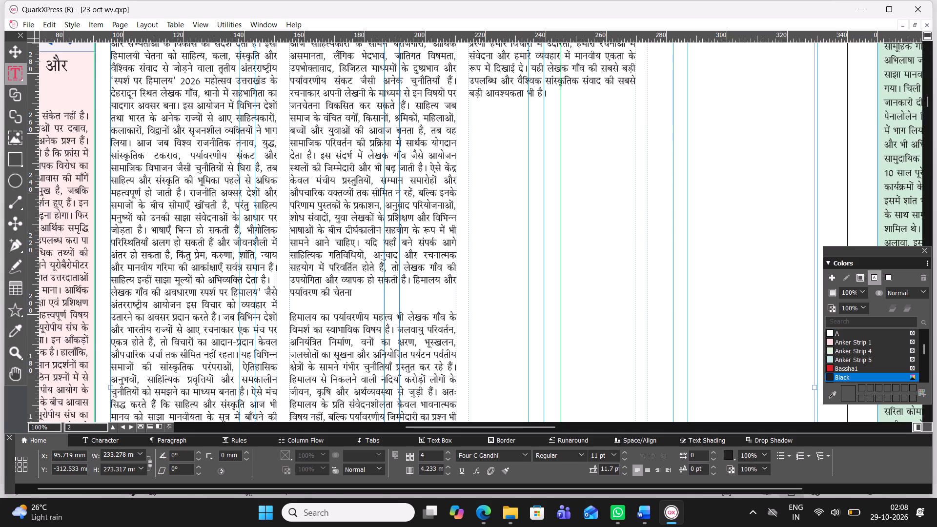
left_click(296, 304)
key("BackSpace")
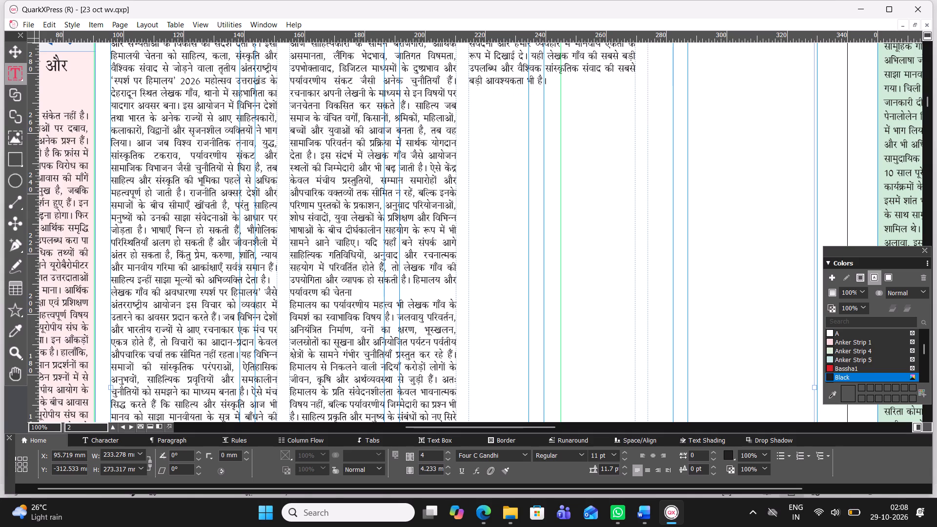
left_click(283, 301)
key("BackSpace")
key("space")
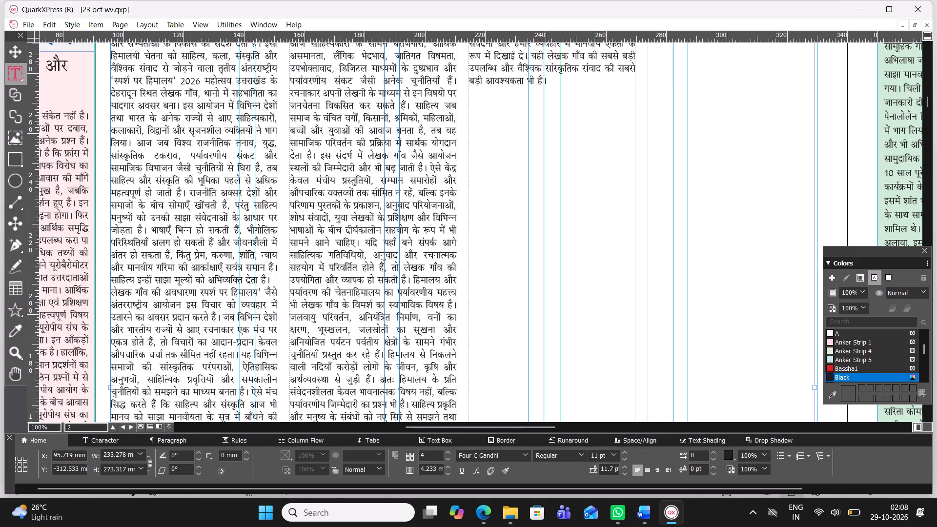
Remove the blank line and run the paragraph beginning 'डिजिटल युग ने' into the preceding one, separated by a space.
scroll(425, 274, "down", 1)
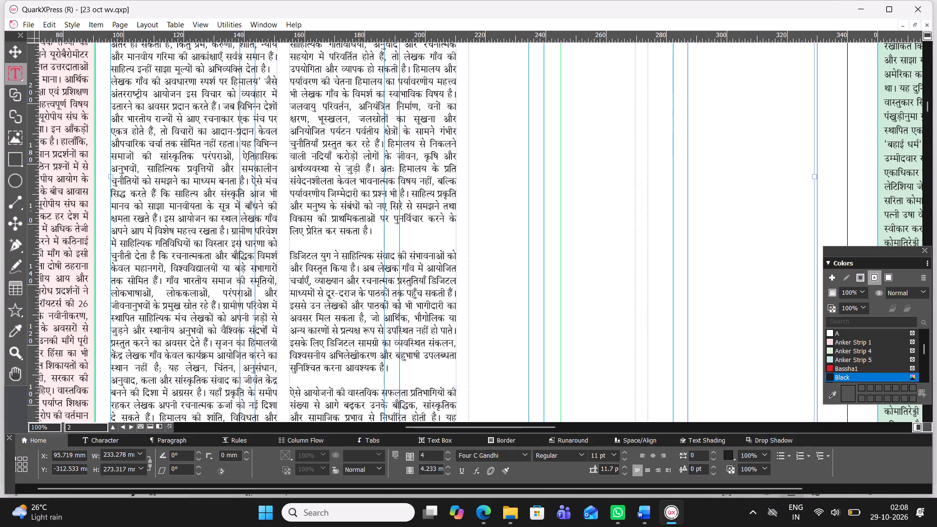
left_click(385, 242)
key("BackSpace")
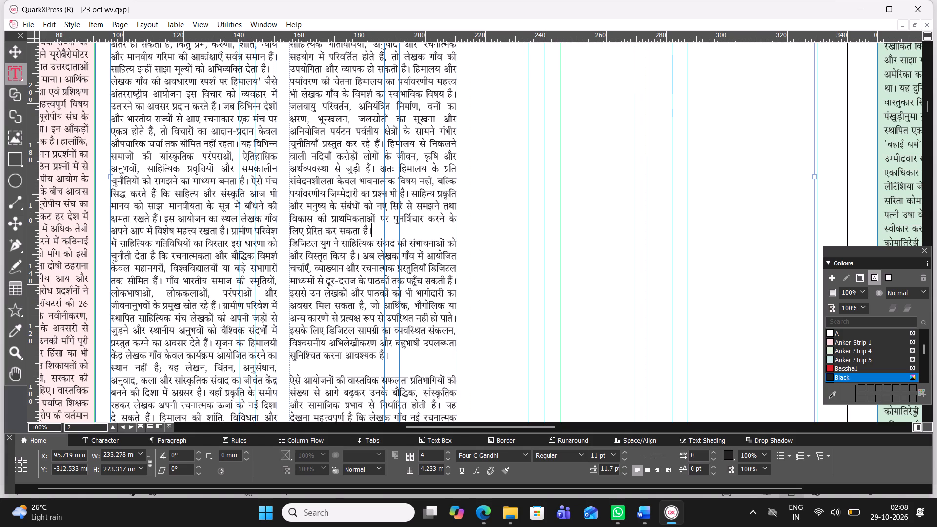
left_click(284, 239)
key("BackSpace")
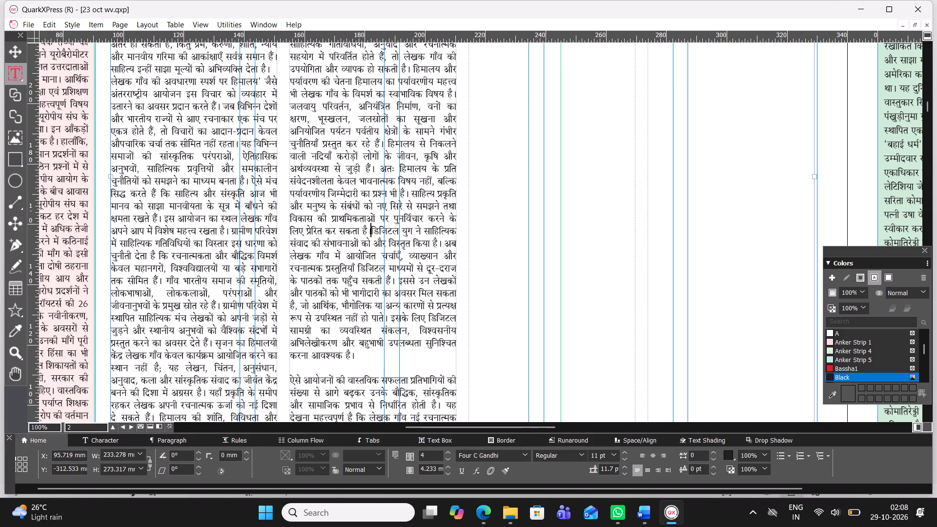
key("space")
Remove the blank line and run the paragraph beginning 'ऐसे आयोजनों की' into the preceding one, separated by a space.
scroll(356, 302, "down", 1)
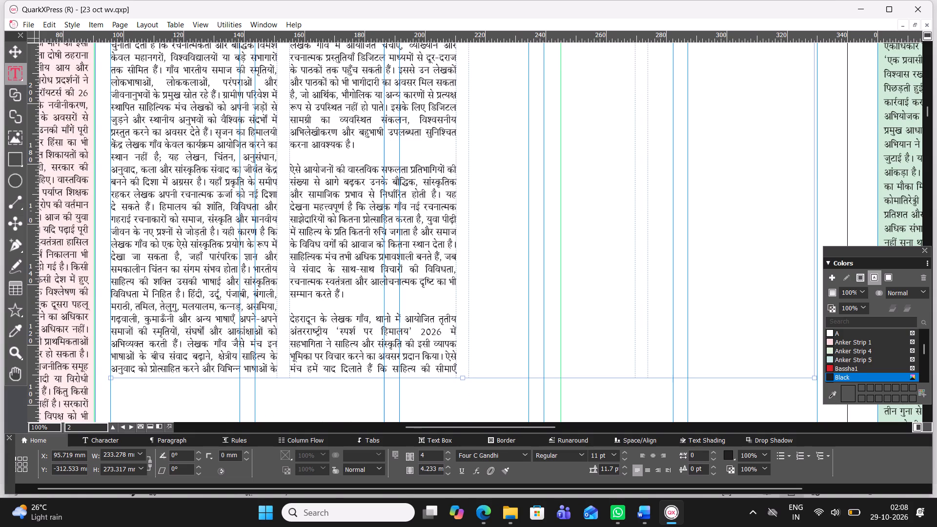
left_click(303, 163)
key("BackSpace")
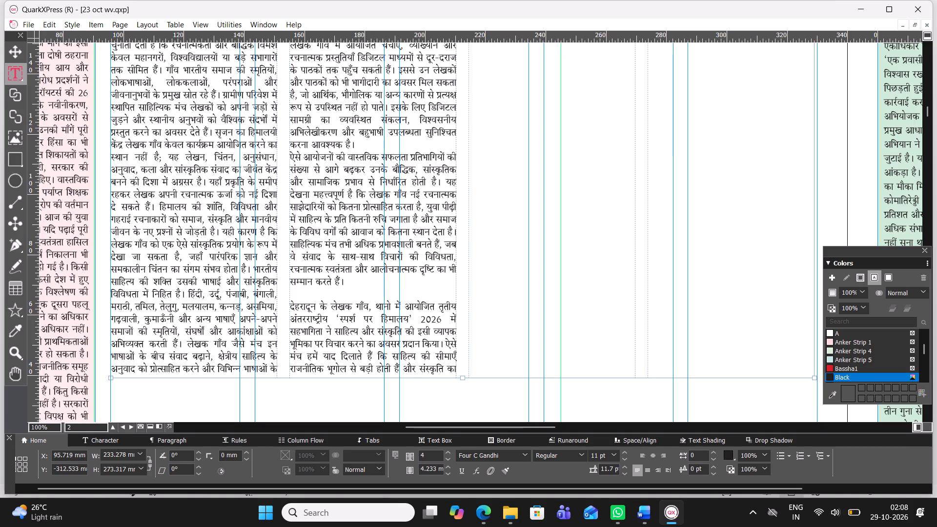
left_click(282, 153)
left_click(289, 158)
key("BackSpace")
key("space")
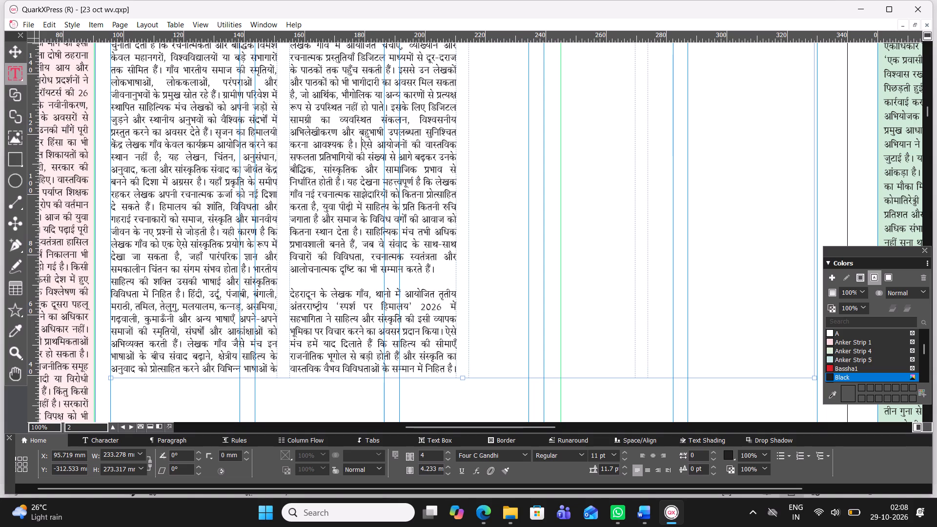
Remove the blank line and run the closing paragraph beginning 'देहरादून के लेखक गाँव' into the preceding one, separated by a space.
left_click(336, 280)
key("BackSpace")
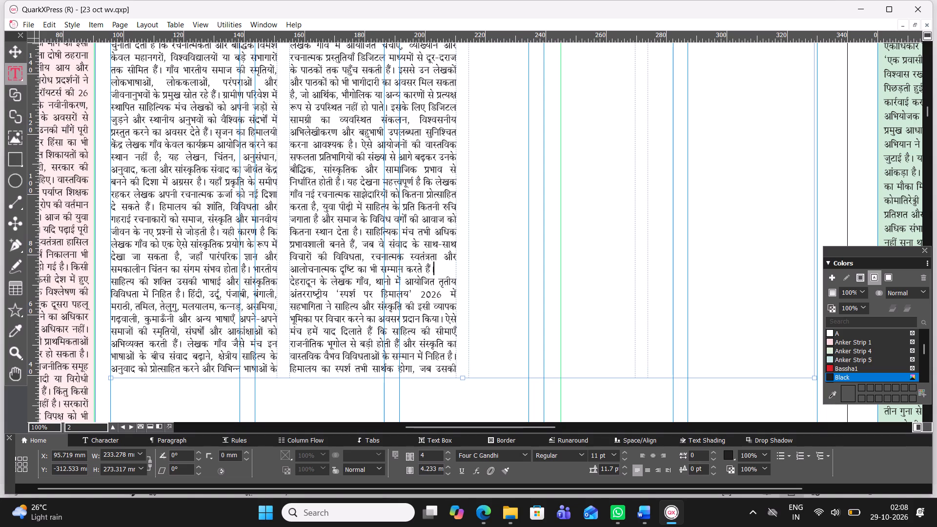
left_click(285, 284)
key("BackSpace")
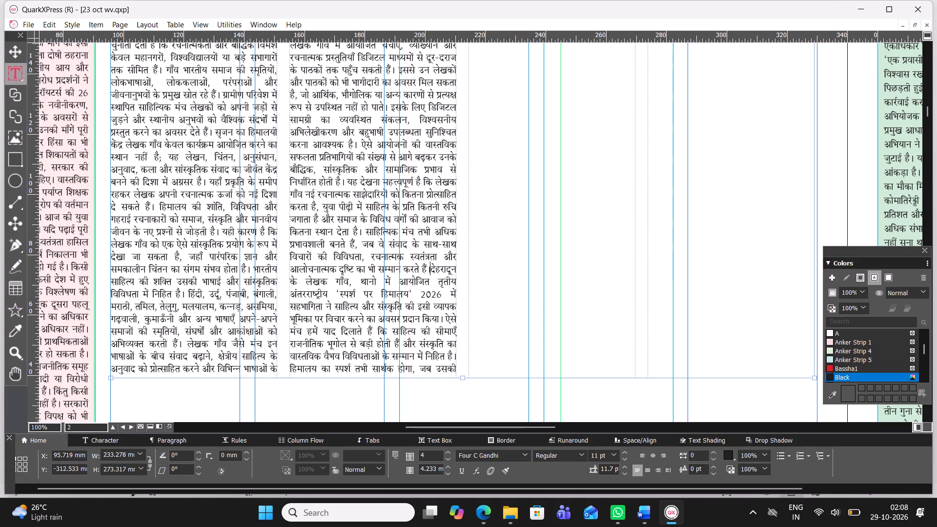
key("space")
scroll(446, 266, "up", 2)
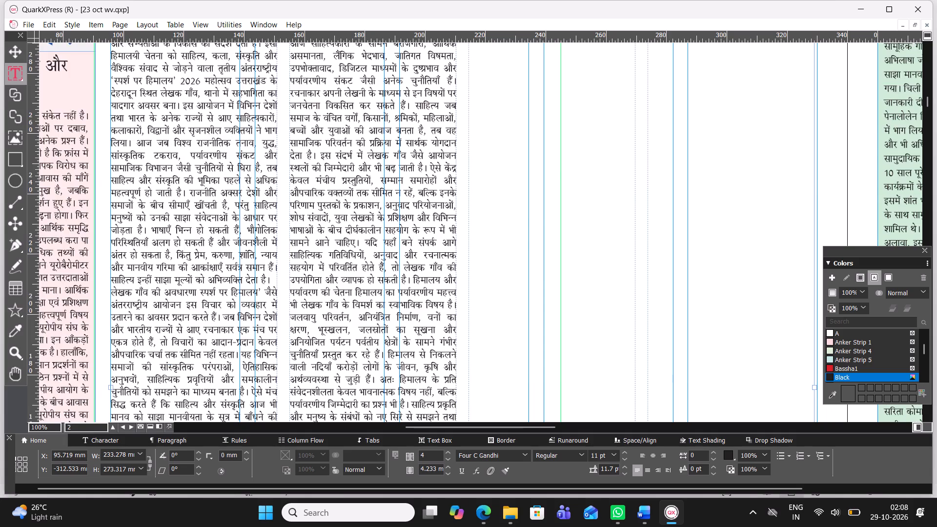
Reduce the lead article's text box from four columns to 3.
scroll(446, 266, "up", 2)
scroll(518, 371, "down", 1)
scroll(438, 260, "down", 1)
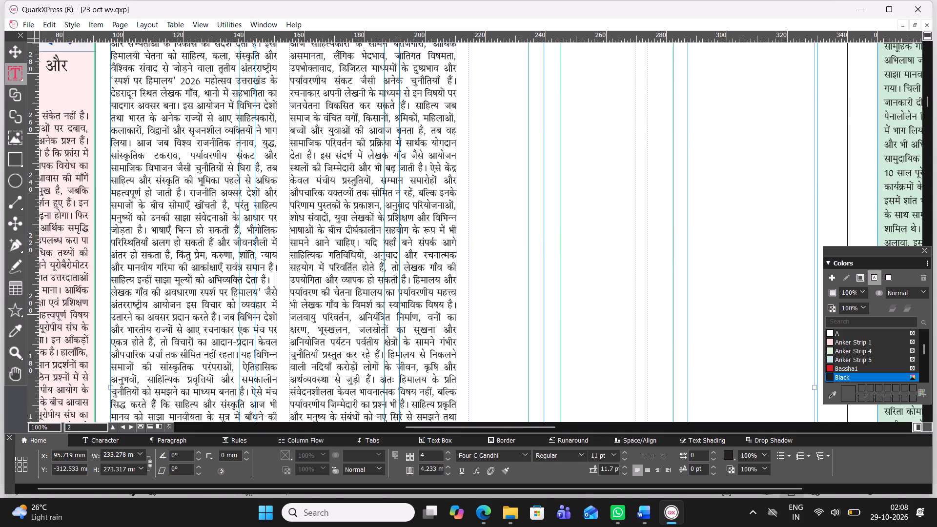
scroll(438, 260, "down", 2)
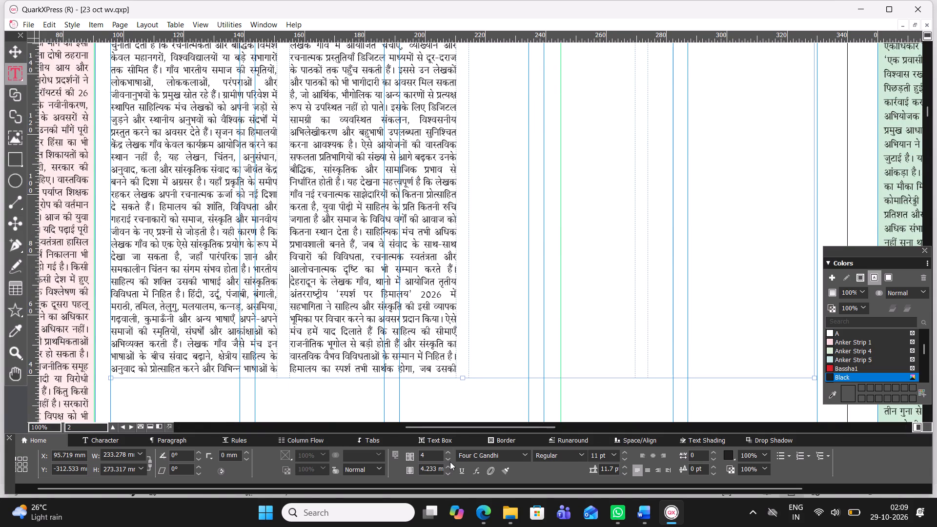
left_click(450, 462)
Shorten the lead article's text box from its bottom edge to a height of about 140 mm so the text fills all three columns.
scroll(428, 331, "up", 3)
scroll(428, 331, "down", 2)
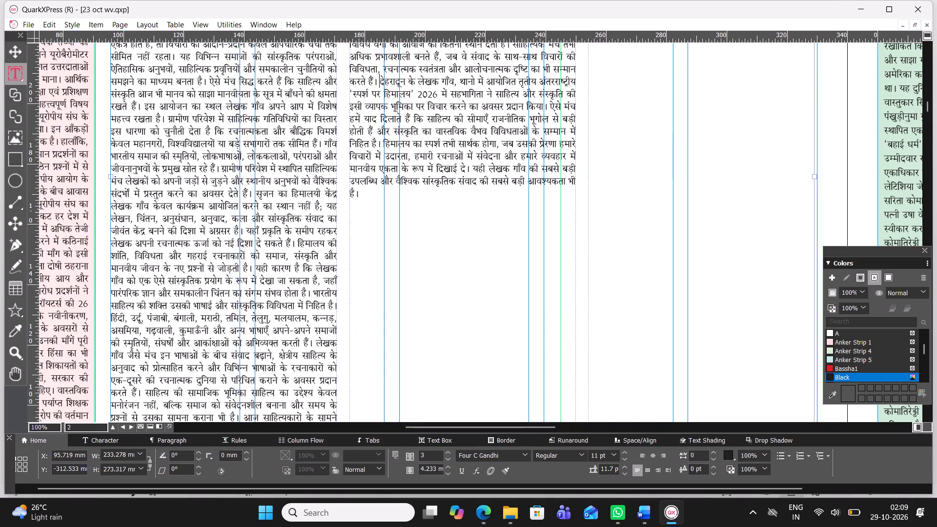
scroll(428, 331, "down", 1)
left_click_drag(465, 378, 489, 189)
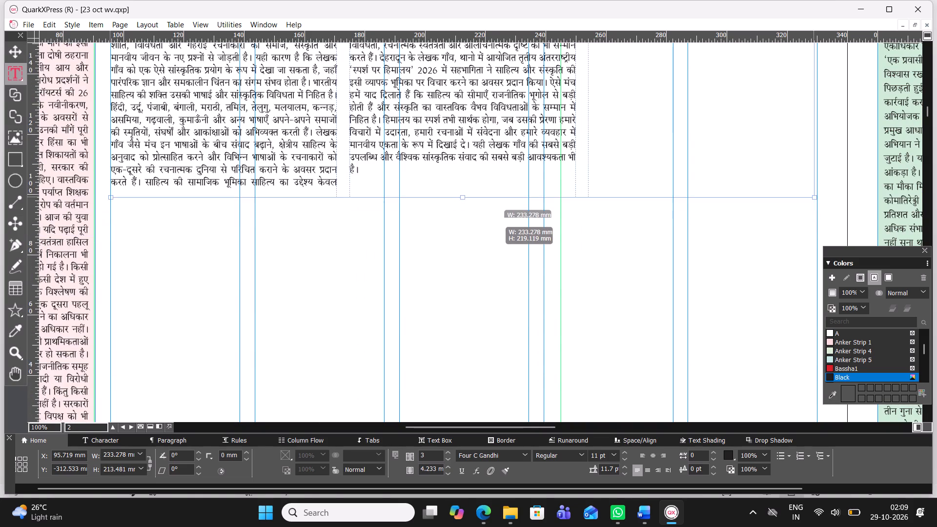
left_click_drag(489, 189, 466, 140)
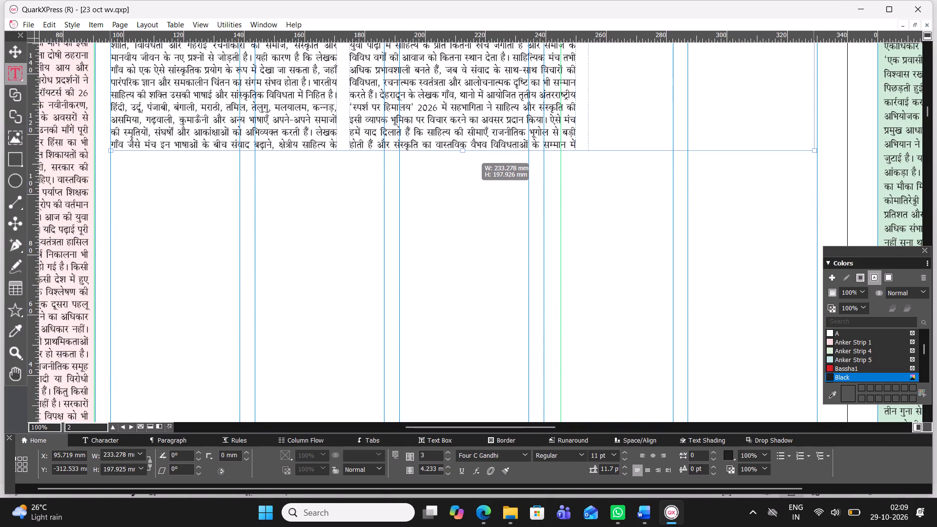
left_click_drag(466, 140, 462, 128)
scroll(483, 147, "up", 1)
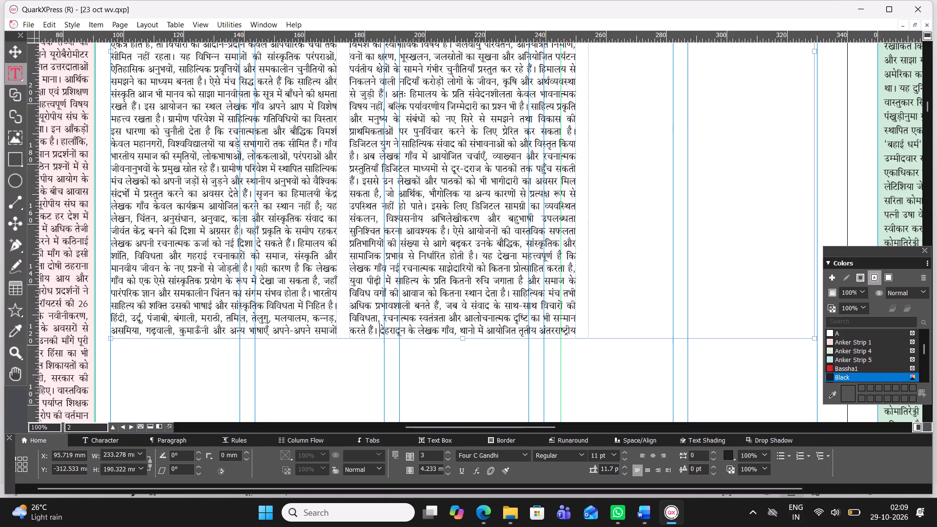
scroll(483, 147, "up", 1)
scroll(483, 147, "down", 1)
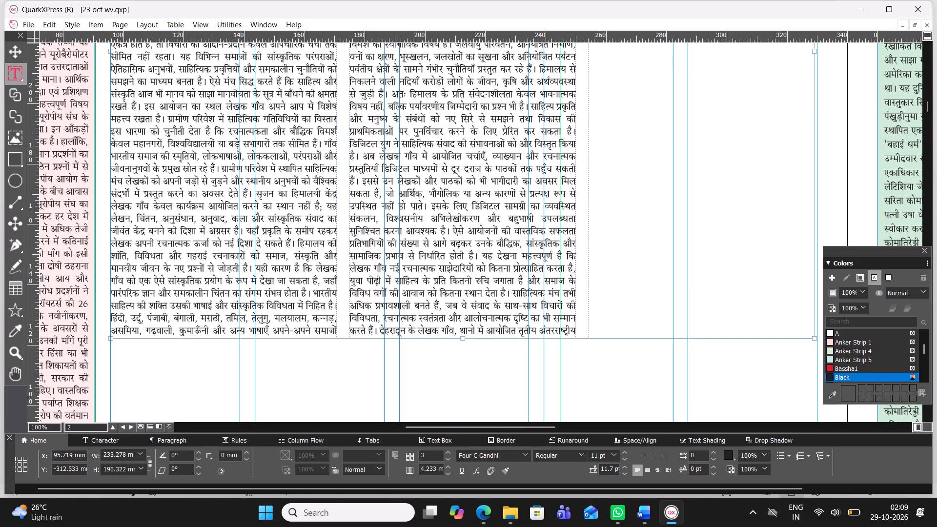
left_click_drag(464, 338, 441, 196)
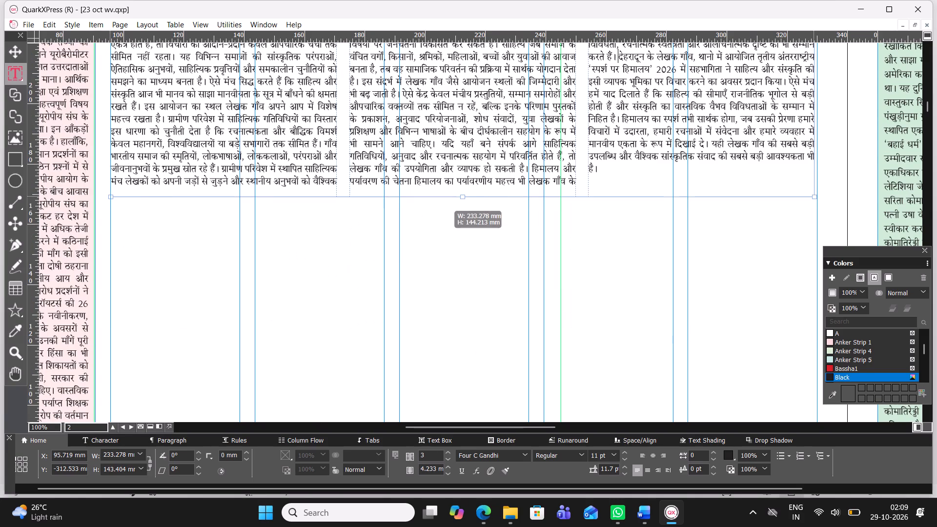
left_click_drag(441, 196, 441, 191)
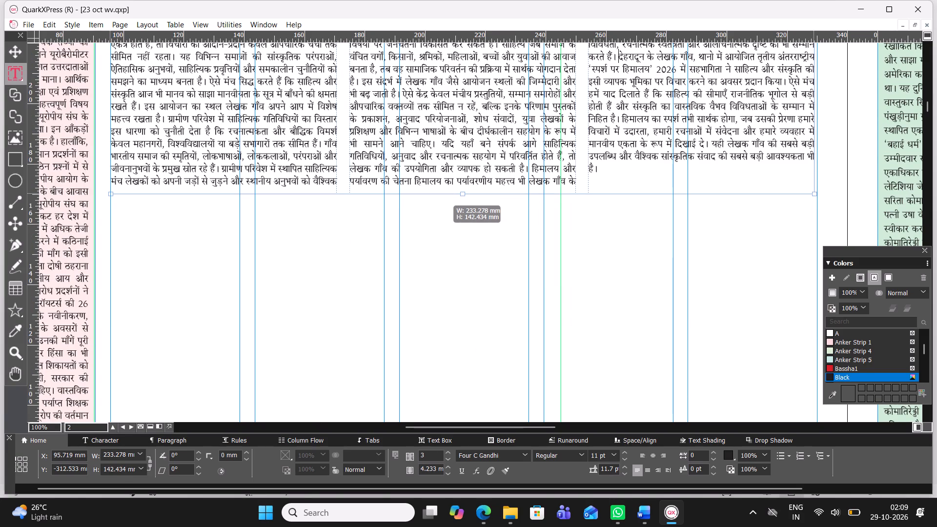
left_click_drag(441, 191, 440, 183)
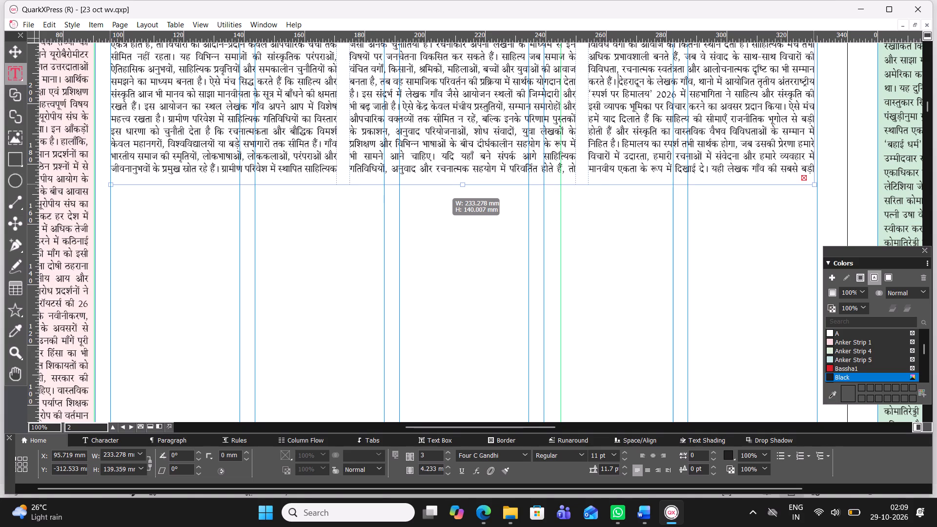
left_click_drag(440, 183, 440, 186)
Run the paragraph beginning 'लेखक गाँव की अवधारणा' into the preceding paragraph, separated by a space.
scroll(448, 203, "up", 1)
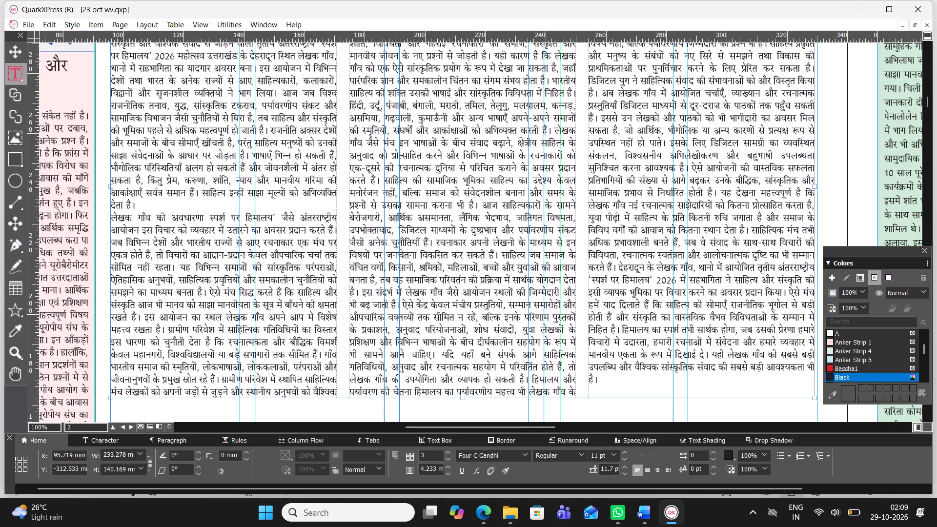
left_click(113, 216)
key("BackSpace")
key("space")
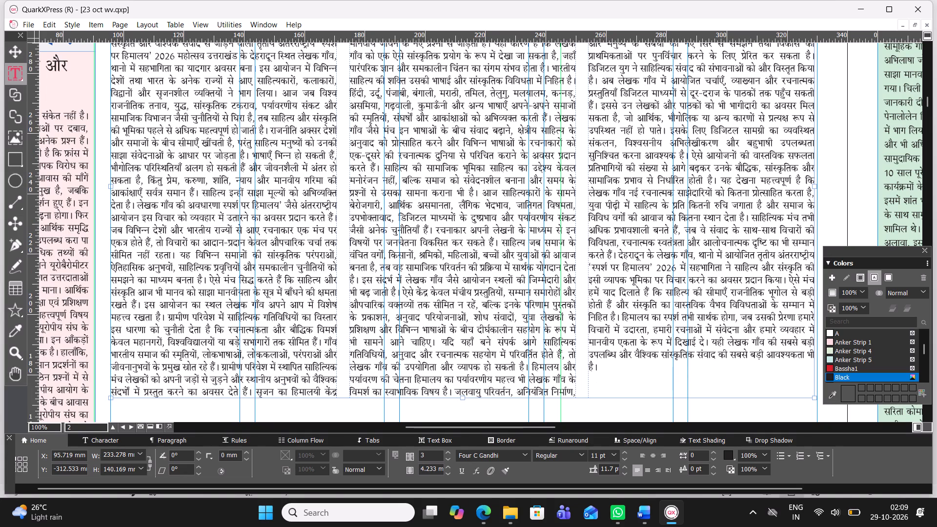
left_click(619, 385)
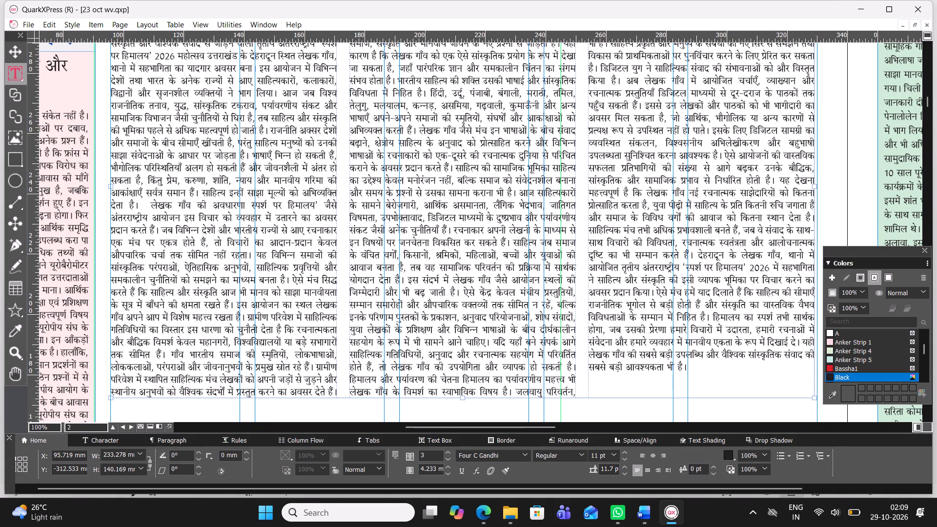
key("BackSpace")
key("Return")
Nudge the lead article's text box down by about 0.7 mm below its headline, then deselect it.
scroll(573, 343, "up", 1)
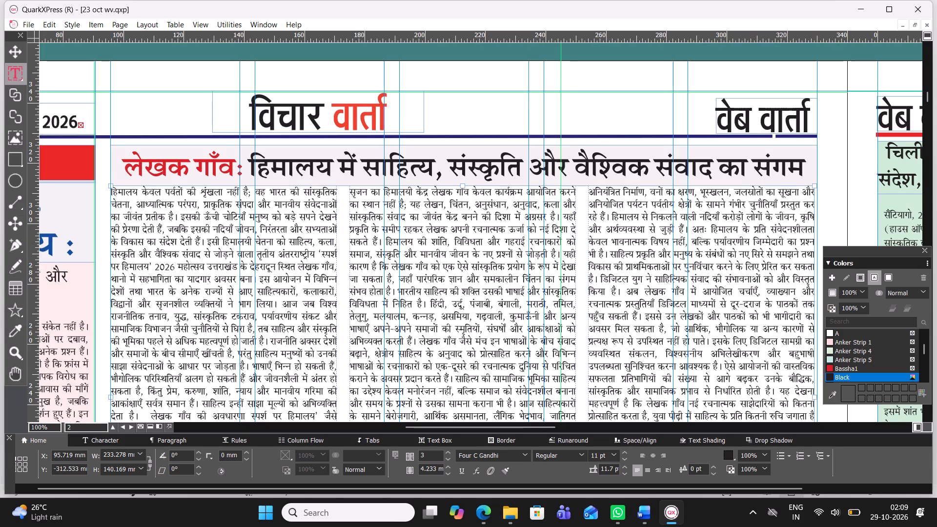
left_click(10, 45)
left_click(305, 292)
double_click(305, 292)
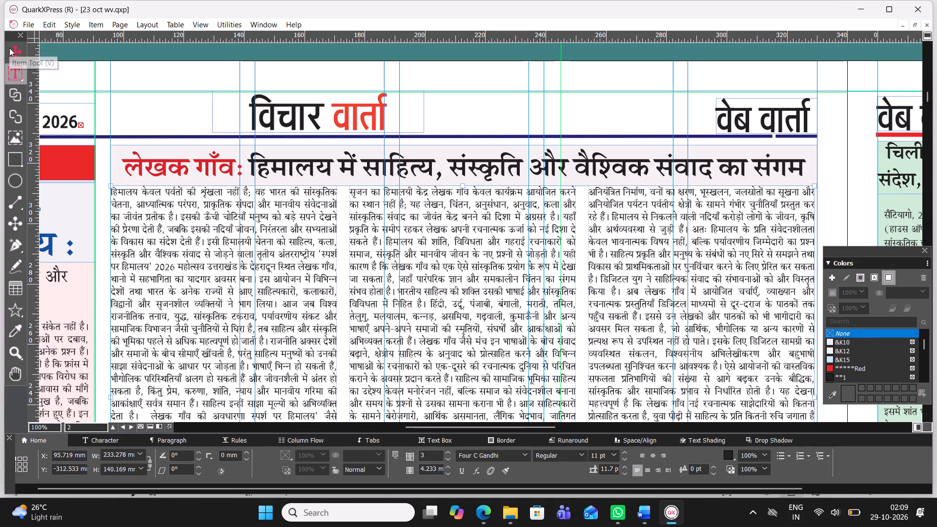
key("ctrl+a")
left_click(26, 57)
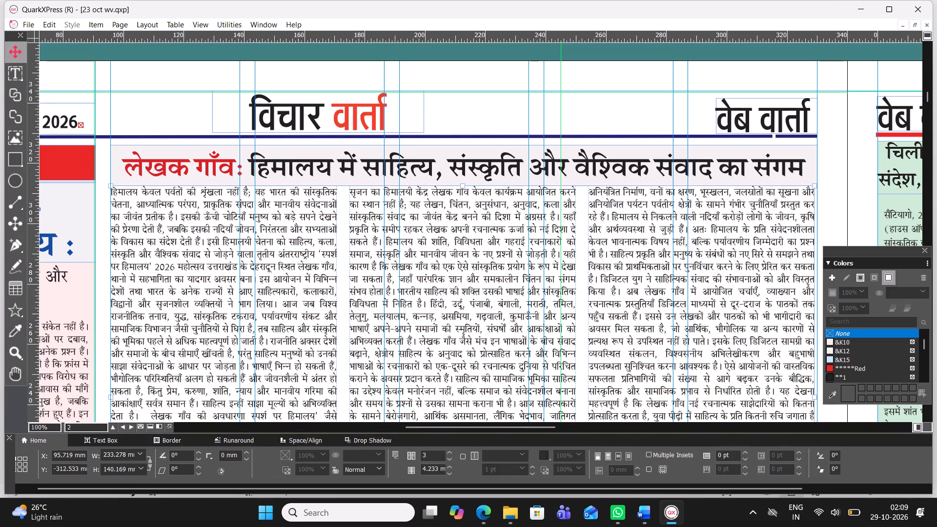
left_click(303, 234)
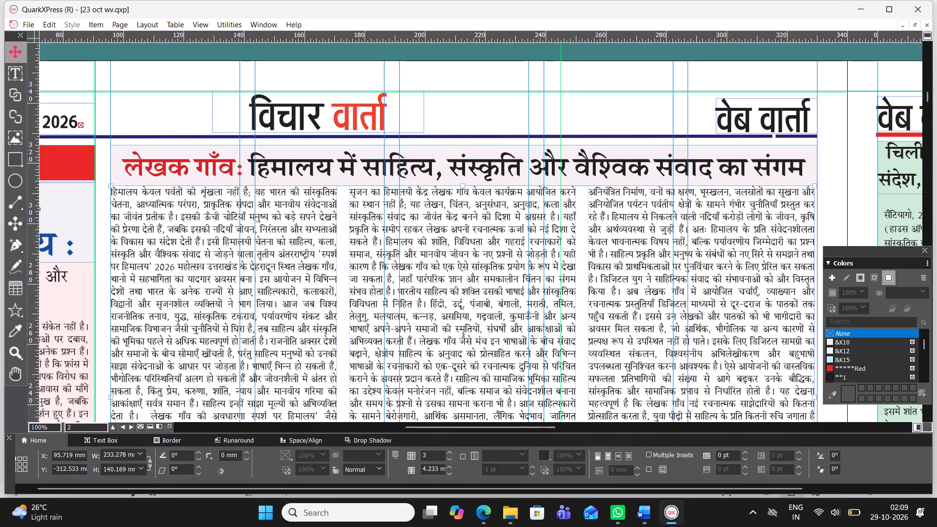
key("Down")
key("Down")
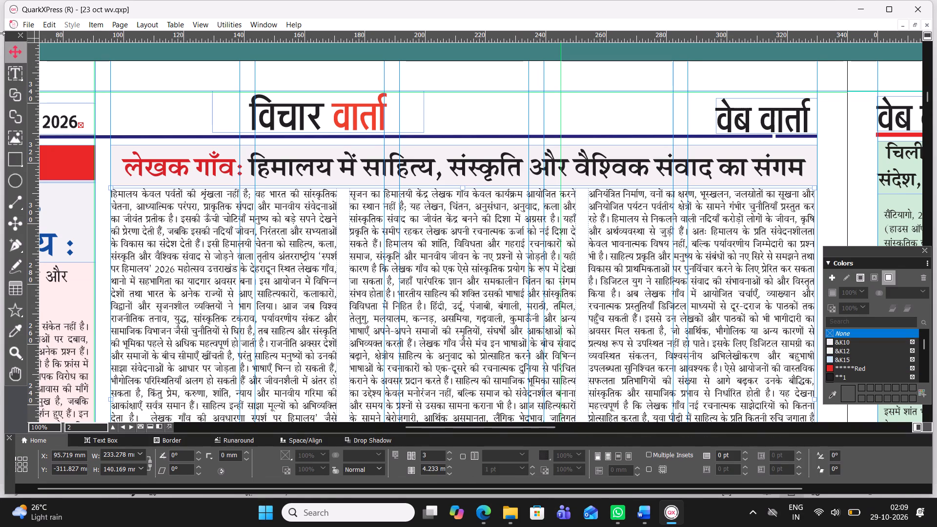
left_click(9, 48)
left_click(167, 74)
Review the page 2 and 3 spread, examining the lead article's bottom edge, the empty space beneath it and the page's top.
scroll(218, 123, "down", 1)
scroll(280, 177, "down", 1)
scroll(280, 177, "down", 3, "ctrl")
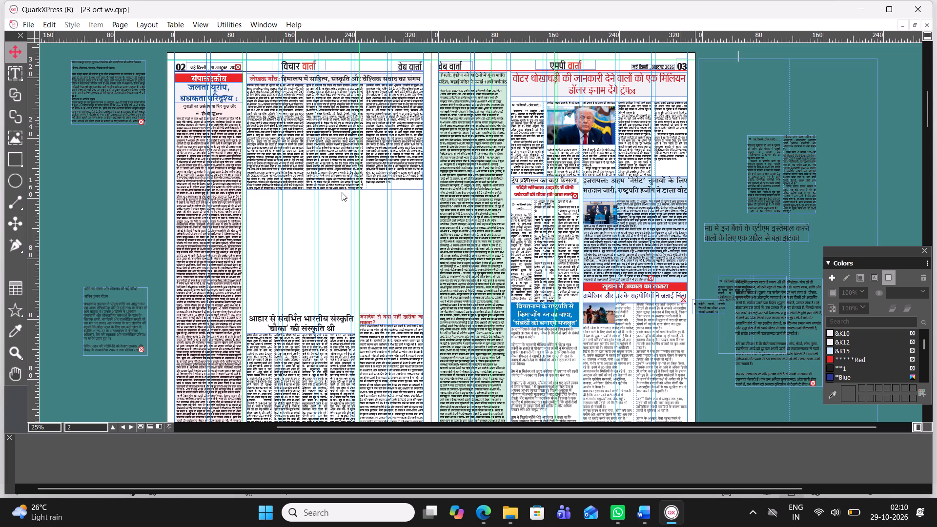
scroll(341, 190, "down", 1, "ctrl")
scroll(341, 190, "up", 1, "ctrl")
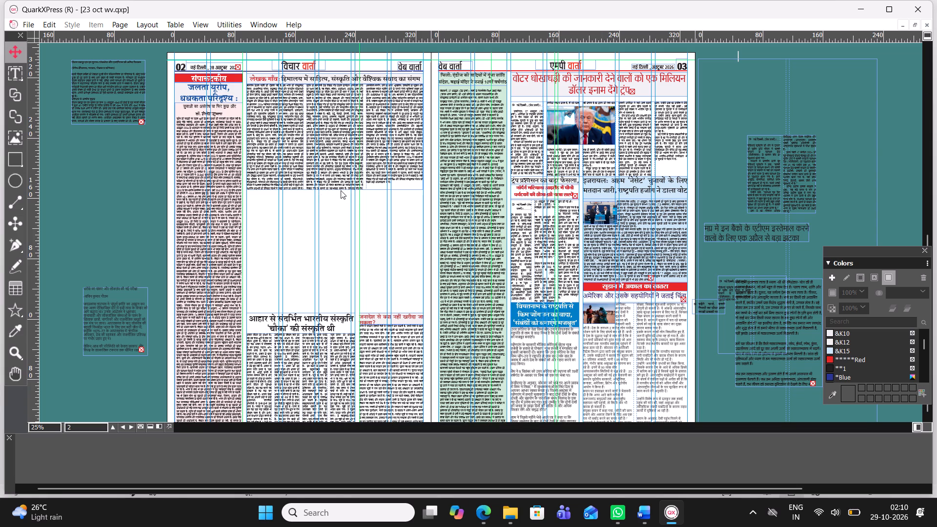
scroll(341, 190, "up", 4, "ctrl")
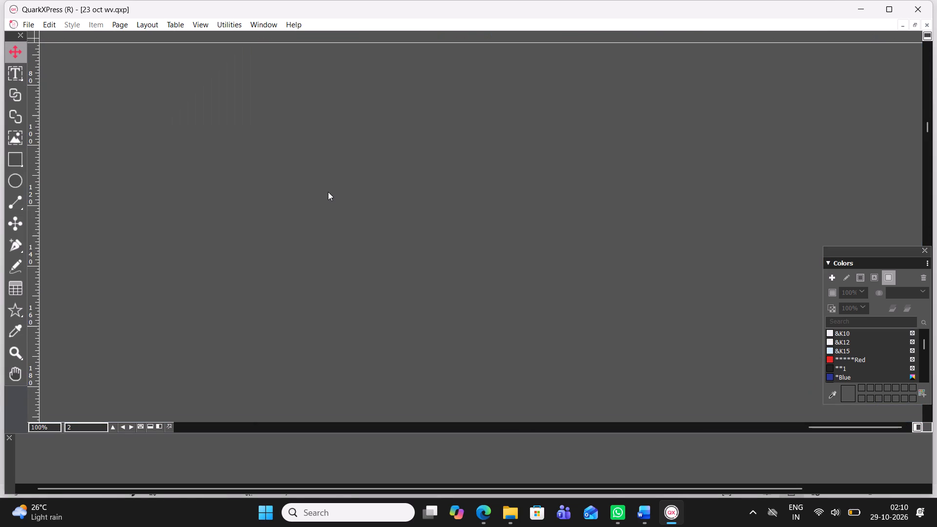
scroll(328, 192, "down", 4, "ctrl")
scroll(328, 192, "up", 1, "ctrl")
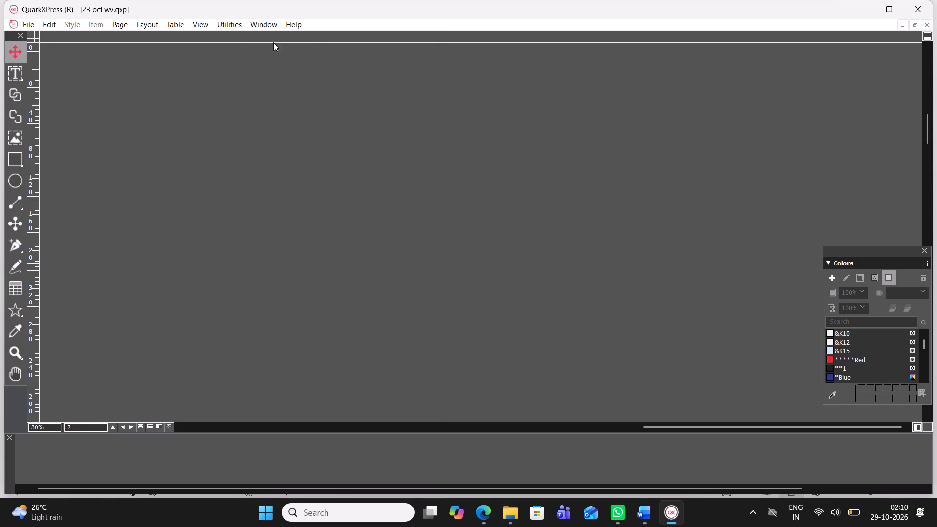
left_click(260, 25)
left_click(220, 47)
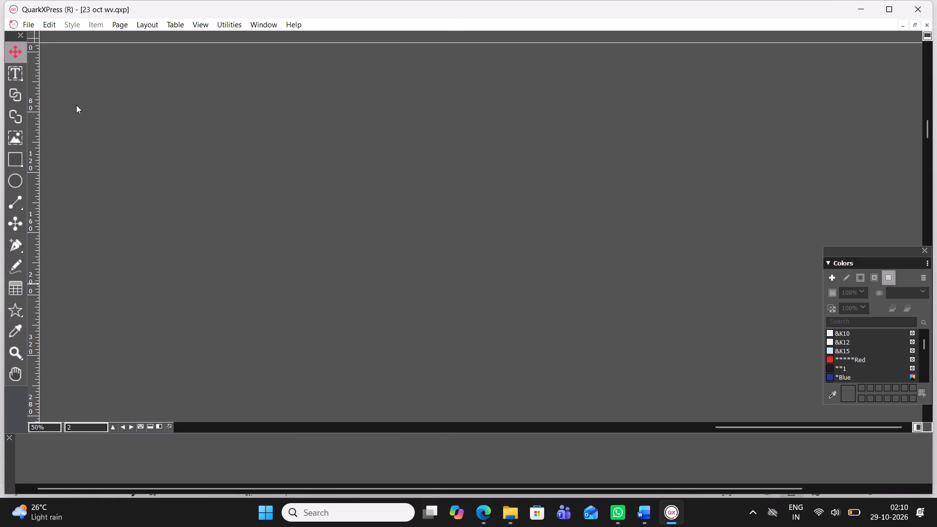
left_click(202, 22)
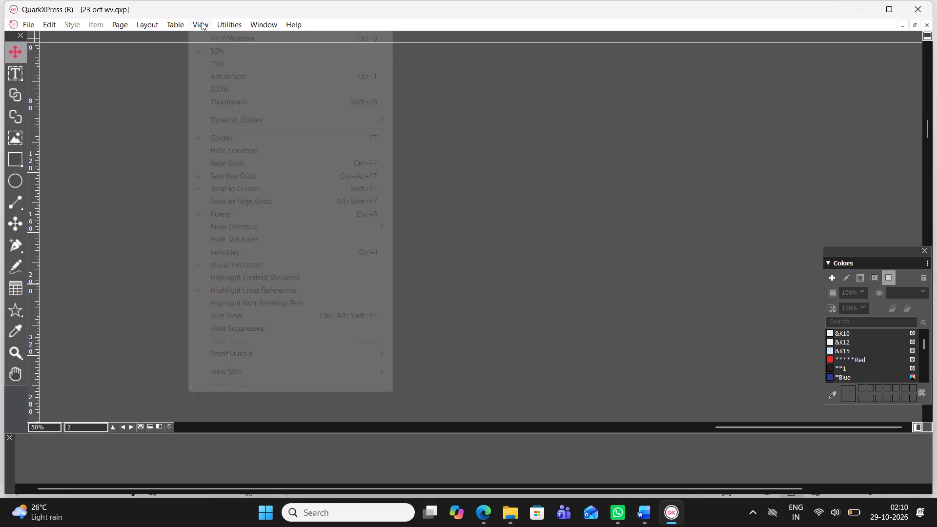
left_click(233, 39)
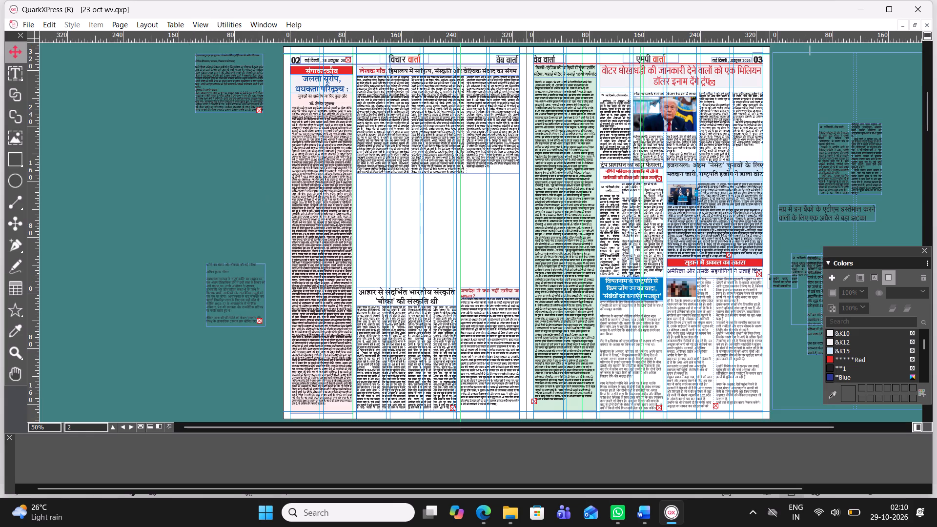
scroll(357, 272, "up", 2, "ctrl")
scroll(436, 91, "up", 1)
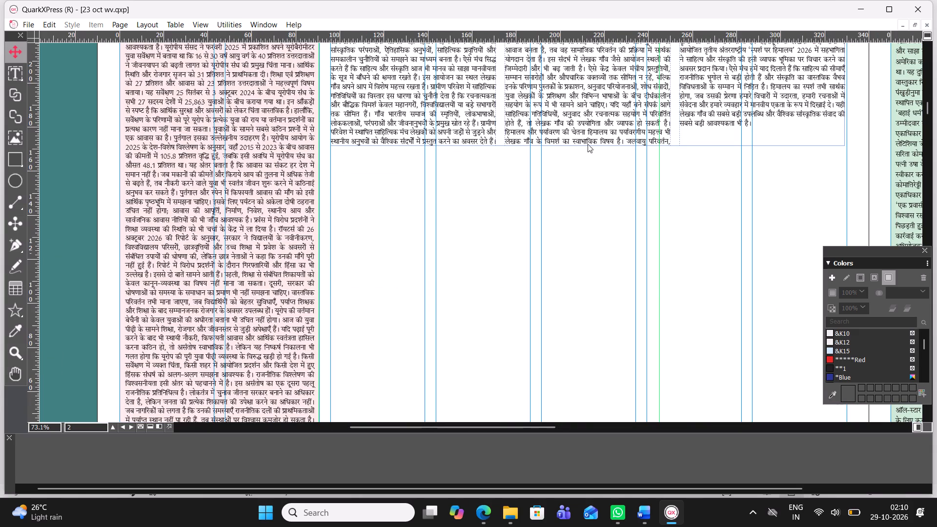
left_click(621, 145)
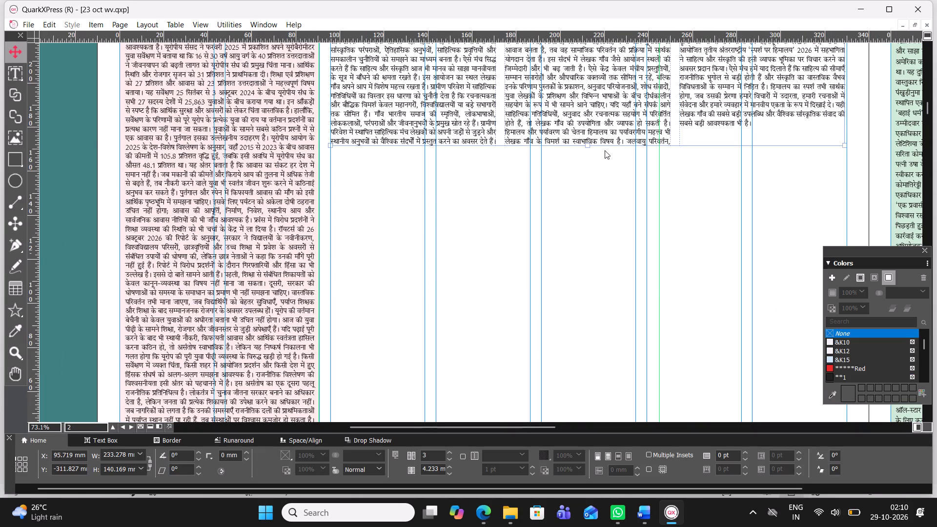
left_click(586, 145)
scroll(376, 139, "up", 2)
left_click(373, 153)
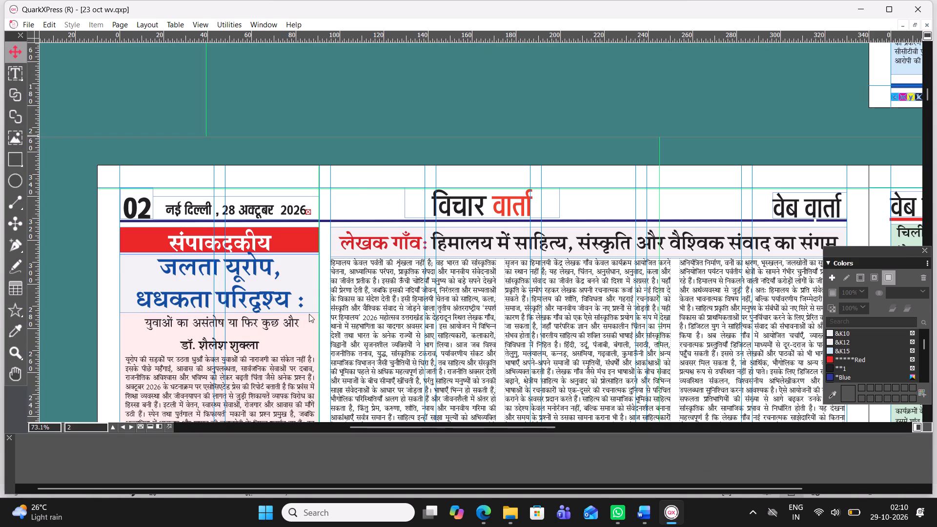
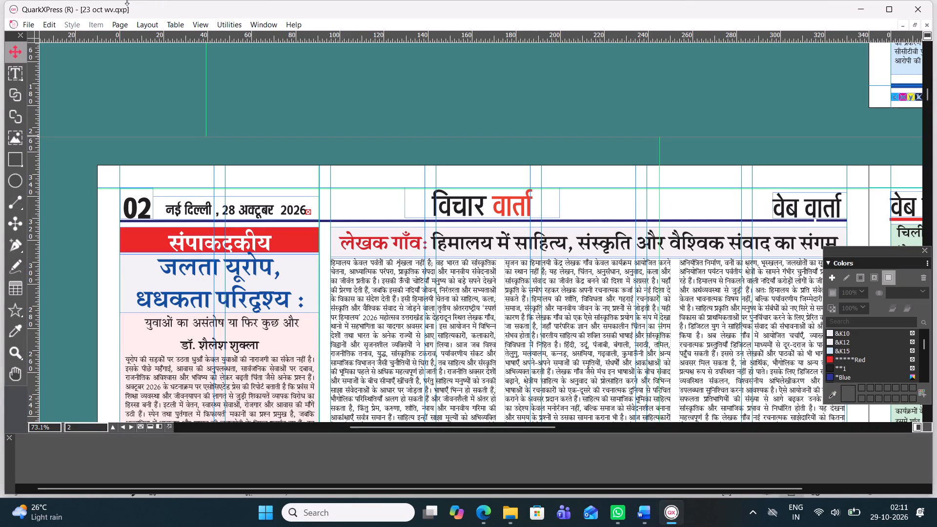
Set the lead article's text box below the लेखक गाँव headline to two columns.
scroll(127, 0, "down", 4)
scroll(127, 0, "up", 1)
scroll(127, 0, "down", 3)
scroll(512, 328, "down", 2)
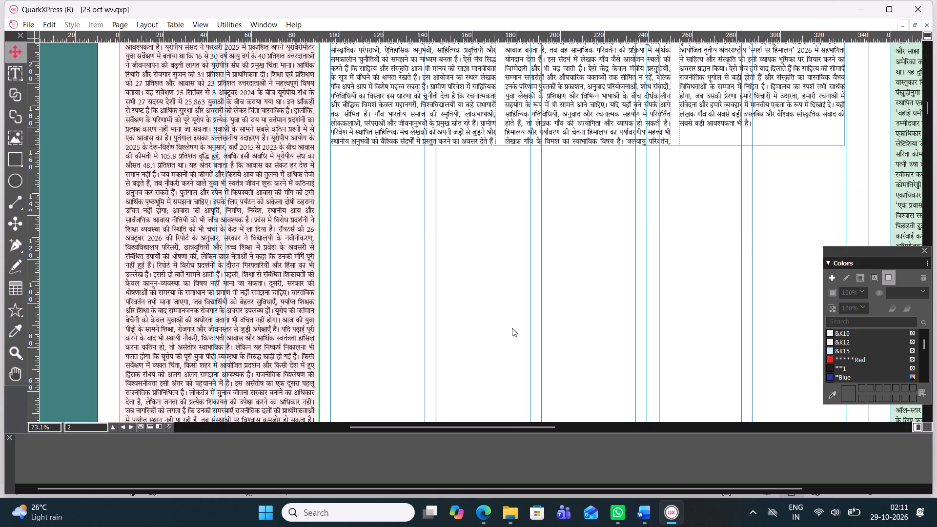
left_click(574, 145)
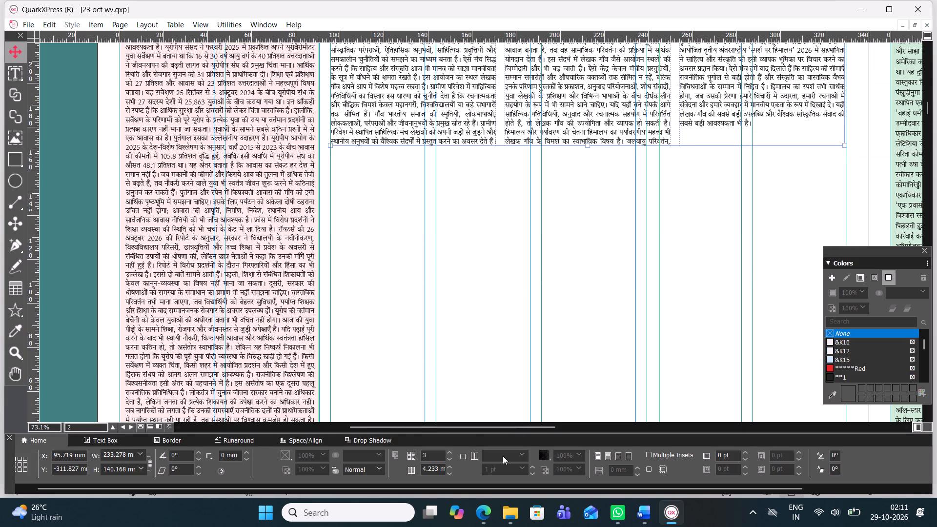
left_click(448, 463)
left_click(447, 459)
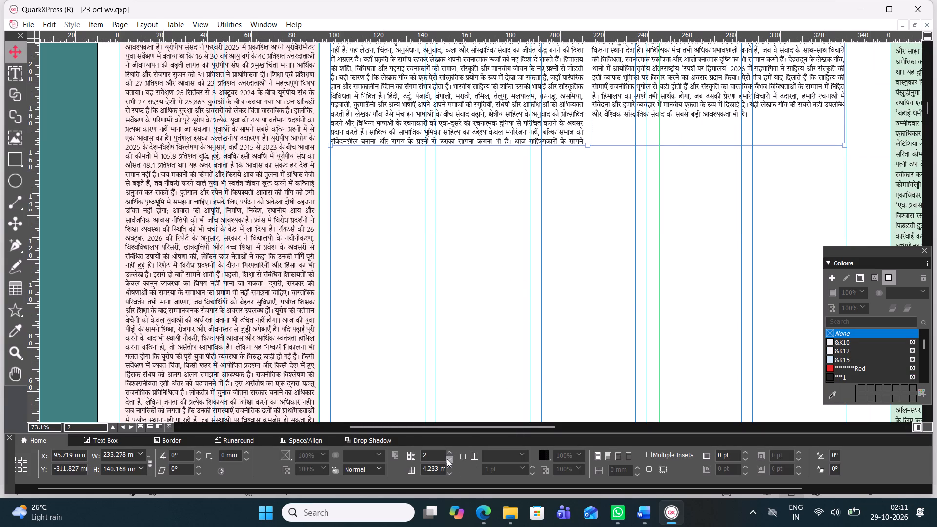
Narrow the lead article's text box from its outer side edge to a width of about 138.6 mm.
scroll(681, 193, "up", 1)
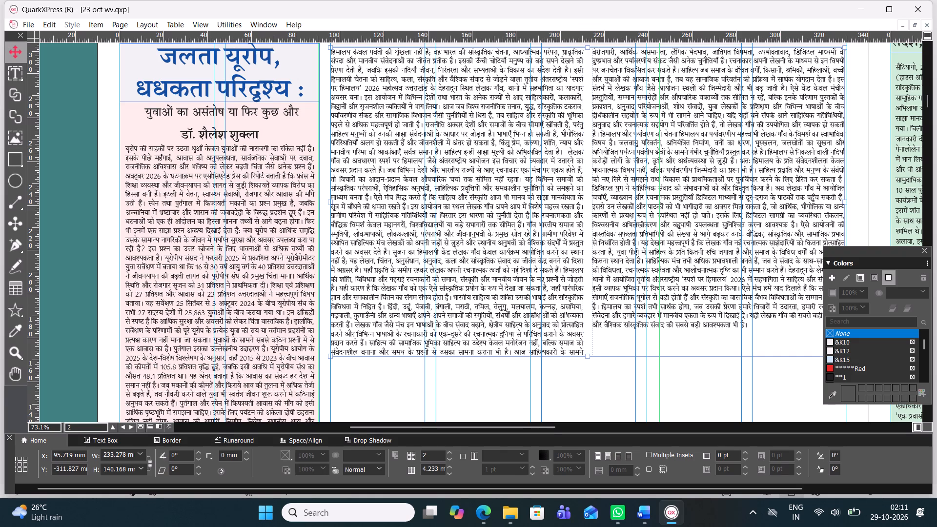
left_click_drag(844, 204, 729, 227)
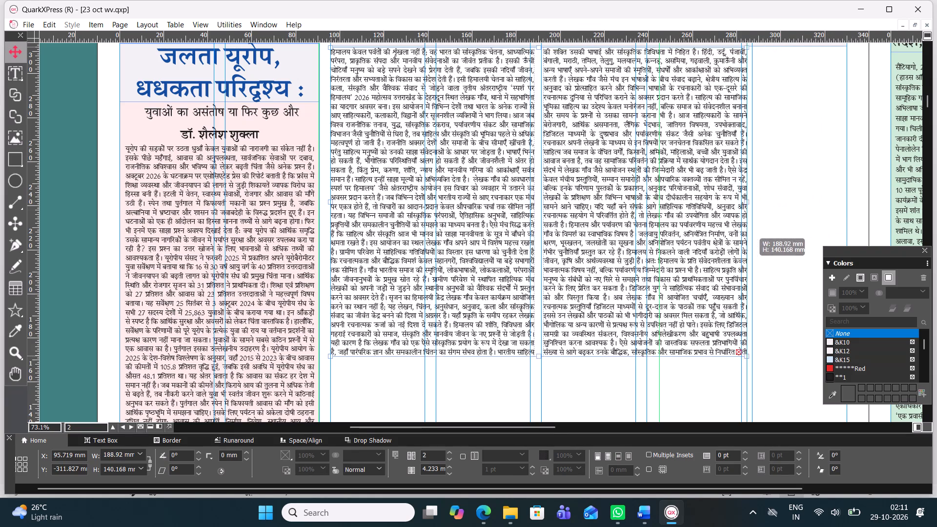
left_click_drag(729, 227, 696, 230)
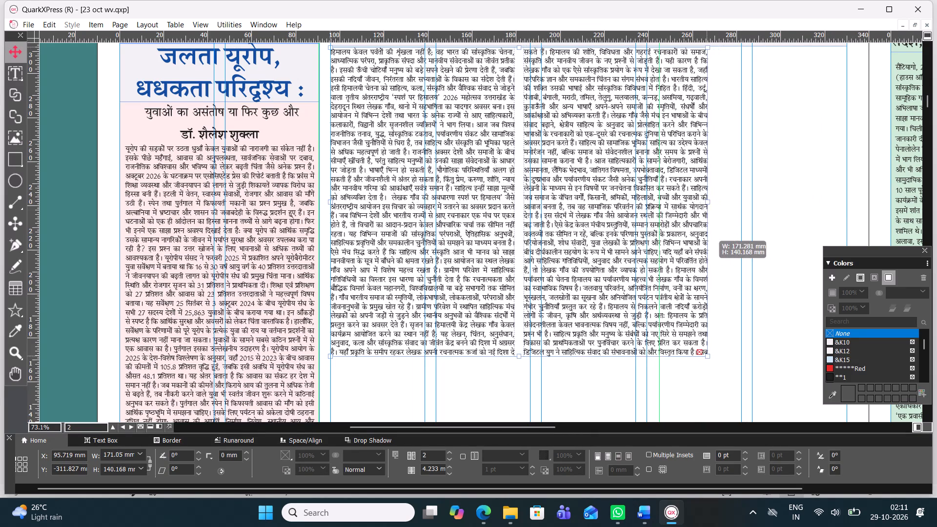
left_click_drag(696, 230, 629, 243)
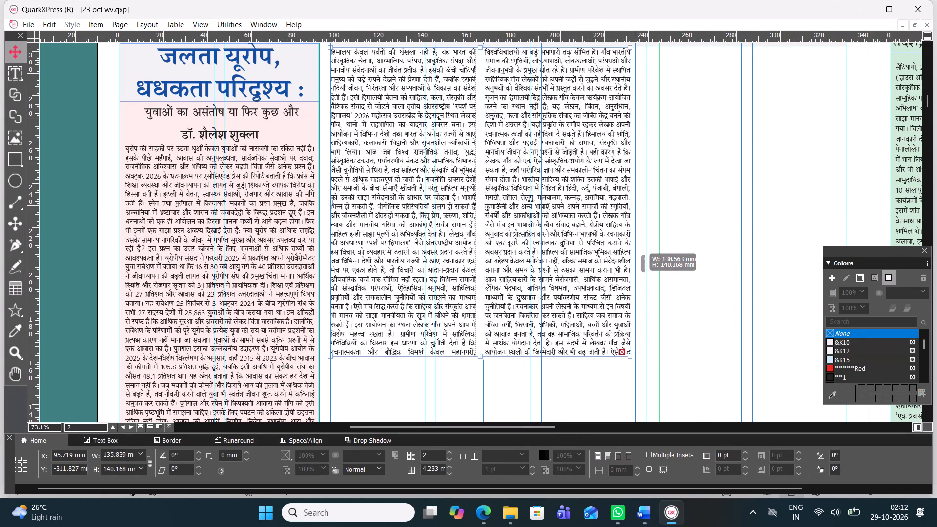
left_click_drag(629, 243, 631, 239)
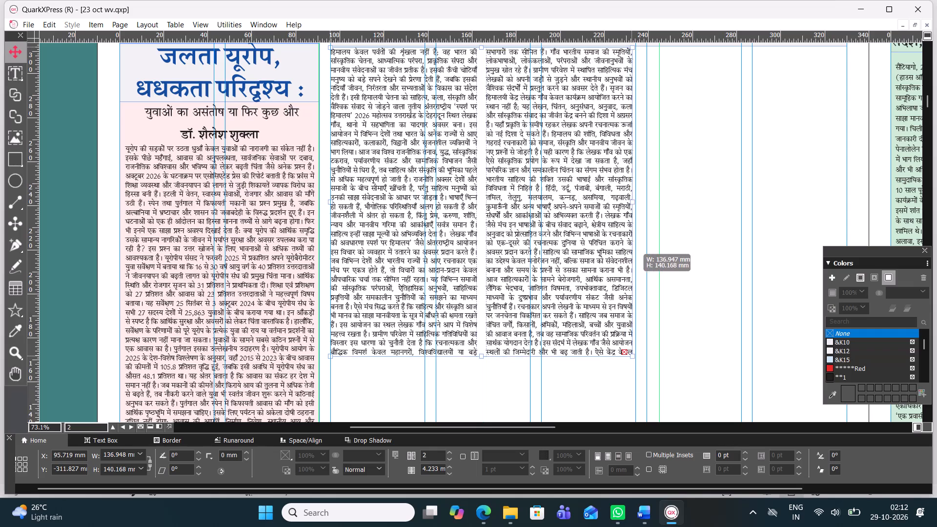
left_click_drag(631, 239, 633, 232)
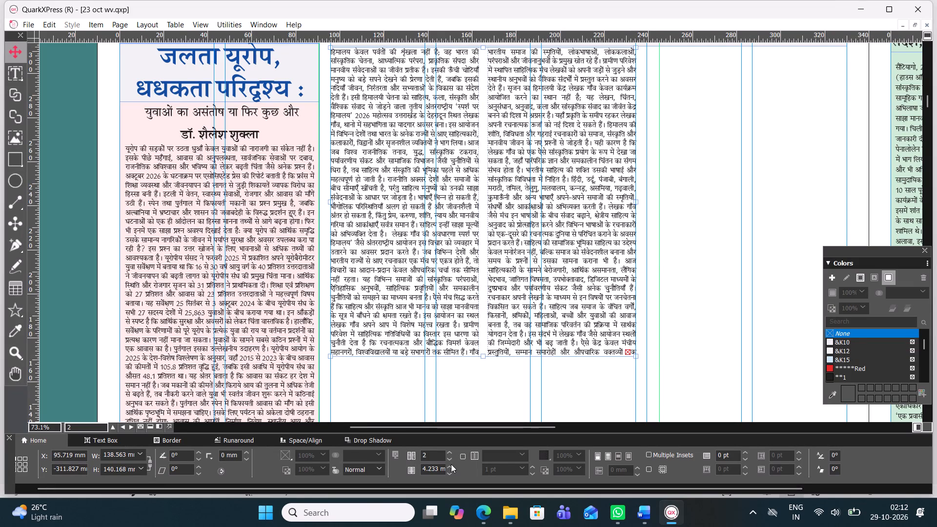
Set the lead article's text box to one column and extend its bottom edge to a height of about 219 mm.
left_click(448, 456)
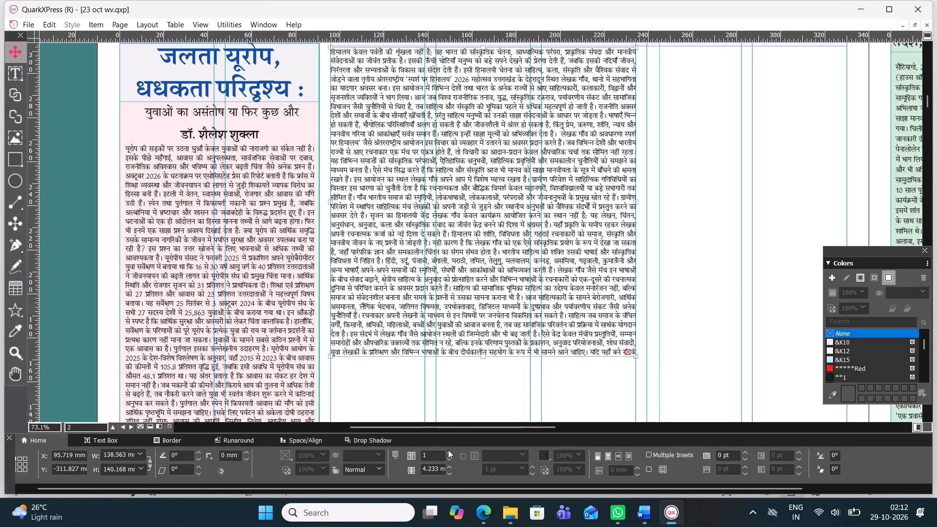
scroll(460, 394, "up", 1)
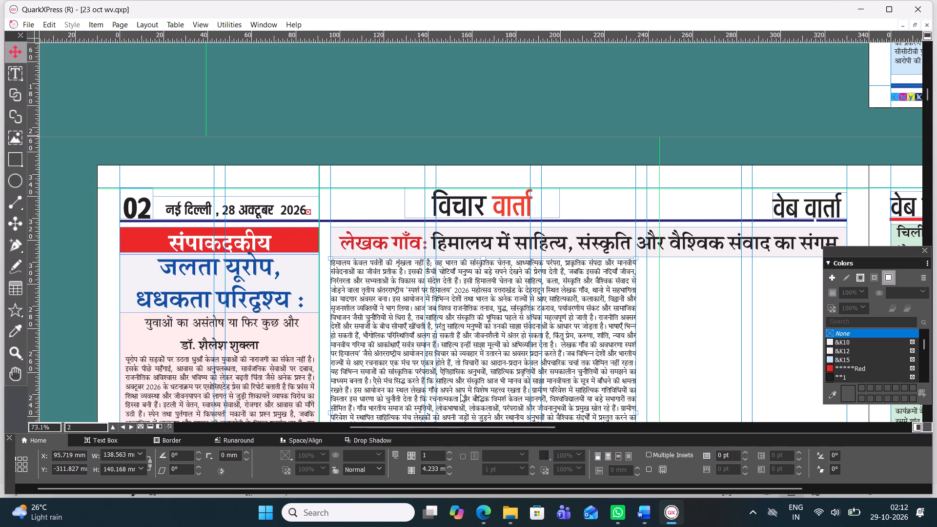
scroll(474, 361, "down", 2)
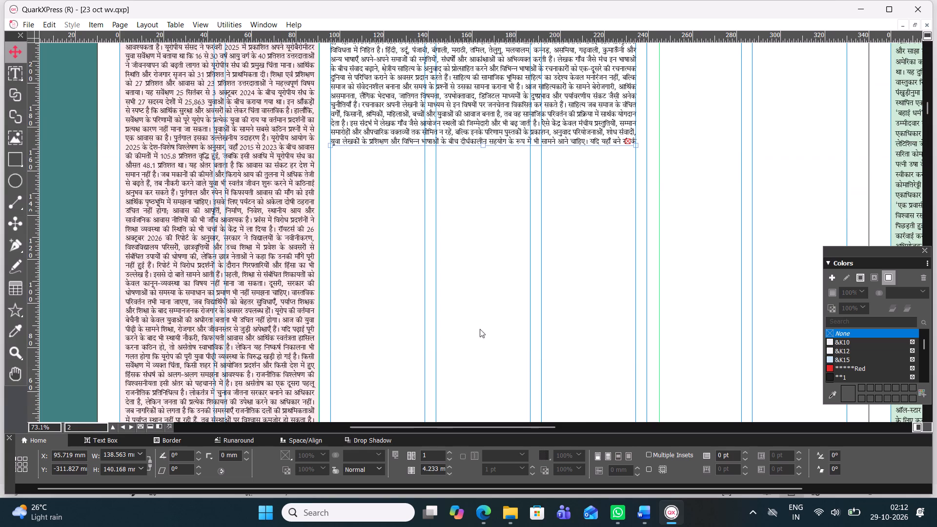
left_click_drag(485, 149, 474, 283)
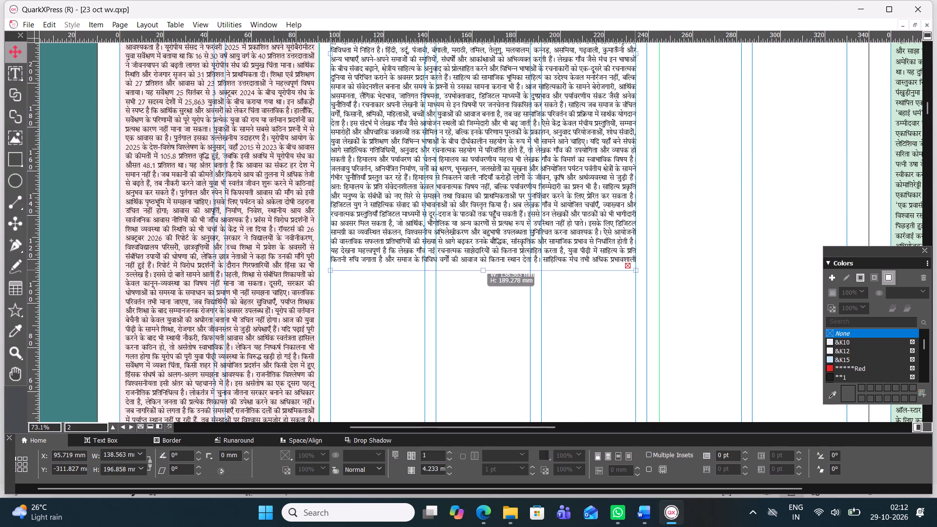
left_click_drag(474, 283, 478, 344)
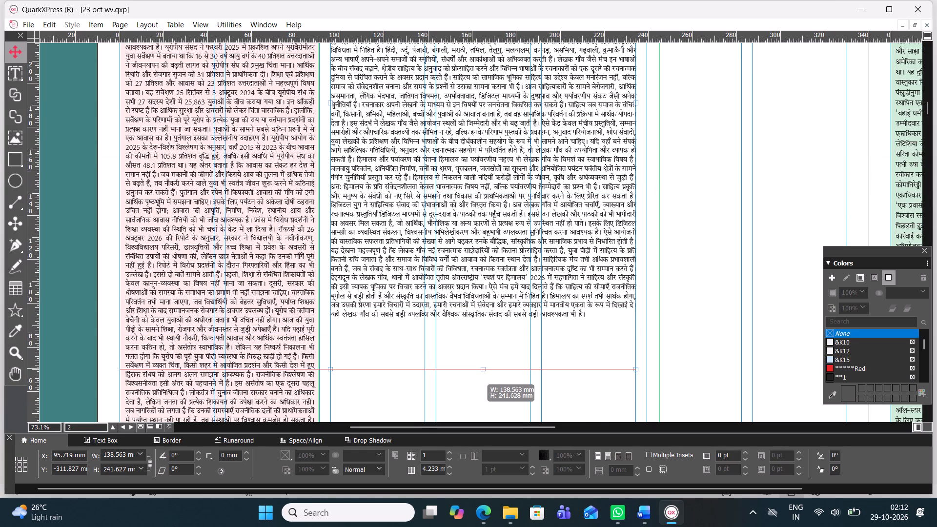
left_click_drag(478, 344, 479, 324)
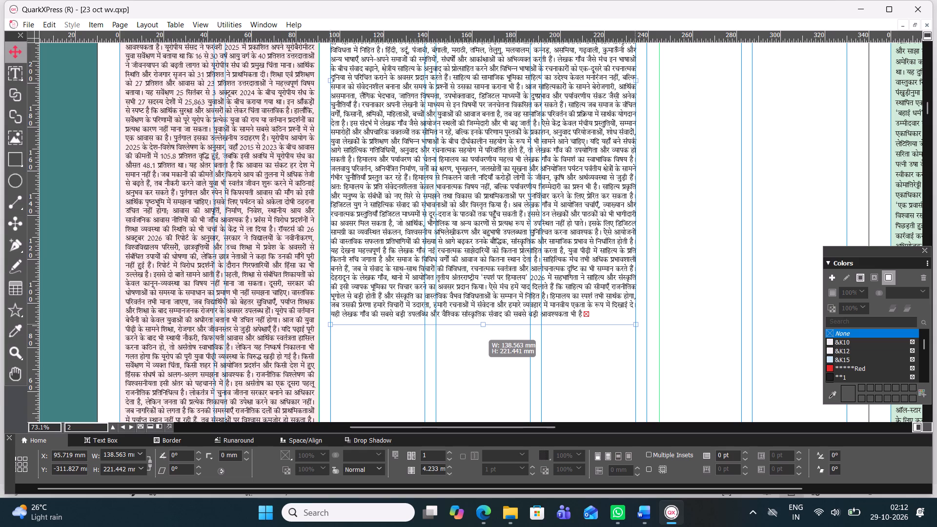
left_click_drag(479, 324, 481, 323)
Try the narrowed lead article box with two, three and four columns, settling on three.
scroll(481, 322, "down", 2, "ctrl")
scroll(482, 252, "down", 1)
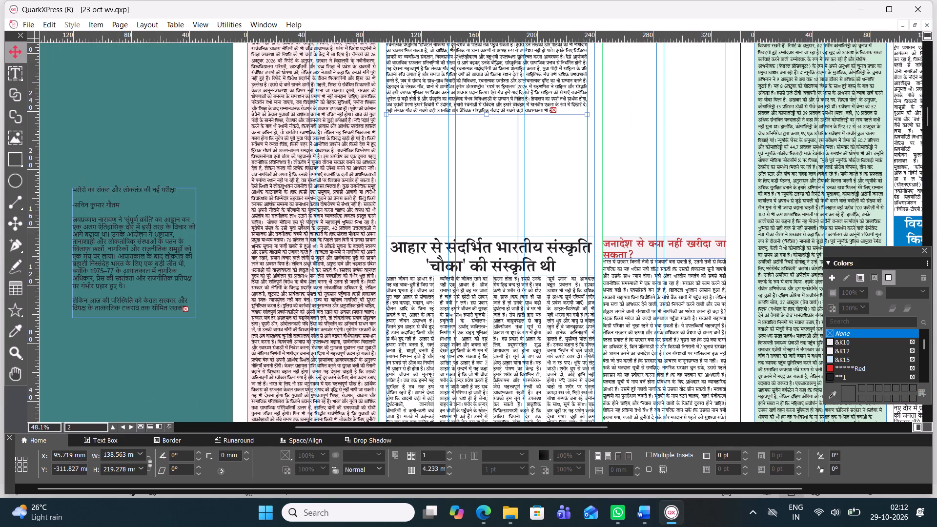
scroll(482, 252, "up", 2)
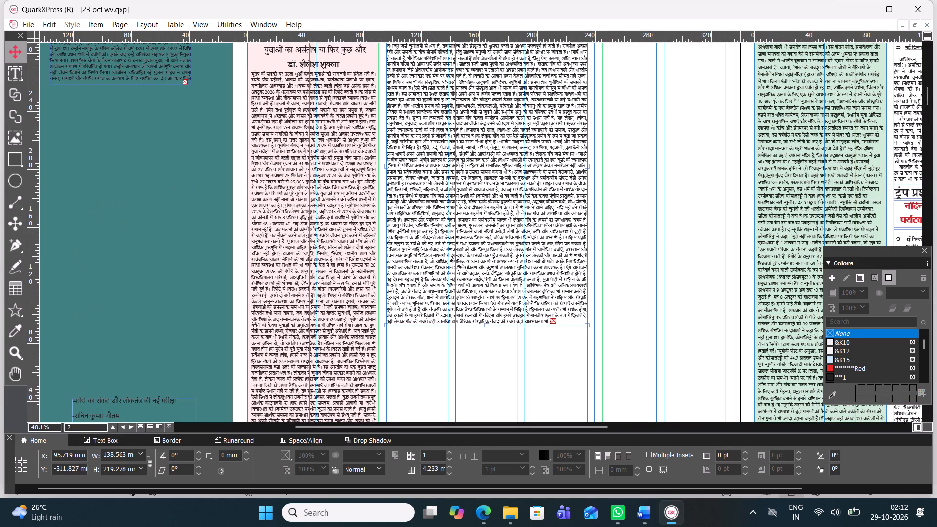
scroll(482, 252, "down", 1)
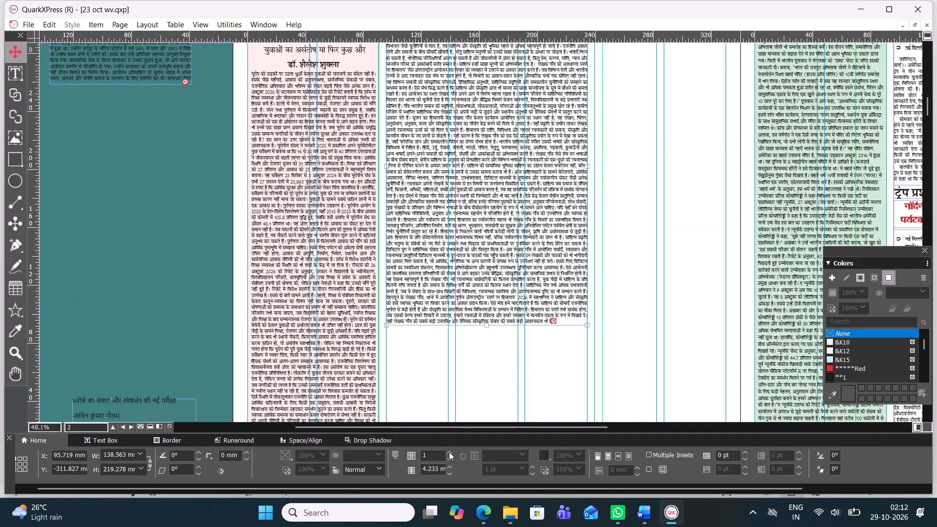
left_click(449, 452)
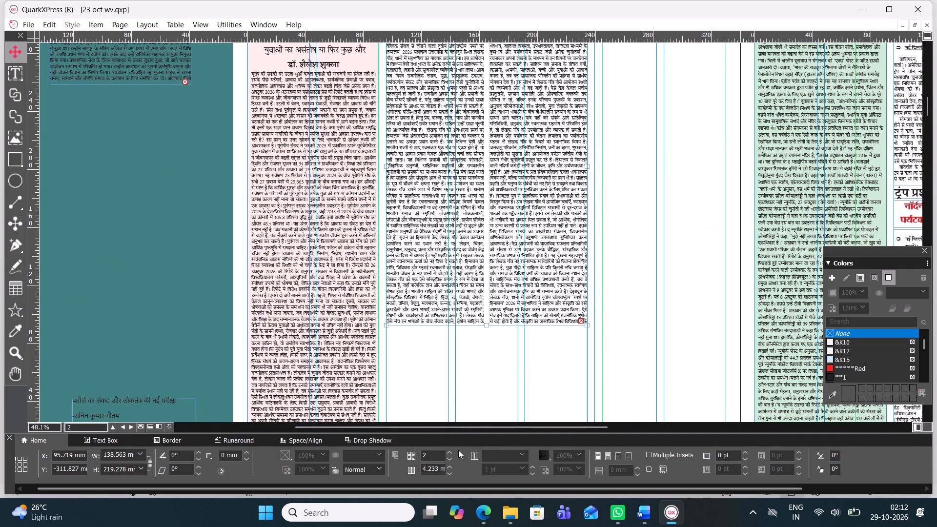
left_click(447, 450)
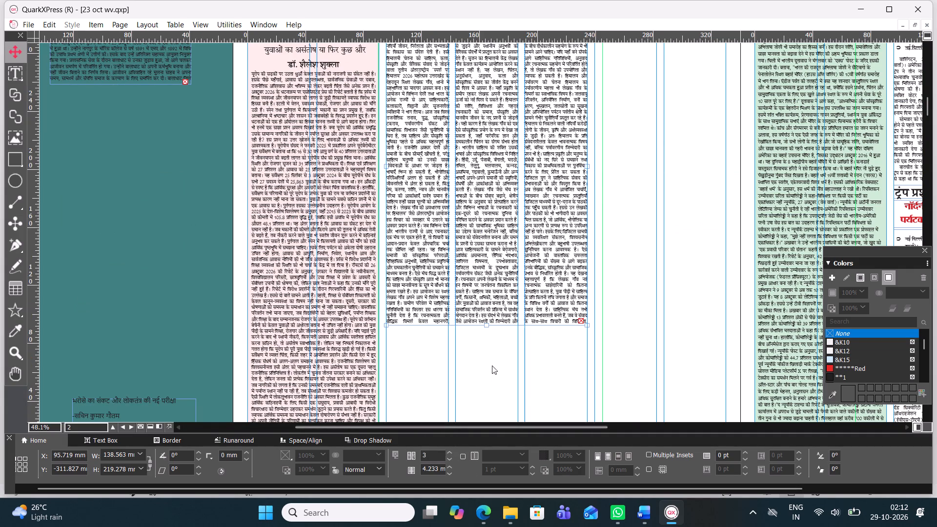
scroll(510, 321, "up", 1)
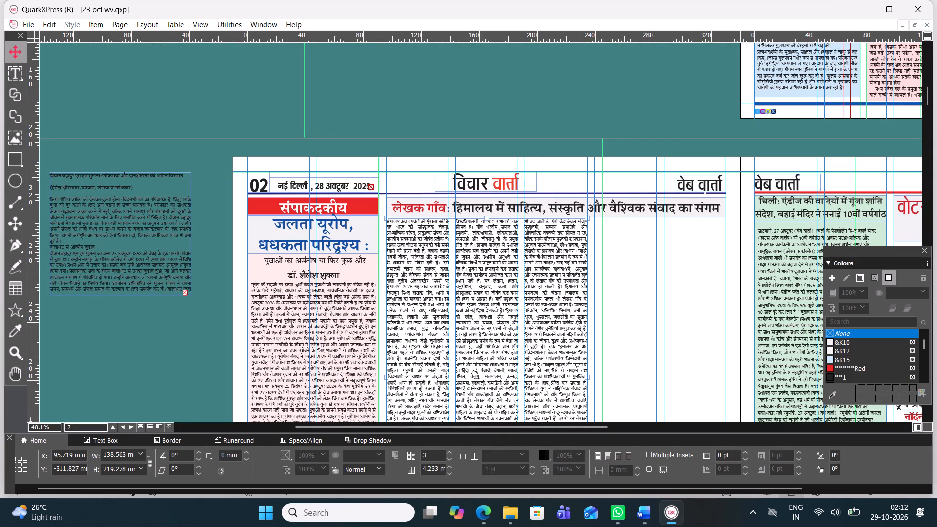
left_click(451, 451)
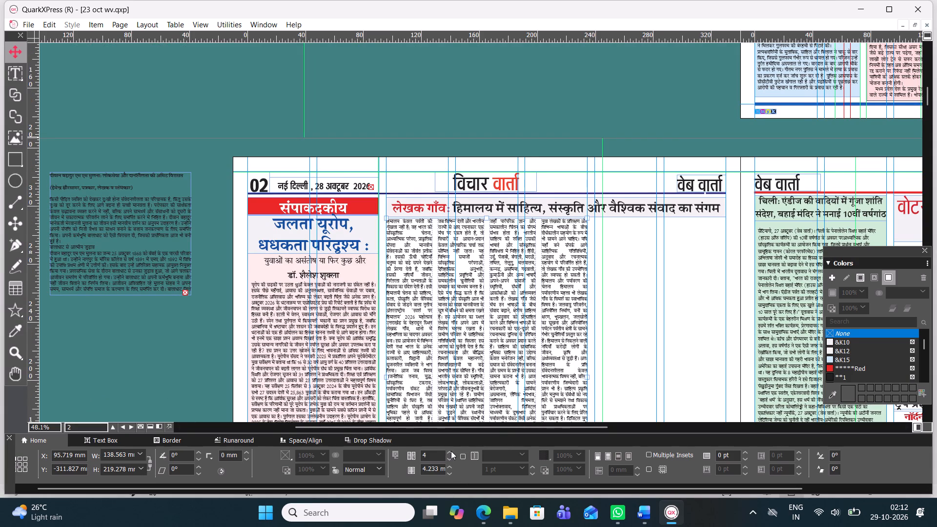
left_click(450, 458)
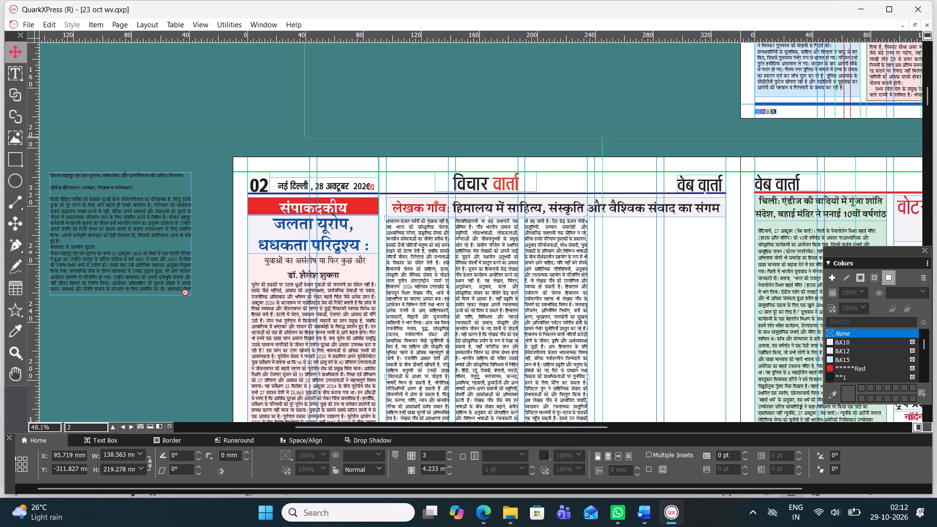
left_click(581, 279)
Widen the lead article's text box to about 186.4 mm and shorten it from the bottom to about 170.8 mm.
scroll(585, 342, "down", 1)
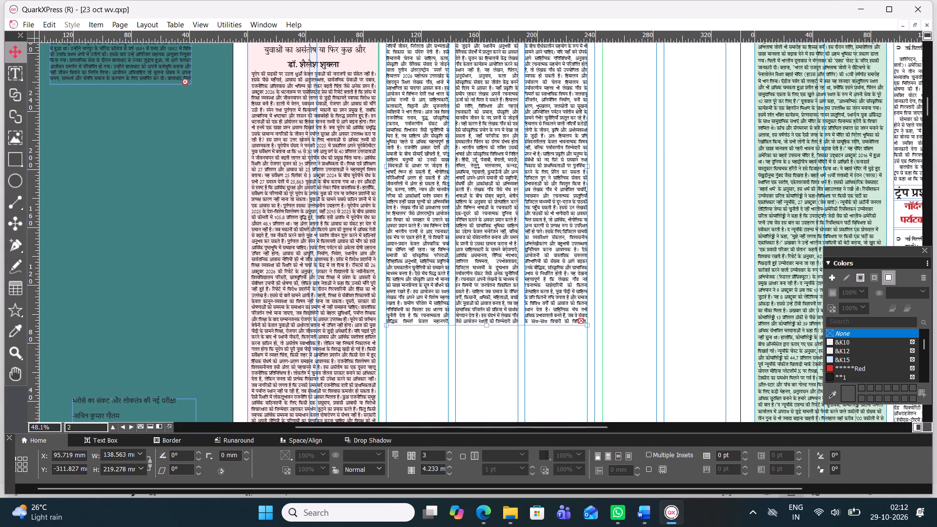
left_click_drag(589, 166, 655, 162)
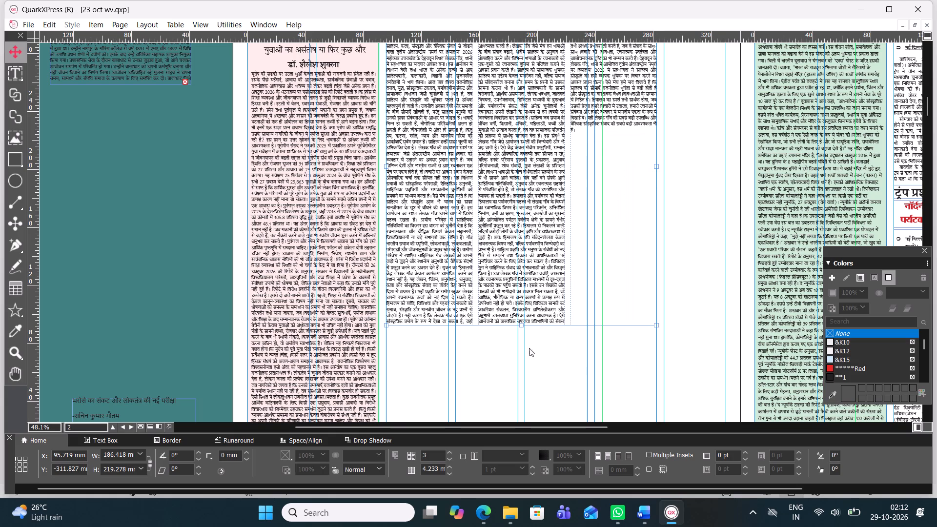
left_click_drag(521, 324, 529, 266)
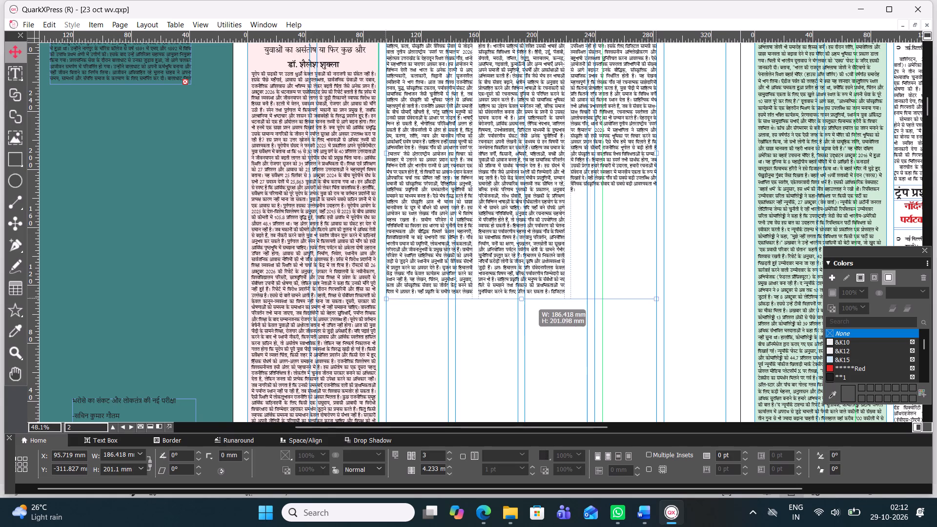
left_click_drag(529, 266, 530, 254)
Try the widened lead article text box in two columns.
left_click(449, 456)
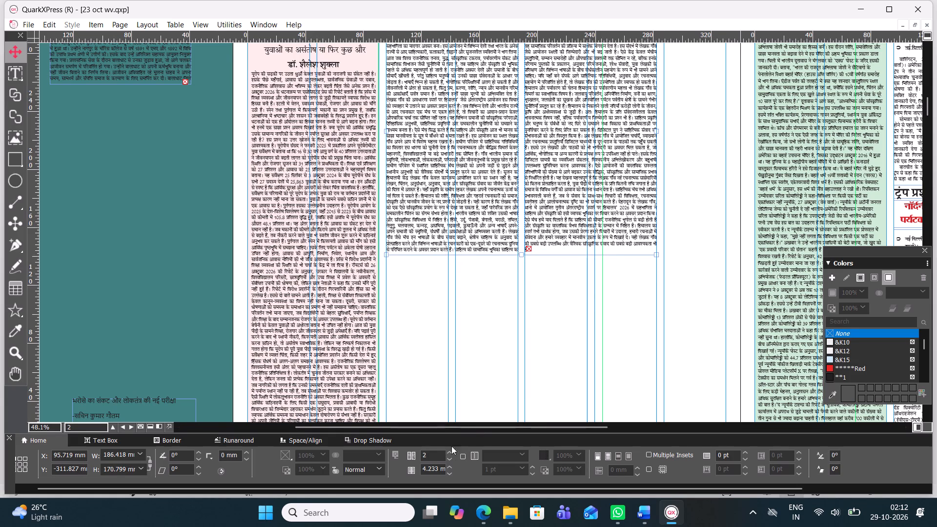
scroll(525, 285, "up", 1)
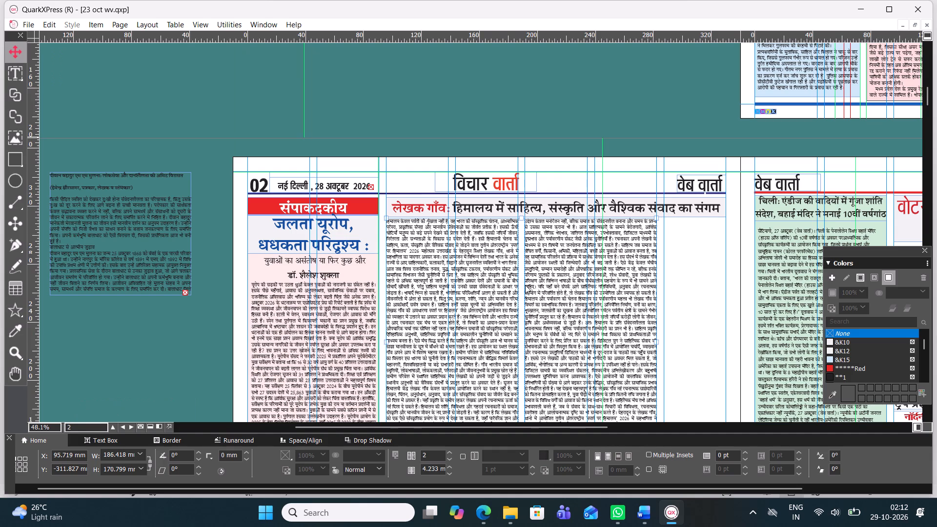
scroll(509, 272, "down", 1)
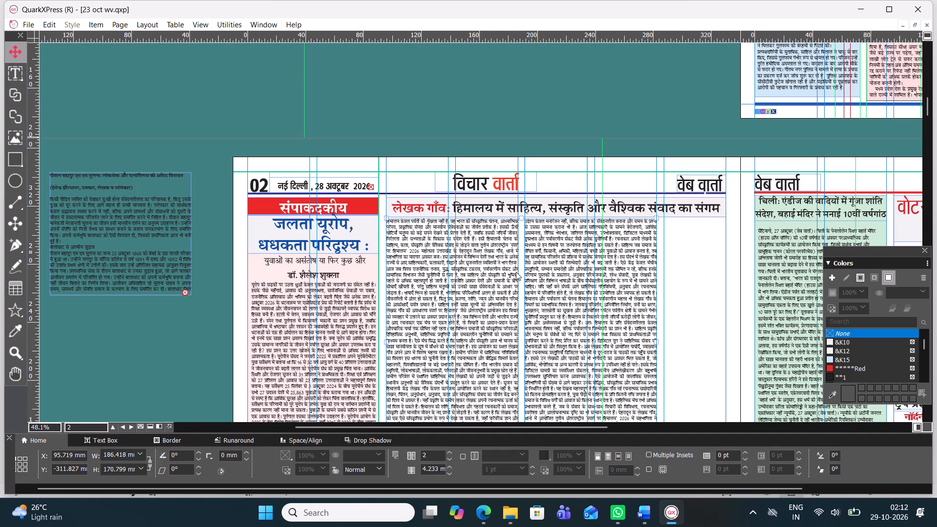
Set the lead article's text box to four columns and extend its bottom edge to a height of about 186.3 mm.
double_click(448, 453)
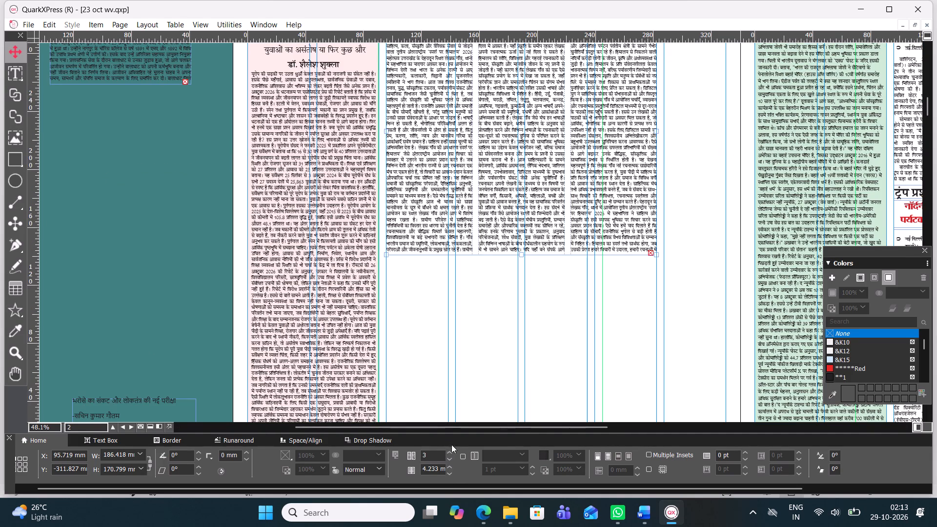
left_click(452, 452)
scroll(544, 284, "up", 1, "ctrl")
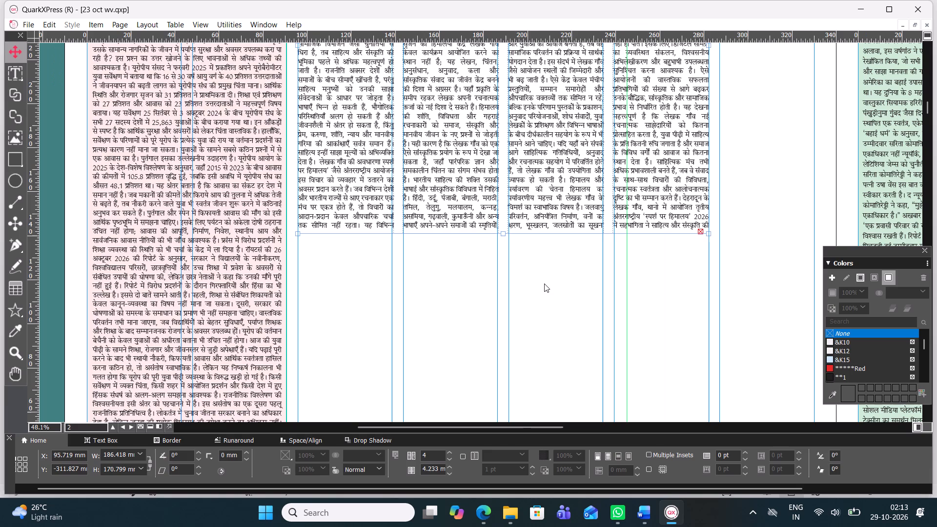
left_click_drag(502, 233, 495, 267)
scroll(495, 267, "down", 2, "ctrl")
scroll(445, 303, "down", 1)
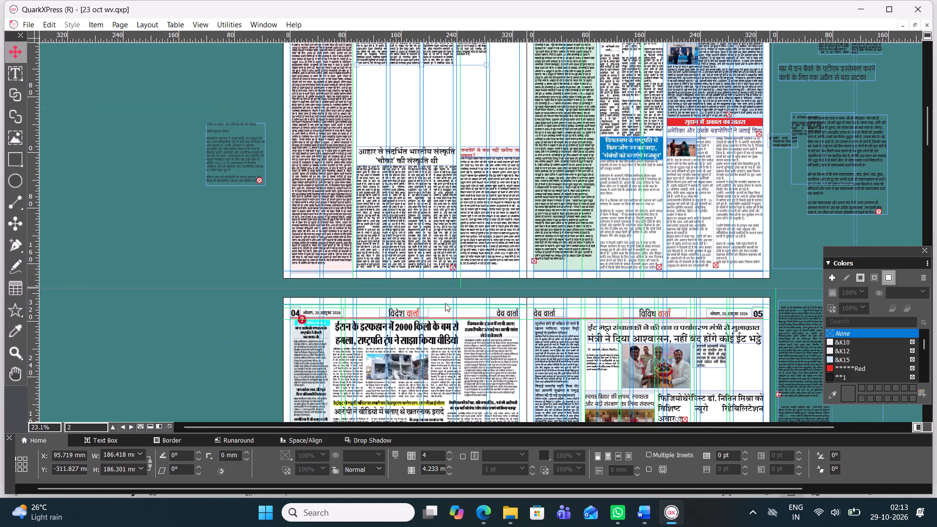
scroll(445, 303, "up", 1)
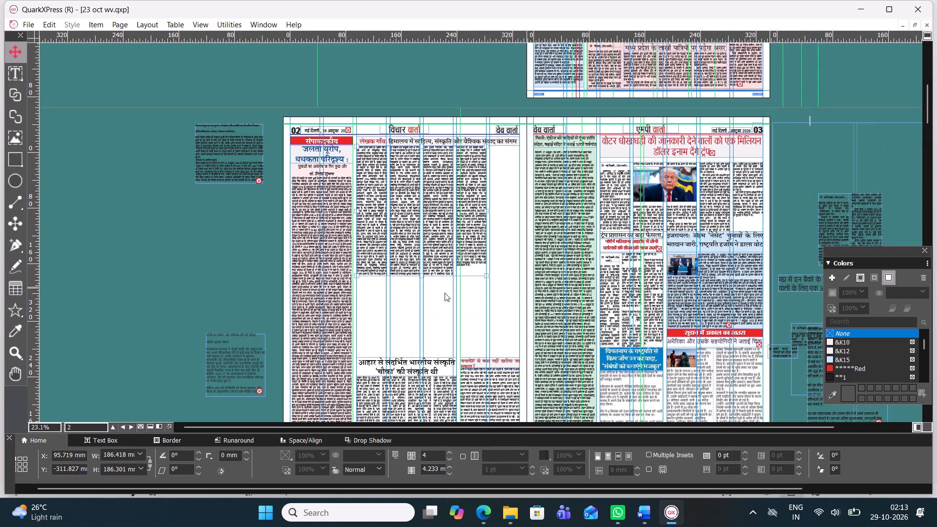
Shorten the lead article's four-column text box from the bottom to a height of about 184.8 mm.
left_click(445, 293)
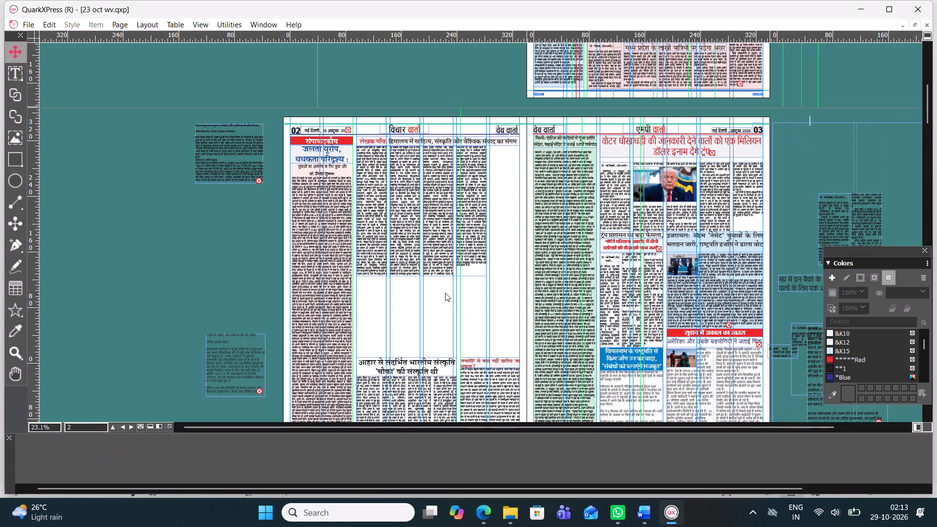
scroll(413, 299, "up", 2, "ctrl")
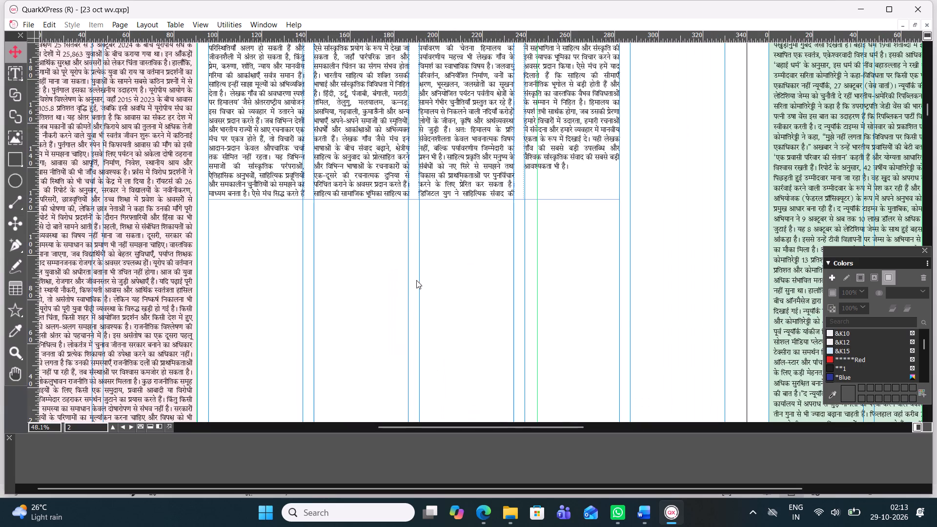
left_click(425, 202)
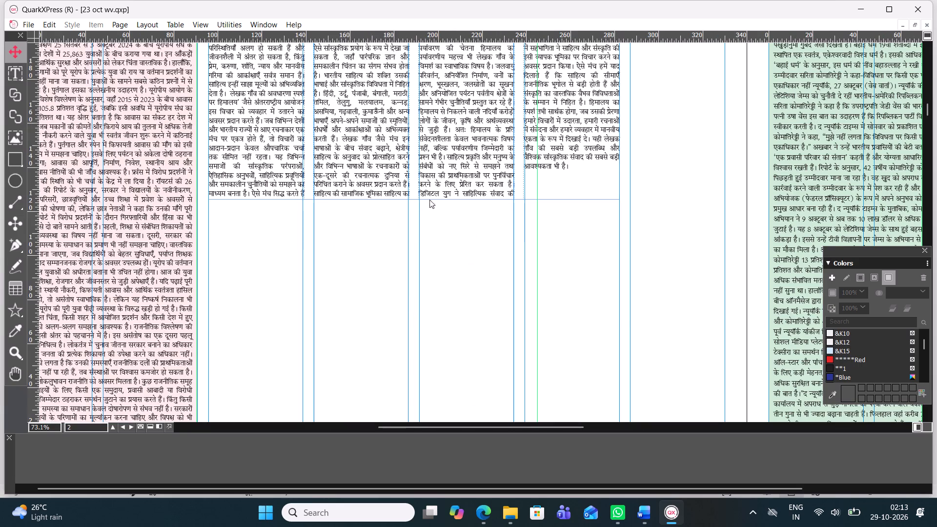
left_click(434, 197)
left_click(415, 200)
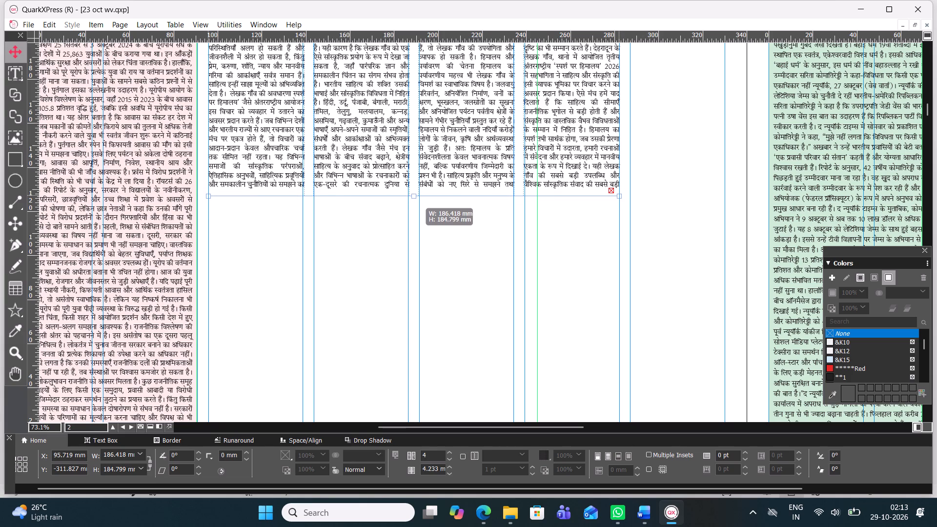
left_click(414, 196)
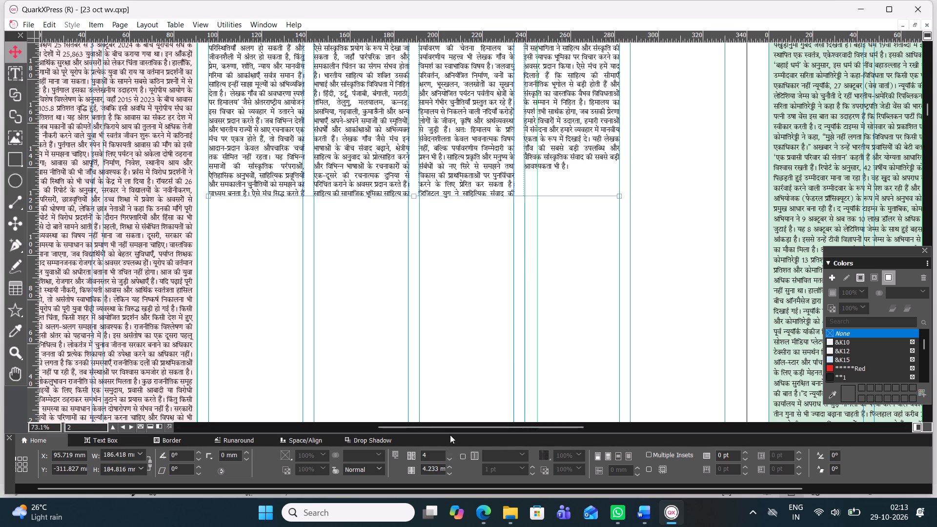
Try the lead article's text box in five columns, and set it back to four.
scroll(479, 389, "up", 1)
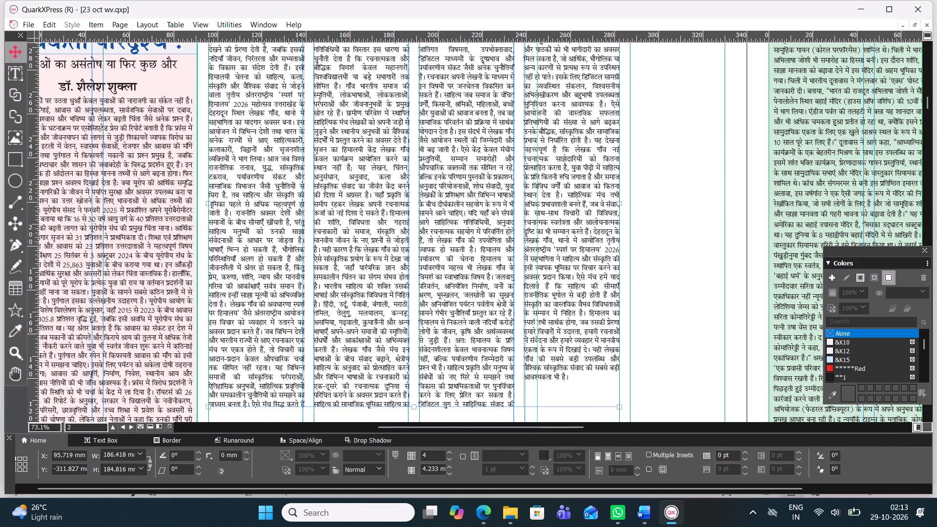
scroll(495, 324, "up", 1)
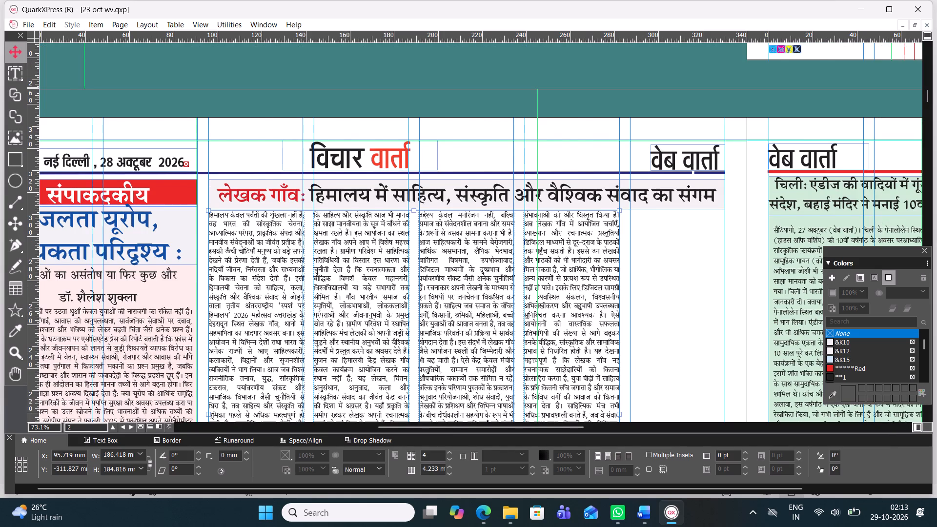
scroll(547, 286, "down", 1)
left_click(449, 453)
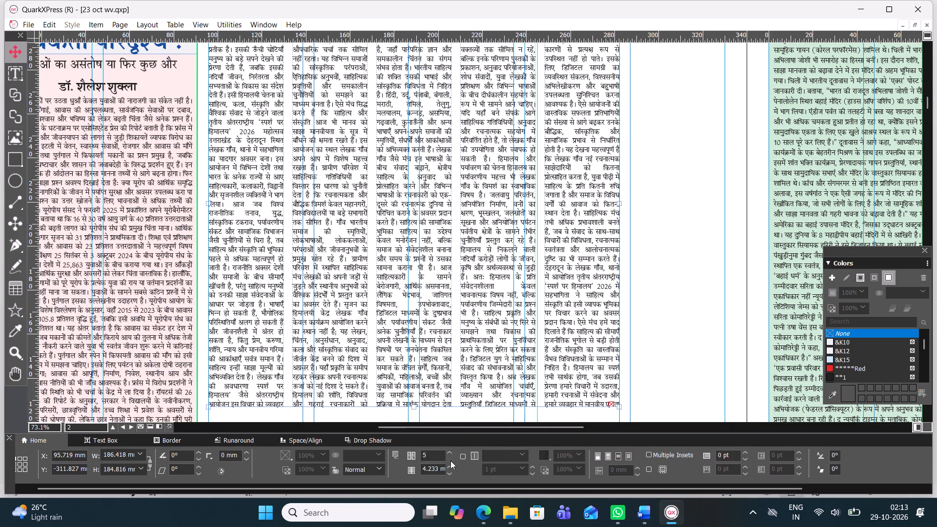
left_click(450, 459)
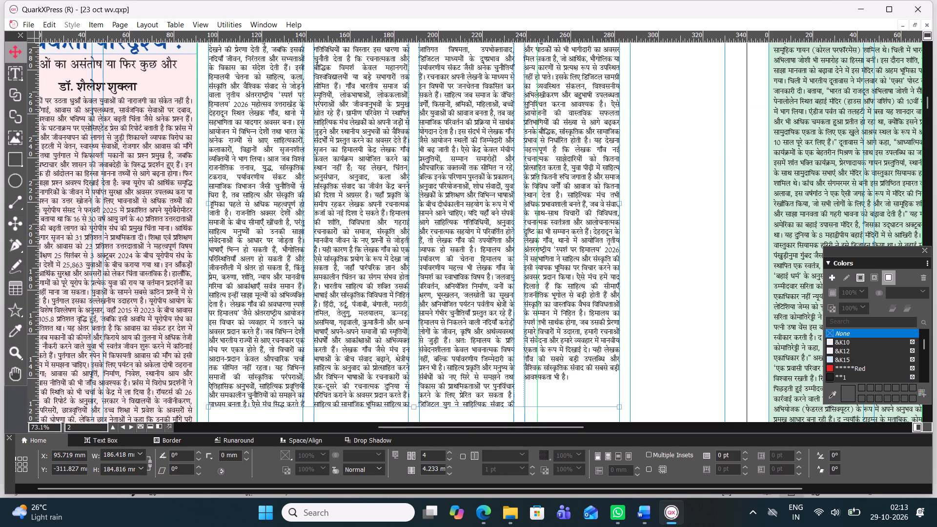
Widen the lead article's text box to about 234.3 mm and shorten it from the bottom to about 144.1 mm.
left_click_drag(619, 202, 720, 193)
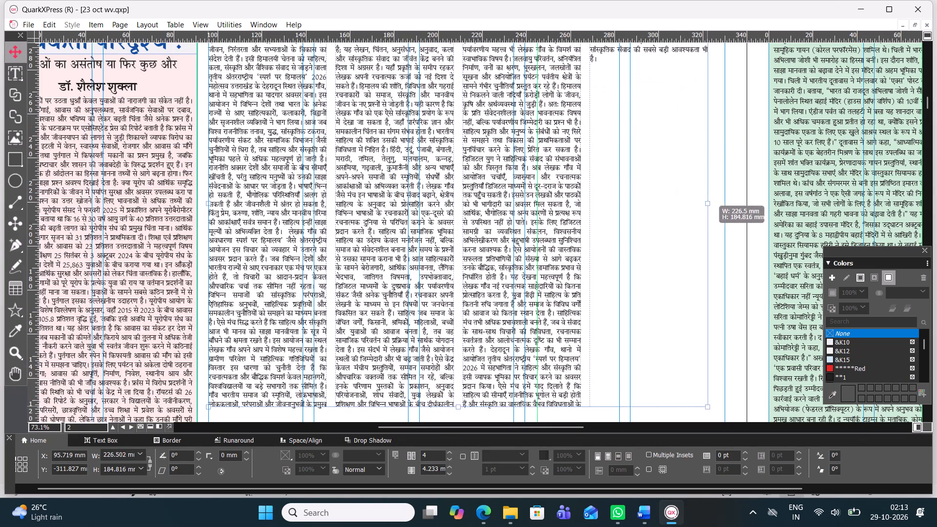
left_click_drag(720, 193, 725, 193)
scroll(607, 210, "down", 1)
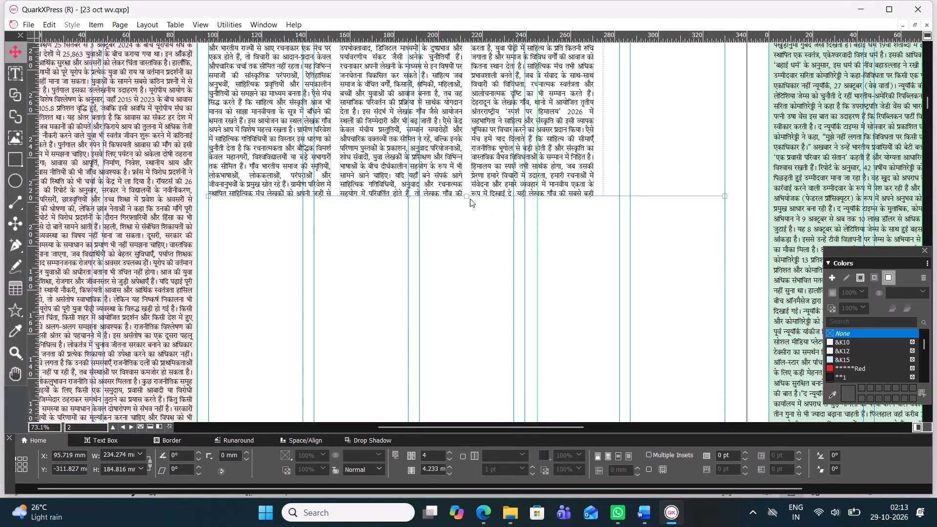
left_click_drag(465, 197, 465, 168)
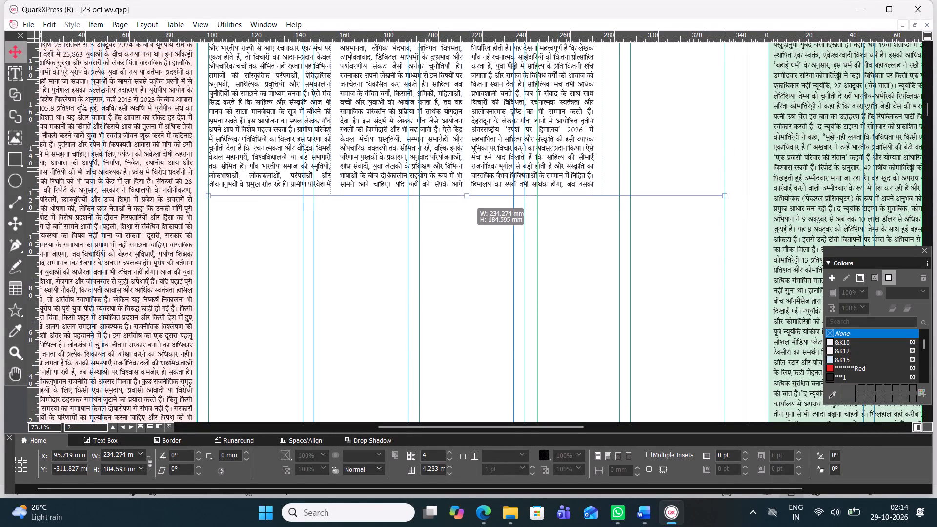
left_click_drag(465, 168, 464, 96)
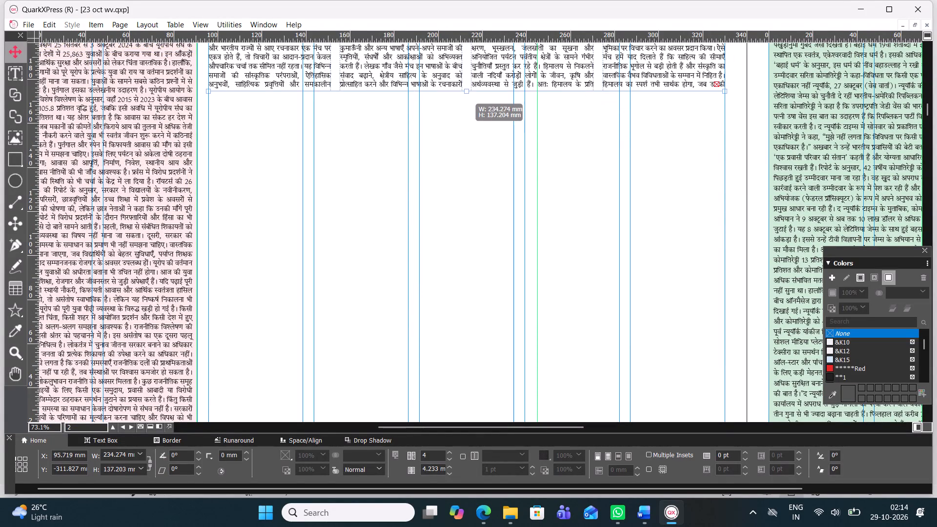
left_click_drag(464, 96, 464, 103)
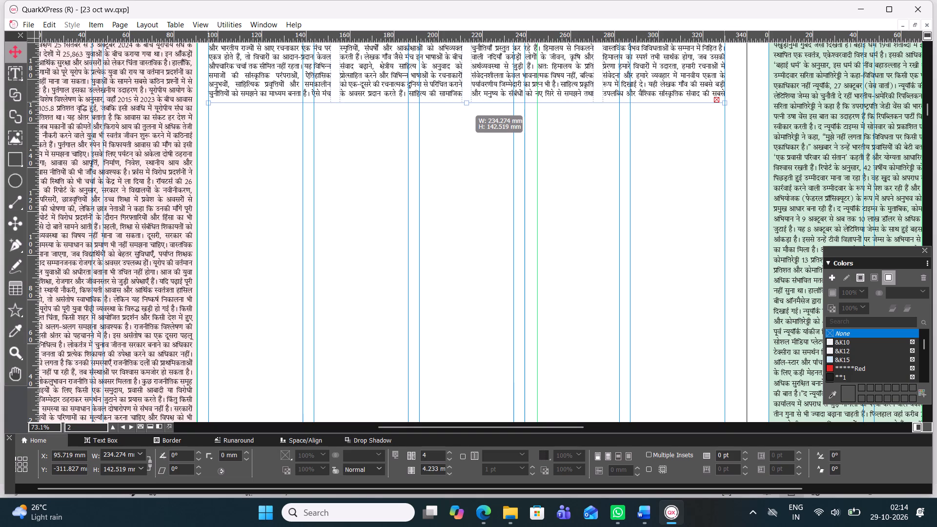
left_click_drag(464, 103, 464, 105)
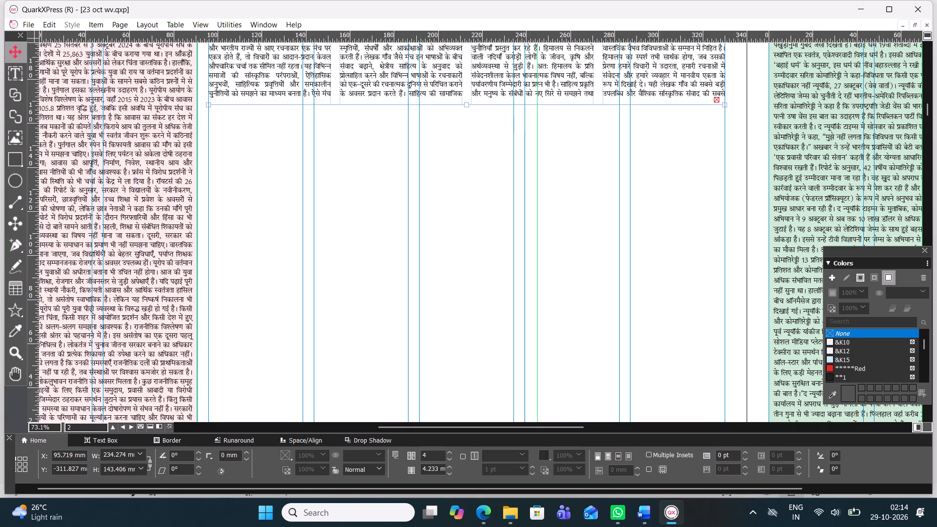
left_click(469, 106)
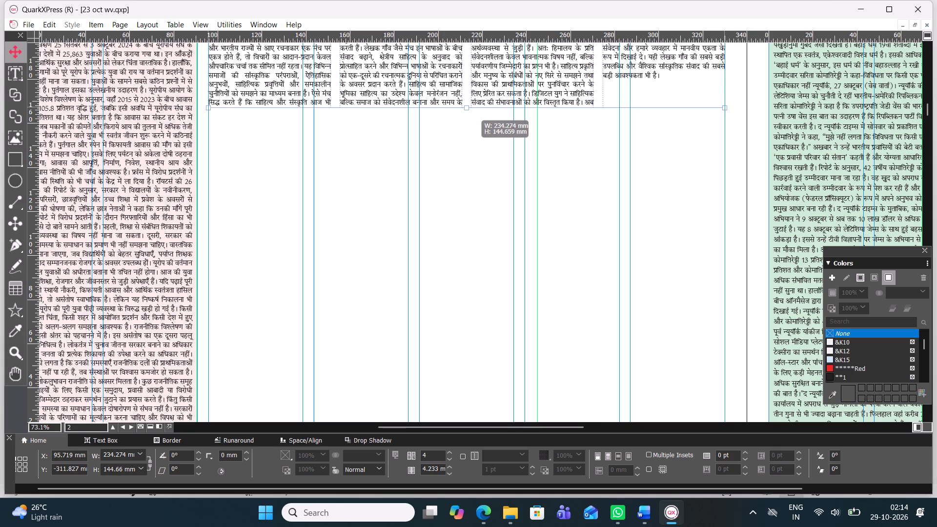
Tidy the end of the lead article's text with a backspace below it and a paragraph break after the last sentence, and deselect the box.
scroll(470, 107, "up", 1)
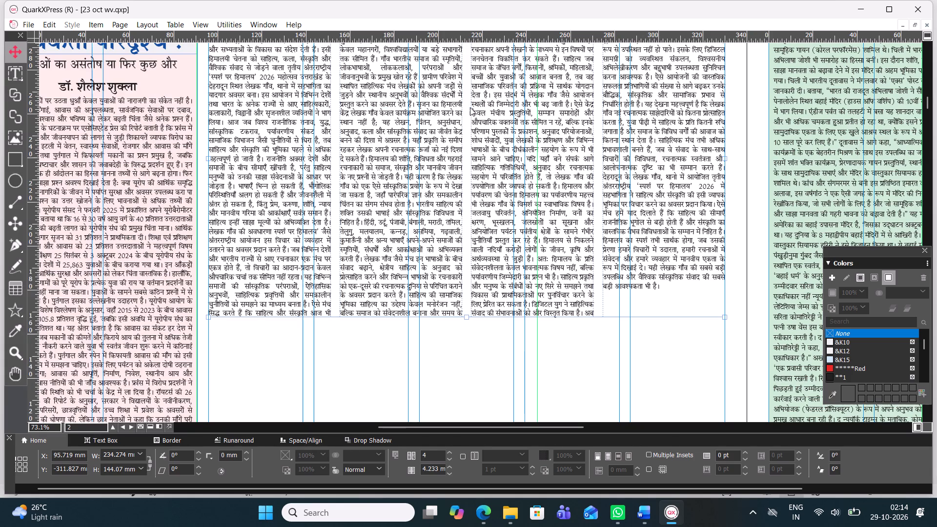
left_click(659, 301)
double_click(655, 302)
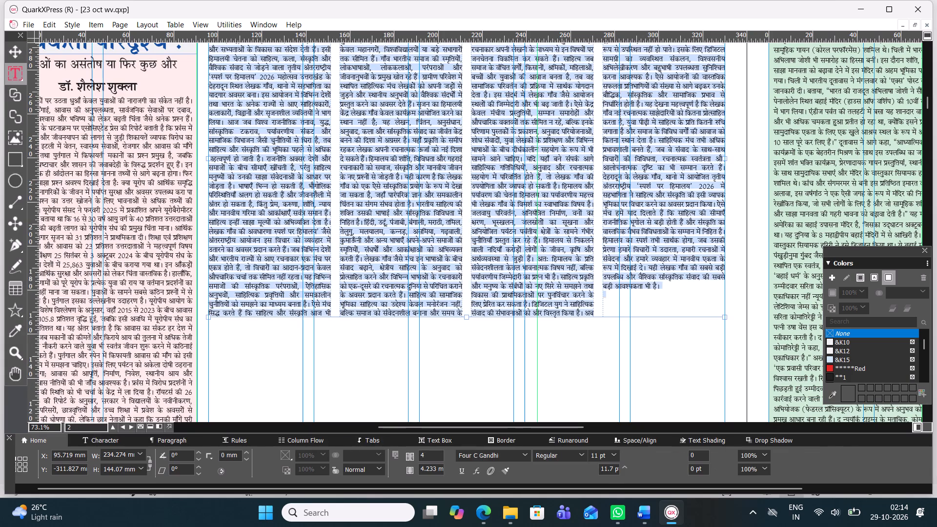
left_click(626, 304)
key("BackSpace")
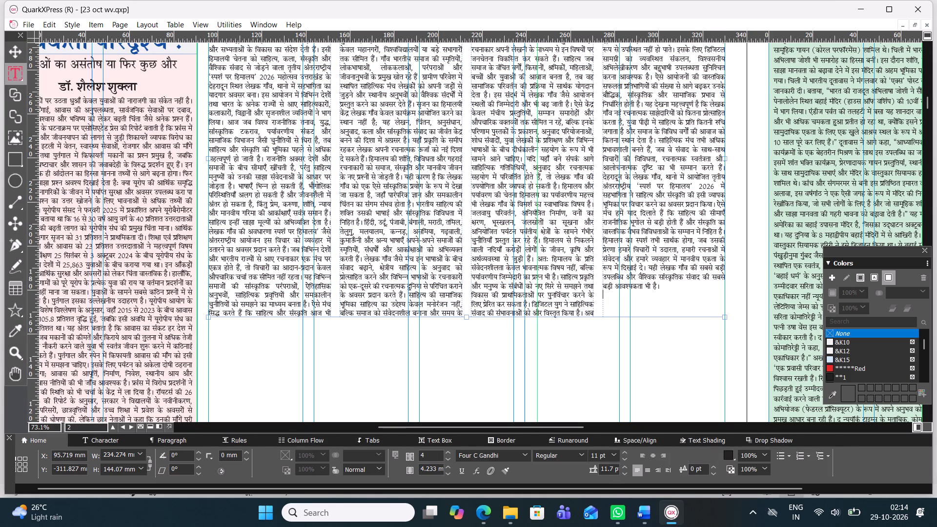
left_click(662, 286)
key("Return")
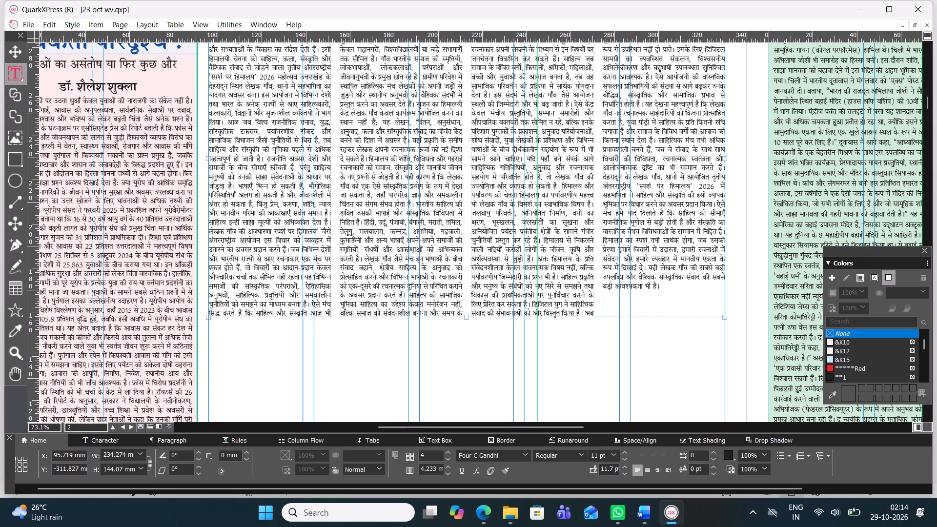
scroll(598, 319, "down", 1, "ctrl")
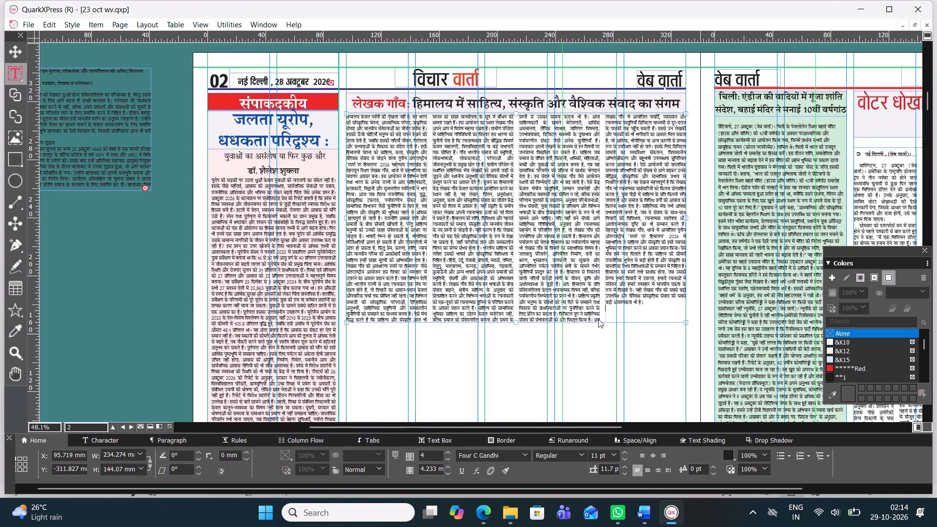
left_click(23, 54)
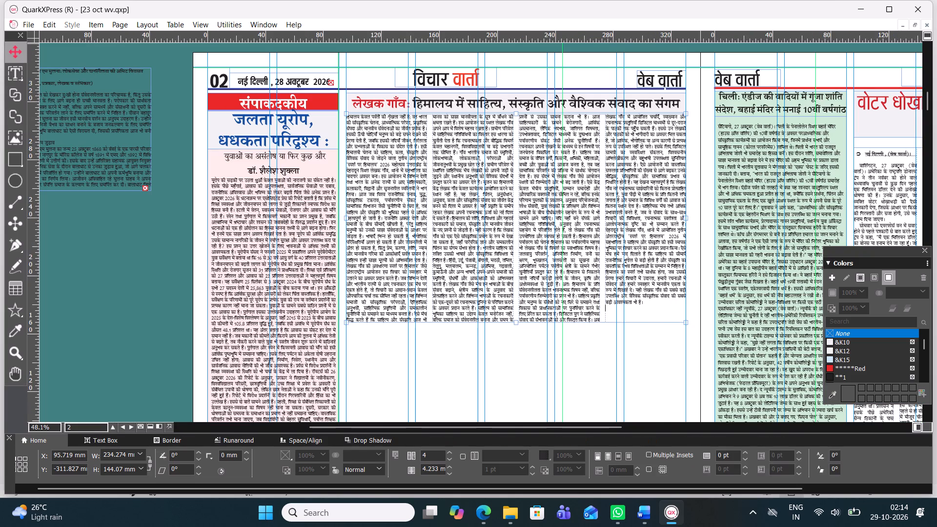
left_click(519, 351)
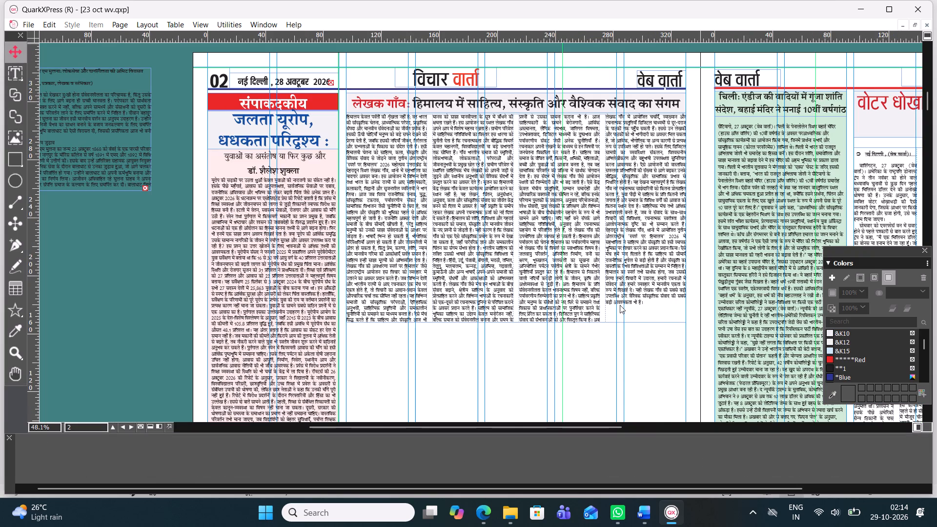
Delete the two-line 'चौका' headline and the body and red headline of the 'जनादेश से क्या नहीं खरीदा जा सकता?' article on lower page 2.
scroll(619, 304, "down", 1)
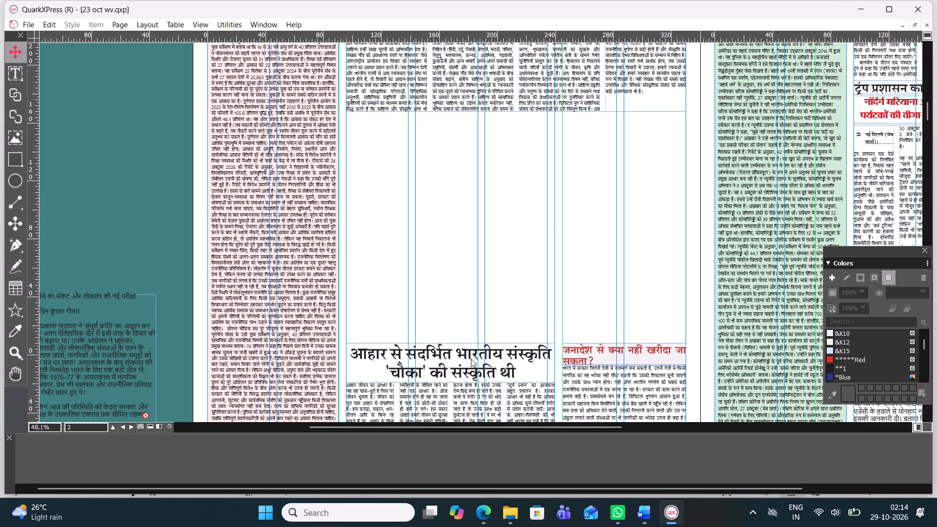
left_click(471, 359)
key("BackSpace")
left_click(613, 379)
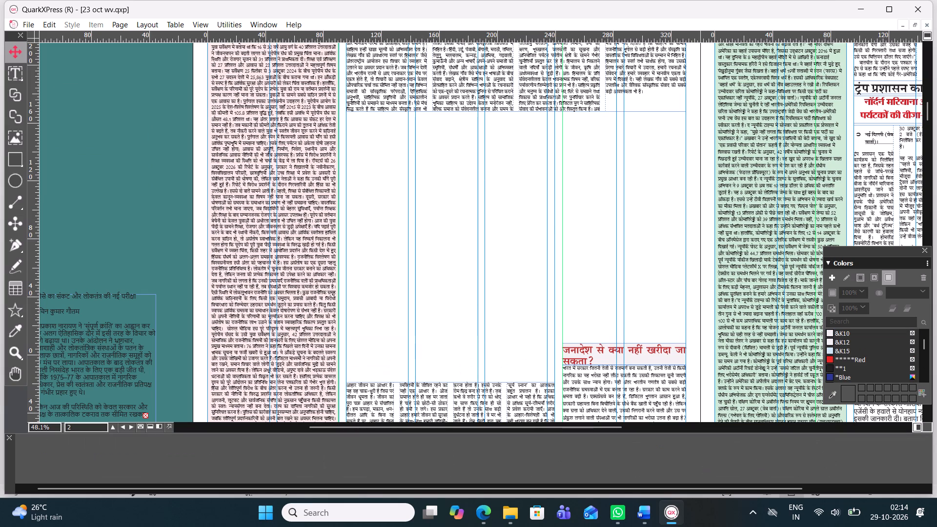
key("BackSpace")
left_click(618, 341)
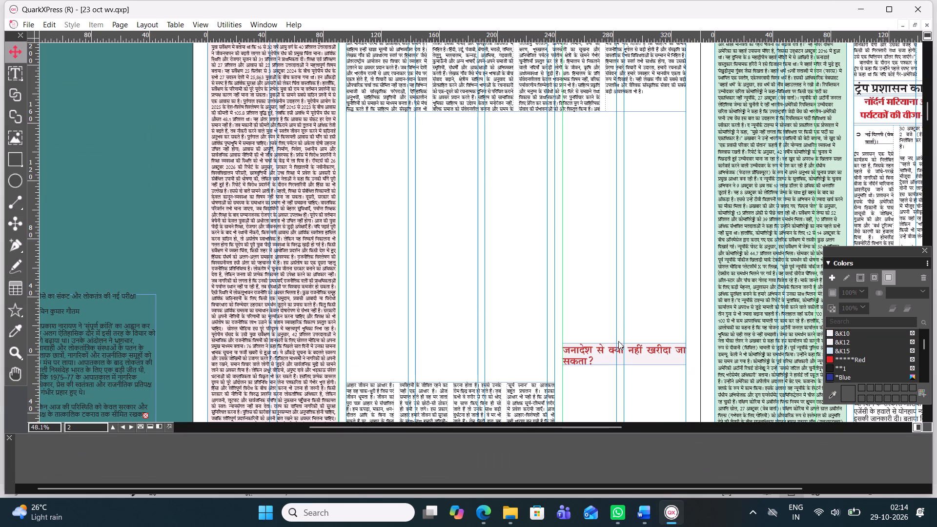
left_click(619, 350)
key("BackSpace")
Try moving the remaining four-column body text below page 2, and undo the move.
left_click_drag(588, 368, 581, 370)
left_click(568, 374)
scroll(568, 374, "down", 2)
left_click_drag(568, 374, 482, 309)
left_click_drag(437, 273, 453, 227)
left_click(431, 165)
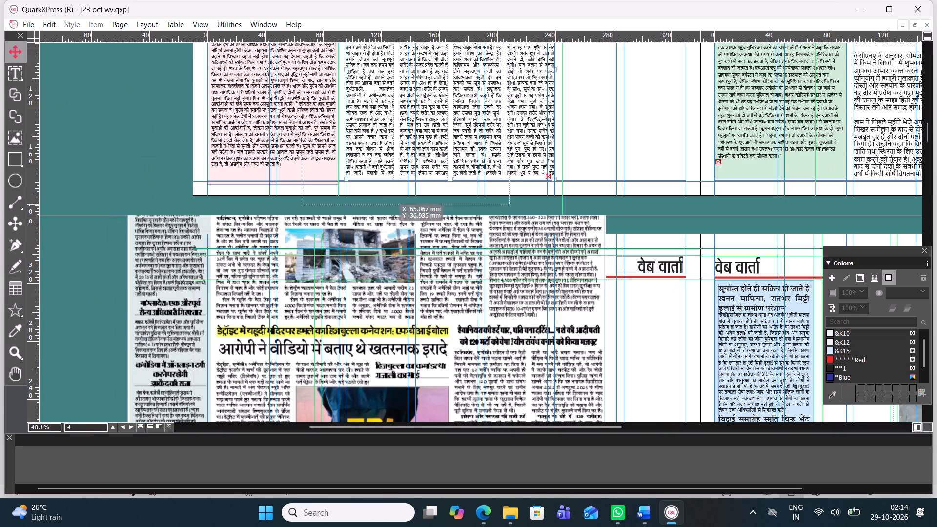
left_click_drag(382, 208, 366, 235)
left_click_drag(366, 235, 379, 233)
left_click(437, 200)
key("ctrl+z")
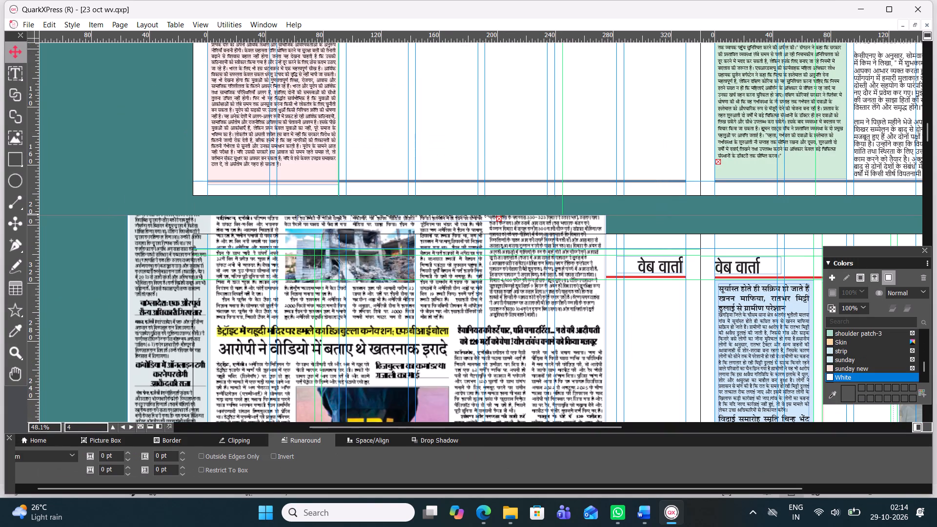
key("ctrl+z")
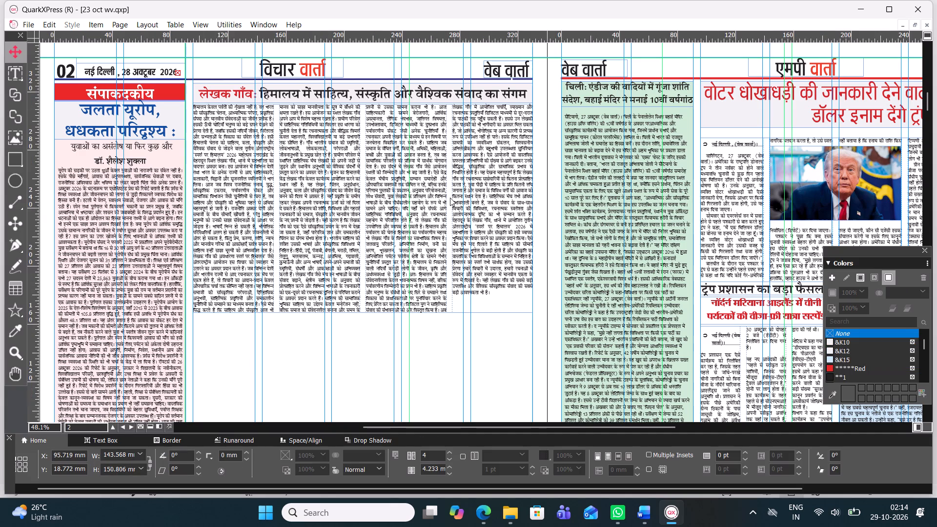
Delete the remaining four-column body text of the 'चौका' article at the bottom of page 2.
scroll(348, 144, "down", 2)
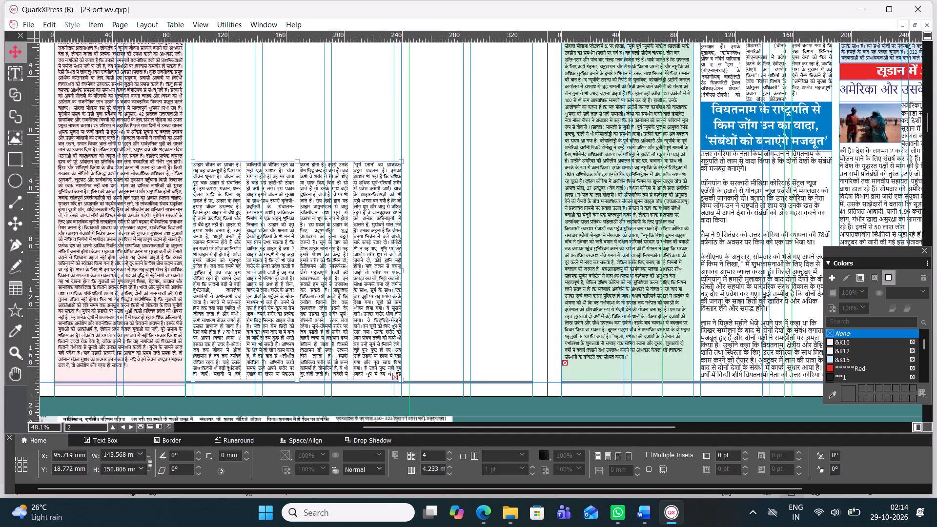
left_click(326, 208)
key("BackSpace")
Draw a text box about 138 mm wide and 19 mm high directly below the lead article's first columns on page 2.
scroll(329, 208, "up", 1)
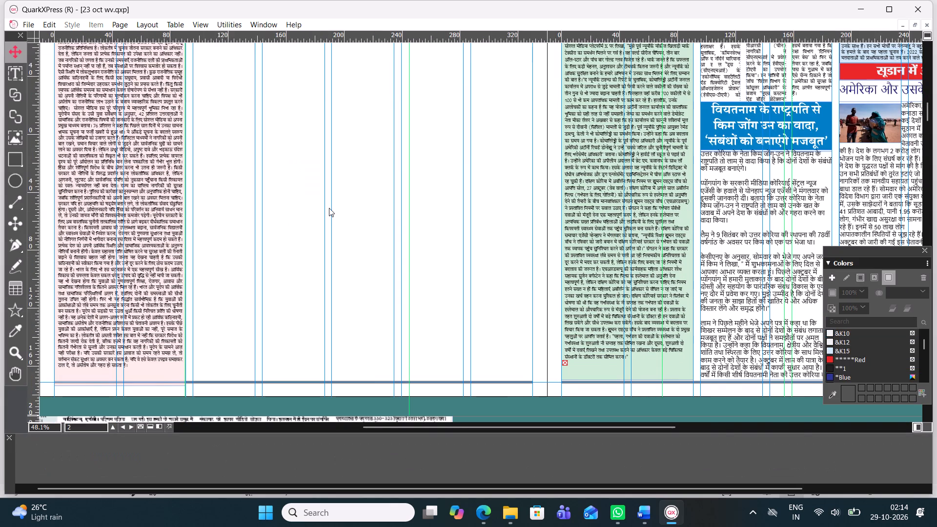
scroll(329, 208, "up", 1)
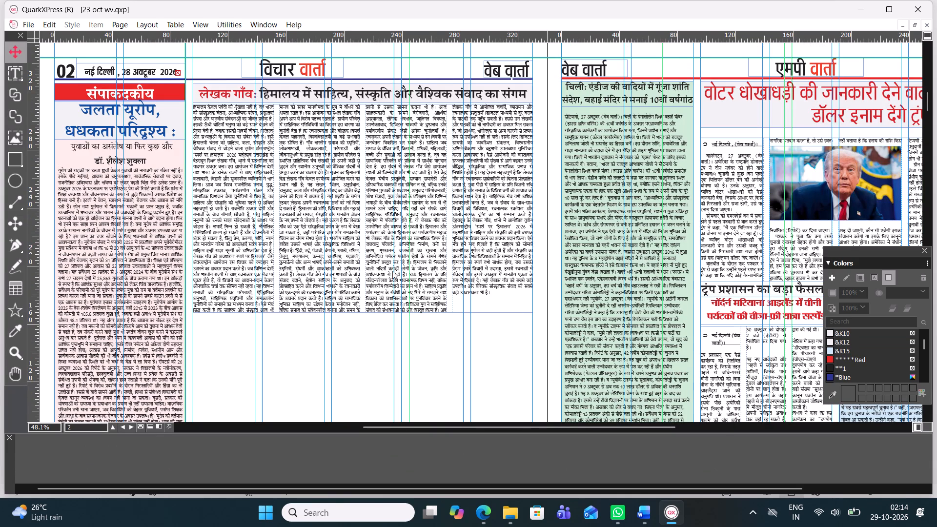
left_click(316, 366)
scroll(429, 331, "down", 1)
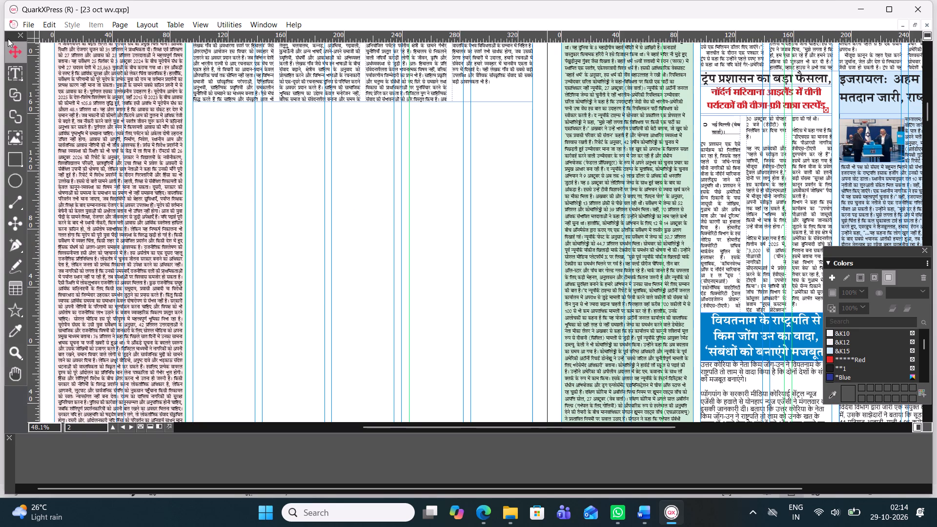
left_click(13, 67)
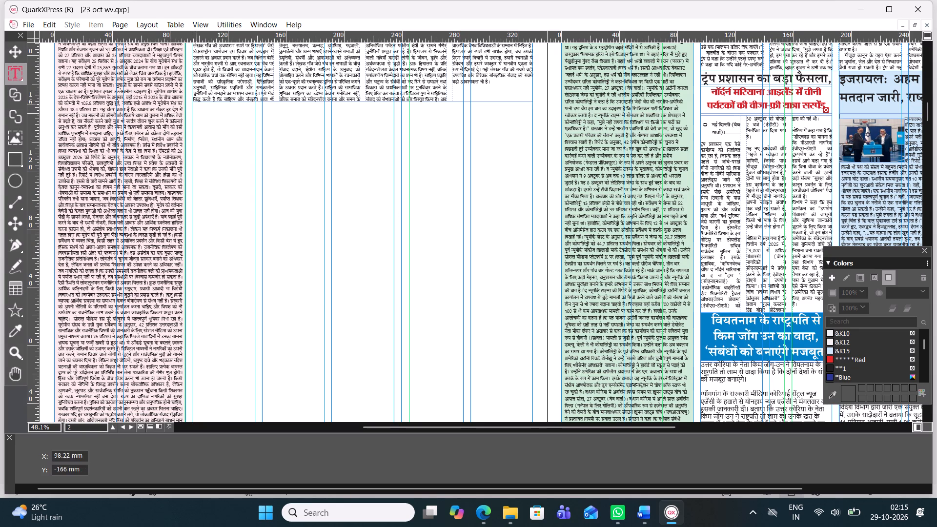
left_click_drag(193, 103, 195, 109)
left_click_drag(195, 109, 322, 134)
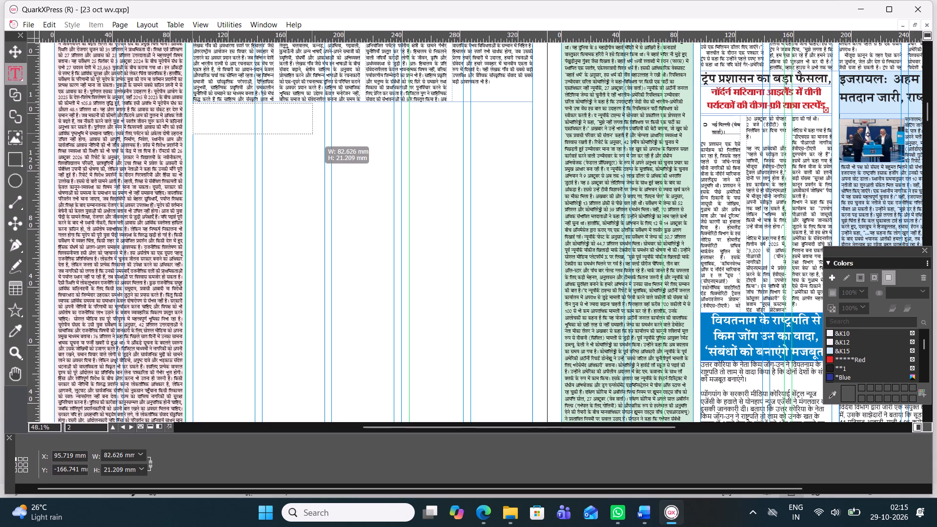
left_click_drag(322, 134, 389, 134)
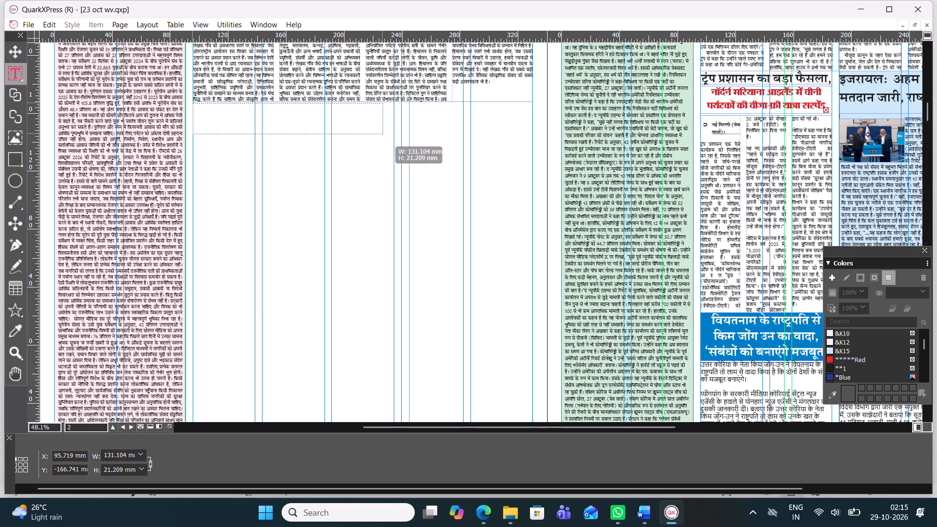
left_click_drag(389, 134, 395, 134)
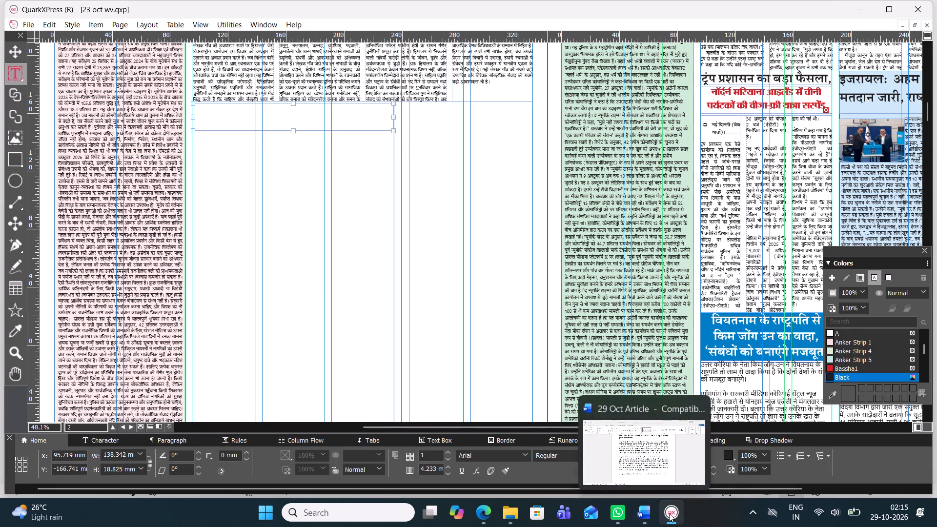
Copy the headline 'राम मंदिर के चंदे पर आखिर मोदी-शाह की चुप्पी कब तक?' from the 29 Oct Article Word document into the new QuarkXPress text box.
left_click(652, 518)
scroll(491, 357, "down", 4)
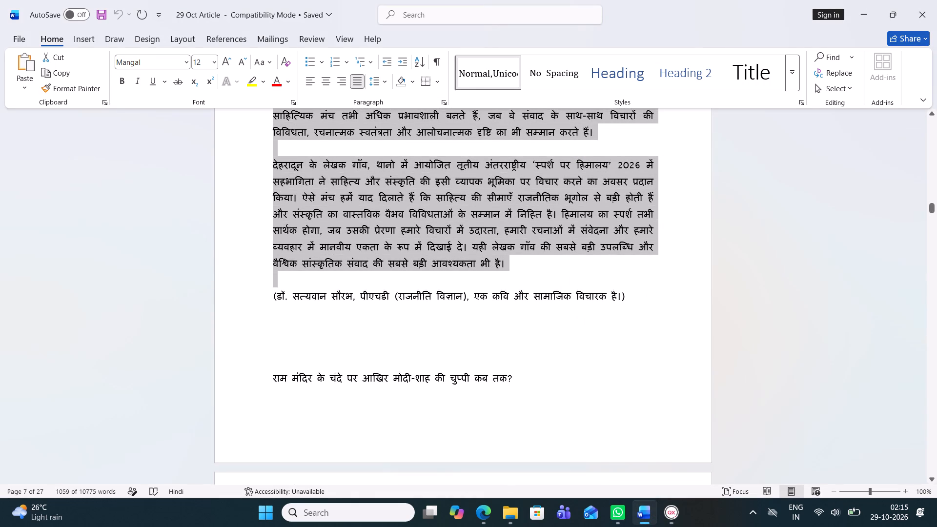
scroll(475, 369, "down", 1)
scroll(395, 367, "down", 2)
left_click_drag(267, 287, 539, 295)
key("ctrl+c")
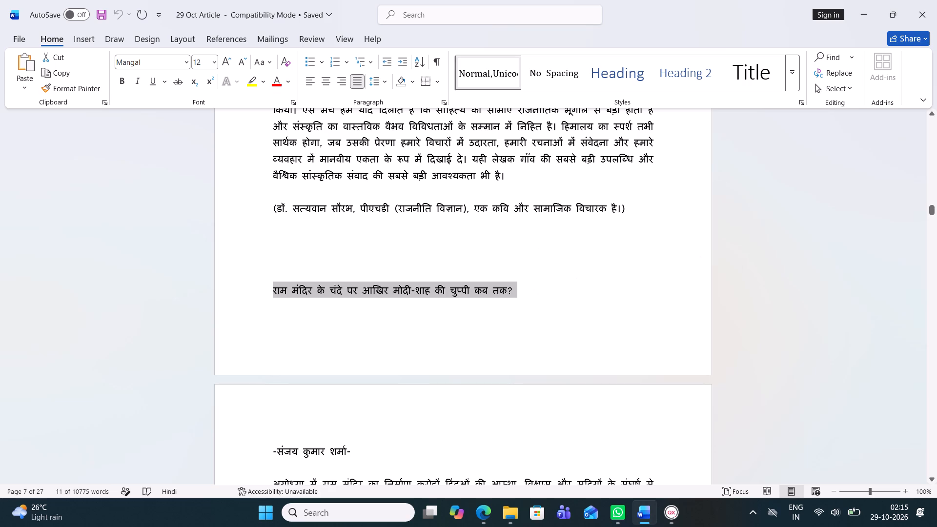
scroll(513, 382, "down", 2)
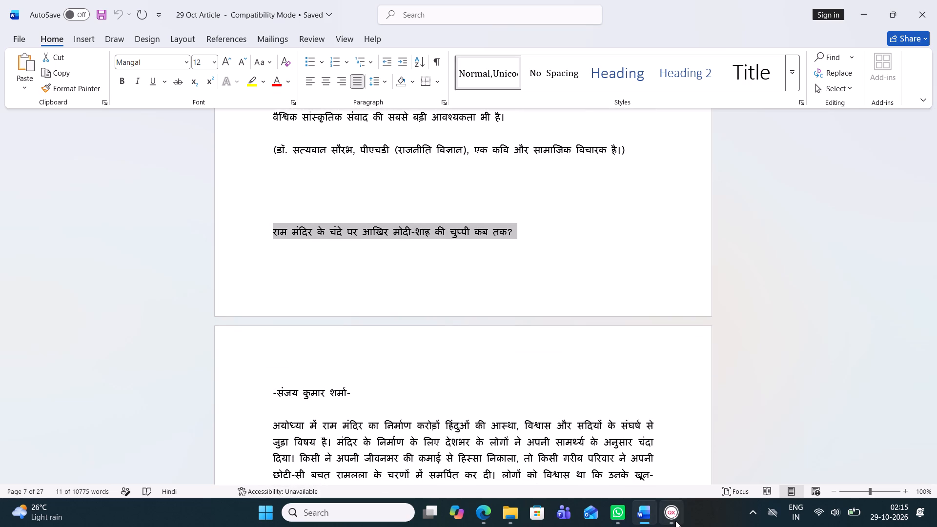
left_click(675, 521)
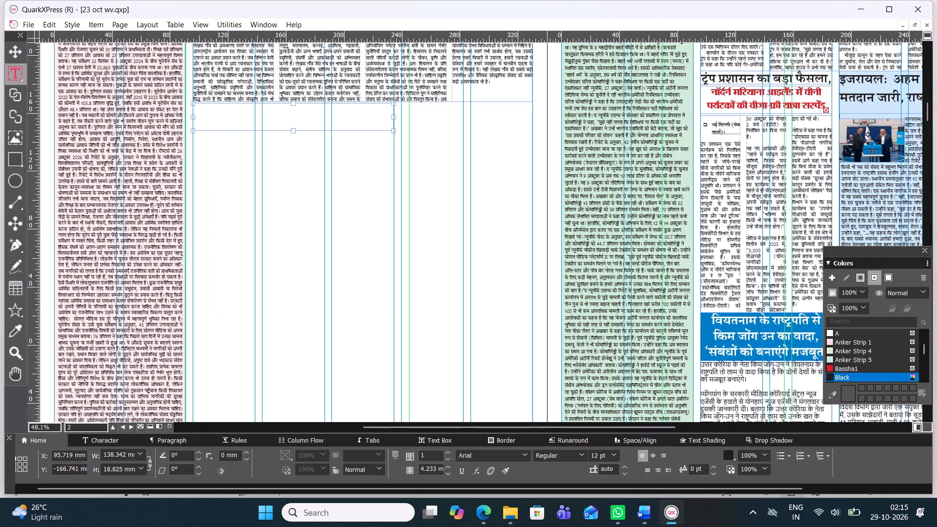
key("ctrl+v")
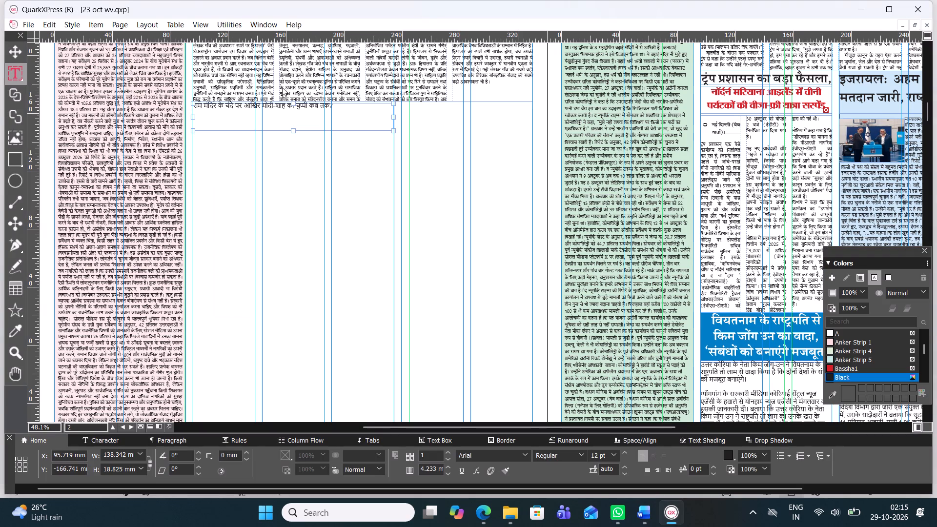
Select the whole pasted headline and set its font to Four C Gandhihead.
double_click(285, 103)
double_click(285, 103)
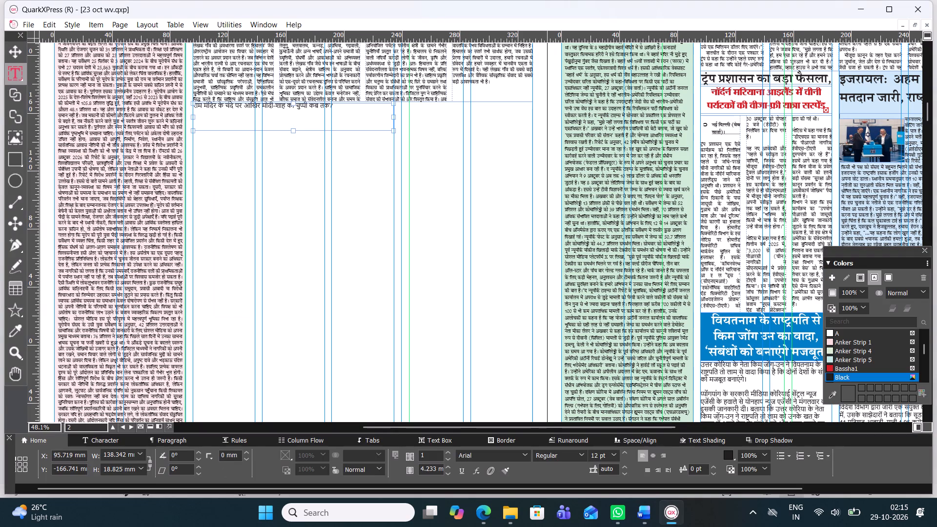
double_click(285, 105)
left_click(285, 105)
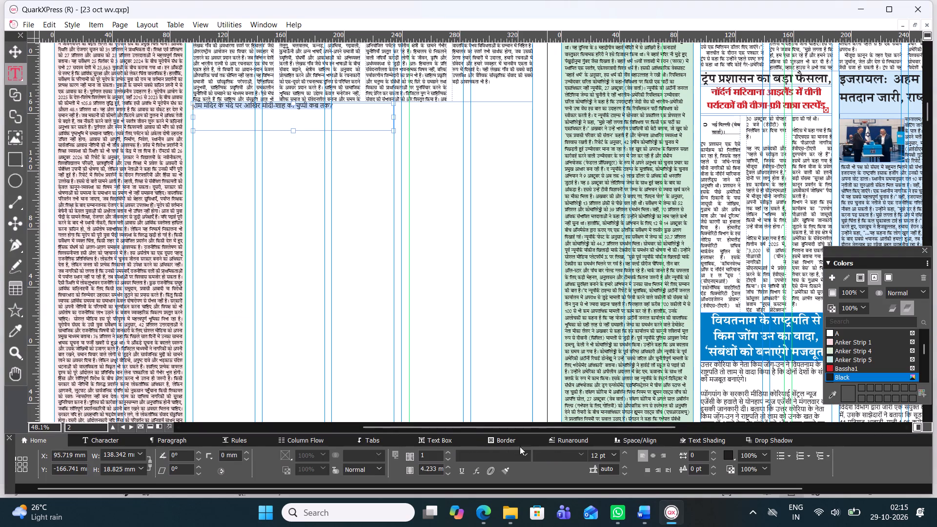
left_click(520, 453)
left_click(523, 452)
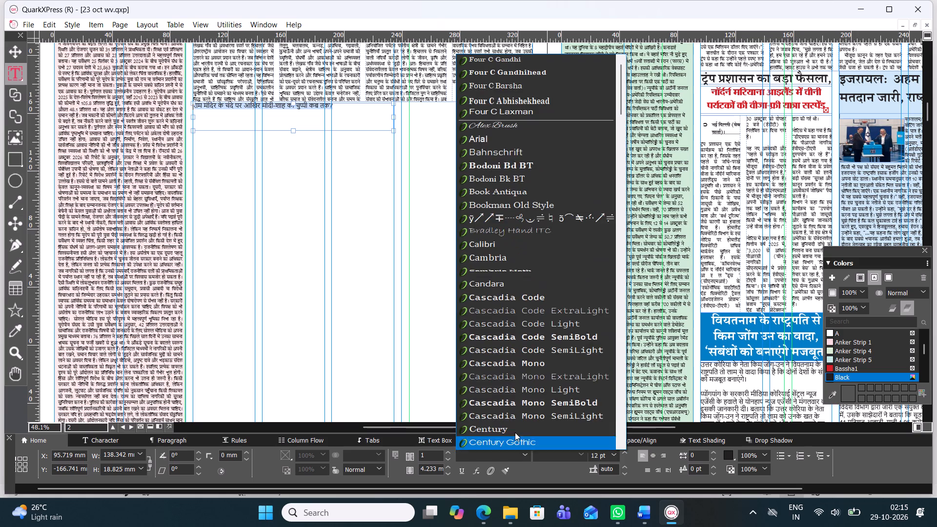
left_click(522, 74)
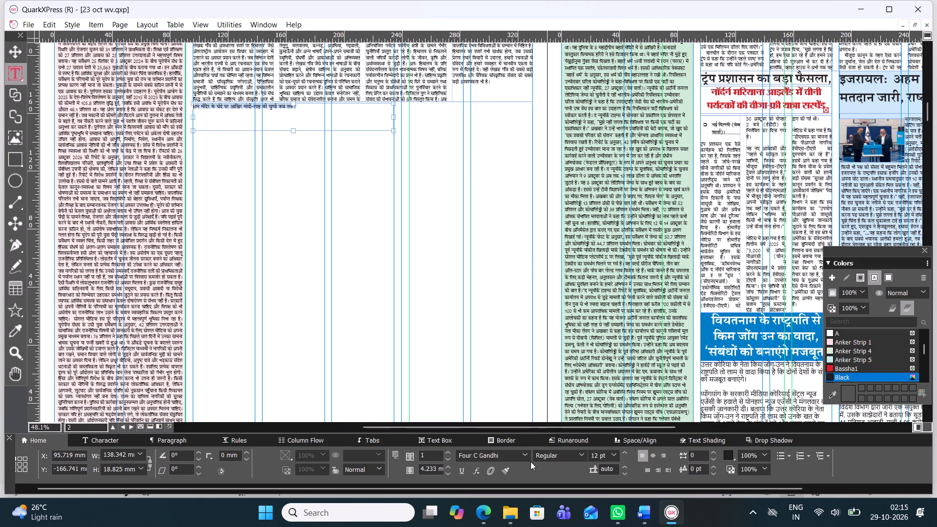
left_click(532, 456)
left_click(531, 456)
left_click(529, 453)
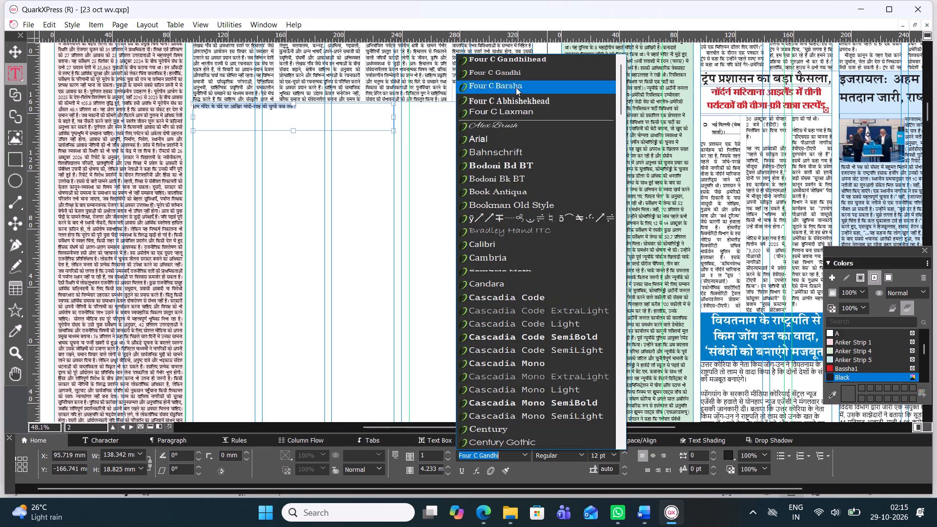
left_click(516, 54)
left_click(516, 60)
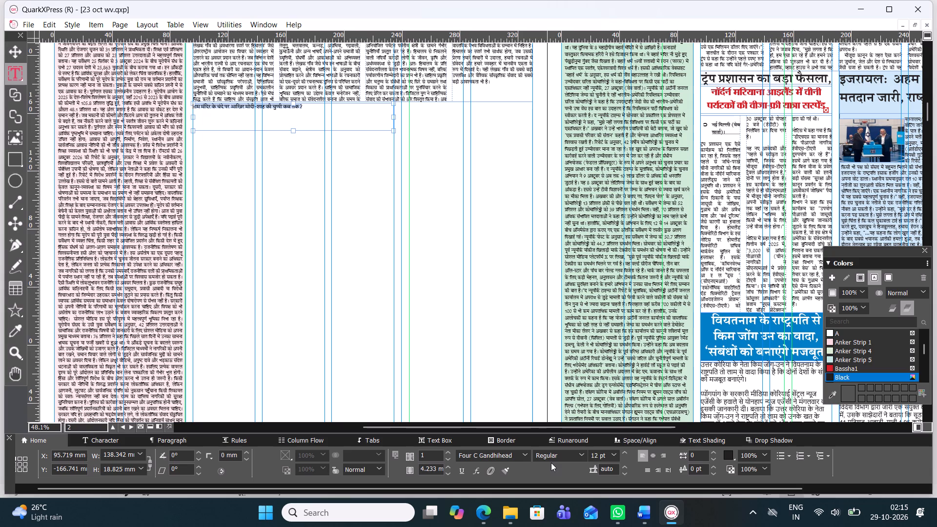
Enlarge the selected headline to 26 pt so that it fills two lines of its box.
key("ctrl+alt+shift+period")
key("ctrl+alt+shift+period")
key("ctrl+alt+shift+period")
key("ctrl+alt+shift+period")
key("ctrl+alt+shift+period")
key("ctrl+alt+shift+period")
key("ctrl+alt+shift+period")
key("ctrl+alt+shift+period")
key("ctrl+alt+shift+period")
key("ctrl+alt+shift+period")
key("ctrl+alt+shift+period")
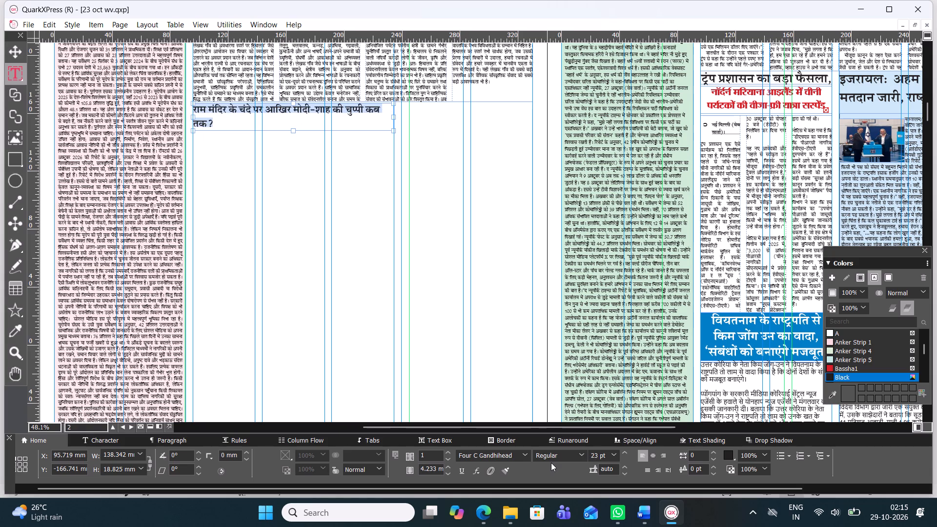
key("ctrl+alt+shift+period")
key("ctrl+alt+shift+period")
key("ctrl+alt+shift+period")
key("ctrl+alt+shift+period")
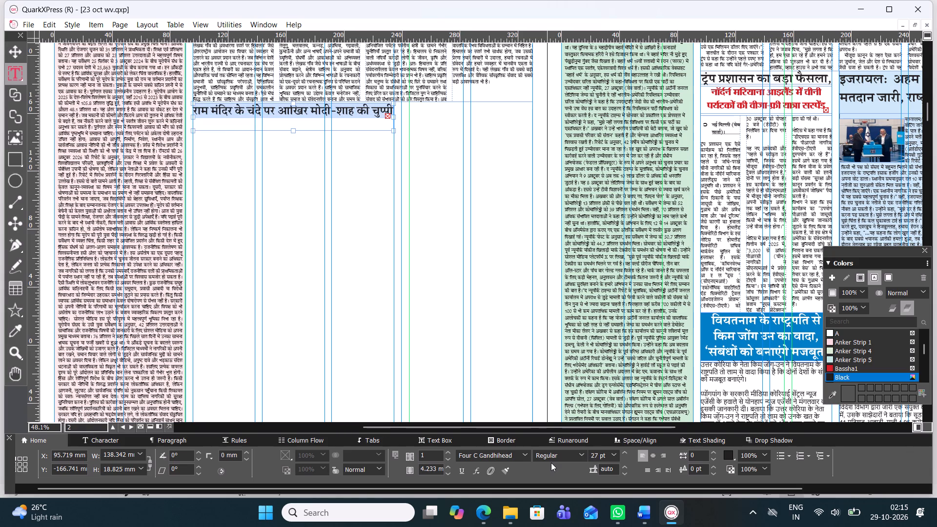
key("ctrl+alt+shift+comma")
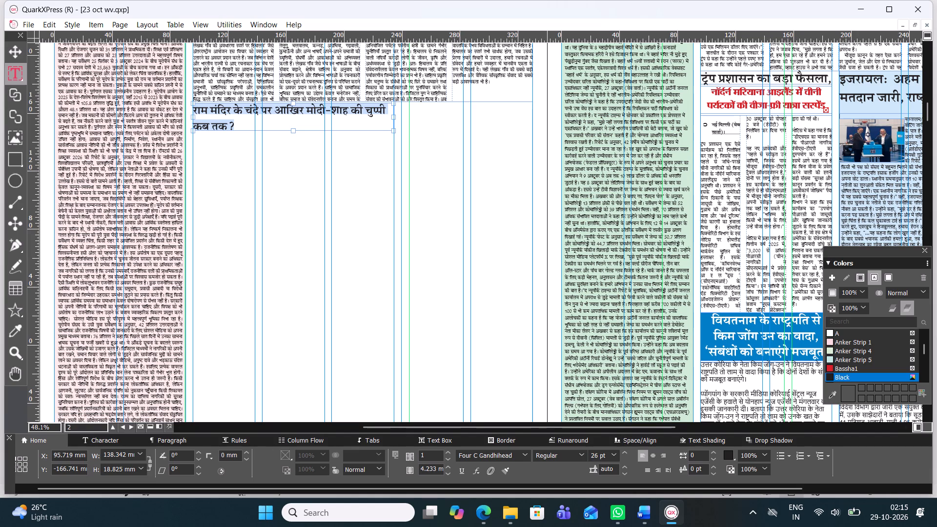
Colour the headline text with the blue swatch 10060 and deselect the box.
scroll(875, 363, "up", 2)
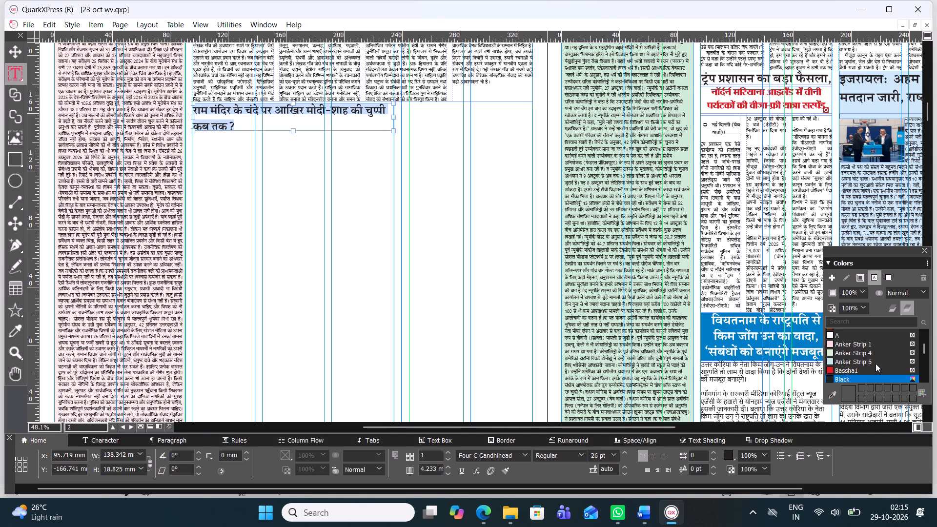
scroll(877, 361, "up", 4)
scroll(877, 358, "down", 1)
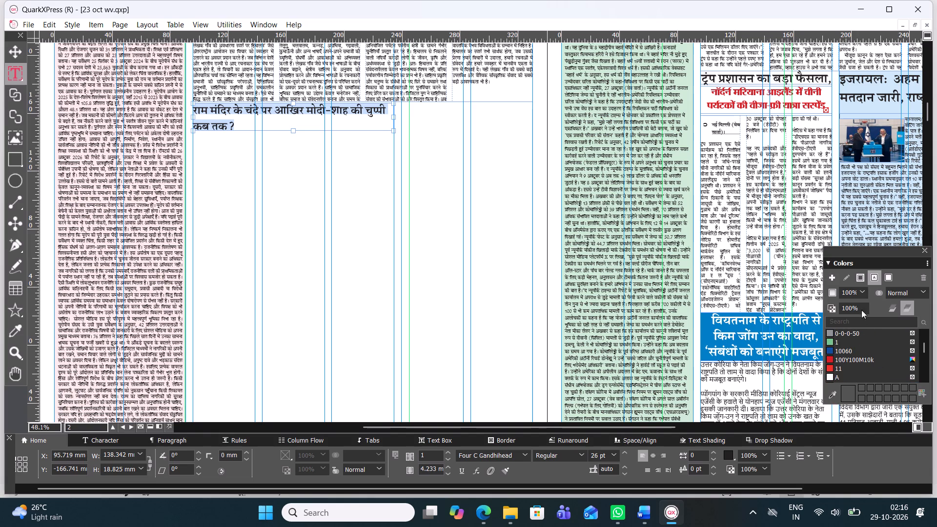
left_click(856, 347)
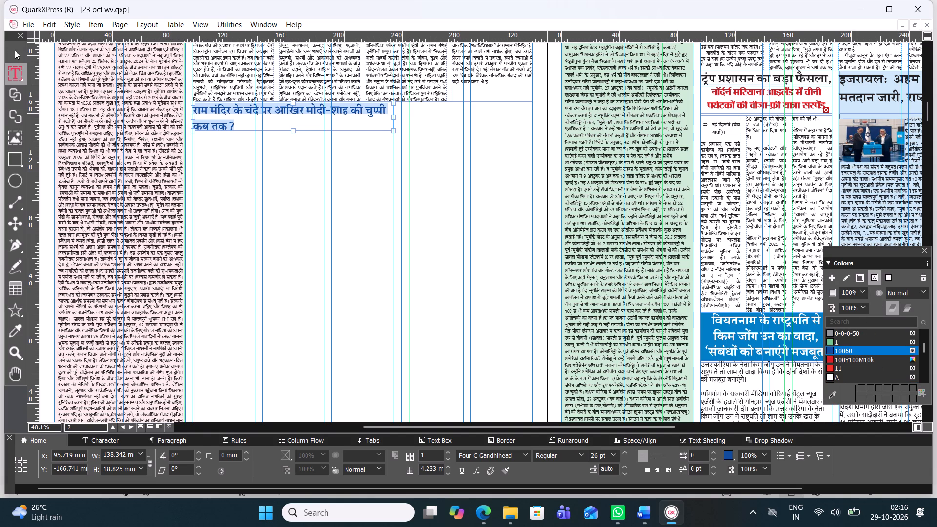
left_click(15, 50)
left_click(239, 170)
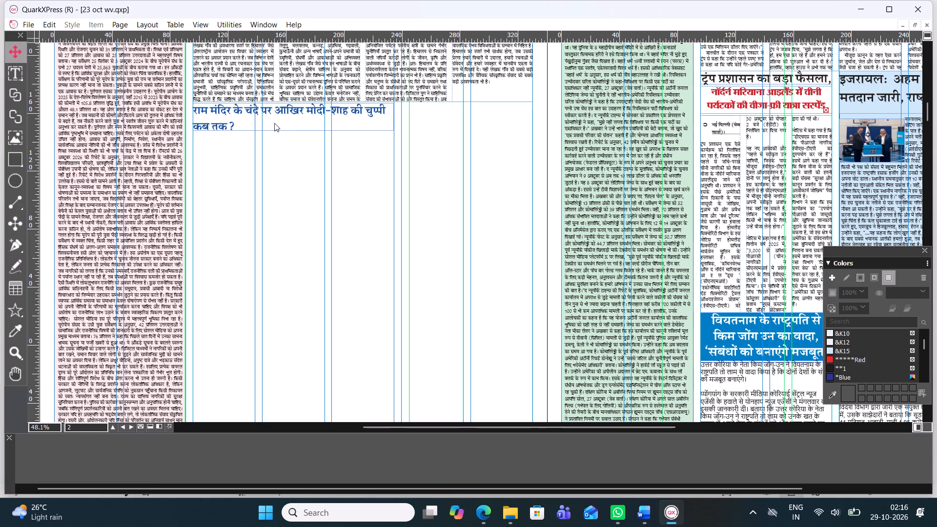
Centre the two-line blue headline within its text box and deselect it.
double_click(274, 122)
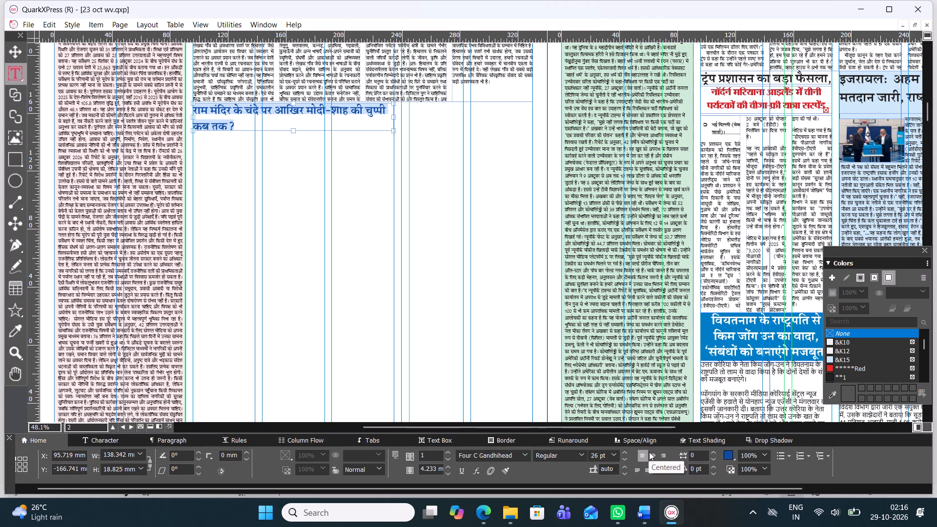
left_click(651, 455)
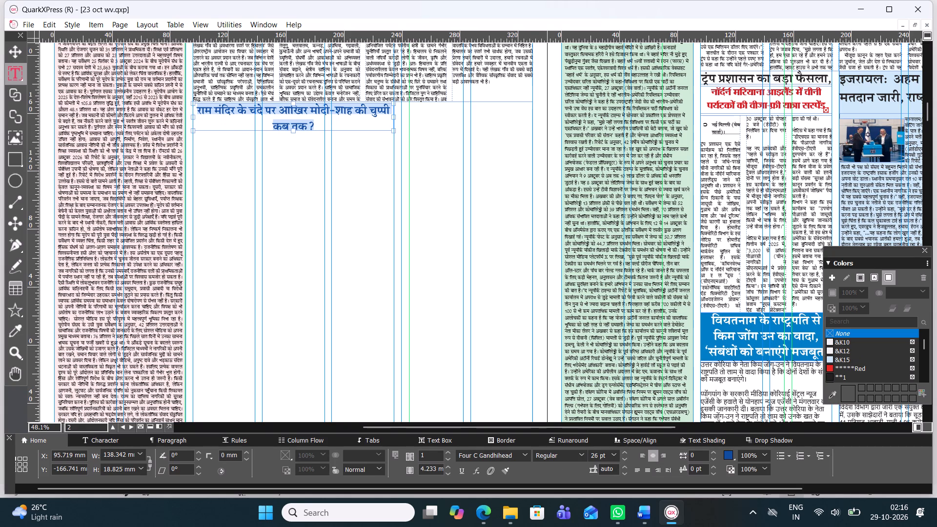
left_click(6, 48)
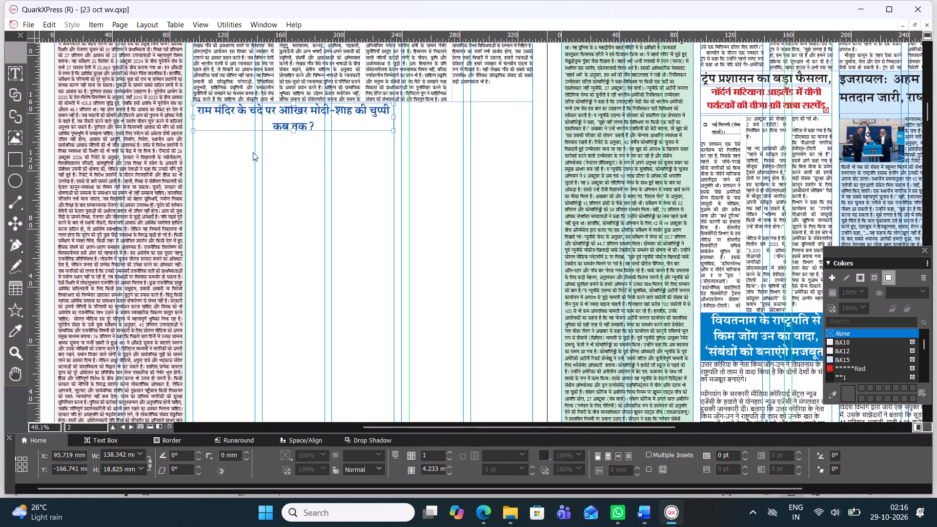
left_click(320, 167)
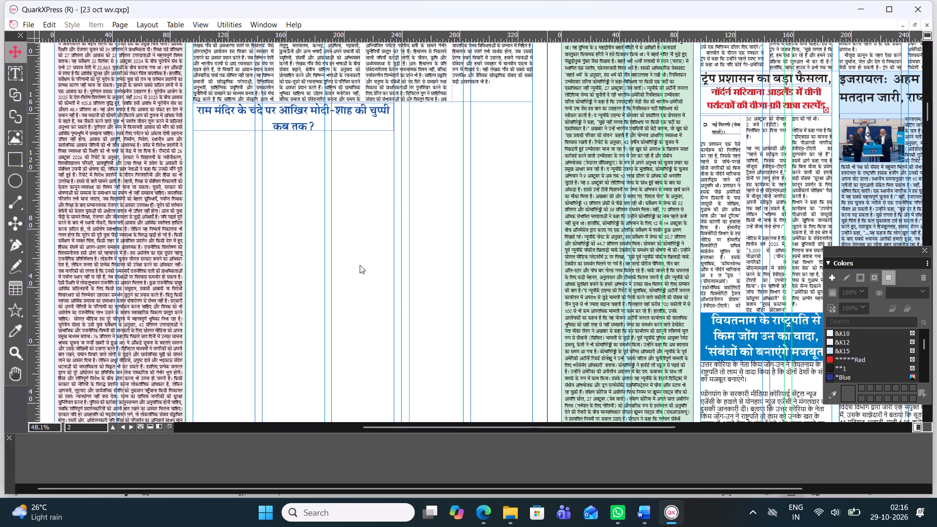
In the 29 Oct Article Word document, copy the Ram Mandir article body, leaving out the byline and the closing author note.
left_click(646, 515)
scroll(456, 282, "down", 2)
scroll(307, 305, "down", 4)
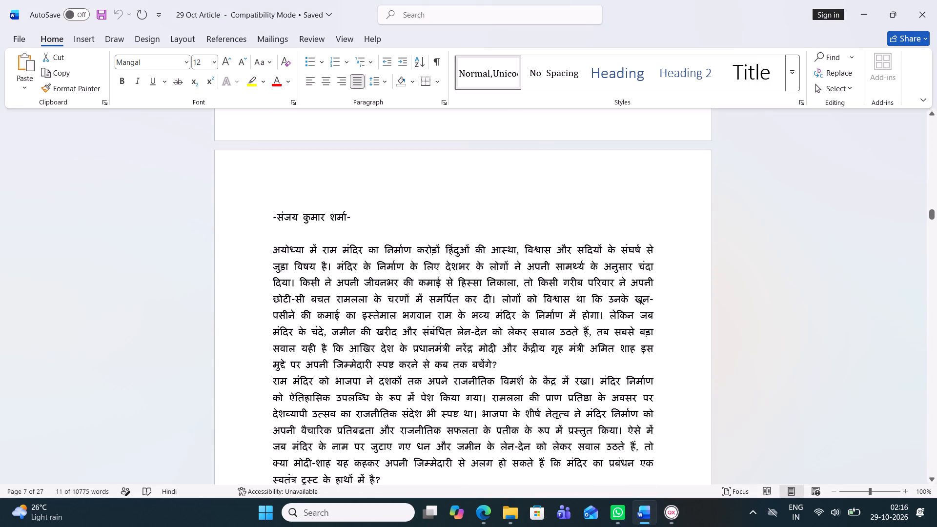
left_click_drag(271, 252, 559, 364)
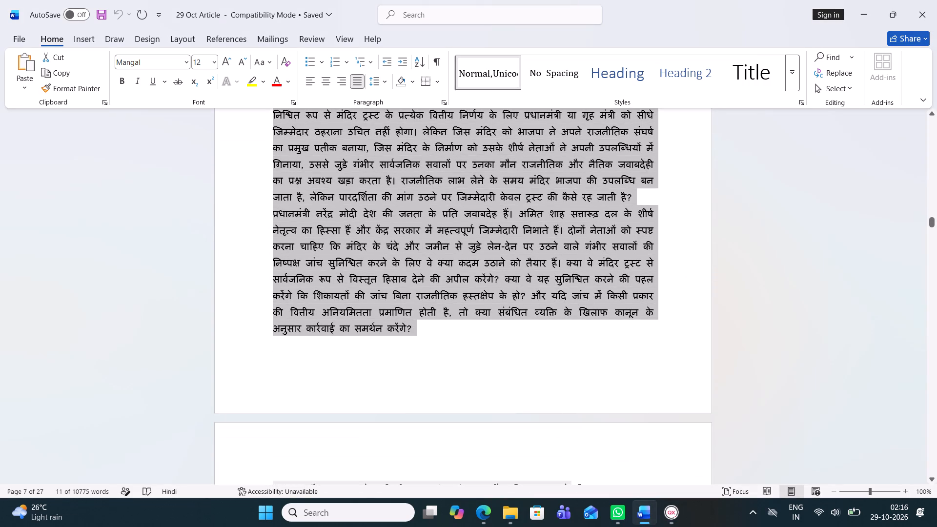
left_click_drag(559, 364, 664, 517)
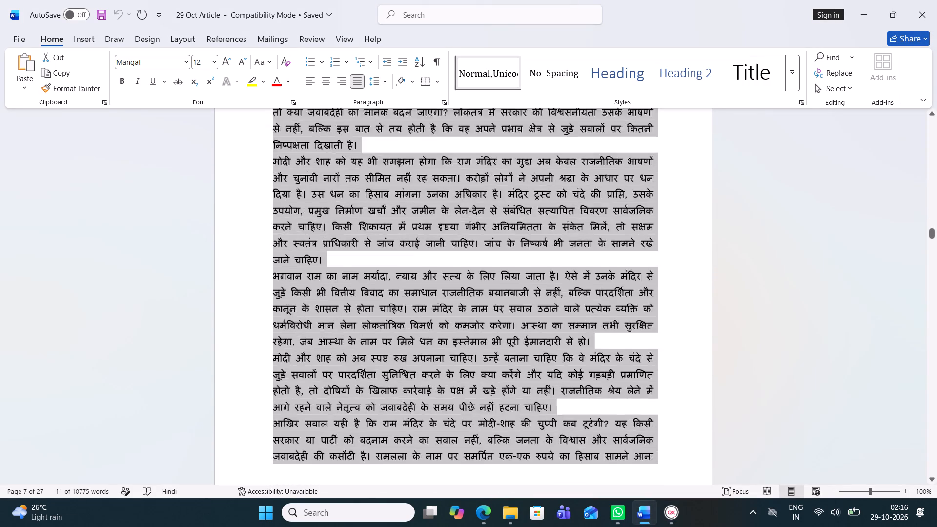
left_click_drag(664, 517, 579, 210)
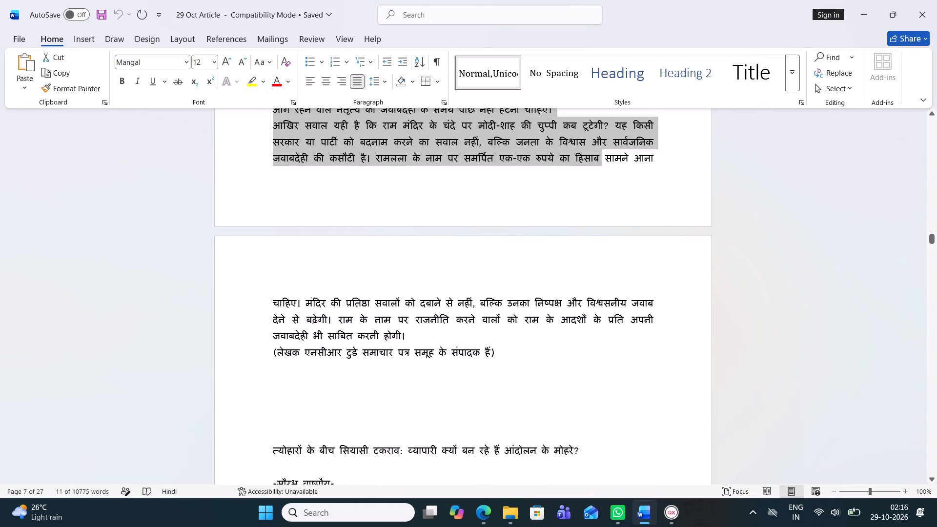
left_click_drag(579, 210, 687, 333)
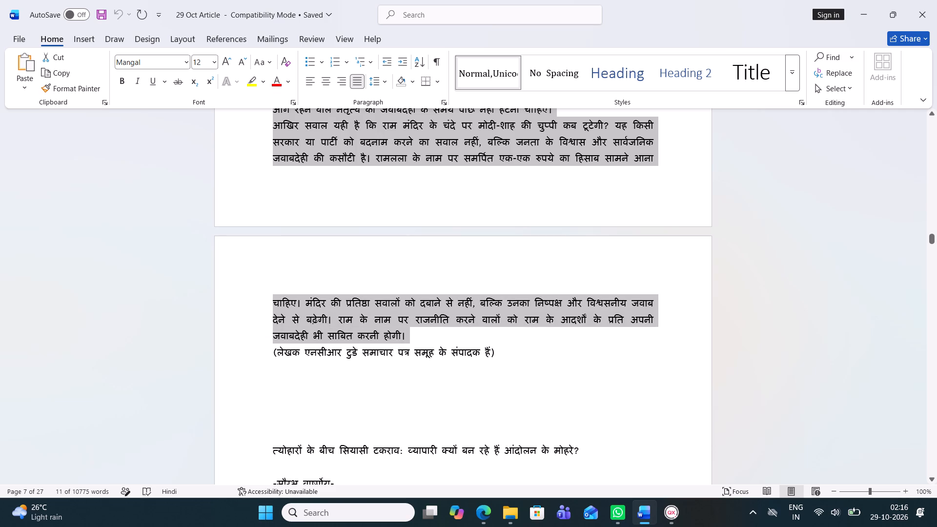
left_click_drag(687, 333, 686, 333)
key("ctrl+c")
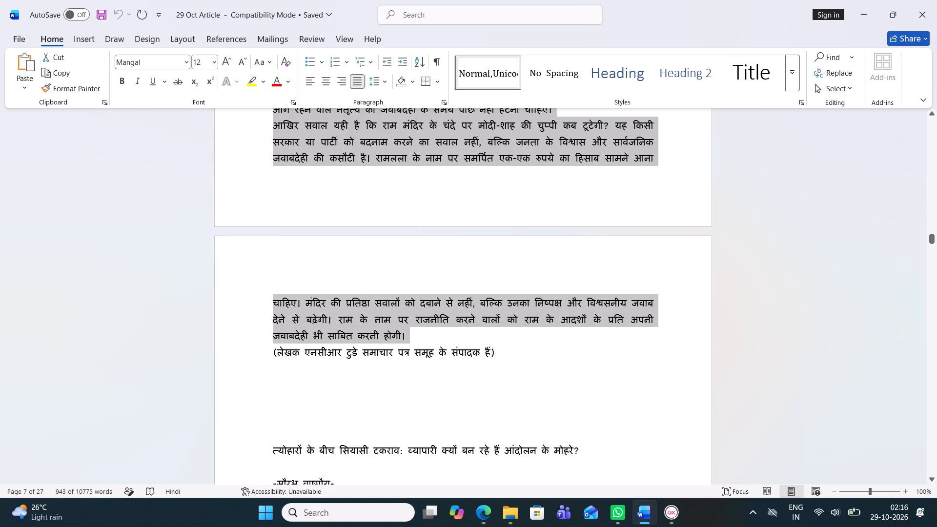
Back in QuarkXPress, draw a text box about 138 mm wide and 126 mm high directly beneath the blue Ram Mandir headline.
left_click(666, 515)
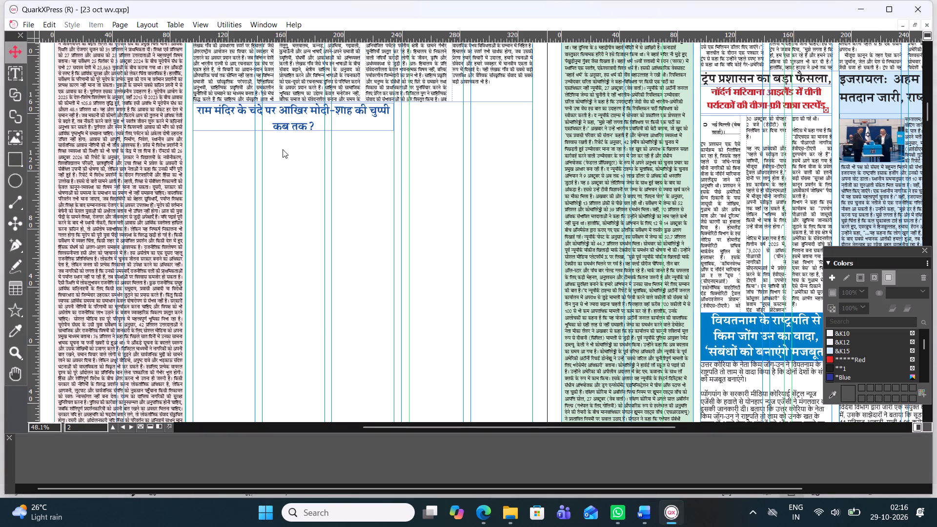
left_click(9, 77)
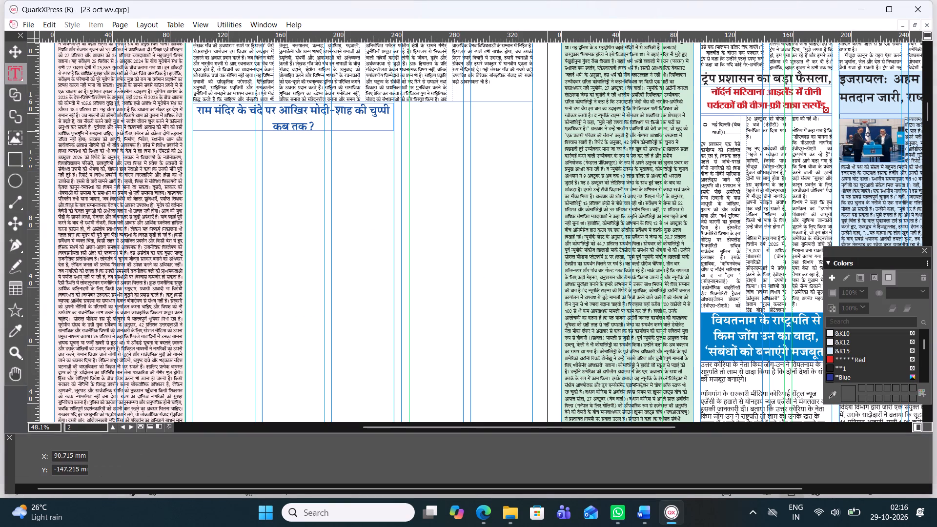
left_click_drag(194, 131, 284, 256)
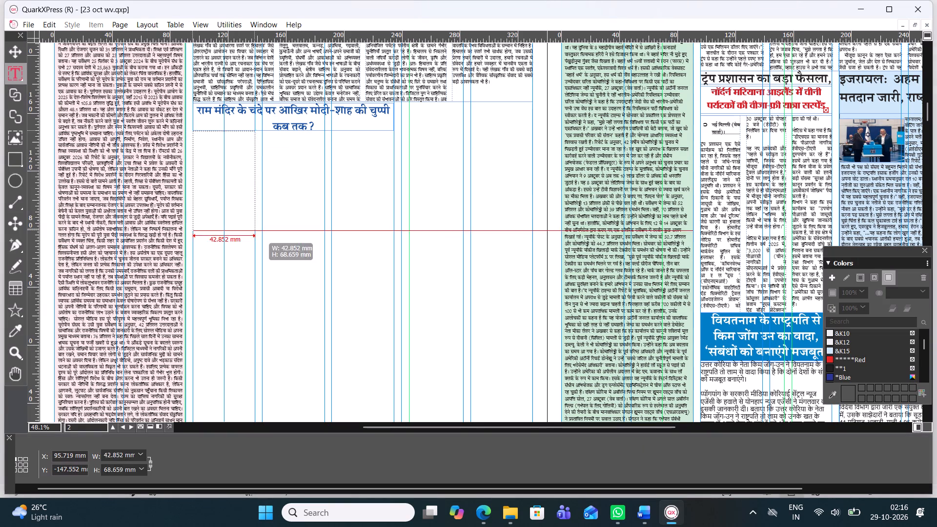
left_click_drag(284, 256, 393, 294)
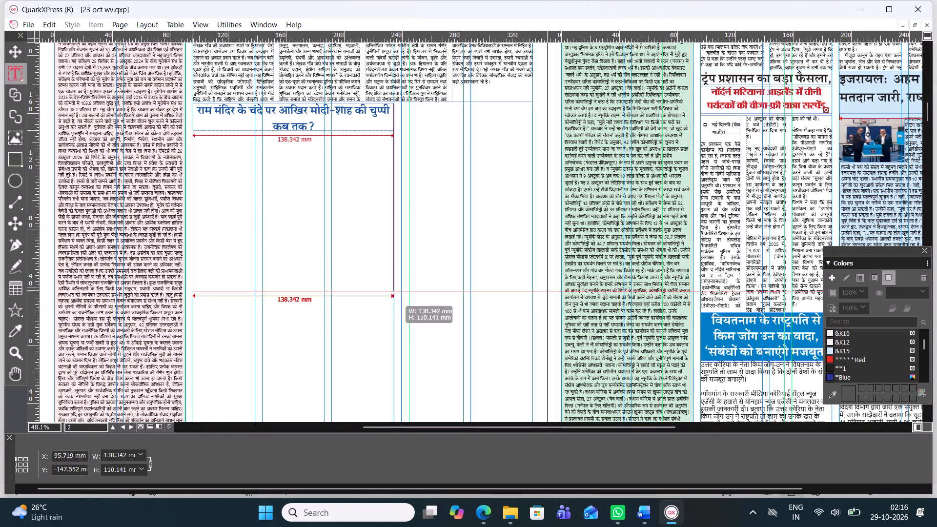
left_click_drag(393, 294, 390, 311)
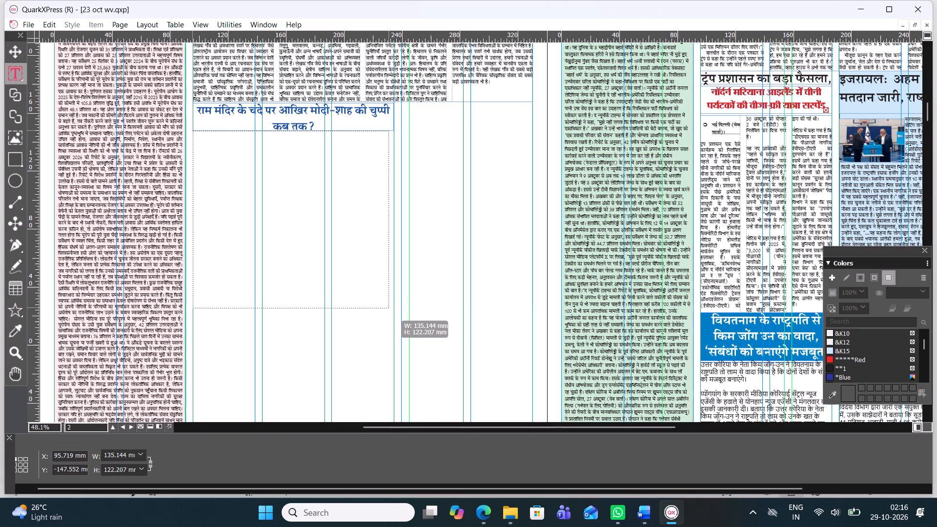
left_click_drag(390, 311, 392, 317)
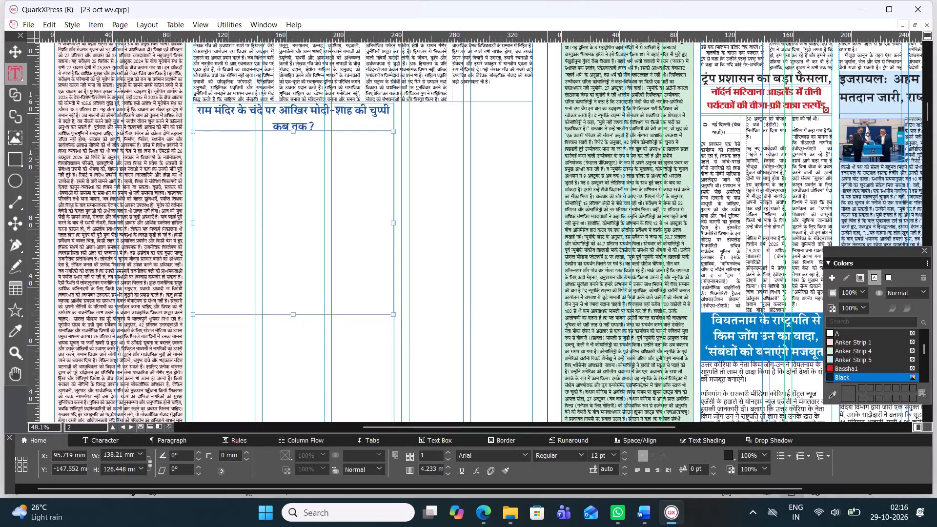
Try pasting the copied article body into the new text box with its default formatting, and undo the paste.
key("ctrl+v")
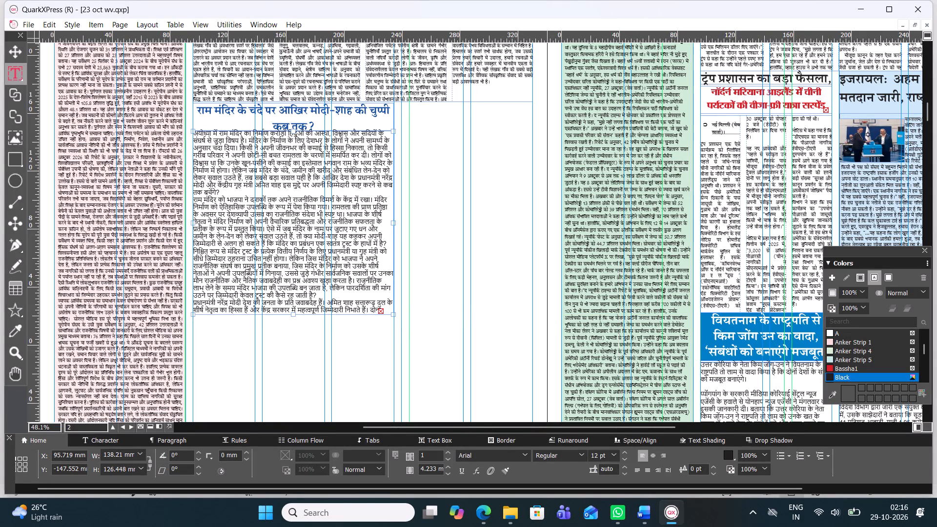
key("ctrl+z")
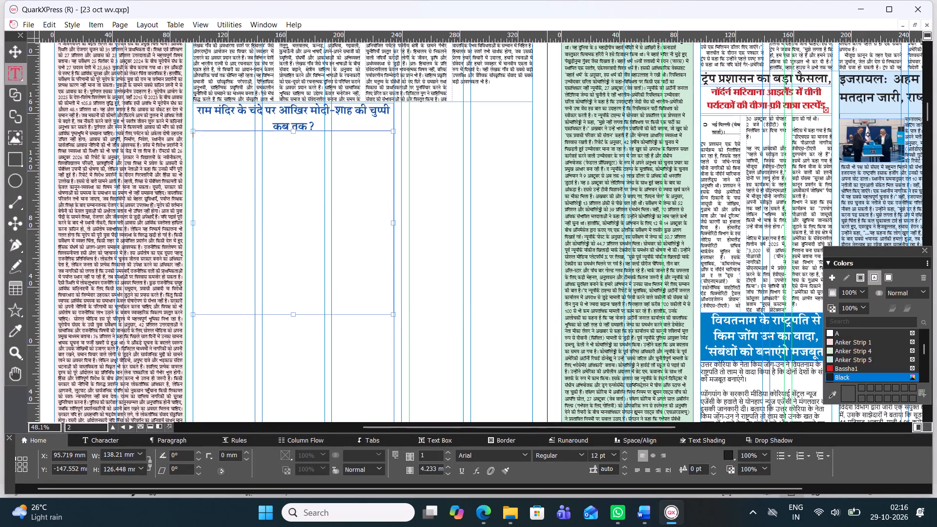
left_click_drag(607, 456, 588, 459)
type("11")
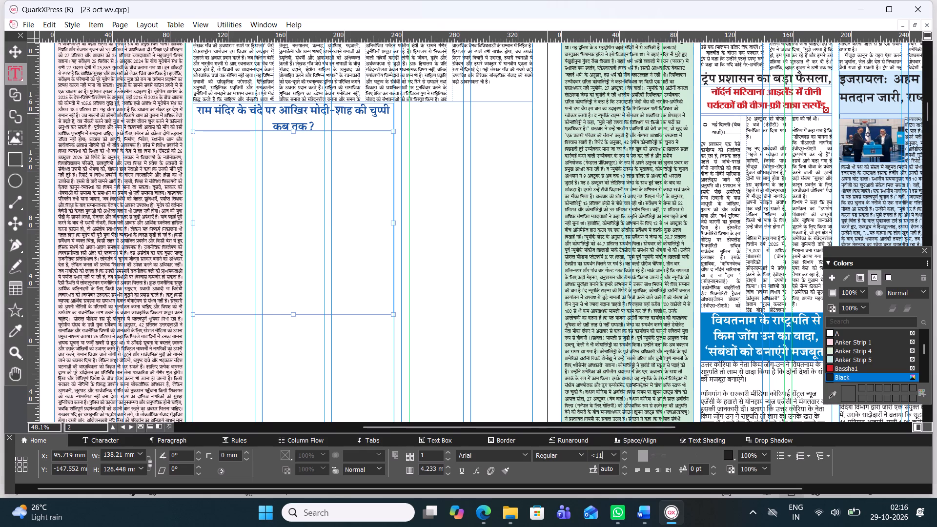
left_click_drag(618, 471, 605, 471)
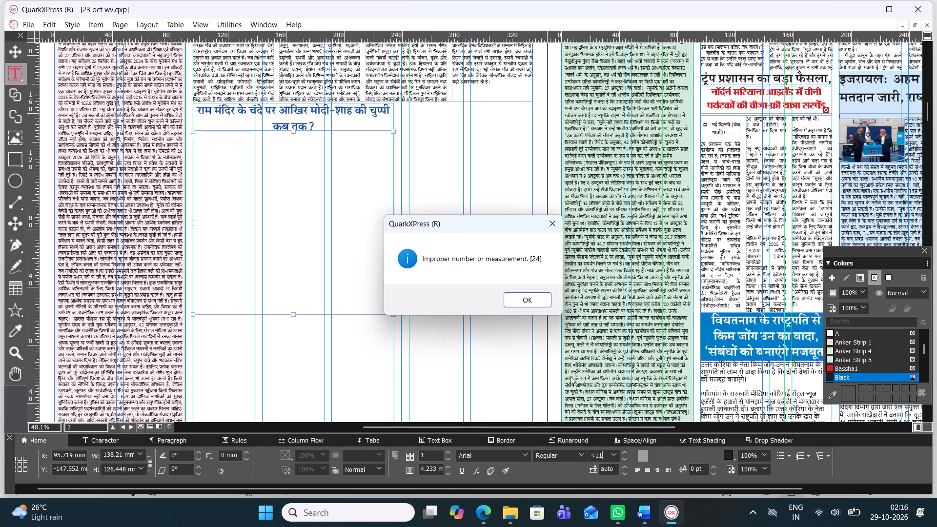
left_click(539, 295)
Set the font size of the empty text box beneath the headline to 11 pt.
left_click_drag(609, 457, 586, 455)
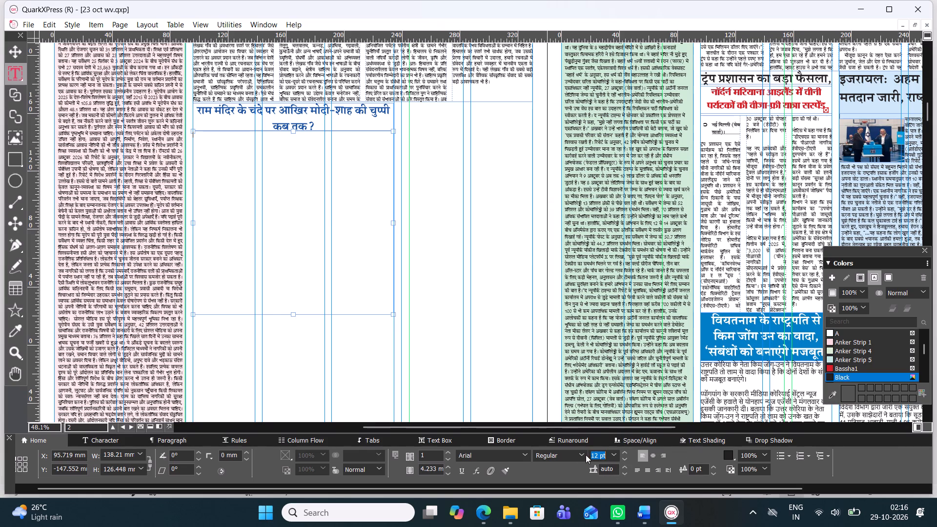
left_click_drag(586, 455, 579, 456)
key("BackSpace")
type("11")
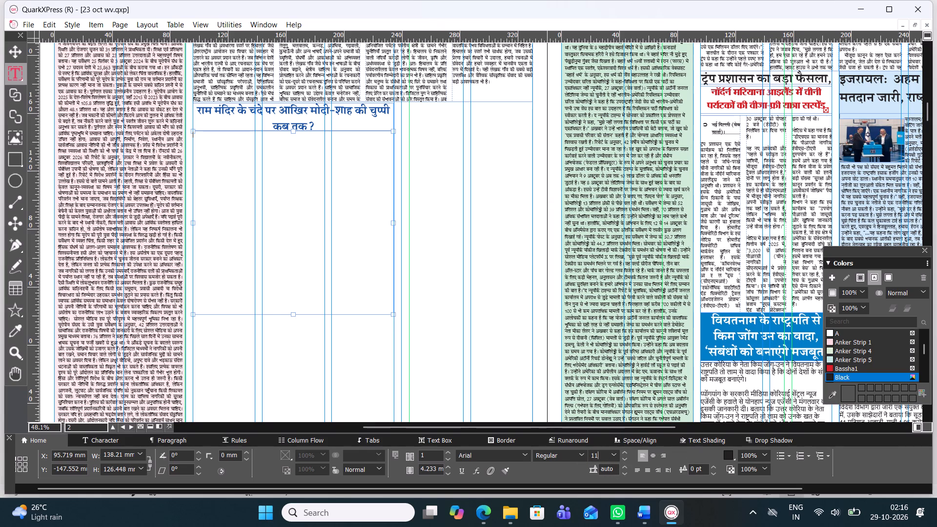
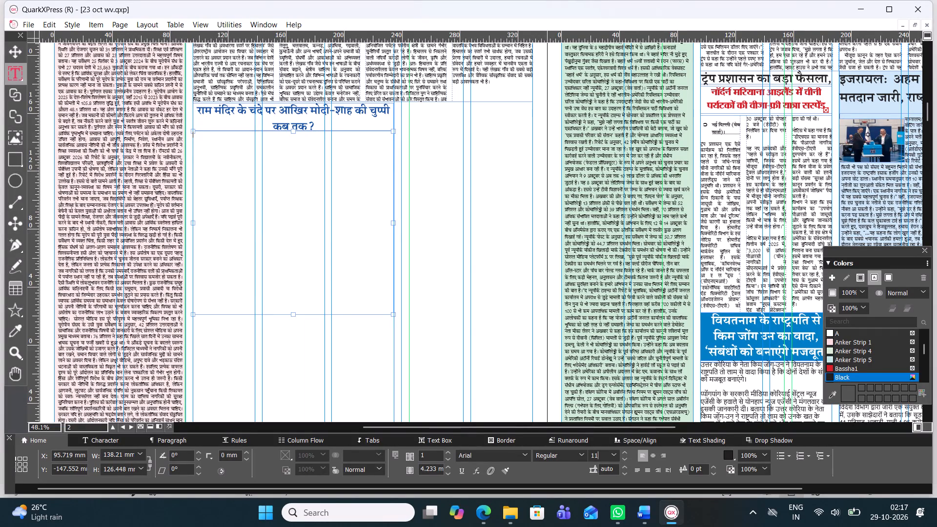
Set the empty text box below the Ram Mandir headline to 11.7 pt leading and the Four C Gandhi font.
left_click_drag(616, 470, 574, 472)
type("11.7")
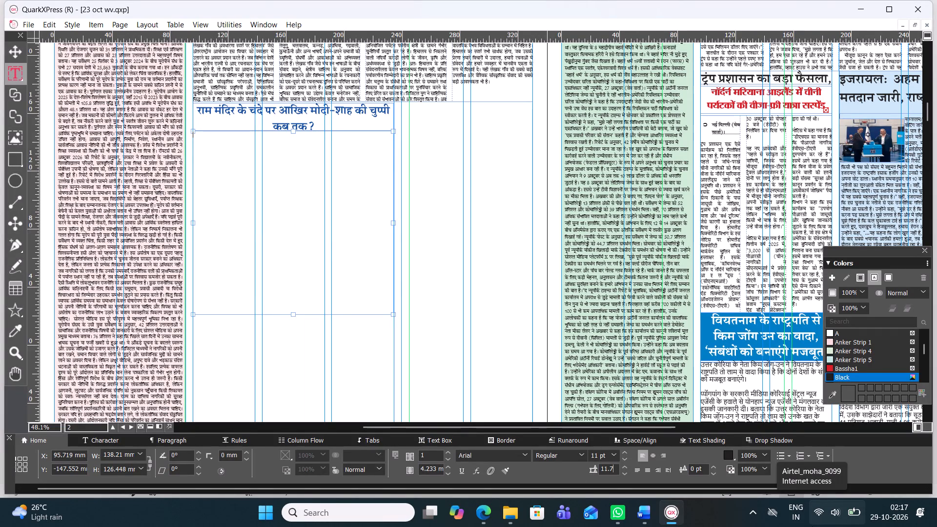
left_click(526, 453)
scroll(549, 63, "up", 2)
scroll(549, 63, "down", 1)
scroll(549, 63, "up", 2)
scroll(556, 60, "down", 1)
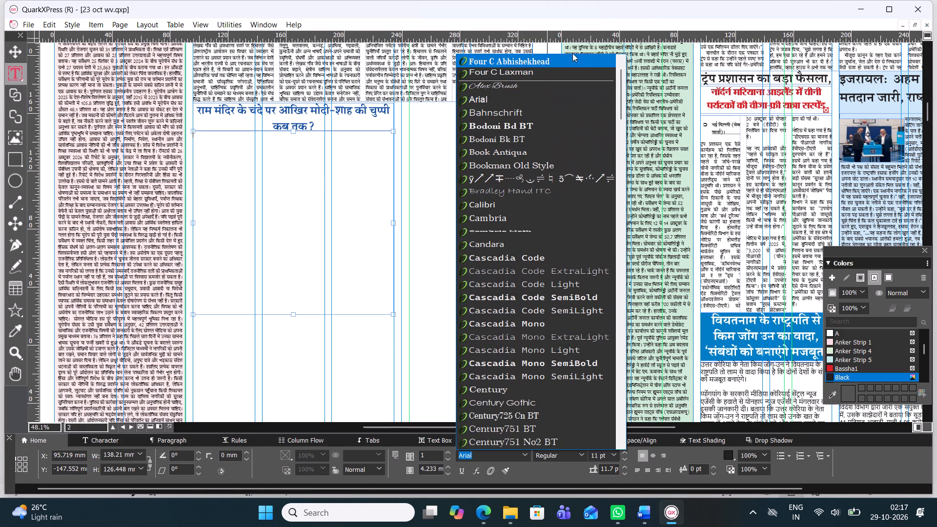
scroll(572, 53, "up", 1)
scroll(519, 101, "up", 3)
scroll(519, 101, "down", 1)
scroll(519, 101, "up", 2)
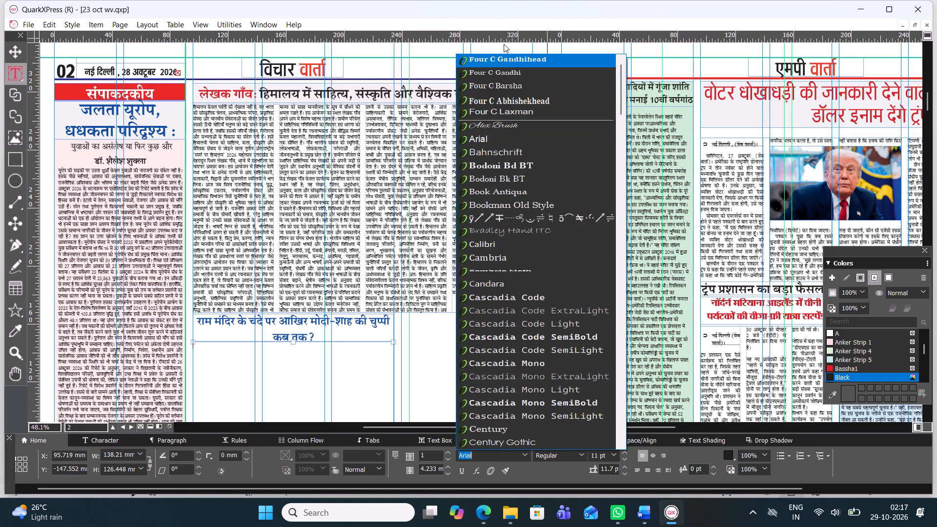
left_click(501, 71)
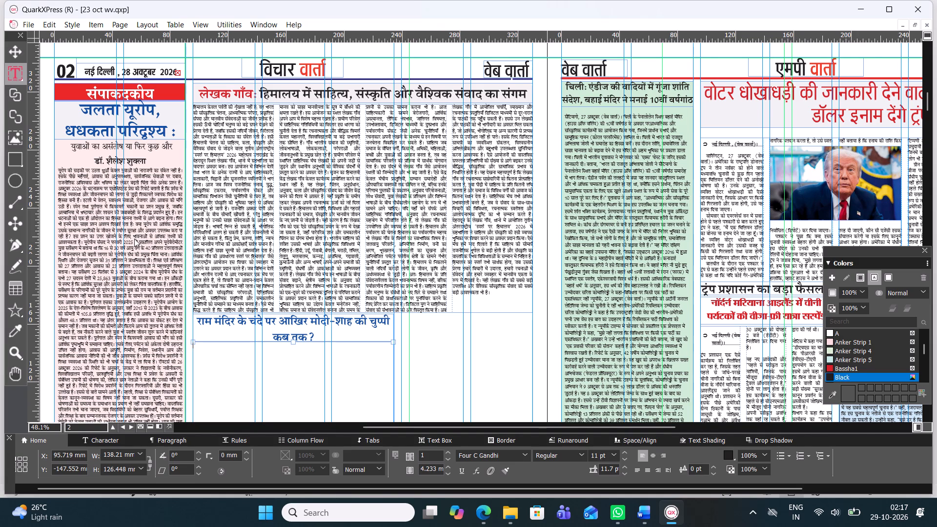
Paste the copied article text into the text box below the Ram Mandir headline.
scroll(134, 239, "down", 1)
key("ctrl+v")
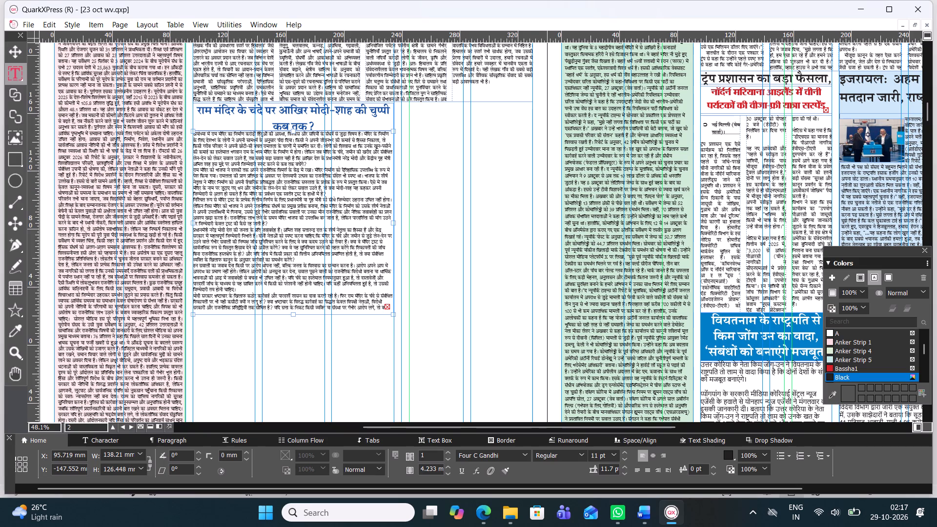
Extend the article text box downward to a height of about 207 mm so the whole story fits.
left_click_drag(293, 314, 296, 337)
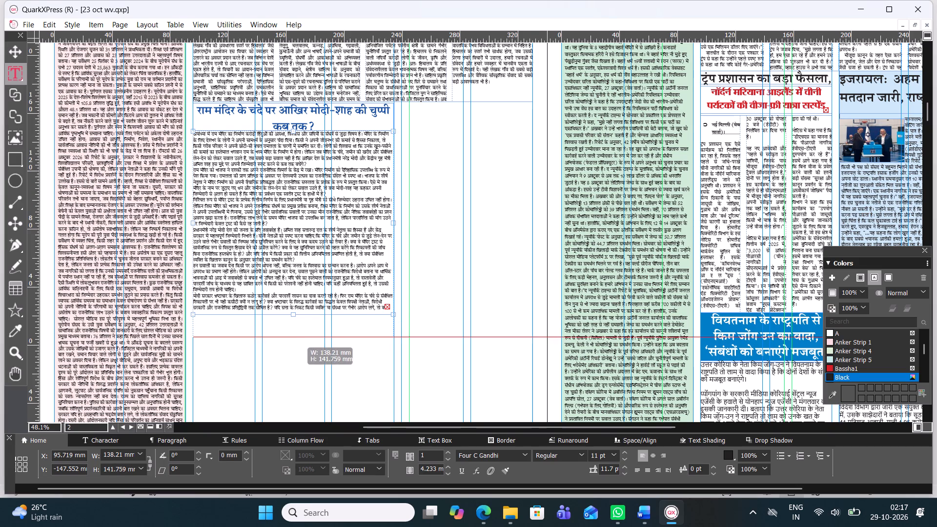
left_click_drag(296, 337, 296, 342)
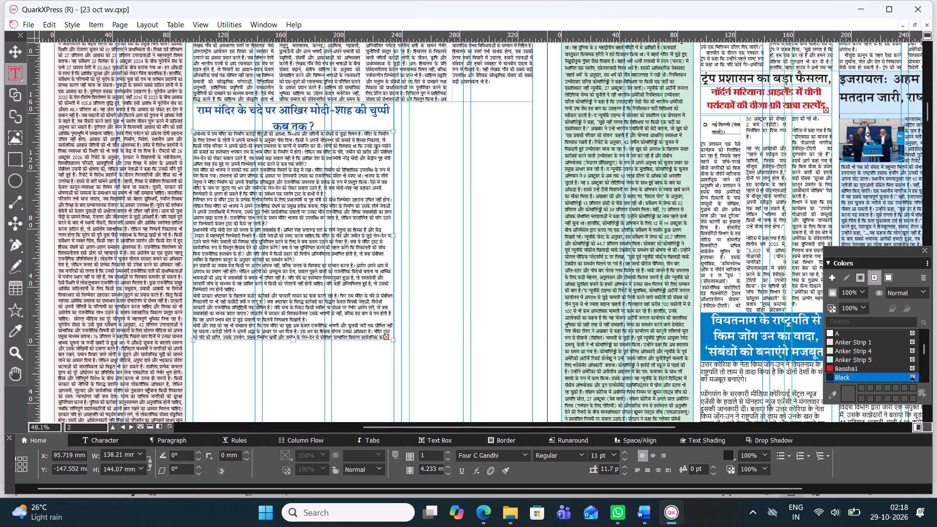
left_click_drag(293, 338, 299, 362)
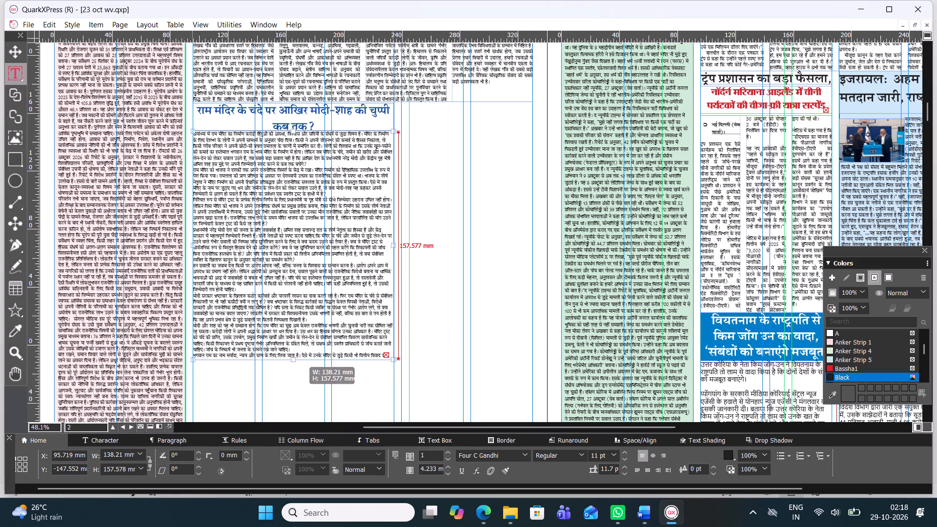
left_click_drag(299, 362, 298, 381)
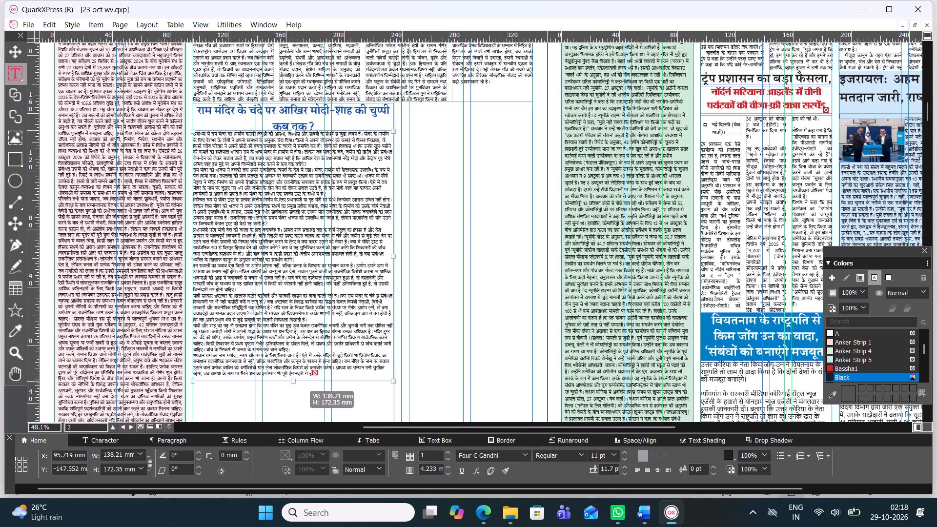
left_click_drag(298, 381, 300, 384)
scroll(299, 334, "down", 1)
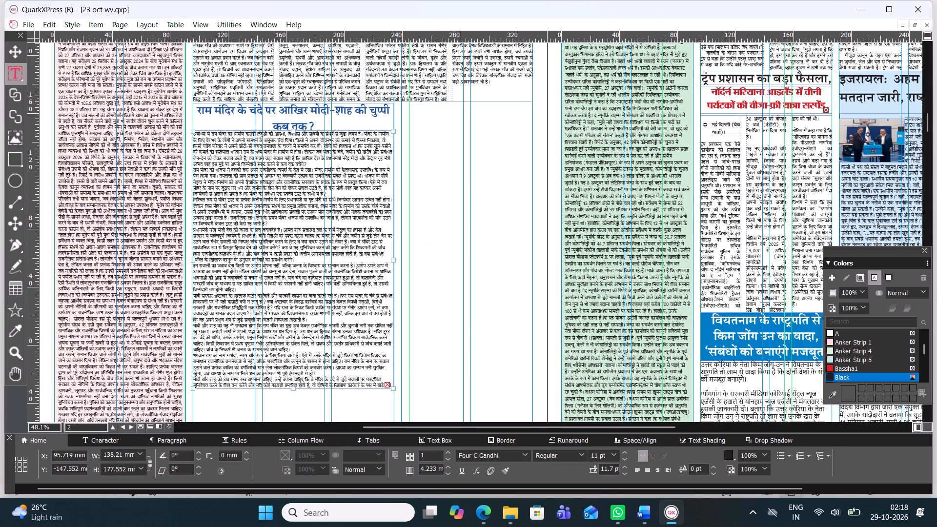
left_click_drag(295, 180, 297, 182)
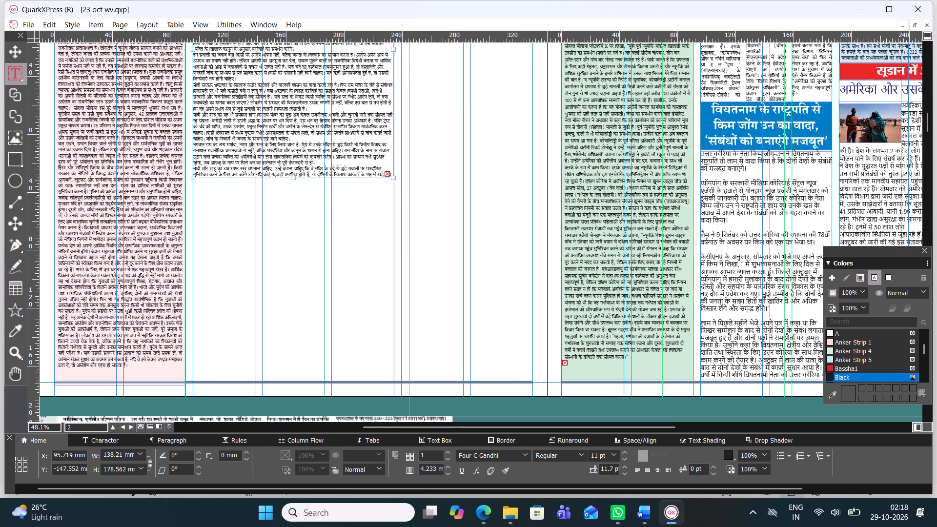
left_click_drag(297, 182, 297, 200)
left_click_drag(296, 197, 300, 211)
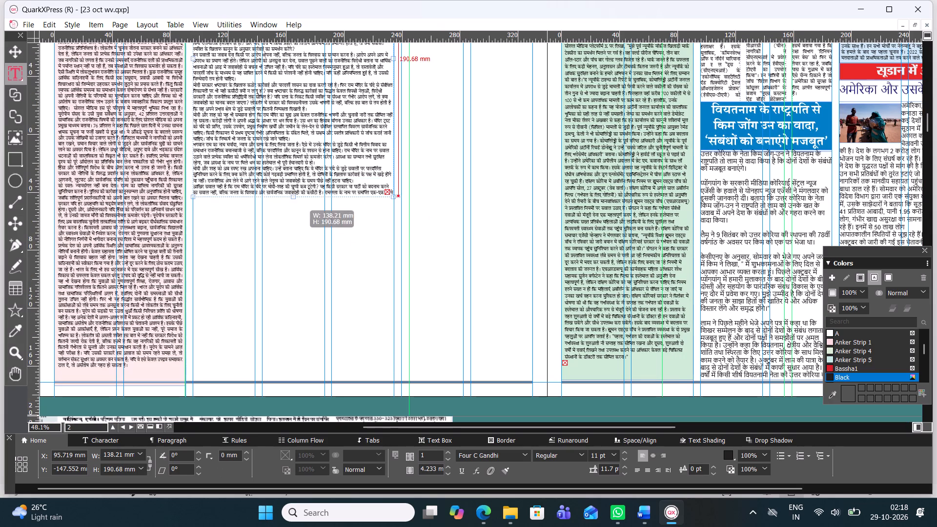
left_click_drag(300, 211, 301, 221)
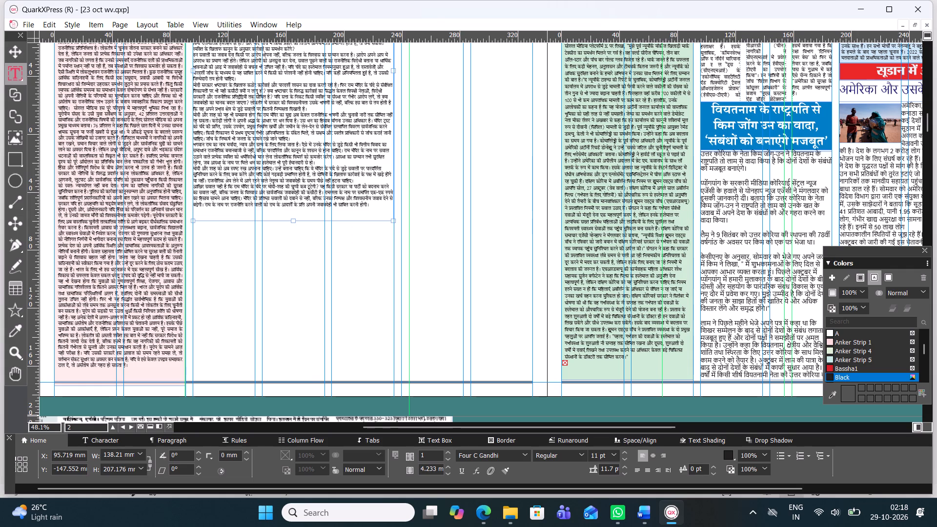
Justify all the article body text and set its leading to 12.7 pt.
left_click_drag(369, 206, 172, 179)
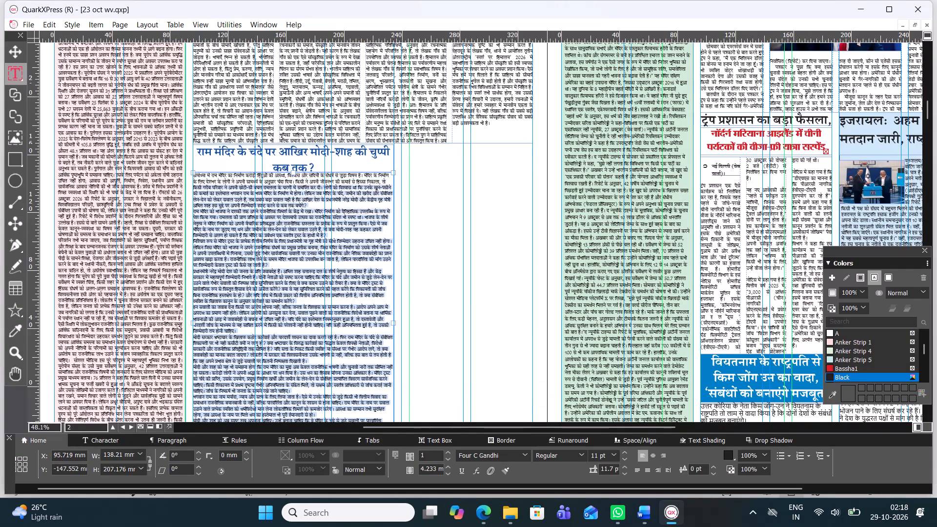
left_click_drag(172, 179, 172, 178)
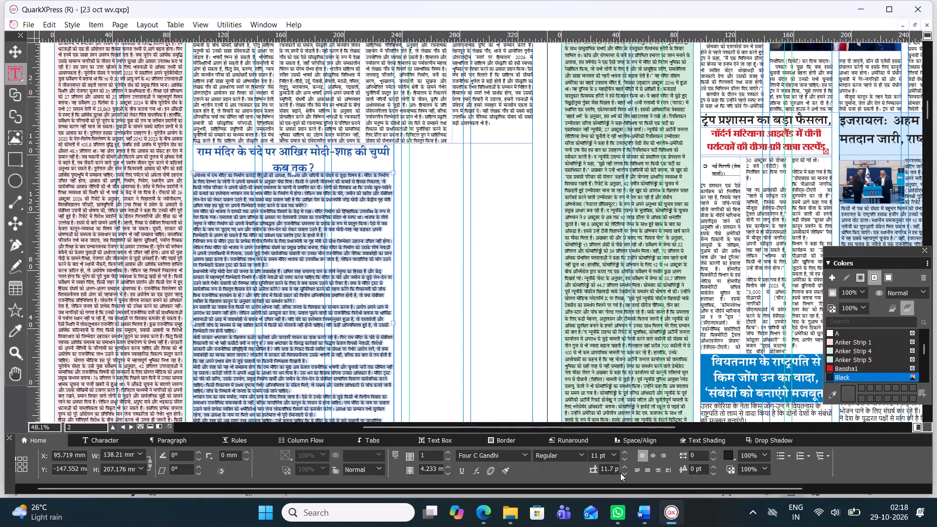
left_click(626, 472)
left_click(626, 472)
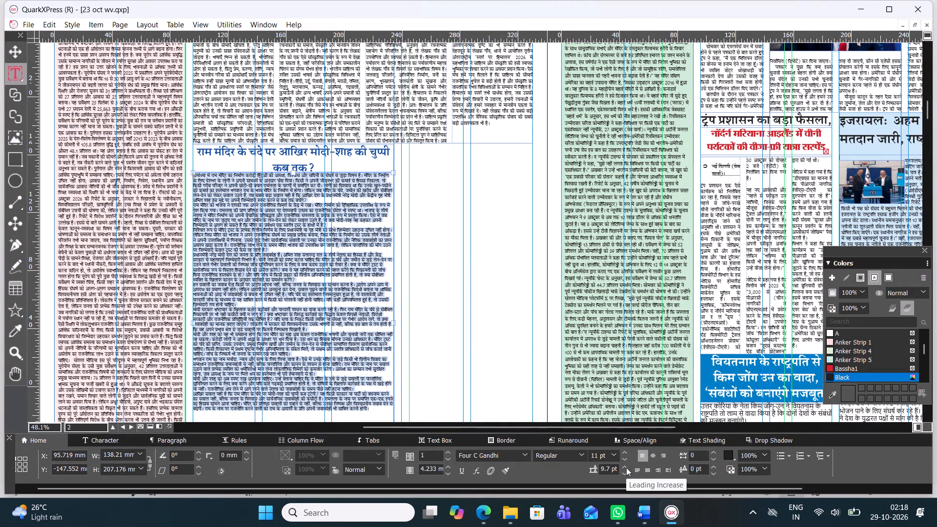
double_click(626, 467)
left_click(626, 467)
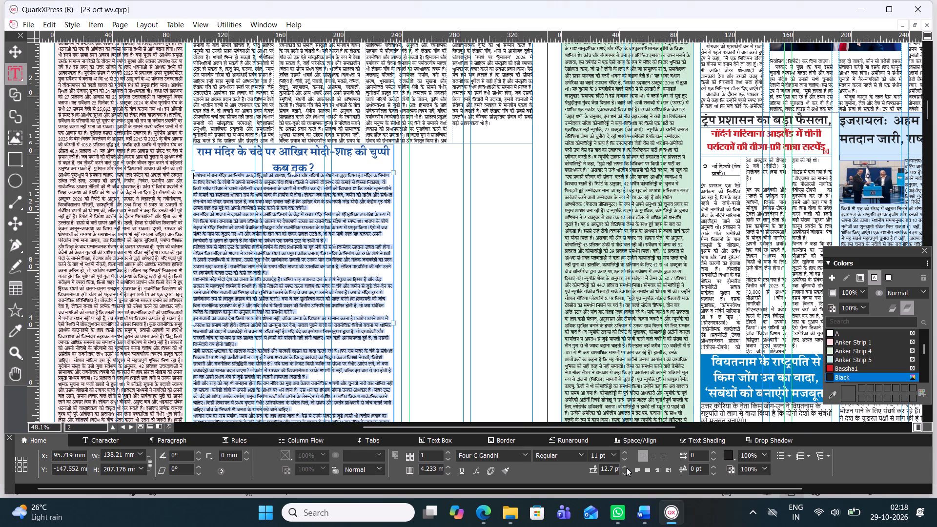
left_click(626, 467)
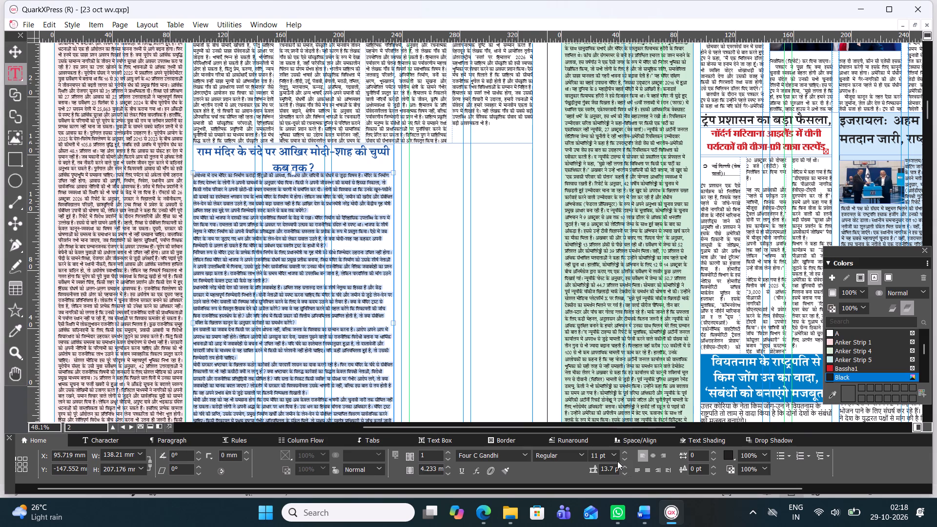
left_click(638, 469)
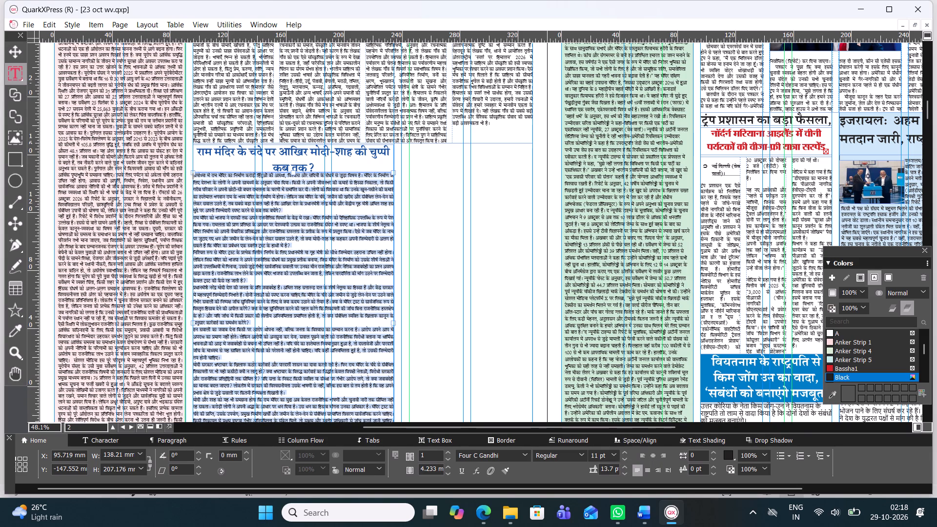
left_click(625, 466)
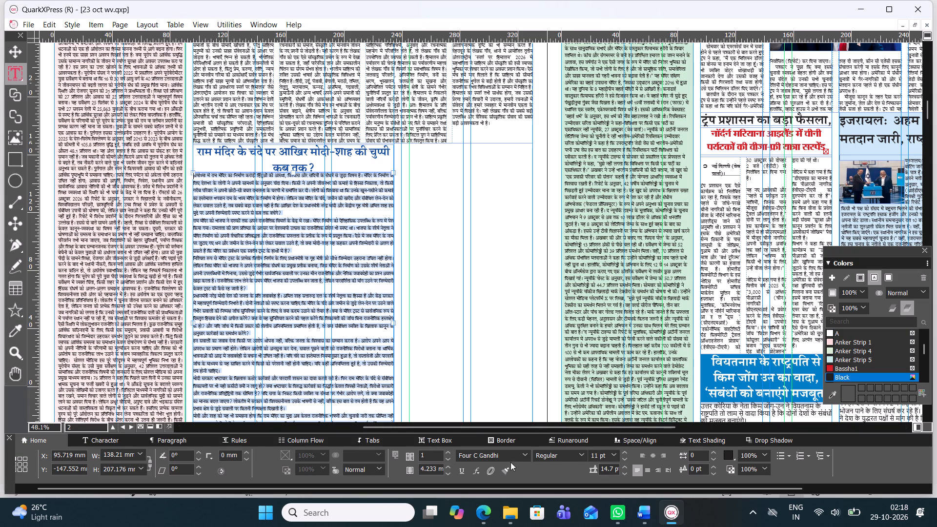
scroll(151, 229, "up", 1, "ctrl")
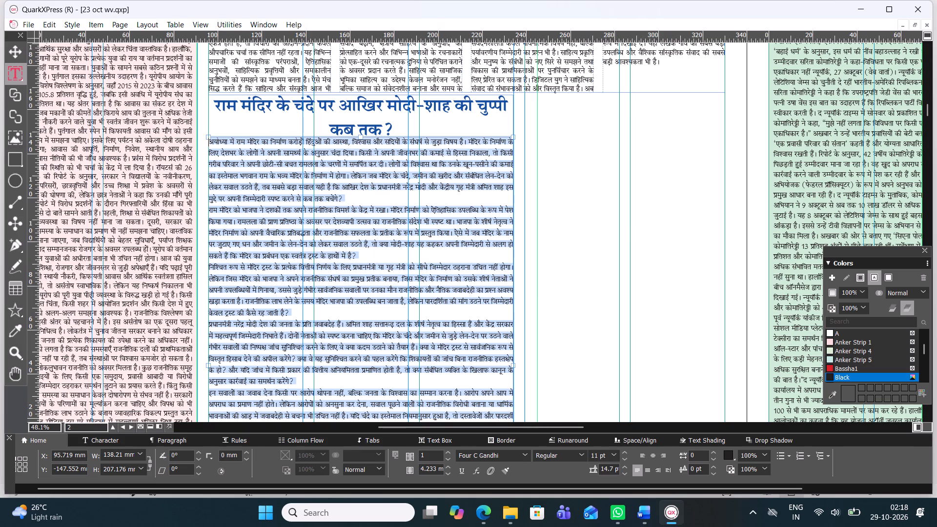
left_click(624, 466)
left_click(624, 466)
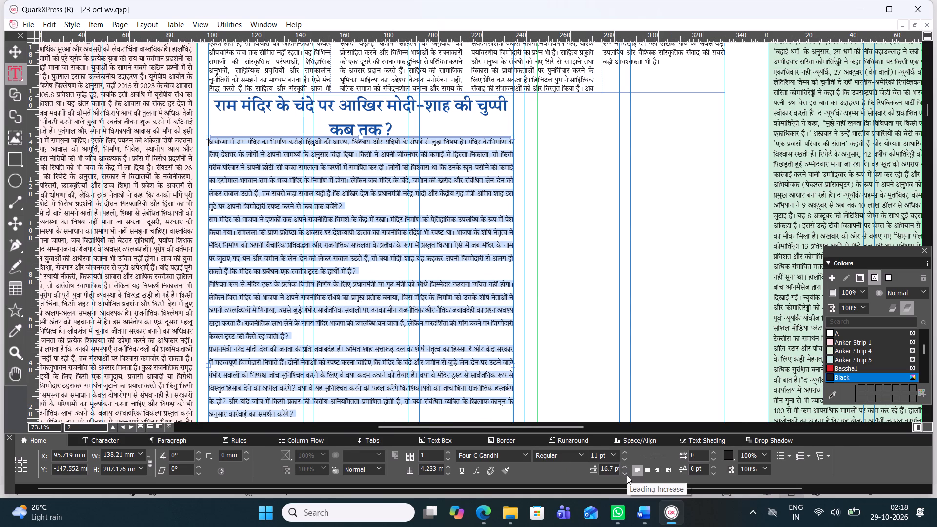
triple_click(627, 475)
left_click(627, 475)
left_click(627, 475)
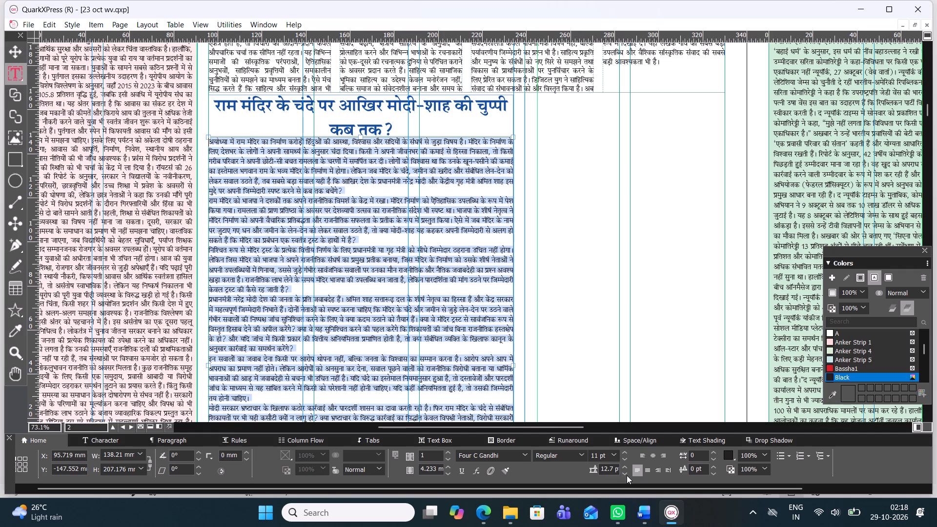
Merge the article's second paragraph into the first, separating them with a space.
left_click(308, 201)
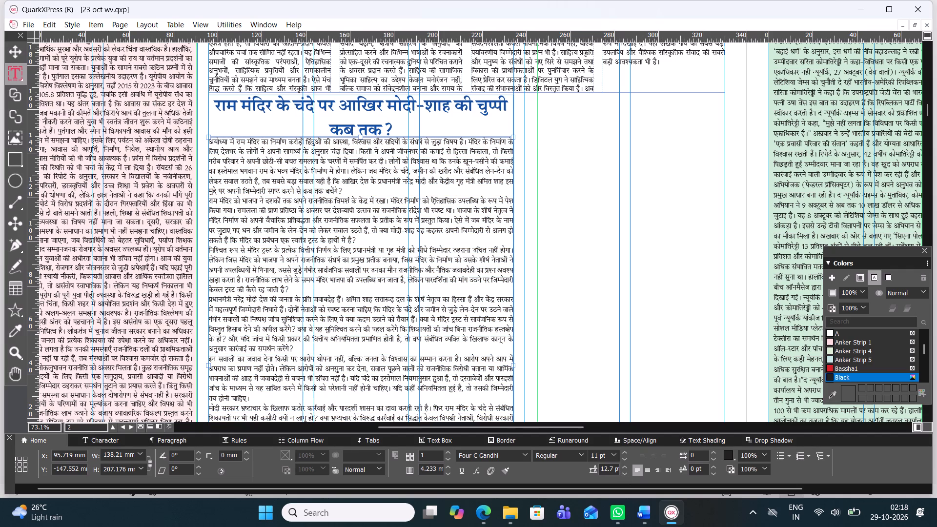
left_click(210, 200)
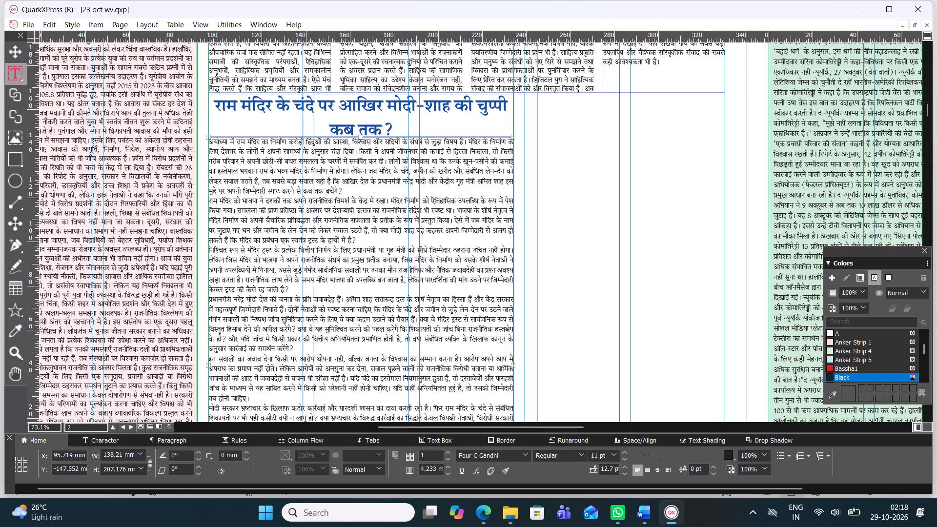
key("BackSpace")
key("space")
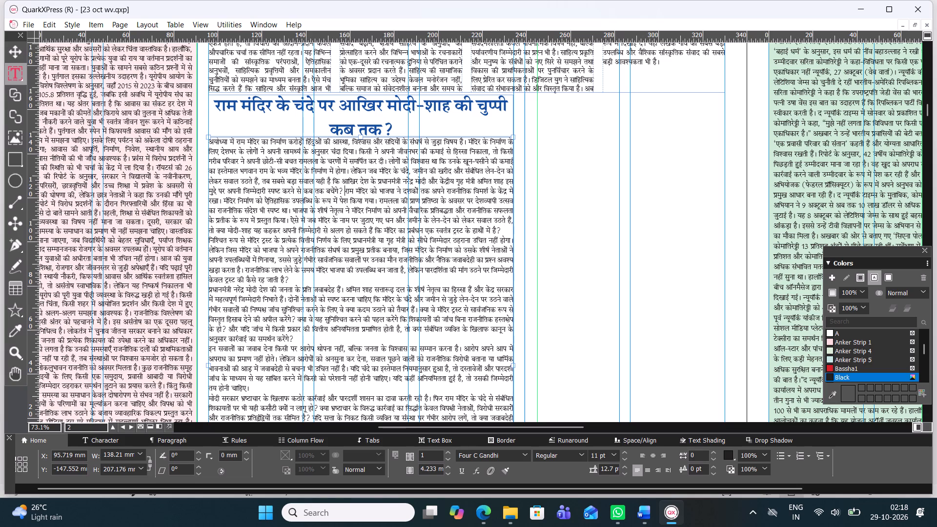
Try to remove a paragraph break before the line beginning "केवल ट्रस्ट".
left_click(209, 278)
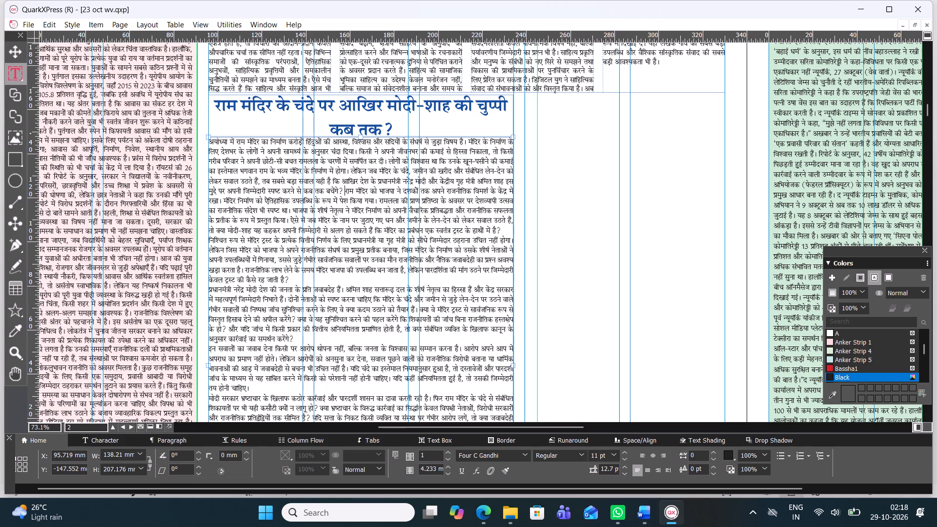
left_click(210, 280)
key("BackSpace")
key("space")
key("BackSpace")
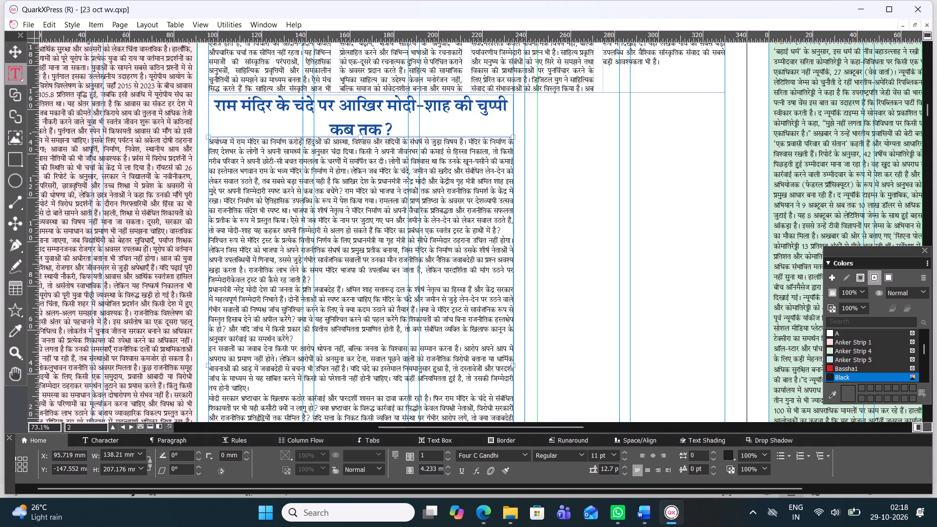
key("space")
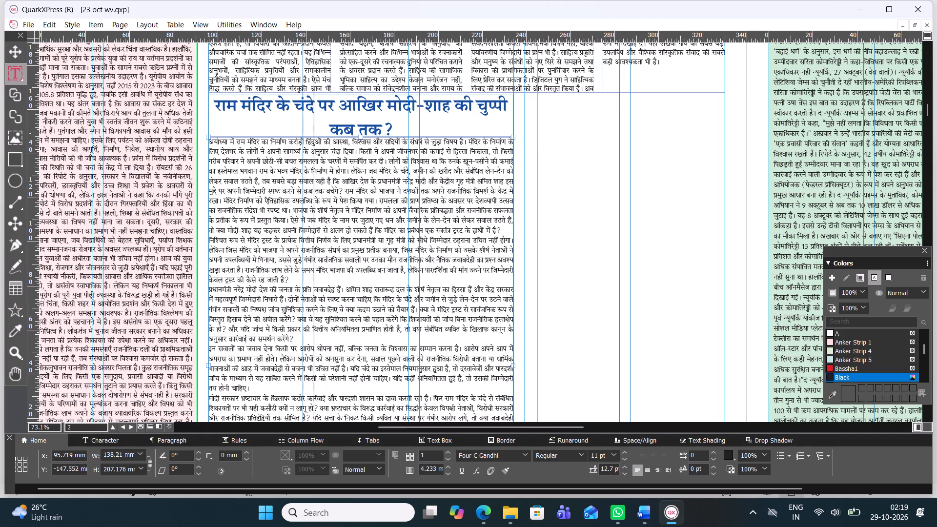
Merge the paragraphs beginning "इन सवालों", "प्रधानमंत्री" and "मोदी सरकार" into their preceding paragraphs, each joined with a space.
left_click(210, 347)
key("BackSpace")
key("space")
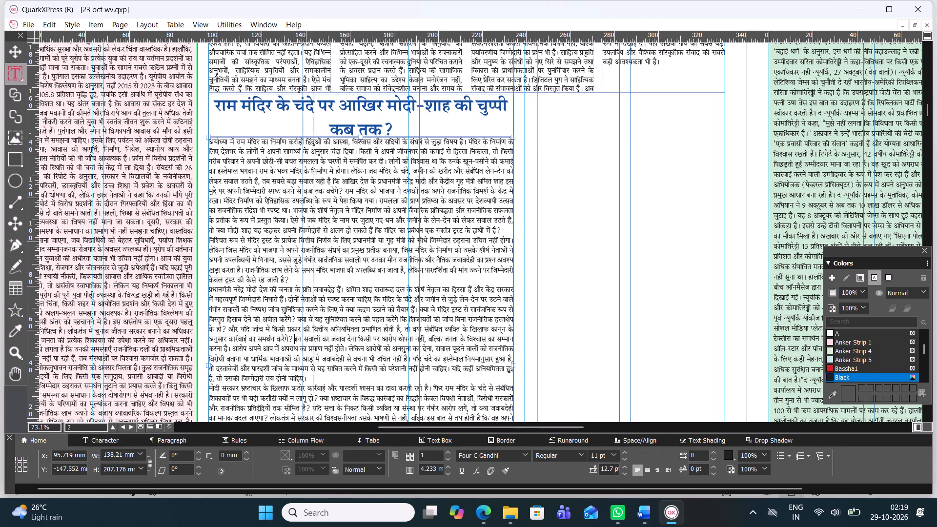
left_click(210, 288)
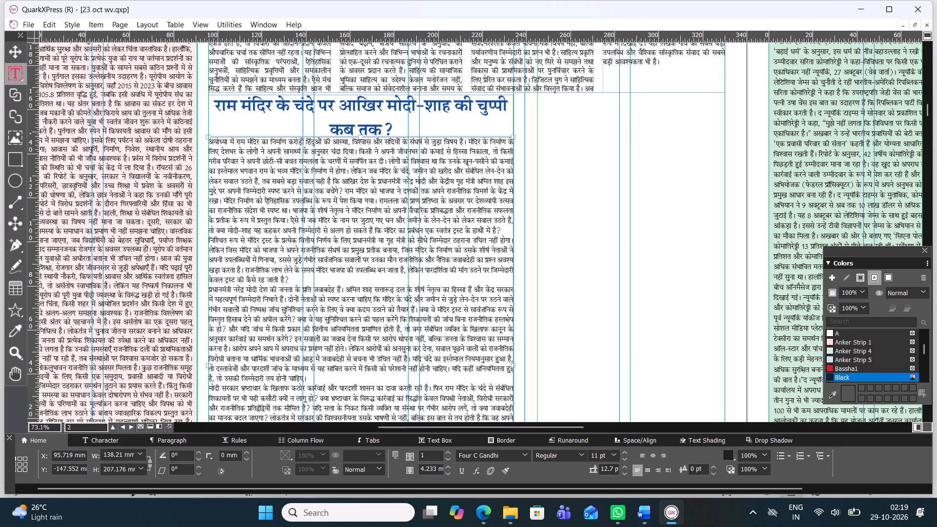
key("BackSpace")
key("space")
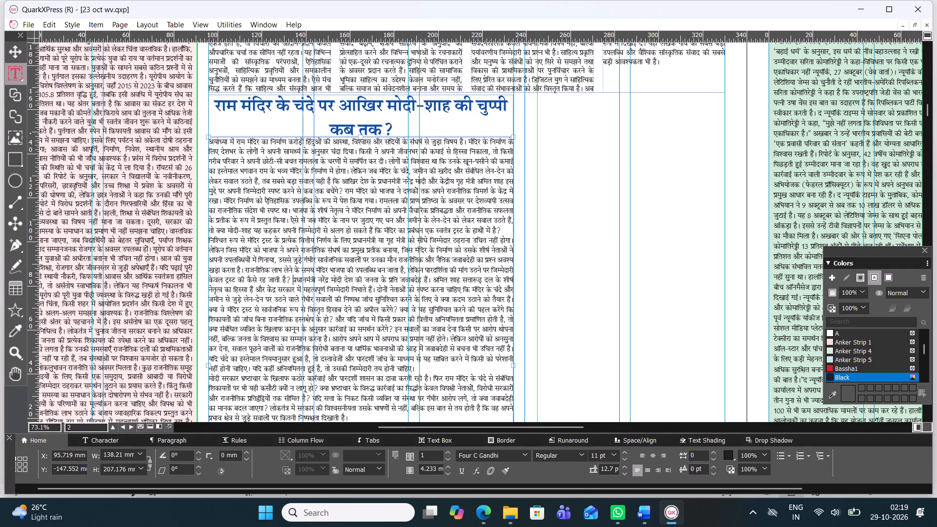
scroll(208, 341, "down", 1)
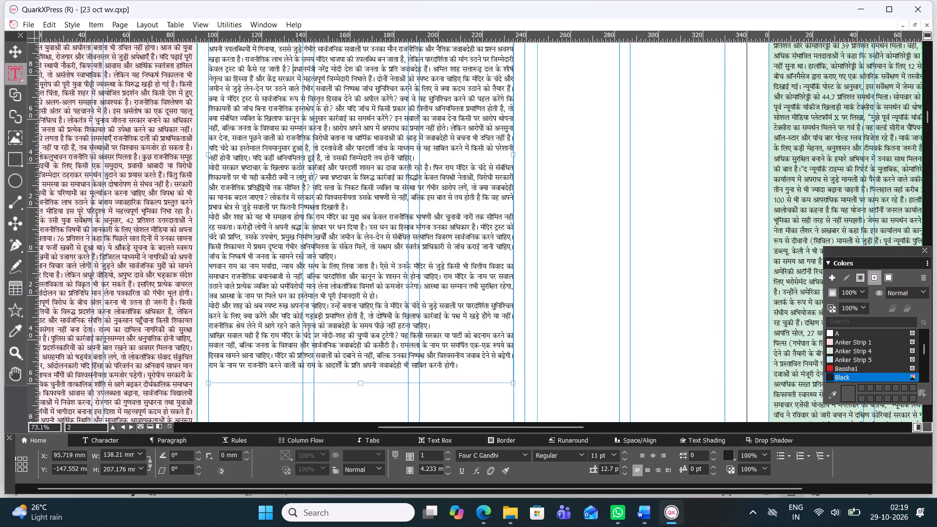
left_click(210, 165)
key("BackSpace")
key("space")
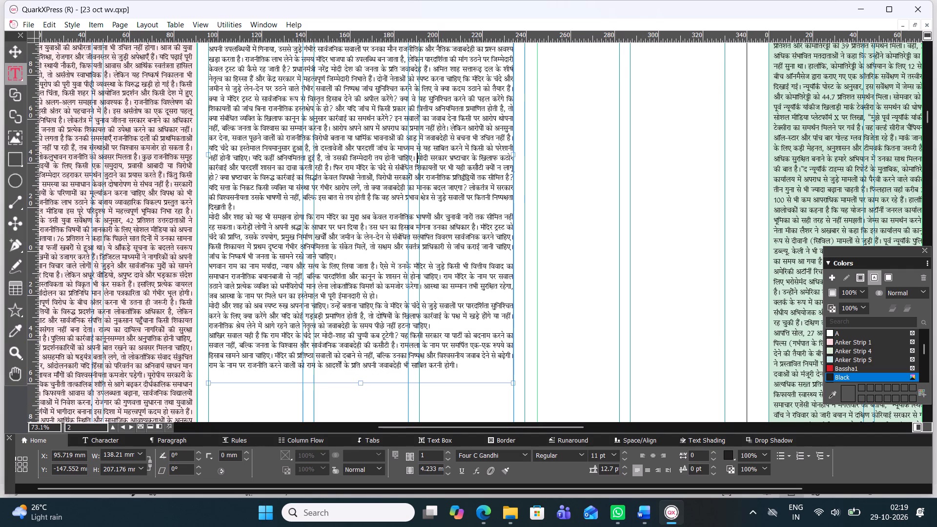
Merge the paragraphs beginning "मोदी और शाह को यह", "भगवान राम", "मोदी और शाह को अब" and "आखिर सवाल" into their preceding text, each joined with a space.
left_click(210, 214)
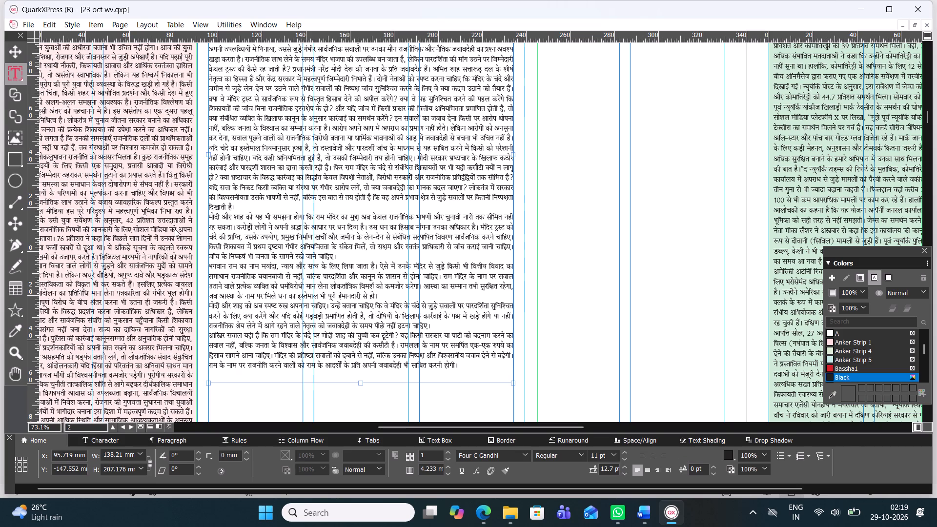
key("BackSpace")
key("space")
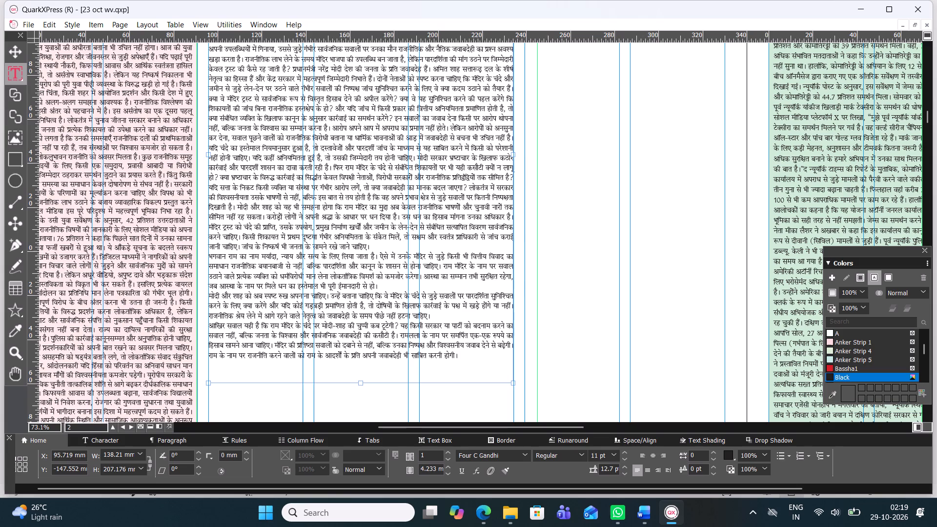
left_click(211, 253)
key("BackSpace")
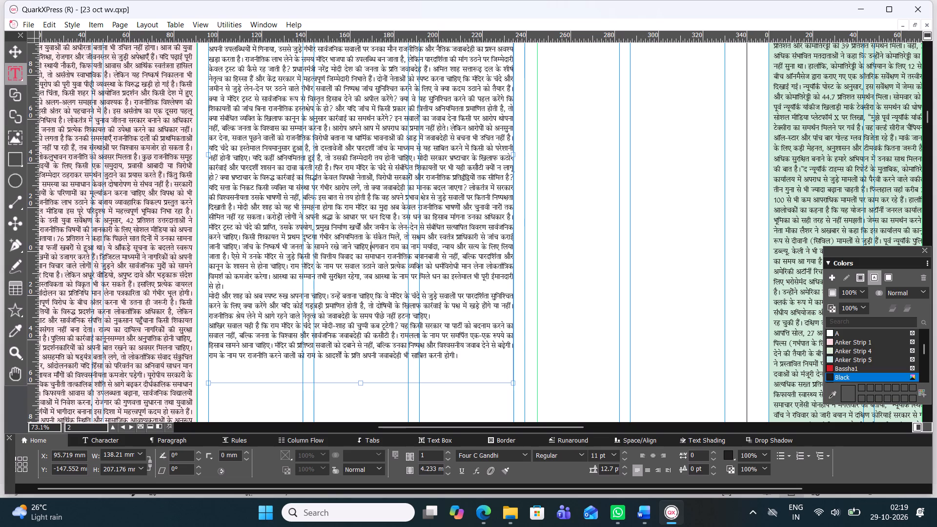
key("space")
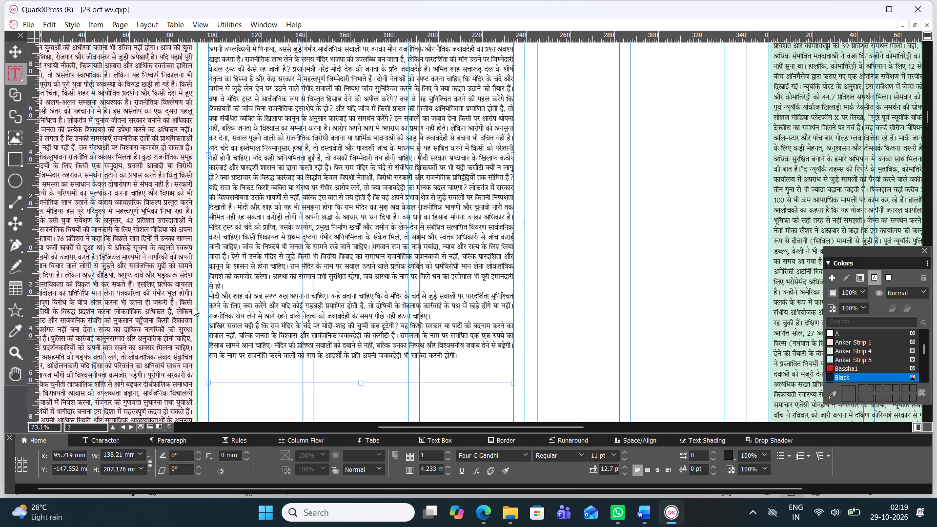
left_click(210, 295)
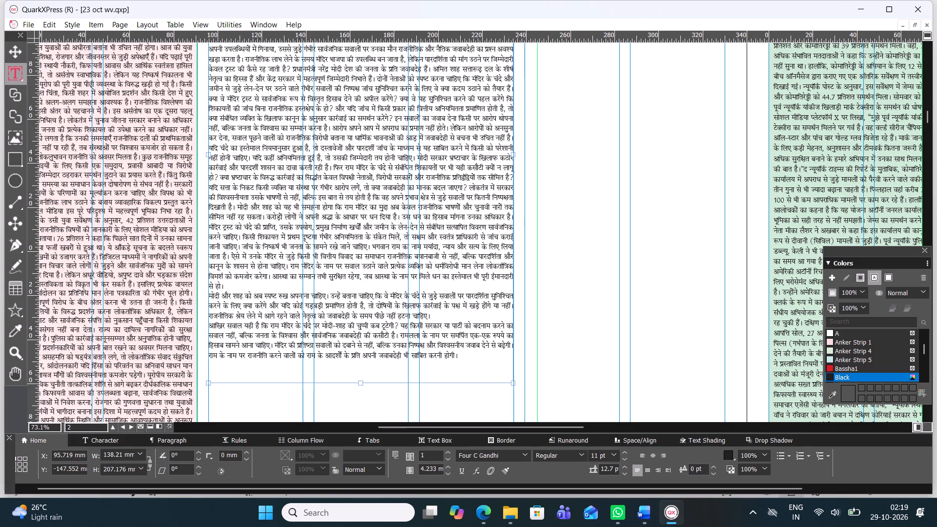
key("BackSpace")
key("space")
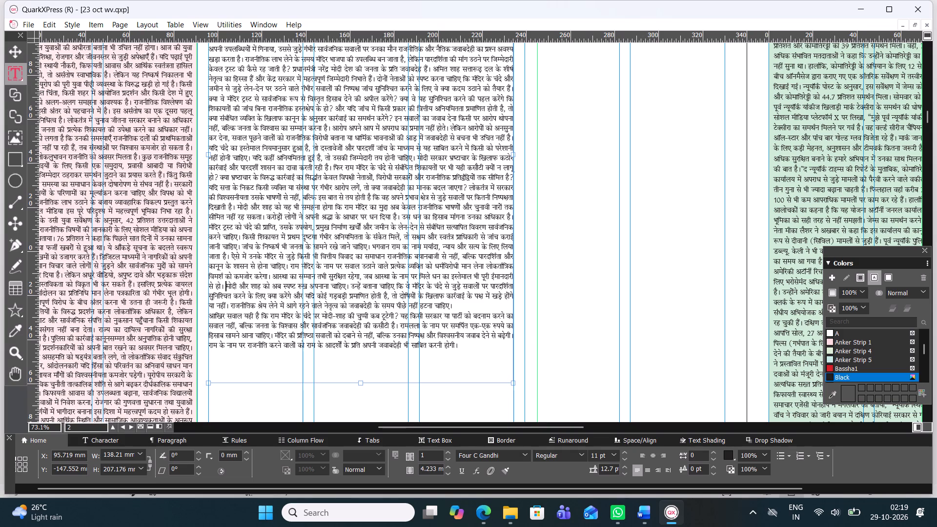
left_click(211, 314)
key("BackSpace")
key("space")
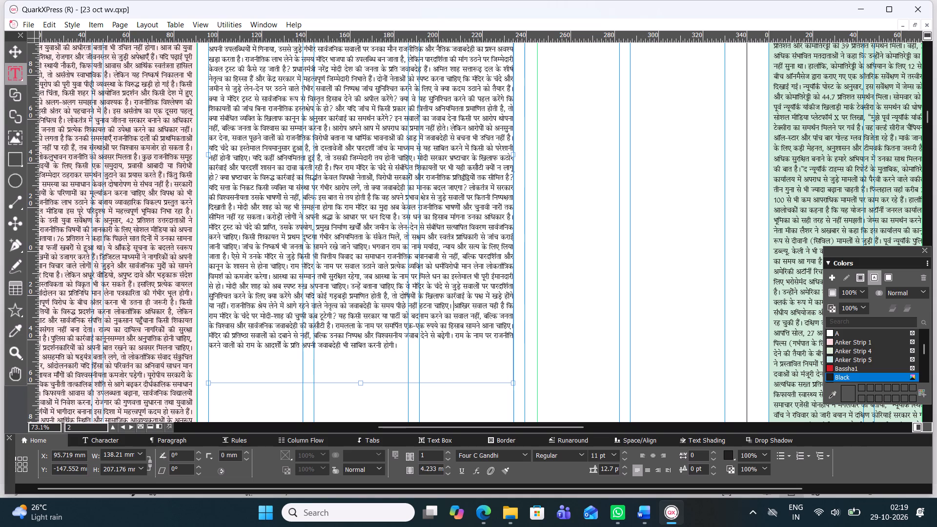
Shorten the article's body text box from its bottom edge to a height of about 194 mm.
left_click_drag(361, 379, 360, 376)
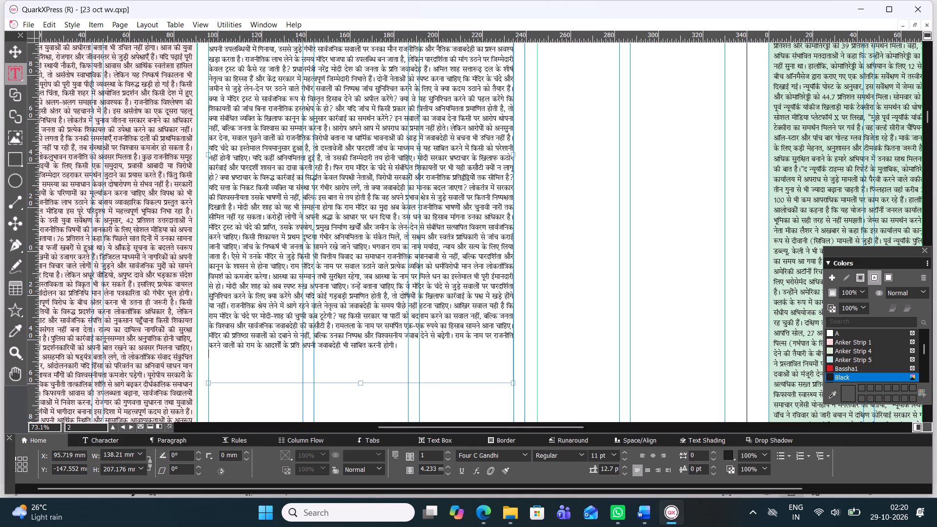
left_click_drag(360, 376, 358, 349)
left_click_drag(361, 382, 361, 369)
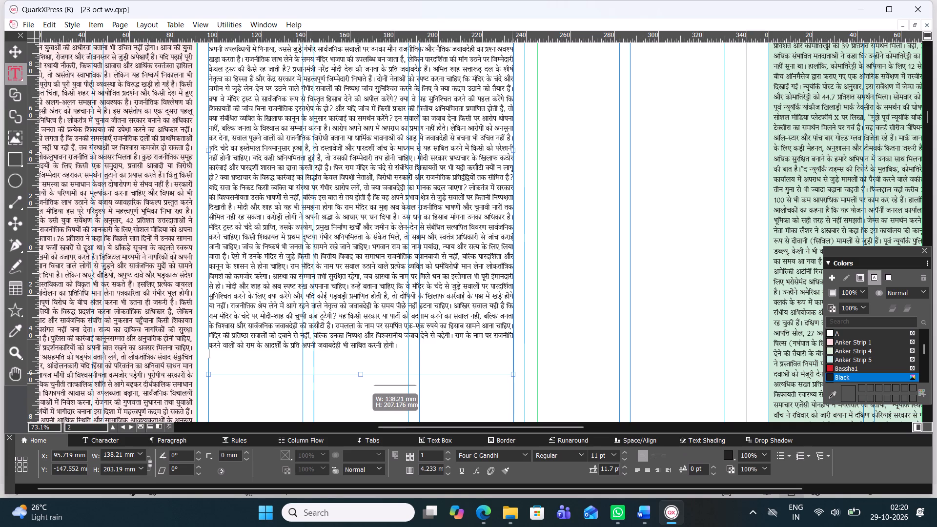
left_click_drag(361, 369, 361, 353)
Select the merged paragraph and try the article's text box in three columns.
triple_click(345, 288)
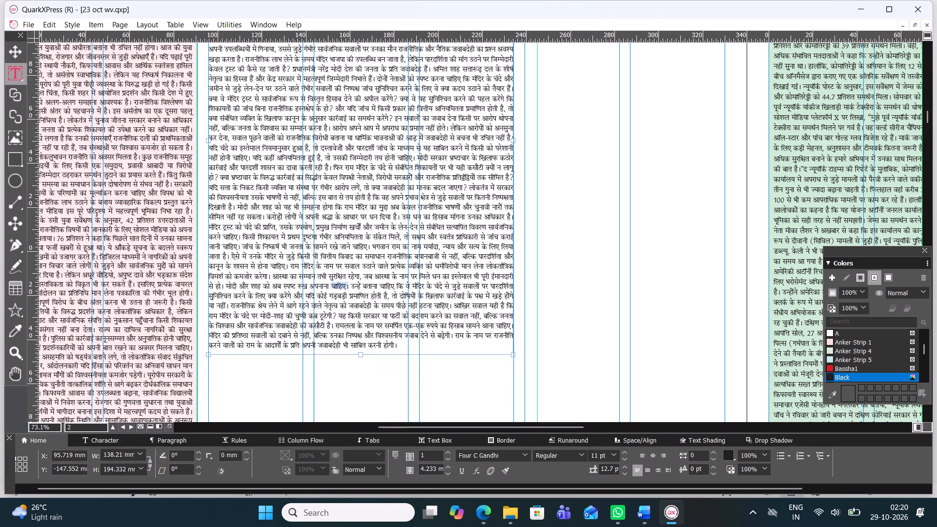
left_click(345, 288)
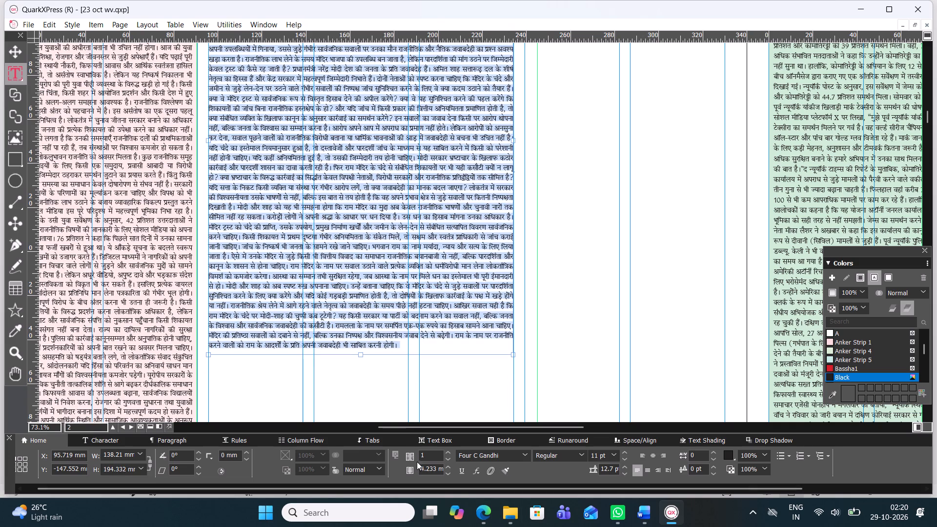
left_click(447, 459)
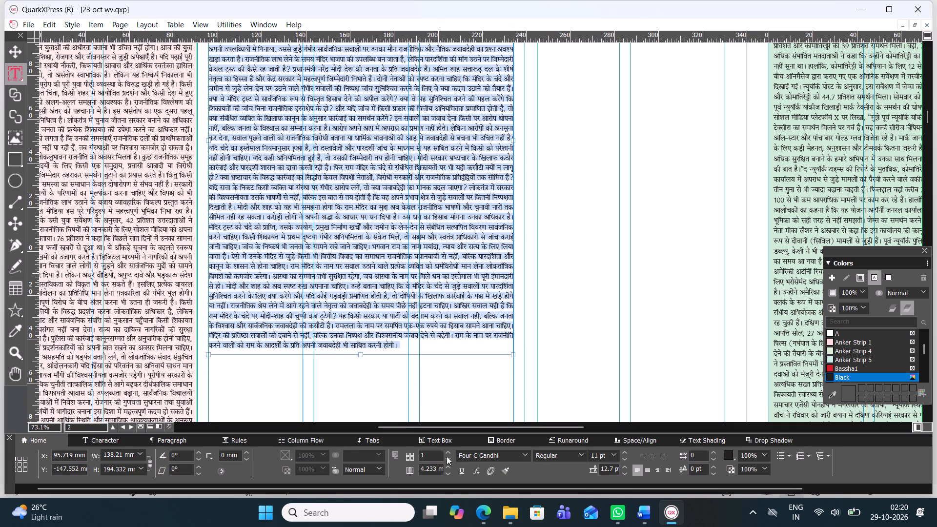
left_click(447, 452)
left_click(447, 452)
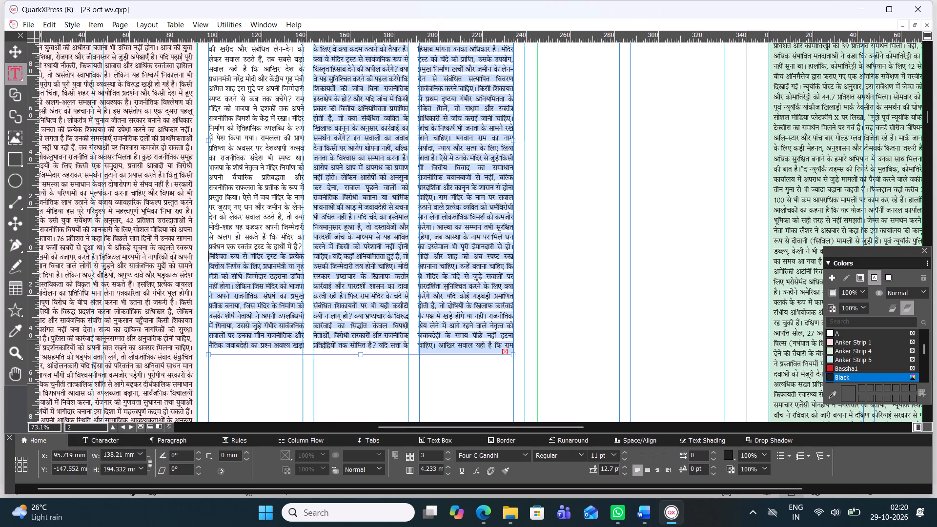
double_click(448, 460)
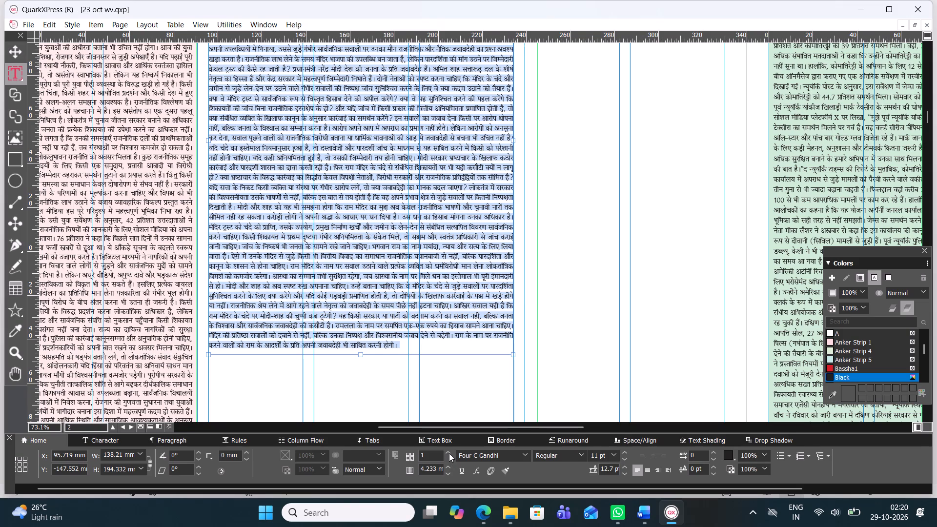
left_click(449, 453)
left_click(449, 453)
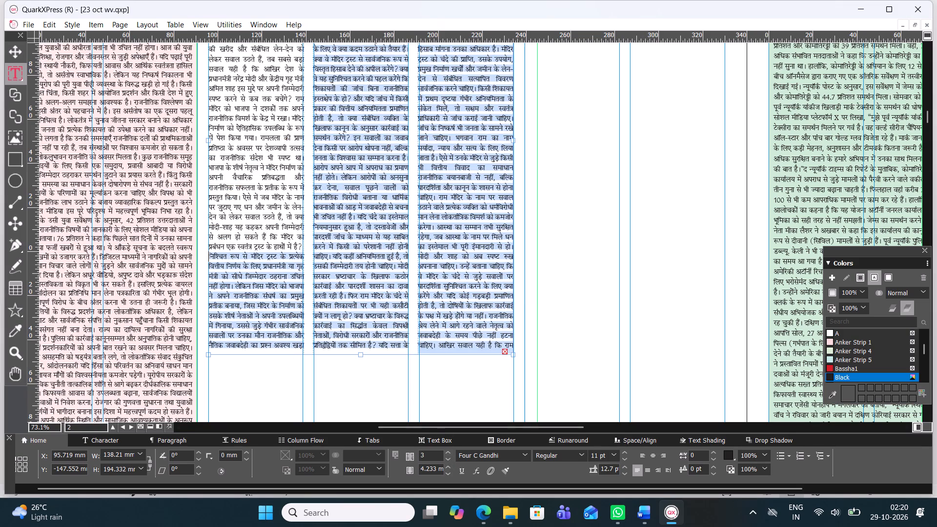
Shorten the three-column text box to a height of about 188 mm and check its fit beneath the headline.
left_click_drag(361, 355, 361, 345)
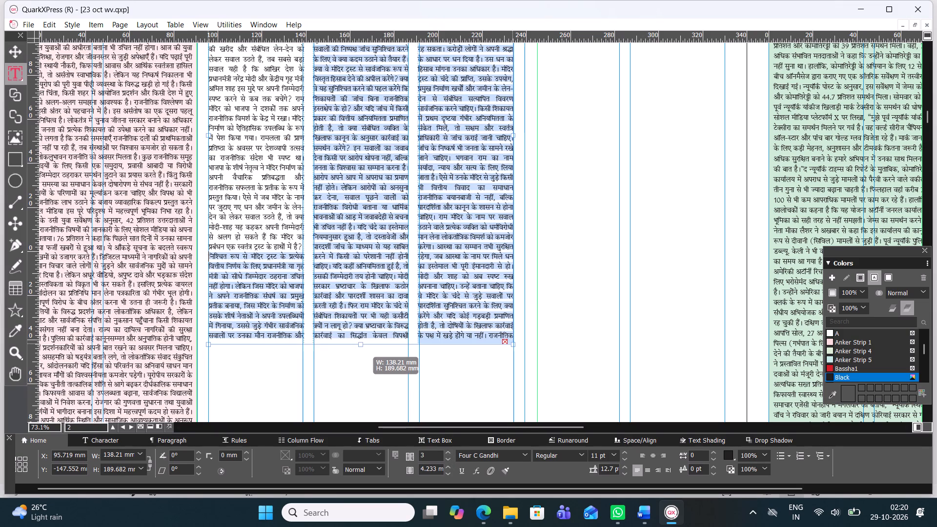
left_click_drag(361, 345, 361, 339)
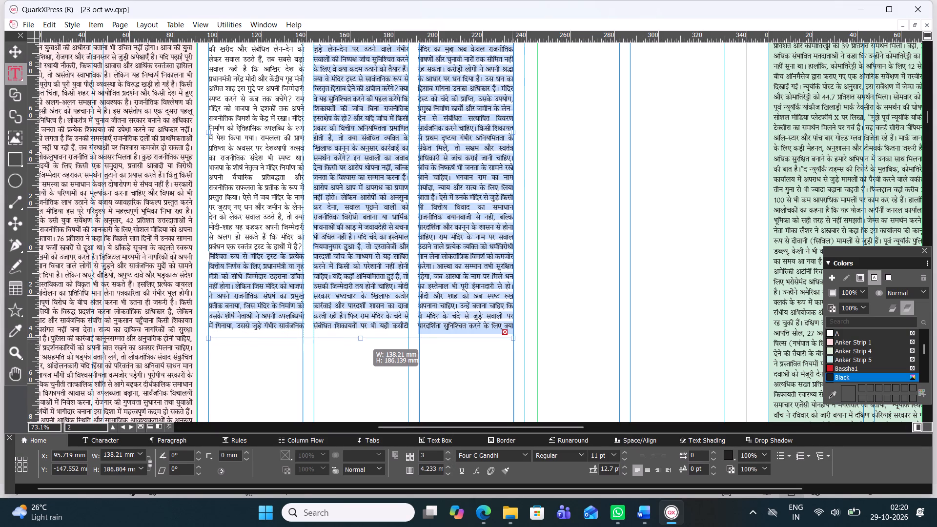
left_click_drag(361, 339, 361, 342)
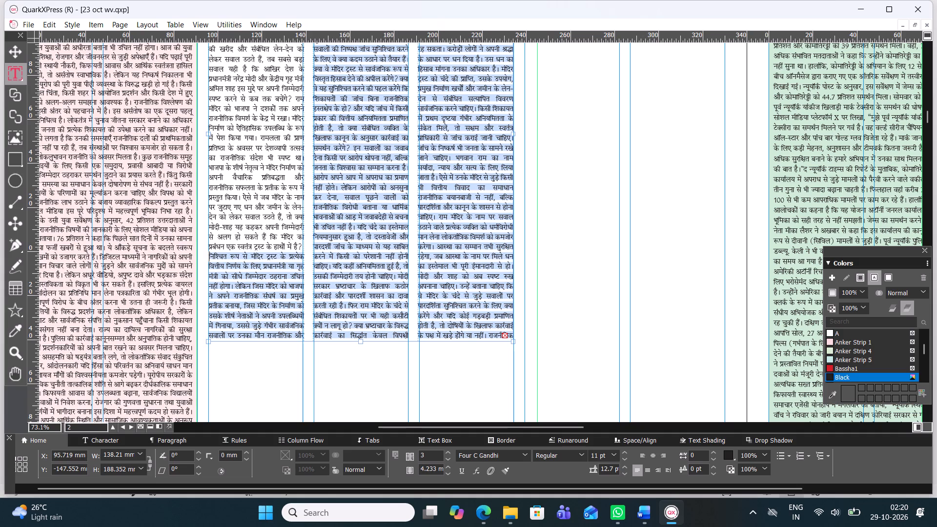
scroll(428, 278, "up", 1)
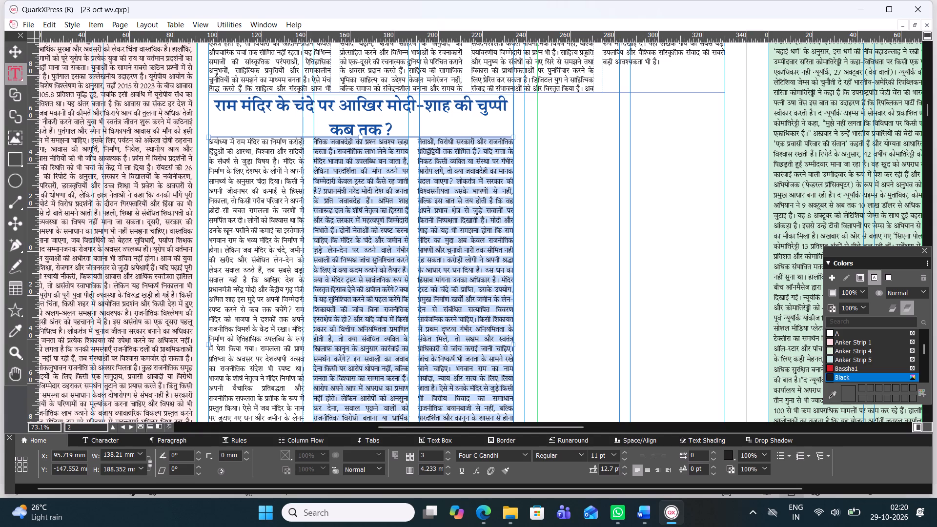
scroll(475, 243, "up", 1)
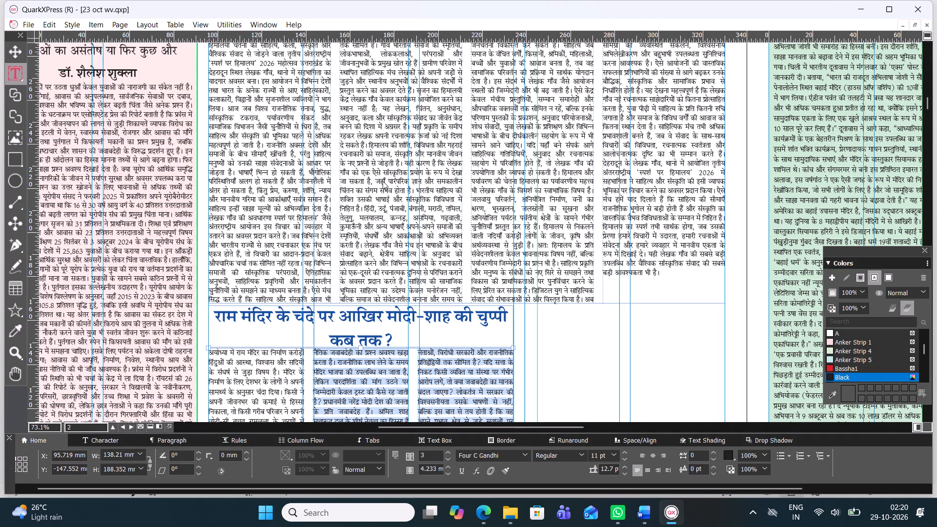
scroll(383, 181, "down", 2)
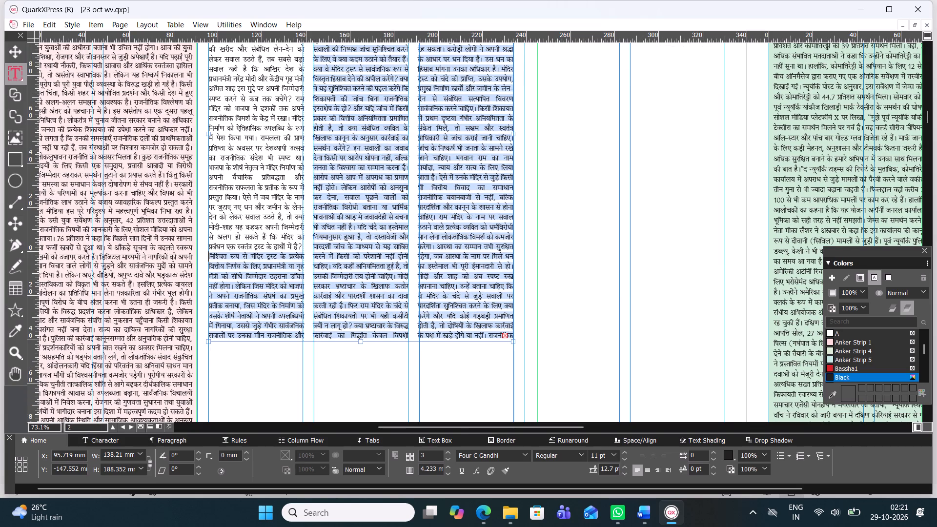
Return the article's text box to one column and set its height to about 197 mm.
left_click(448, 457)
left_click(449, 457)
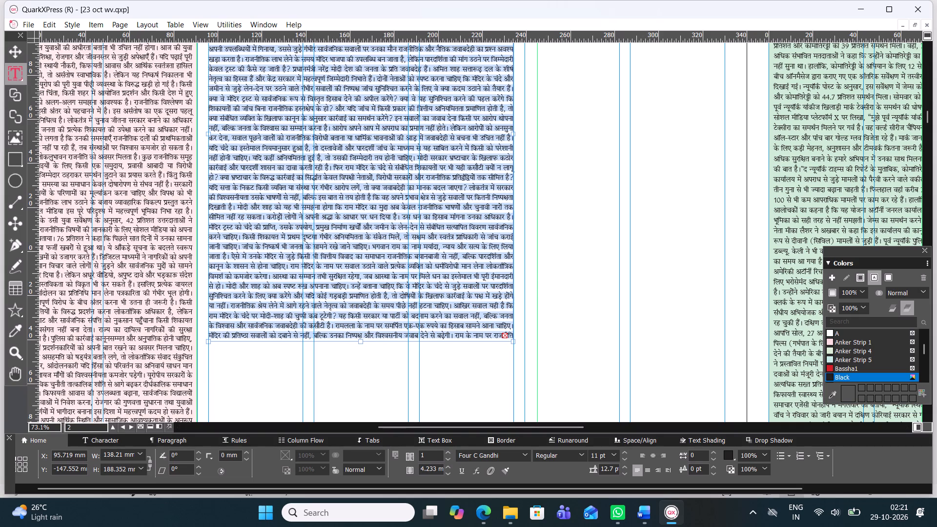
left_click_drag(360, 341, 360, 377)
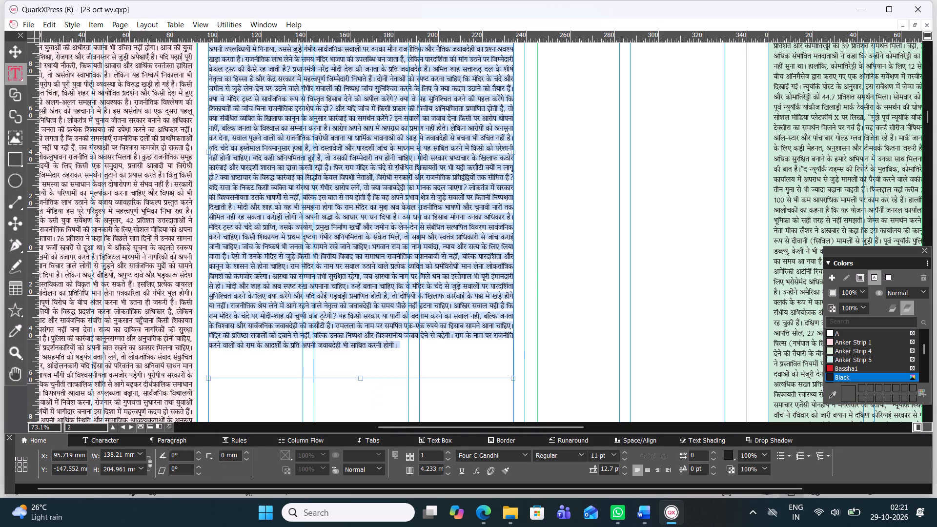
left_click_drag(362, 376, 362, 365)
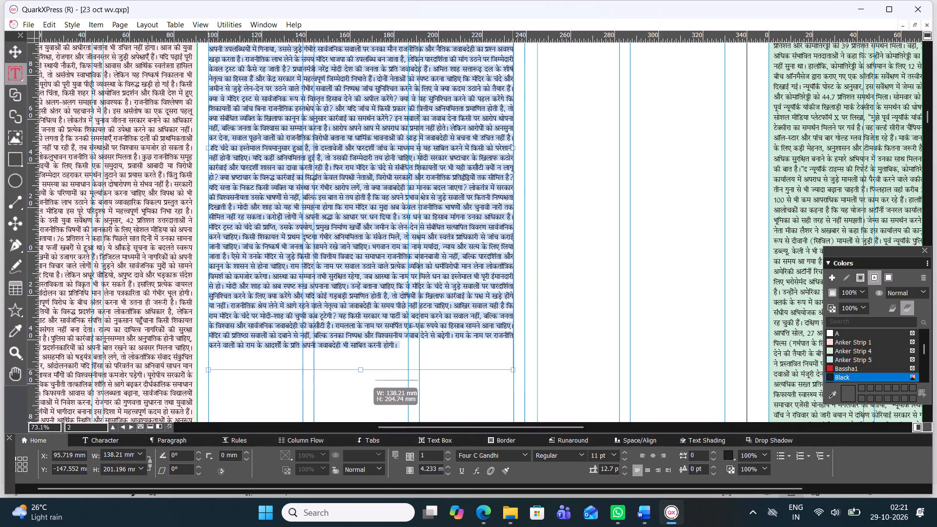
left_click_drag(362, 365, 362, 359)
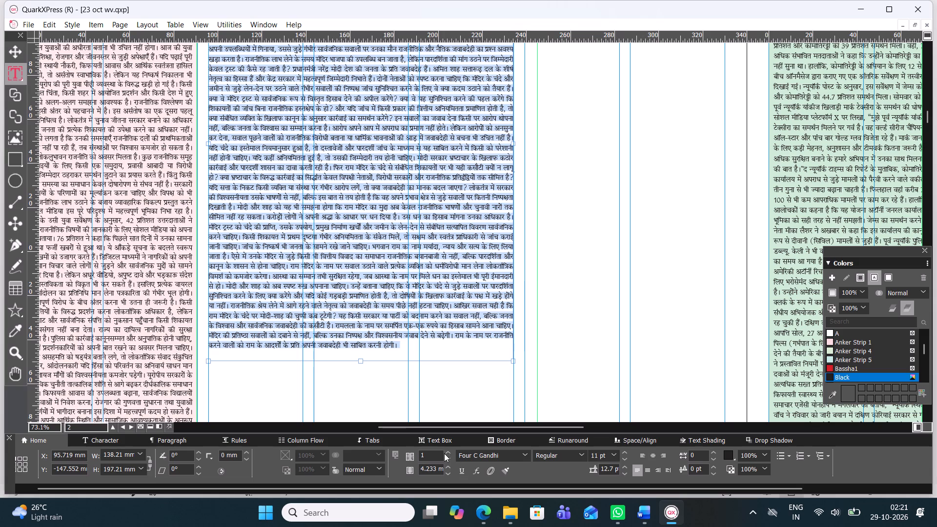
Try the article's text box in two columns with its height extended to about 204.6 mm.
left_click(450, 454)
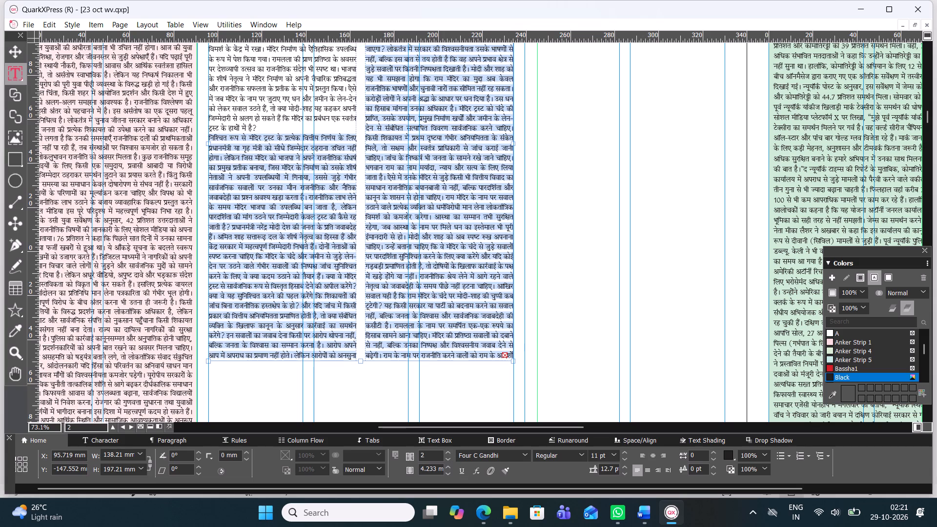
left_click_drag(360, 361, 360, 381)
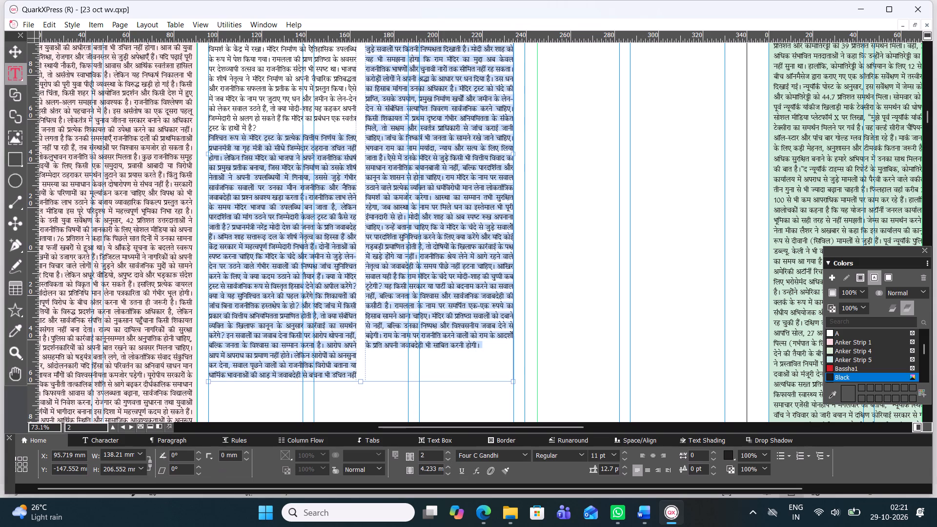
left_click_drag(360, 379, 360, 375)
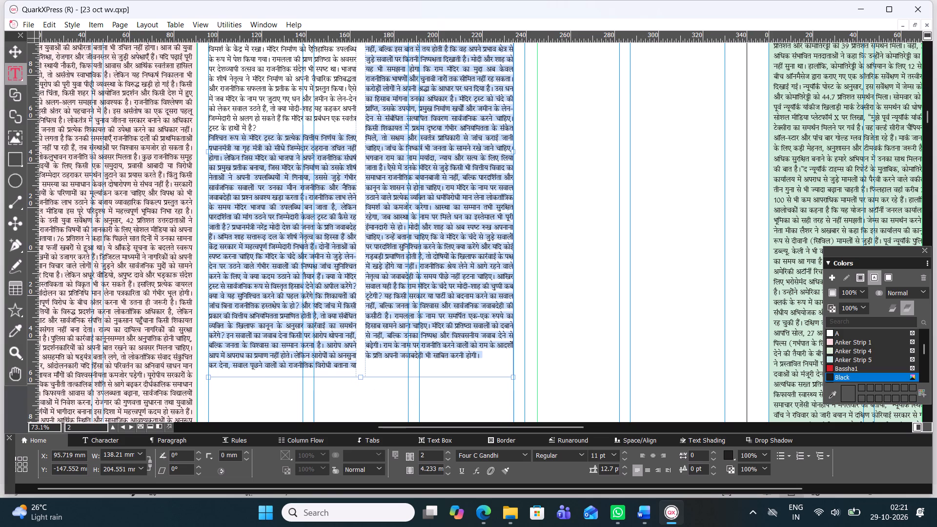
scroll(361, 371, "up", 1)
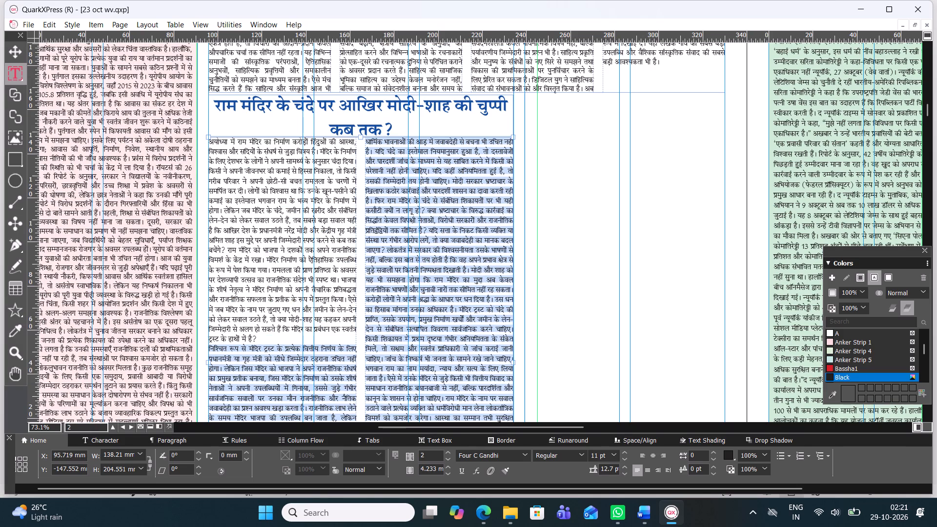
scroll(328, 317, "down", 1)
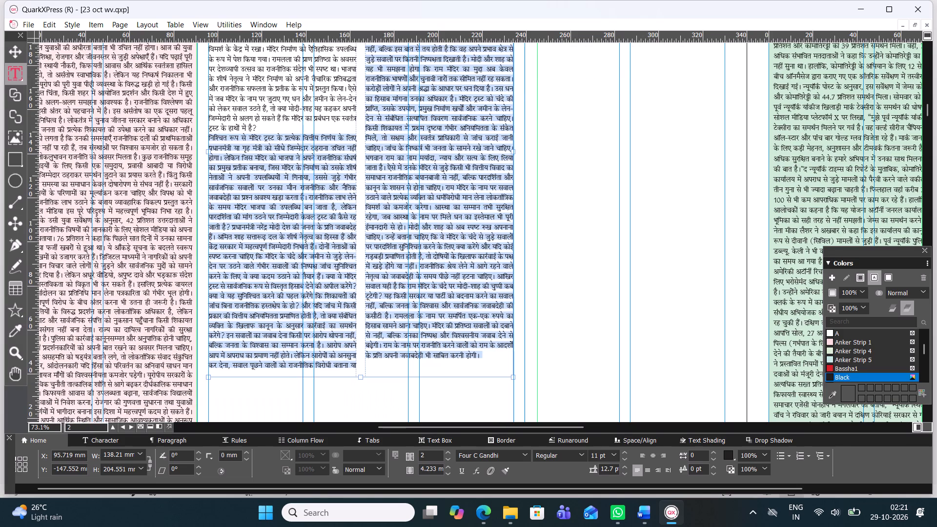
Try three columns again, then return the article's text box to one column and shorten it to about 192.5 mm.
left_click(447, 451)
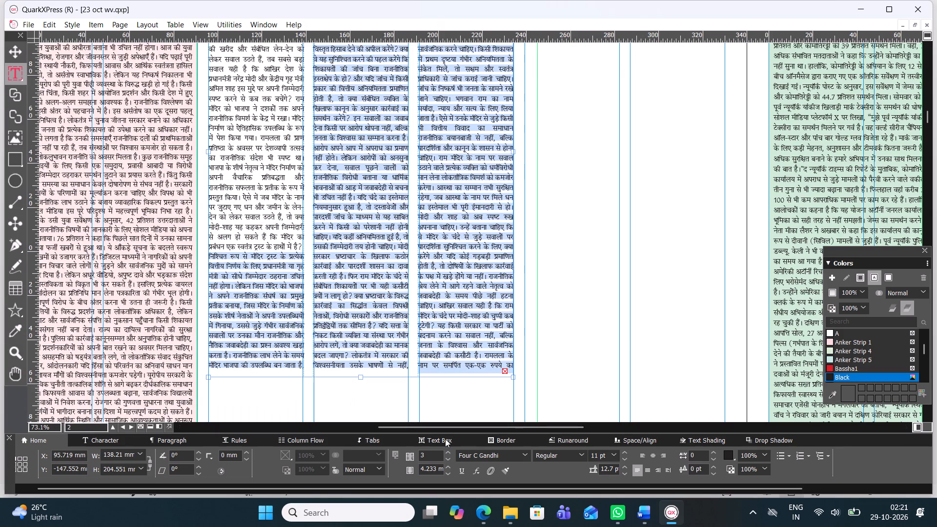
double_click(445, 458)
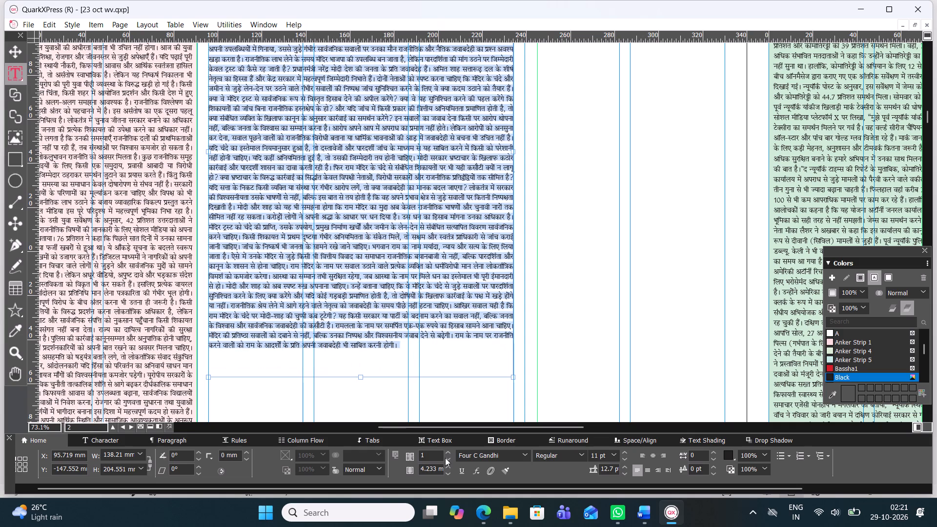
left_click_drag(361, 377, 361, 370)
left_click_drag(361, 370, 361, 351)
scroll(353, 295, "up", 1)
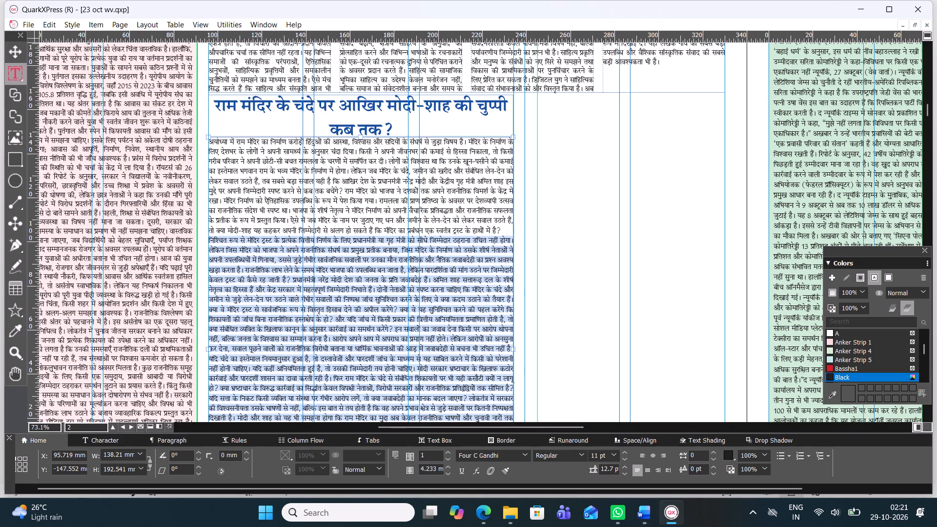
Select the Ram Mandir article's full text, try its text box in two columns, and set it to three columns.
left_click(523, 267)
scroll(430, 285, "down", 1)
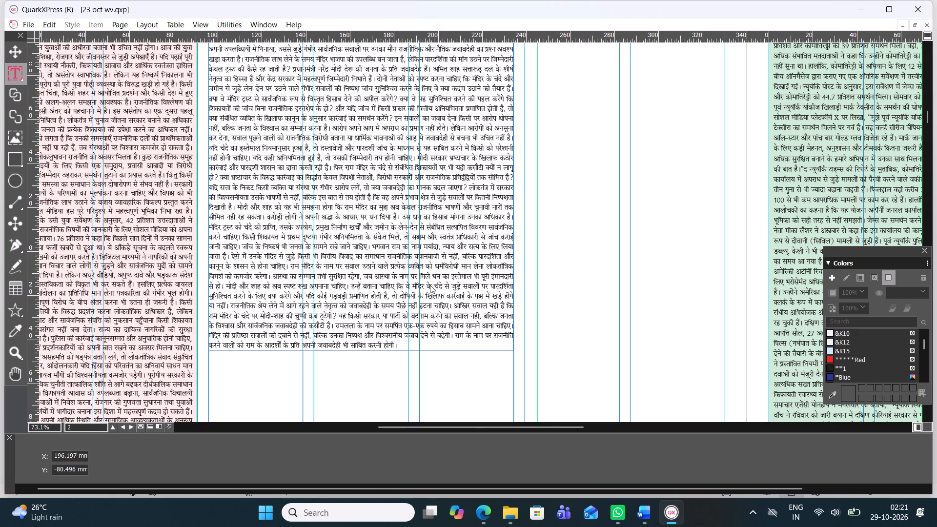
scroll(381, 372, "up", 1)
double_click(361, 291)
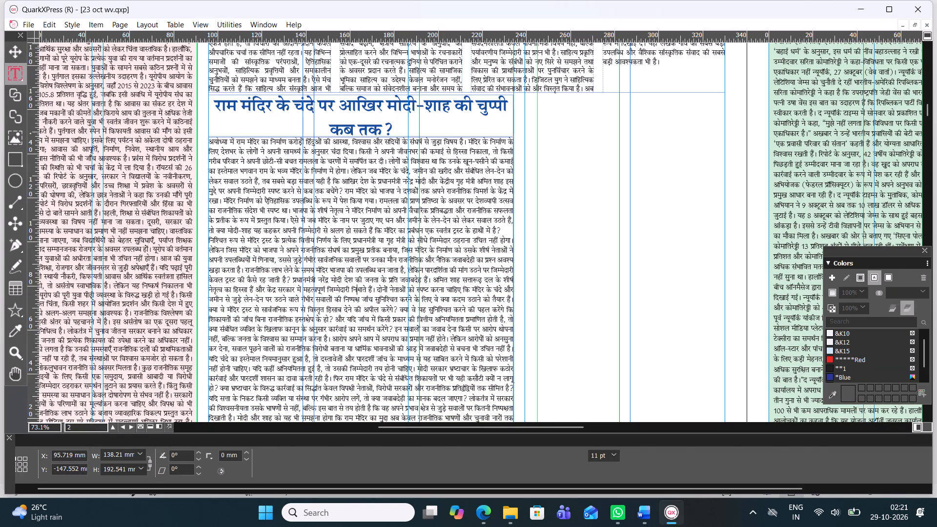
double_click(361, 291)
double_click(361, 291)
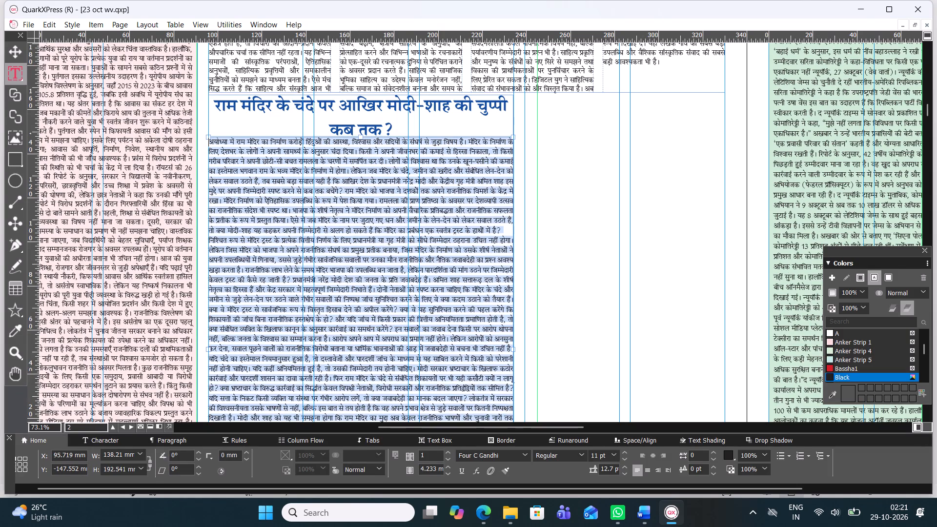
scroll(361, 291, "down", 1)
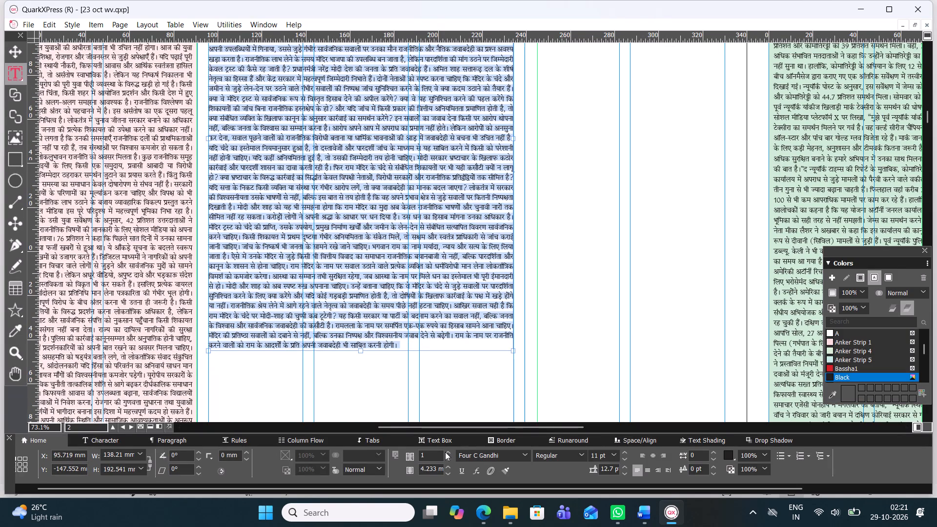
left_click(448, 452)
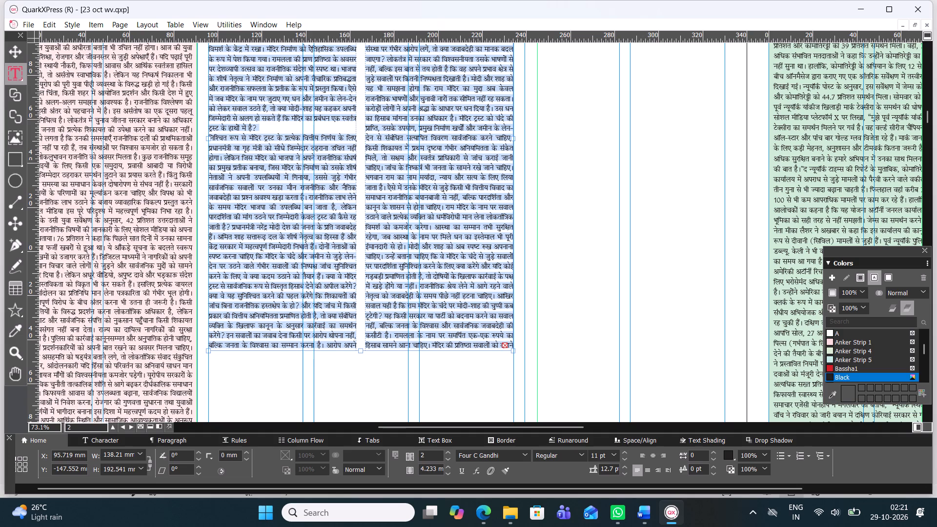
scroll(318, 329, "up", 2)
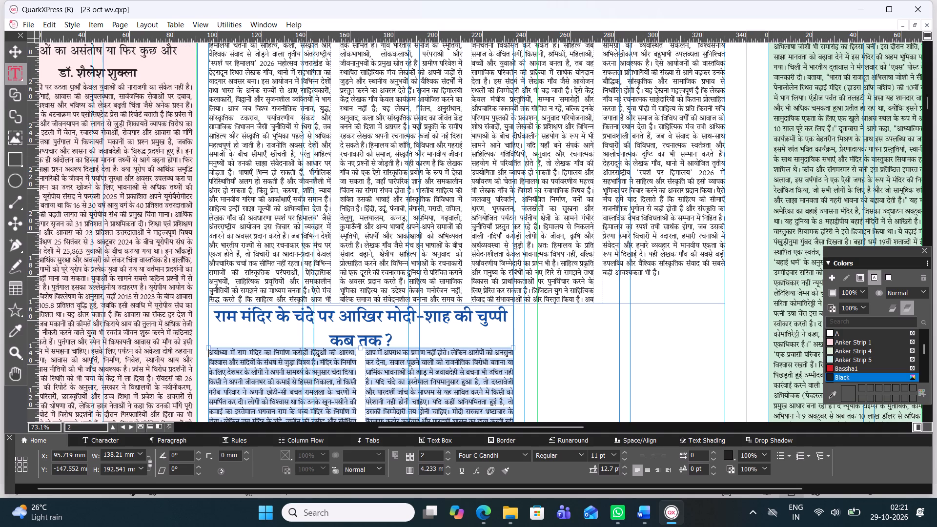
scroll(318, 329, "down", 2)
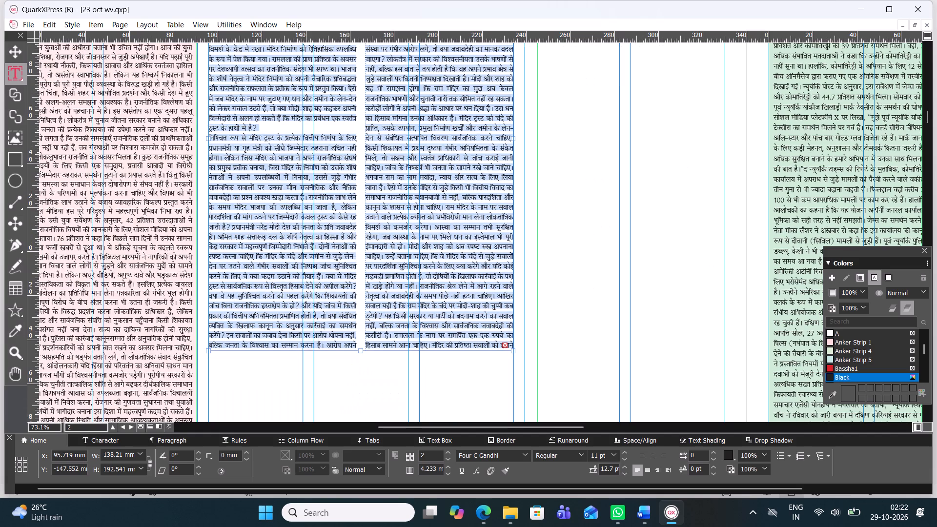
scroll(318, 329, "down", 3)
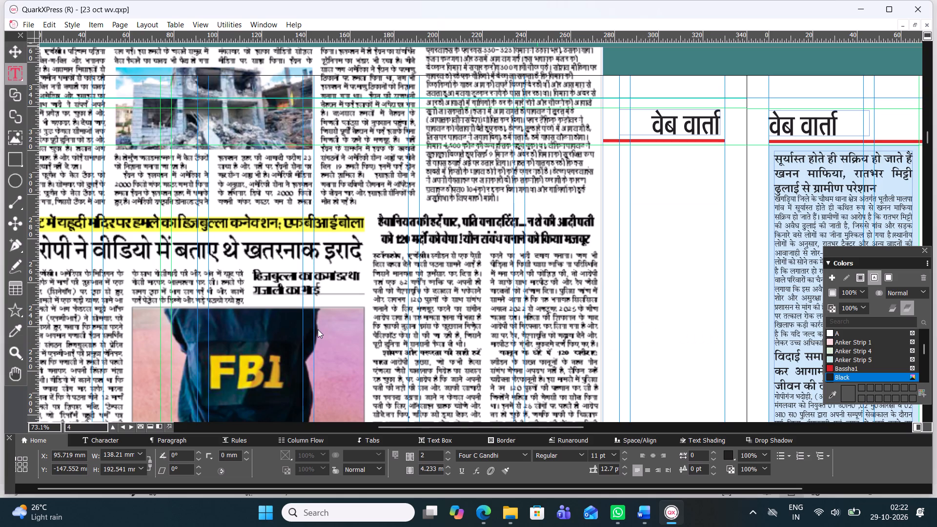
scroll(318, 329, "up", 1)
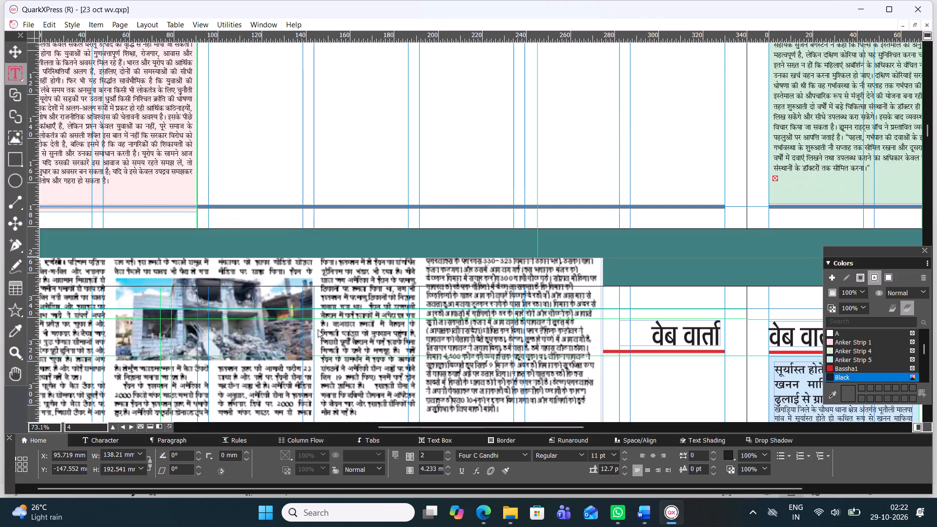
scroll(318, 329, "up", 2)
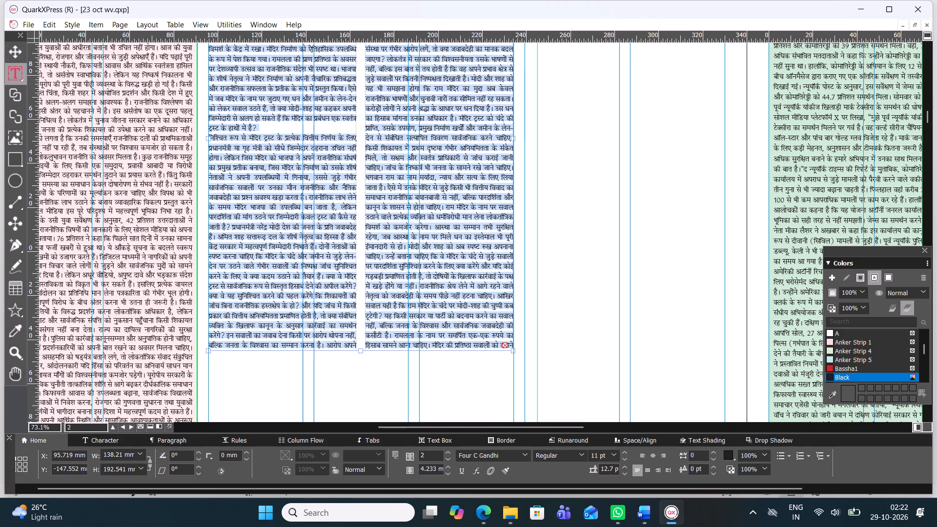
left_click(447, 451)
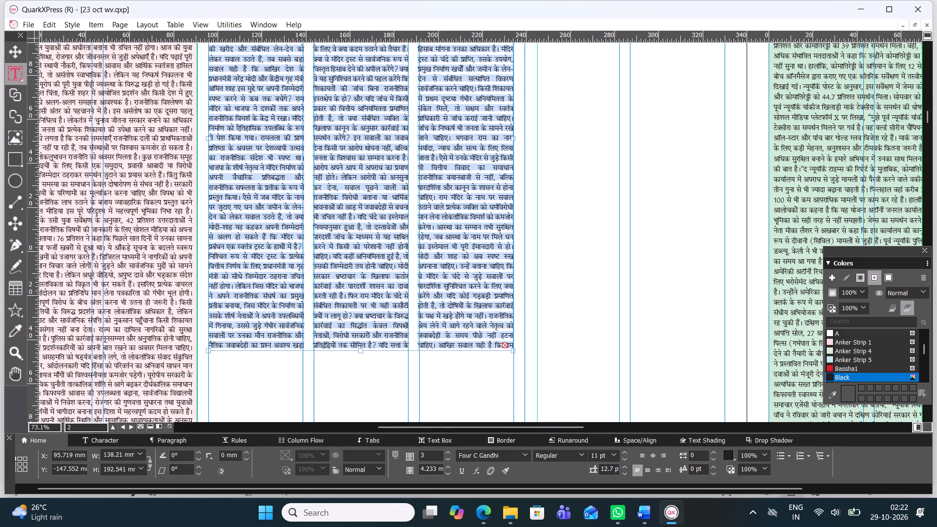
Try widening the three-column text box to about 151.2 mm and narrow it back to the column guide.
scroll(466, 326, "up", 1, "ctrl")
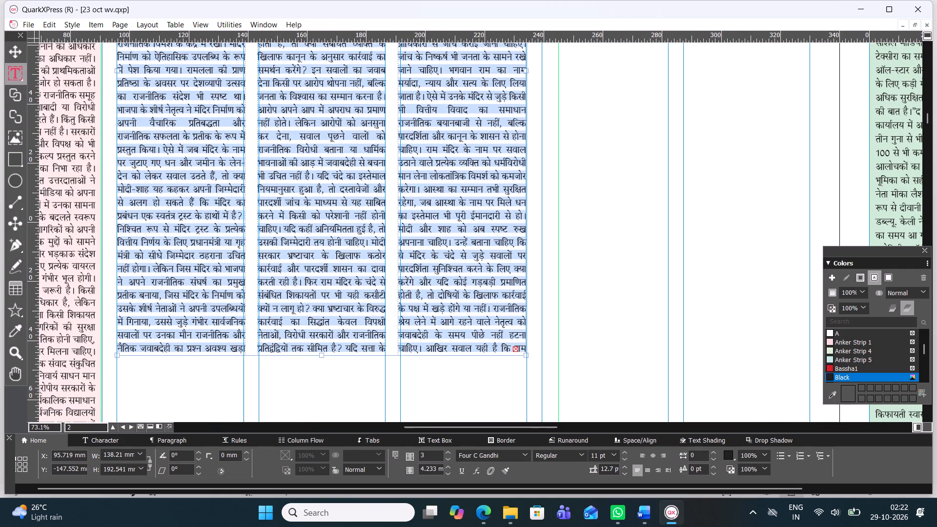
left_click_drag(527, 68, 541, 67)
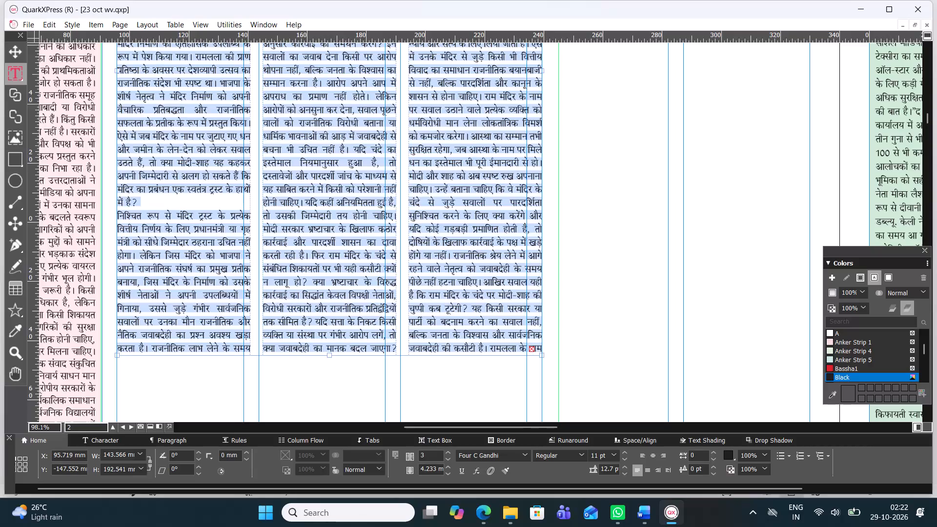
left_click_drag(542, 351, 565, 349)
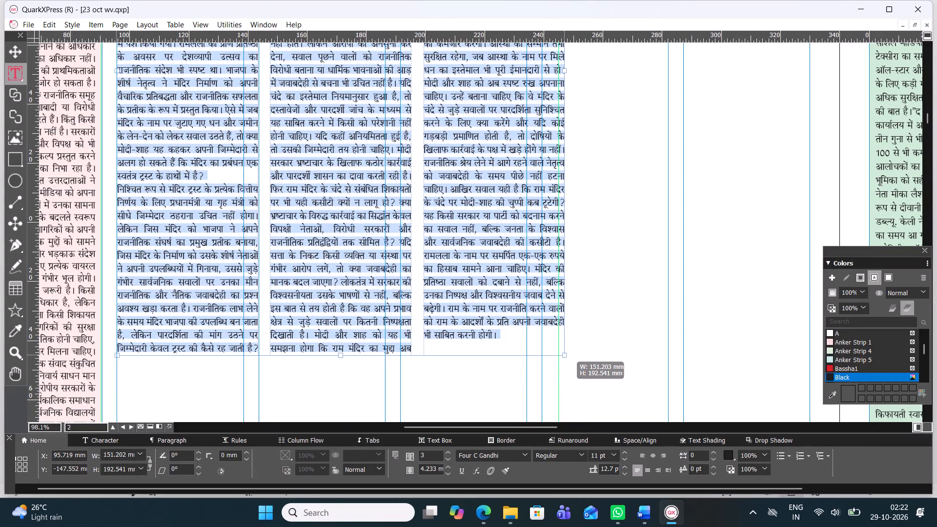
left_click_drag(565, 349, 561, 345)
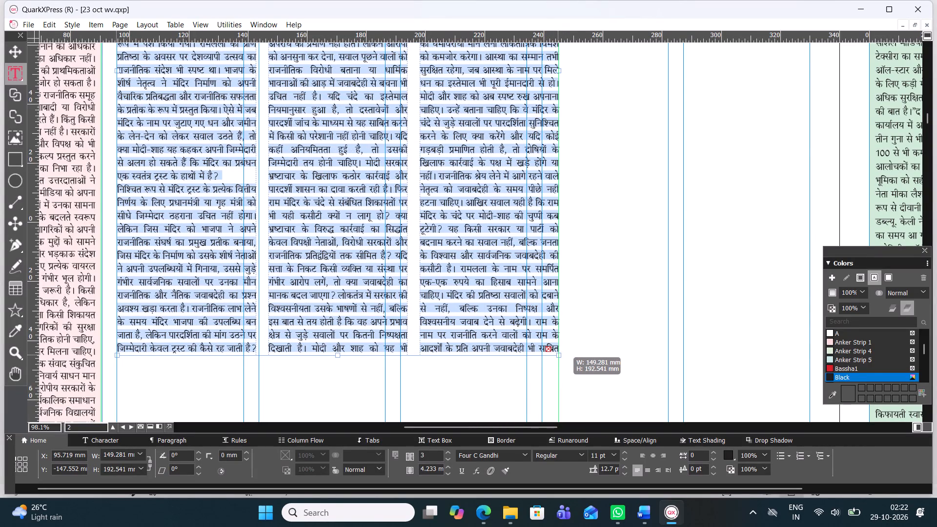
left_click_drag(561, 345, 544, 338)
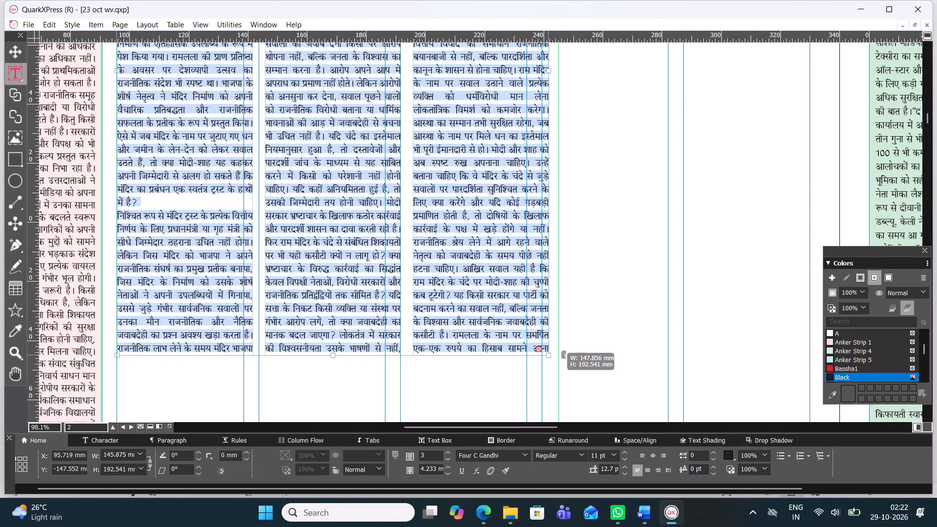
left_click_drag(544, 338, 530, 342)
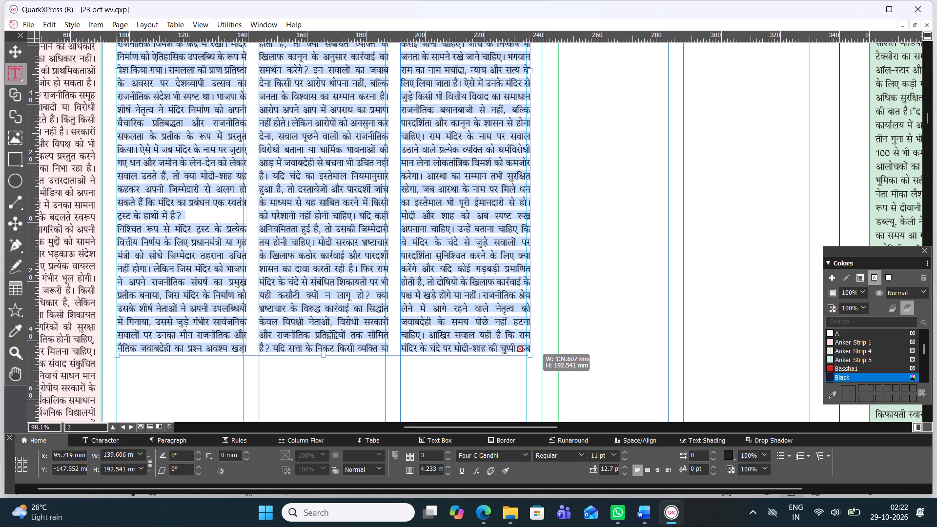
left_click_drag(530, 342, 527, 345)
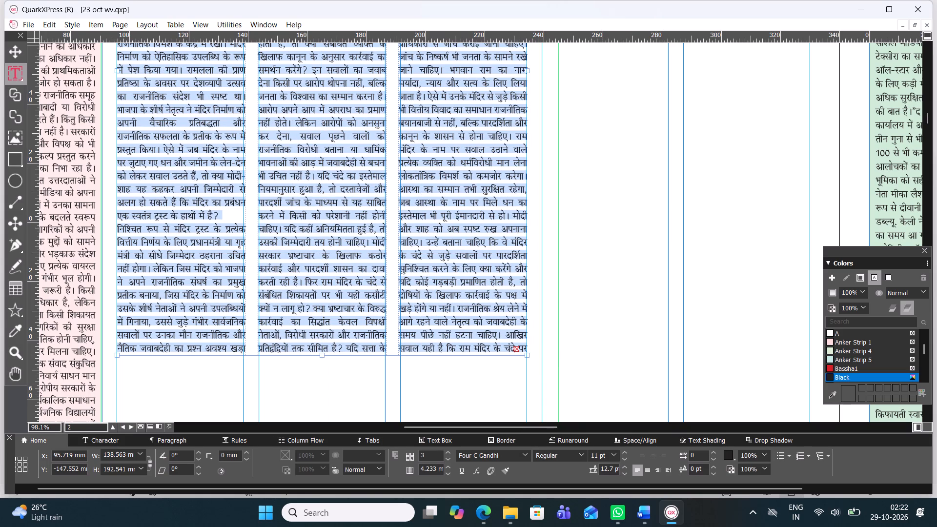
Extend the three-column Ram Mandir article's text box downward to a height of about 211 mm to fit its full text.
left_click_drag(320, 353, 320, 369)
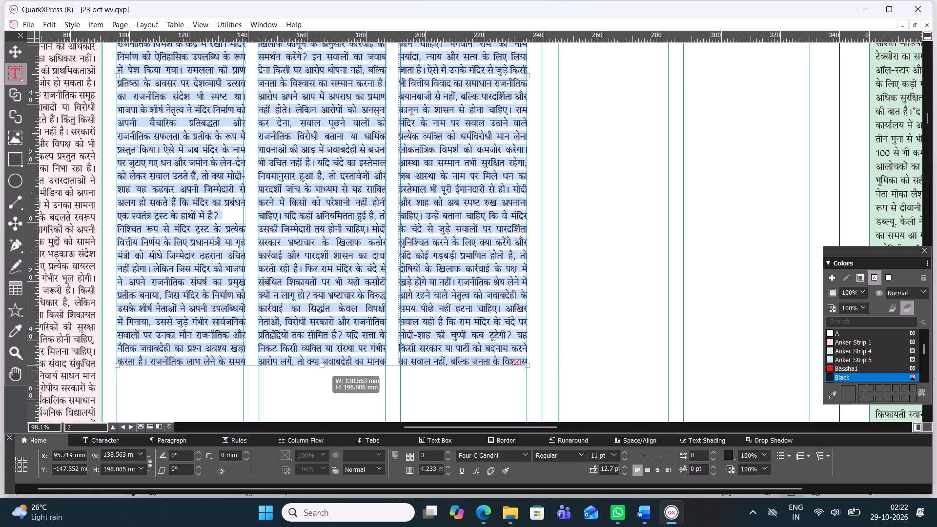
left_click_drag(320, 369, 321, 373)
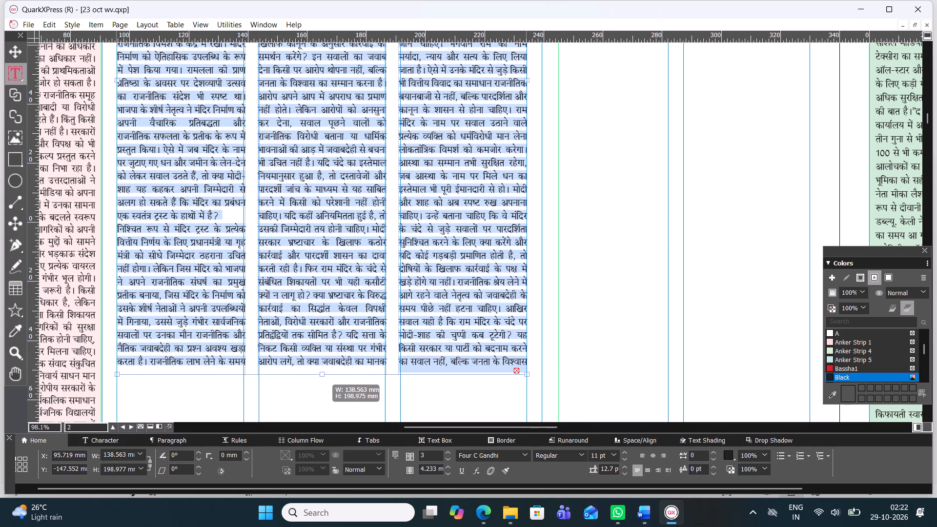
left_click_drag(321, 373, 321, 387)
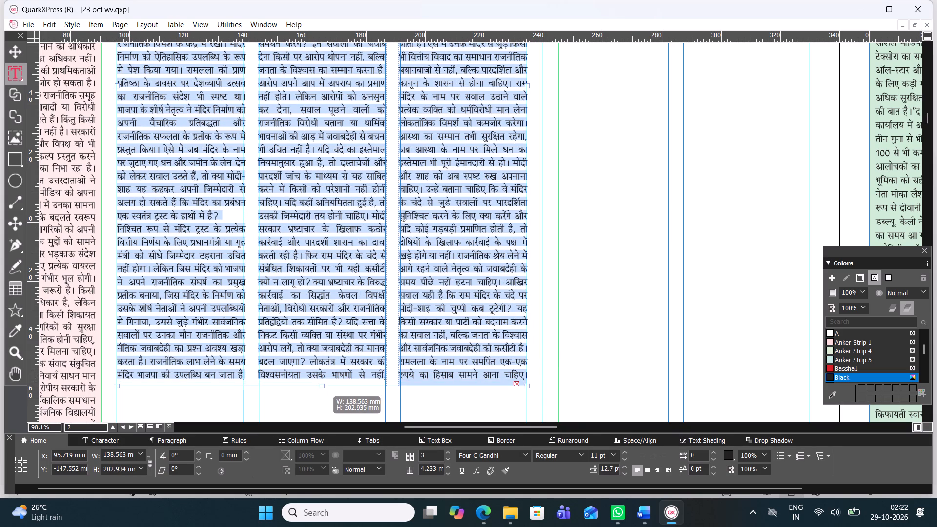
left_click_drag(321, 387, 322, 391)
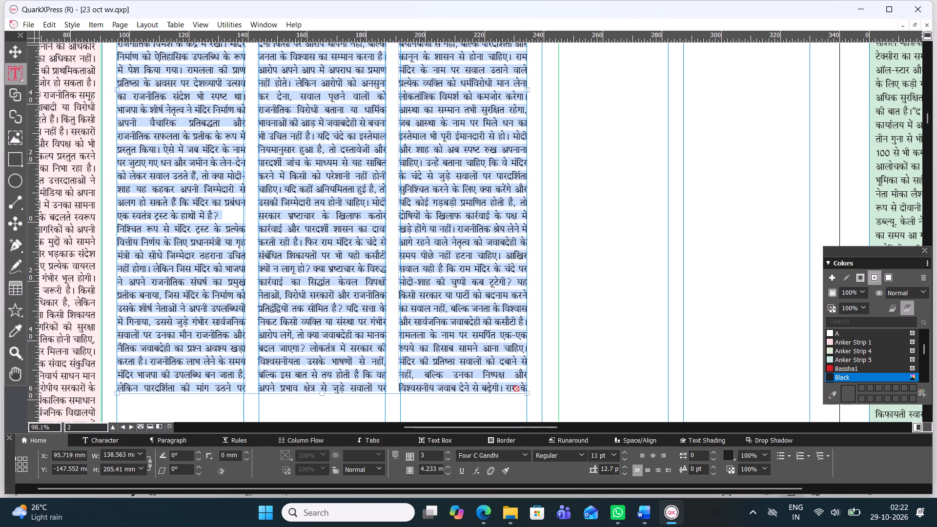
scroll(323, 380, "down", 1)
left_click_drag(323, 183, 322, 201)
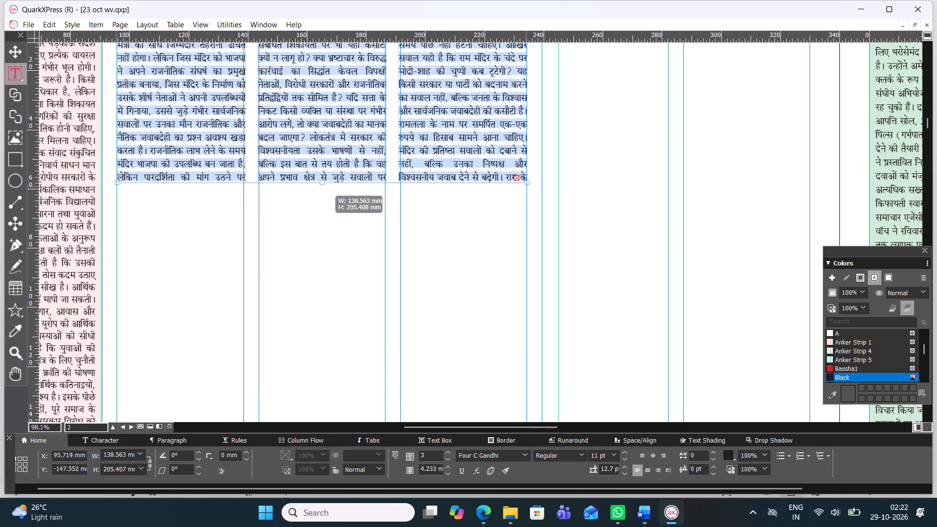
left_click_drag(322, 201, 317, 209)
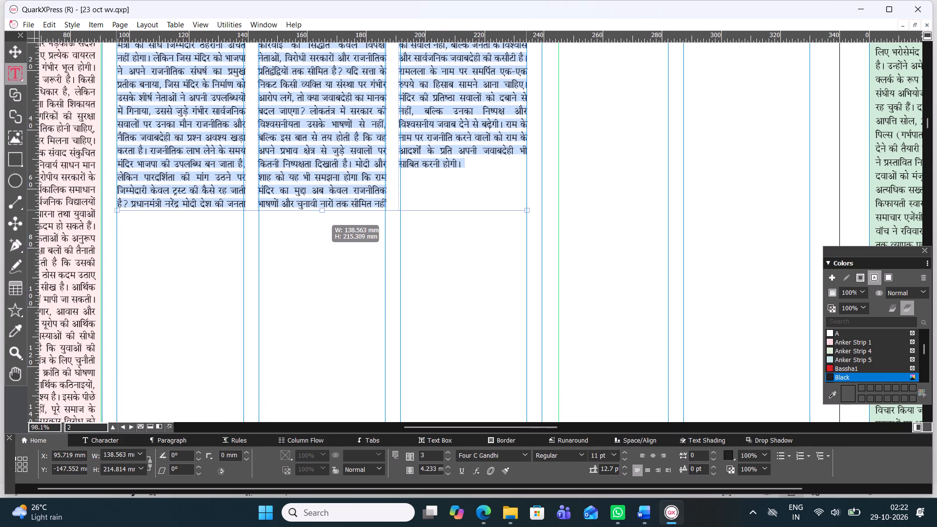
left_click_drag(317, 209, 314, 200)
scroll(314, 200, "up", 2)
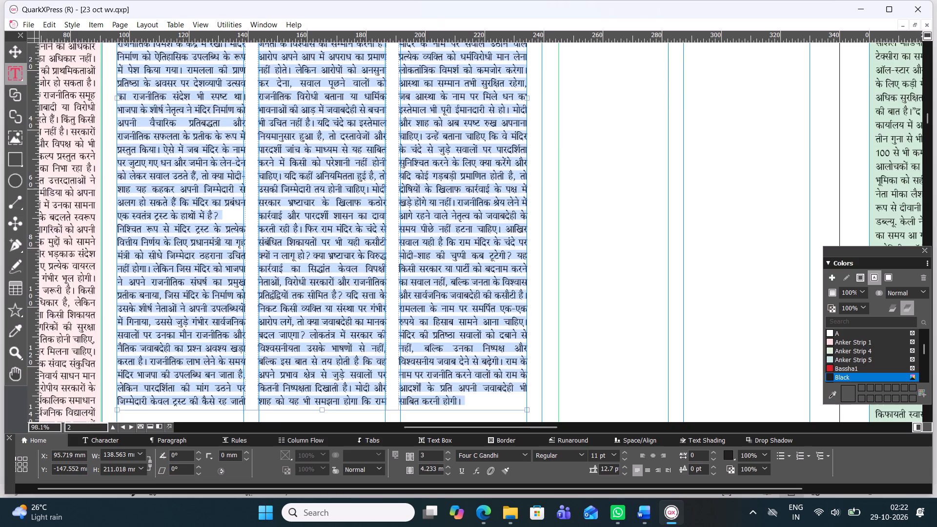
scroll(314, 200, "up", 1)
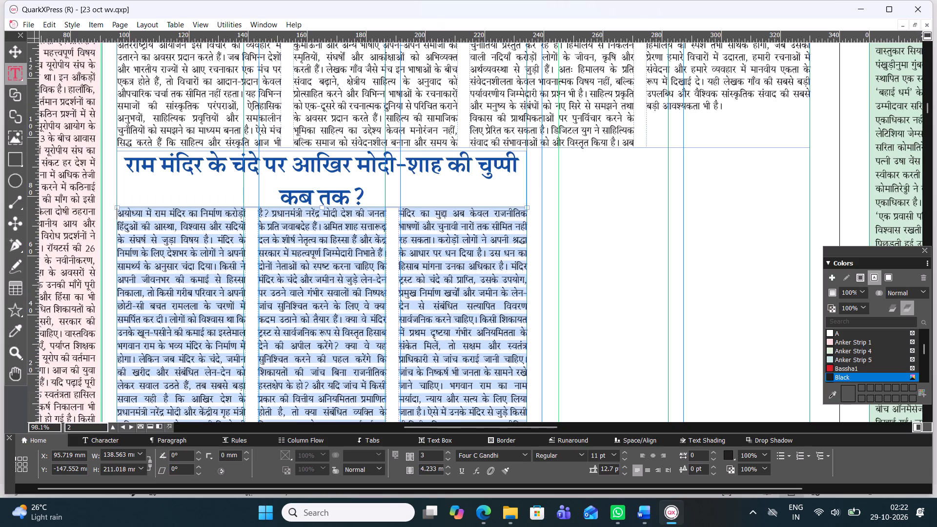
left_click(15, 49)
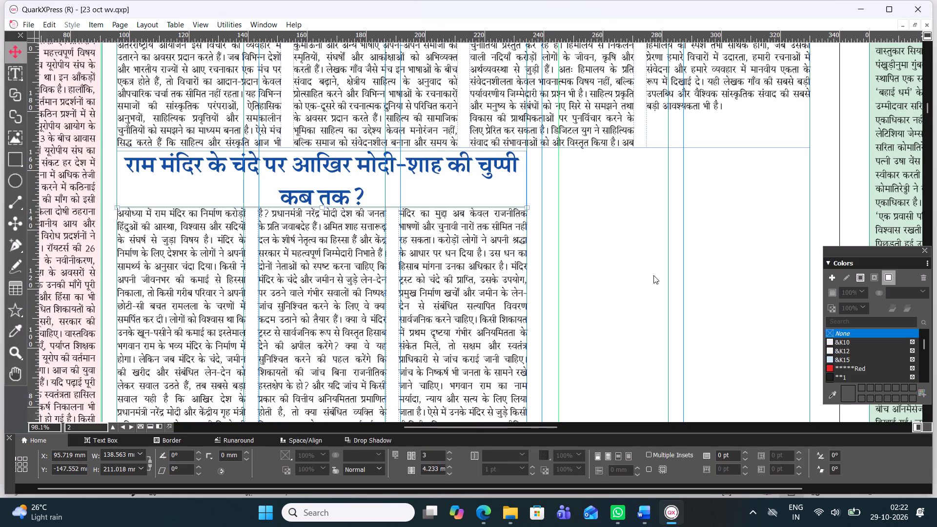
left_click(653, 275)
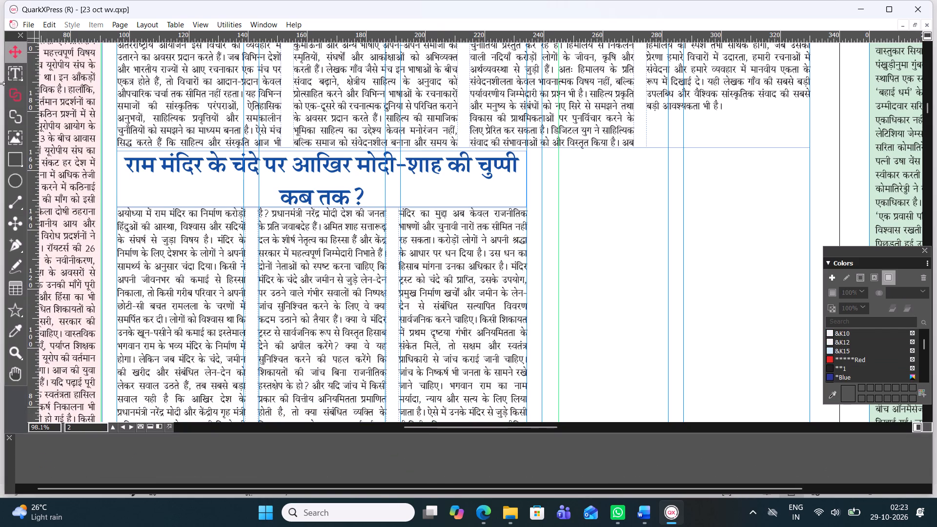
Draw a text box about 90.6 mm wide and 10.1 mm high in the empty columns beside the Ram Mandir headline.
left_click(14, 69)
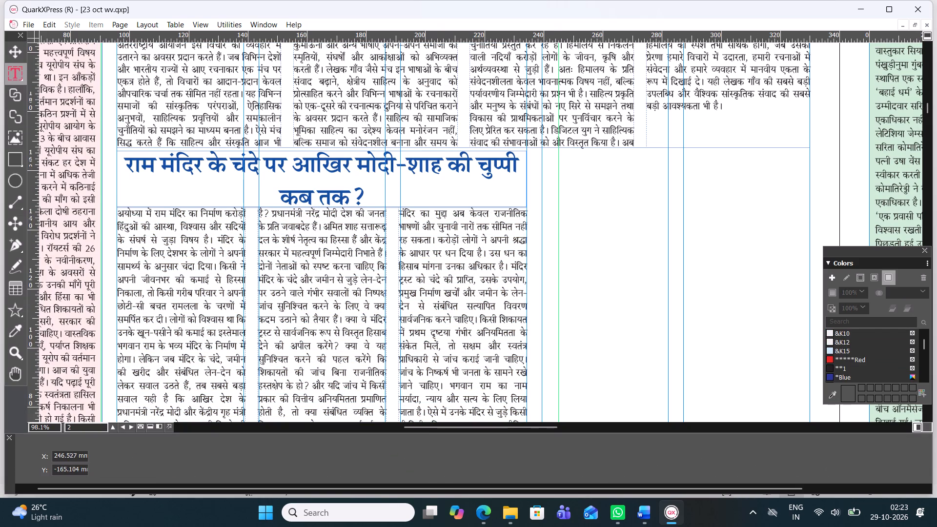
left_click_drag(541, 149, 609, 168)
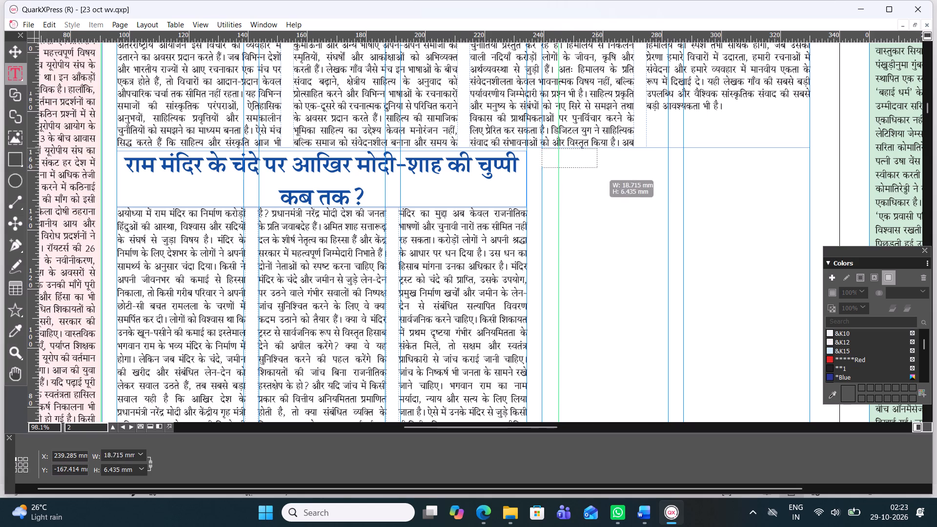
left_click_drag(609, 168, 809, 181)
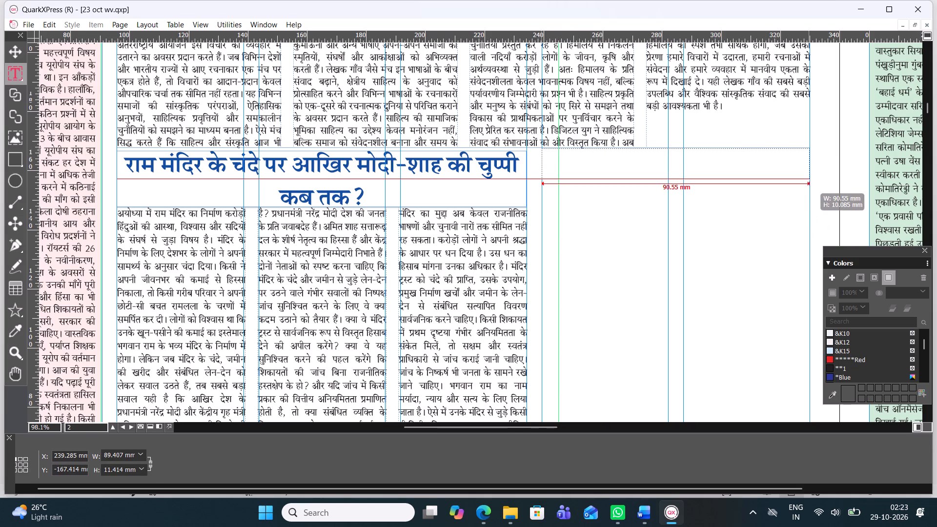
left_click_drag(809, 181, 810, 180)
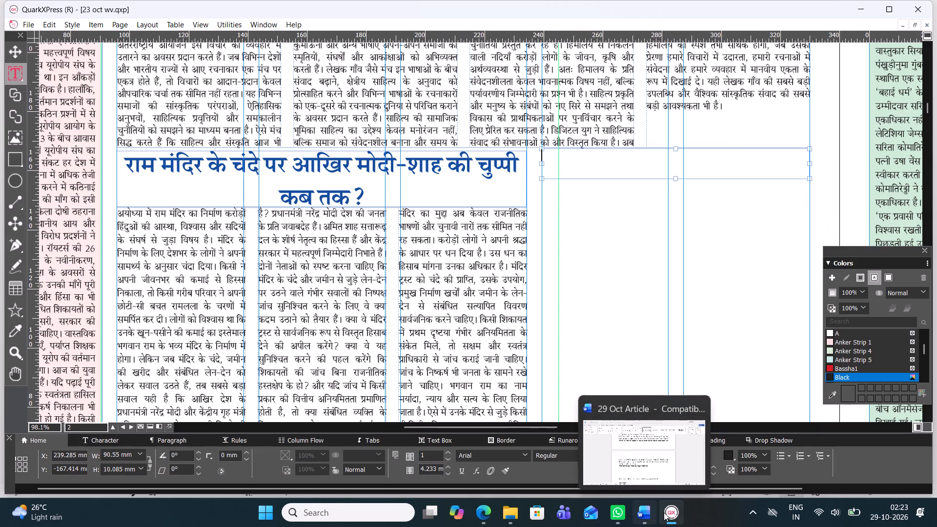
Switch to the 29 Oct Word document and copy the headline "त्योहारों के बीच सियासी टकराव: व्यापारी क्यों बन रहे हैं आंदोलन के मोहरे?".
left_click(640, 514)
scroll(502, 284, "down", 1)
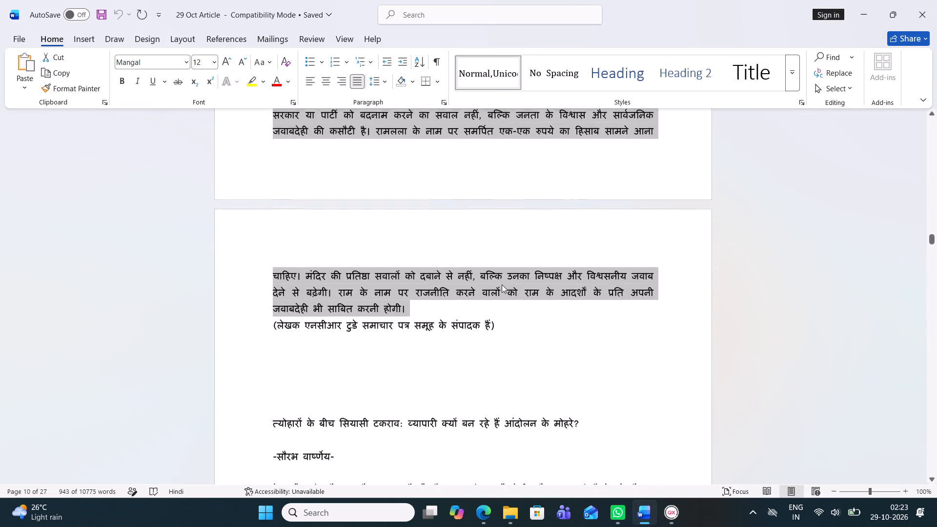
scroll(500, 290, "down", 3)
scroll(454, 348, "down", 1)
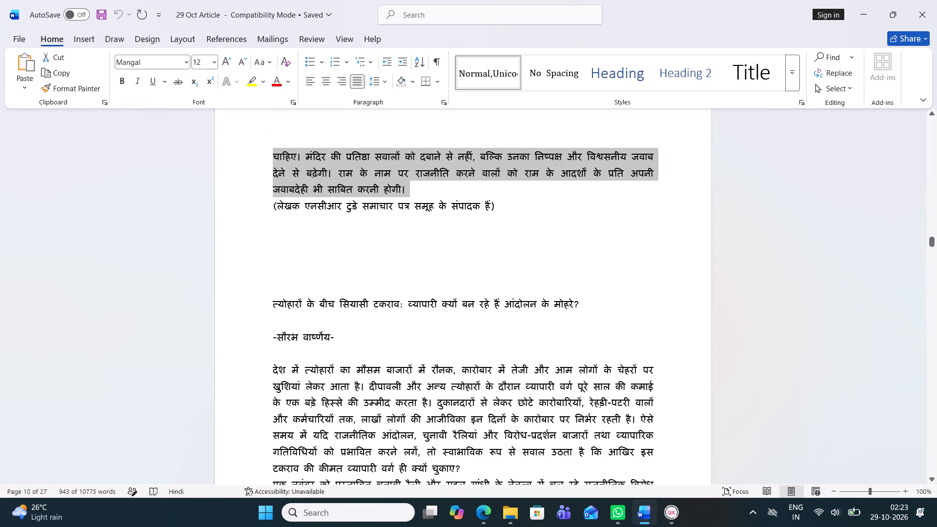
left_click_drag(269, 302, 631, 303)
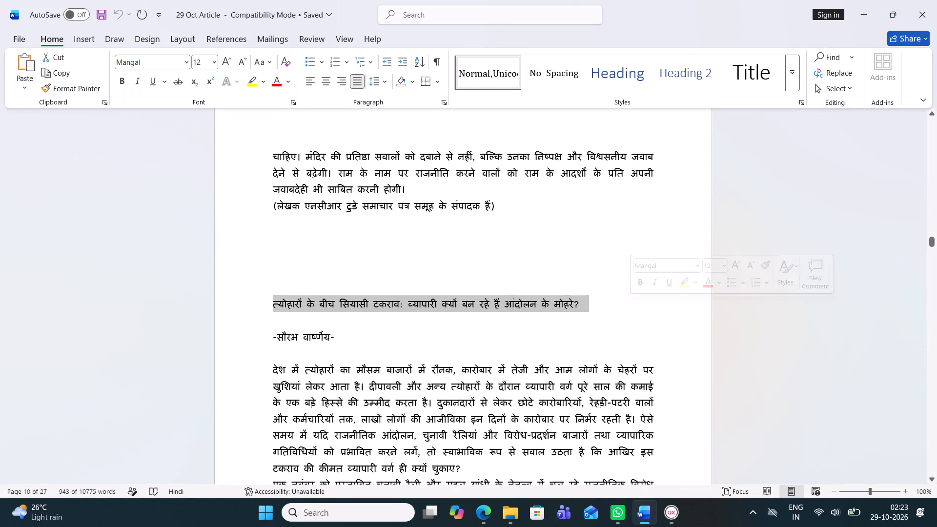
key("ctrl+c")
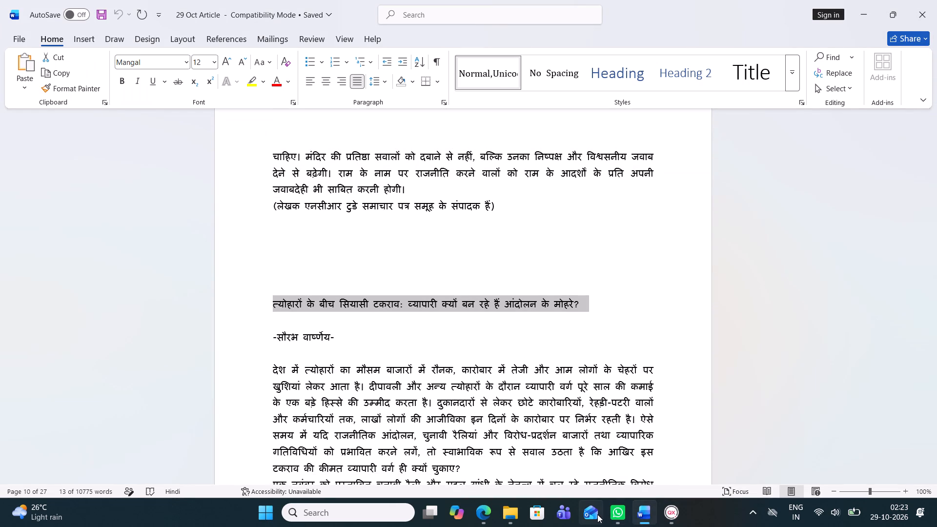
Open the Windows search.
left_click(367, 516)
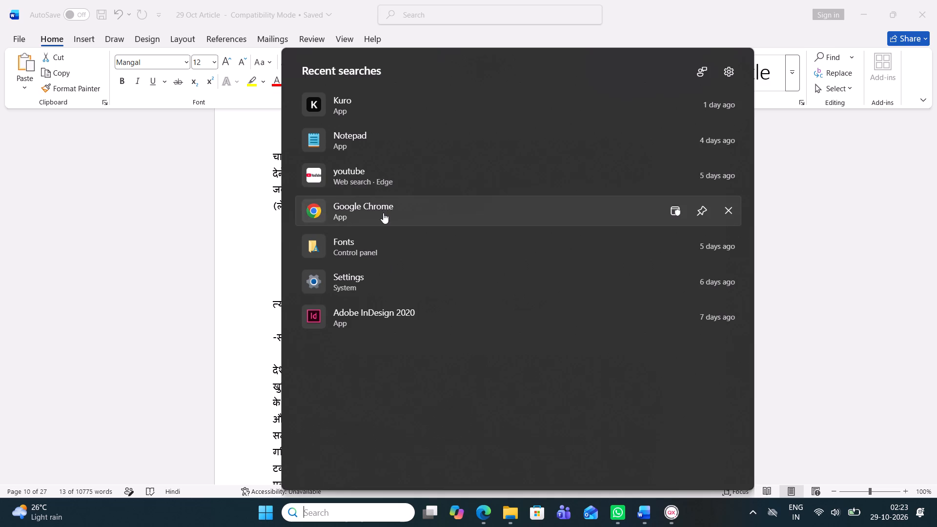
Switch to Google Chrome and browse image results for the copied headline "त्योहारों के बीच सियासी टकराव: व्यापारी क्यों बन रहे हैं आंदोलन के मोहरे?".
left_click(383, 214)
left_click(409, 236)
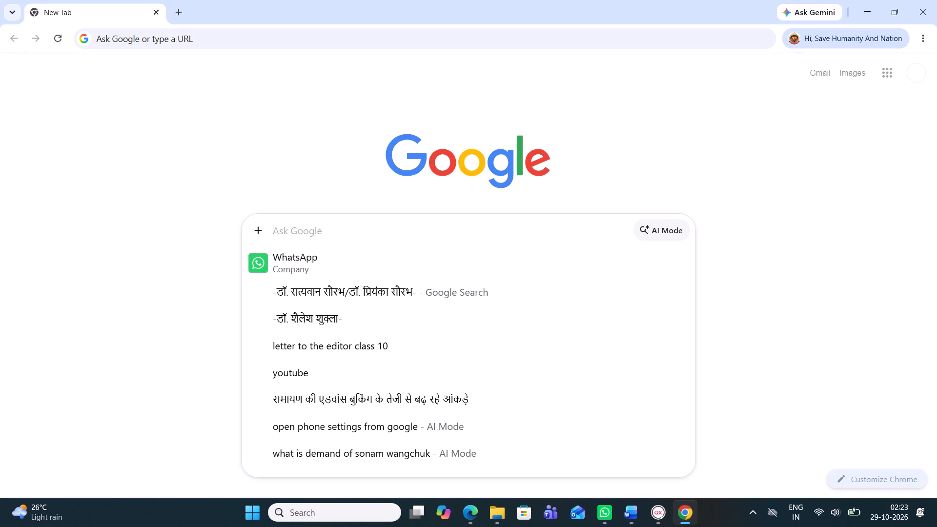
key("ctrl+v")
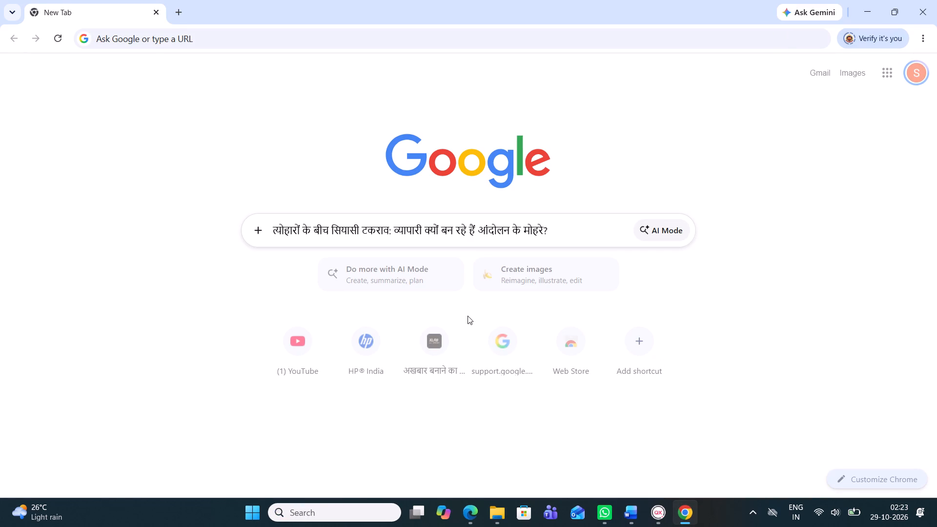
key("Return")
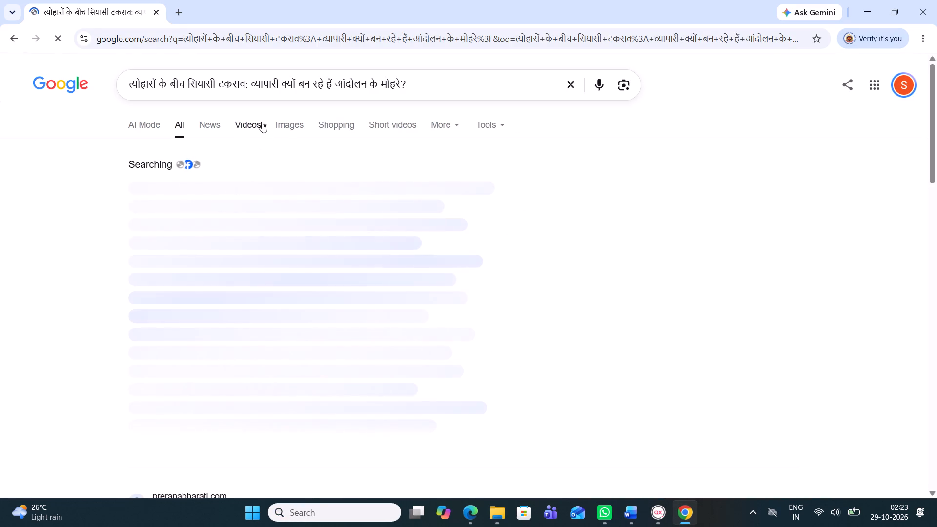
left_click(285, 132)
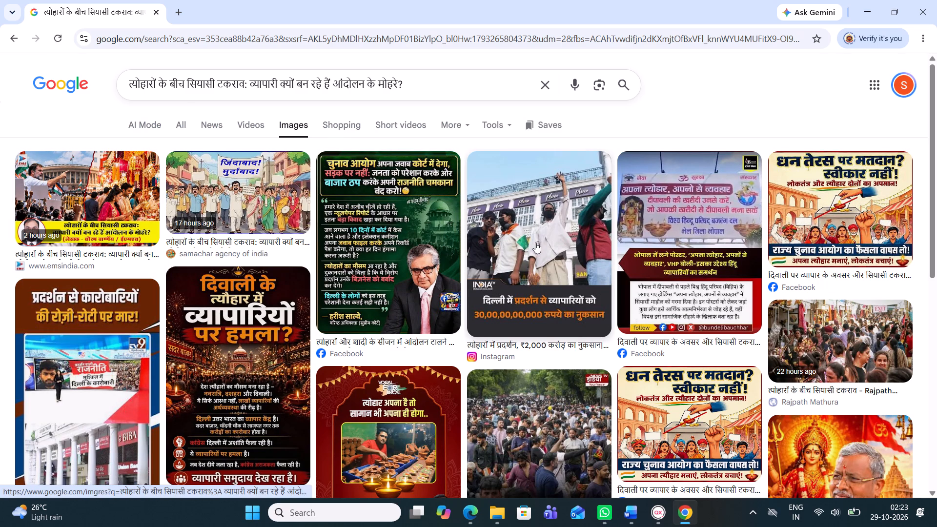
scroll(535, 259, "down", 3)
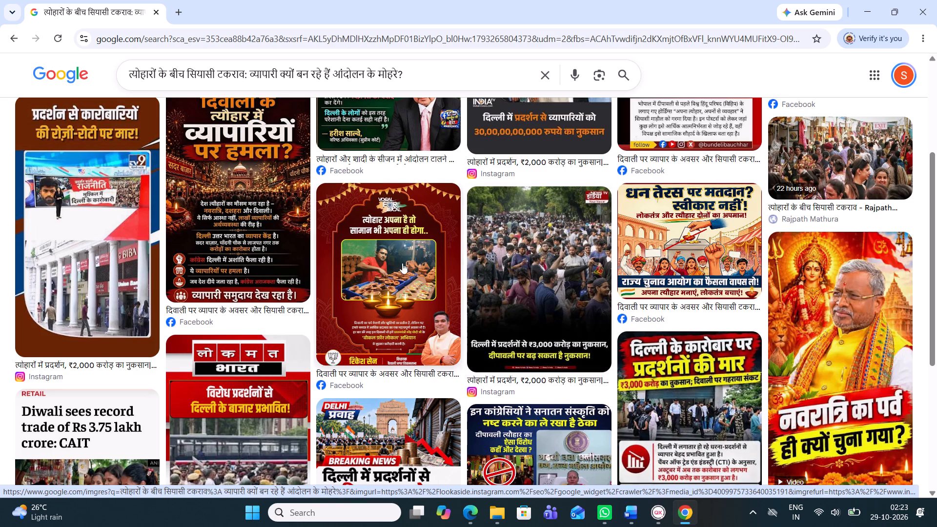
scroll(399, 265, "down", 3)
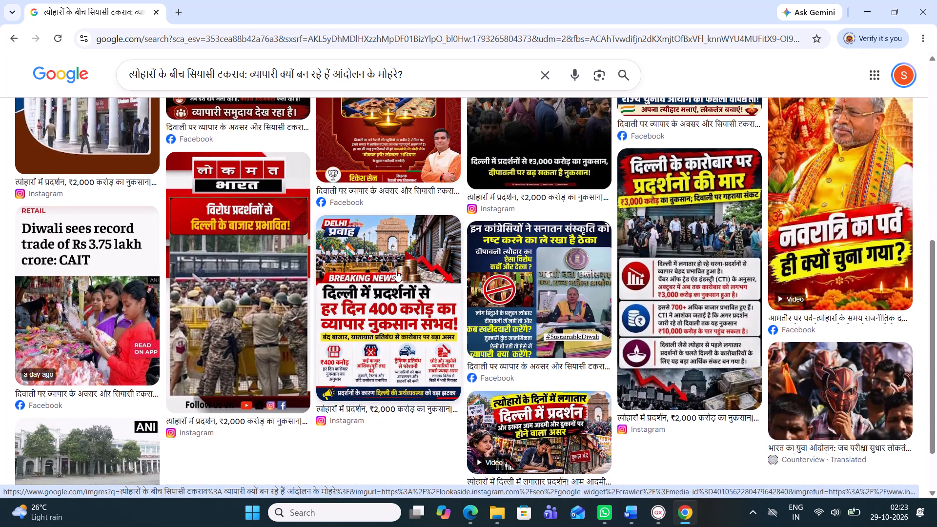
scroll(396, 271, "up", 10)
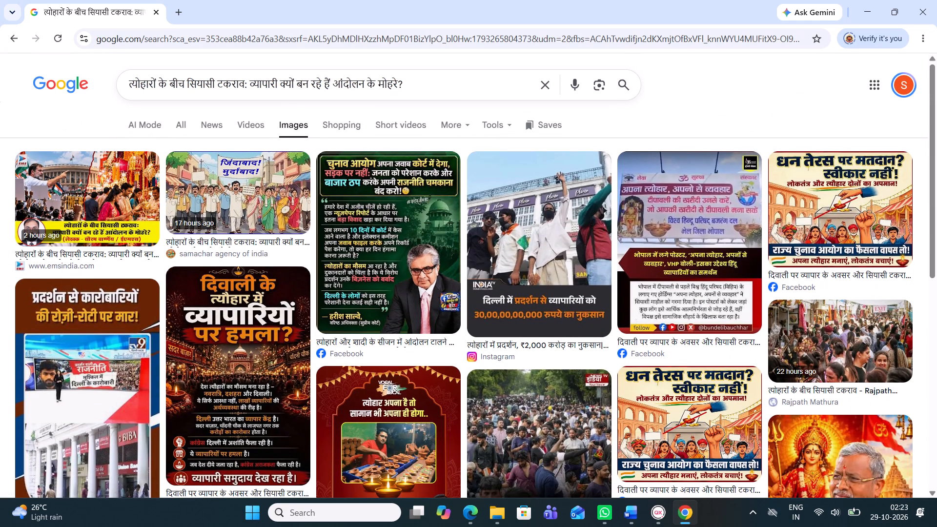
Shorten the image search to "त्योहारों के बीच सियासी टकराव" and run it again.
left_click_drag(243, 83, 271, 90)
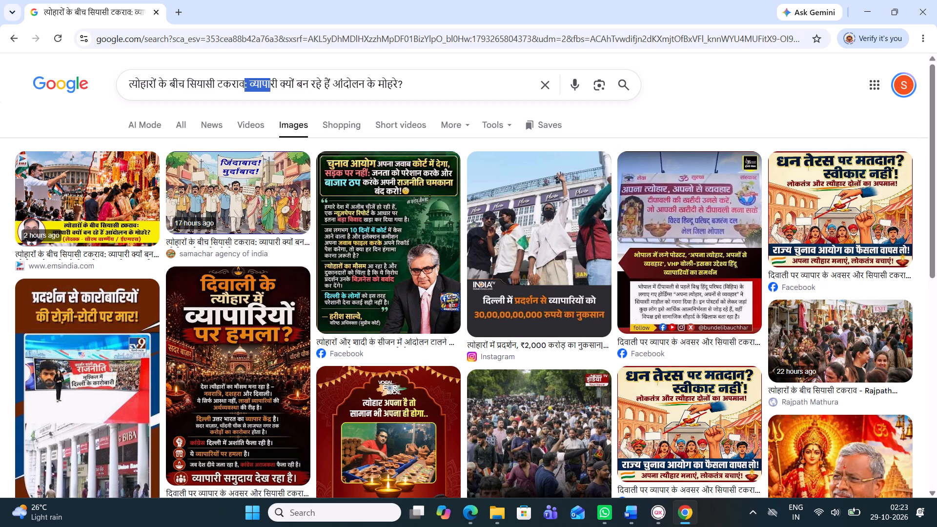
left_click_drag(271, 90, 421, 89)
key("BackSpace")
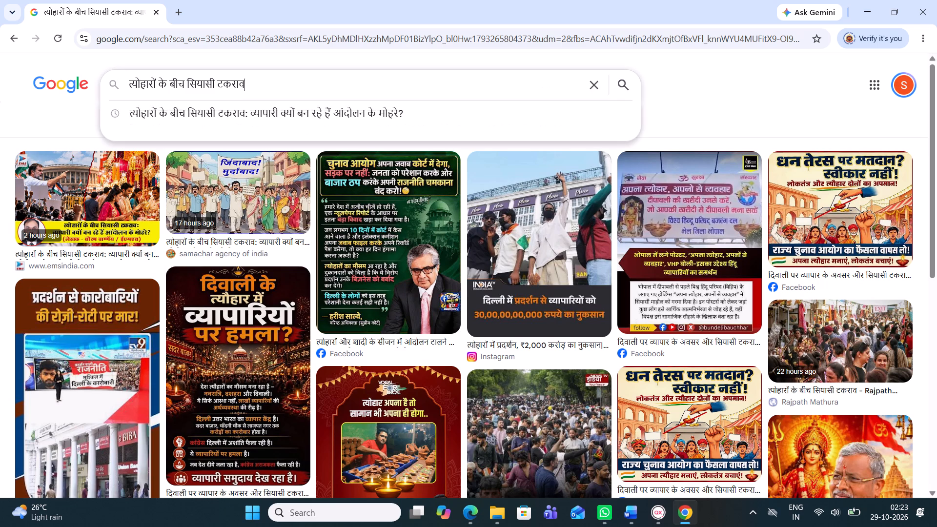
key("Return")
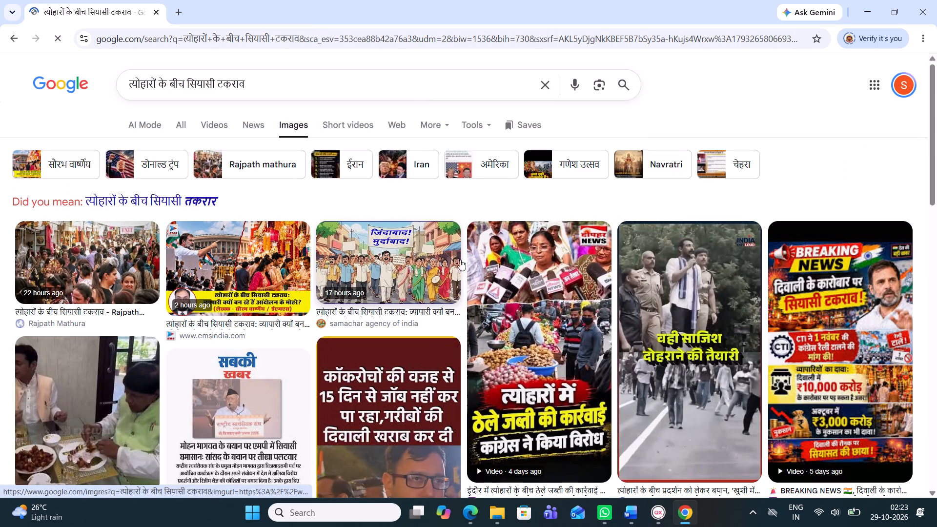
Open the crowded market photo from Rajpath Mathura, copy the image, and look over the related images.
left_click(108, 255)
right_click(761, 285)
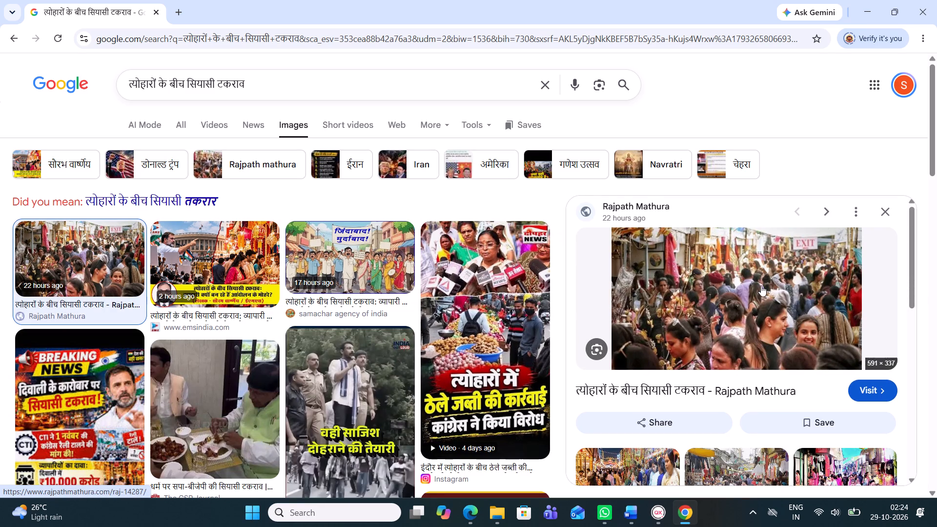
left_click(813, 214)
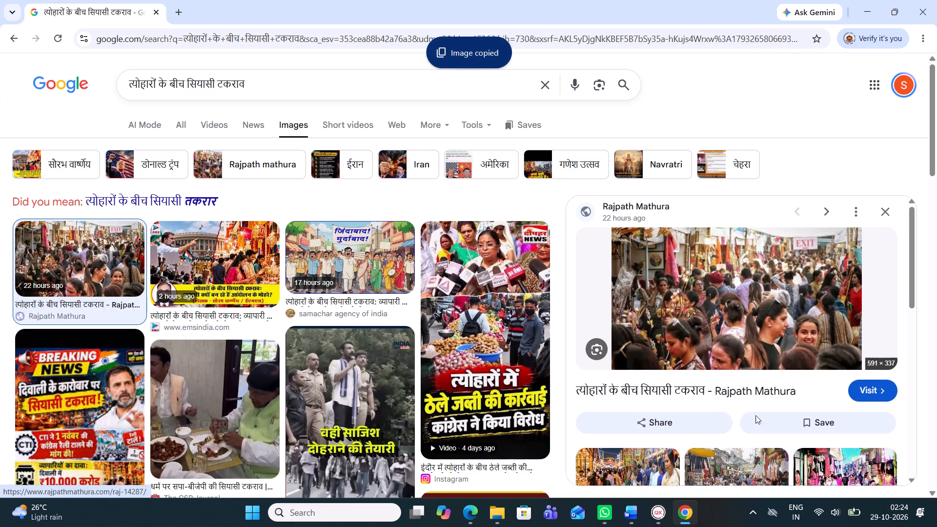
scroll(682, 427, "down", 4)
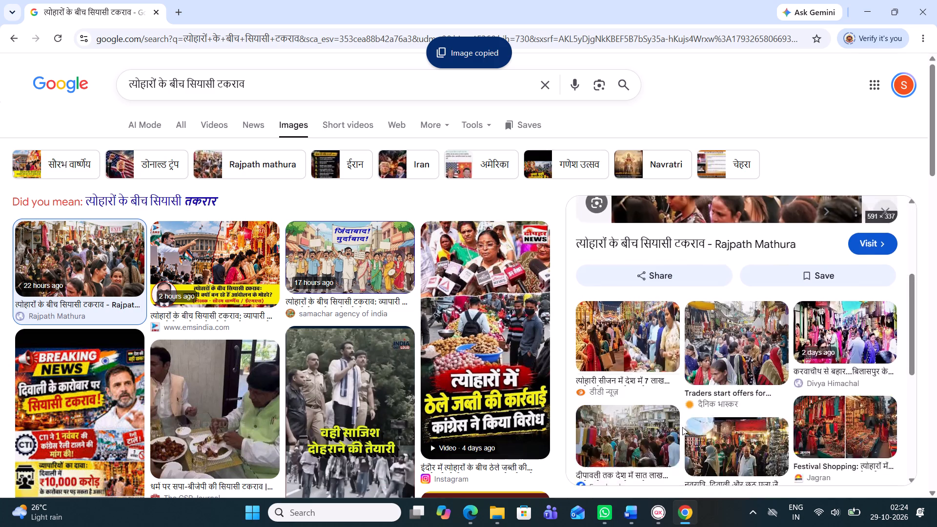
scroll(682, 427, "up", 1)
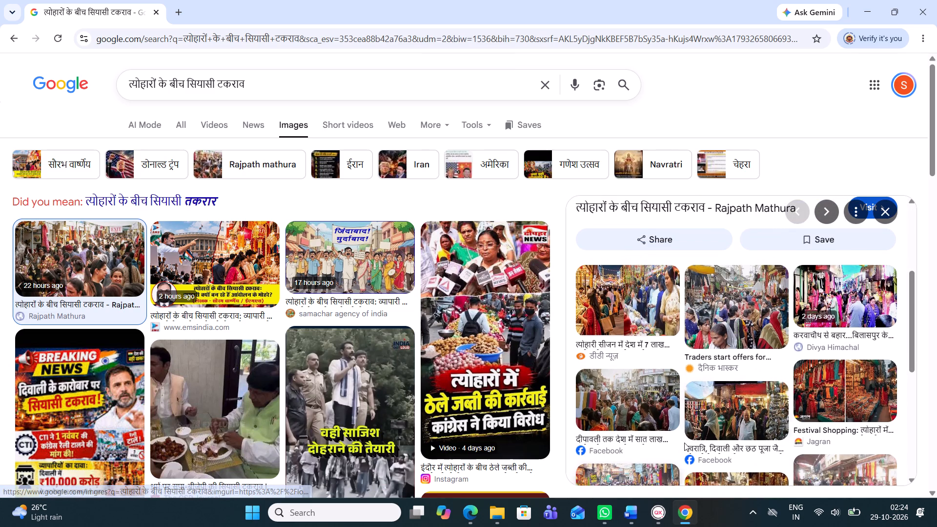
scroll(686, 433, "up", 6)
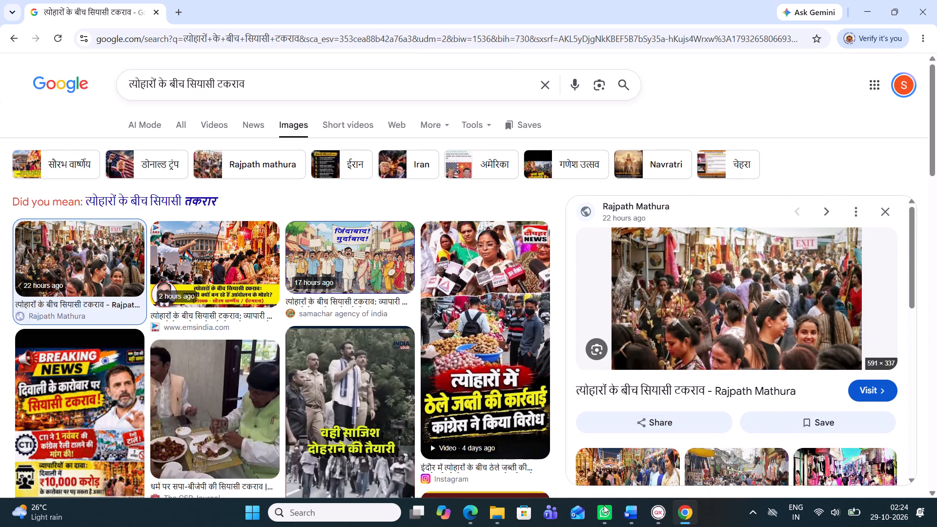
Copy the full festival headline from the Word article and run a Chrome image search for it with "isse related picture" added.
left_click(632, 521)
scroll(371, 377, "down", 1)
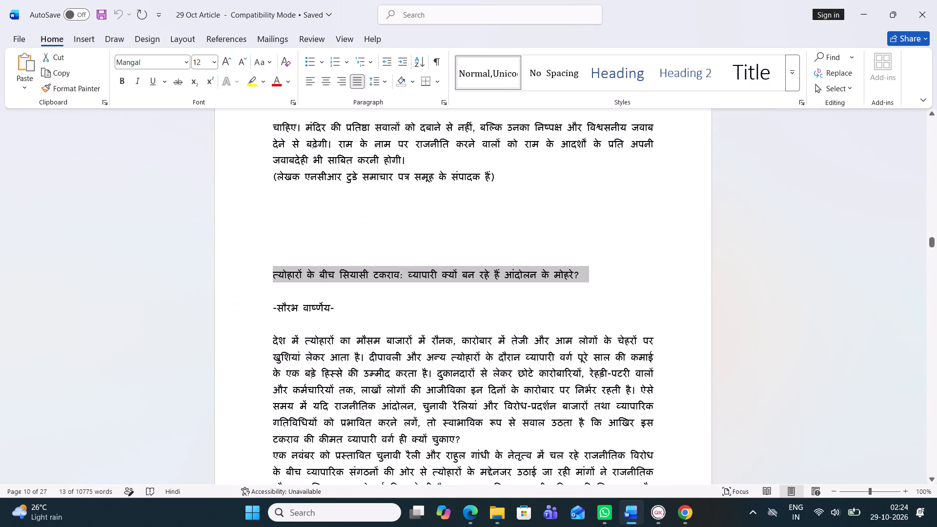
scroll(510, 323, "down", 4)
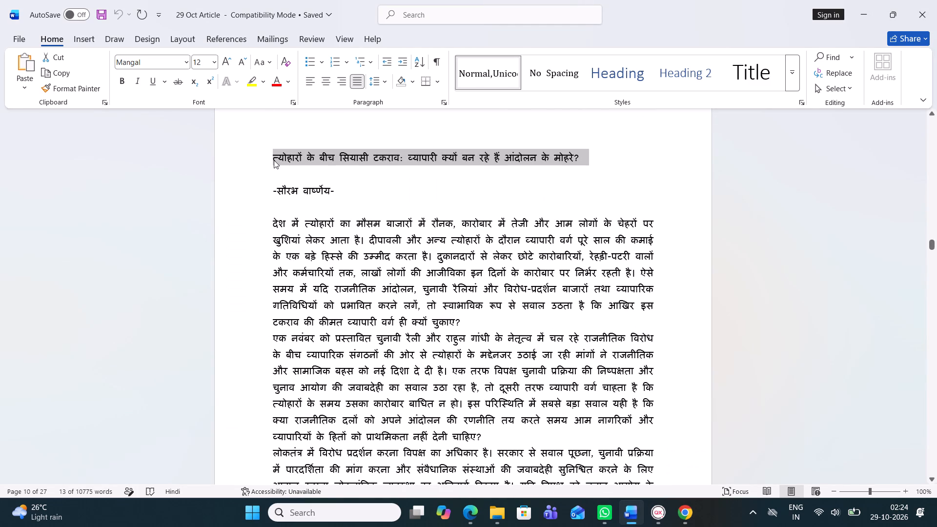
left_click_drag(274, 160, 376, 170)
triple_click(517, 163)
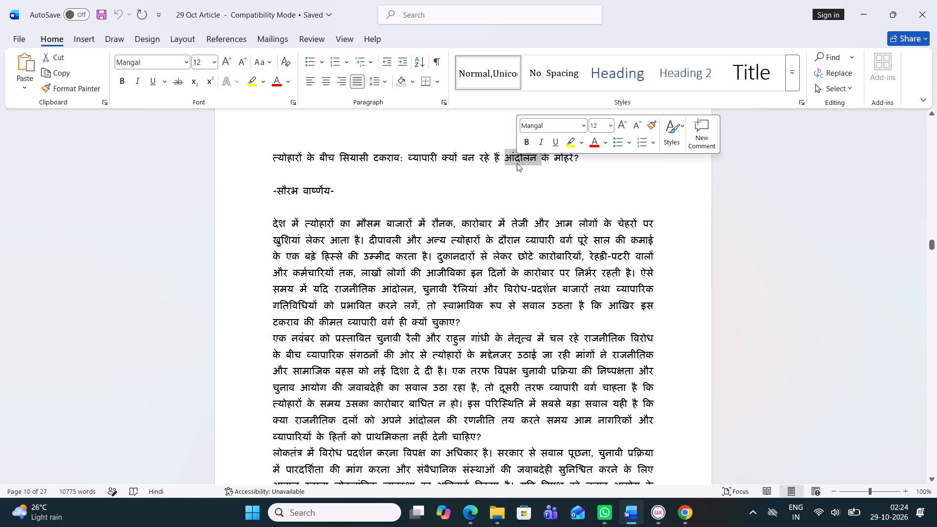
key("ctrl+c")
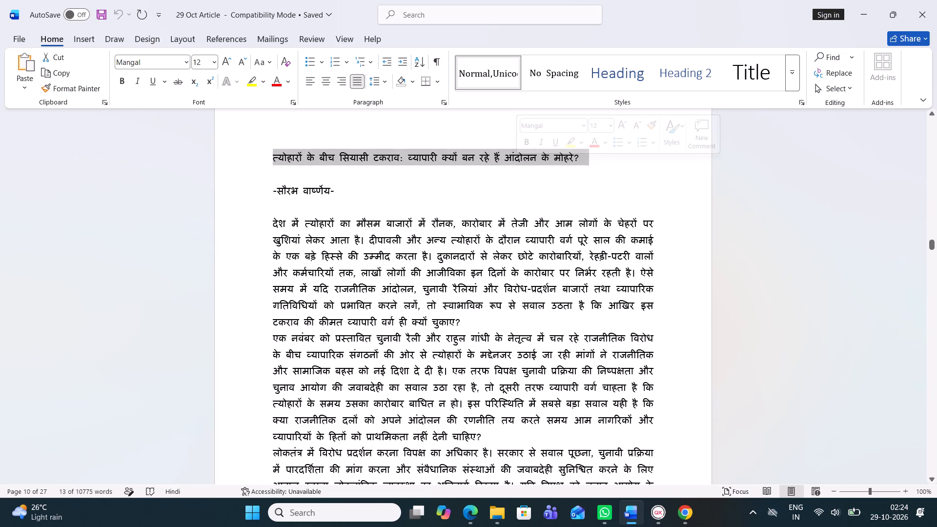
left_click(692, 519)
left_click(545, 81)
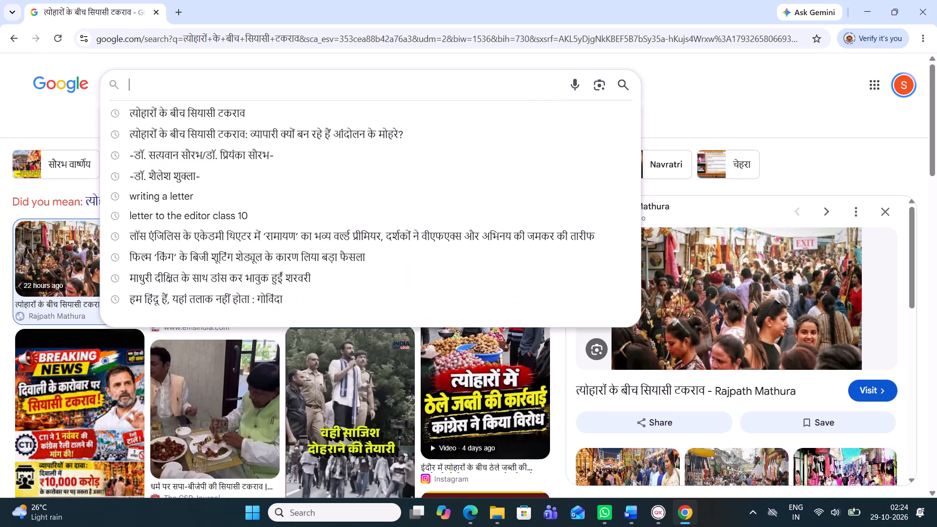
key("ctrl+v")
key("space")
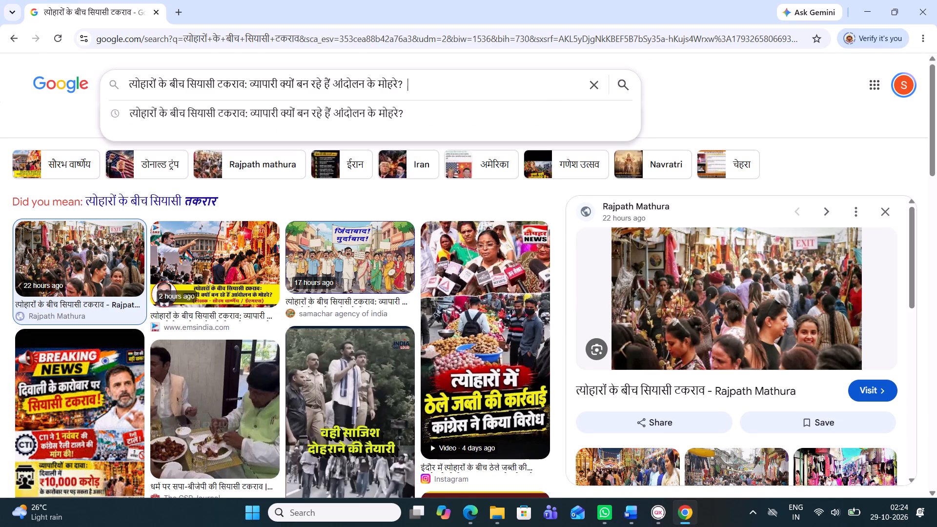
type("ia")
key("BackSpace")
type("sse related picture")
key("Return")
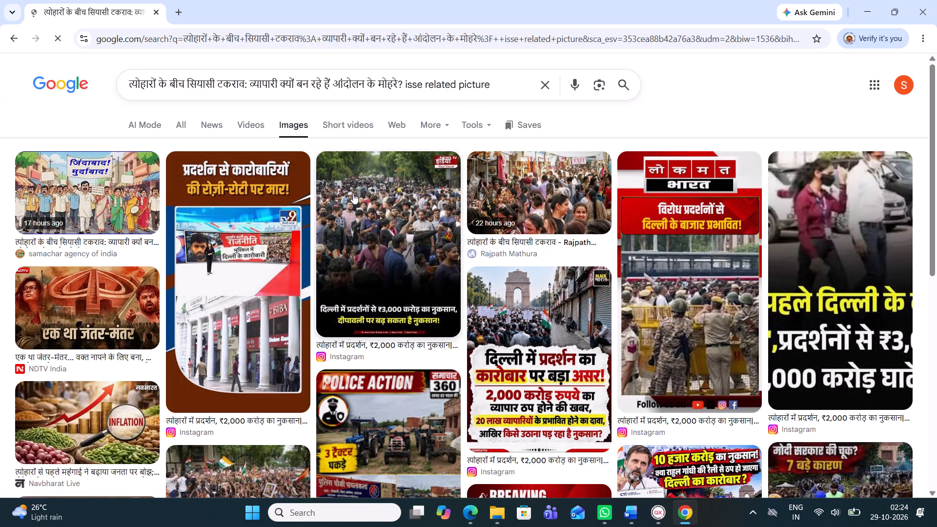
Browse the image results for a suitable photo, previewing the AajTak picture of the crowd with flags.
scroll(366, 196, "down", 1)
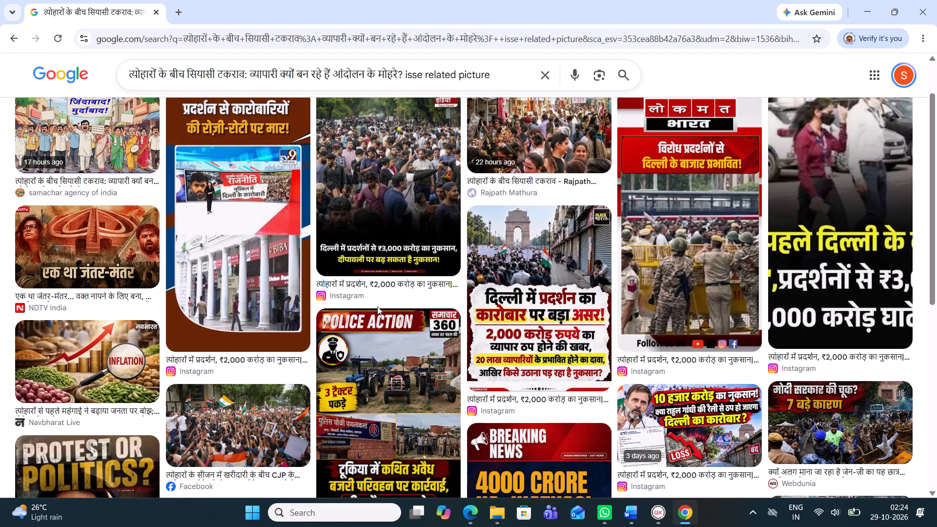
scroll(377, 306, "down", 1)
scroll(377, 306, "up", 1)
scroll(377, 306, "down", 5)
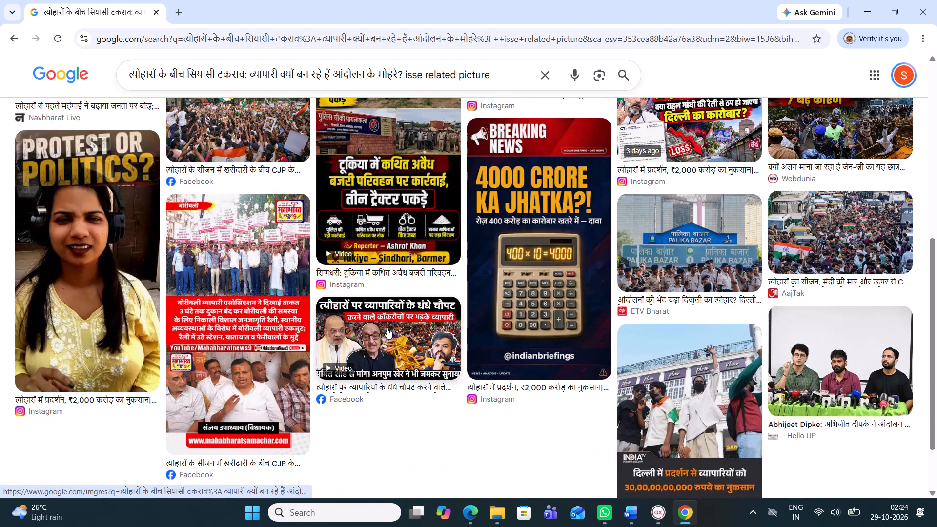
left_click(848, 221)
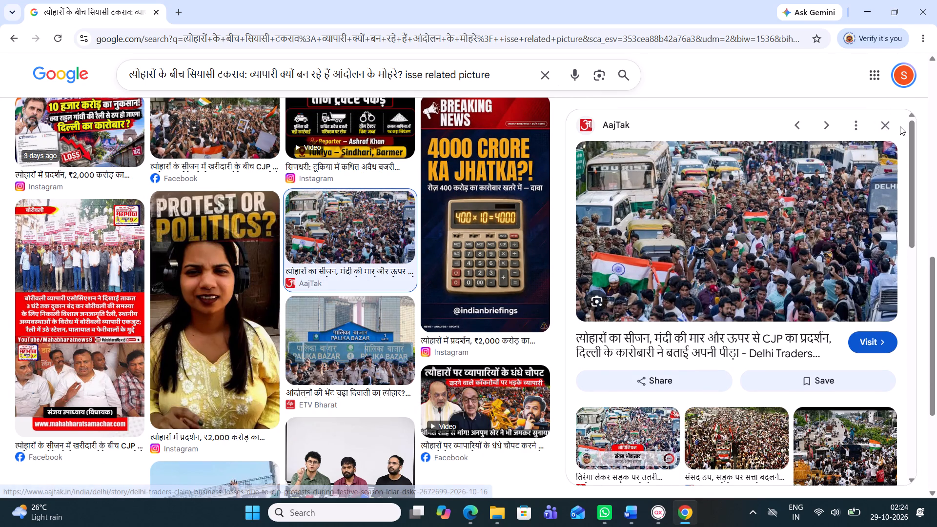
left_click(891, 128)
scroll(354, 234, "down", 1)
scroll(354, 234, "up", 1)
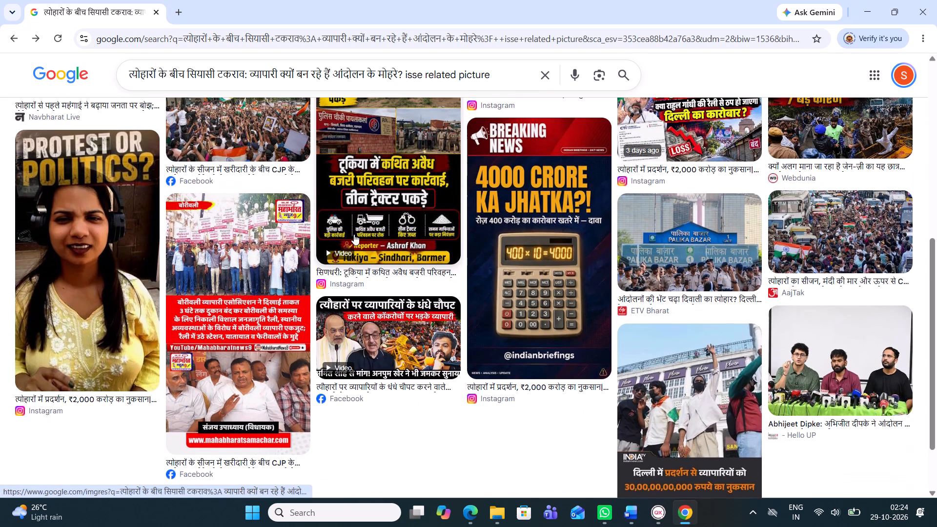
scroll(354, 234, "up", 6)
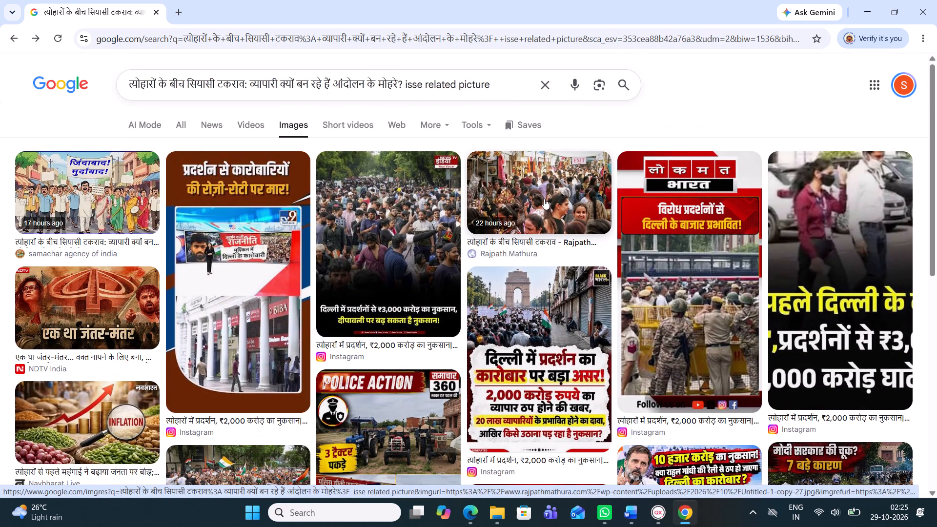
Open the Rajpath Mathura market photo and look over its related images.
left_click(512, 196)
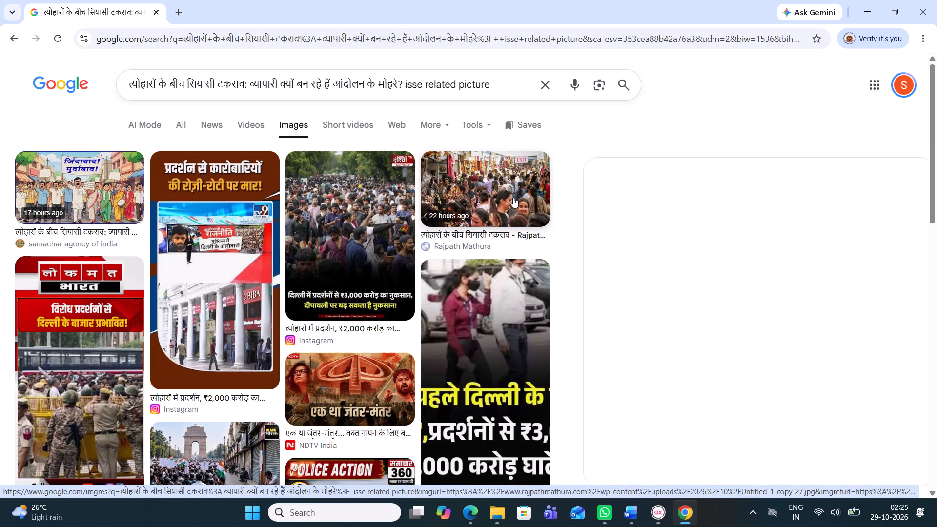
scroll(704, 411, "down", 3)
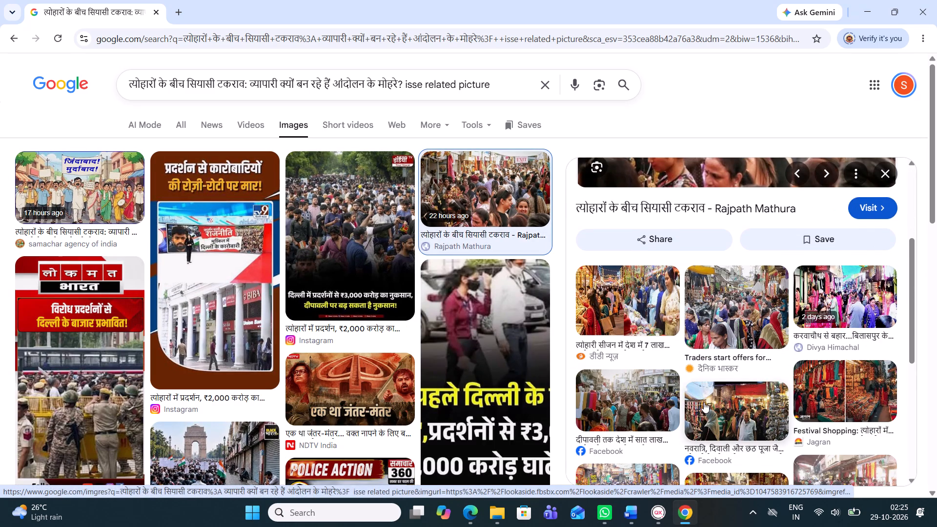
scroll(703, 402, "down", 1)
scroll(702, 403, "up", 1)
scroll(701, 405, "down", 4)
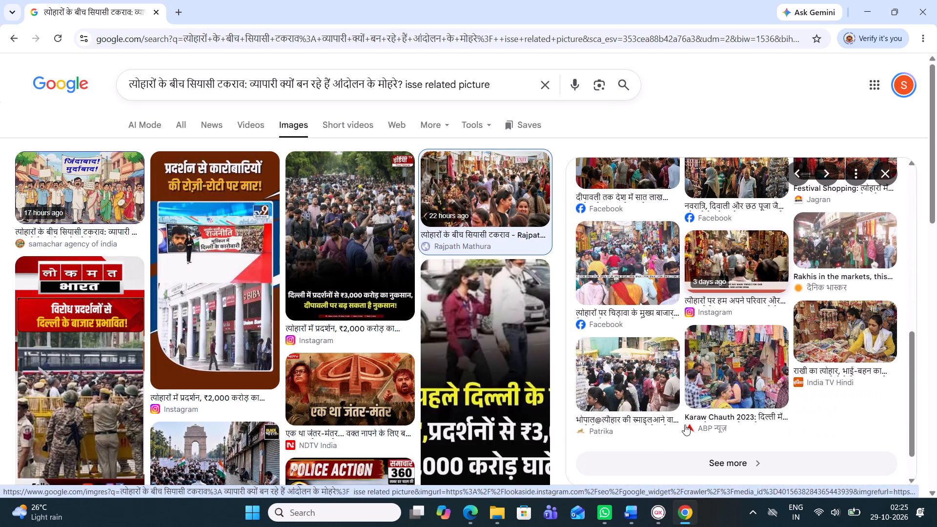
scroll(685, 425, "down", 3)
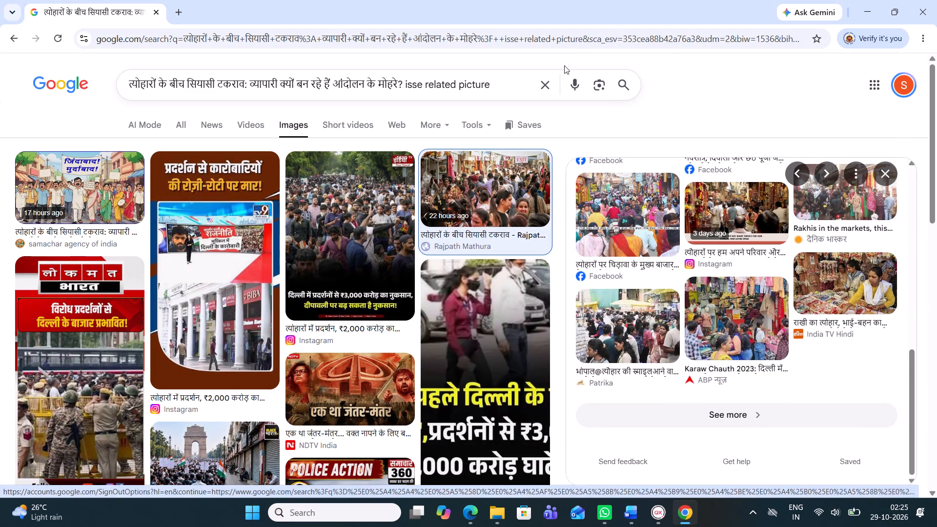
Clear the image search, close the Chrome tab and return to the article document in Word.
left_click(549, 87)
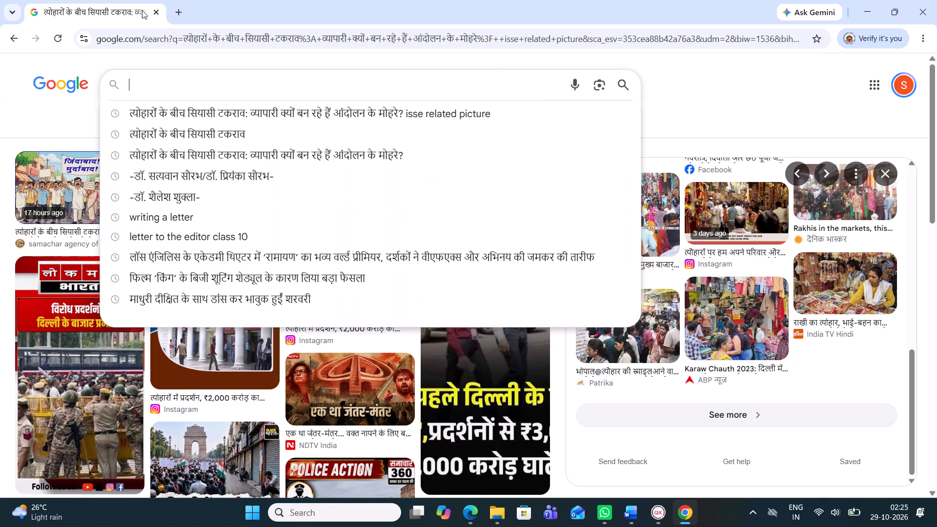
left_click(161, 9)
left_click(161, 9)
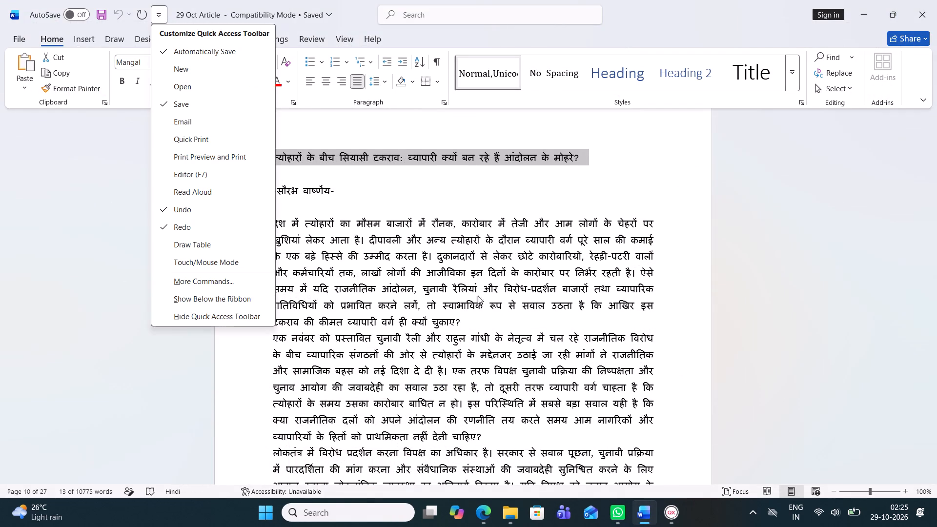
left_click(556, 219)
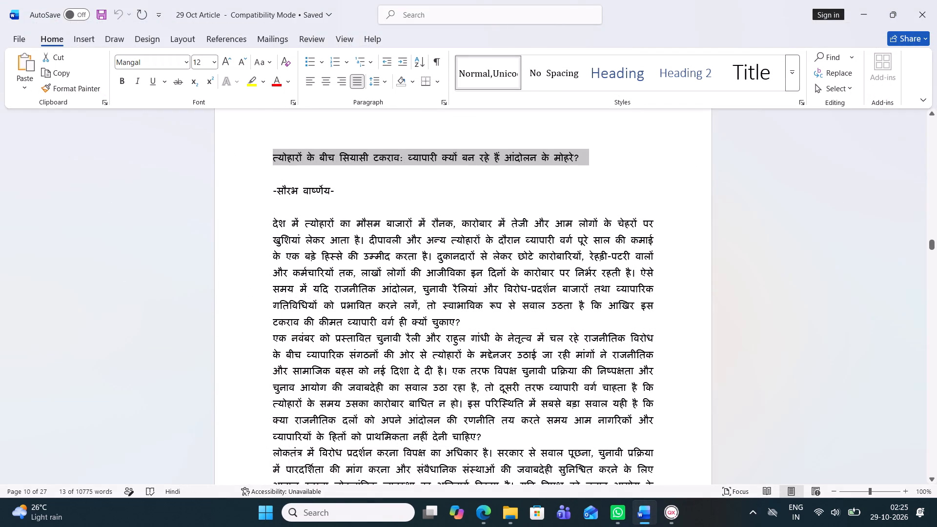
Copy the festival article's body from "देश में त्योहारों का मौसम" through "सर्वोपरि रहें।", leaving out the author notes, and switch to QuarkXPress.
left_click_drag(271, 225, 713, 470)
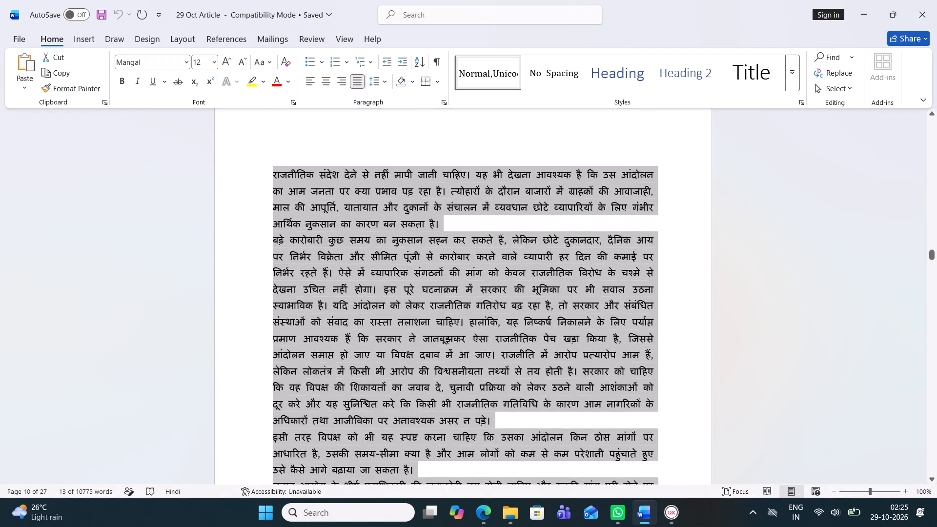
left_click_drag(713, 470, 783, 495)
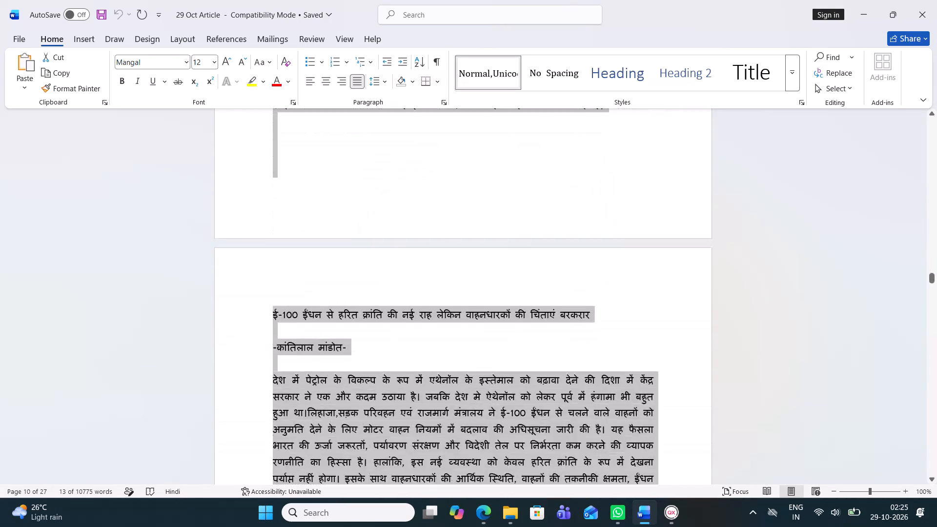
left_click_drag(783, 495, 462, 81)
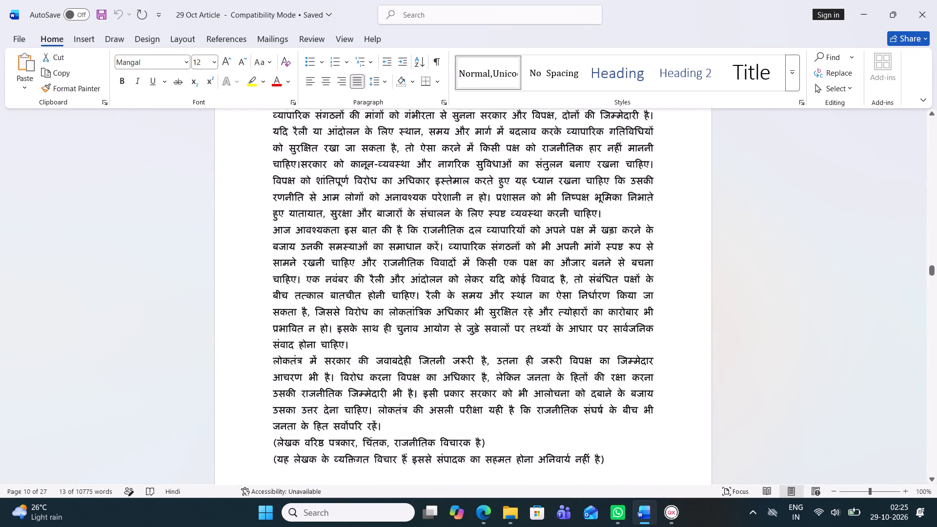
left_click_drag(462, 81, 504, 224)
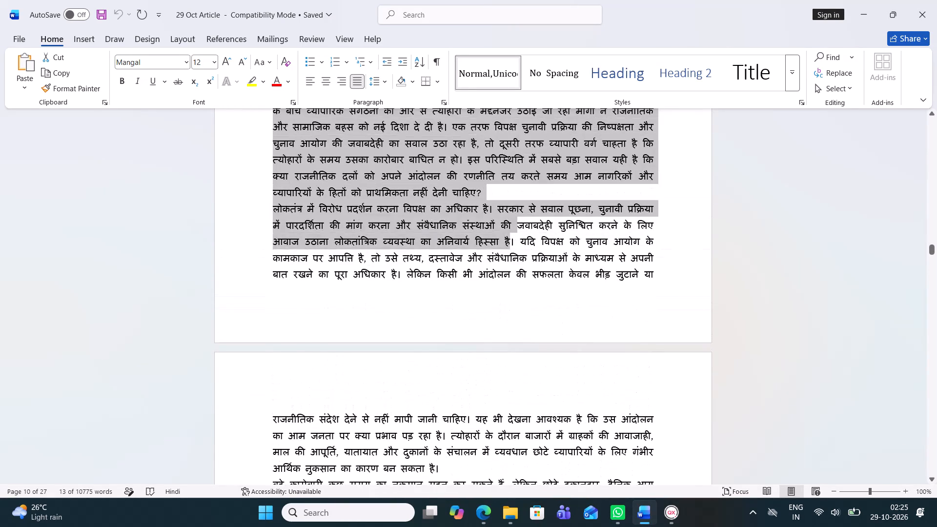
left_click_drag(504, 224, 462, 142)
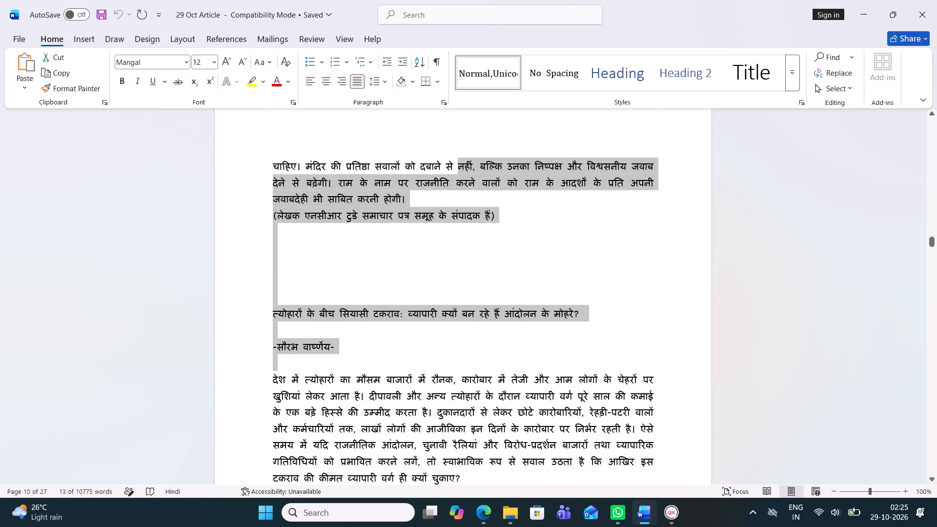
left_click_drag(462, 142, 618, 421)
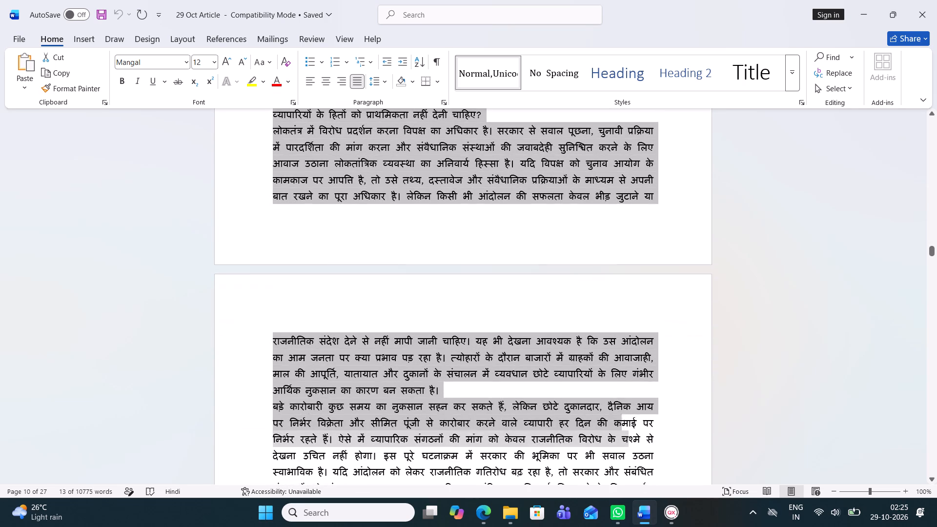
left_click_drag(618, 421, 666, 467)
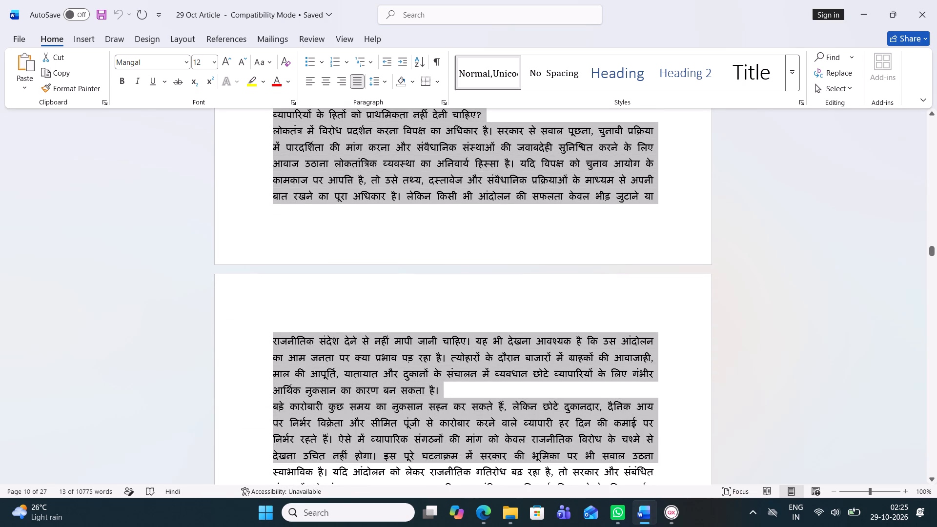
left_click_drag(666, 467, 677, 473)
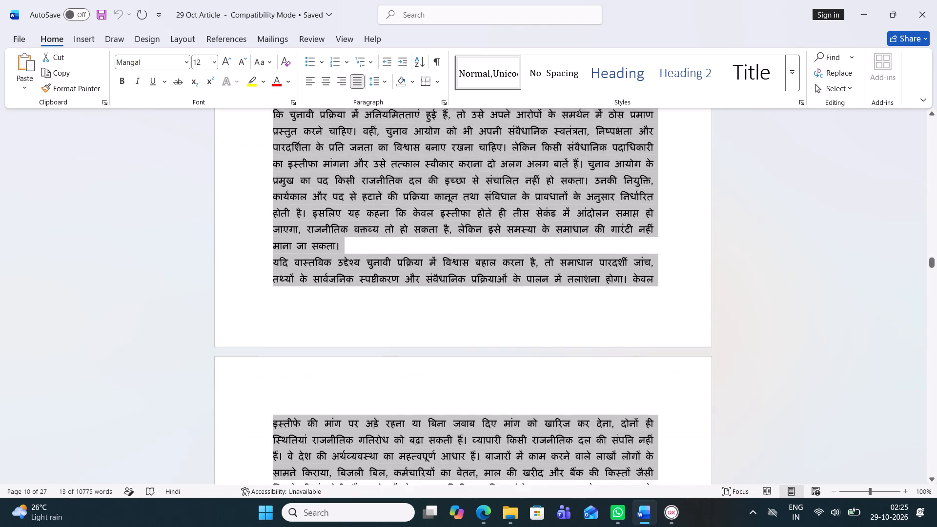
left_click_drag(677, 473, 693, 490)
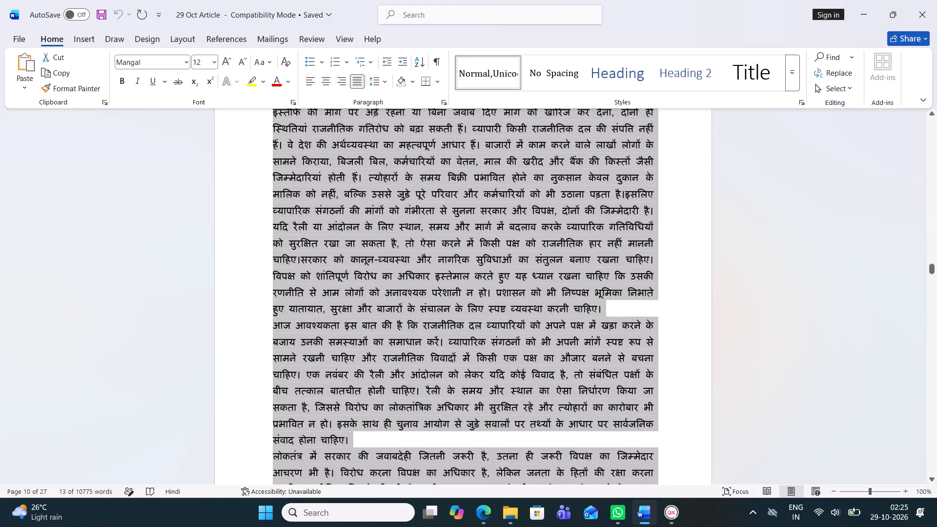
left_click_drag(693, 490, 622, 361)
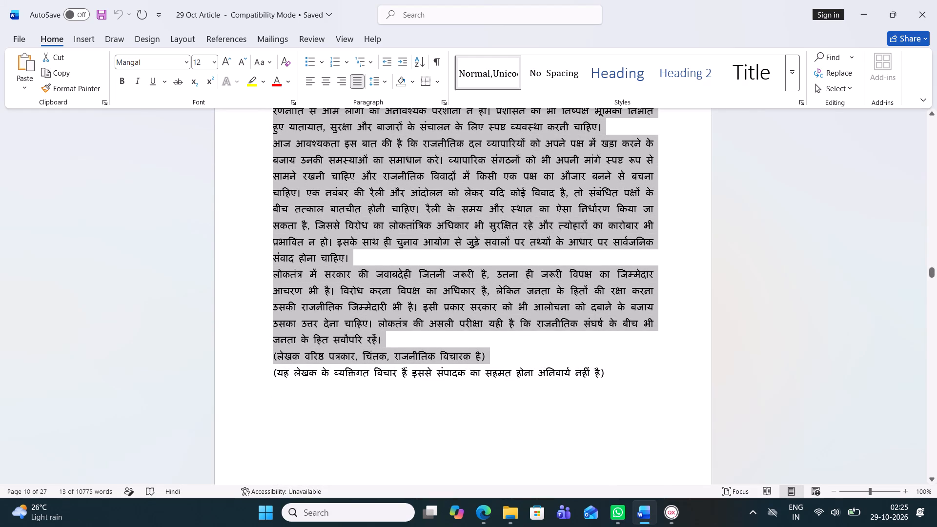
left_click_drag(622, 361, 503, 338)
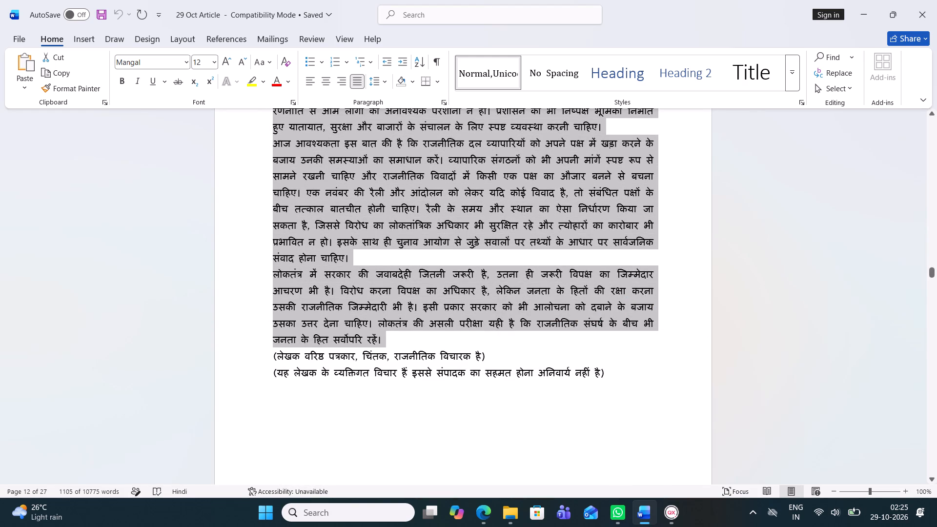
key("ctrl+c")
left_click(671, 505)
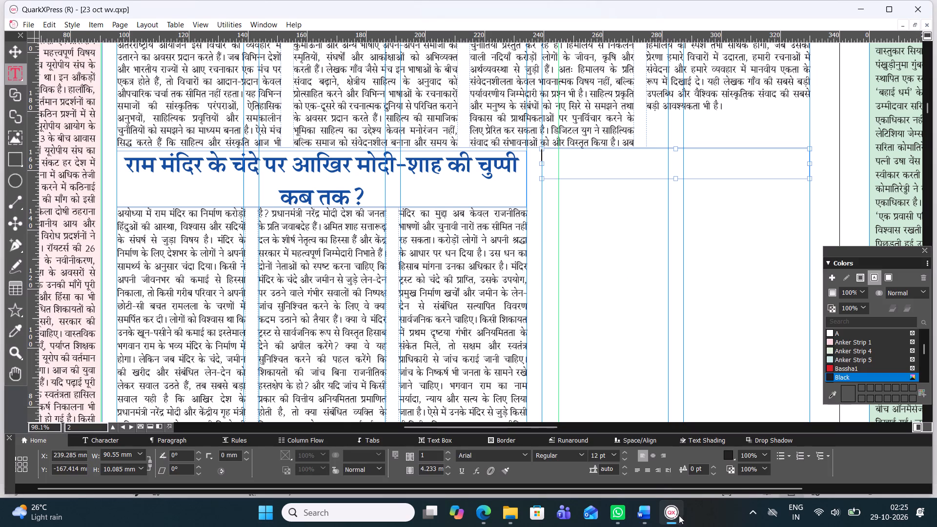
Copy the headline "त्योहारों के बीच सियासी टकराव: व्यापारी क्यों बन रहे हैं आंदोलन के मोहरे?" from Word into the empty QuarkXPress text box beside the Ram Mandir headline.
left_click(646, 515)
scroll(434, 277, "up", 8)
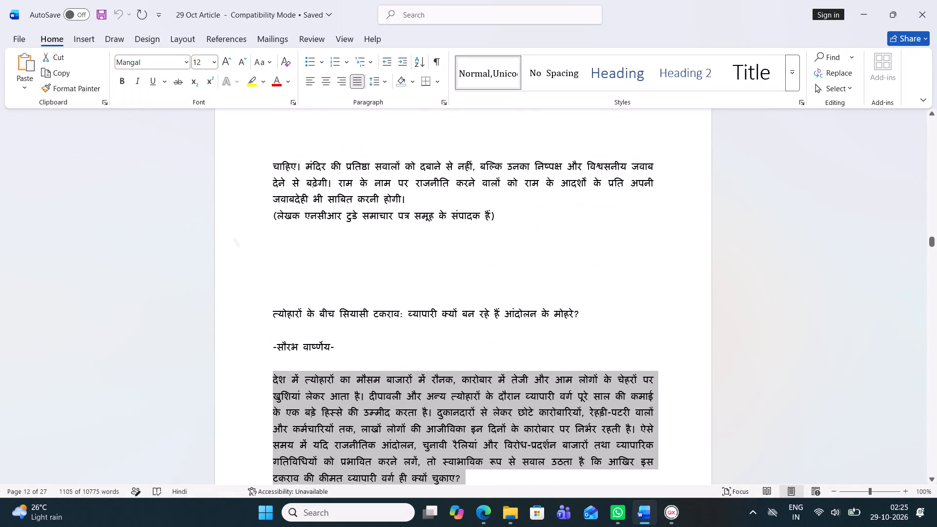
left_click(272, 316)
left_click_drag(272, 316, 595, 312)
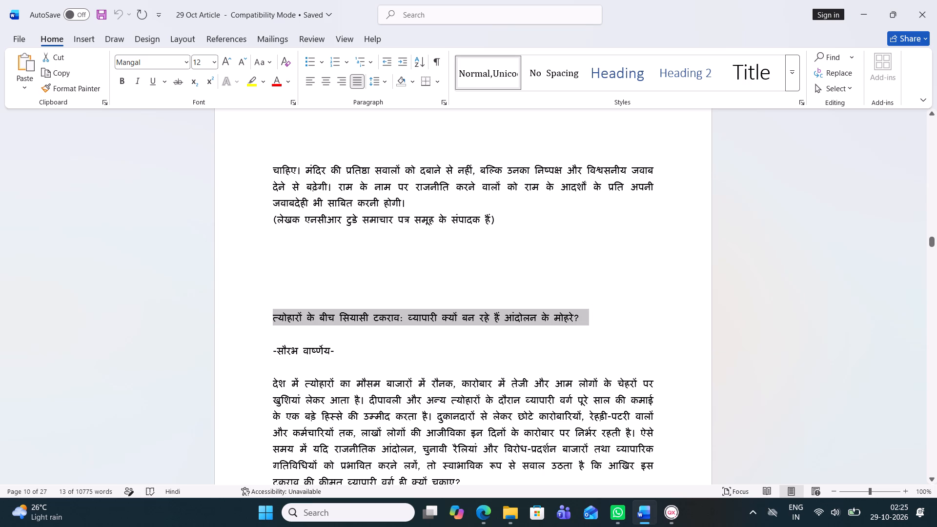
key("ctrl+c")
left_click(676, 522)
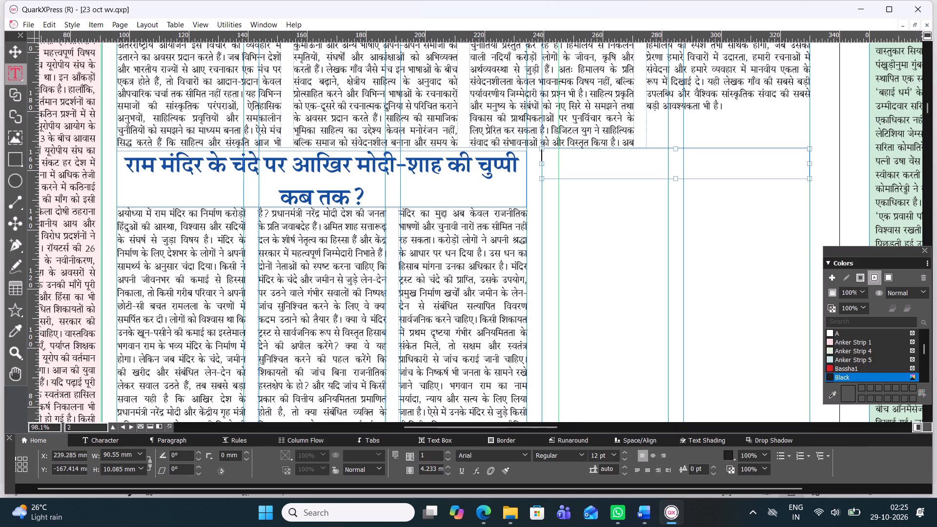
key("ctrl+v")
Enlarge the festival article's headline to 15 pt and extend its text box to about 13.9 mm high.
left_click_drag(633, 166, 530, 131)
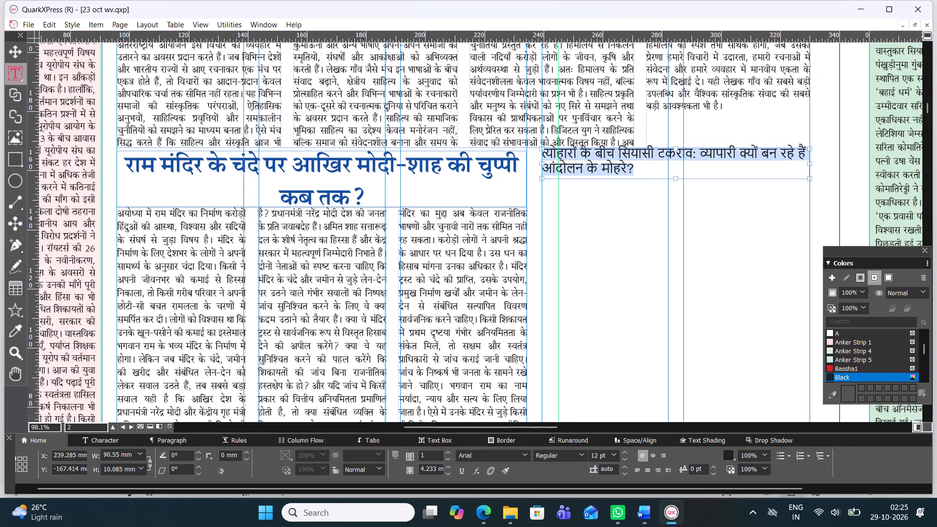
left_click_drag(530, 131, 523, 130)
key("ctrl+alt+shift+period")
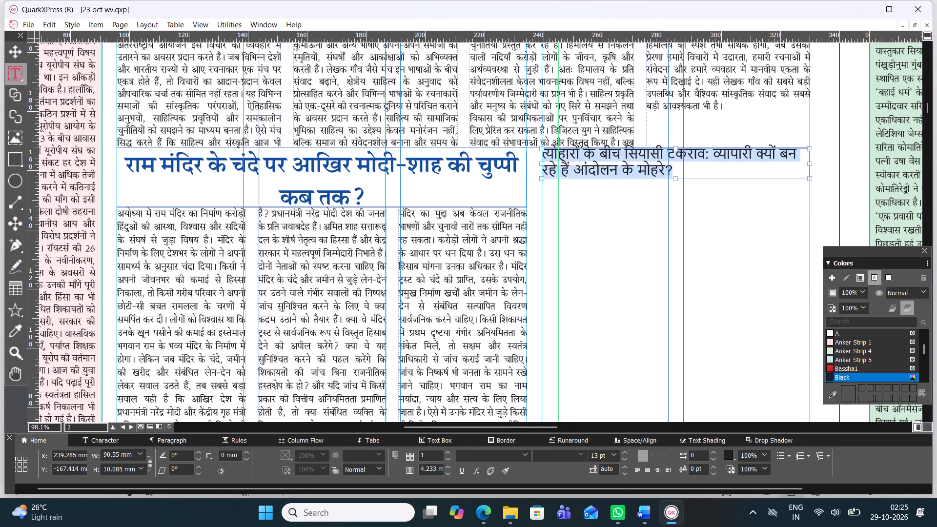
key("ctrl+alt+shift+period")
key("ctrl+alt+shift+period")
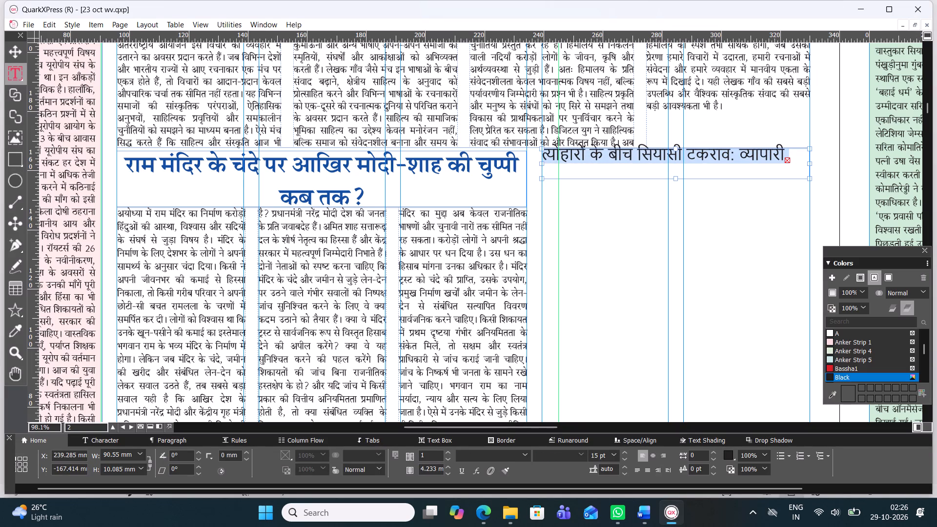
left_click_drag(676, 176, 676, 184)
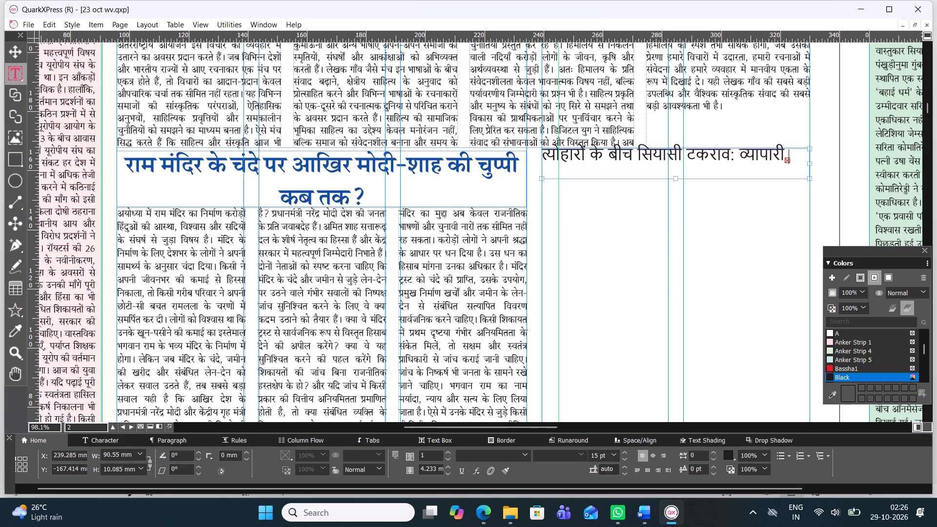
left_click_drag(676, 184, 676, 194)
left_click_drag(676, 182, 677, 193)
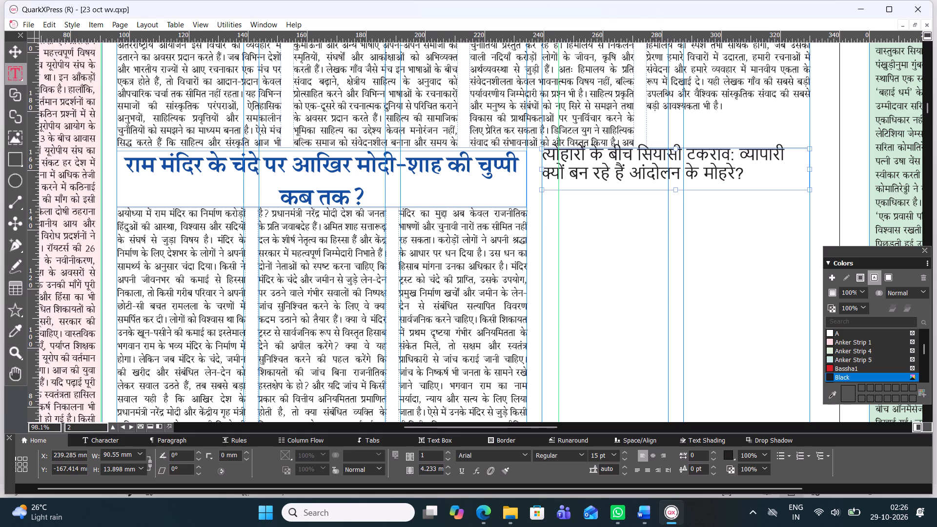
Set the whole festival headline in the Four C Gandhihead font.
left_click_drag(750, 173, 661, 166)
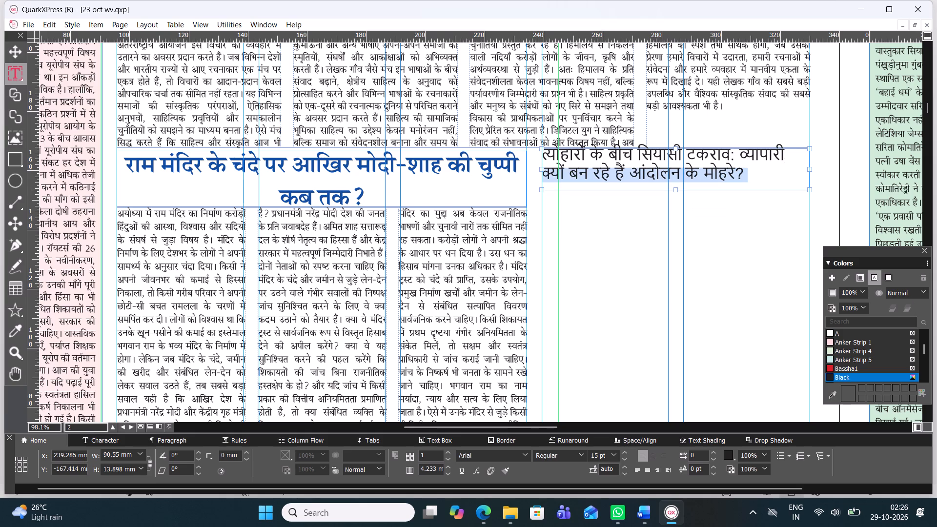
left_click_drag(661, 166, 443, 154)
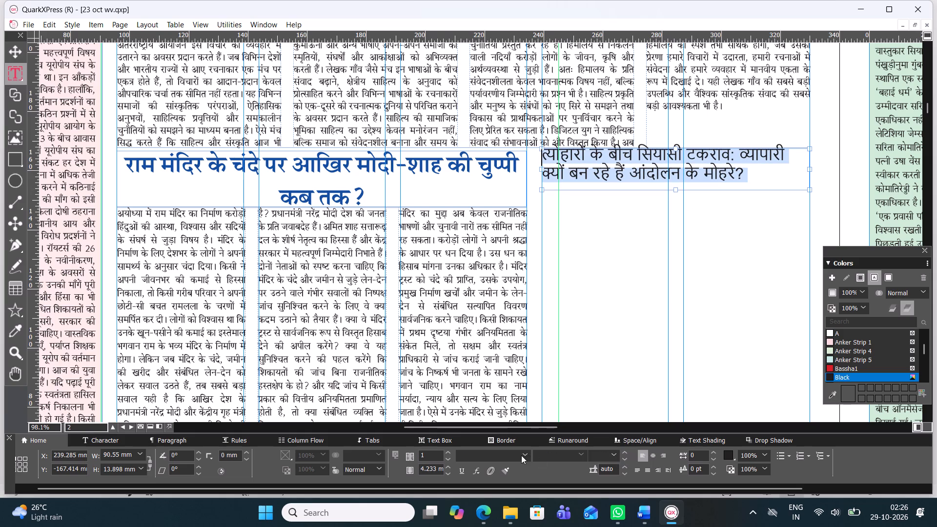
left_click(521, 455)
scroll(529, 123, "up", 2)
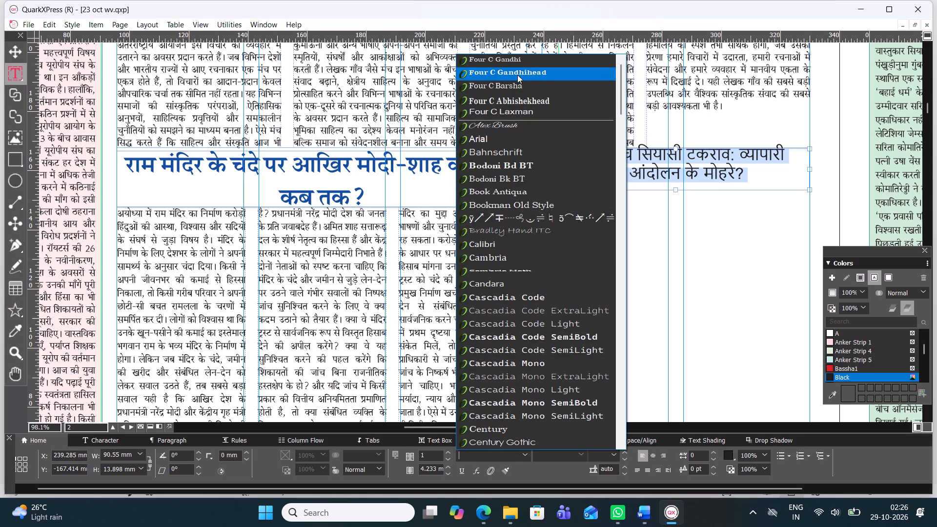
left_click(517, 75)
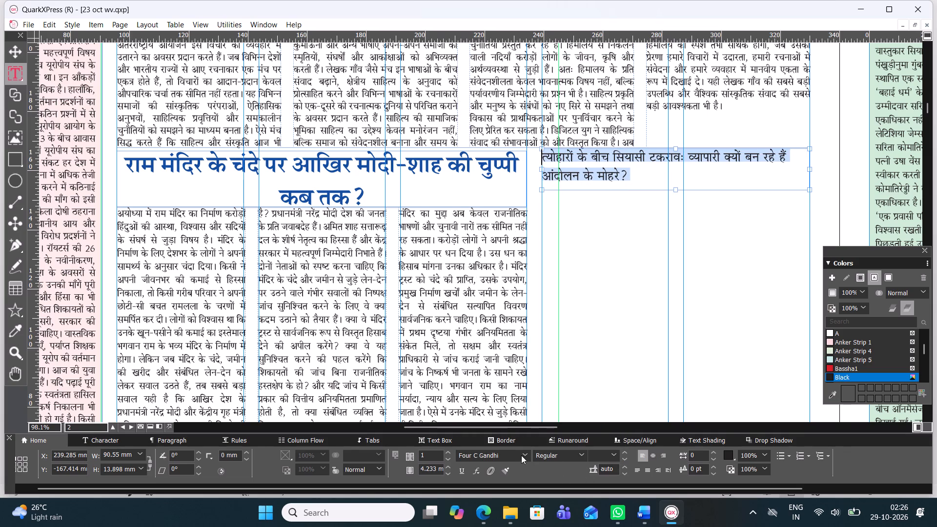
left_click(521, 455)
left_click(529, 58)
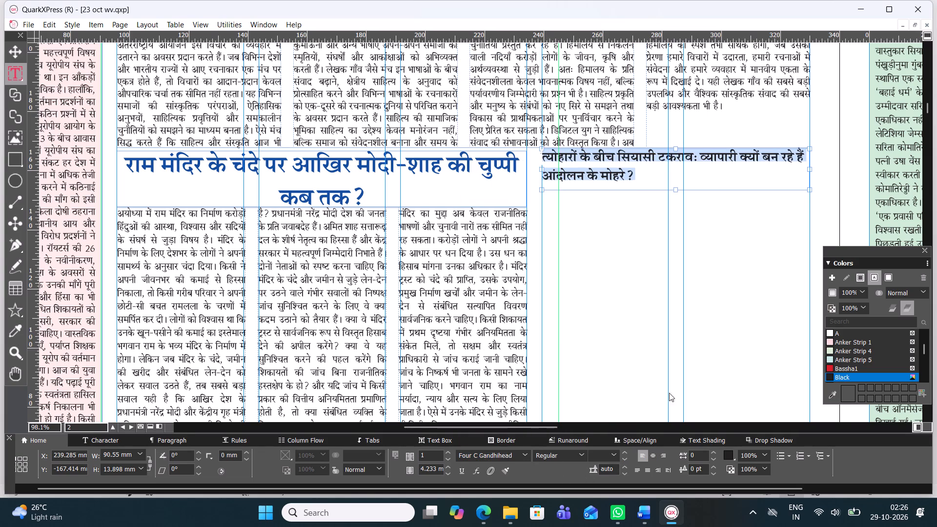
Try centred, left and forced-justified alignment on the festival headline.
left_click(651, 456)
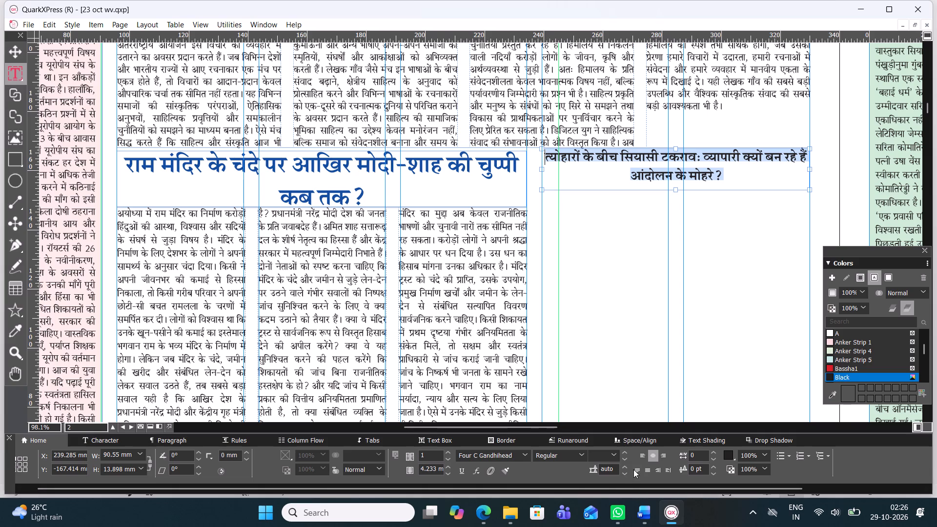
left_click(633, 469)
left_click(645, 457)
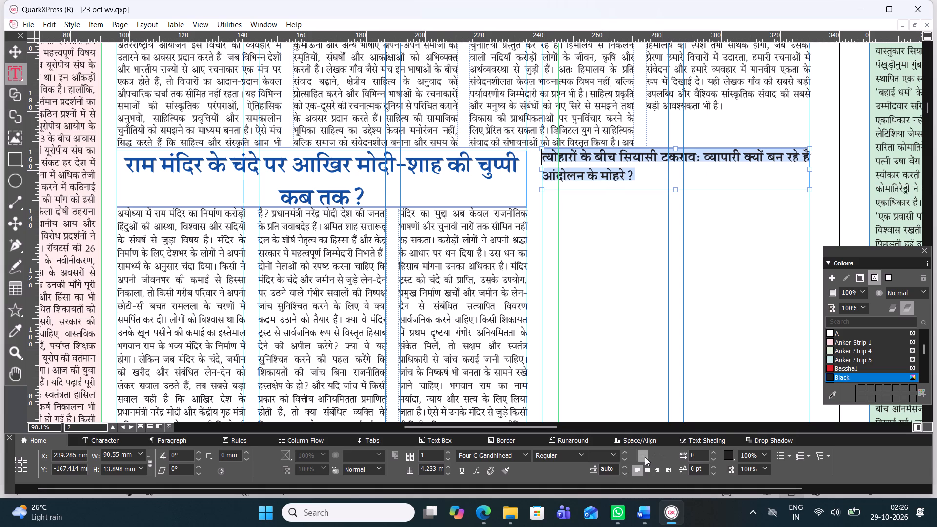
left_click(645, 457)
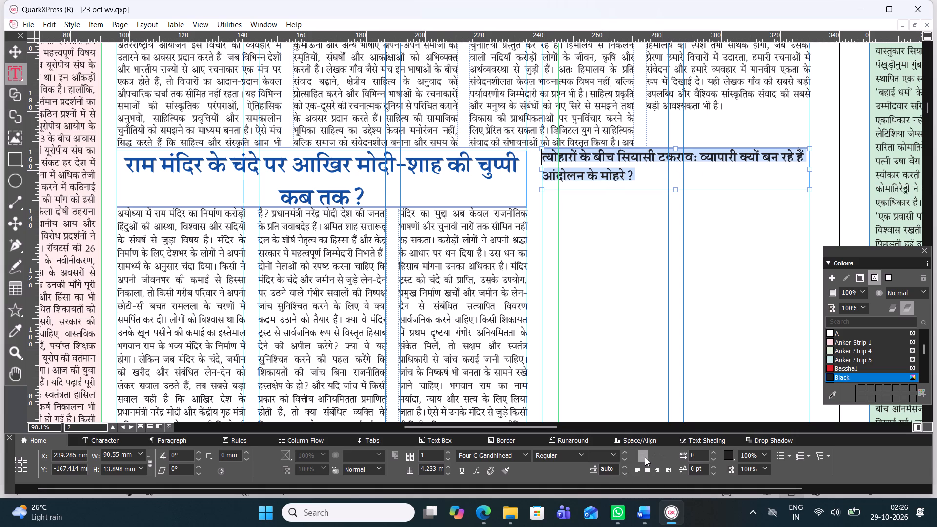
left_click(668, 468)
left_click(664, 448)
Set the festival headline's baseline shift to -4 pt and justify the text with its last line flush left.
triple_click(715, 474)
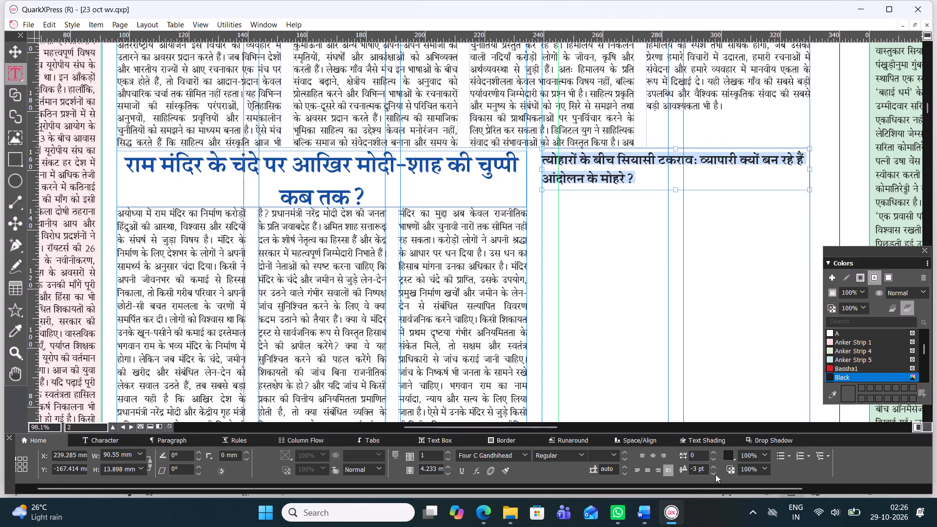
left_click(715, 474)
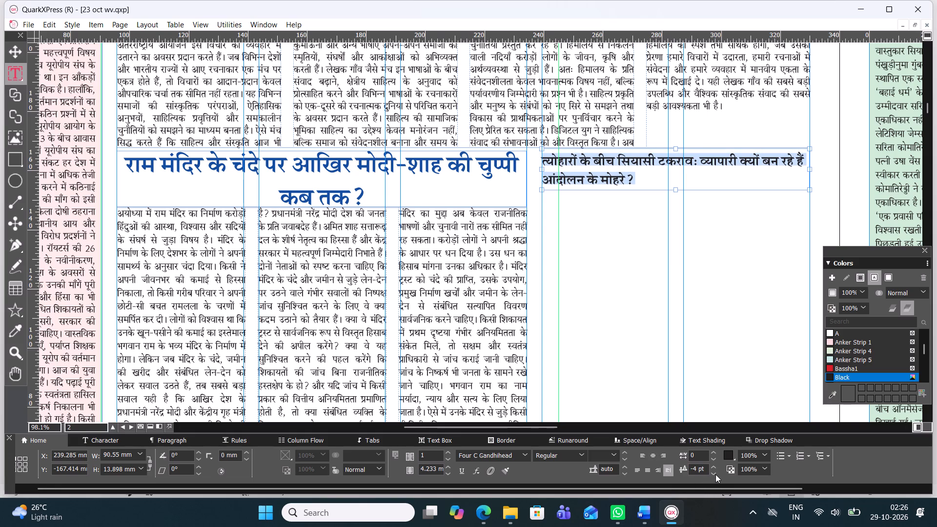
left_click(654, 466)
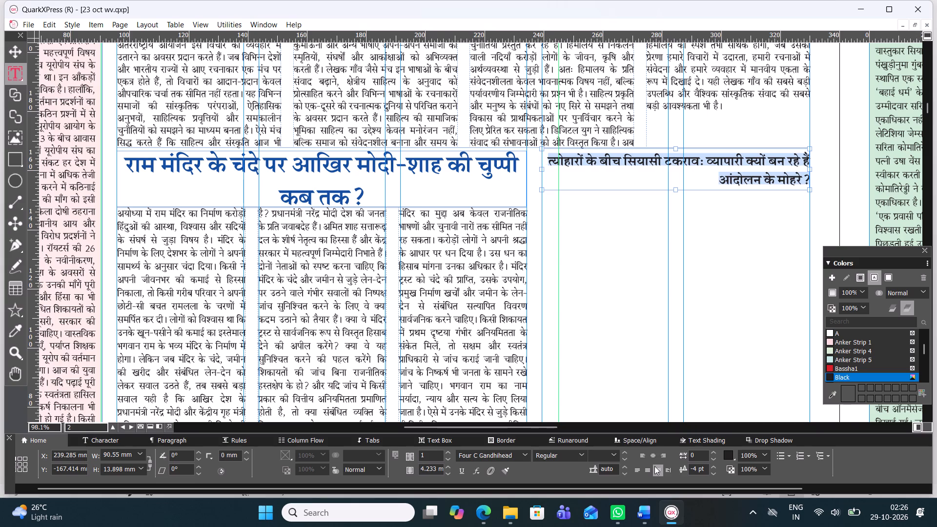
left_click(664, 460)
left_click(664, 460)
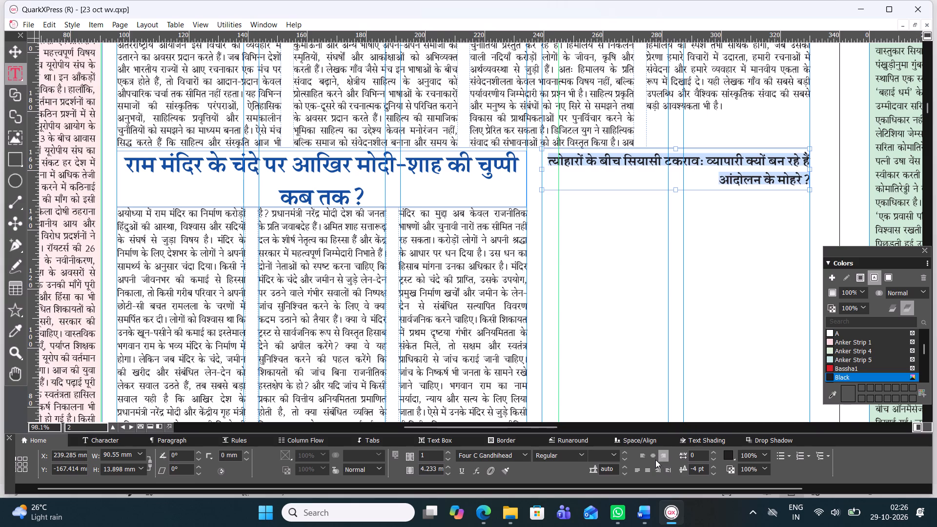
left_click(655, 460)
left_click(648, 470)
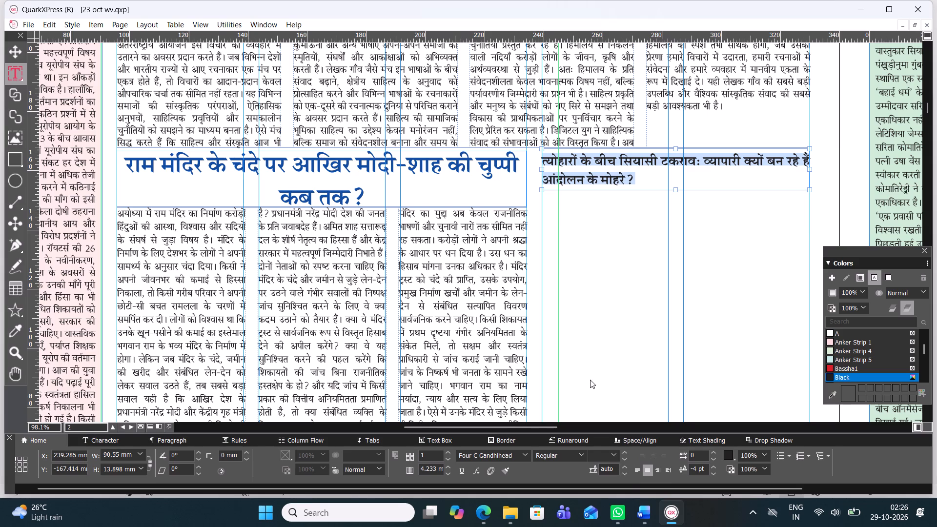
Enlarge the headline until its first line ends at "व्यापारी क्यों बन", and make its text box about 14.06 mm high.
key("ctrl+alt+shift+comma")
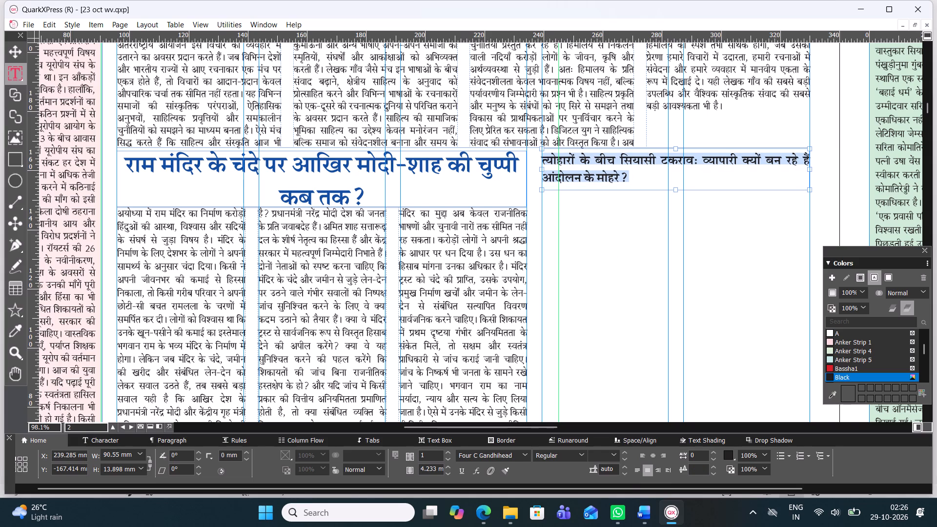
key("ctrl+alt+shift+period")
key("ctrl+alt+shift+period")
key("ctrl+alt+shift+period")
key("ctrl+alt+shift+period")
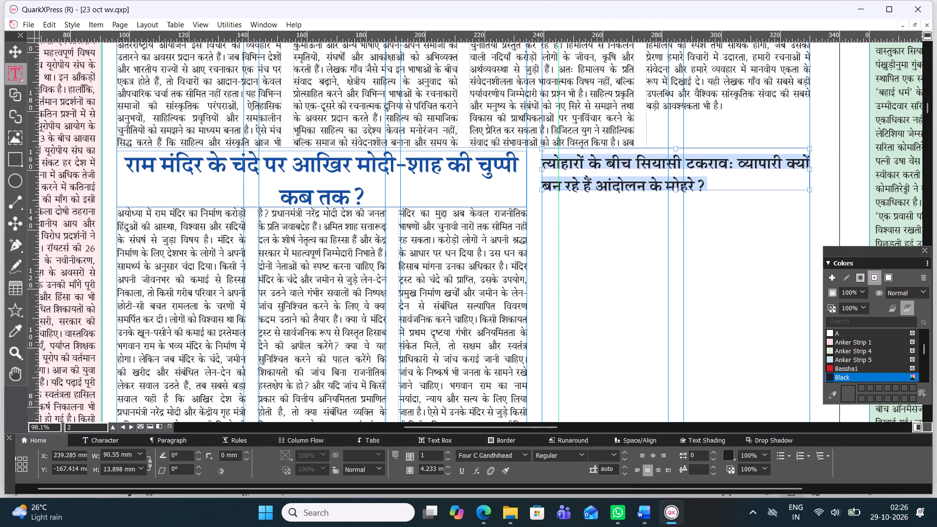
key("ctrl+alt+shift+period")
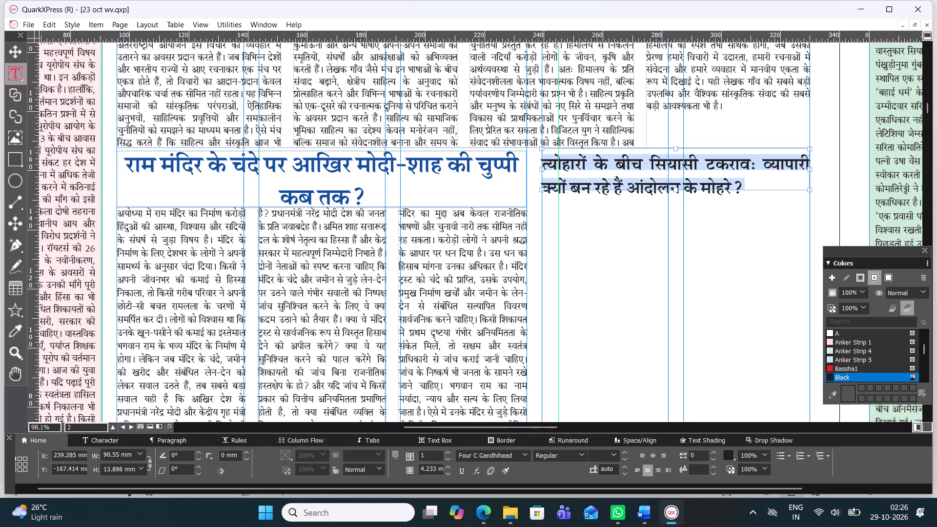
left_click(676, 191)
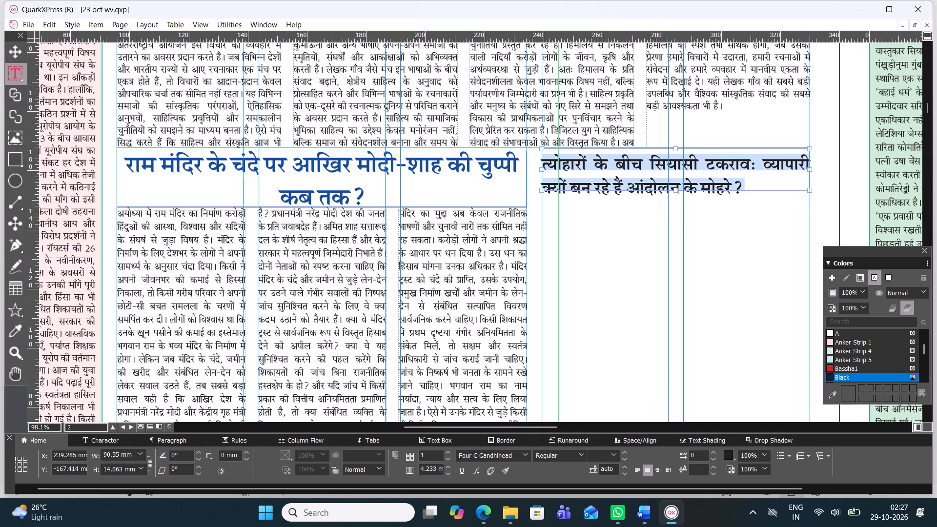
key("ctrl+alt+shift+comma")
key("ctrl+z")
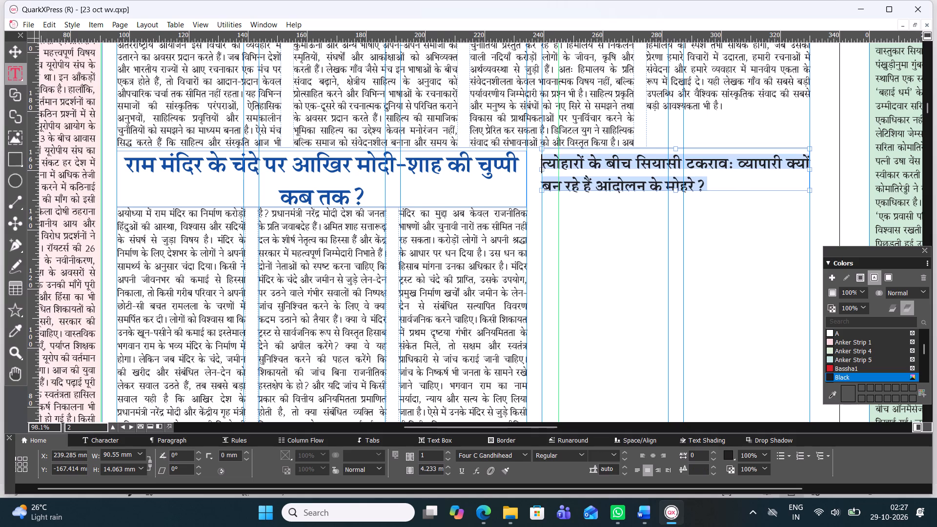
key("ctrl+alt+shift+comma")
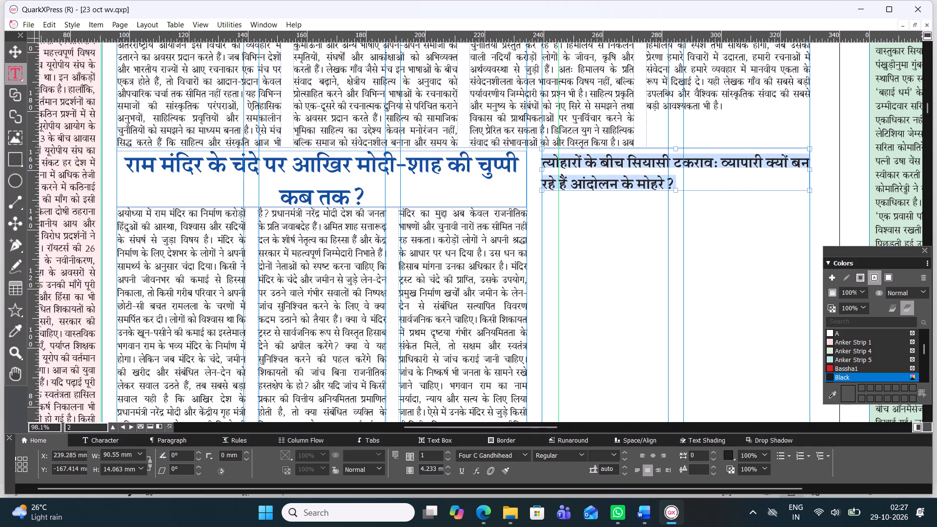
Raise the festival headline's baseline and tighten its leading to 17.4 pt.
triple_click(715, 467)
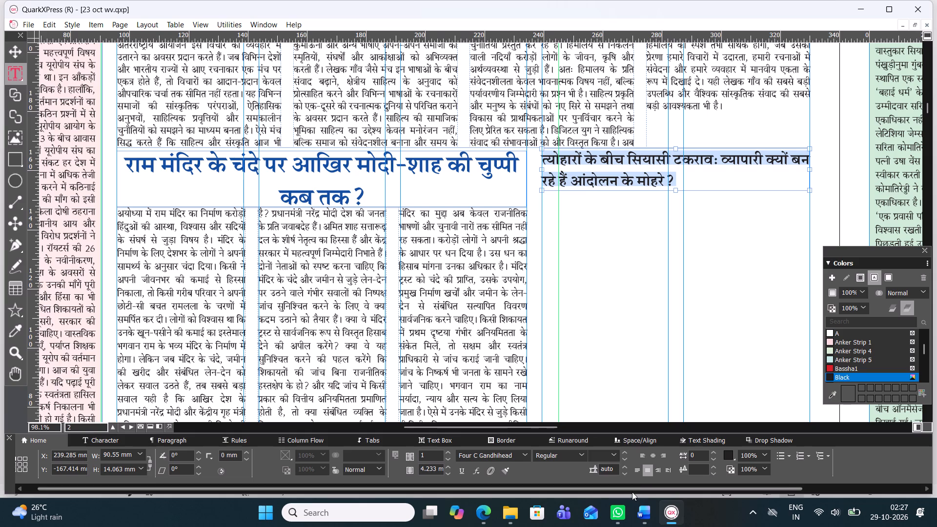
left_click(618, 468)
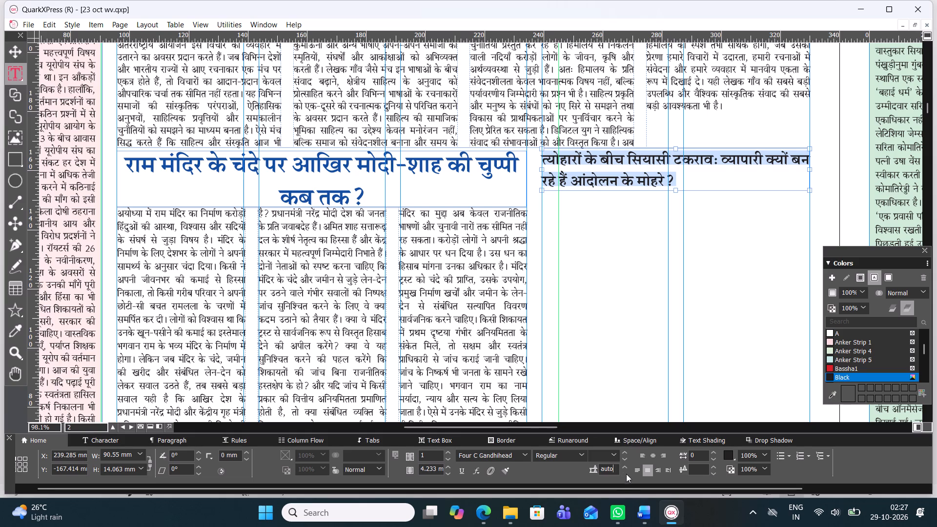
triple_click(627, 473)
left_click(627, 473)
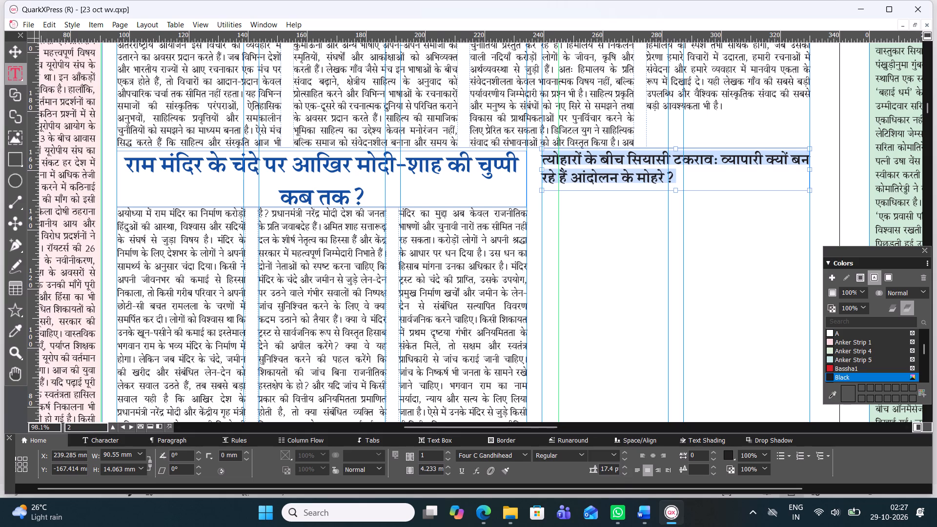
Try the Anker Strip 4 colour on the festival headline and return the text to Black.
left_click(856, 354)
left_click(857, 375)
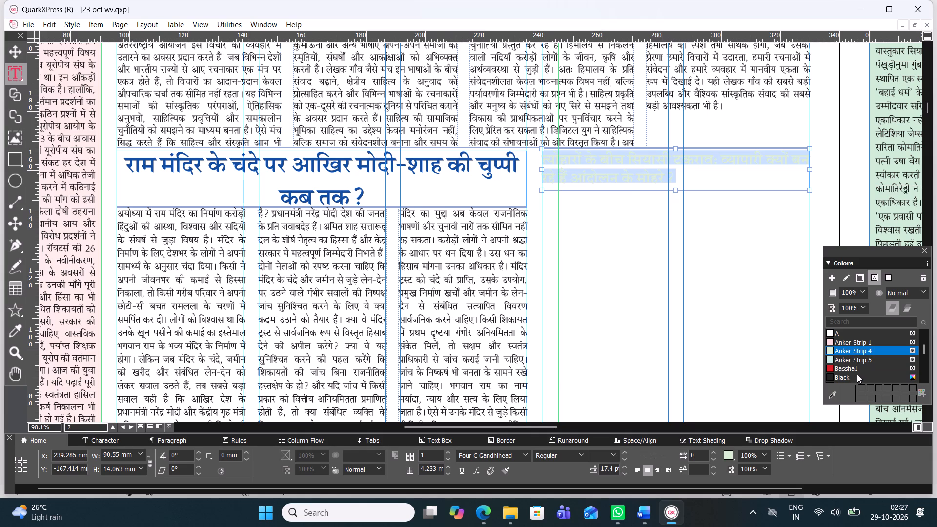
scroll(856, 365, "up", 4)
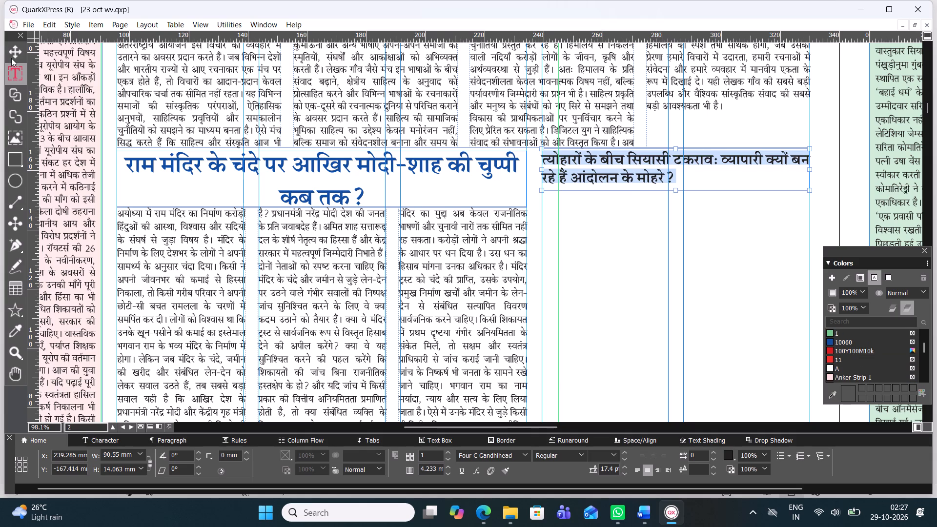
Deselect the headline and examine the empty columns beneath it, down to the rule at the foot of the page.
left_click(17, 55)
scroll(611, 230, "down", 1)
left_click(611, 230)
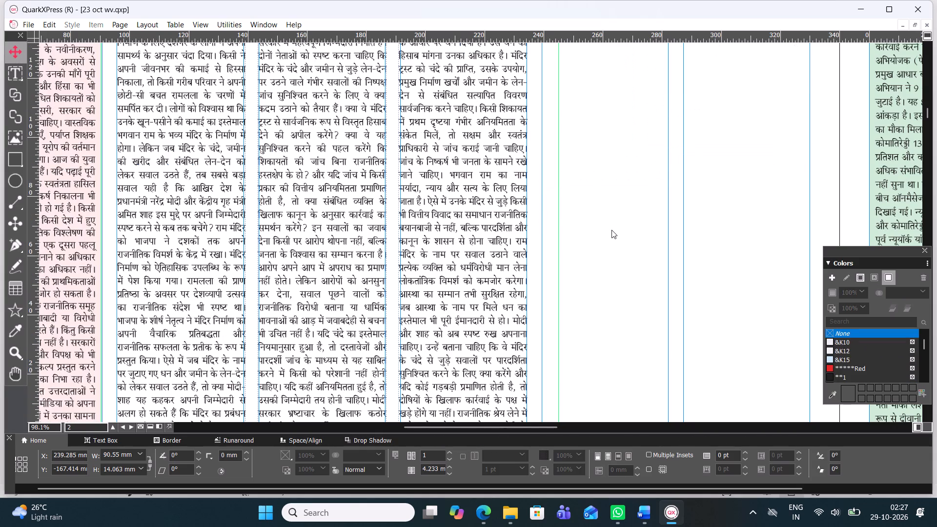
scroll(611, 230, "up", 1)
scroll(611, 230, "down", 2)
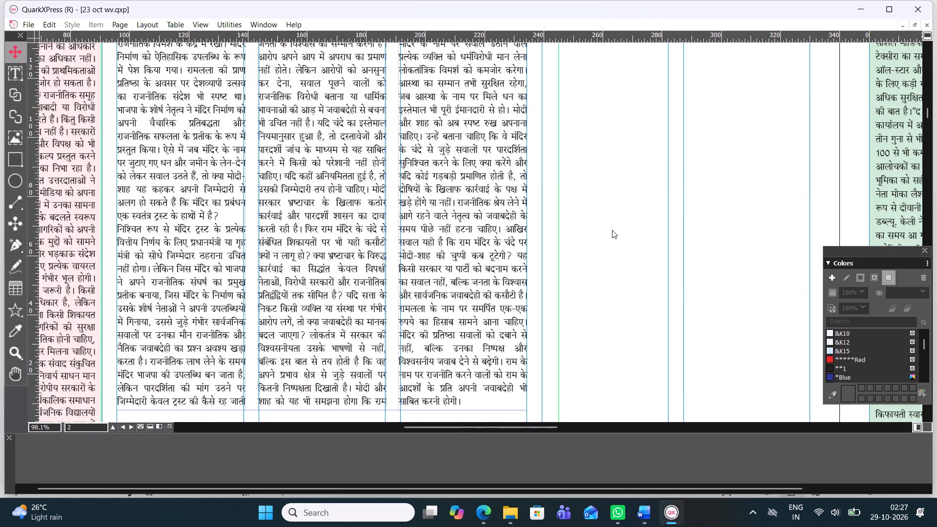
scroll(612, 230, "down", 3)
scroll(612, 230, "up", 2)
scroll(612, 230, "down", 1)
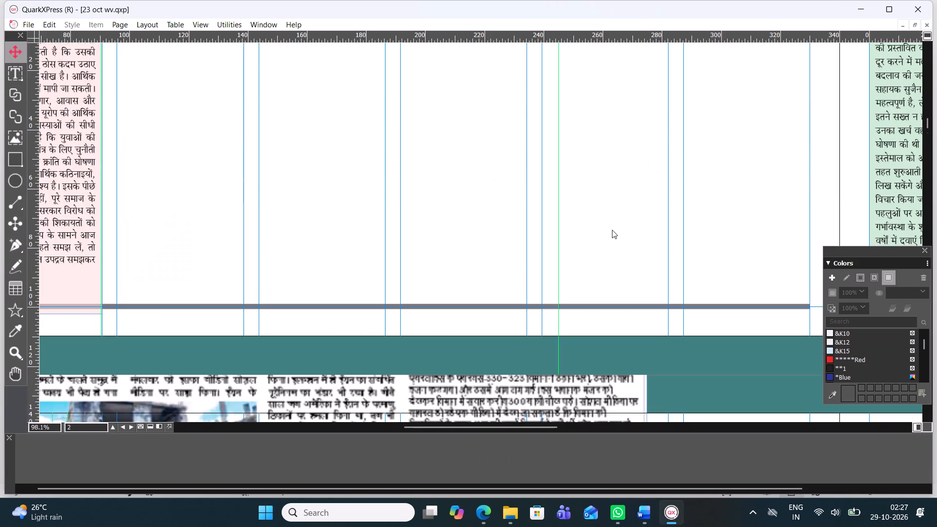
scroll(612, 230, "up", 1)
scroll(612, 230, "down", 1)
scroll(612, 230, "up", 3)
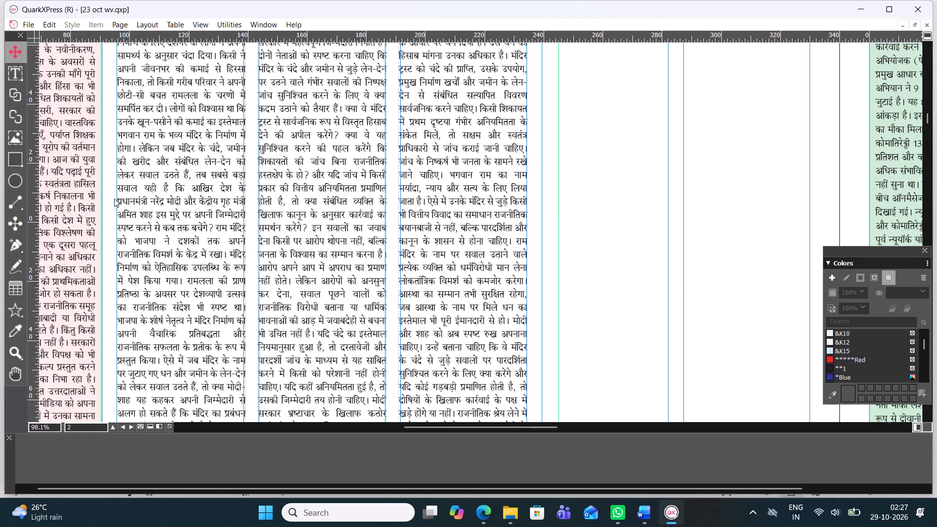
Draw a text box about 90.7 mm wide and 101.3 mm high directly beneath the festival headline, spanning its width.
left_click(12, 79)
scroll(559, 131, "up", 1)
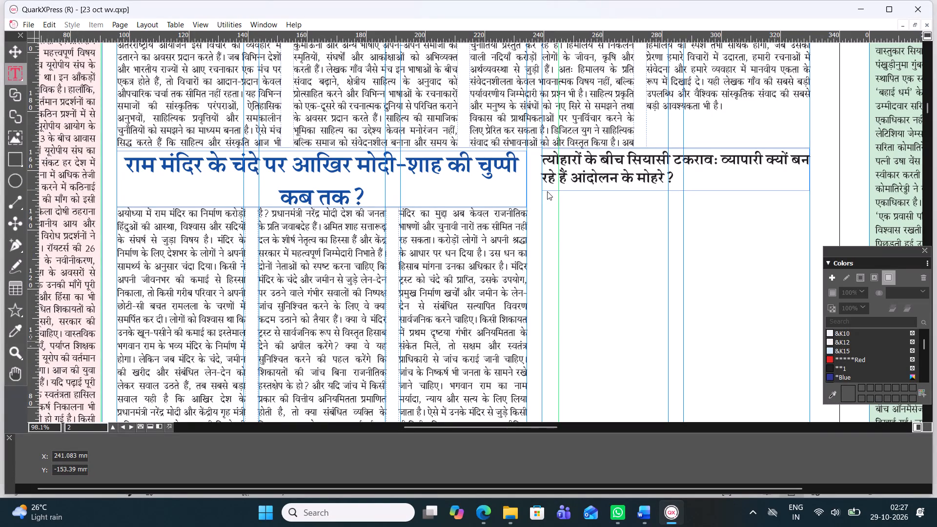
left_click_drag(543, 190, 712, 323)
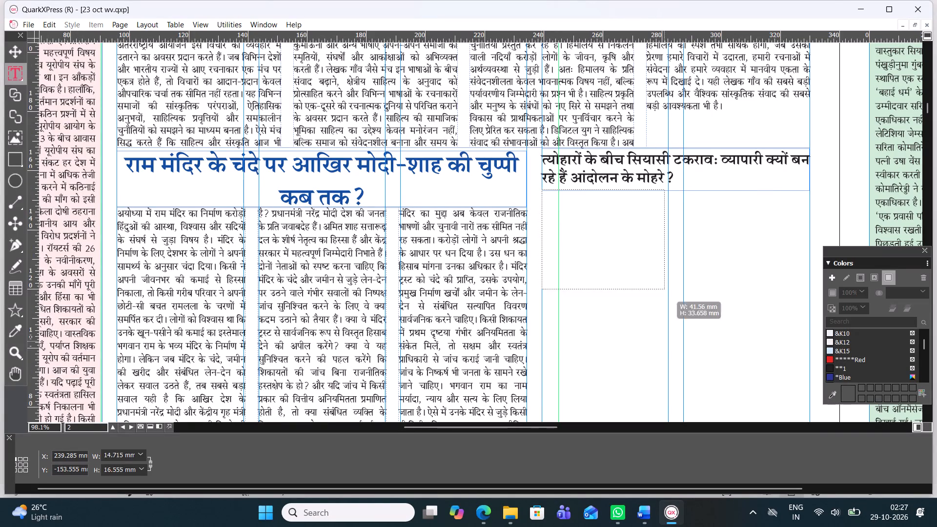
left_click_drag(712, 323, 811, 417)
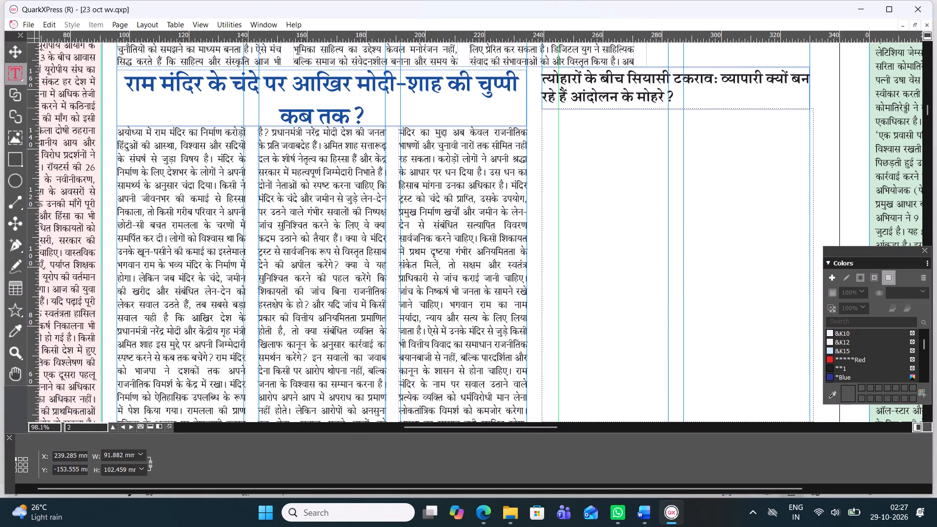
left_click_drag(811, 417, 811, 408)
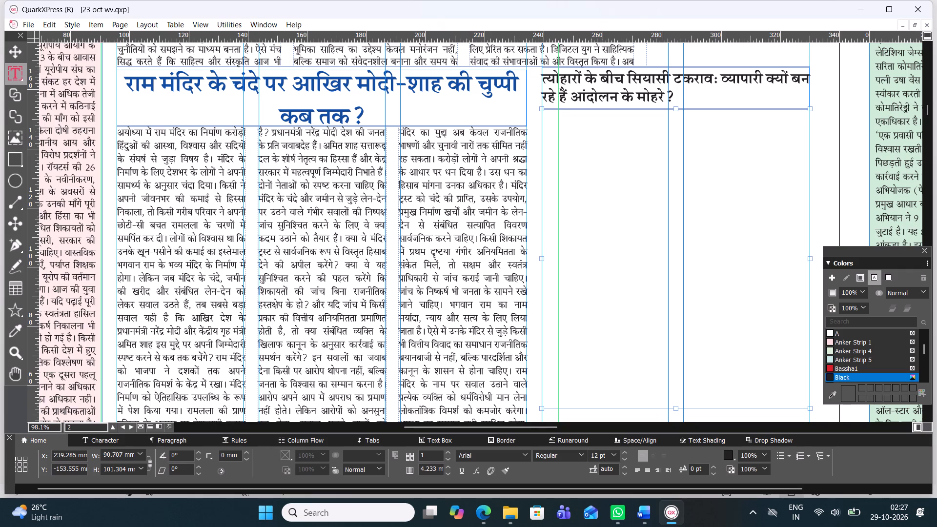
Set the empty body text box to 11 pt type with 11.7 pt leading.
left_click_drag(608, 456, 534, 446)
key("1")
key("1")
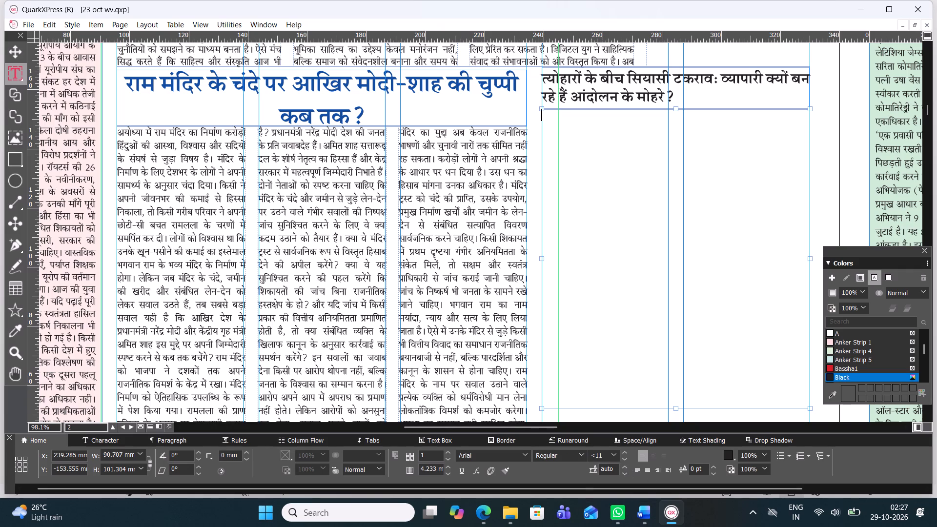
left_click_drag(613, 468, 553, 462)
left_click(541, 304)
key("BackSpace")
type("11")
key("Return")
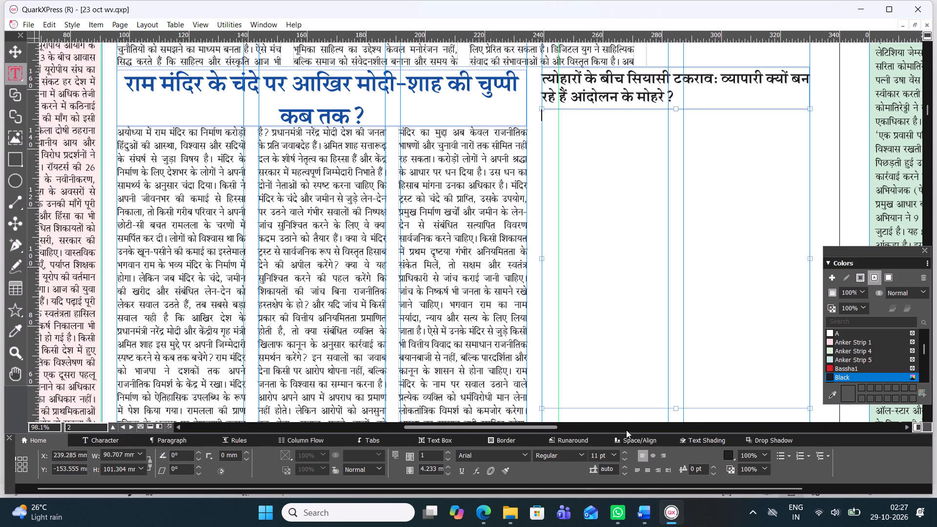
left_click_drag(614, 467, 593, 468)
type("11")
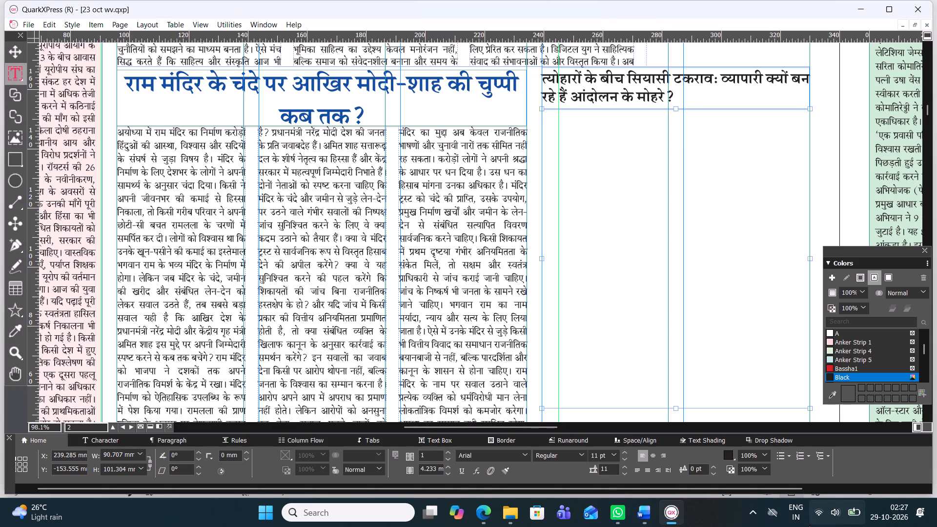
key("period")
key("7")
key("Return")
Set the body text box's font to Four C Gandhi.
left_click(529, 455)
scroll(520, 73, "up", 2)
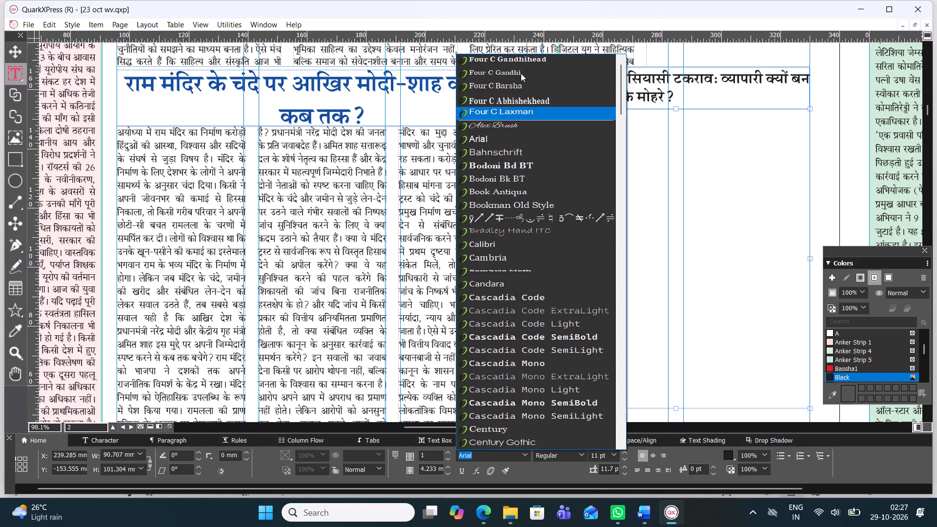
left_click(521, 73)
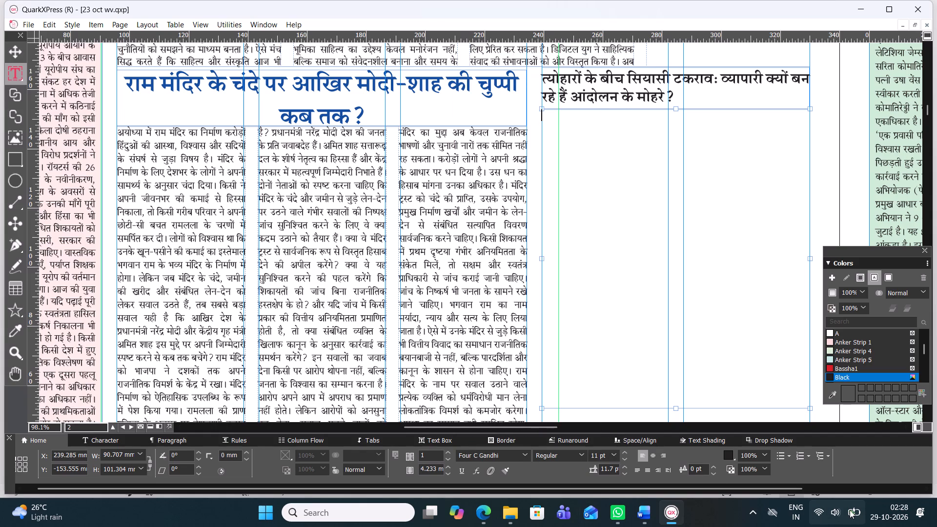
key("Return")
key("BackSpace")
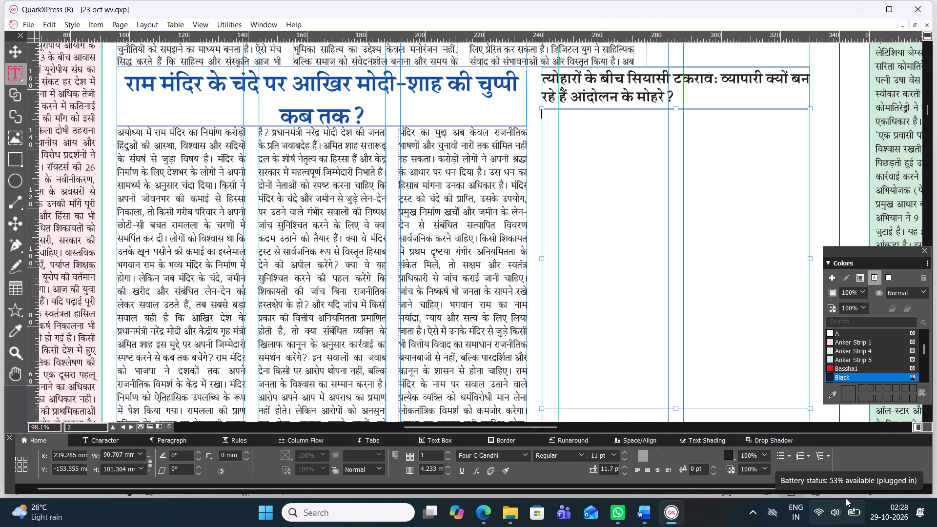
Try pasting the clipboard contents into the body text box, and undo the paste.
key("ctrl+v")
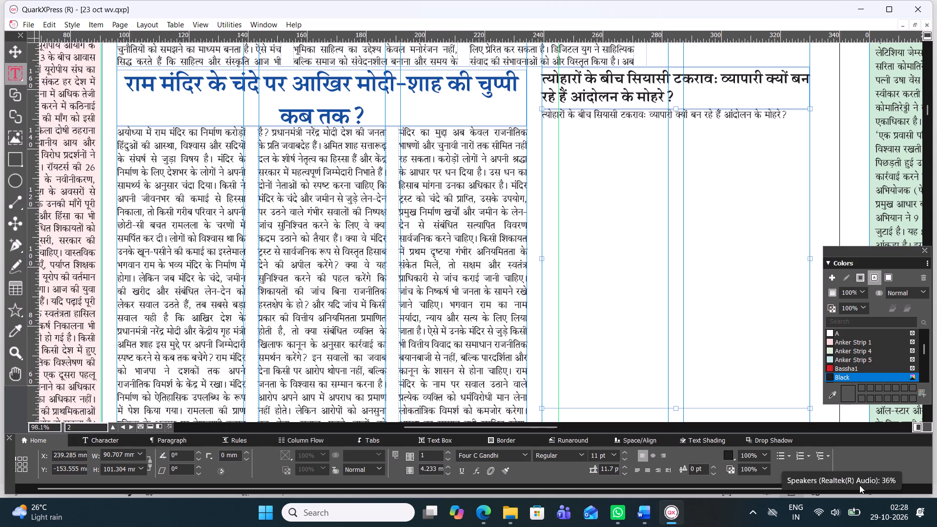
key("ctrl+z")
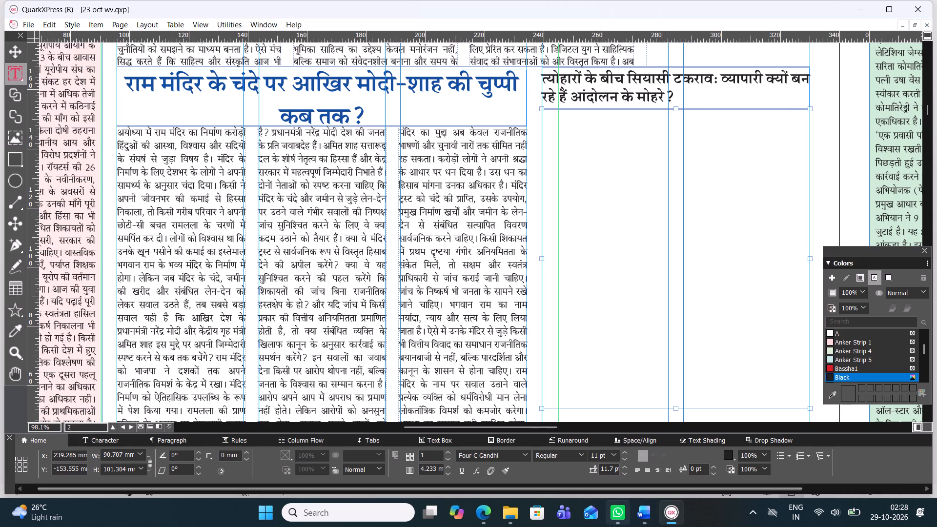
Copy the festival article's body from the Word document, from "देश में त्योहारों का मौसम" to "सर्वोपरि रहें।", and paste it into the QuarkXPress body box.
left_click(645, 518)
scroll(489, 239, "down", 2)
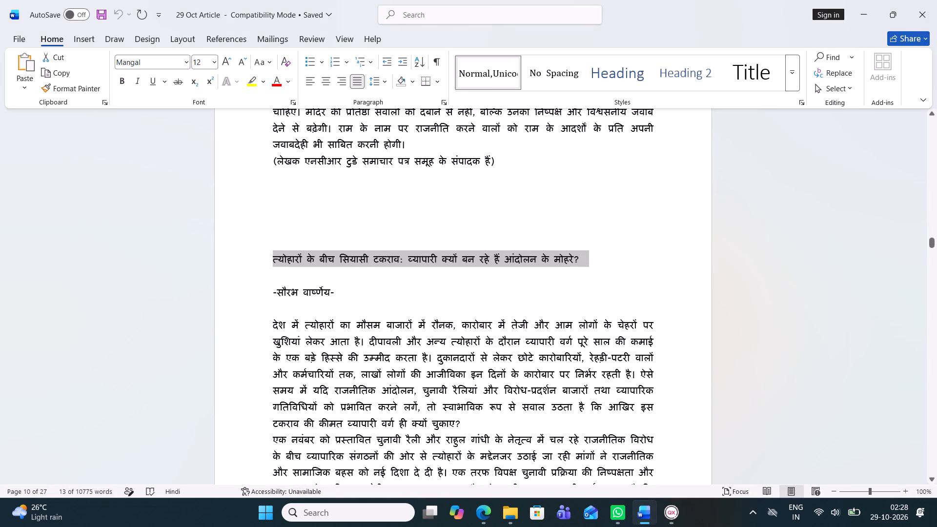
left_click_drag(272, 323, 679, 526)
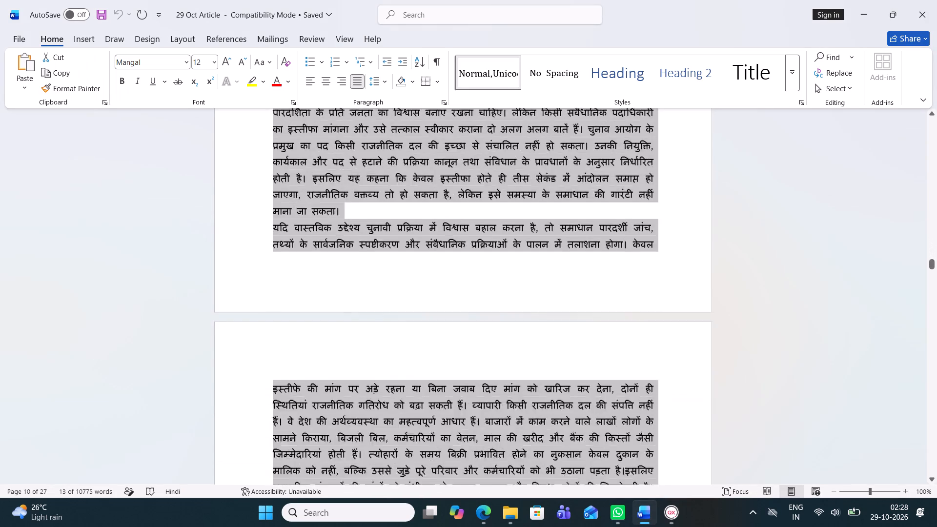
left_click_drag(679, 526, 553, 91)
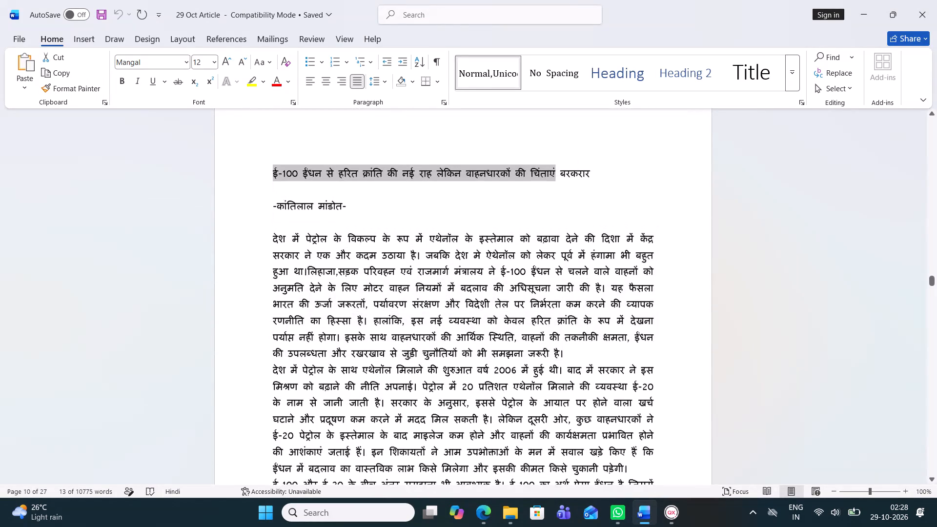
left_click_drag(553, 91, 593, 279)
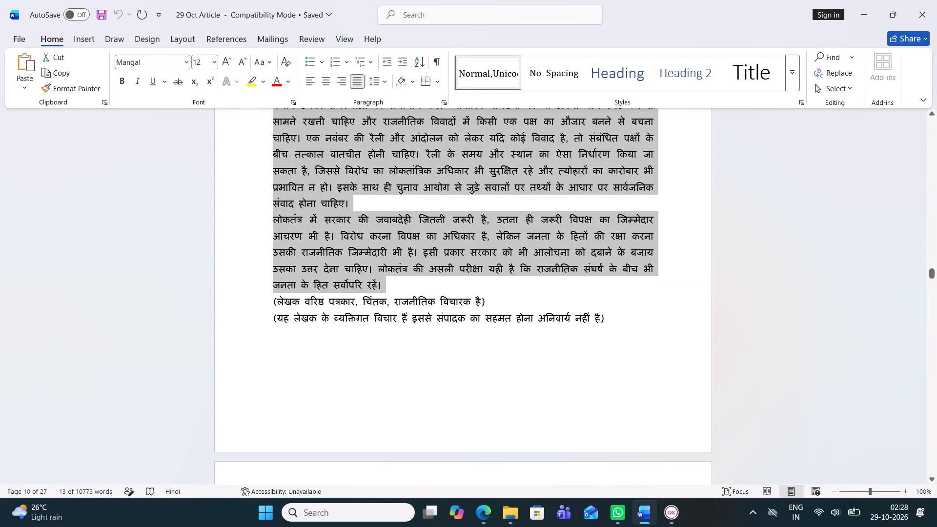
left_click_drag(593, 279, 592, 279)
key("ctrl+c")
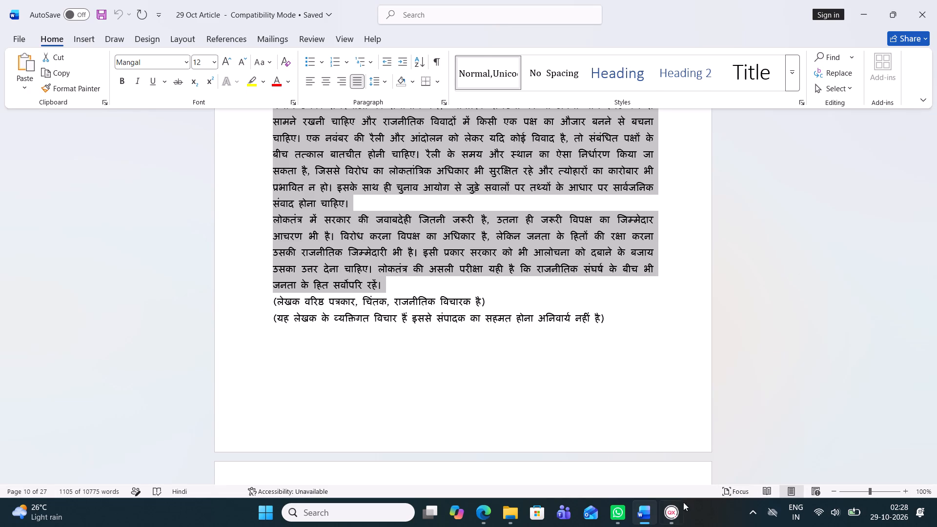
left_click(678, 510)
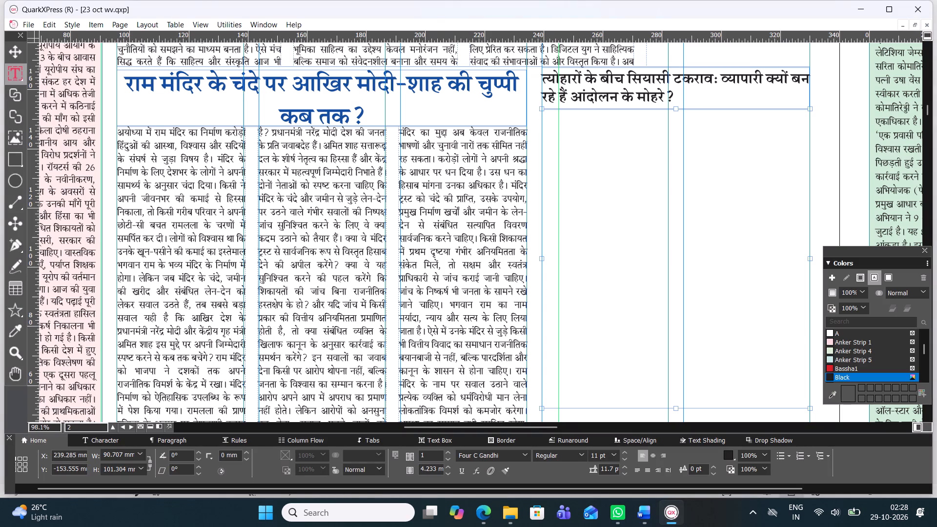
key("ctrl+v")
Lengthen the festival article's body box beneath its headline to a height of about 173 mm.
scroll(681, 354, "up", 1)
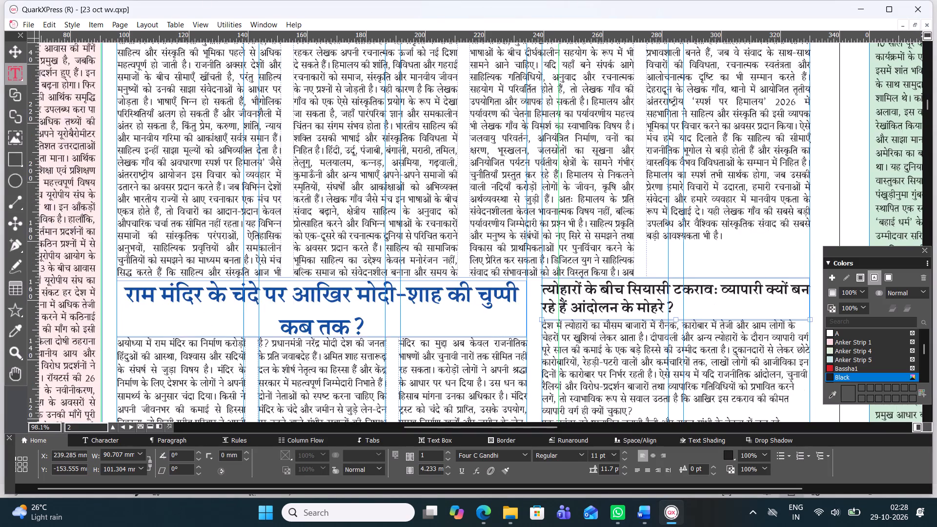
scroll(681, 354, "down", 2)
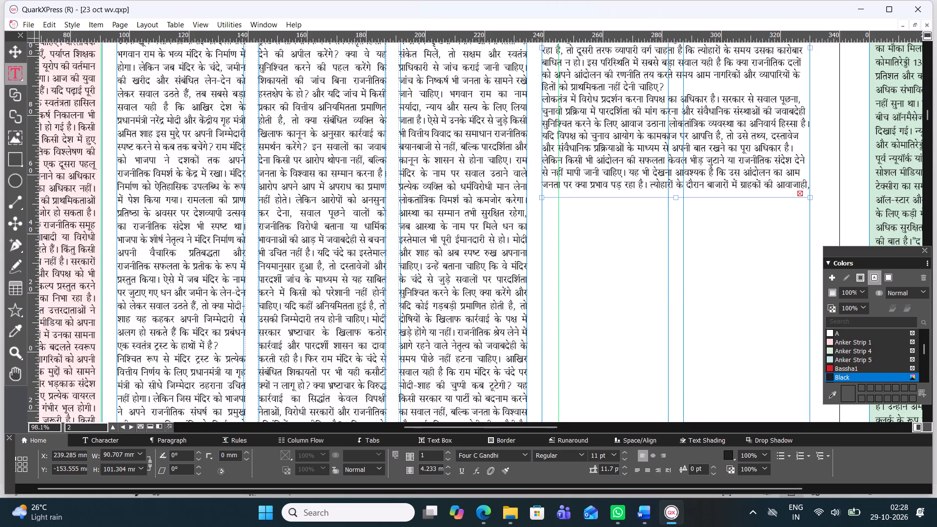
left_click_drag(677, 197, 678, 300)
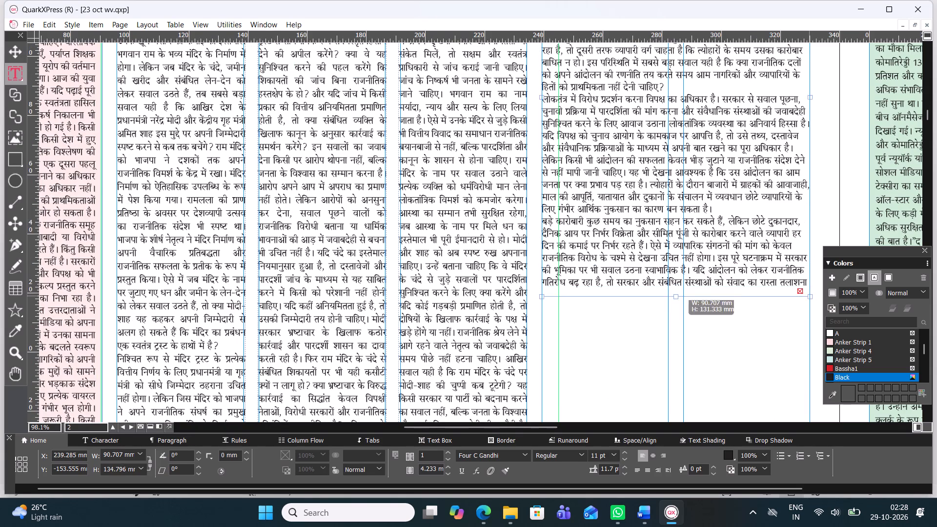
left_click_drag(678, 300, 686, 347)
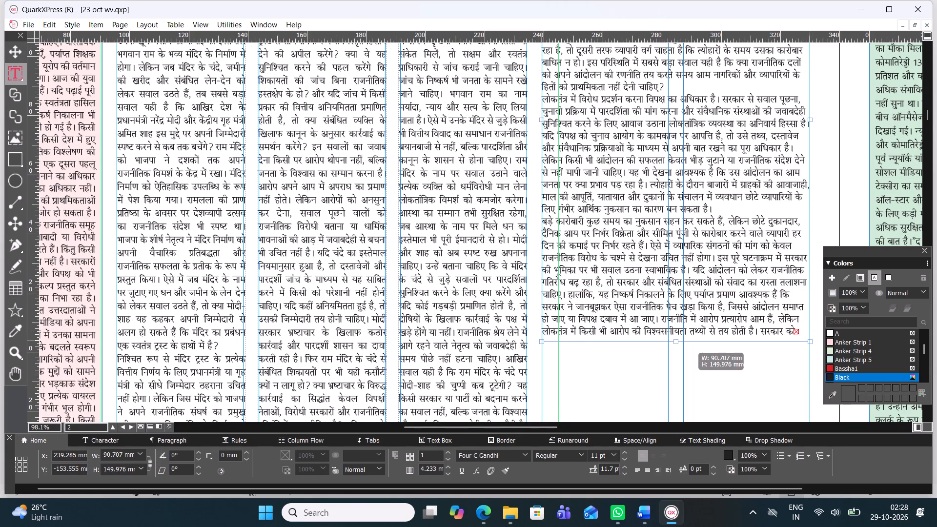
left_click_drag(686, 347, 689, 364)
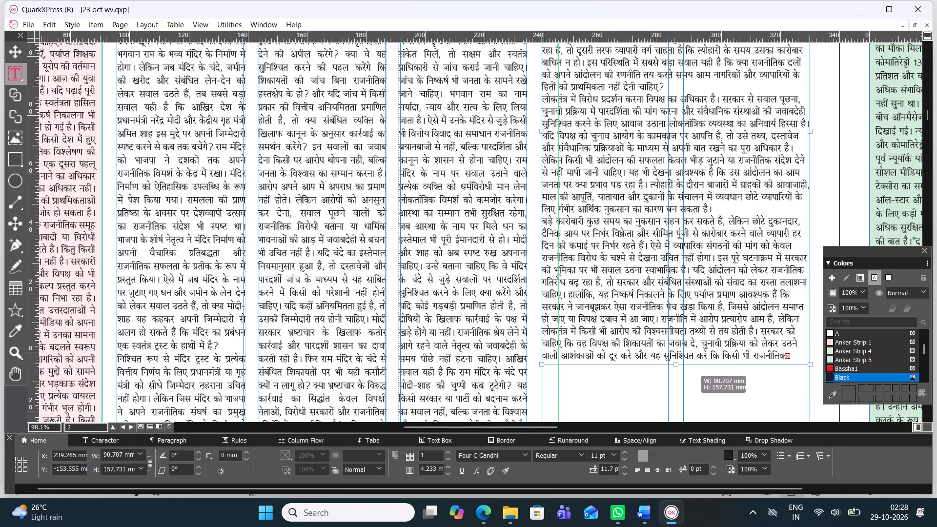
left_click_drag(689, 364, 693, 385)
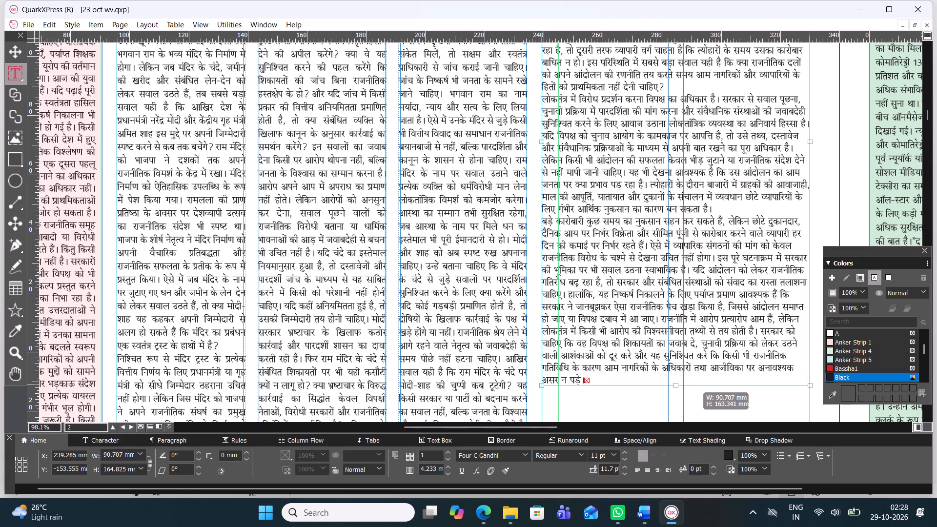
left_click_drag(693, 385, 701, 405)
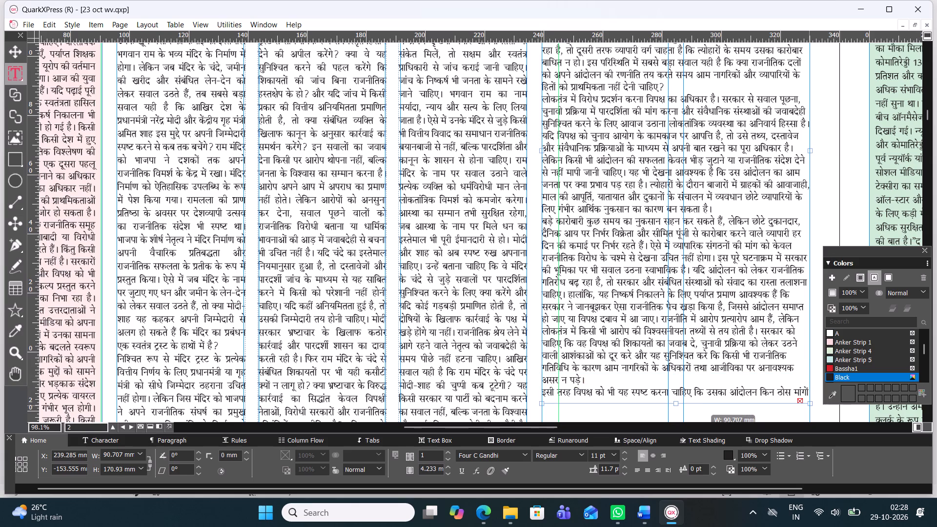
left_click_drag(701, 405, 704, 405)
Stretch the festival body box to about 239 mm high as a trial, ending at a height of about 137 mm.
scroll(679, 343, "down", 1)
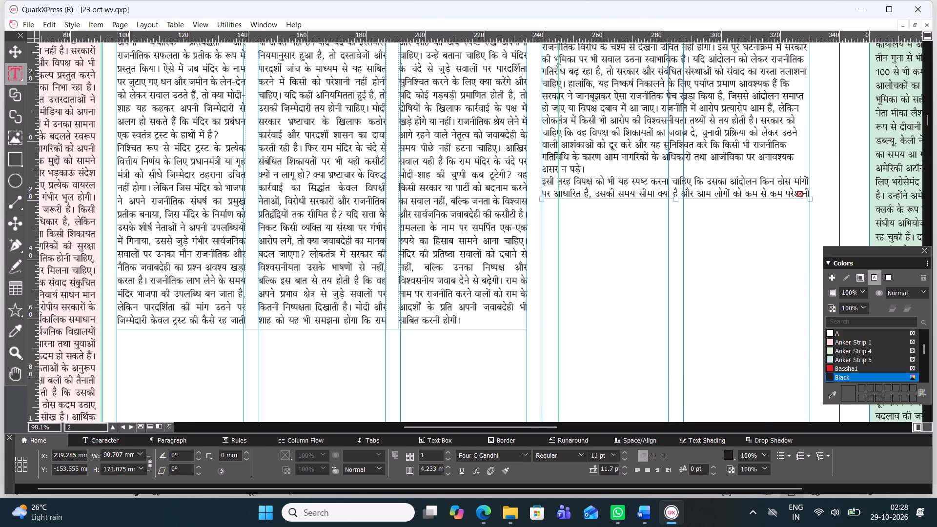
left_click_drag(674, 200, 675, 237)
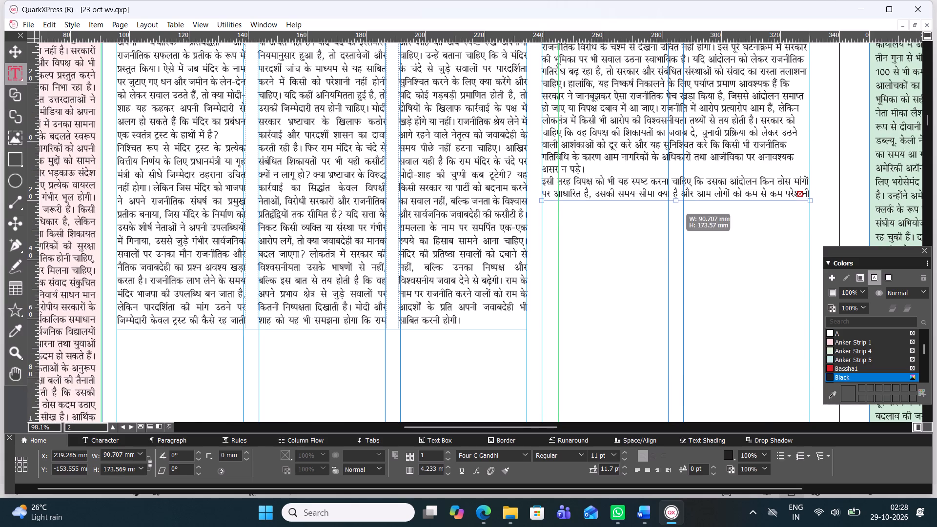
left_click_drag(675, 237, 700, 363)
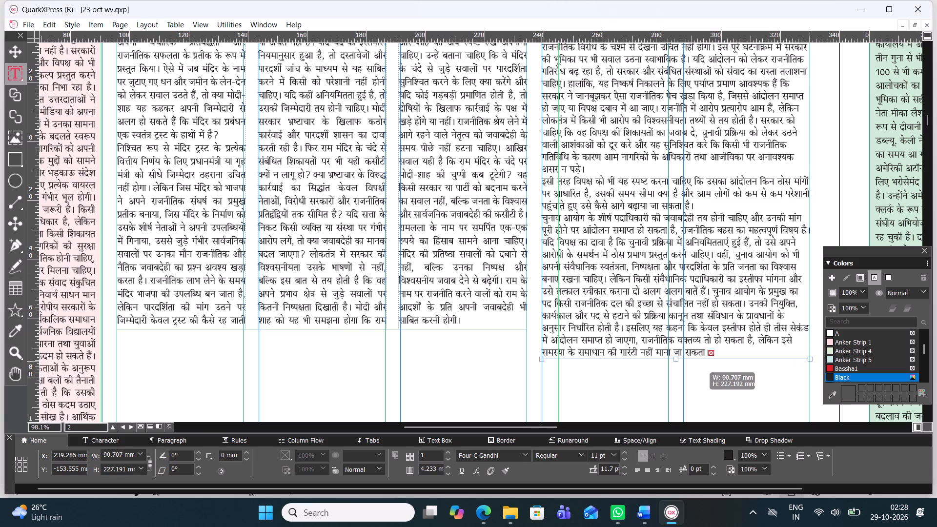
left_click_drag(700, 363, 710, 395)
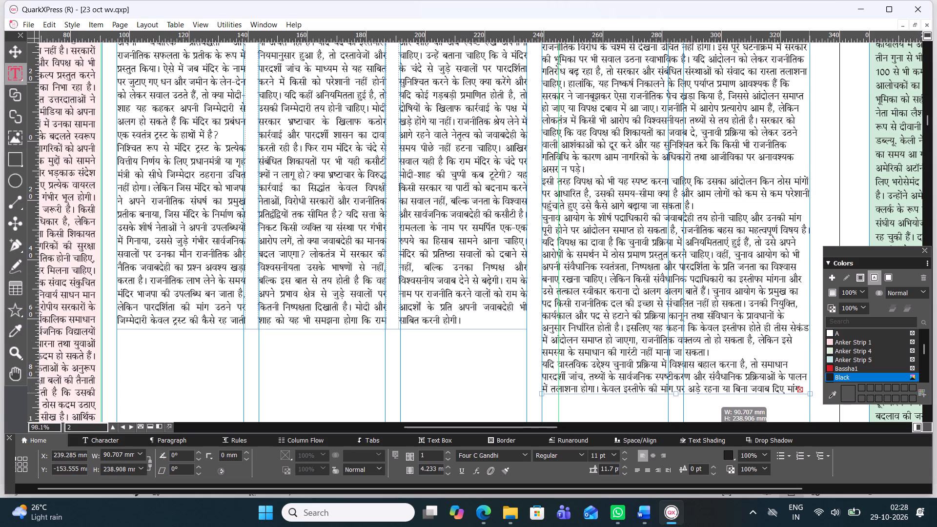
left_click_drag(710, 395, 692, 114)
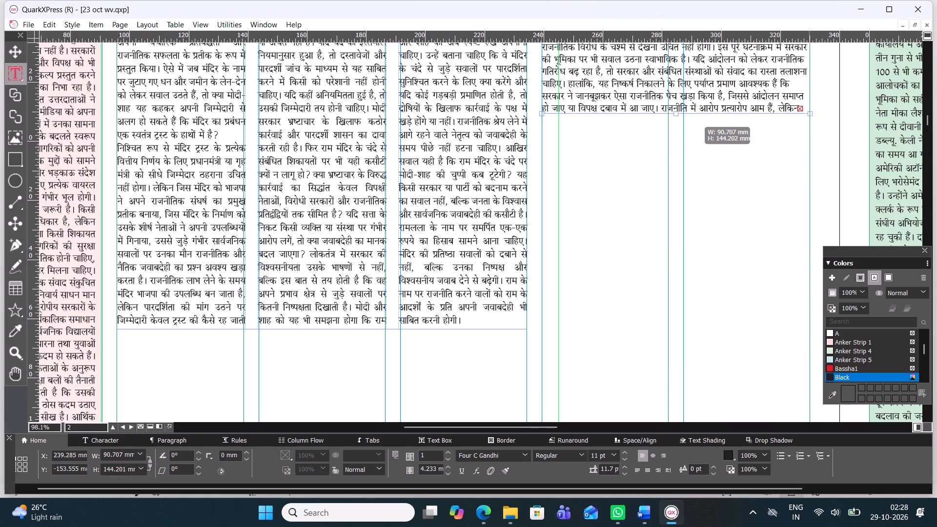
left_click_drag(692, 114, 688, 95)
Lengthen the festival body box to about 166 mm high, so its text runs down to "असर न पड़े।".
scroll(690, 95, "up", 2)
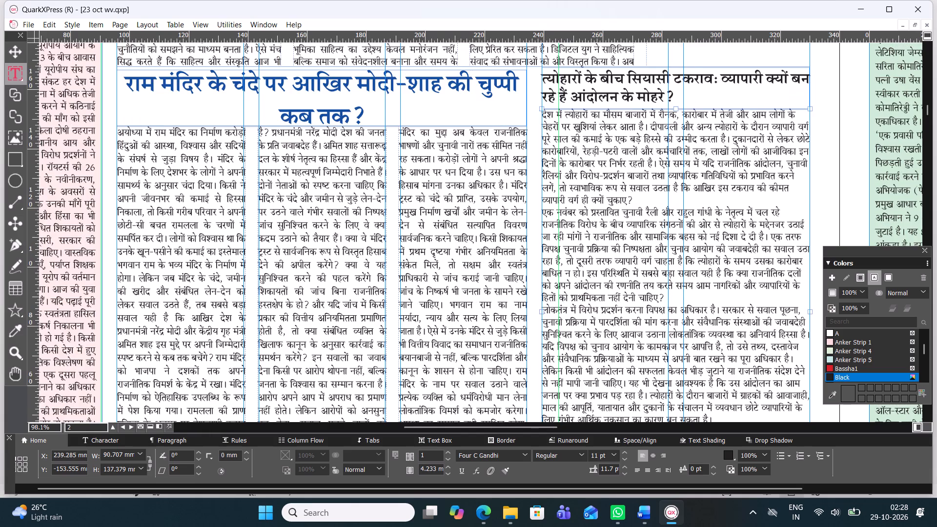
scroll(678, 141, "down", 1)
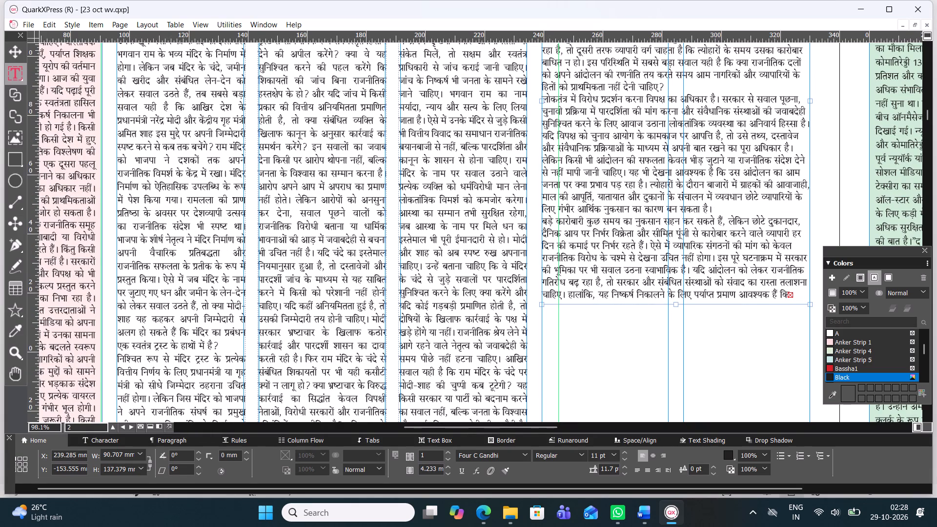
left_click_drag(678, 305, 678, 306)
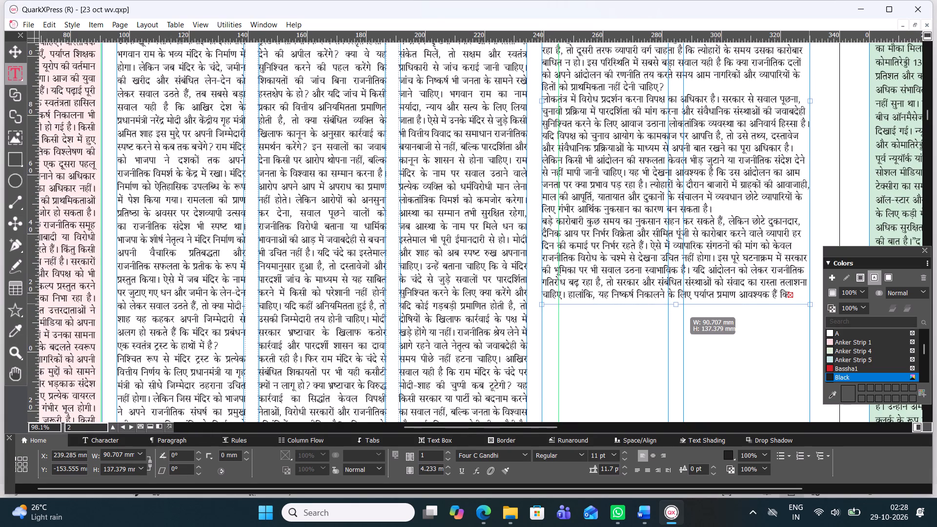
left_click_drag(678, 306, 681, 315)
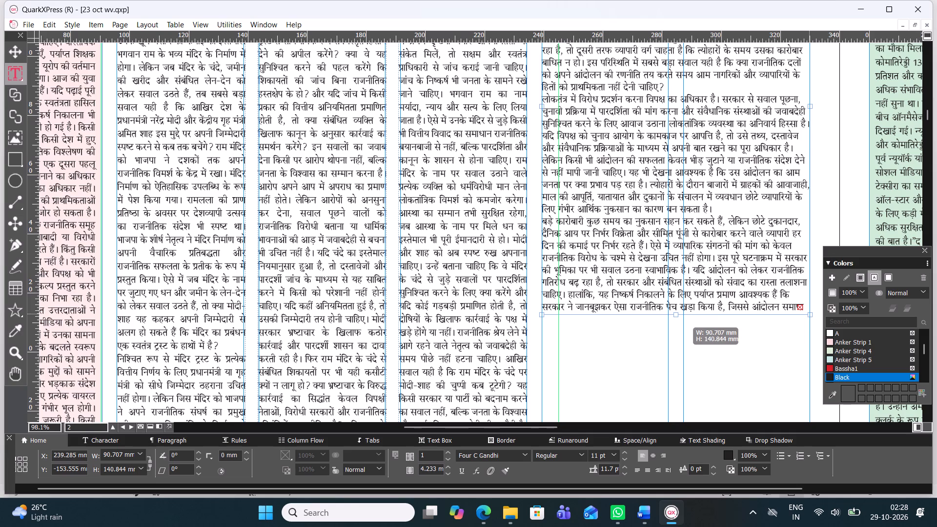
left_click_drag(681, 315, 682, 329)
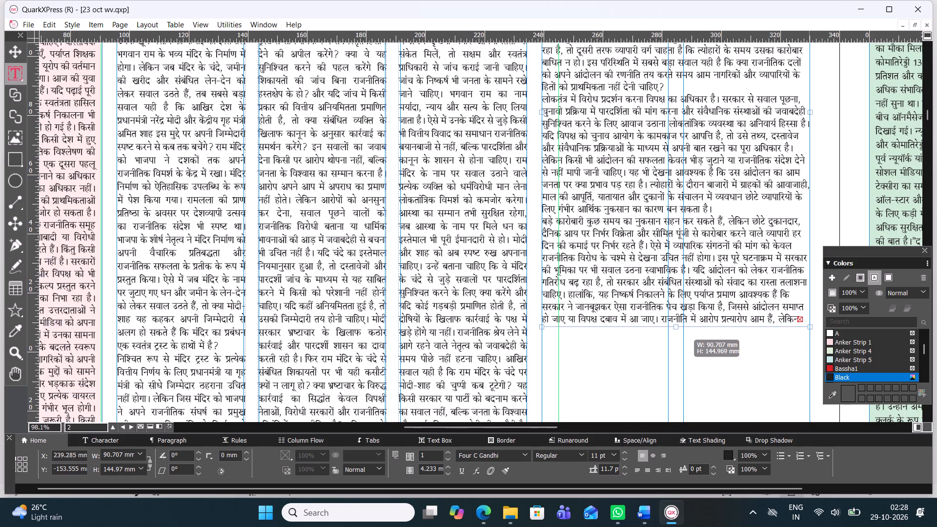
left_click_drag(682, 329, 682, 331)
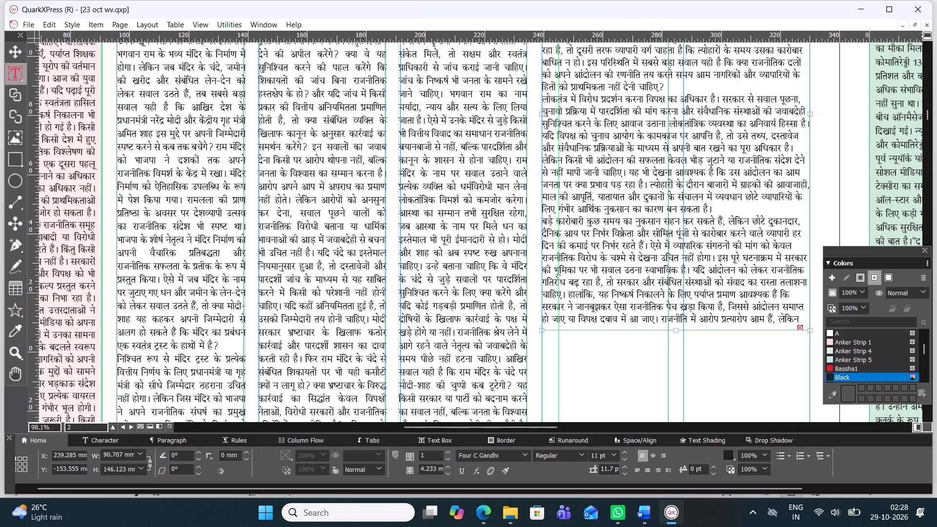
left_click_drag(678, 330, 677, 341)
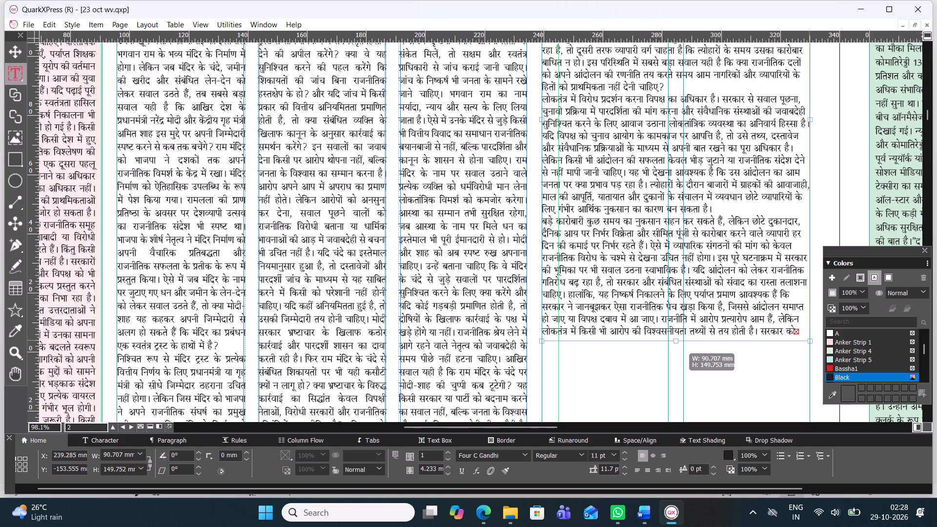
left_click_drag(677, 341, 678, 347)
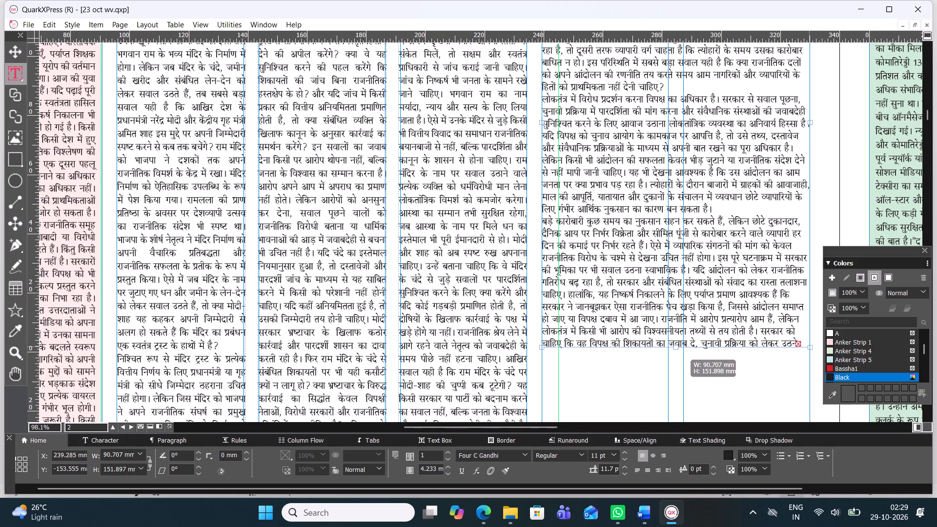
left_click_drag(678, 347, 679, 354)
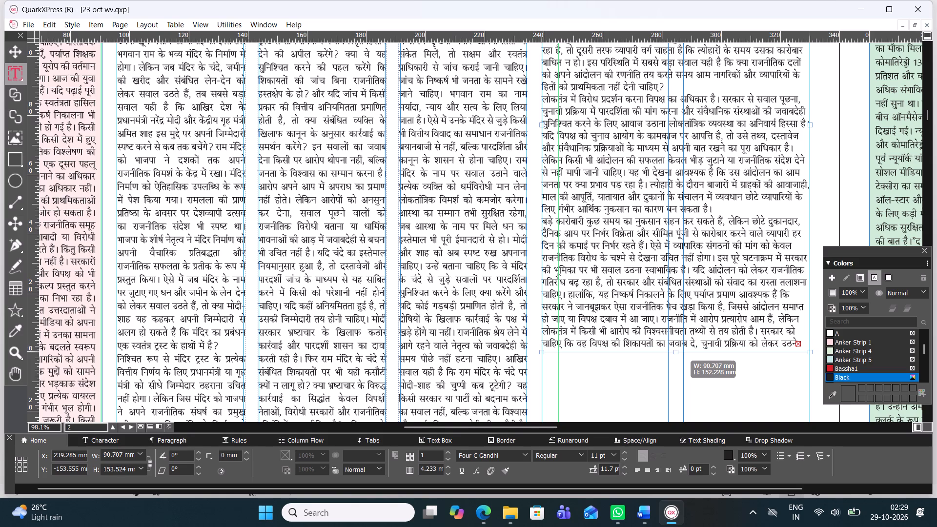
left_click_drag(679, 354, 681, 361)
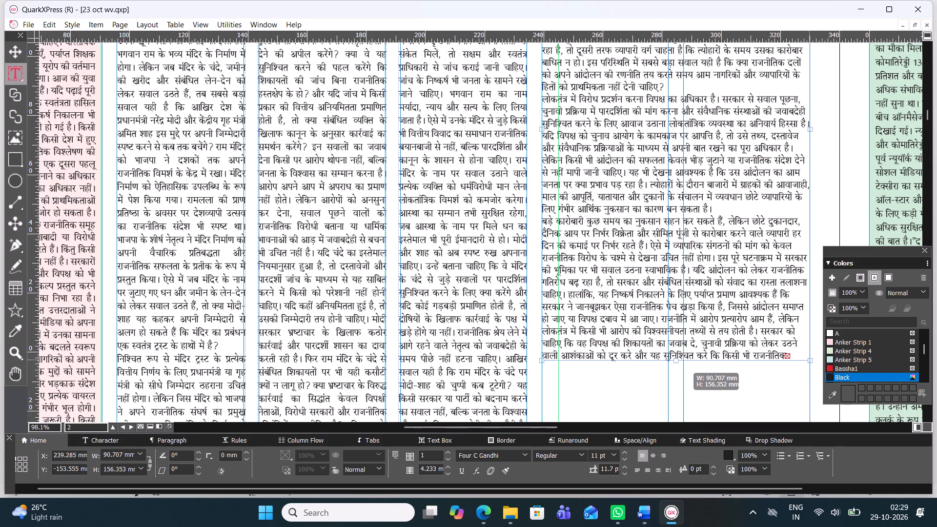
left_click_drag(681, 361, 683, 370)
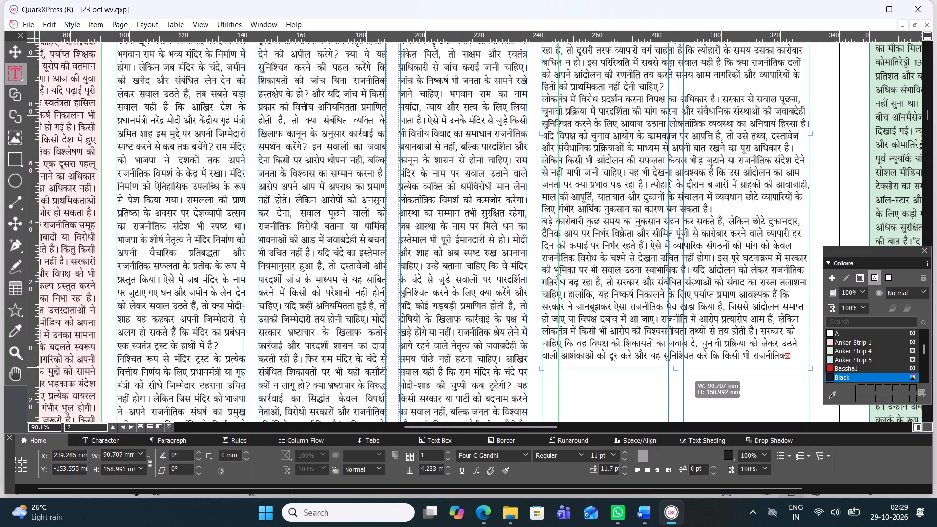
left_click_drag(683, 370, 685, 377)
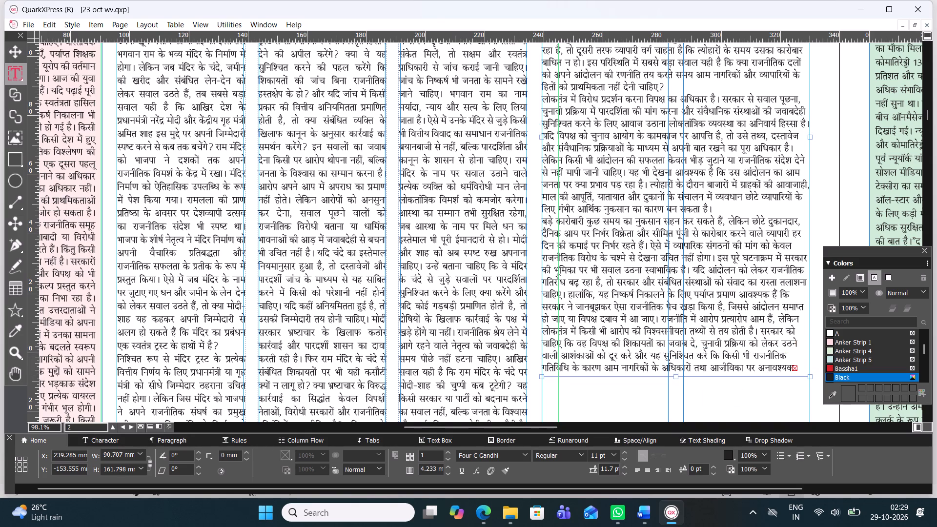
left_click_drag(677, 378, 678, 390)
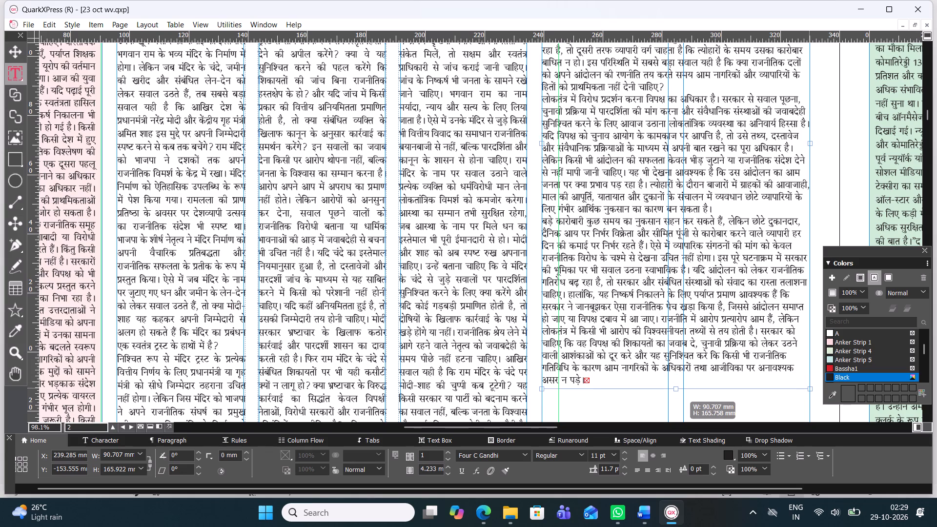
left_click_drag(678, 390, 678, 391)
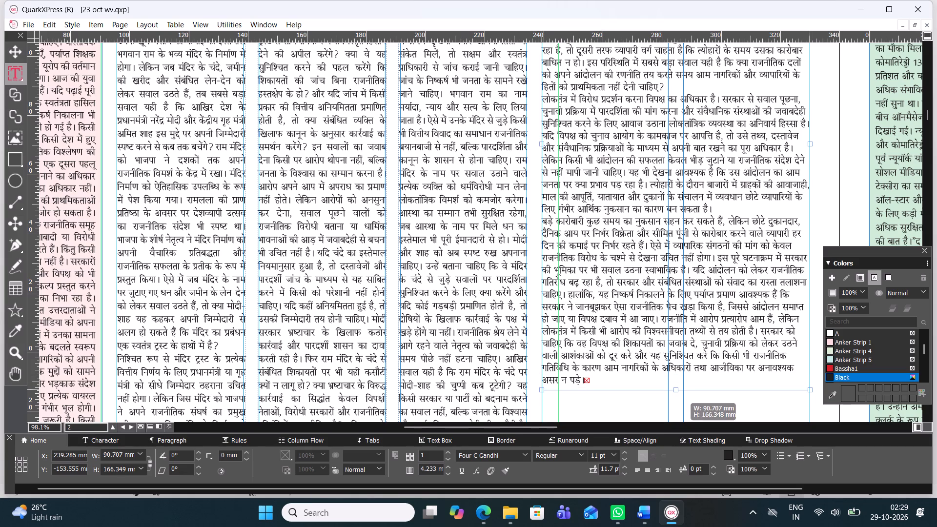
left_click_drag(678, 391, 678, 390)
Insert two paragraph breaks after "असर न पड़े।" in the festival body text.
left_click(623, 388)
key("Return")
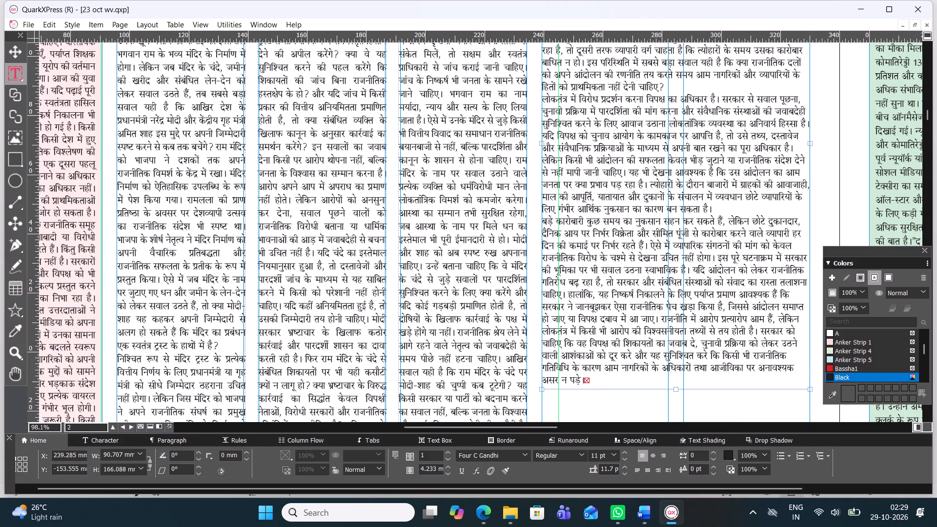
key("Return")
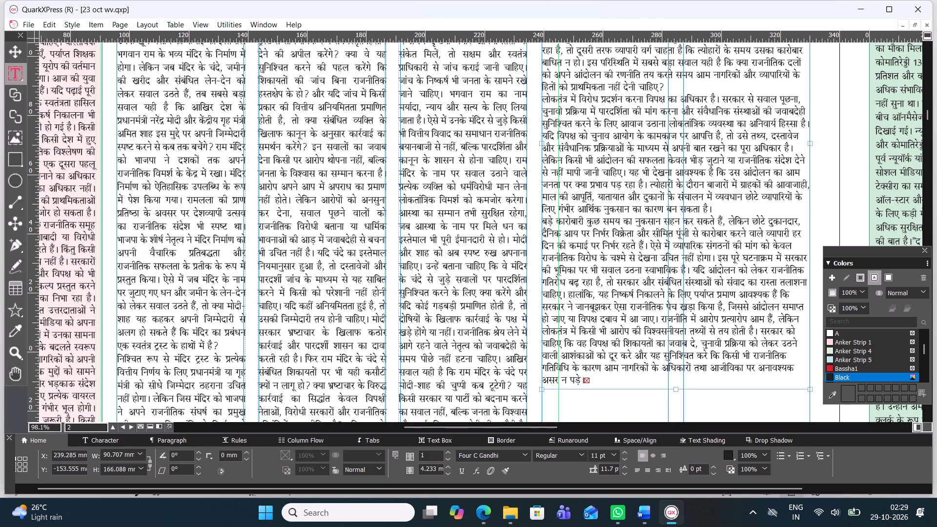
Run the festival paragraphs beginning "एक नवंबर" and "लोकतंत्र में विरोध" on from the preceding text, replacing each paragraph break with a space.
scroll(670, 210, "down", 1)
scroll(670, 210, "down", 2, "ctrl")
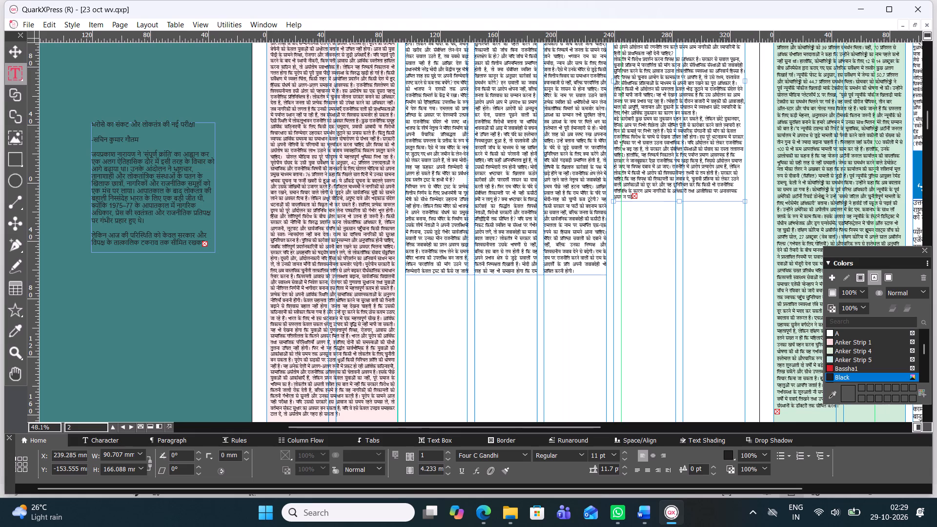
scroll(670, 210, "up", 1)
scroll(692, 245, "up", 2, "ctrl")
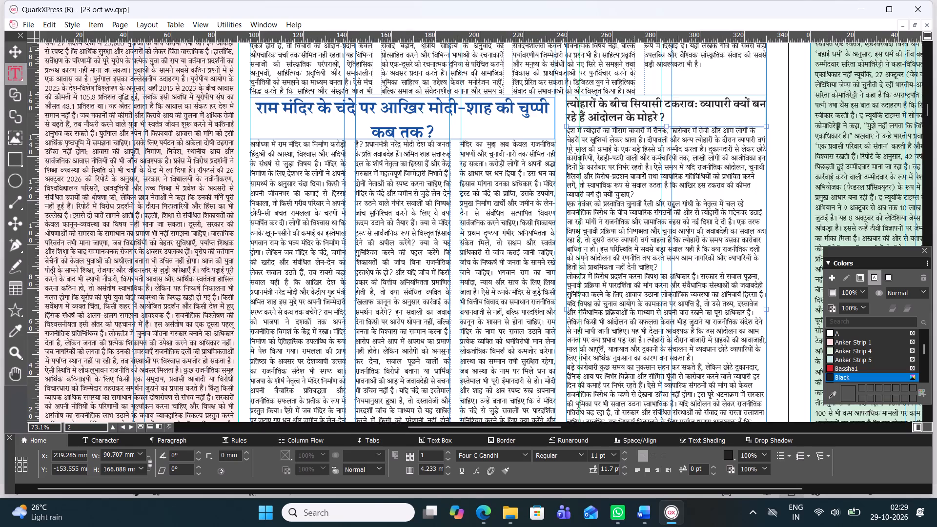
left_click(522, 184)
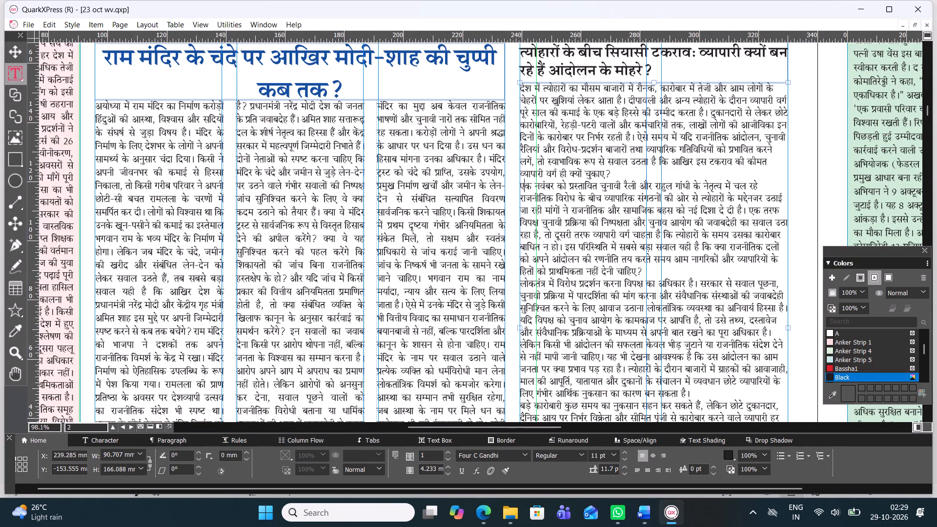
key("Left")
key("BackSpace")
key("space")
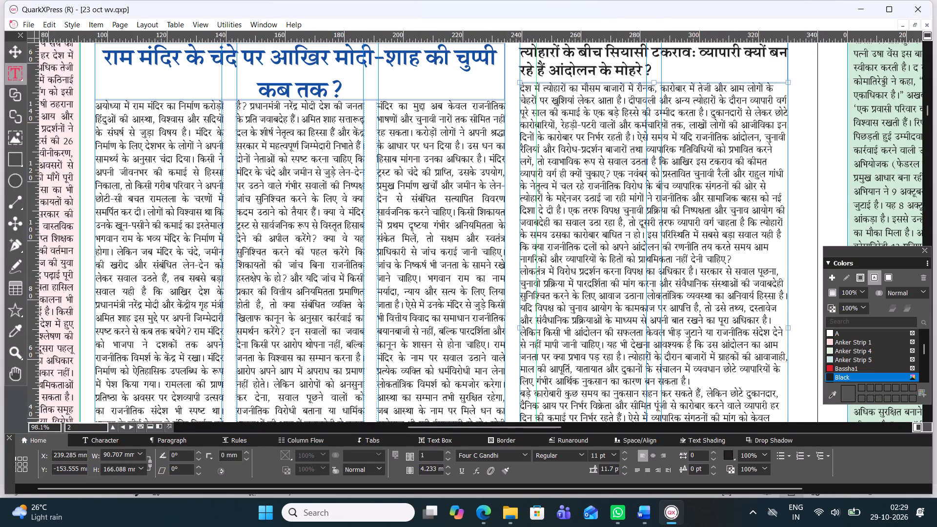
left_click(521, 268)
key("BackSpace")
key("space")
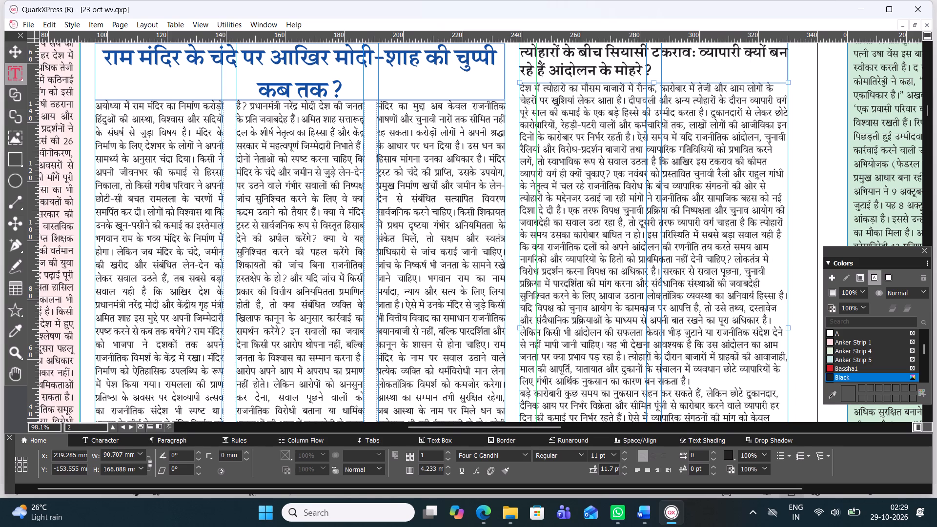
Justify all of the festival article's body text.
triple_click(631, 364)
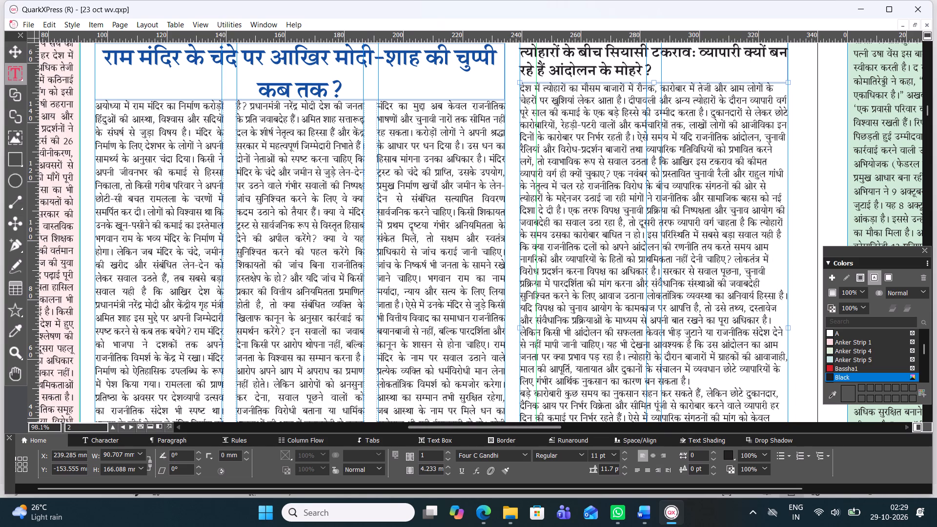
double_click(631, 363)
triple_click(639, 387)
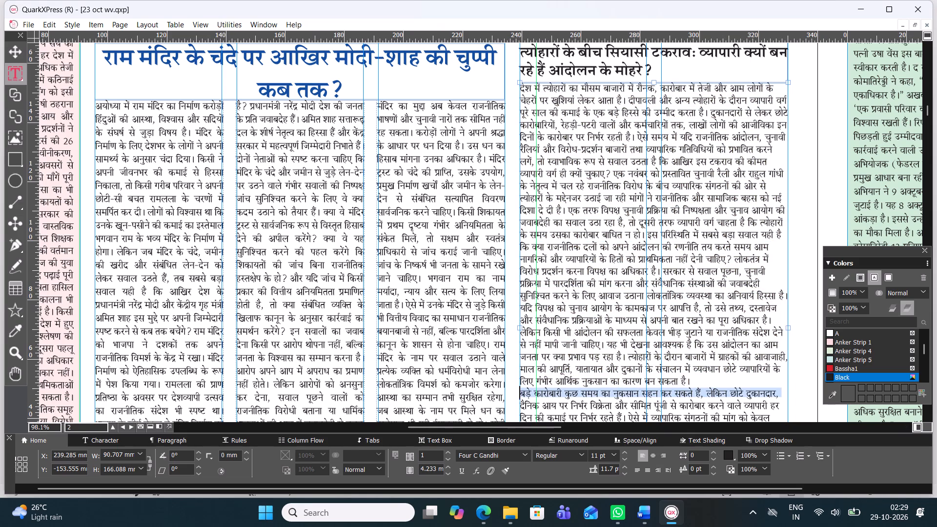
left_click(639, 387)
triple_click(639, 385)
left_click(639, 385)
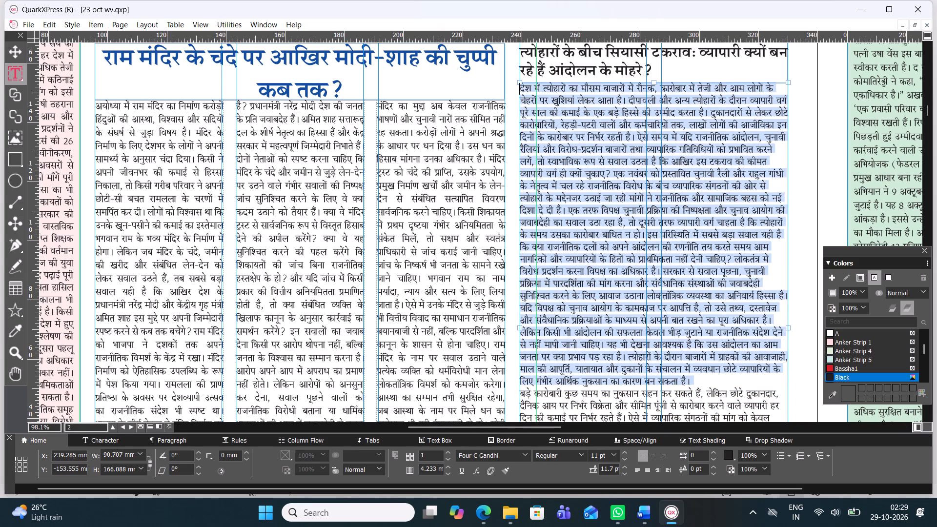
key("ctrl+a")
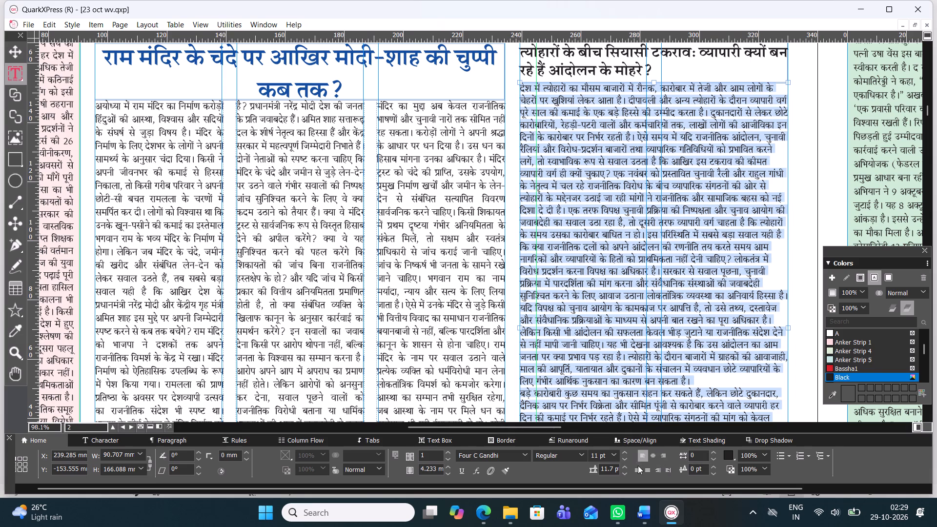
left_click(638, 468)
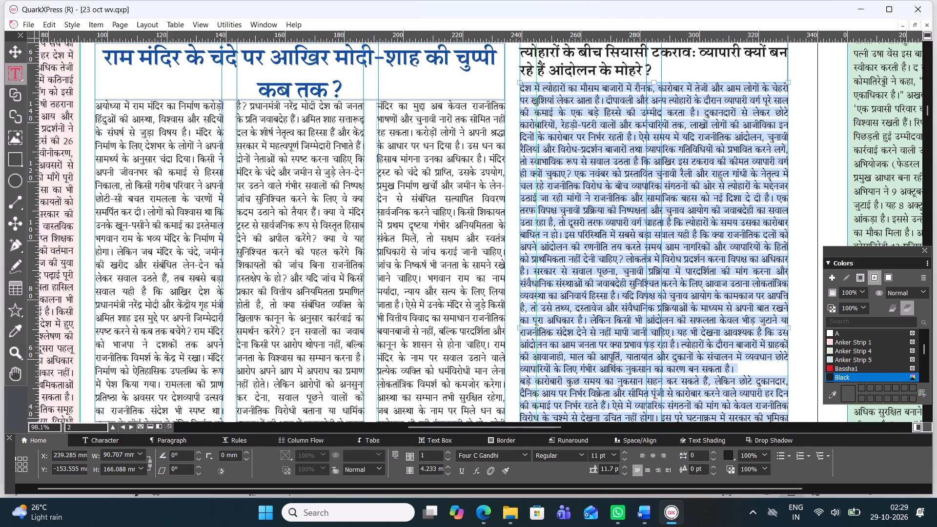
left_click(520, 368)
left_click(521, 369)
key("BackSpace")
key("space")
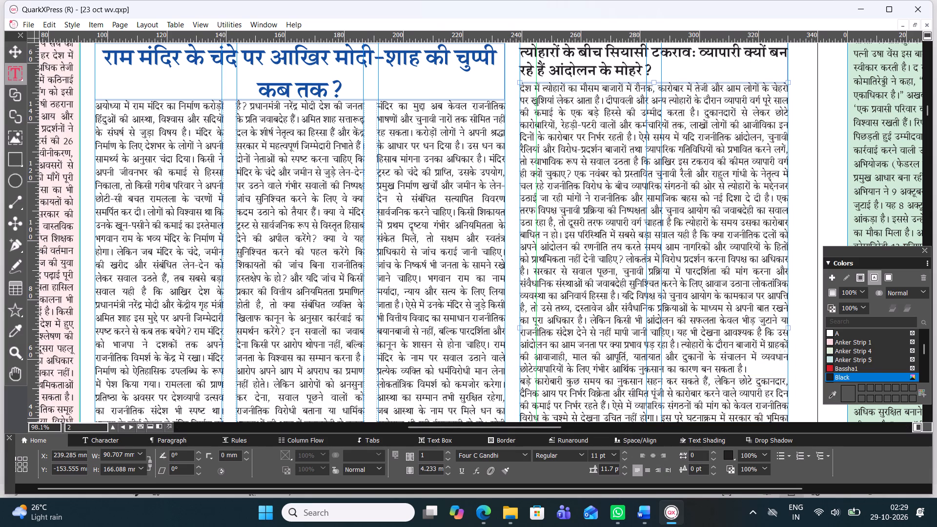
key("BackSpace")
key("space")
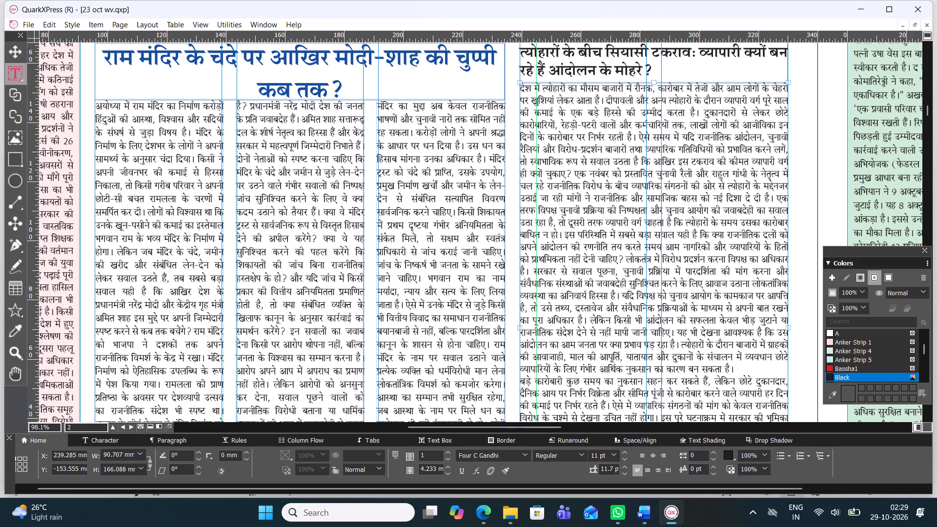
Run the festival paragraph beginning "बड़े कारोबारी" on from the preceding text, replacing the paragraph break with a space.
left_click(521, 381)
key("BackSpace")
key("space")
Remove the empty lines after "असर न पड़े।" and run the paragraph beginning "इसी तरह विपक्ष" on from it with a space.
scroll(687, 224, "down", 1)
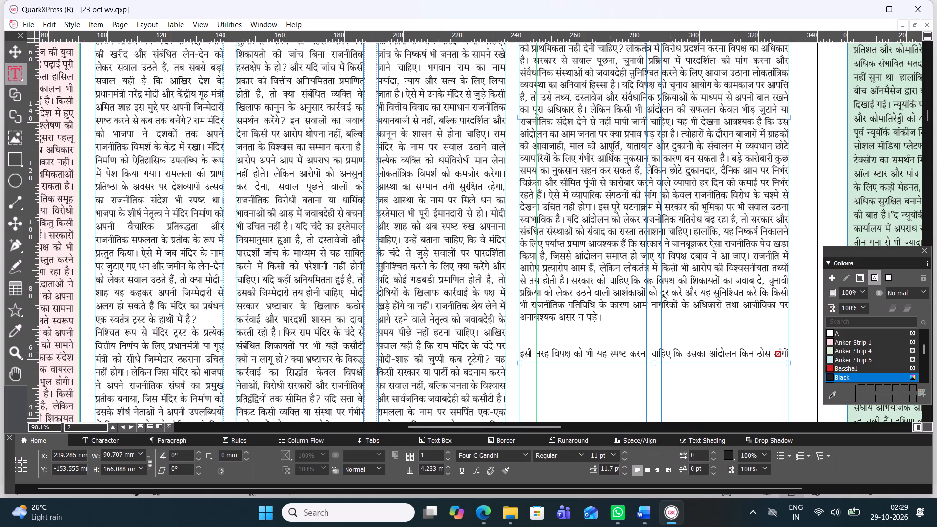
left_click(540, 332)
key("BackSpace")
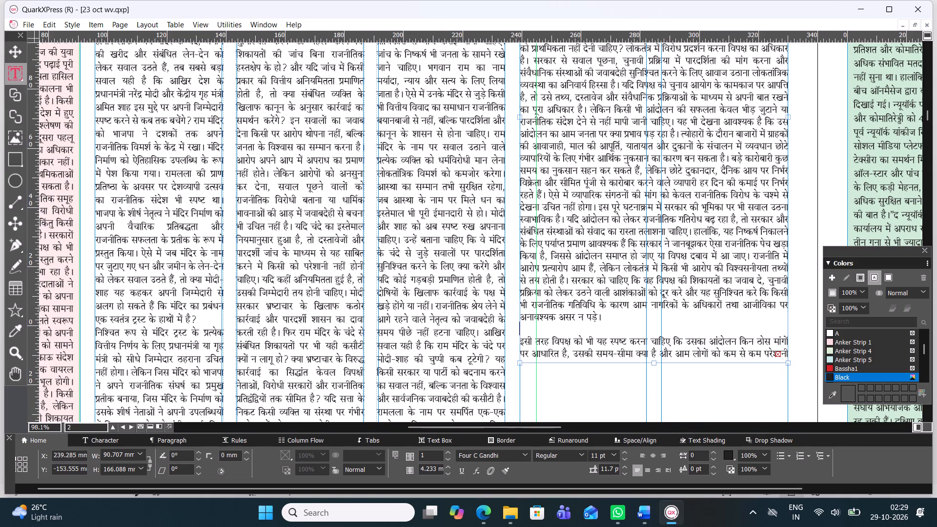
key("BackSpace")
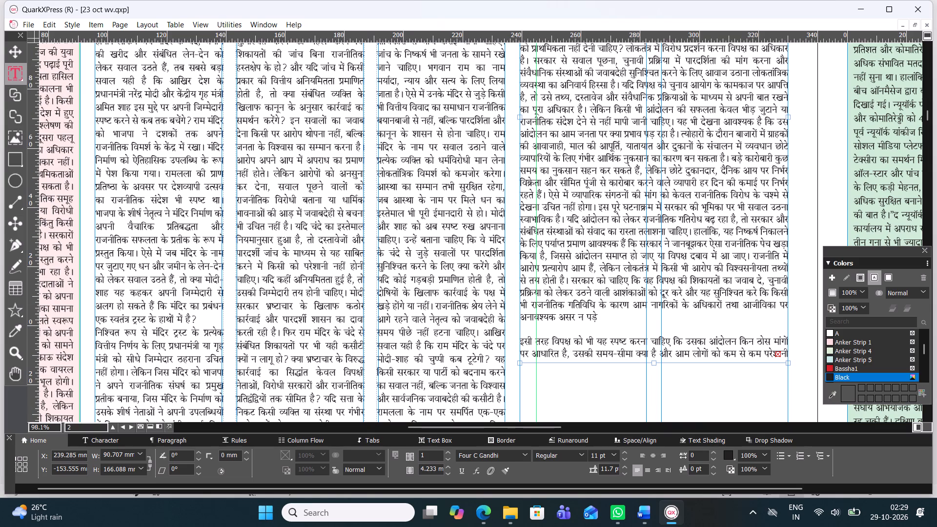
key("ctrl+z")
left_click(543, 333)
key("BackSpace")
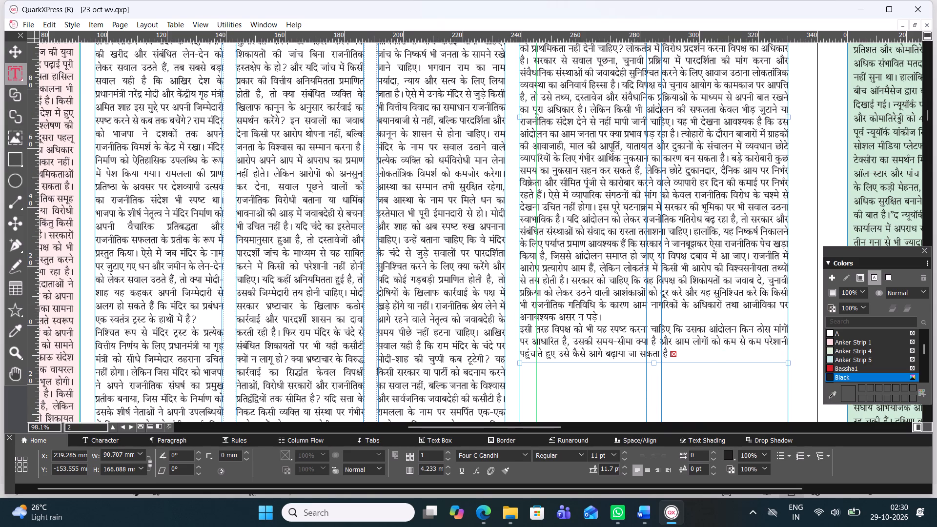
left_click(523, 326)
key("Left")
key("Return")
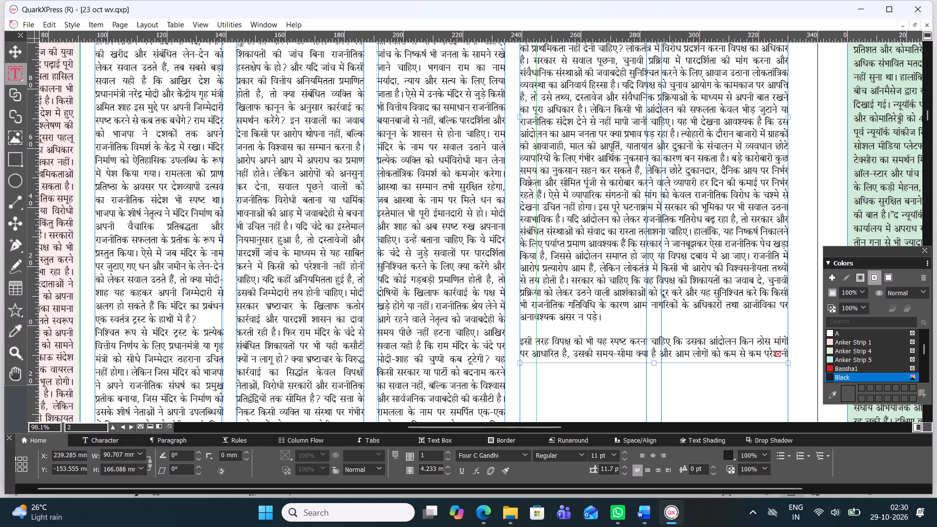
key("ctrl+z")
key("BackSpace")
key("space")
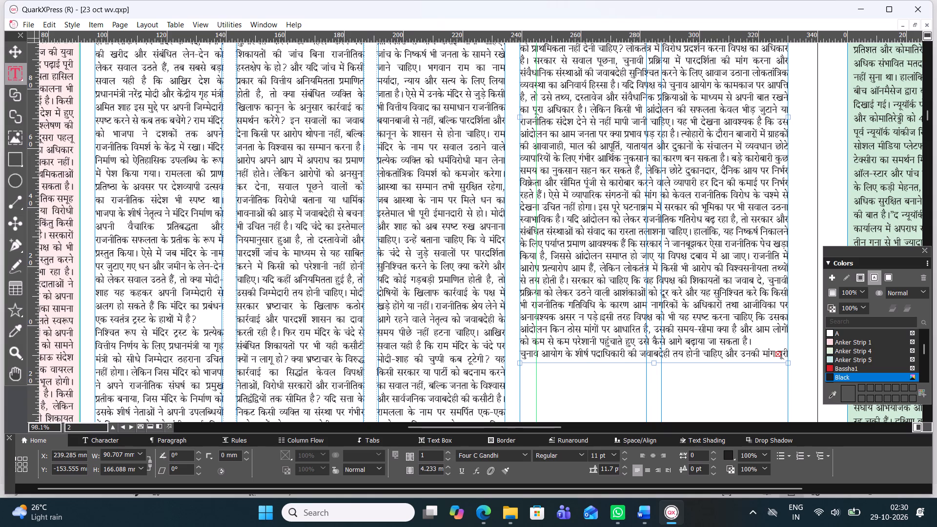
Insert a paragraph break after "आगे बढ़ाया जा सकता है।" in the festival body text.
left_click(750, 343)
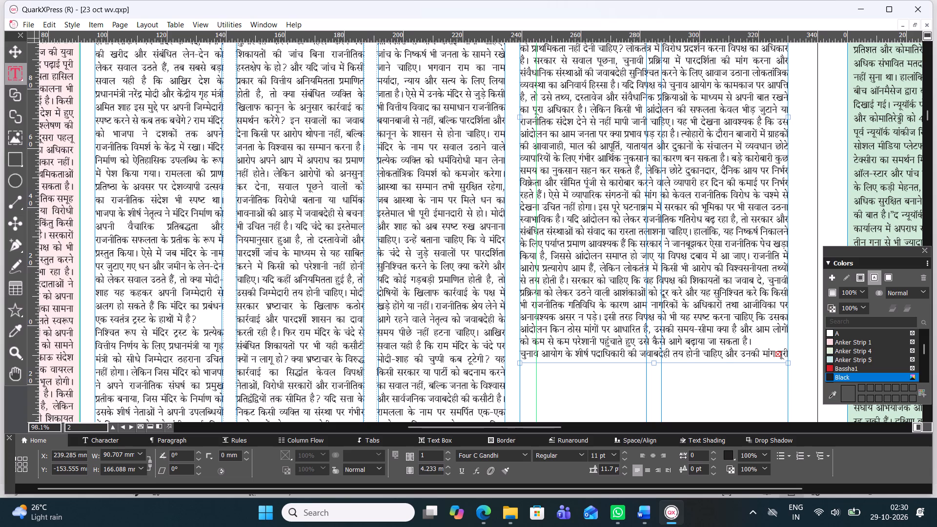
key("Return")
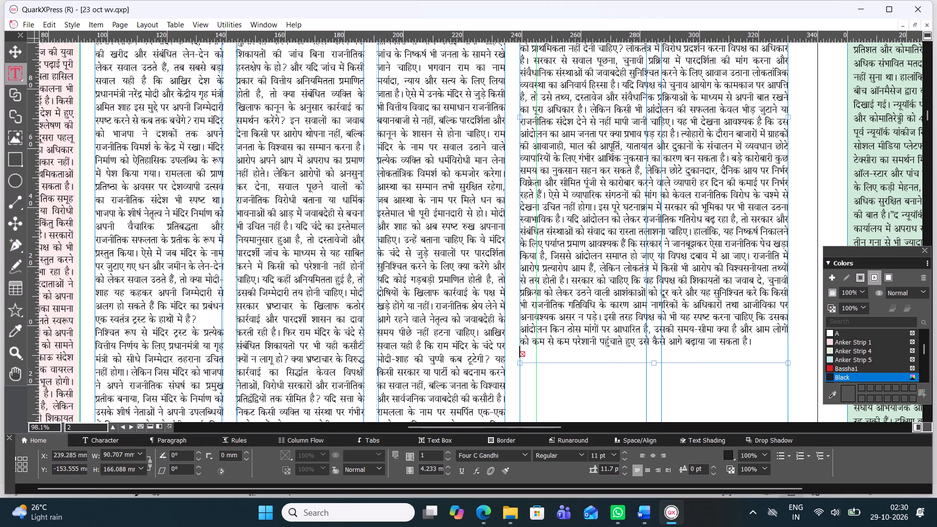
Shorten the festival body box to about 162 mm high, so its text ends at "आगे बढ़ाया जा सकता है।".
left_click_drag(651, 363, 650, 359)
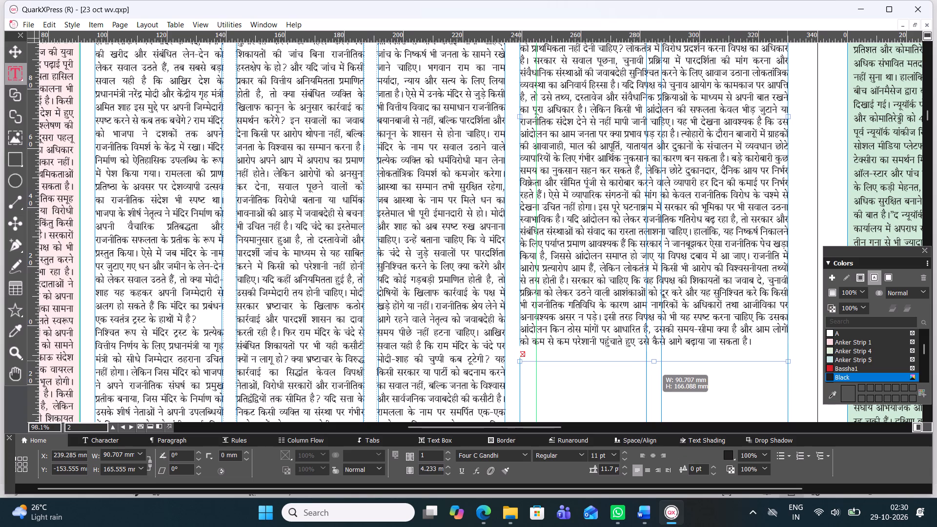
left_click_drag(650, 359, 646, 351)
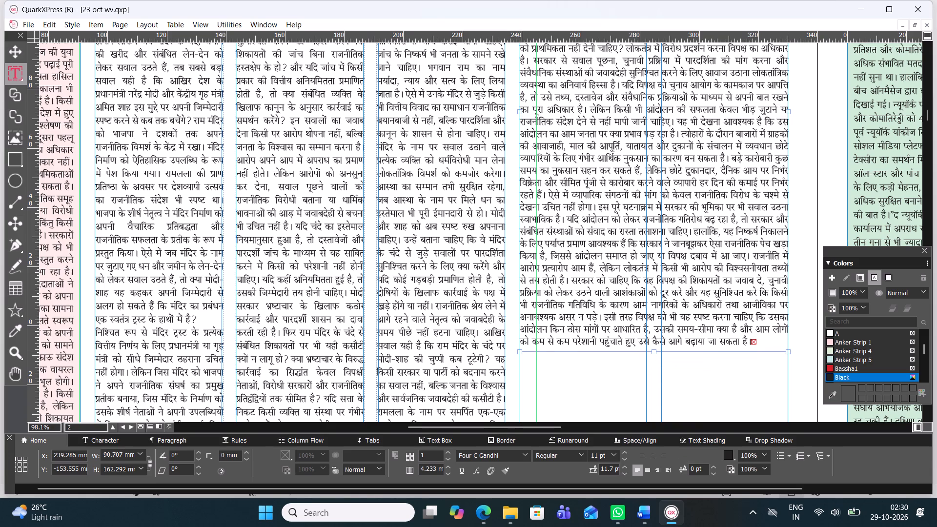
Fill the festival article's body box with the colour &K12.
scroll(646, 351, "up", 1)
triple_click(611, 203)
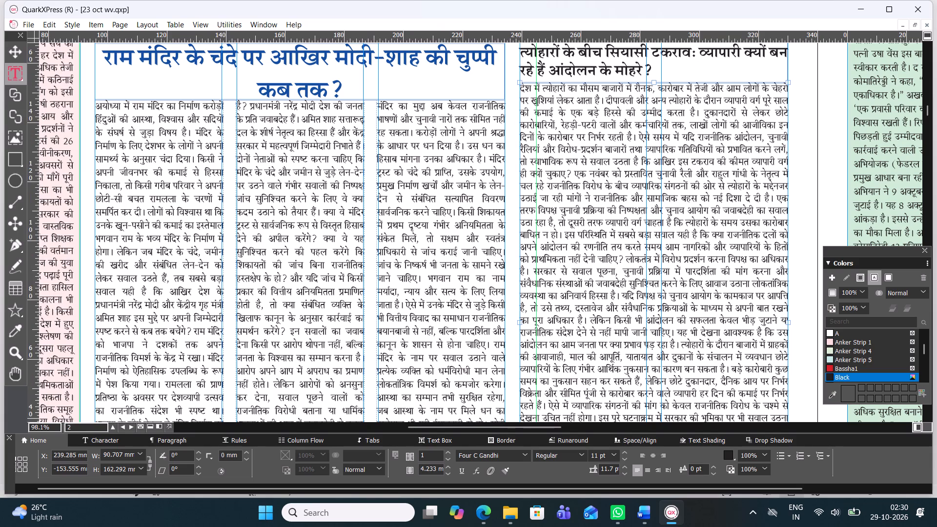
left_click(19, 58)
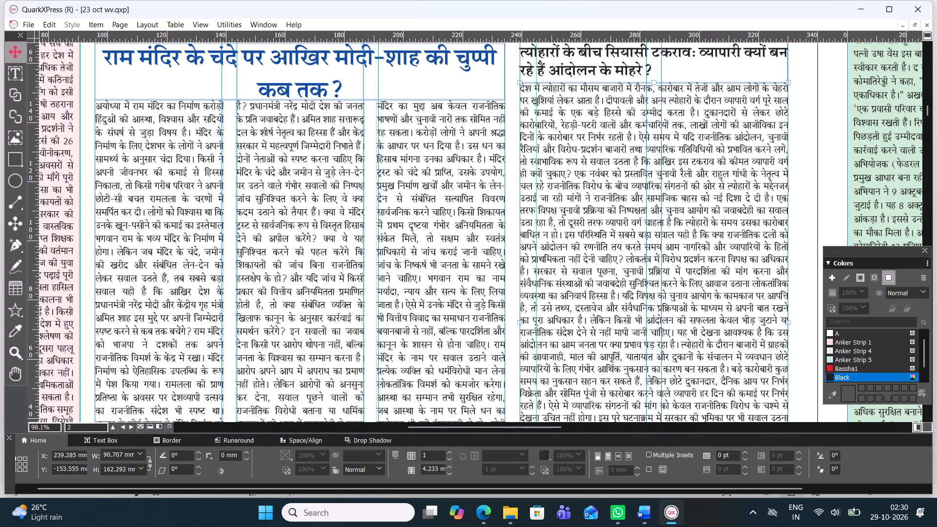
left_click(848, 348)
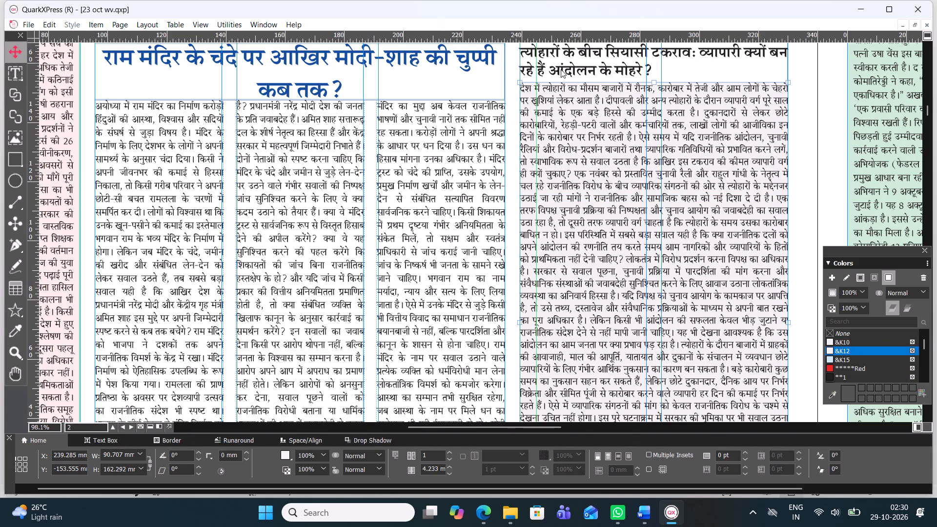
Look over page 2 from the masthead to the bottom rule, checking the article boxes and the space left below them.
scroll(562, 65, "up", 1)
left_click(677, 238)
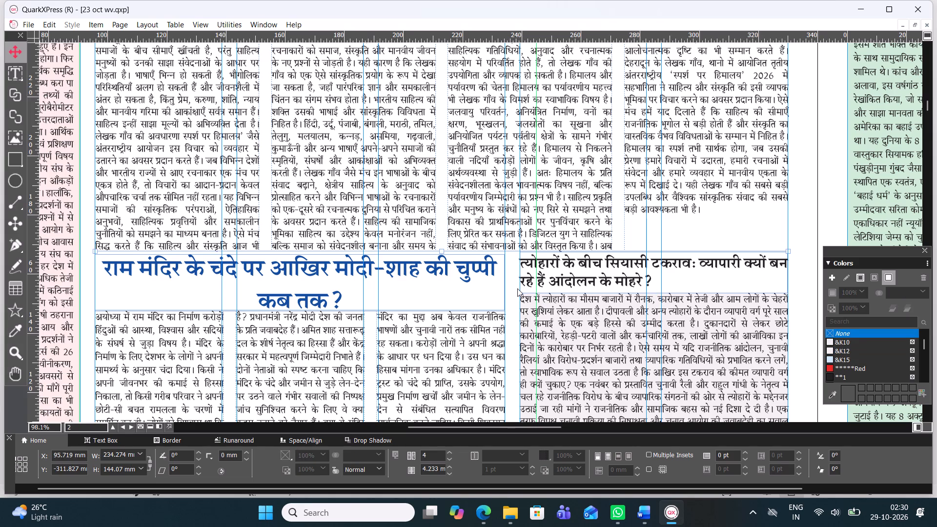
scroll(416, 248, "up", 1)
scroll(416, 248, "down", 1)
scroll(416, 248, "up", 4)
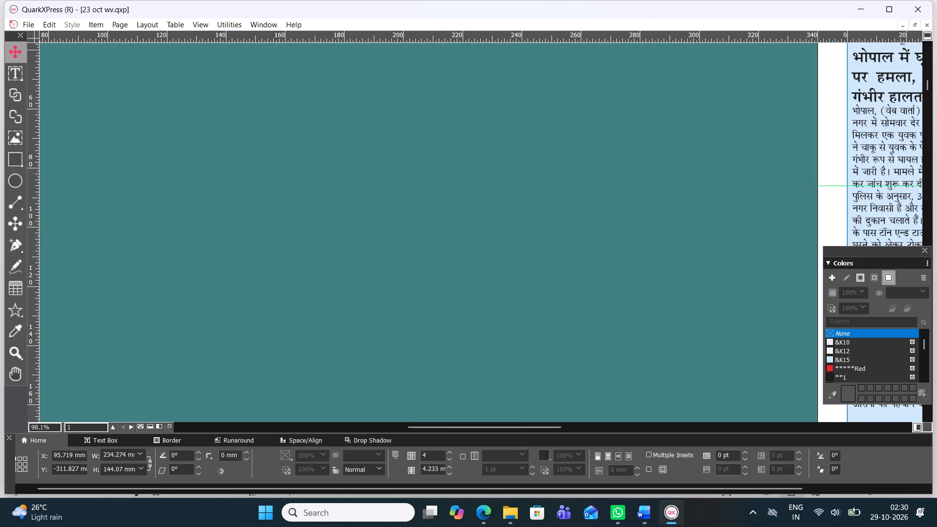
scroll(416, 248, "down", 4)
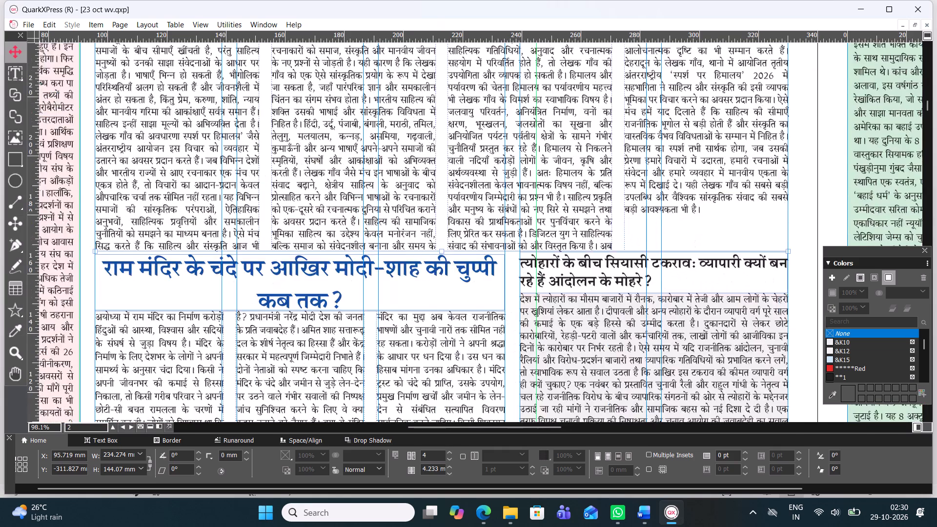
scroll(416, 248, "down", 4)
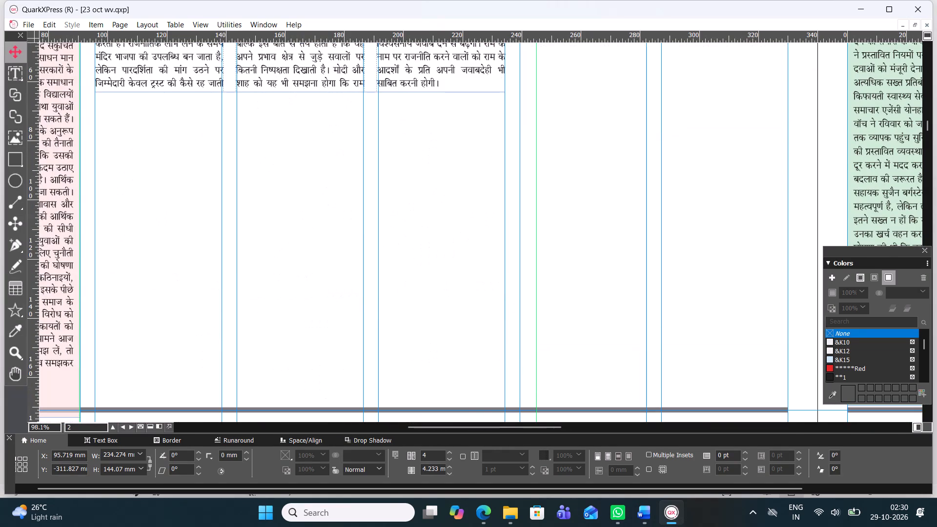
left_click_drag(492, 427, 421, 434)
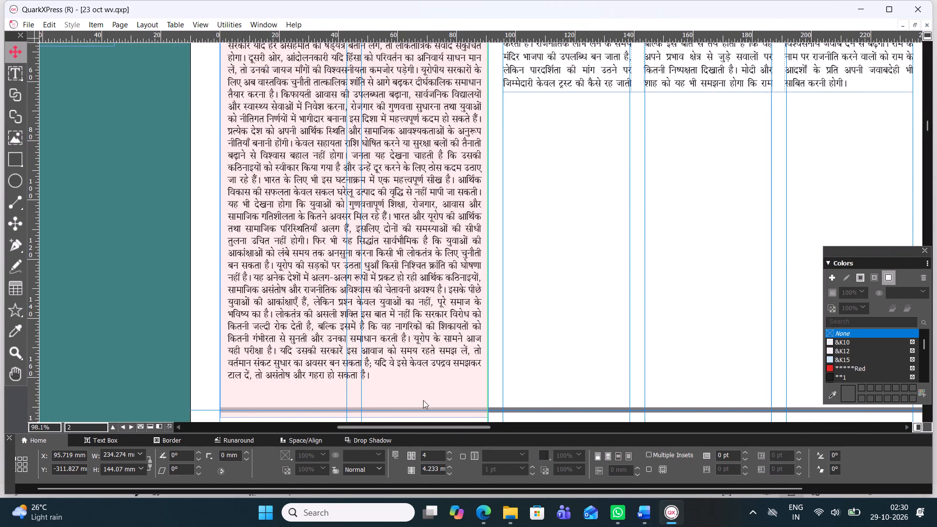
scroll(426, 385, "up", 1)
scroll(426, 385, "down", 1)
scroll(428, 384, "up", 7)
scroll(436, 364, "down", 1)
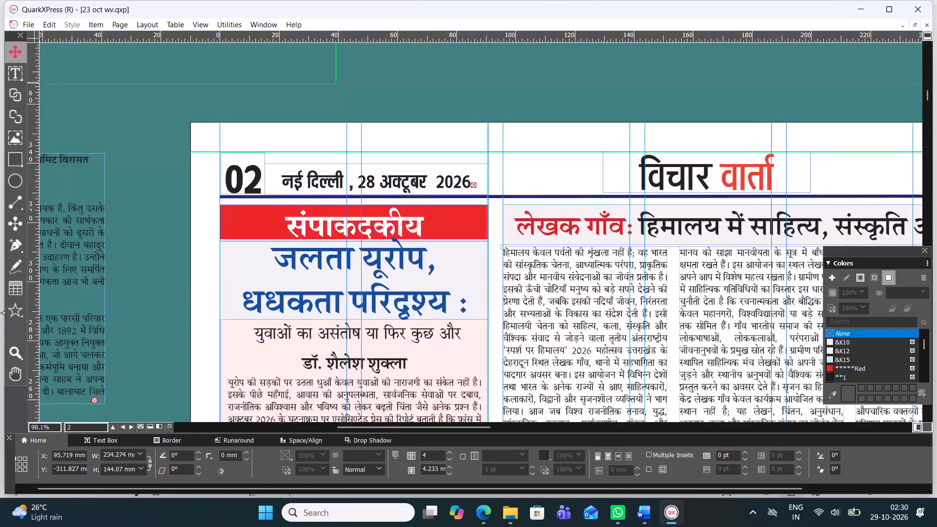
Examine the text settings of the "लेखक गाँव" article's headline and body.
left_click(14, 73)
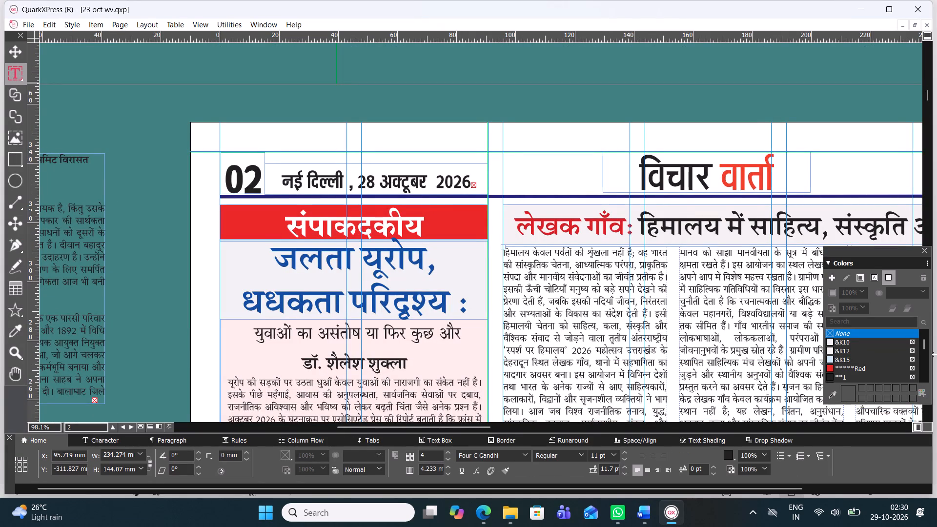
left_click(685, 222)
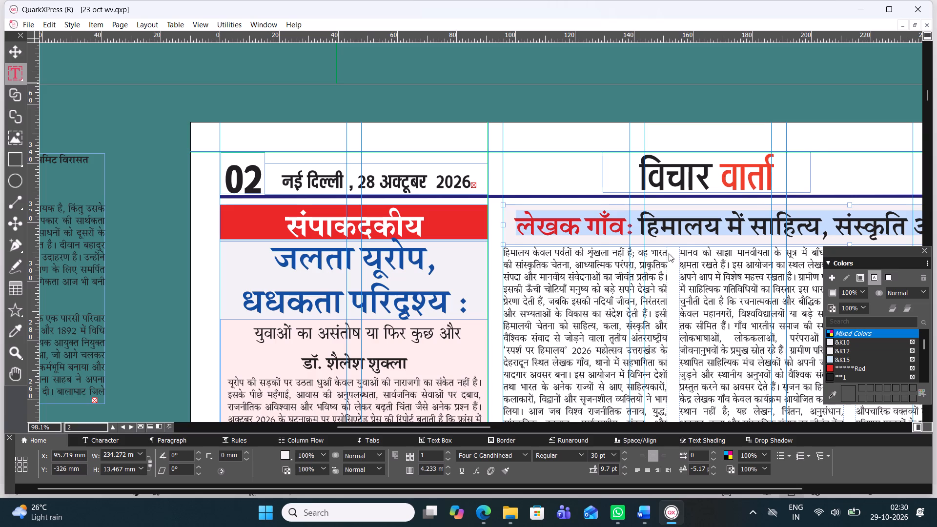
scroll(657, 305, "down", 3)
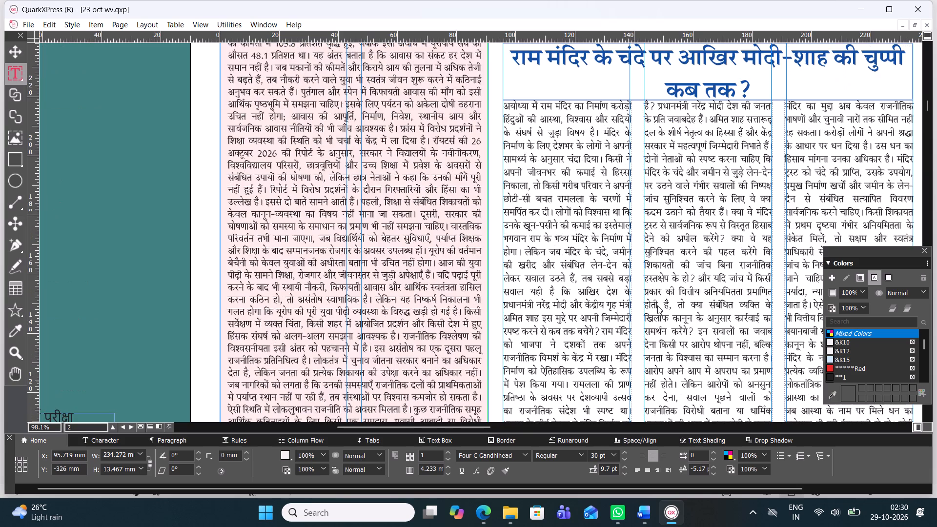
scroll(657, 305, "up", 3)
left_click(626, 293)
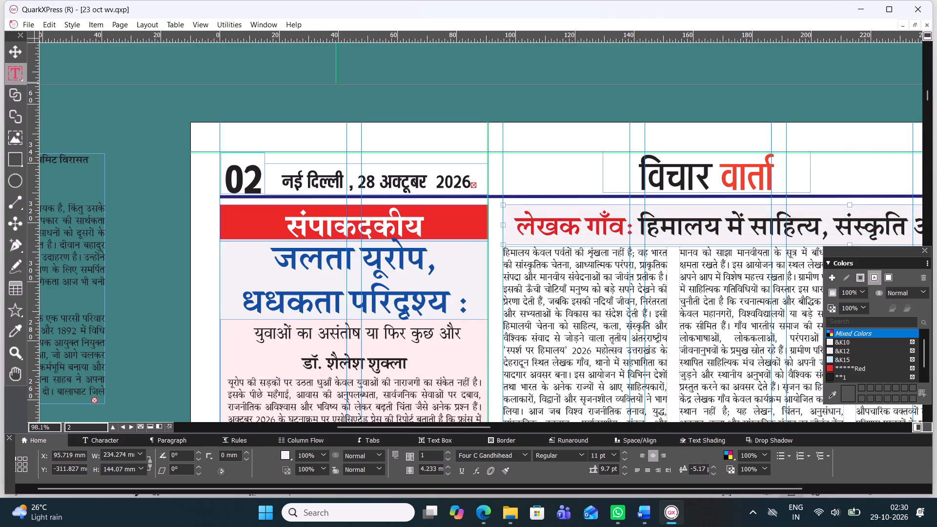
left_click_drag(620, 288, 672, 335)
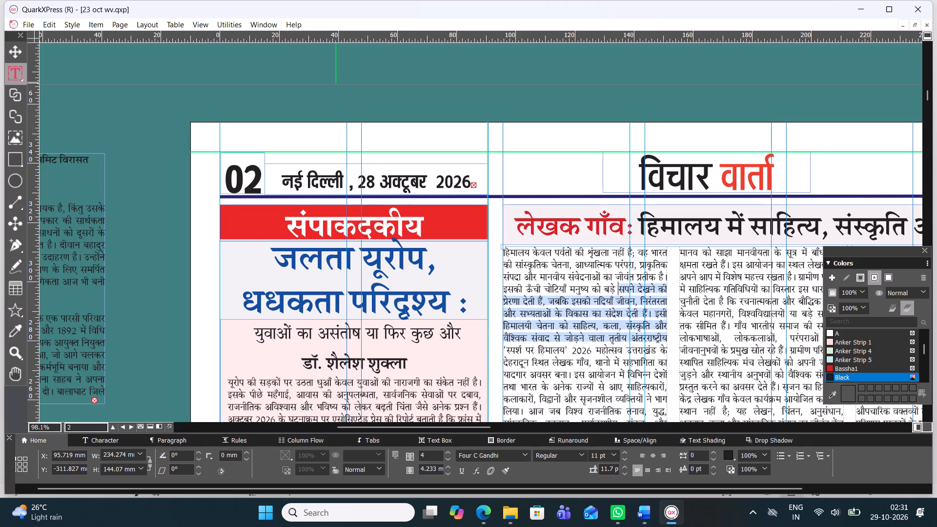
left_click(557, 262)
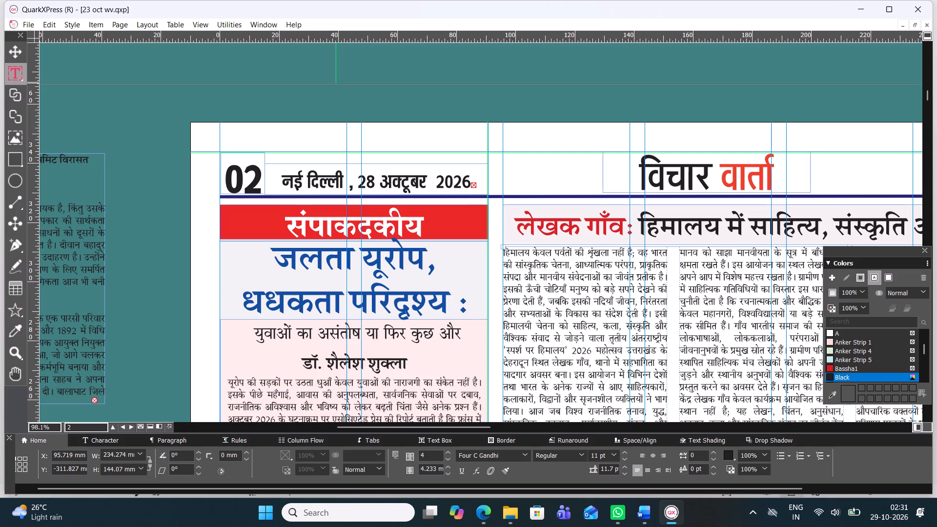
Check the font style of the "लेखक गाँव" article's body text and look across its four columns.
left_click_drag(535, 251, 619, 321)
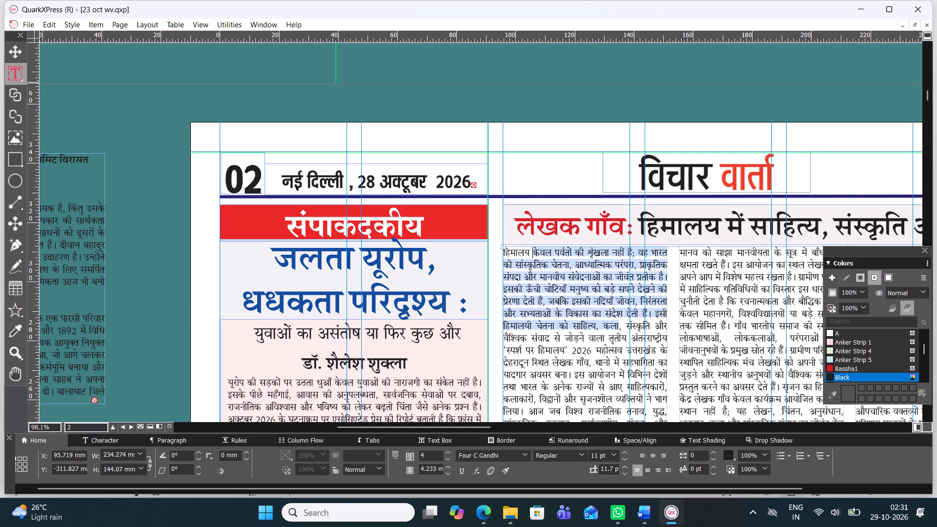
left_click(582, 456)
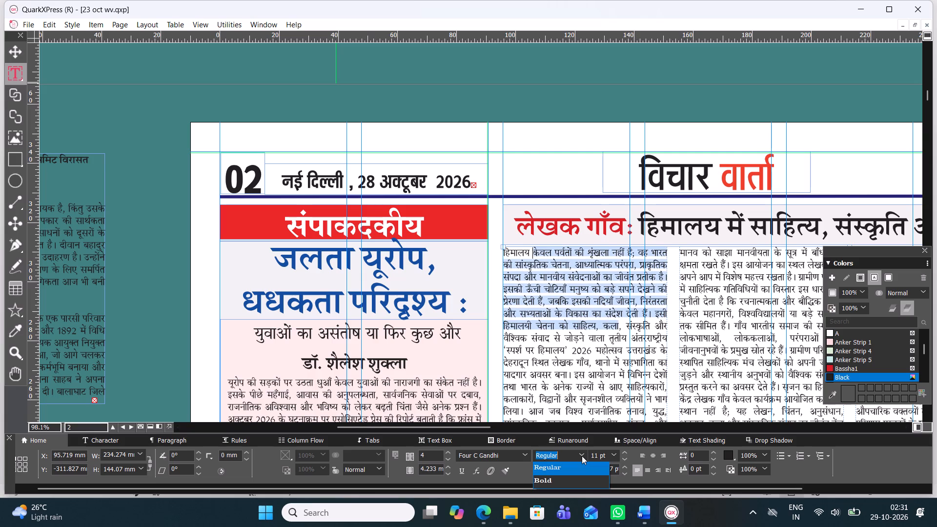
left_click(582, 456)
left_click(596, 281)
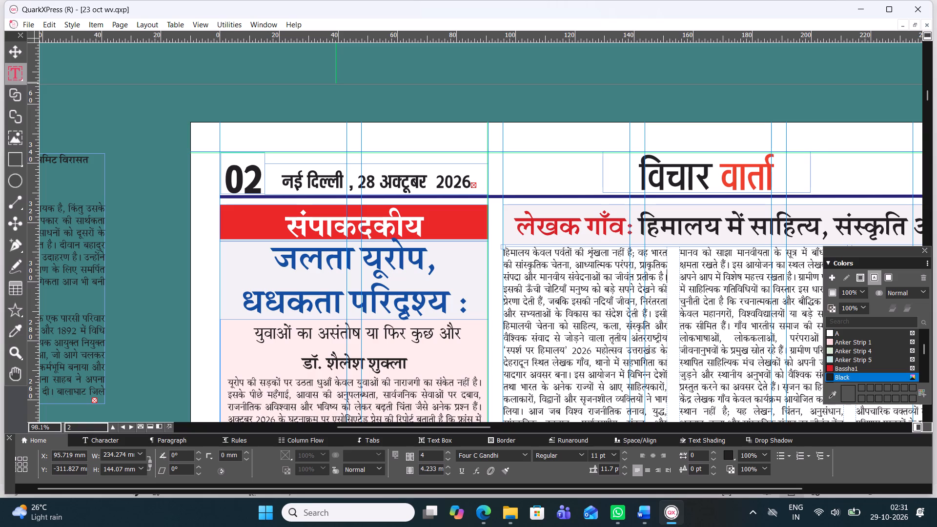
double_click(556, 343)
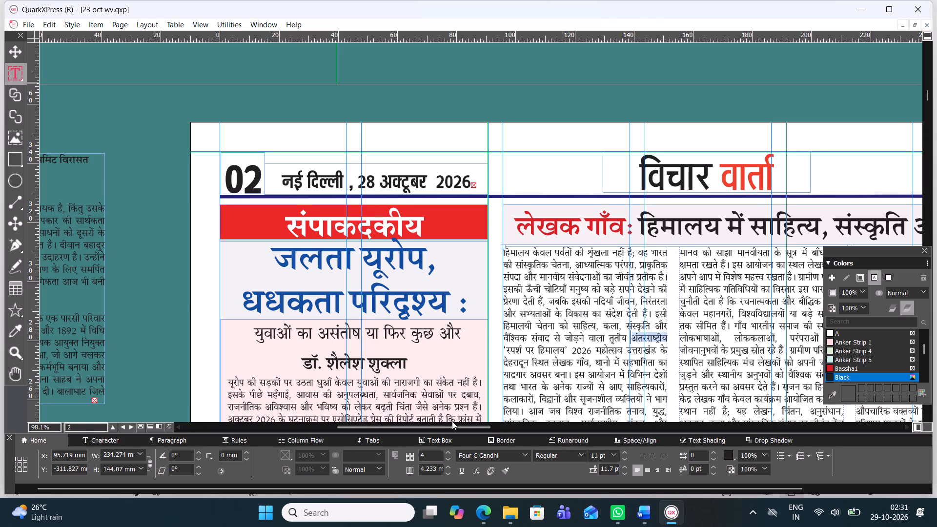
left_click_drag(452, 426, 516, 436)
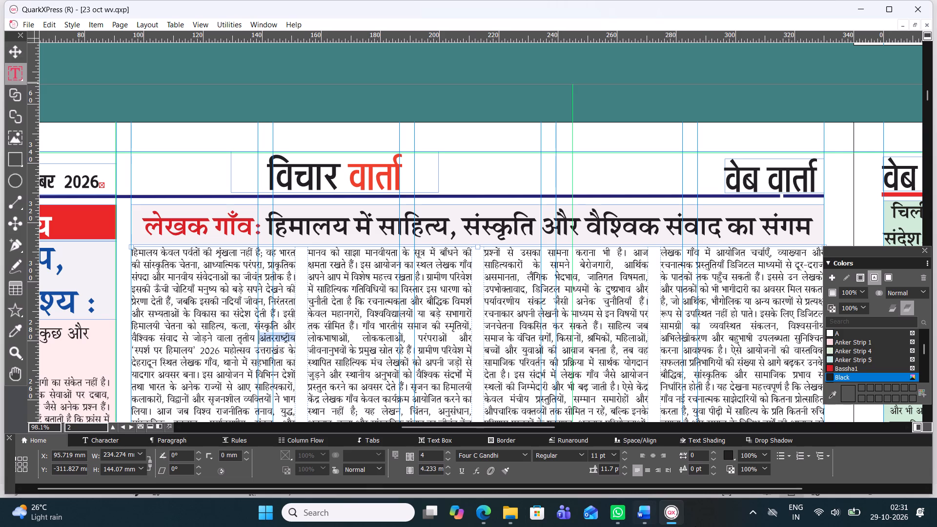
Switch to the 29 Oct Article document in Word and find the "लेखक गाँव" article to read its heading and opening paragraph.
left_click(645, 519)
scroll(291, 189, "down", 1)
scroll(291, 189, "up", 2)
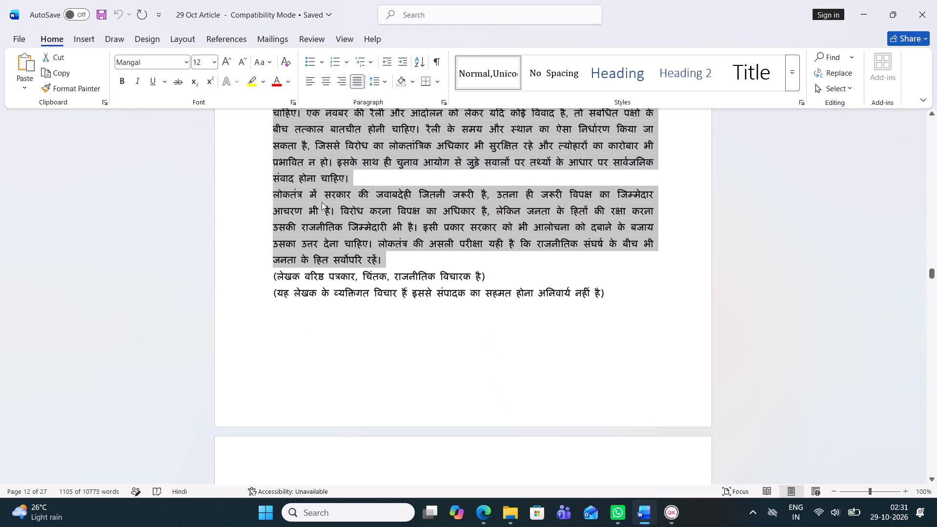
scroll(322, 202, "up", 9)
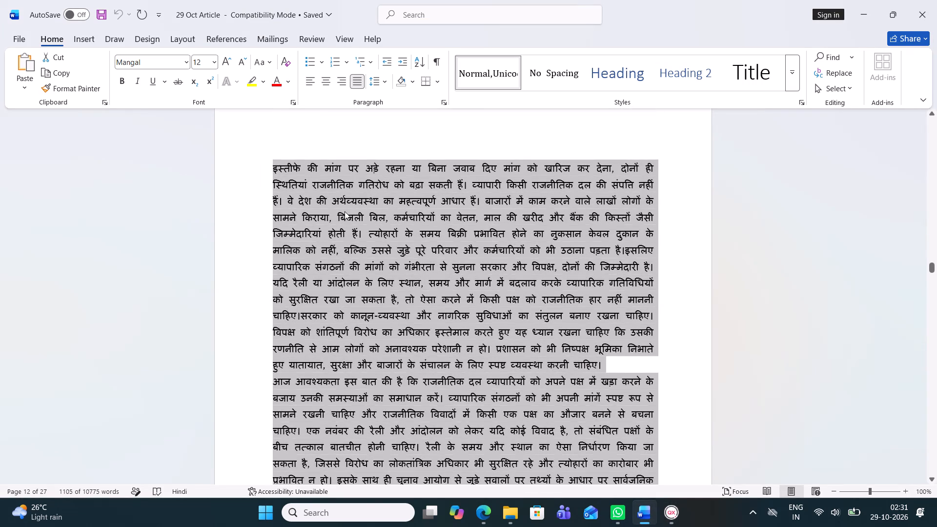
scroll(345, 211, "up", 2)
scroll(345, 211, "down", 1)
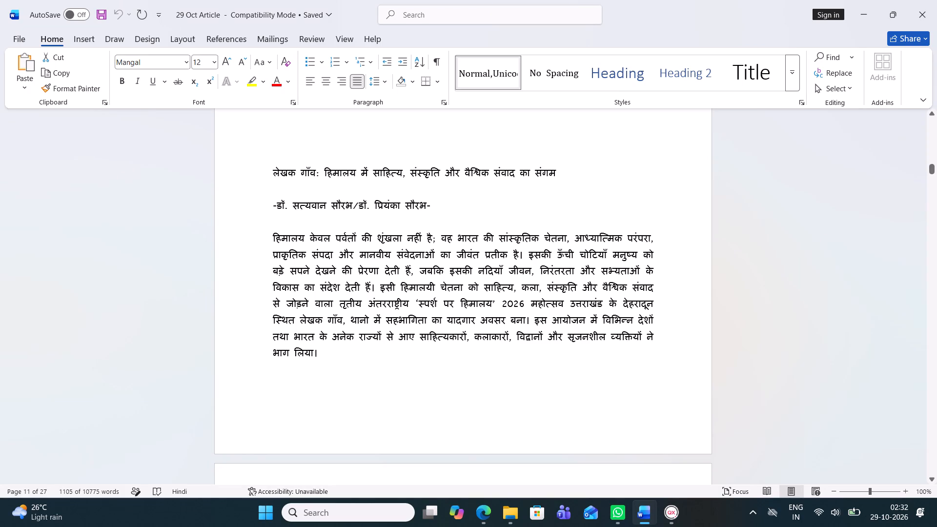
Switch back to QuarkXPress and set all of the "लेखक गाँव" article's body text to 11.5 pt.
left_click(668, 520)
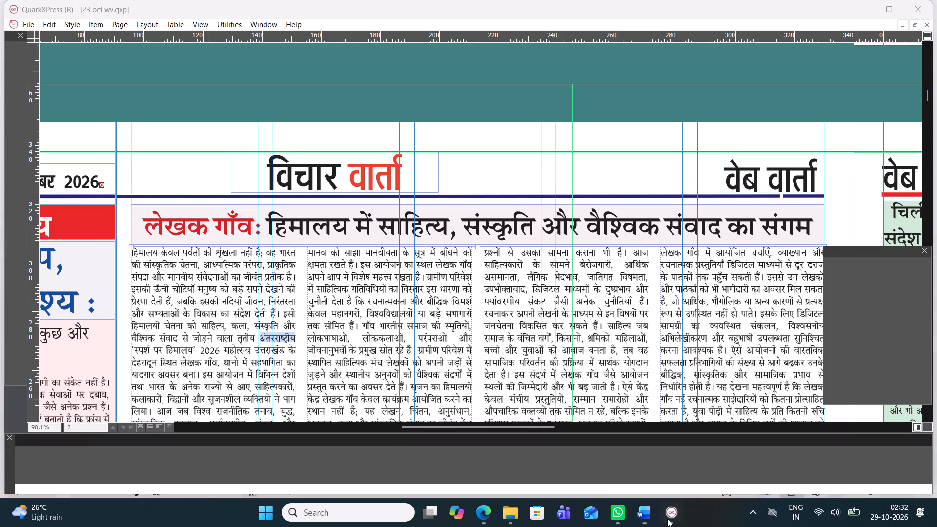
double_click(227, 271)
triple_click(225, 307)
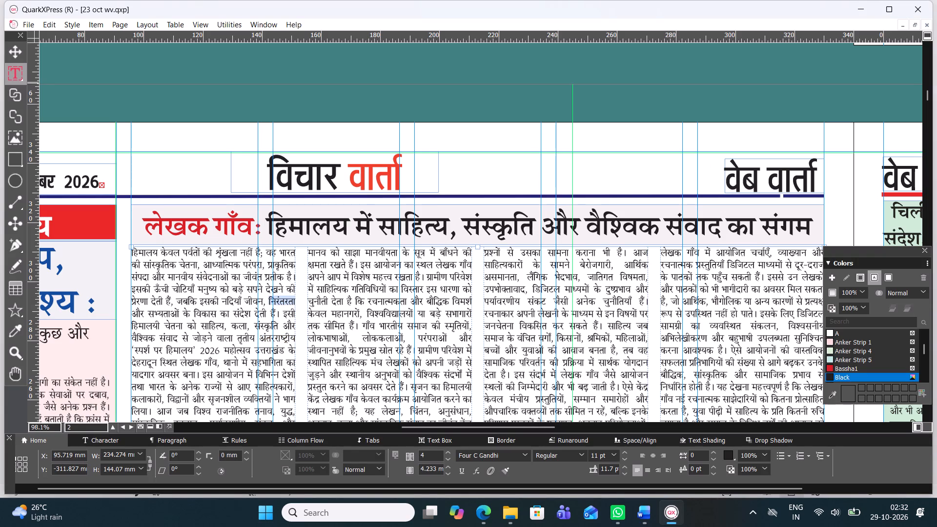
key("ctrl+a")
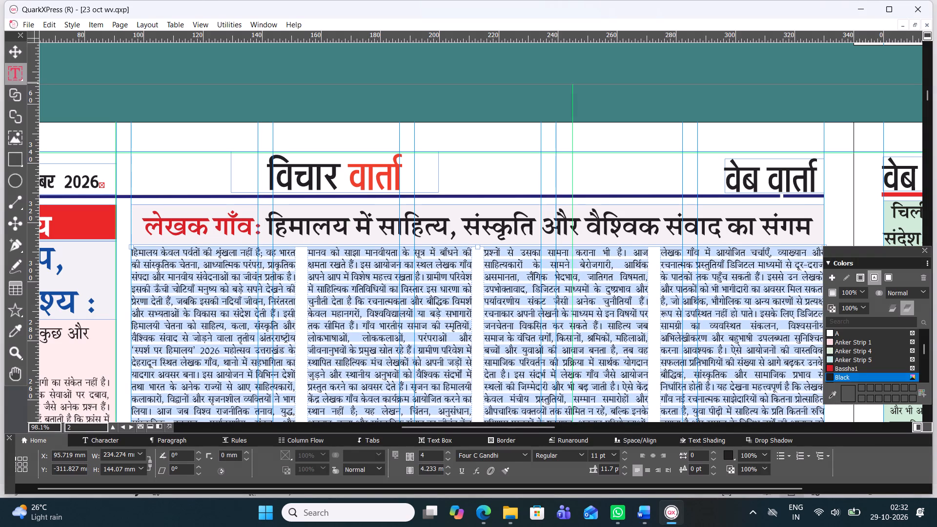
left_click(609, 455)
type("11")
type(".5")
key("Return")
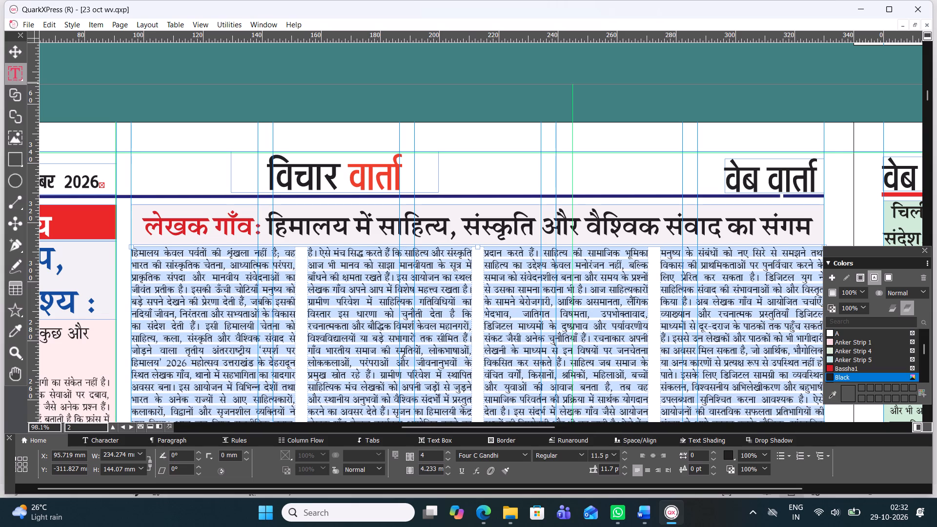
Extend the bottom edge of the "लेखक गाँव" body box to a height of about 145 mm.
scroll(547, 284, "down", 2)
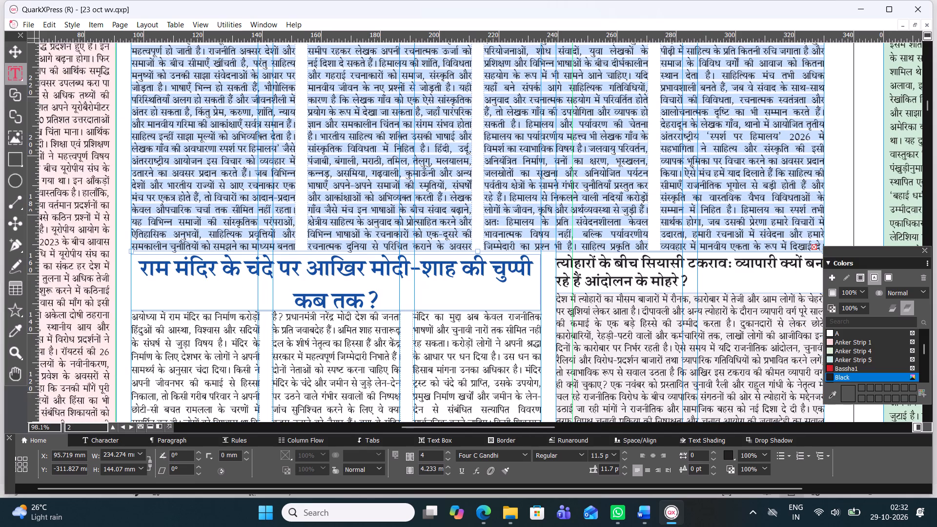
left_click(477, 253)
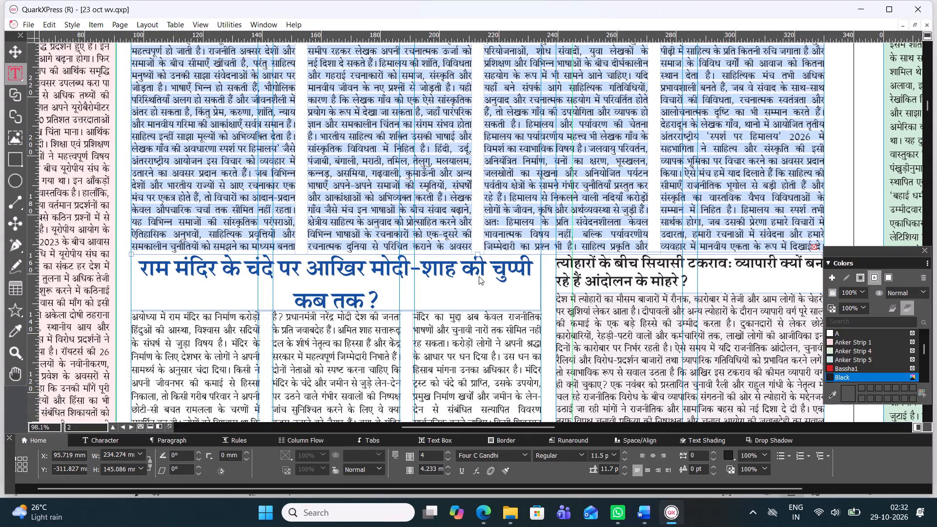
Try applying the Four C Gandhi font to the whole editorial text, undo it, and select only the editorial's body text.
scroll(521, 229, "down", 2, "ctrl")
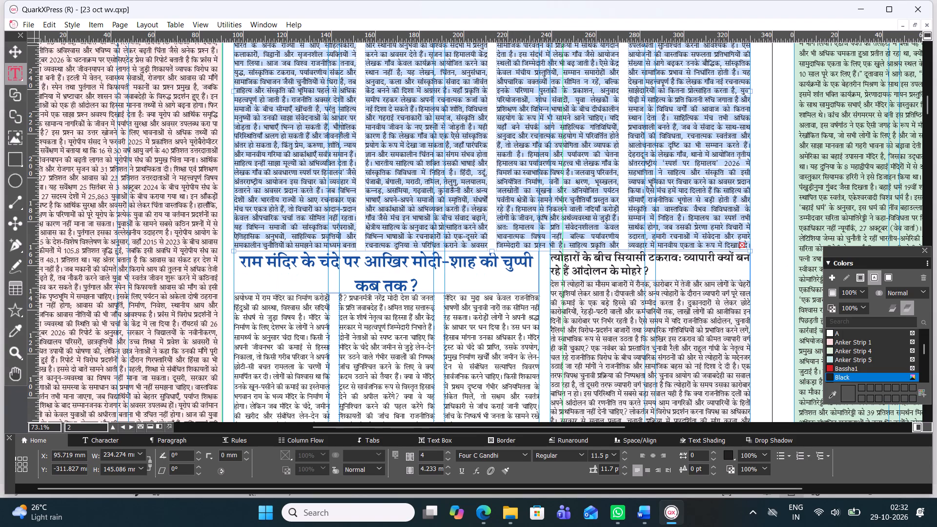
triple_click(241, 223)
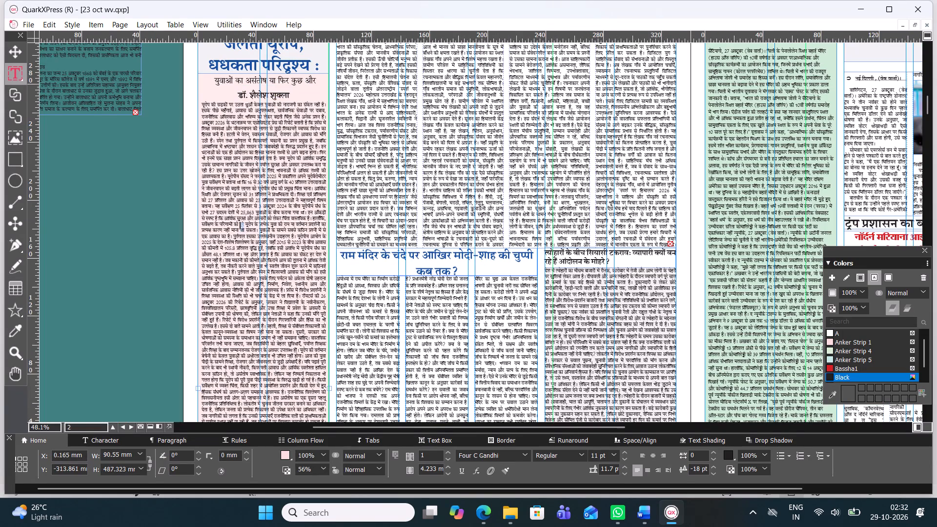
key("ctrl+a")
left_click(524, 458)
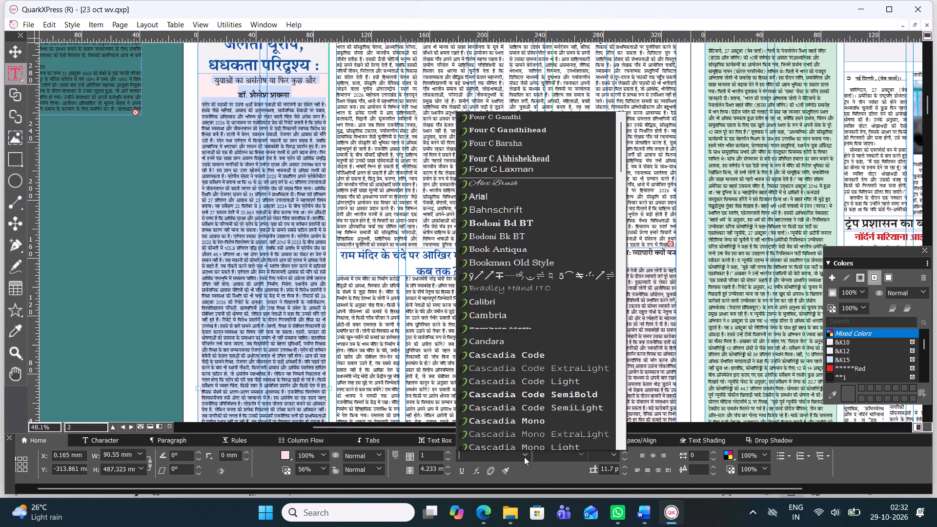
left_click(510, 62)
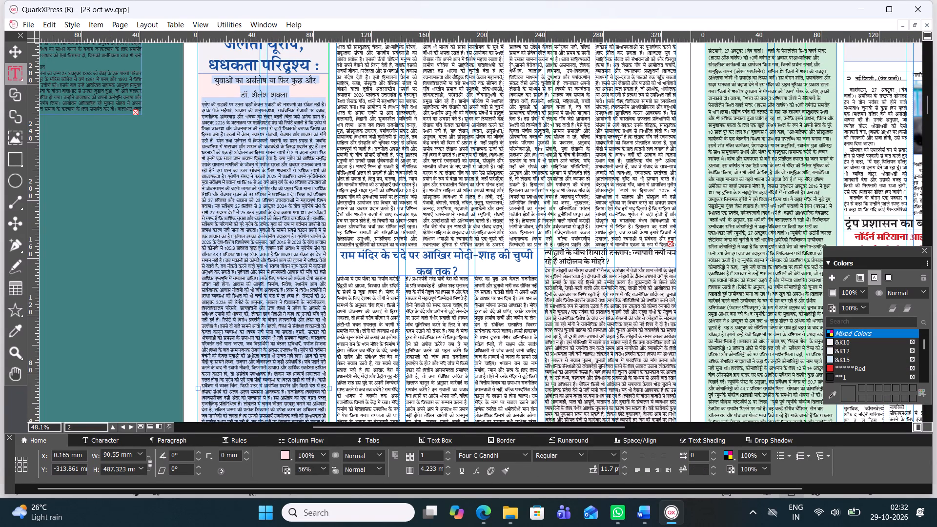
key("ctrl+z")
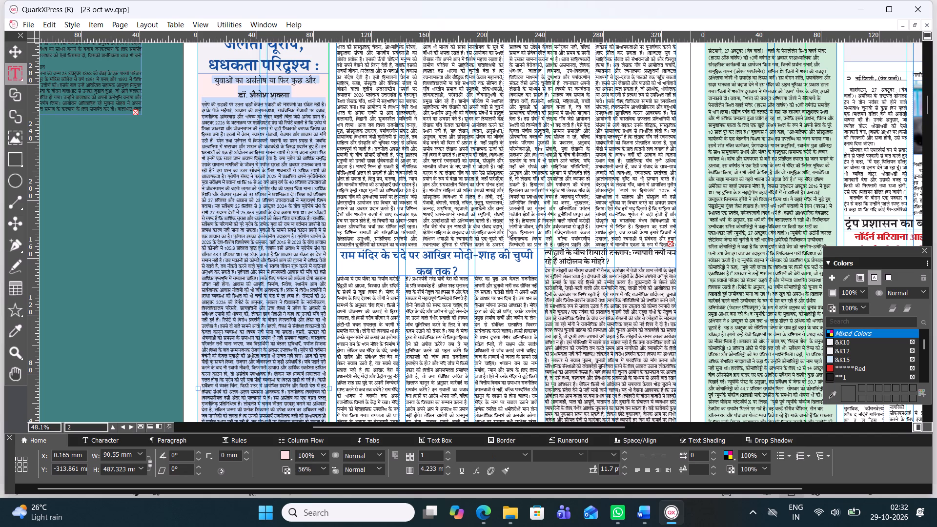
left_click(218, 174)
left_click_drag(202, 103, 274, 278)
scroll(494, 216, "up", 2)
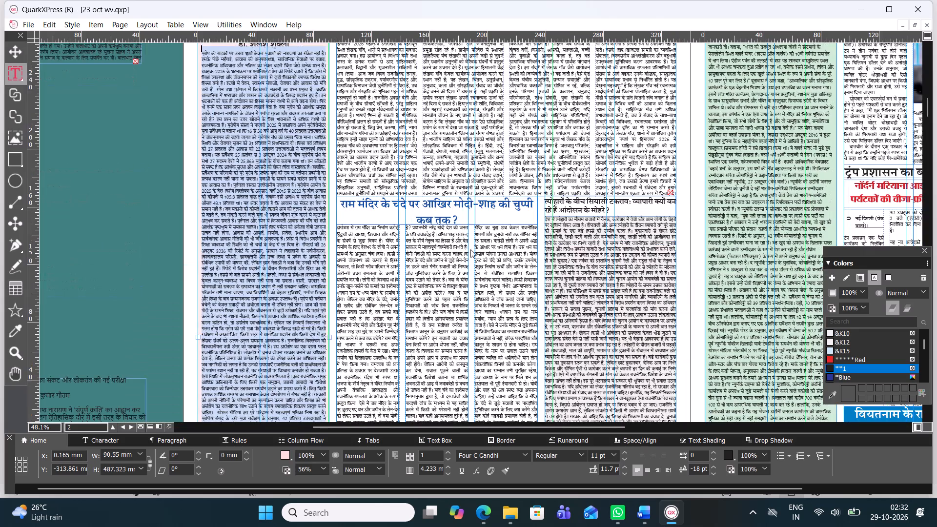
Move the "राम मंदिर" and festival headlines down over their articles' body text, clear of the "लेखक गाँव" body box.
double_click(471, 166)
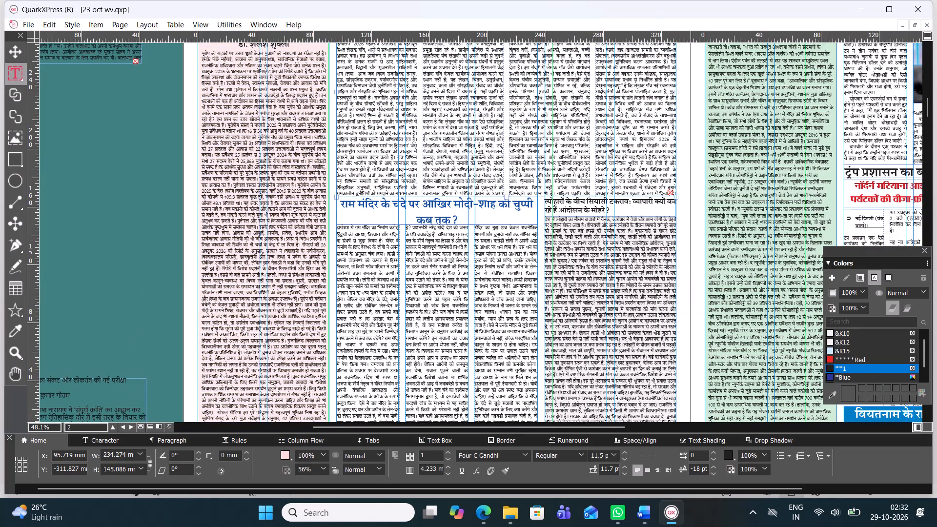
left_click(0, 43)
left_click(11, 44)
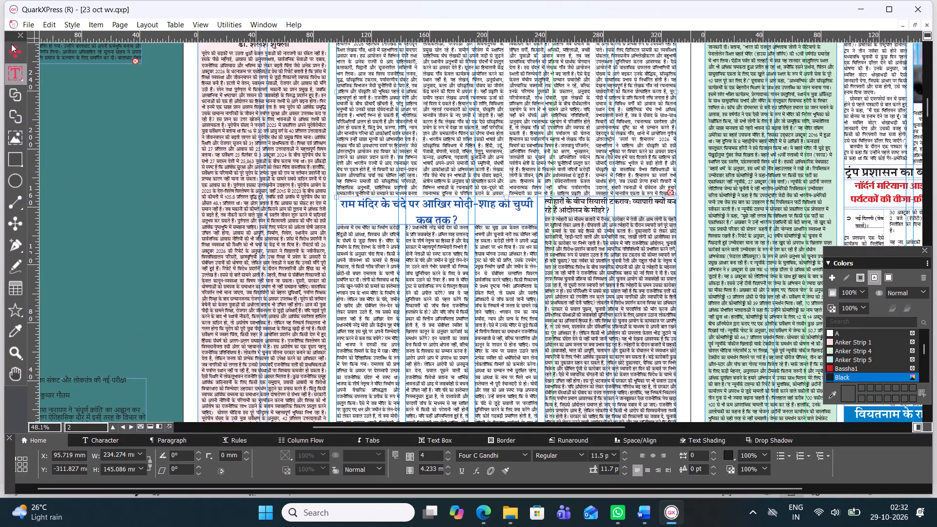
left_click(441, 164)
left_click_drag(445, 212, 441, 269)
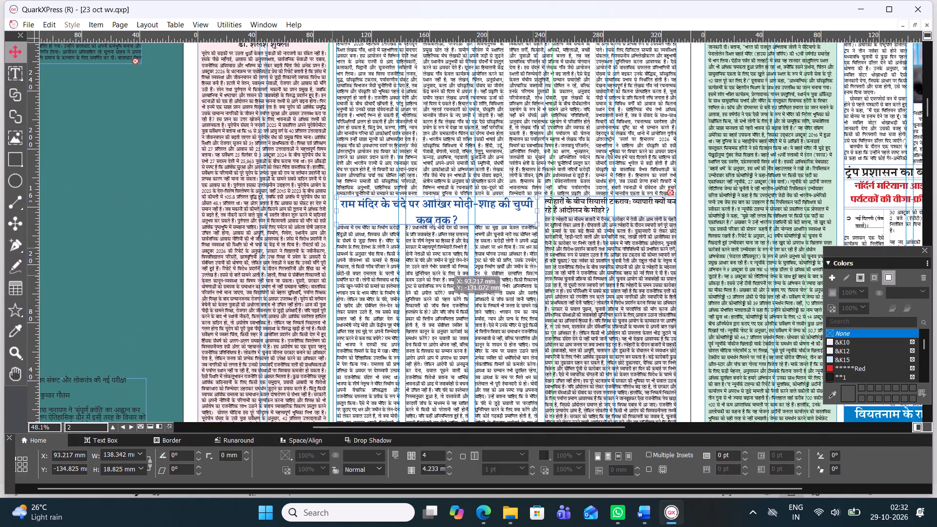
left_click_drag(441, 269, 441, 275)
left_click(577, 212)
left_click_drag(579, 206, 583, 295)
Extend the "लेखक गाँव" body box downward to about 147 mm high so all its text fits.
left_click(523, 182)
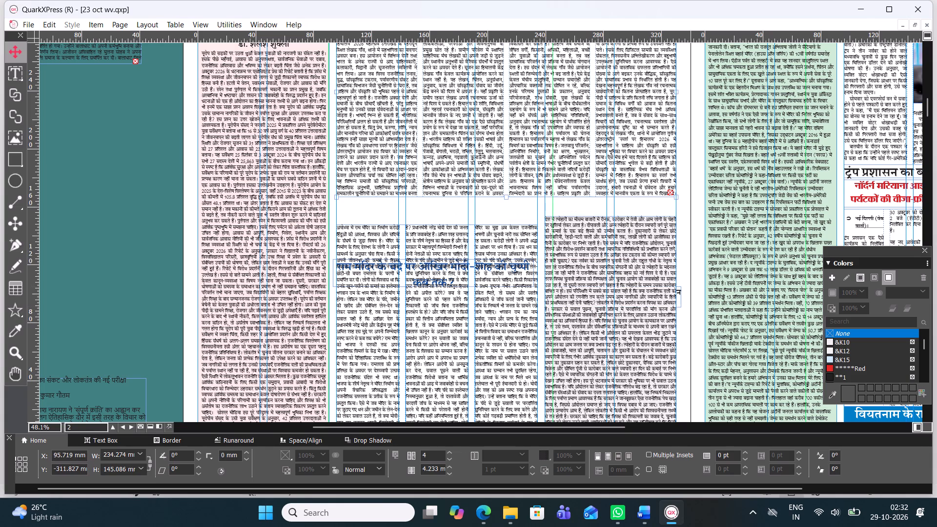
left_click_drag(507, 201, 508, 211)
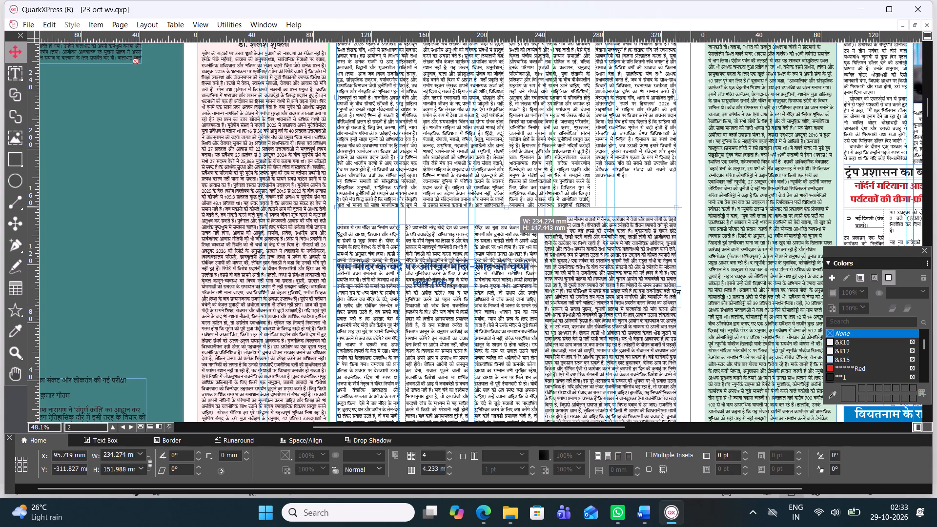
left_click_drag(508, 211, 504, 205)
Move the "राम मंदिर" article's body box down to about Y -86.5 mm, clear of its headline.
left_click(450, 232)
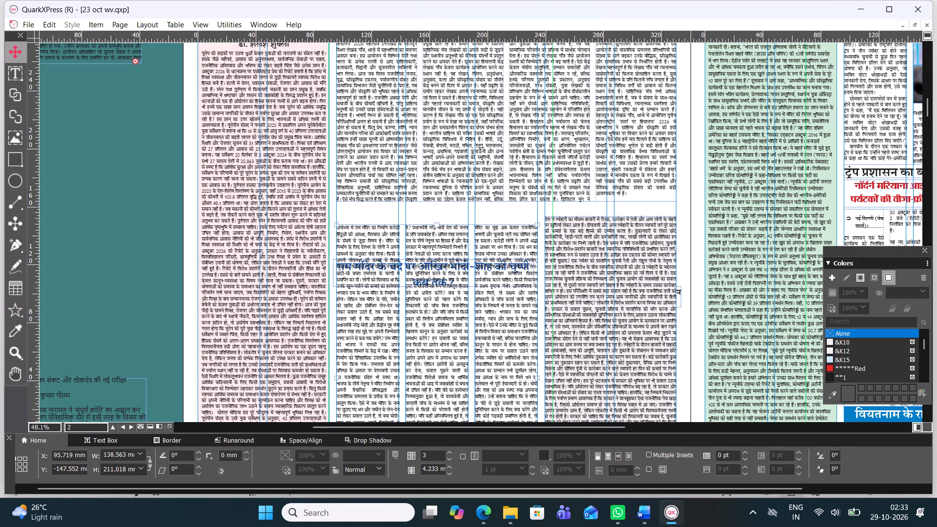
left_click(437, 283)
left_click(435, 277)
left_click(435, 268)
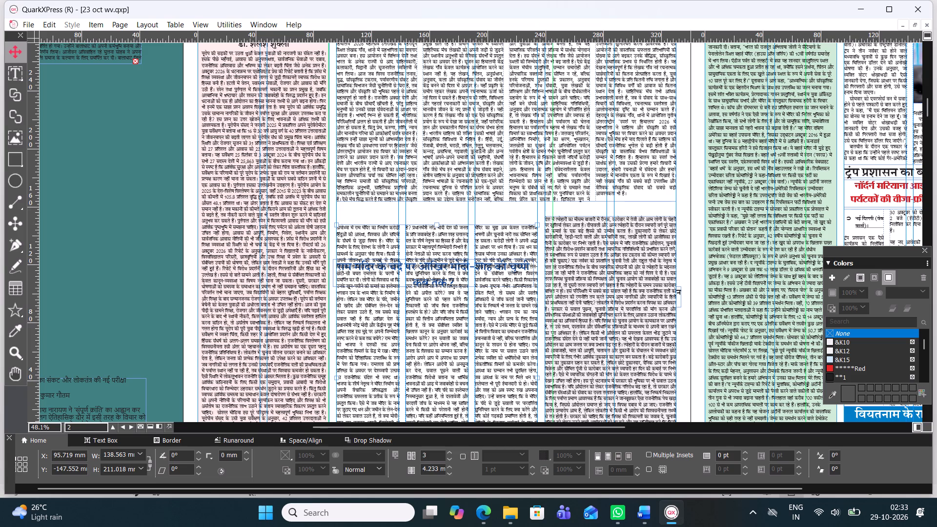
double_click(435, 268)
left_click(435, 268)
left_click(435, 268)
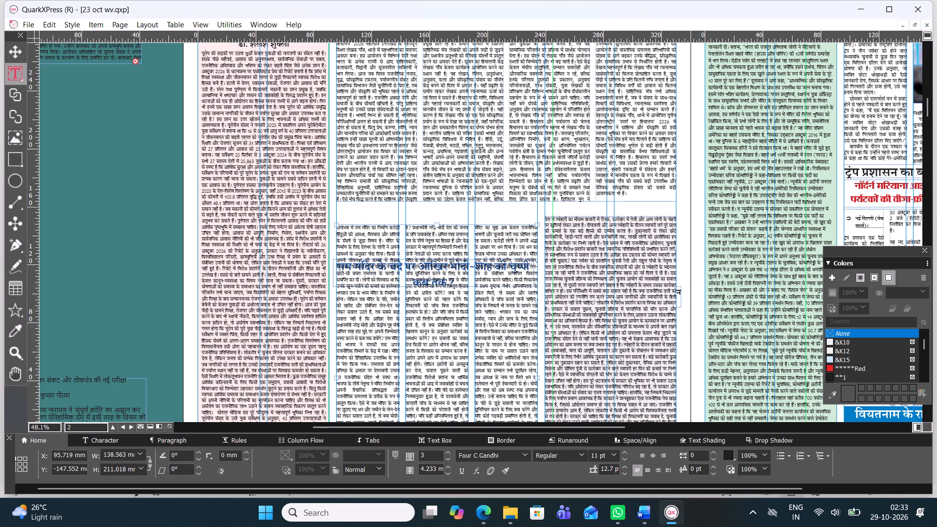
left_click(16, 47)
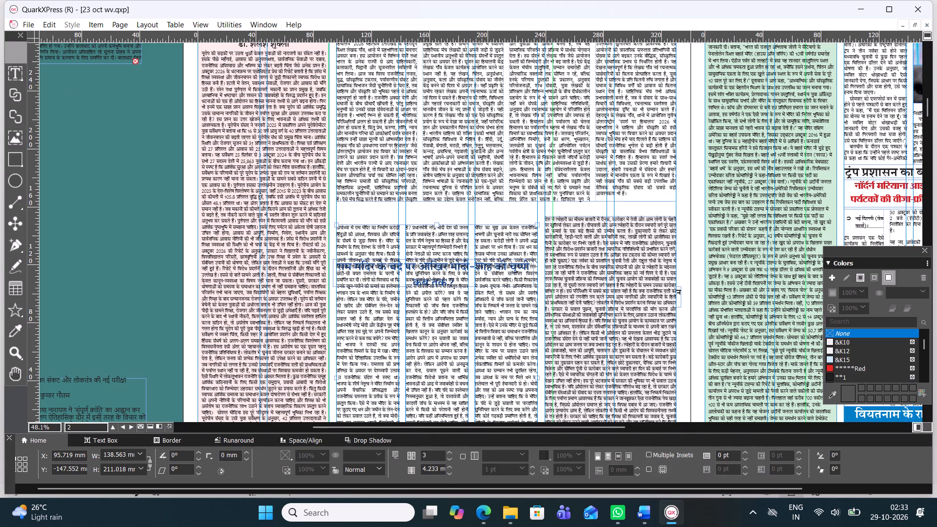
left_click_drag(421, 270, 437, 357)
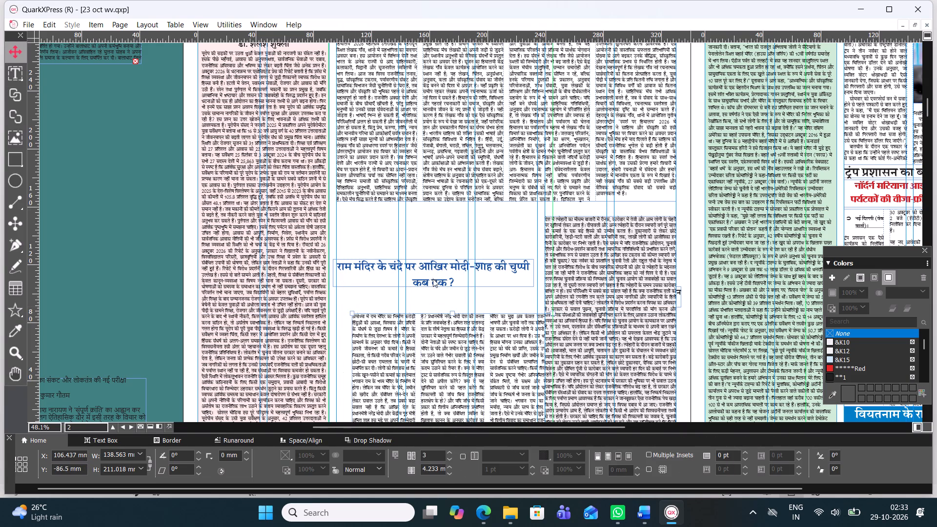
Place the "राम मंदिर" headline just under the "लेखक गाँव" body box, at about X 95.7 mm, Y -162.3 mm.
left_click_drag(434, 276, 443, 229)
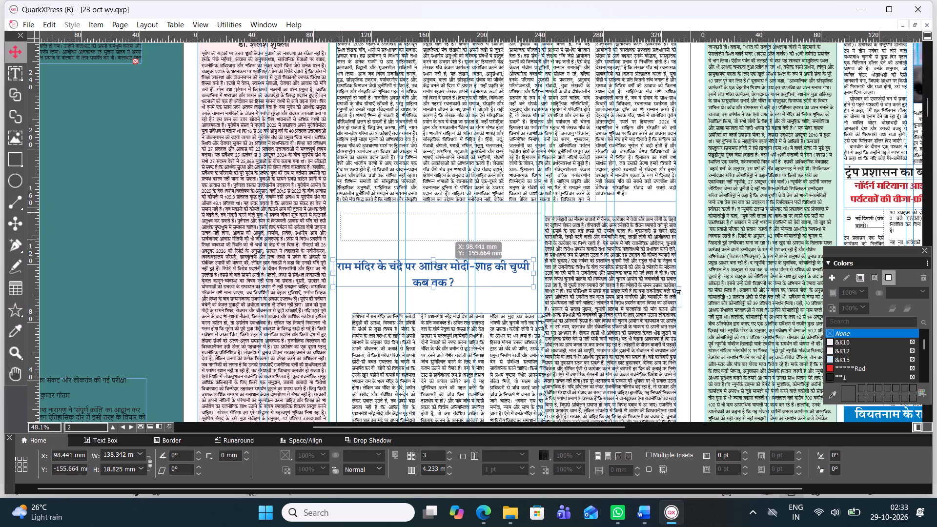
left_click_drag(443, 229, 437, 219)
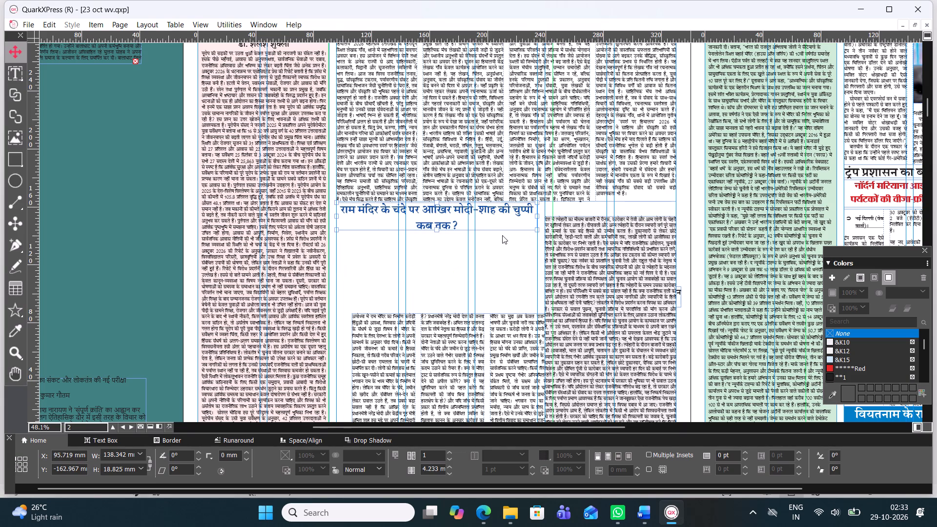
key("Down")
key("Down")
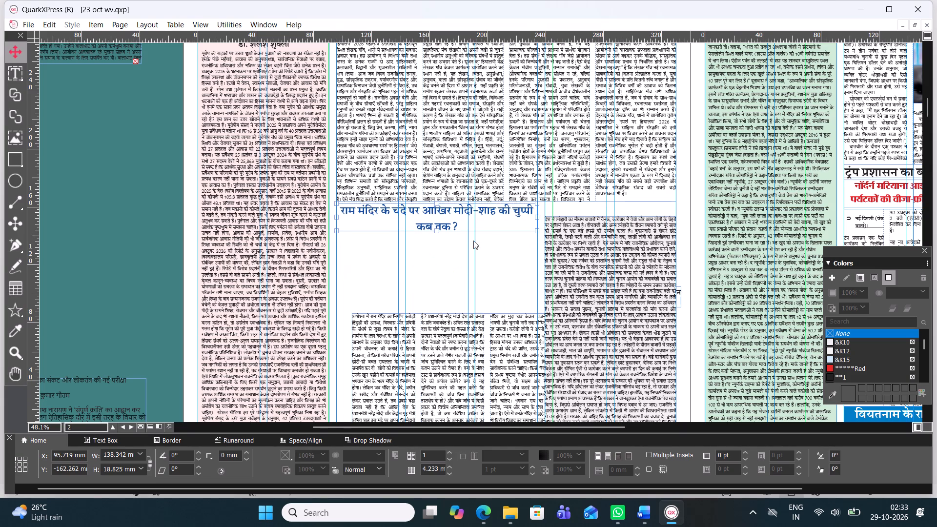
left_click(439, 254)
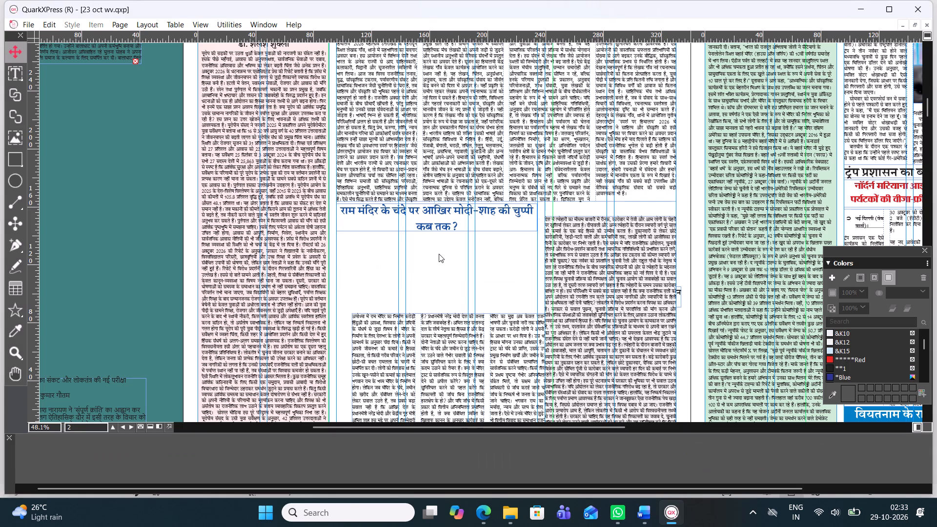
Move the "राम मंदिर" body box up directly under its headline, to about X 97.4 mm, Y -143.4 mm.
left_click(472, 386)
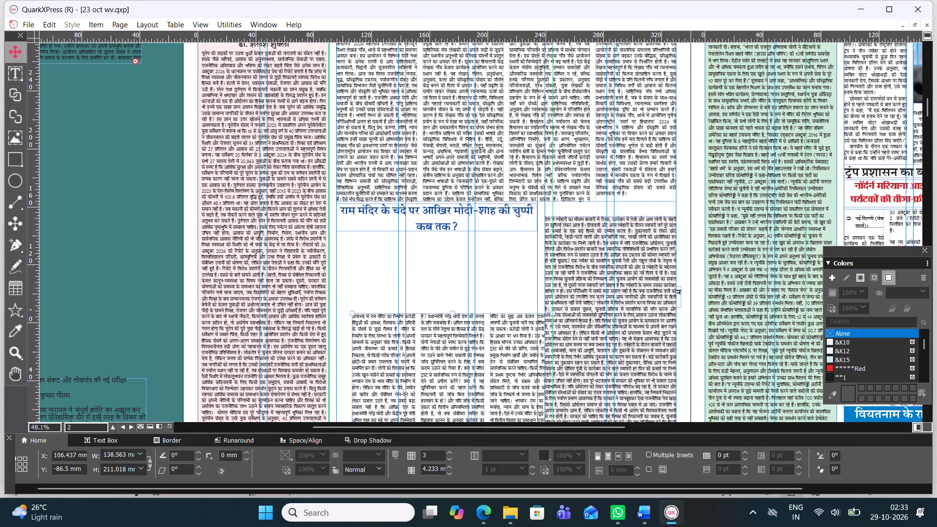
left_click_drag(455, 370, 441, 288)
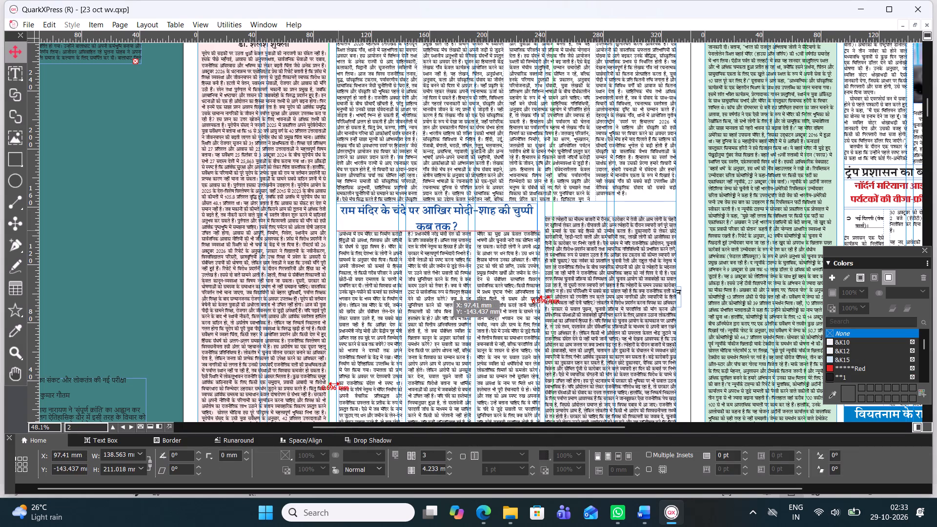
left_click_drag(441, 288, 444, 288)
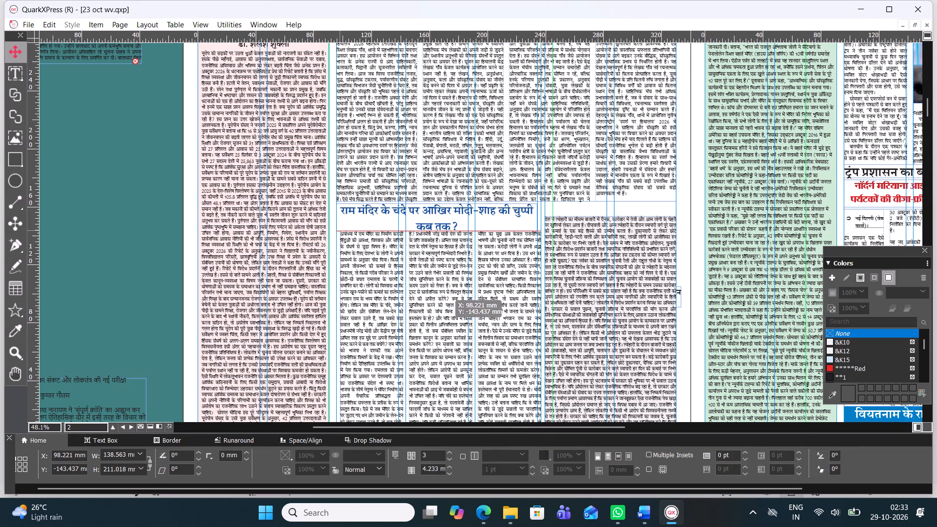
left_click_drag(444, 288, 441, 288)
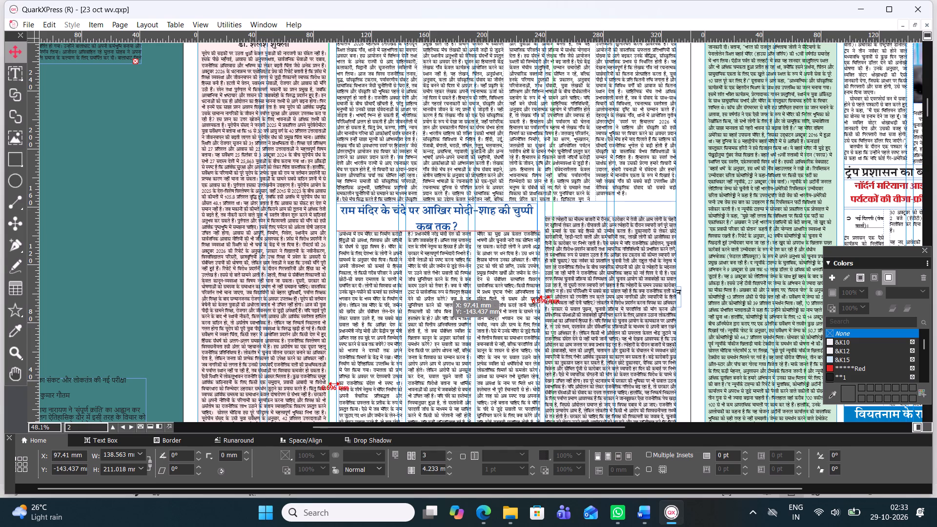
Set all of the "राम मंदिर" body text to 11.5 pt with 11.7 pt leading.
triple_click(432, 298)
key("ctrl+a")
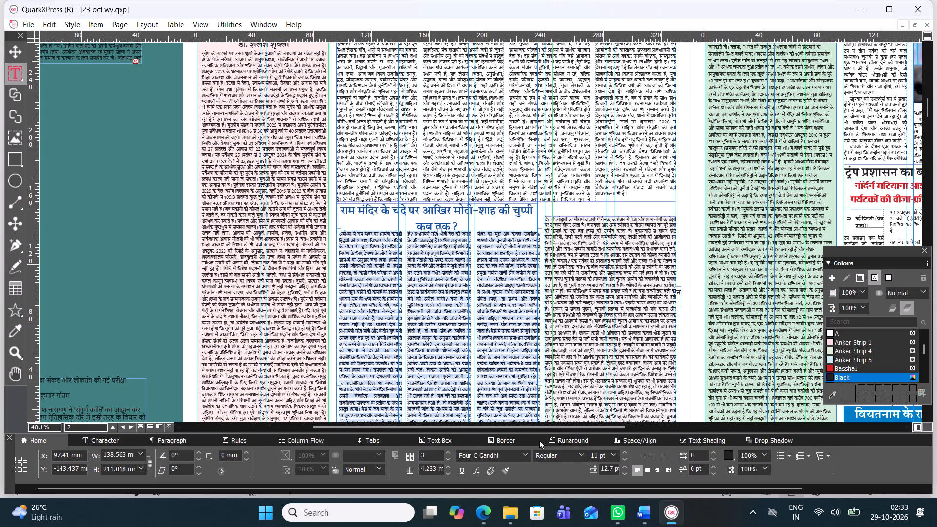
left_click_drag(608, 458, 597, 455)
key("BackSpace")
type("11")
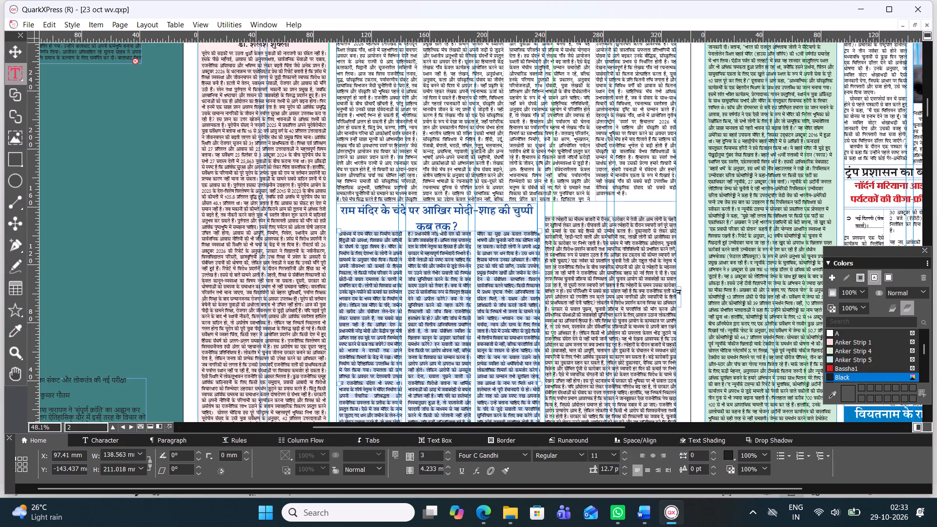
key("comma")
key("BackSpace")
key("period")
key("5")
key("Return")
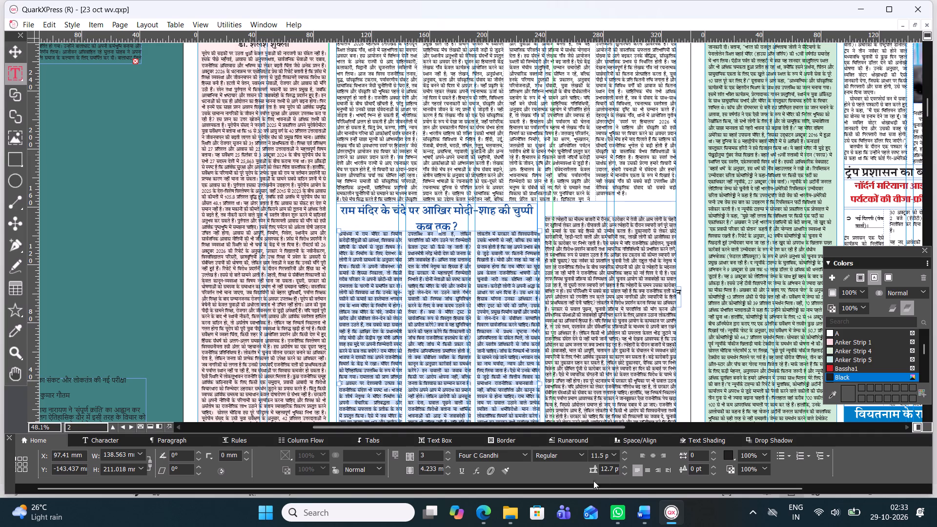
left_click(623, 470)
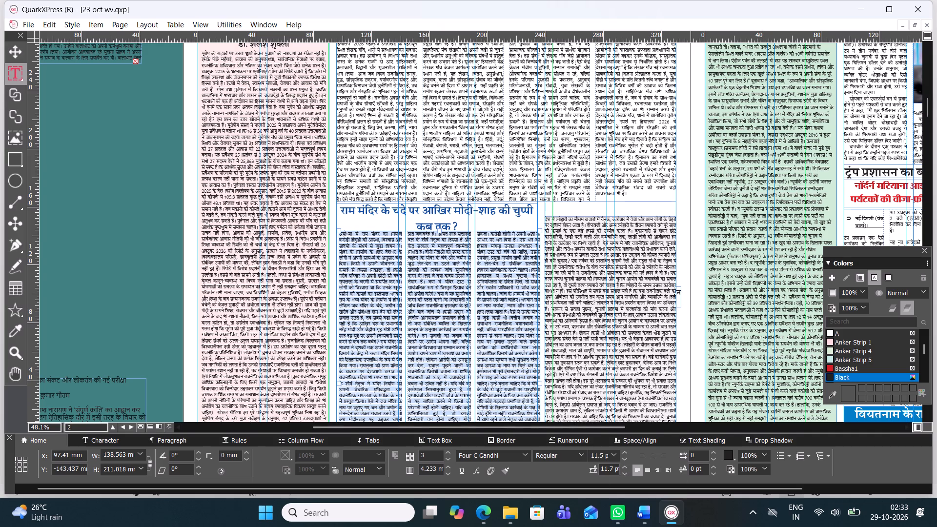
Shorten the "राम मंदिर" body box from its bottom edge to about 208.3 mm high.
scroll(434, 351, "down", 1)
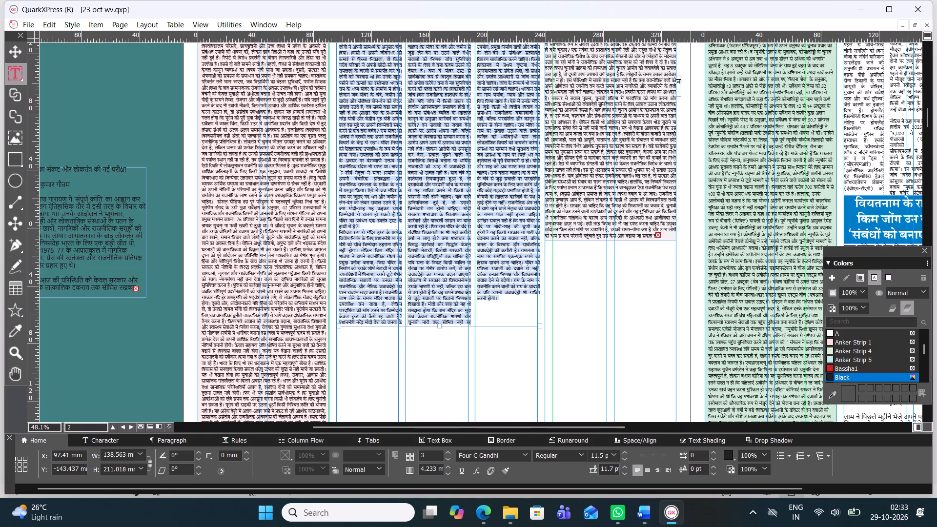
left_click(439, 326)
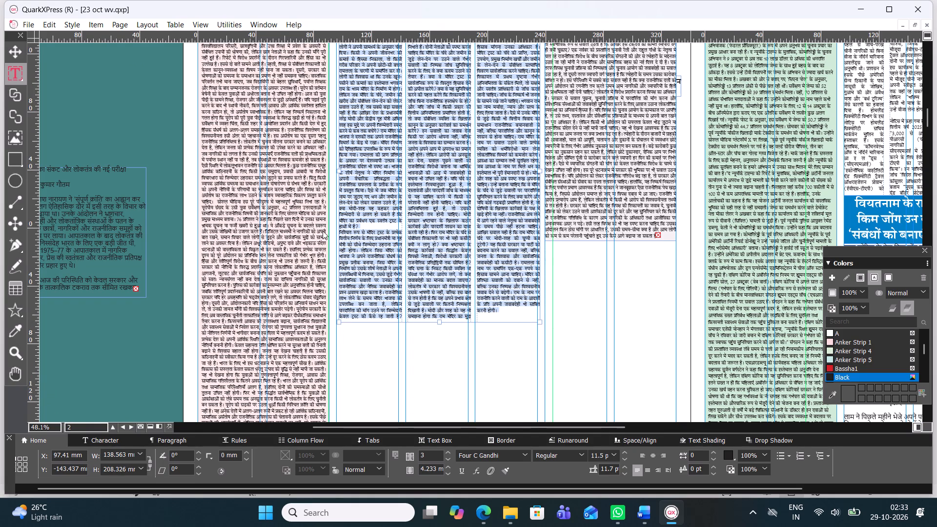
Join the "राम मंदिर" paragraph starting "निश्चित रूप से" to the preceding one, separated by a space.
scroll(341, 230, "up", 1, "ctrl")
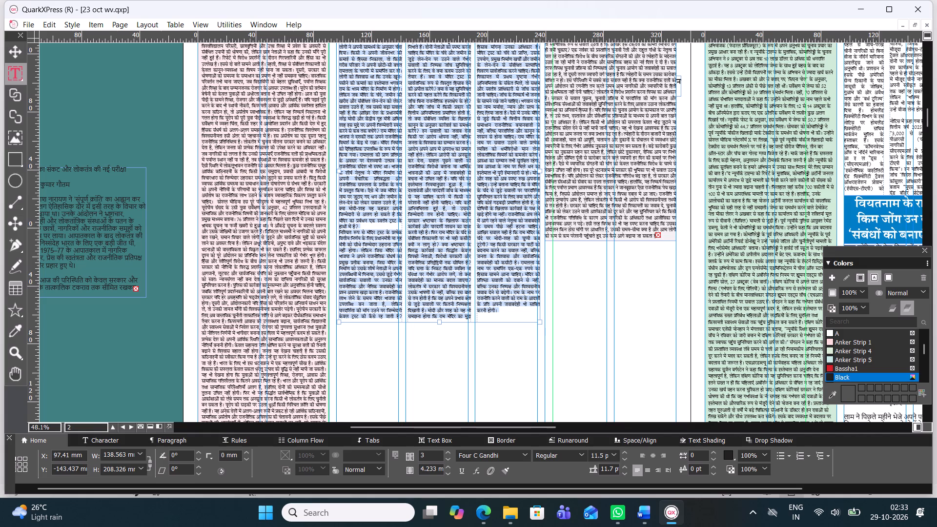
scroll(341, 230, "down", 1, "ctrl")
scroll(342, 231, "up", 3, "ctrl")
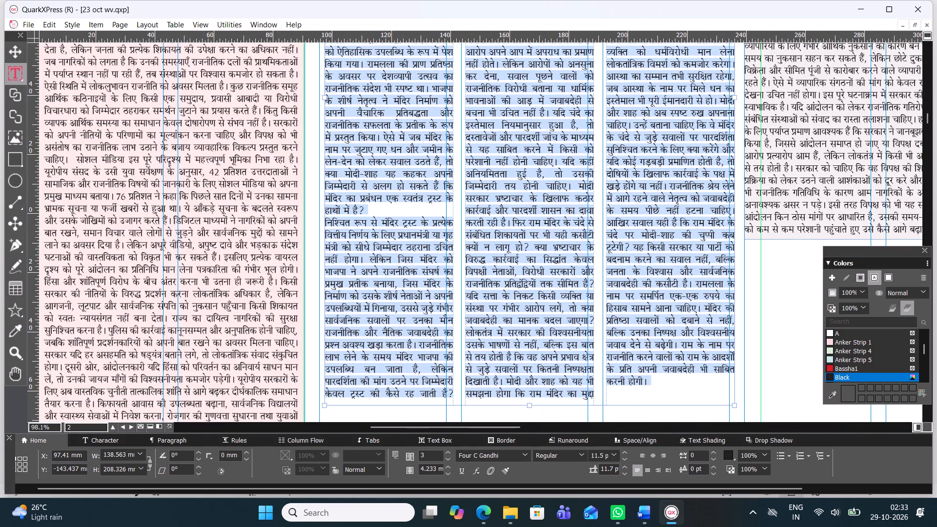
left_click(326, 221)
key("BackSpace")
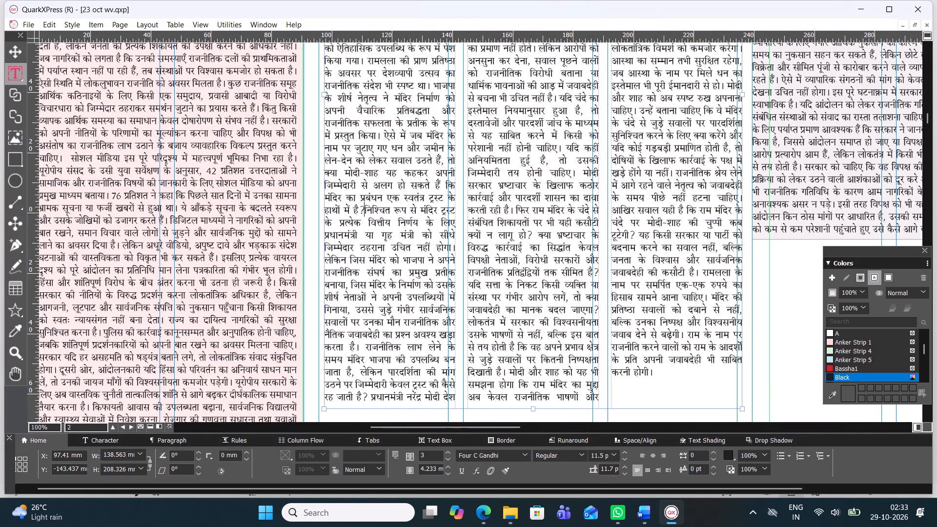
key("space")
Move the festival article's body box down, clear of its headline, to about X 254.3 mm, Y -76.8 mm.
scroll(575, 339, "up", 1)
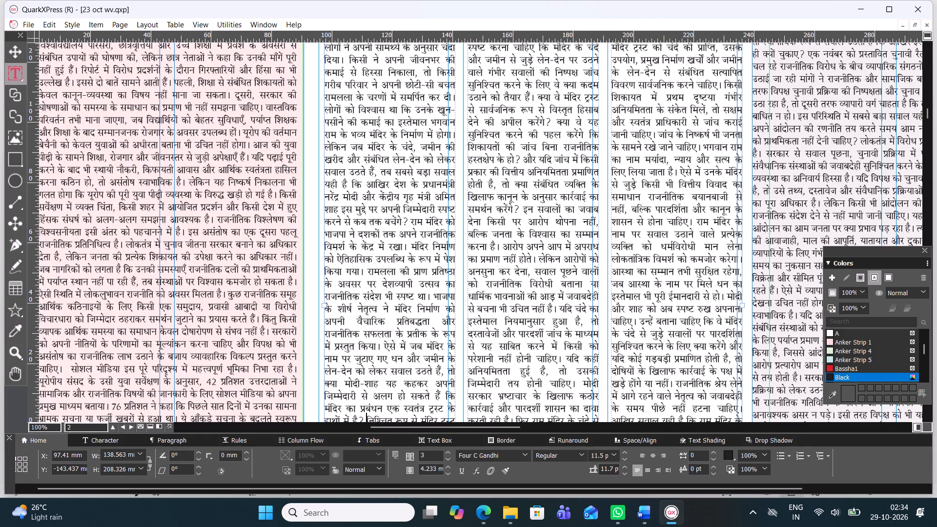
scroll(576, 339, "down", 2, "ctrl")
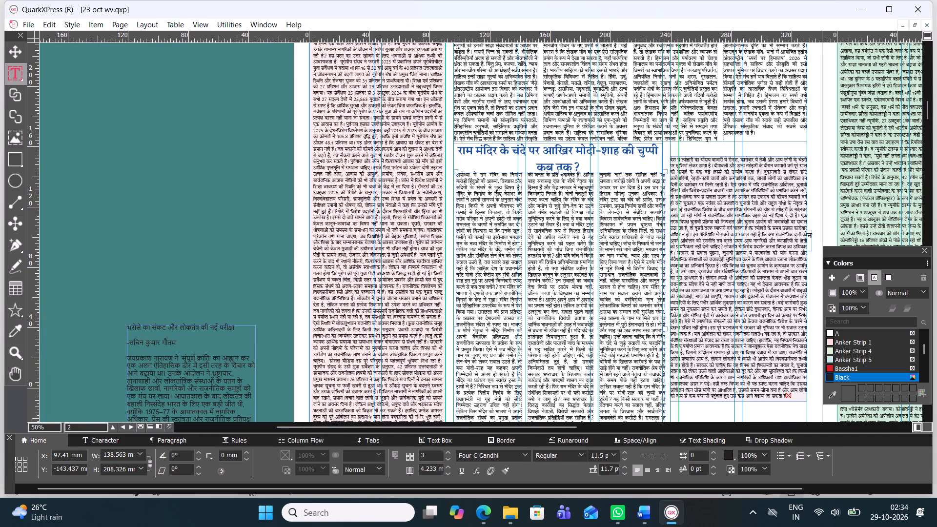
scroll(529, 279, "down", 1)
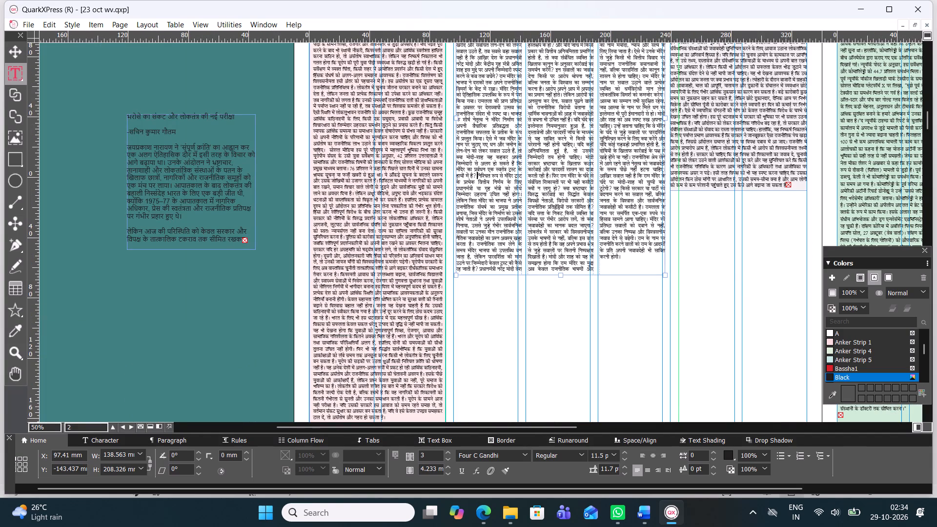
left_click_drag(548, 425, 634, 427)
scroll(439, 304, "up", 2)
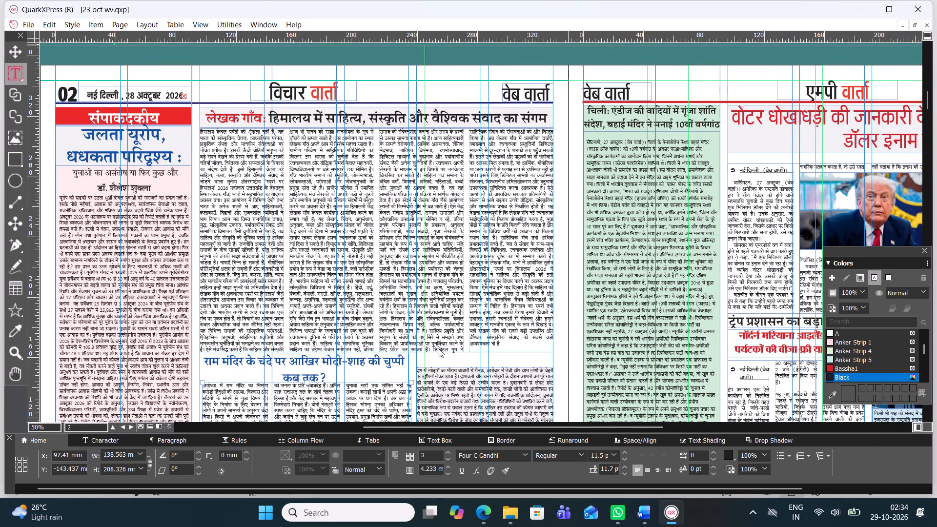
scroll(439, 349, "down", 1)
scroll(454, 314, "up", 1, "ctrl")
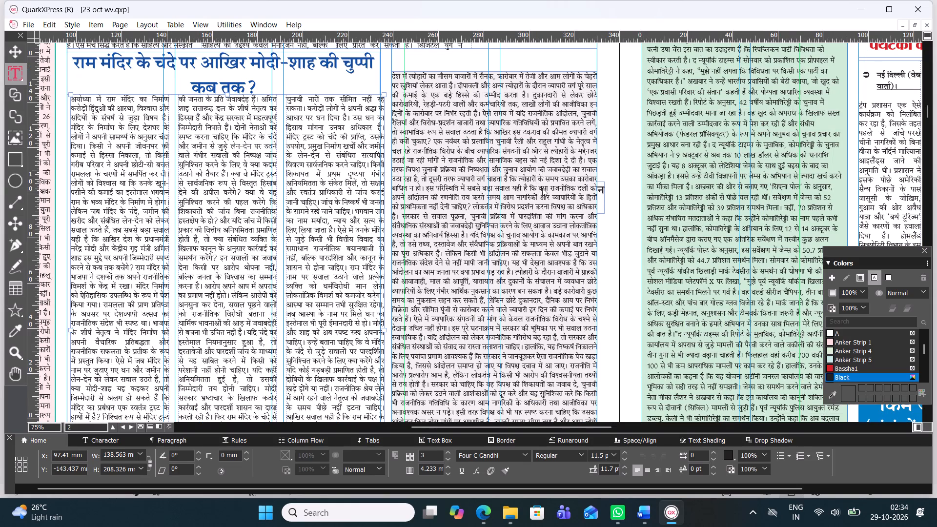
left_click(539, 188)
left_click(9, 59)
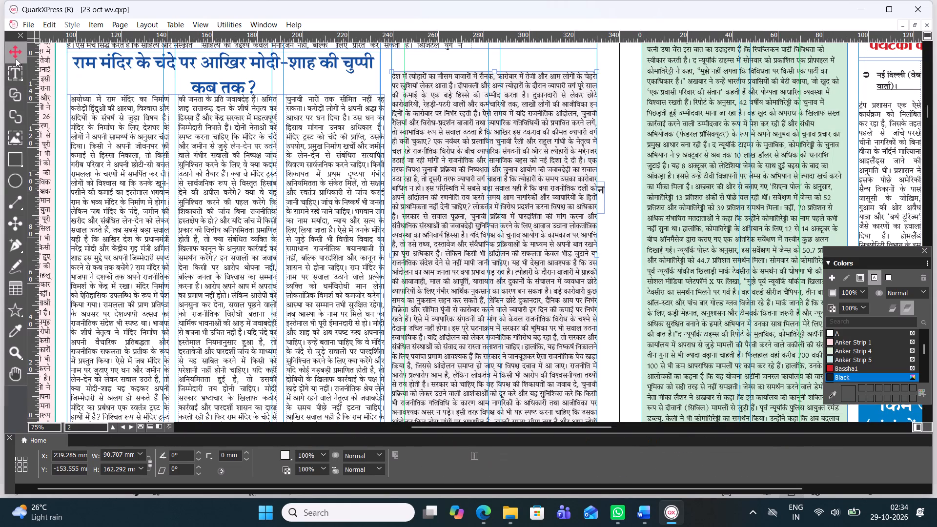
left_click_drag(459, 204, 490, 378)
Reduce the "लेखक गाँव" headline to 24 pt and set its baseline shift to -8.14 pt.
scroll(452, 237, "up", 1)
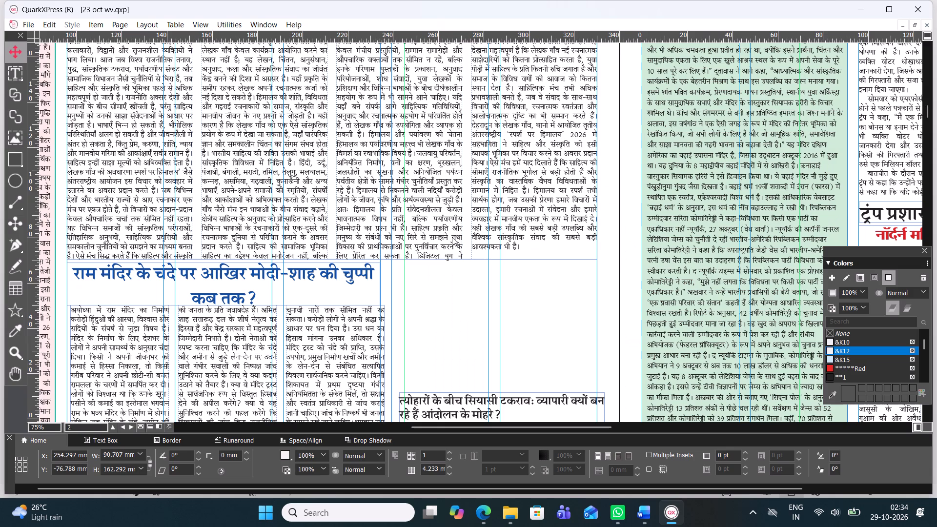
scroll(450, 227, "up", 2)
left_click(414, 333)
left_click(426, 331)
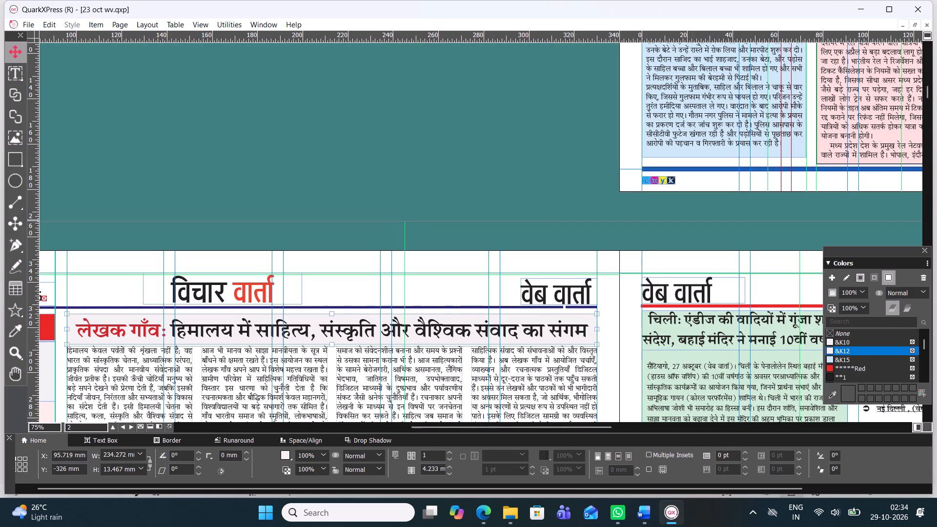
triple_click(425, 330)
triple_click(425, 330)
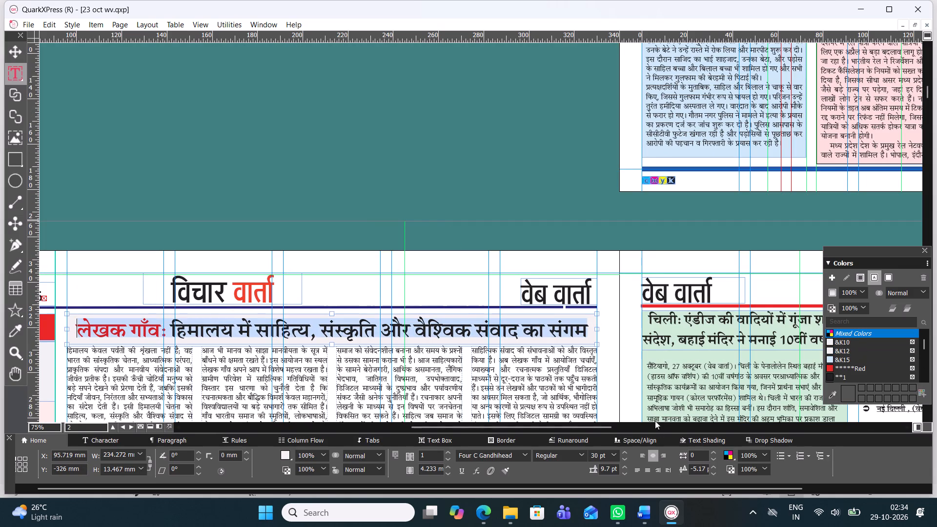
left_click(623, 457)
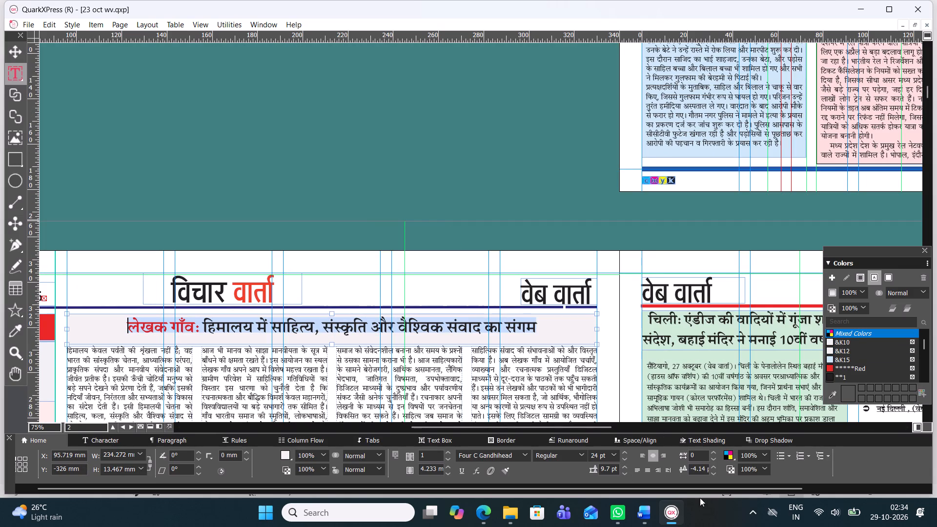
double_click(709, 472)
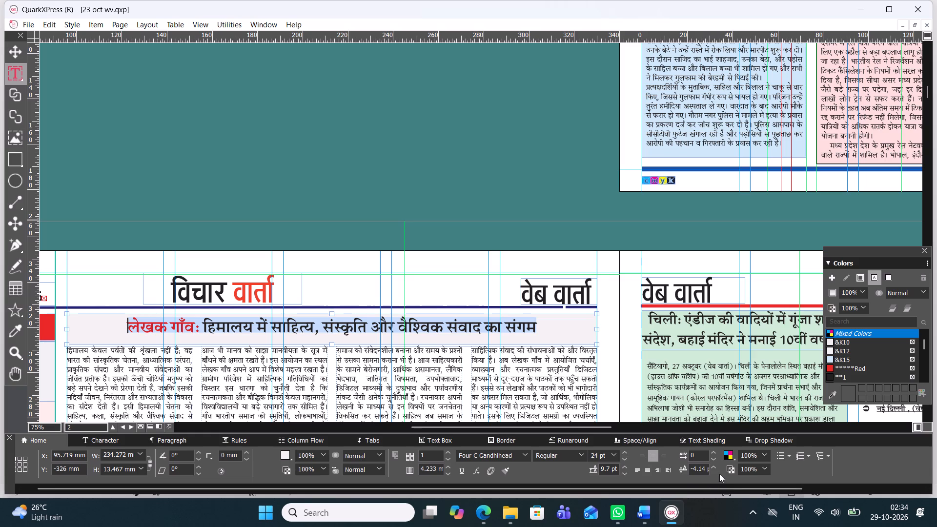
triple_click(713, 474)
double_click(713, 474)
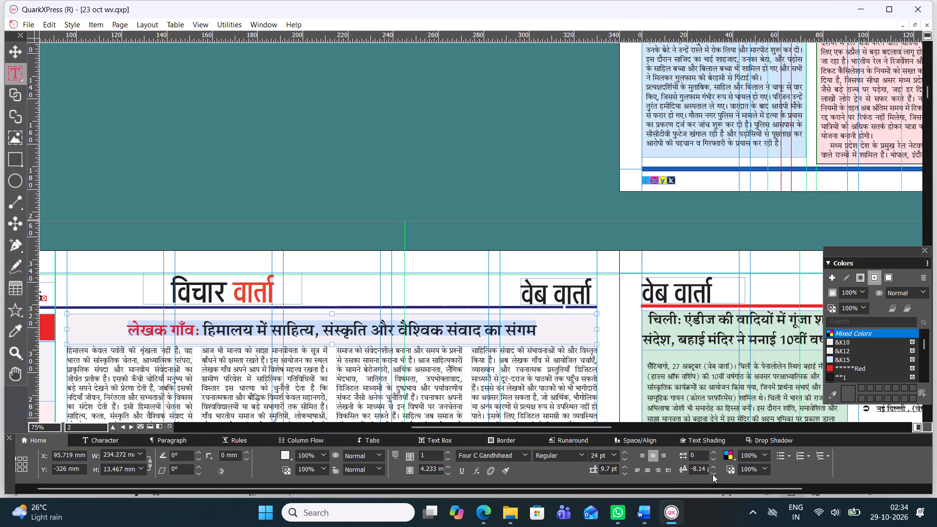
left_click(16, 56)
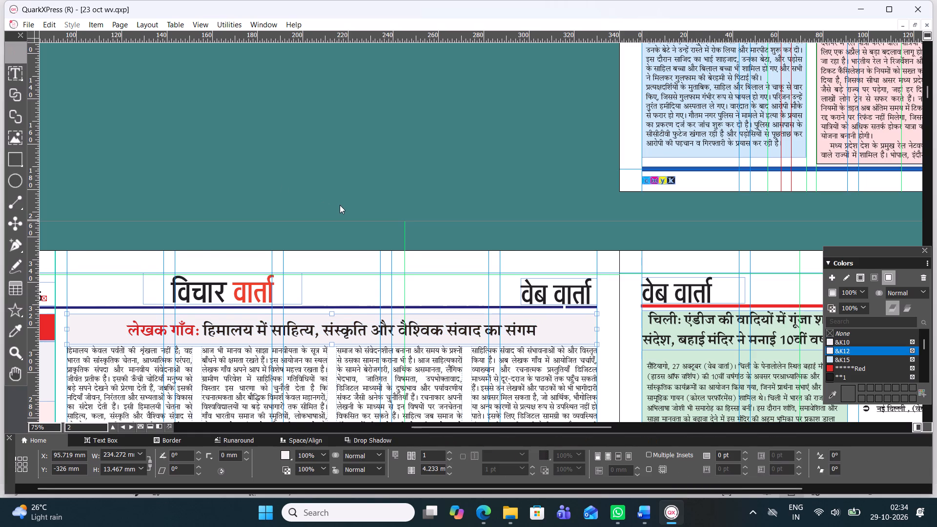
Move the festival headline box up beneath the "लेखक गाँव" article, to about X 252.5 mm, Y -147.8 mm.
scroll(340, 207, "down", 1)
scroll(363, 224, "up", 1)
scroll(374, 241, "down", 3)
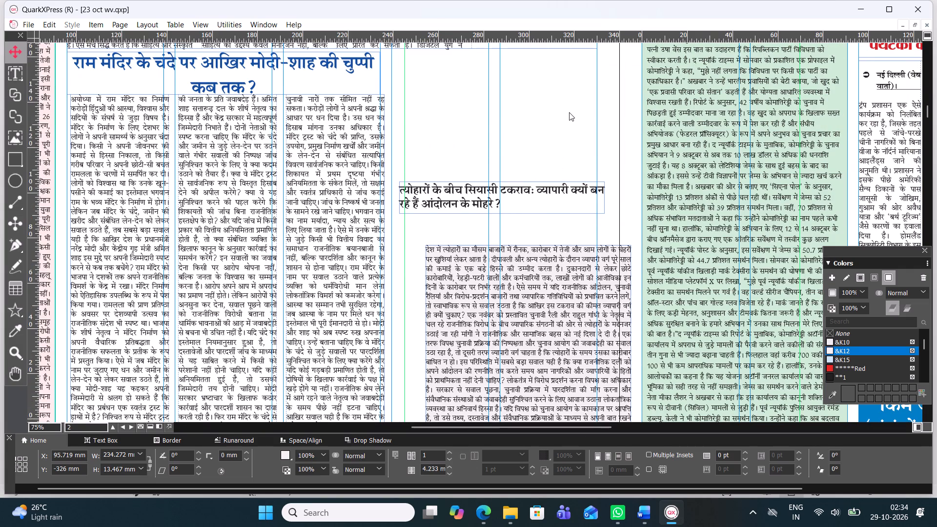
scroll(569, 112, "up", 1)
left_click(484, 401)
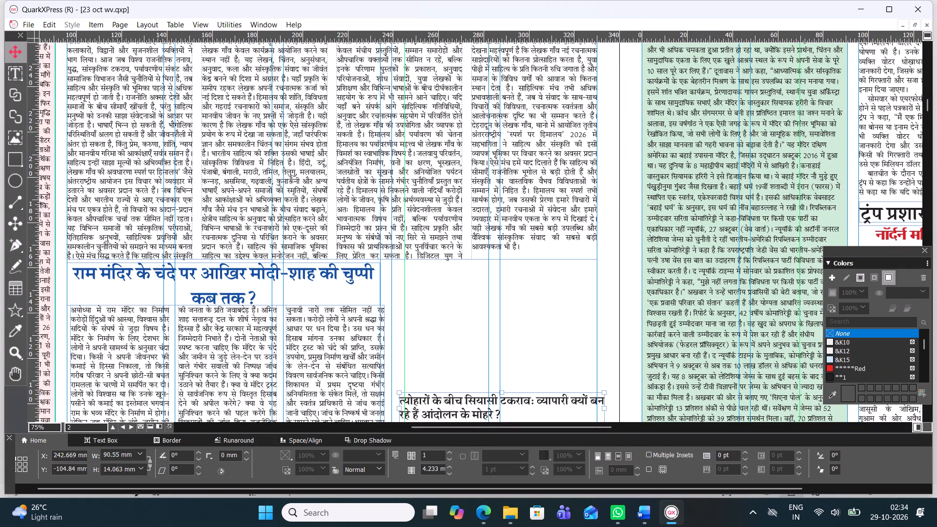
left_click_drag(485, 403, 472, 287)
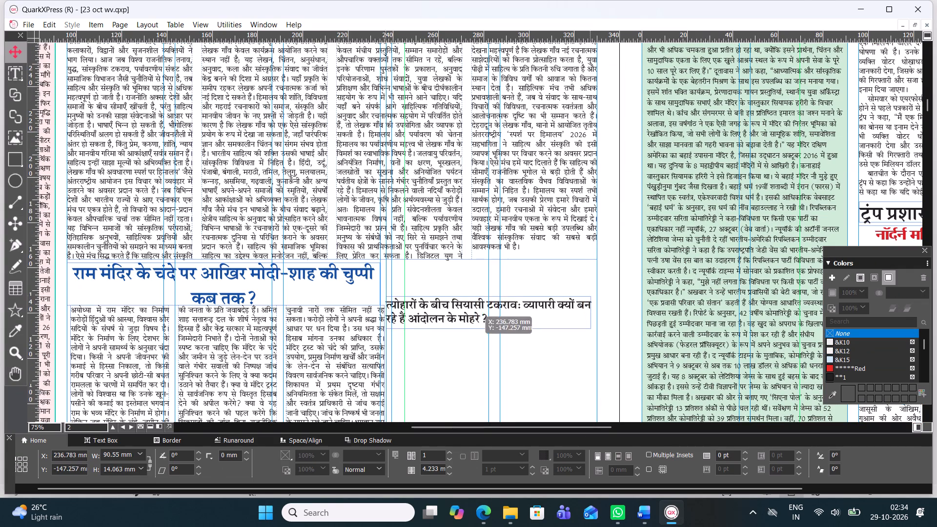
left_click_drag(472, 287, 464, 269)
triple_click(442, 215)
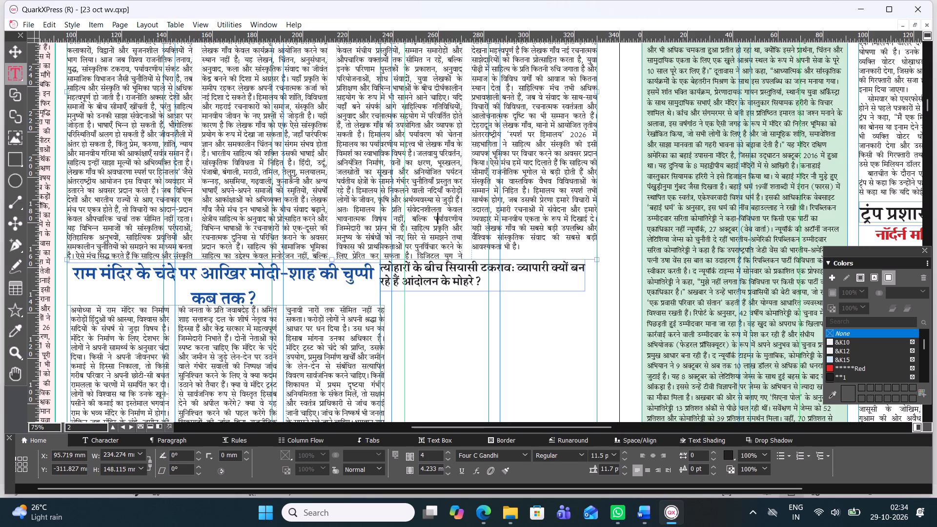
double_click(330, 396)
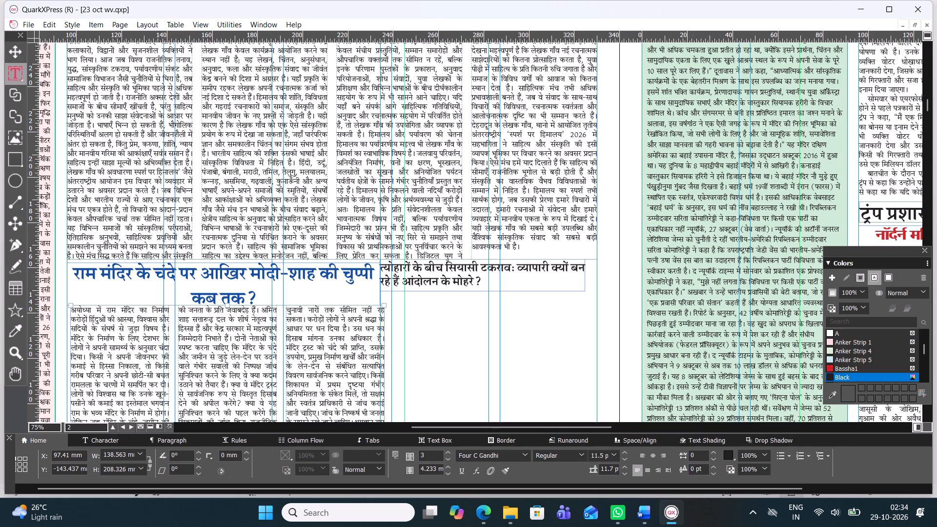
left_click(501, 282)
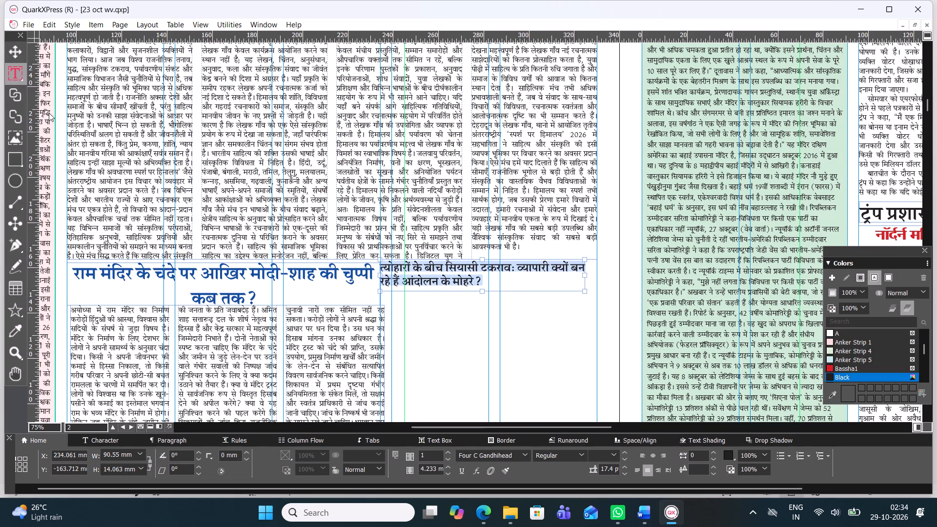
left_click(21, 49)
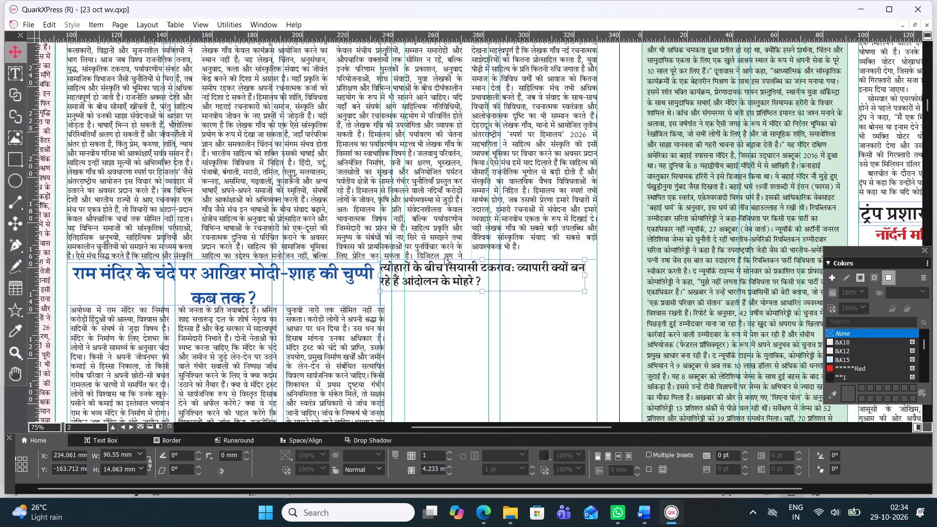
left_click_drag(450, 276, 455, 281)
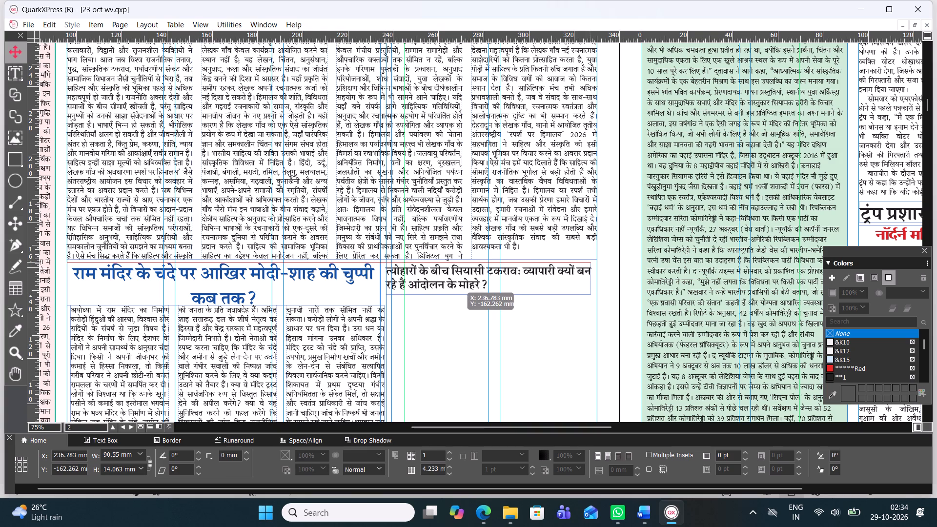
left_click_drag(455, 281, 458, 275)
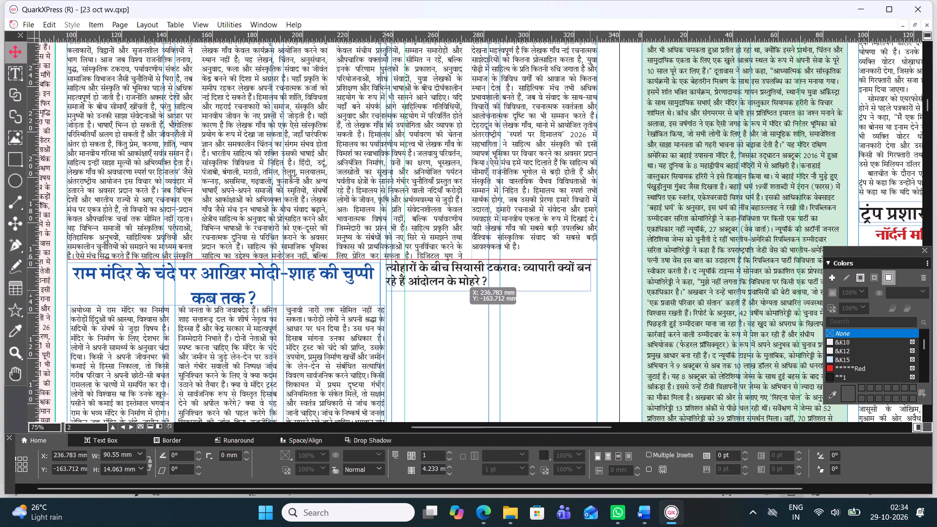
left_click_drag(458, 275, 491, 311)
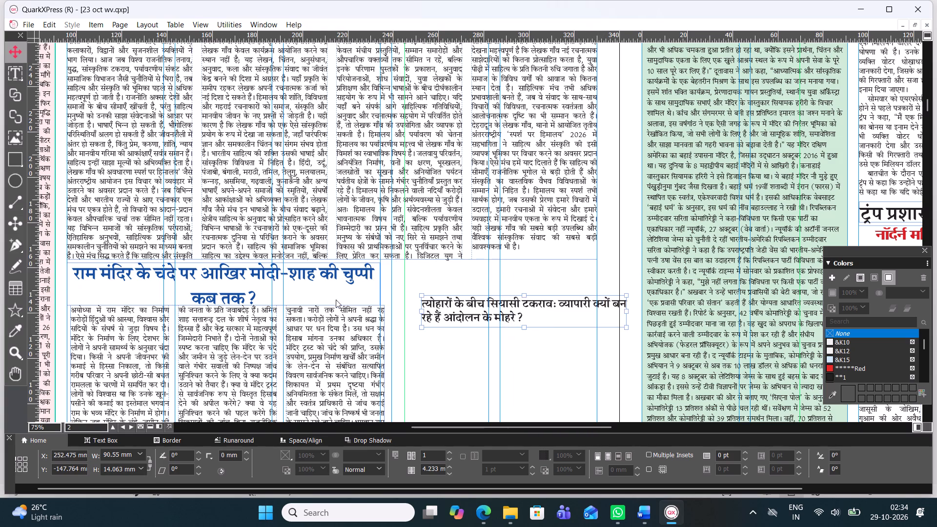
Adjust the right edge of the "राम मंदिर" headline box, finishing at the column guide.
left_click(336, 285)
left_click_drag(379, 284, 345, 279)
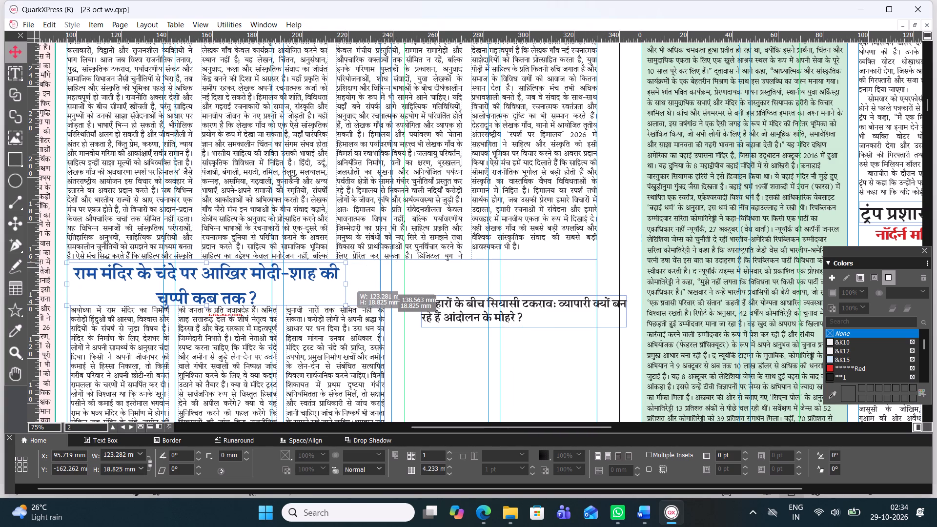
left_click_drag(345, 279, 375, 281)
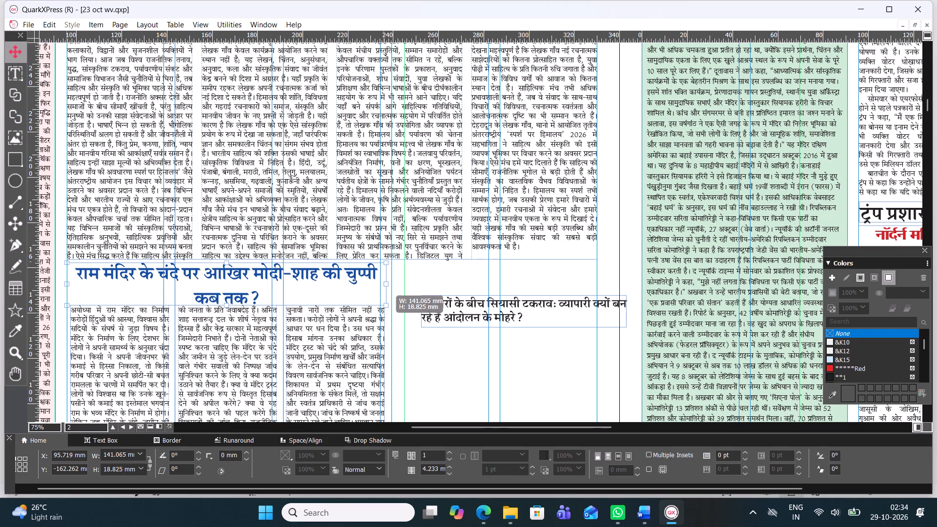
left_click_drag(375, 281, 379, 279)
Narrow the "राम मंदिर" body box from its right edge to the column guide, about 136.9 mm wide.
left_click(361, 343)
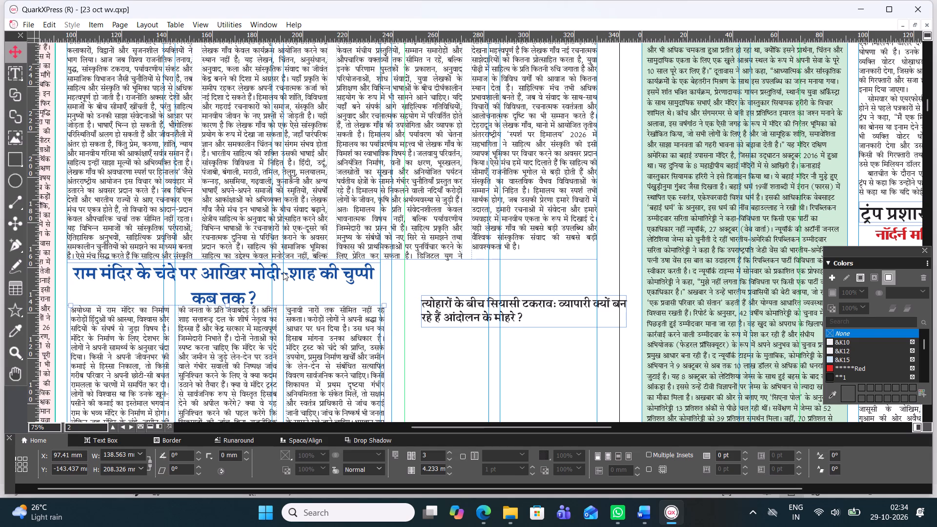
scroll(283, 272, "down", 1)
left_click_drag(384, 329, 378, 315)
Fit the festival headline box between the guides just below the "लेखक गाँव" article, at about X 239.3 mm, Y -165.4 mm.
scroll(290, 268, "down", 3)
scroll(290, 268, "up", 1)
scroll(295, 222, "up", 2)
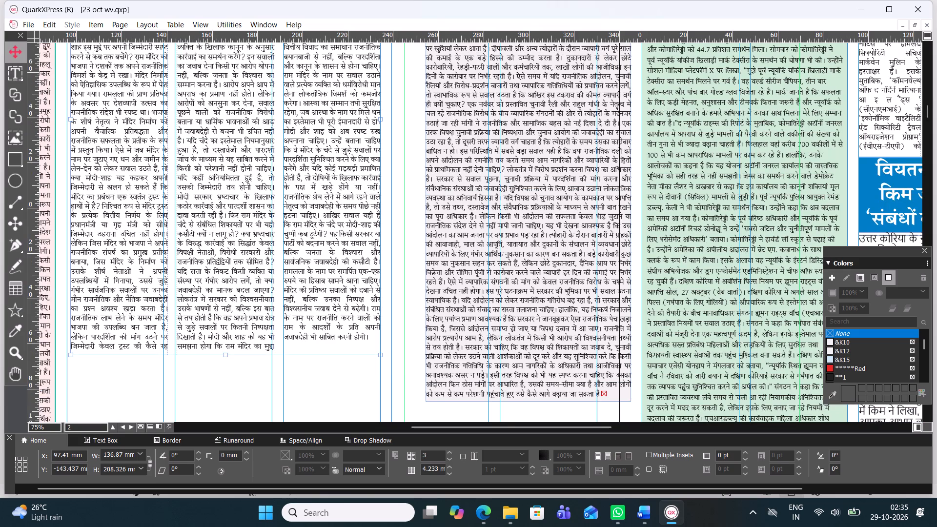
left_click_drag(503, 109, 495, 89)
scroll(490, 95, "up", 1)
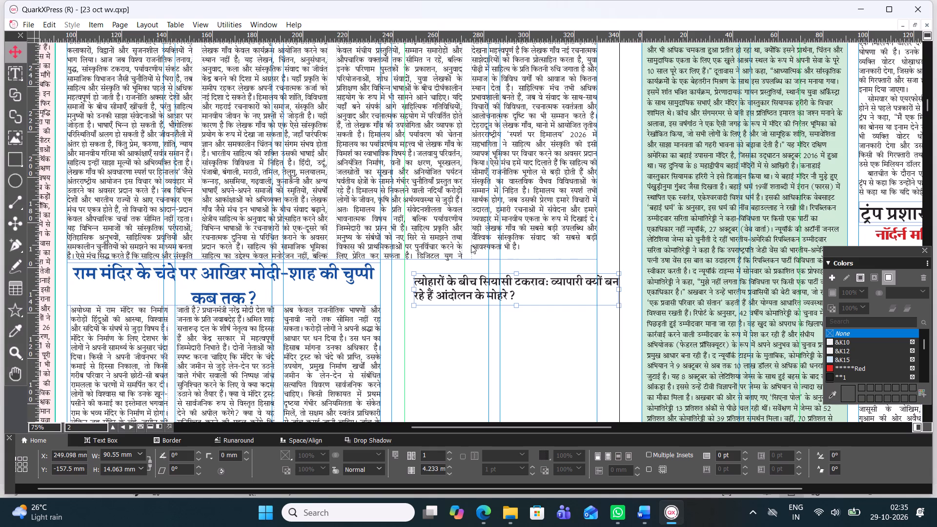
left_click_drag(491, 290, 476, 279)
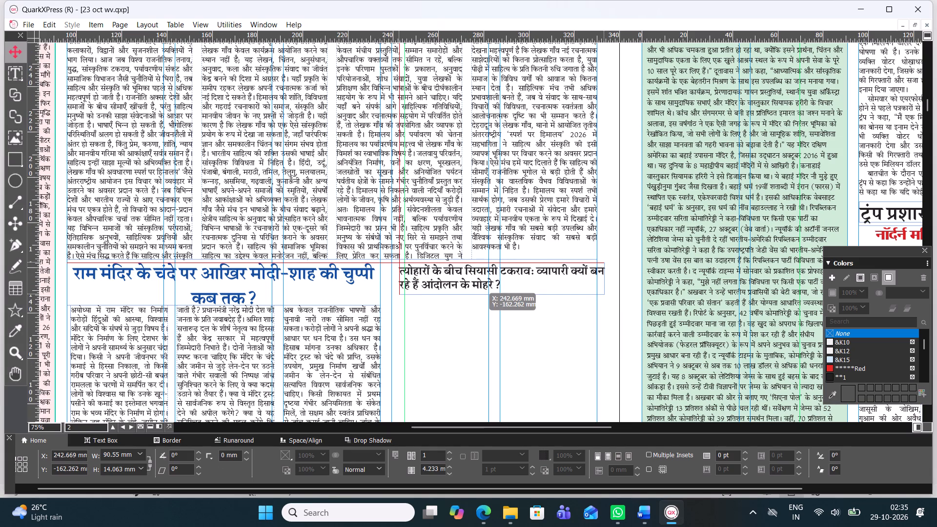
left_click_drag(476, 279, 467, 273)
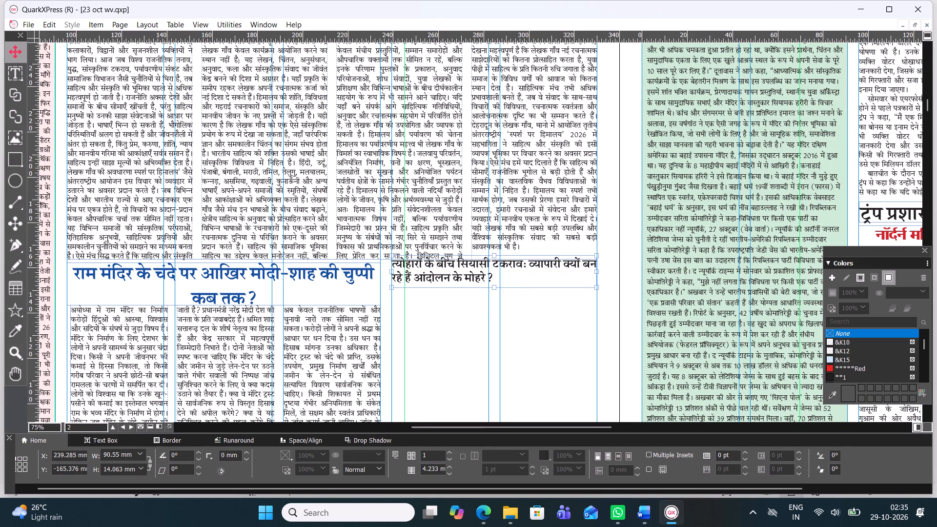
left_click(513, 320)
Move the festival article's body box up directly under its headline, to about X 239.1 mm, Y -151.3 mm.
scroll(502, 300, "down", 1)
left_click(502, 302)
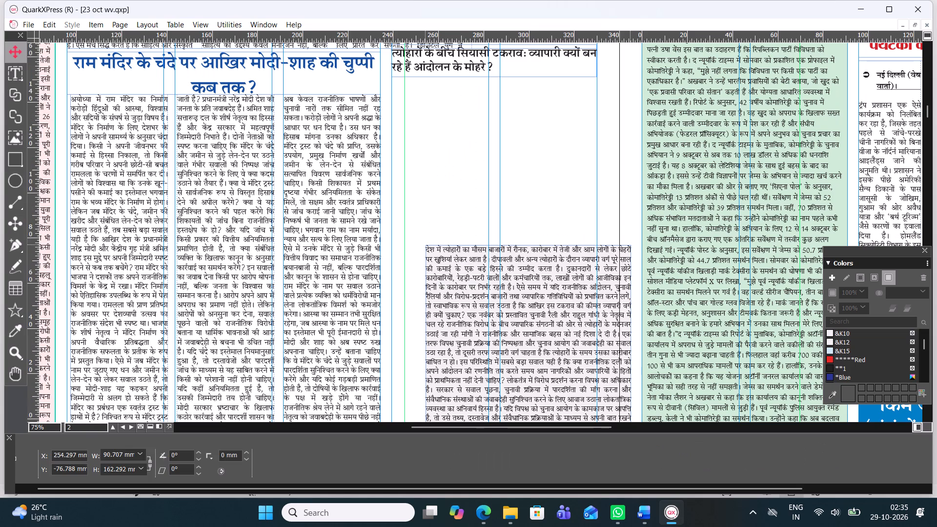
left_click_drag(509, 330, 464, 180)
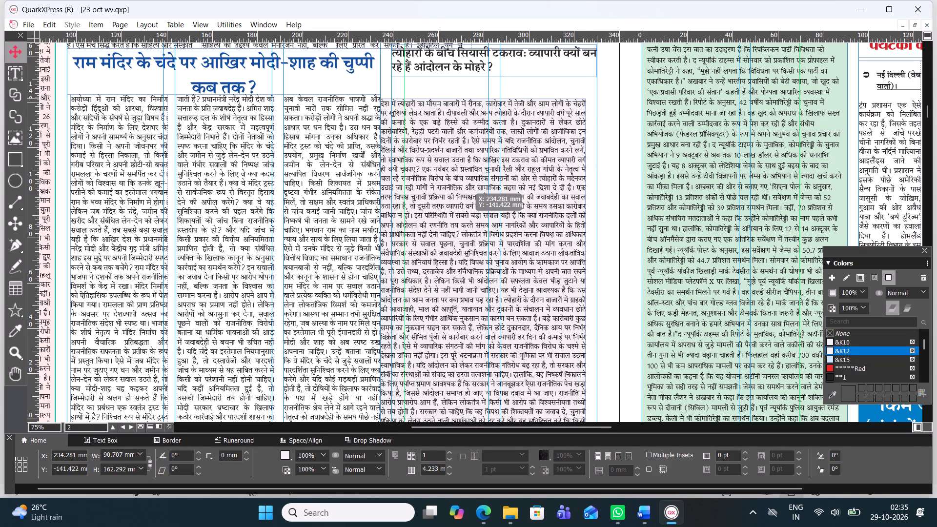
left_click_drag(464, 180, 473, 167)
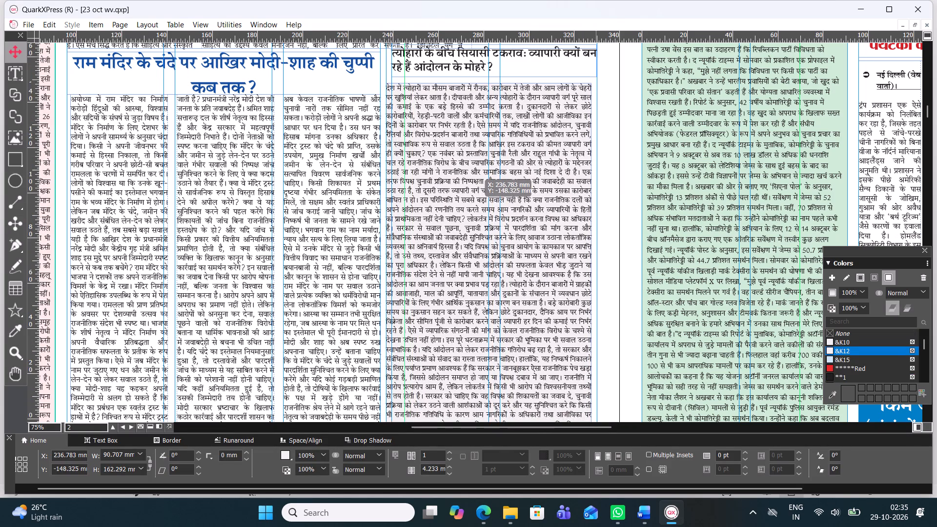
left_click_drag(473, 167, 473, 166)
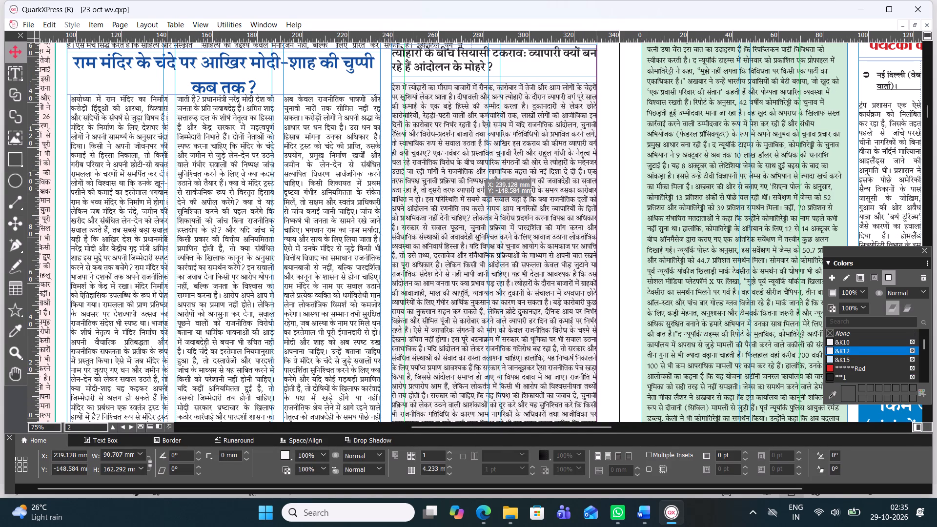
left_click_drag(473, 166, 473, 164)
scroll(462, 250, "down", 1)
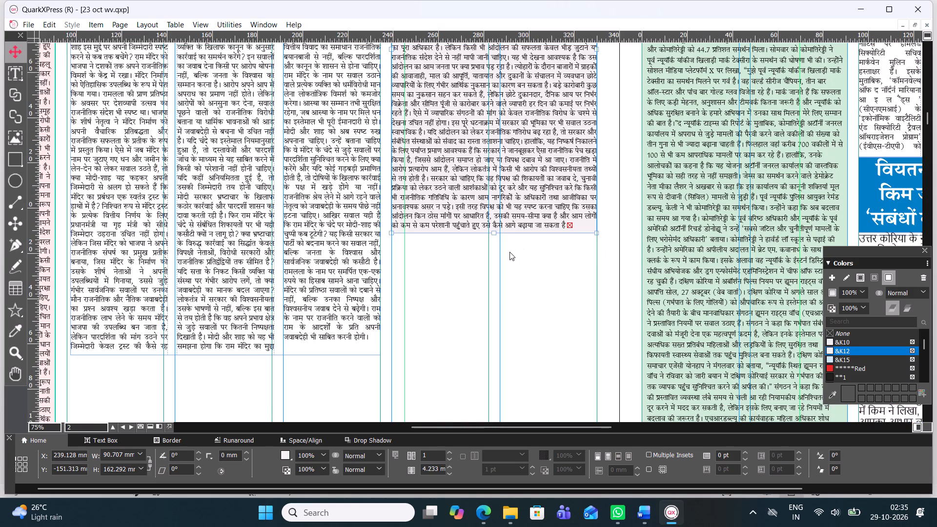
left_click(513, 264)
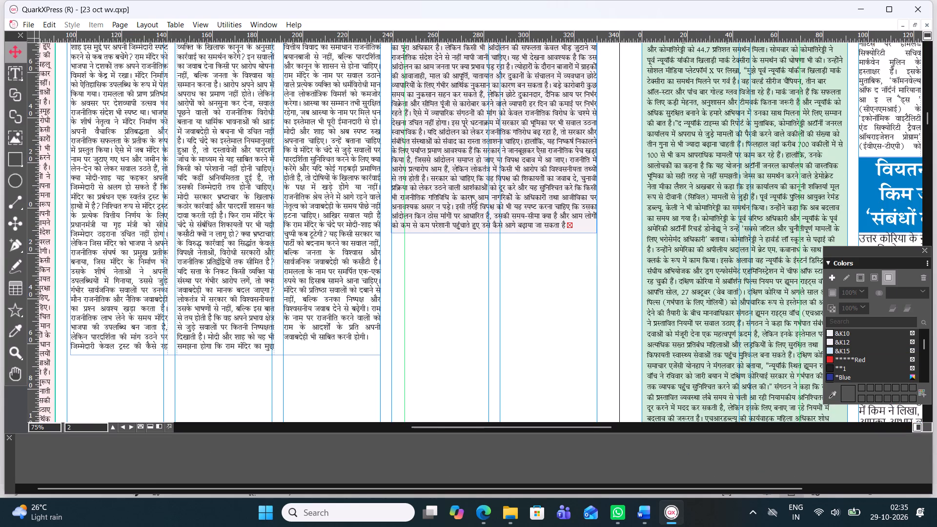
Set all of the festival article's body text to 11.5 pt, keeping the text itself intact.
triple_click(471, 196)
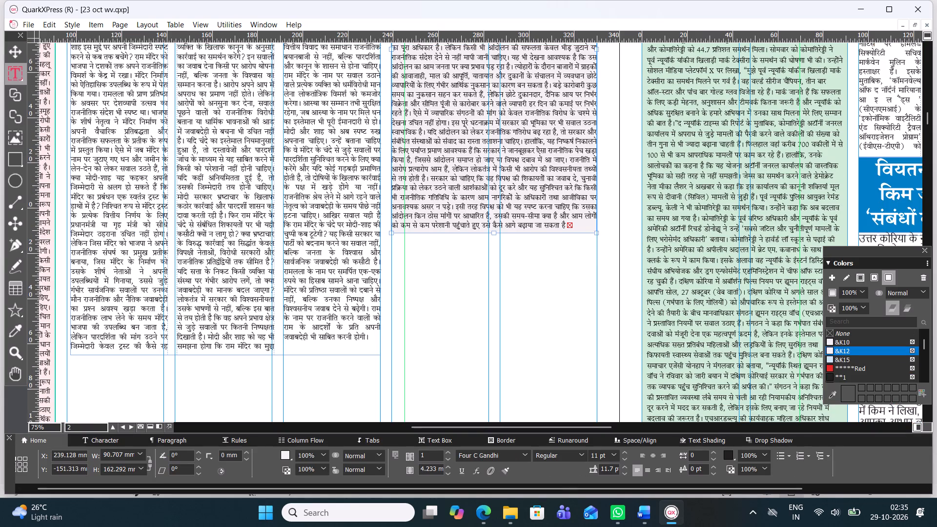
key("ctrl+a")
left_click_drag(607, 455, 583, 451)
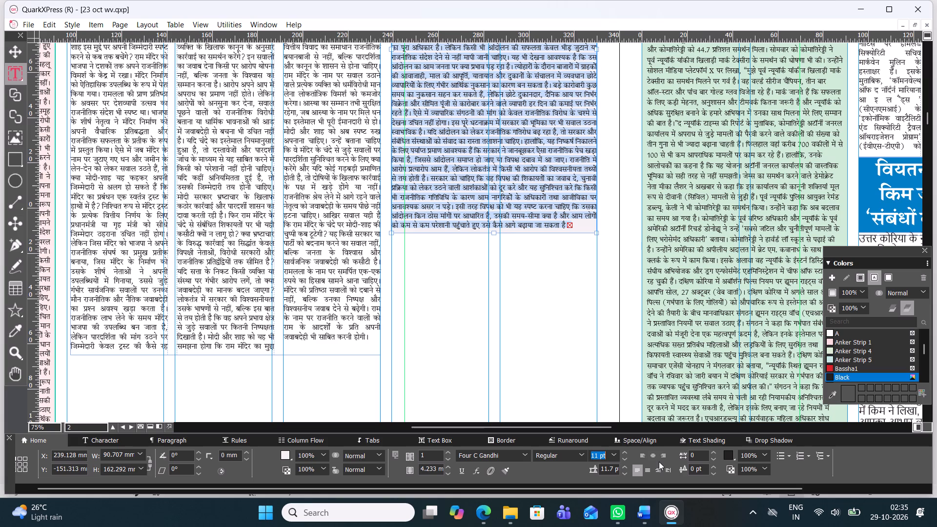
type("11")
type(".5")
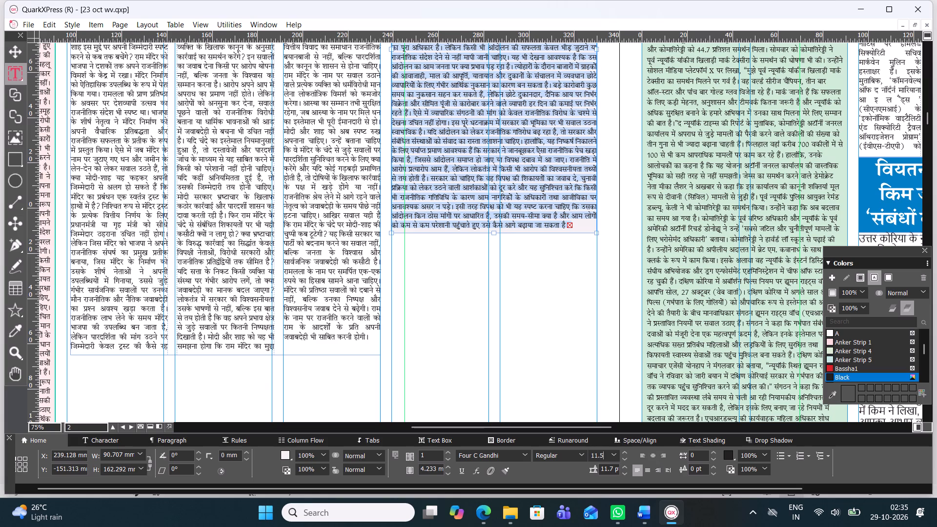
key("Return")
key("Return")
scroll(522, 169, "up", 1)
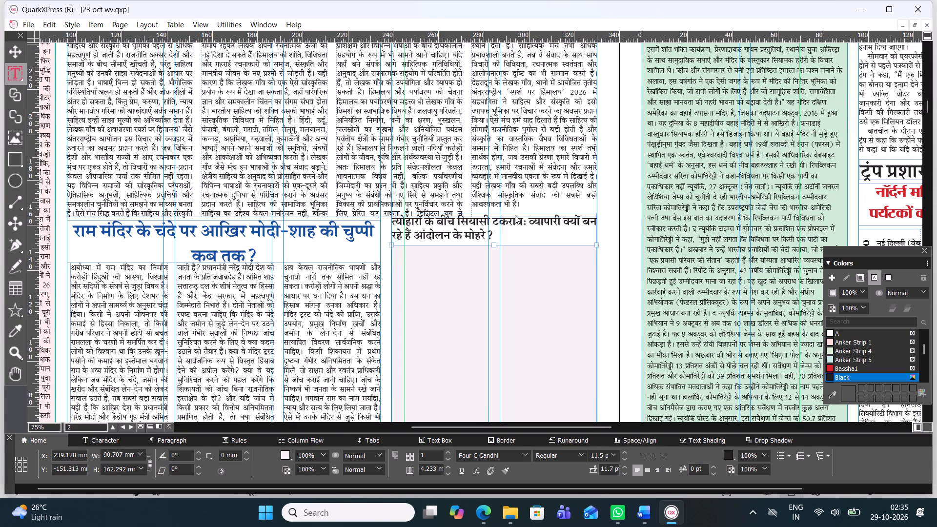
key("ctrl+z")
scroll(515, 215, "down", 1)
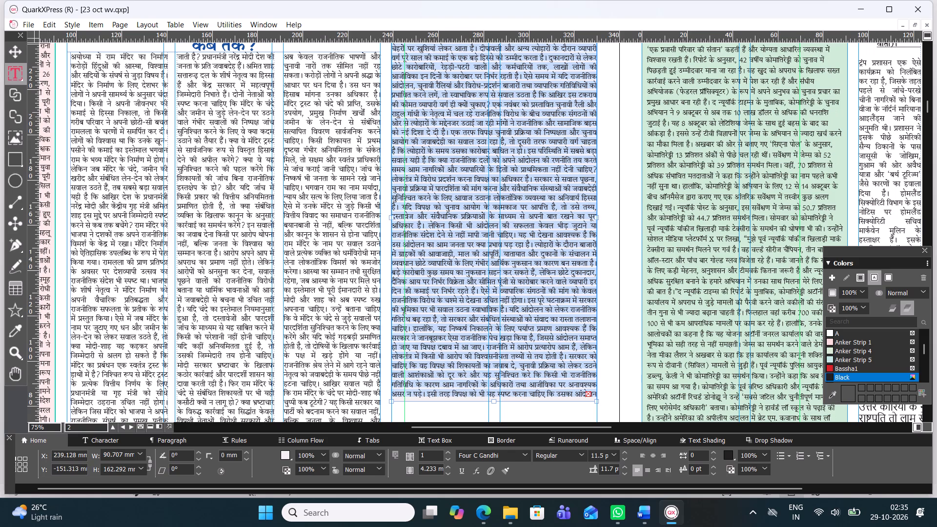
triple_click(501, 252)
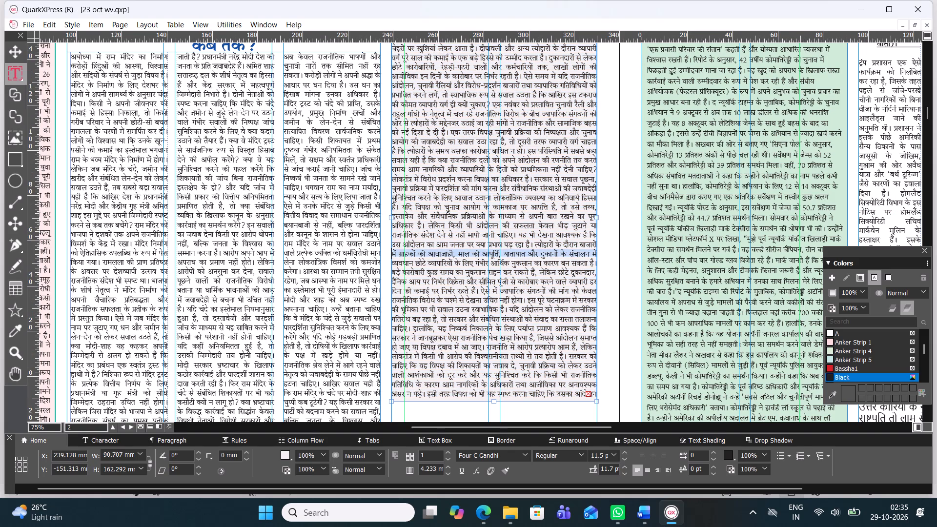
Extend the festival article's body box from its bottom edge to about 169.6 mm high.
scroll(496, 282, "down", 1)
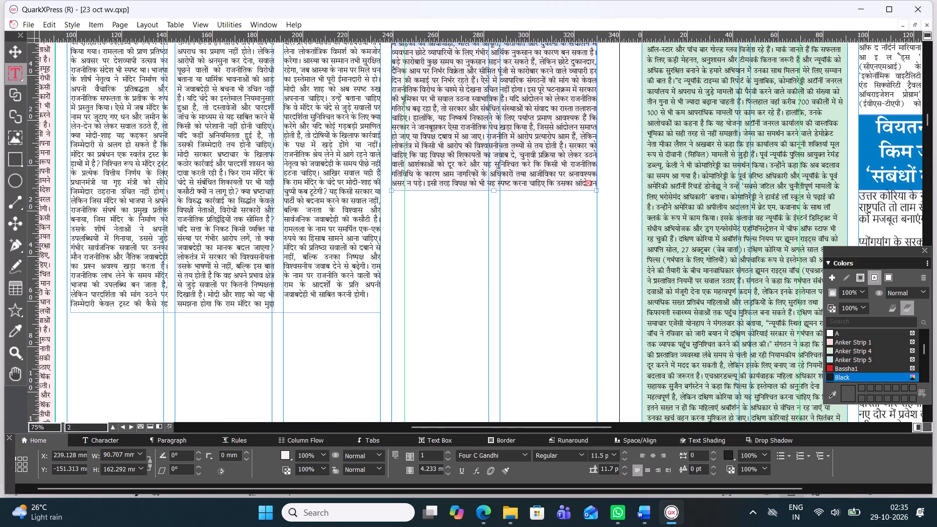
left_click_drag(493, 187, 493, 199)
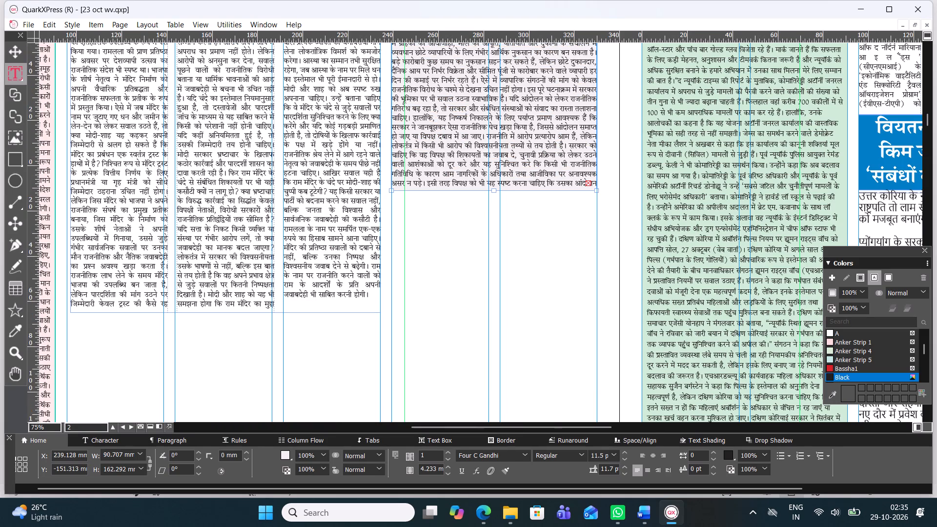
left_click_drag(492, 192, 493, 203)
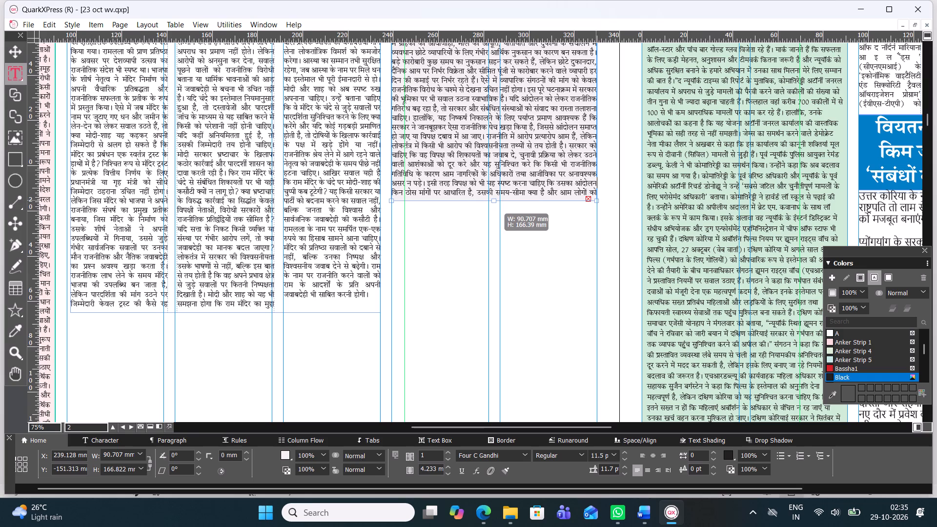
left_click_drag(493, 203, 494, 209)
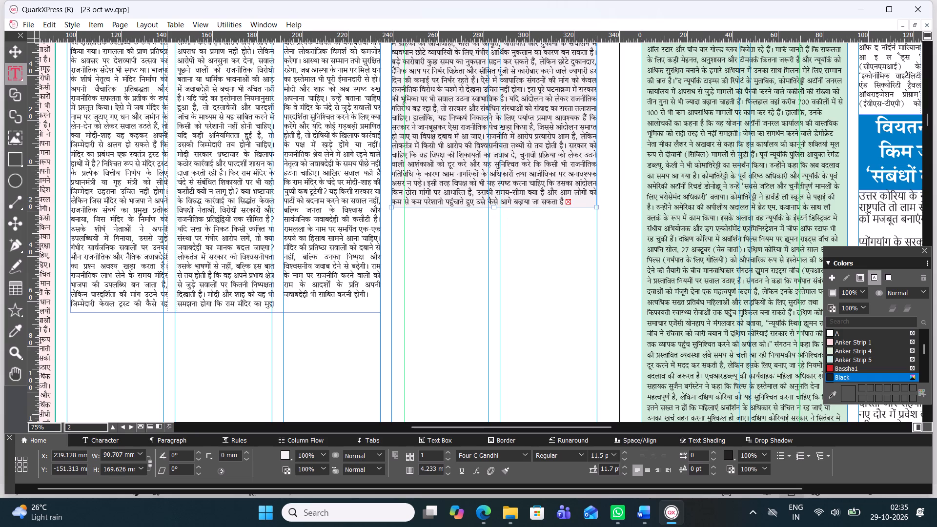
Insert a paragraph break after the last visible line of the festival article, then deselect its box.
left_click(581, 203)
key("Return")
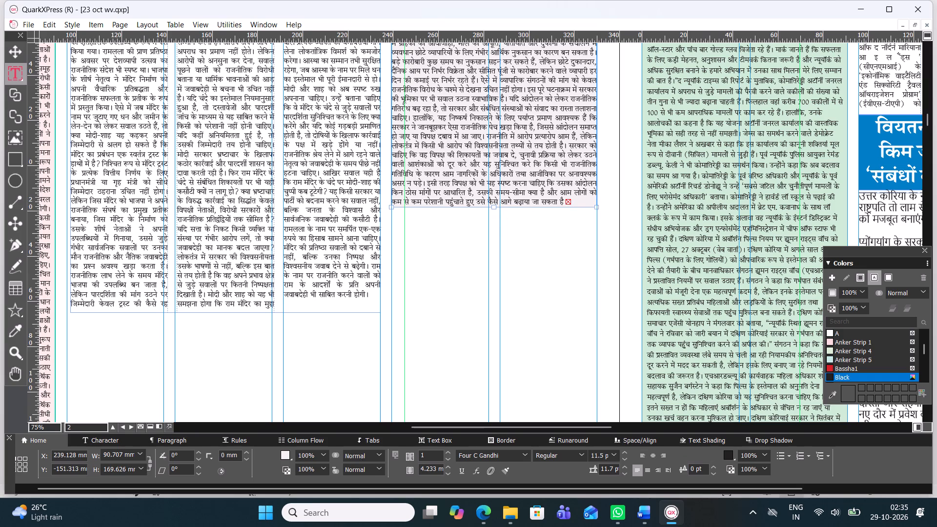
left_click(22, 55)
left_click(486, 305)
Examine the empty space between the "राम मंदिर" and festival articles and the rule at the foot of page 2.
scroll(488, 304, "down", 1)
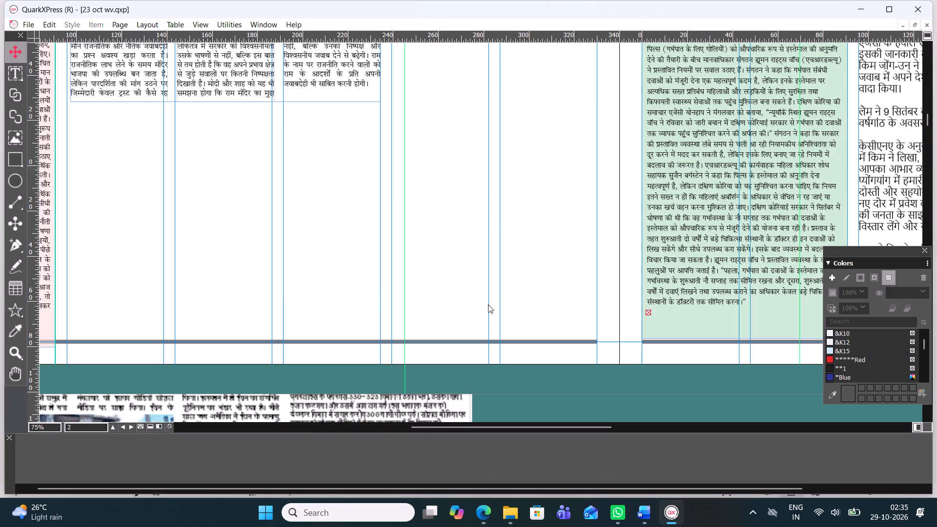
scroll(350, 261, "up", 1)
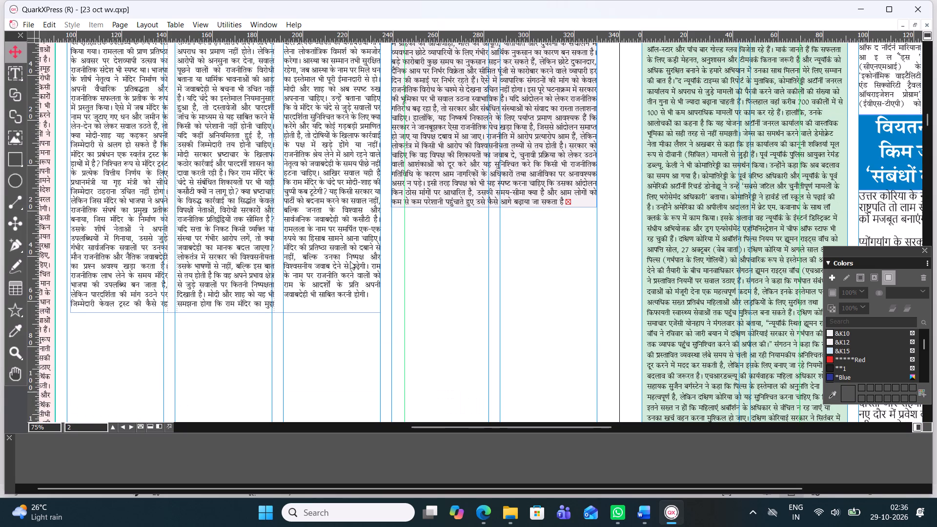
scroll(350, 261, "down", 1, "ctrl")
scroll(350, 261, "up", 1, "ctrl")
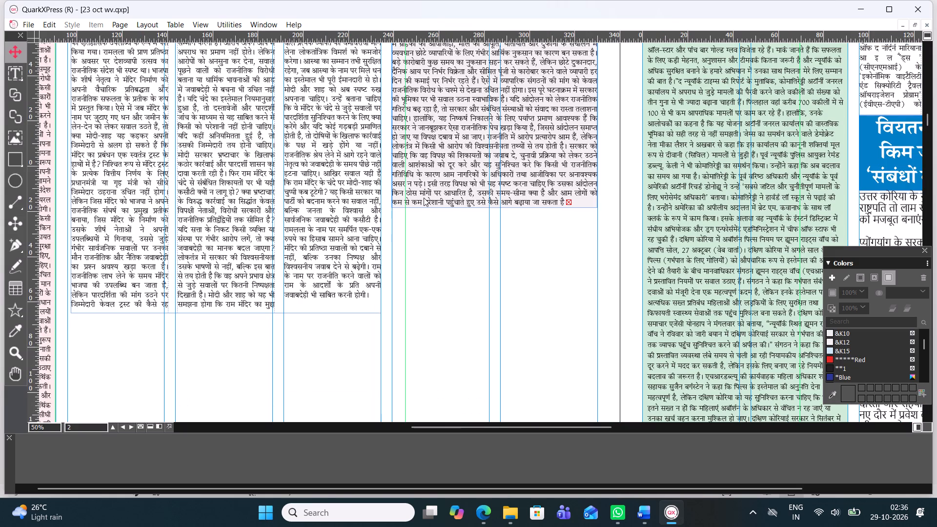
scroll(392, 206, "down", 2)
scroll(392, 206, "up", 1)
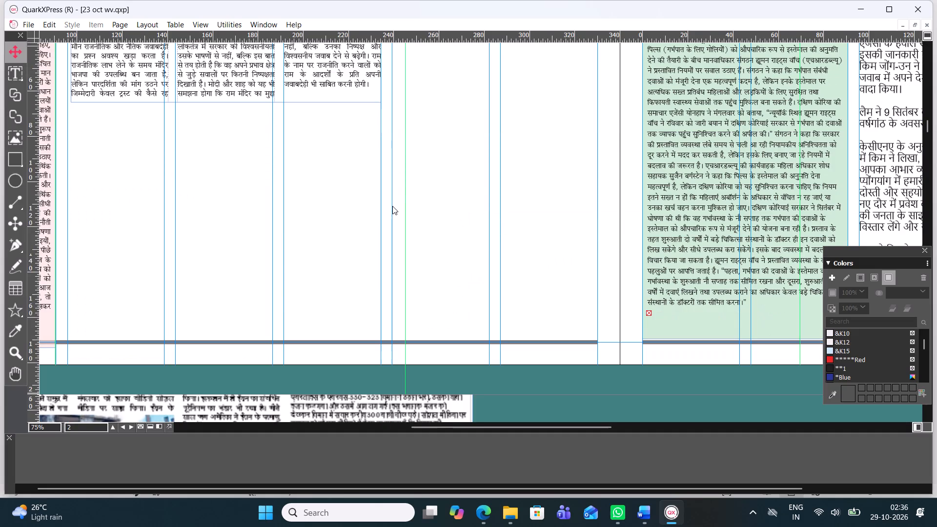
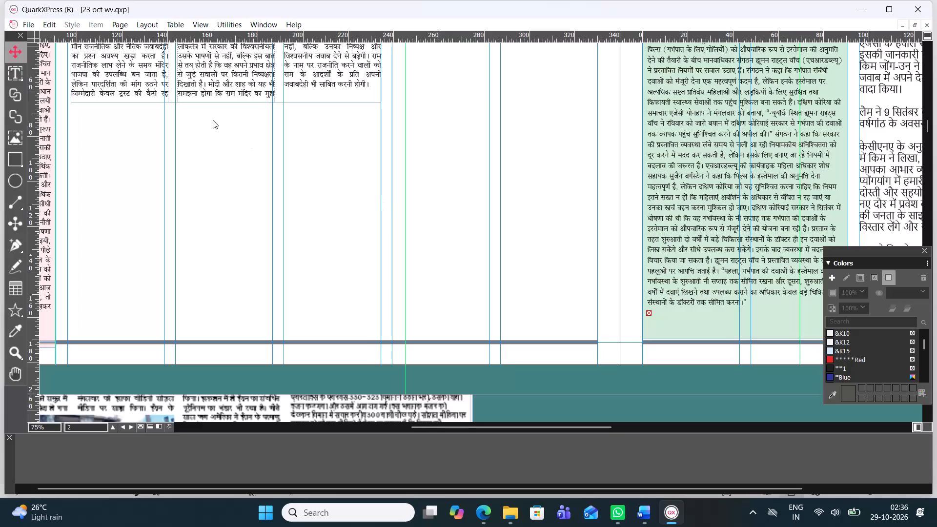
Draw a text box directly below the festival article on page 2, about 90.7 mm wide and 28.9 mm high.
scroll(535, 213, "up", 1)
left_click(532, 219)
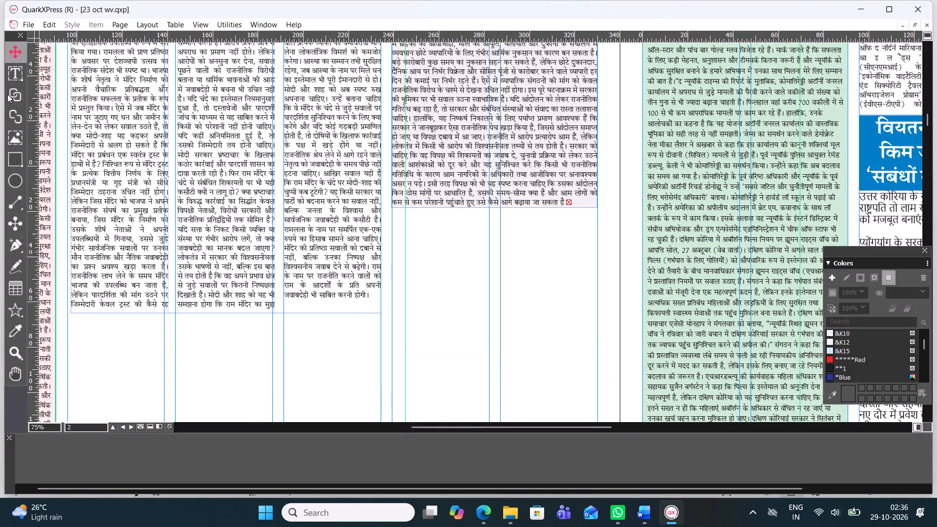
left_click(15, 73)
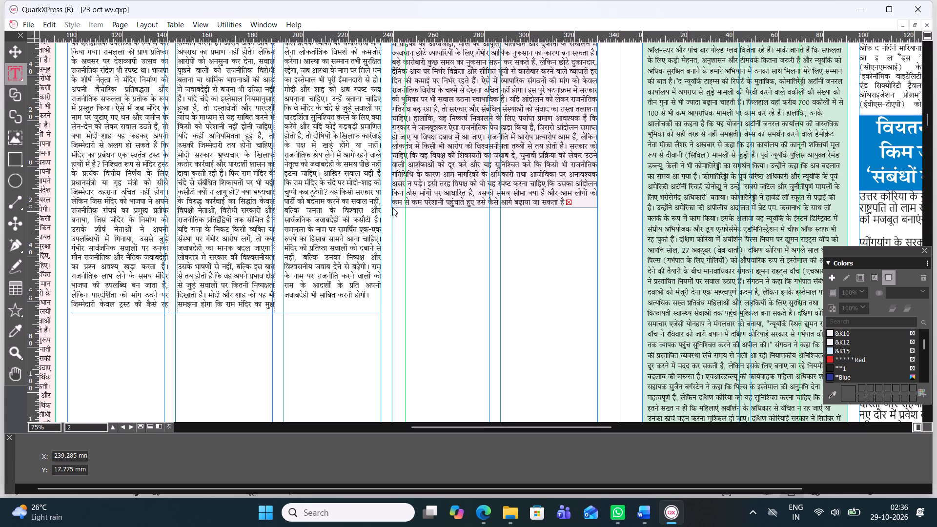
left_click_drag(391, 208, 566, 233)
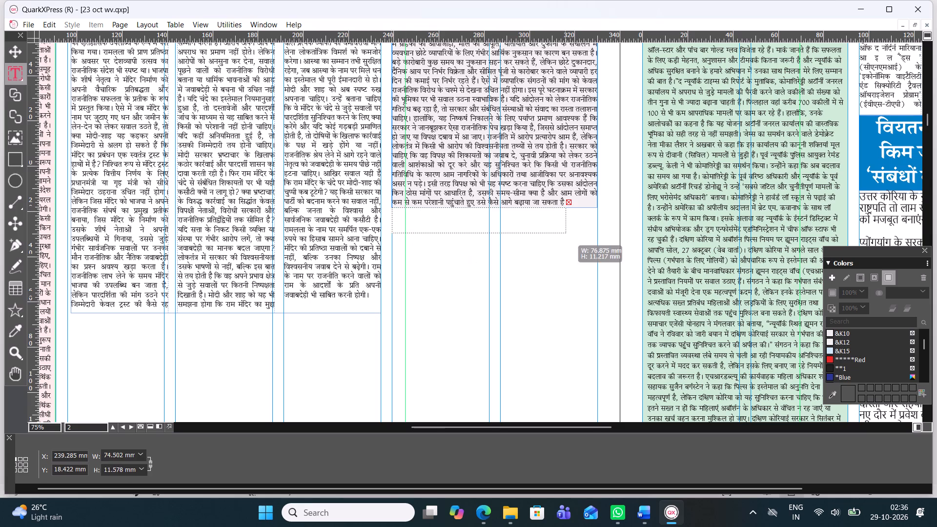
left_click_drag(566, 233, 599, 273)
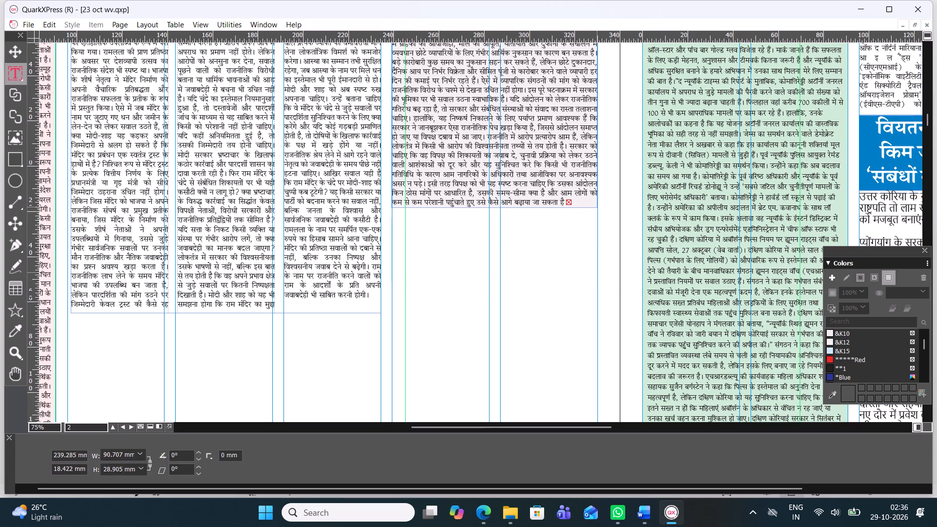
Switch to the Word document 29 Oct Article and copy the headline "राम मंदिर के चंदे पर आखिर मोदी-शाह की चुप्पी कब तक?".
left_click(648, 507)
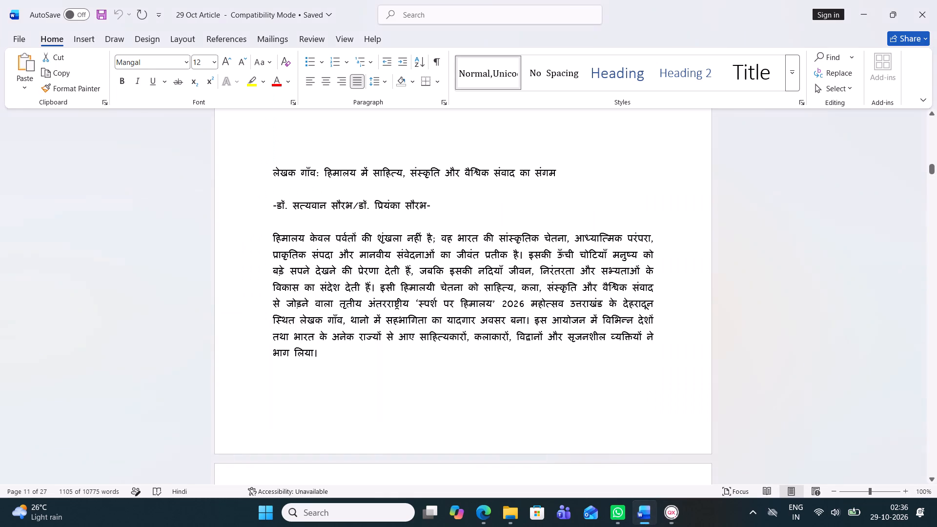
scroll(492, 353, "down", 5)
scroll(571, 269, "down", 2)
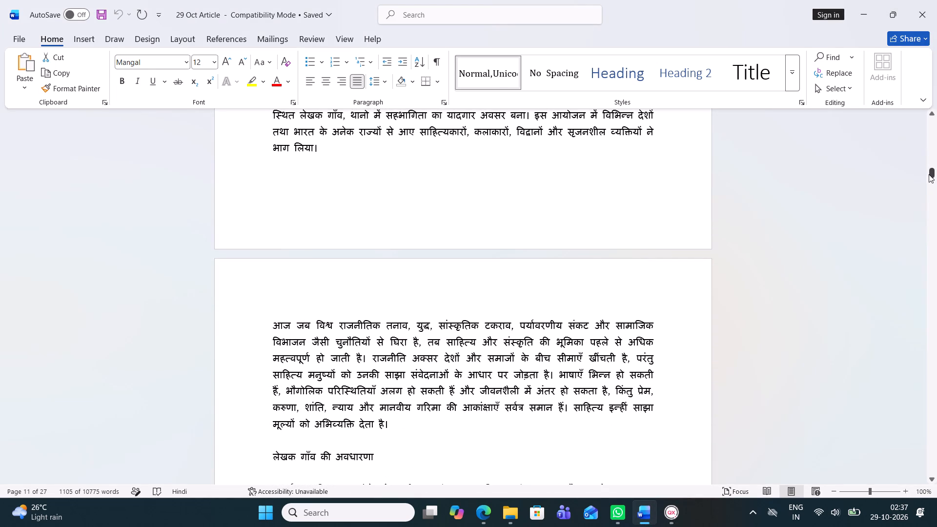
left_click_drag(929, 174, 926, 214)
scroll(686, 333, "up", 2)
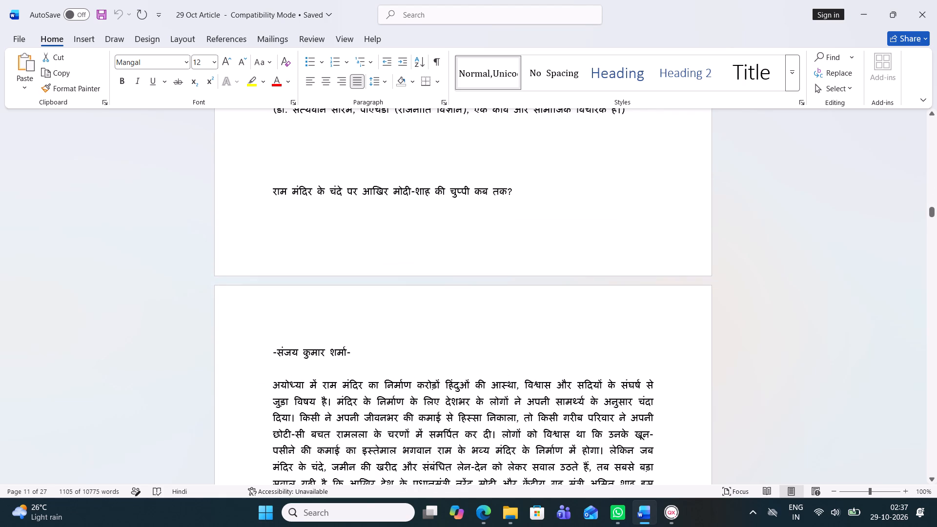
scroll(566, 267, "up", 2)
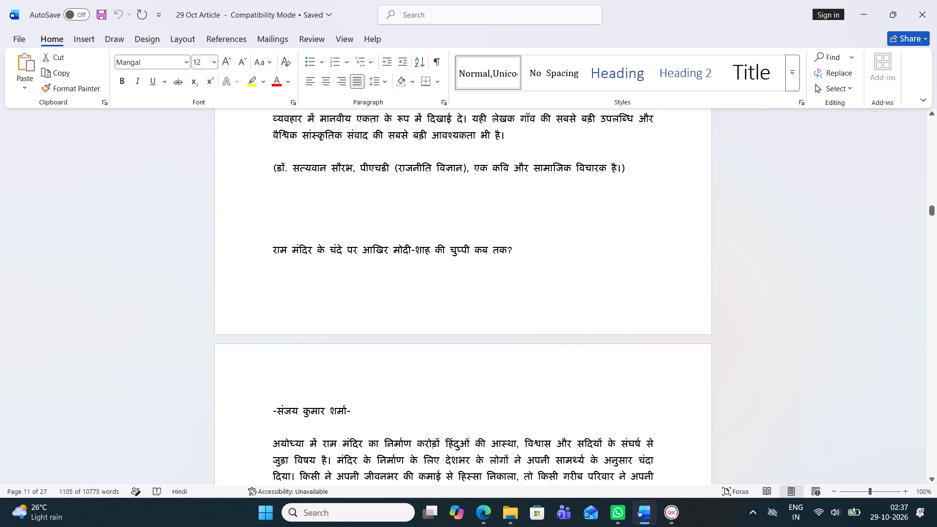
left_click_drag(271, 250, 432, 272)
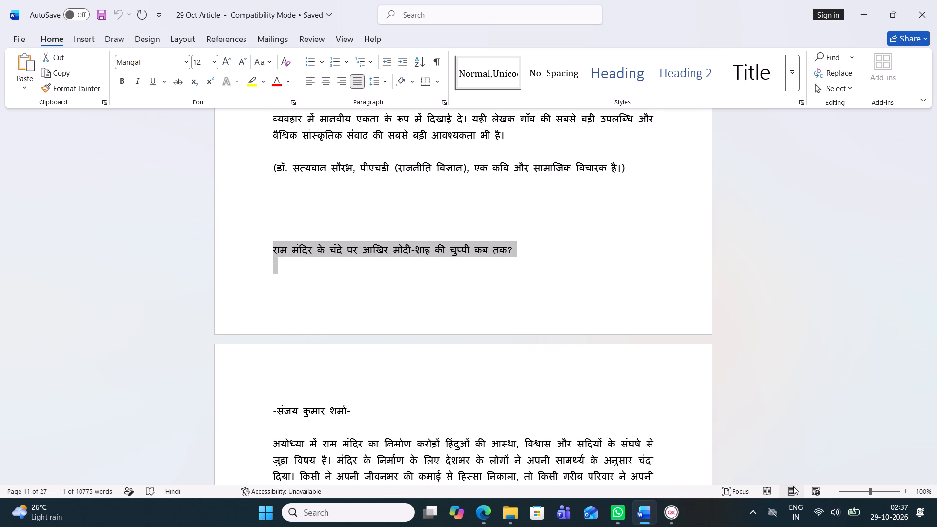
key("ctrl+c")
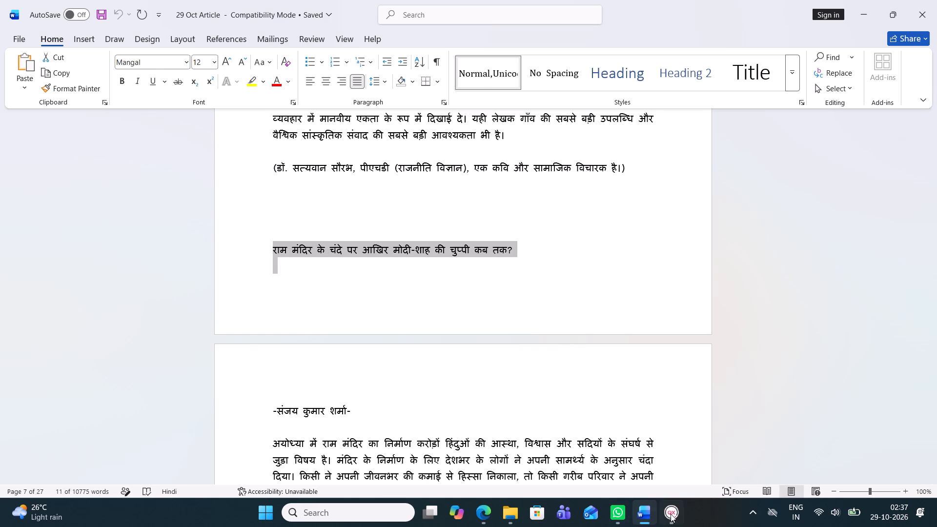
Return to QuarkXPress and examine which article headlines page 2 already carries, from its masthead down to the new empty box.
left_click(671, 514)
scroll(384, 219, "up", 1)
scroll(384, 219, "down", 1)
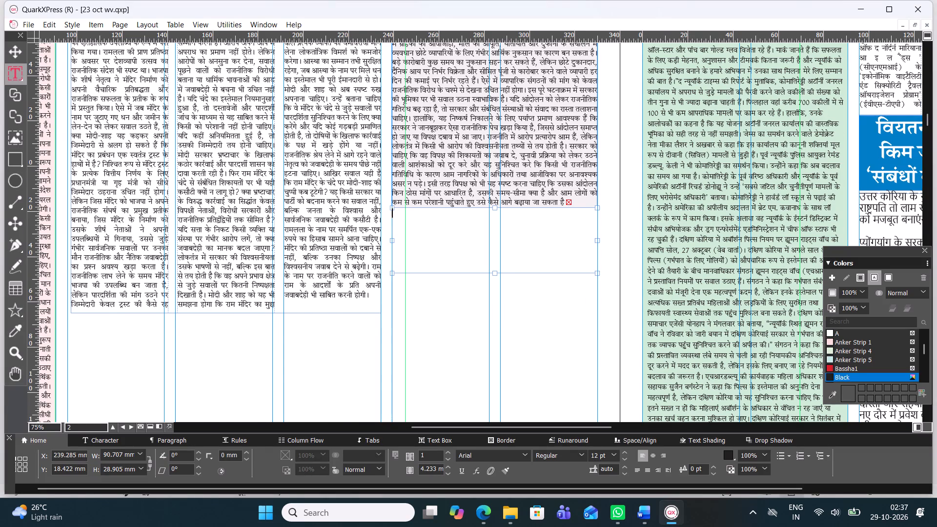
scroll(384, 219, "up", 4)
scroll(384, 219, "down", 1)
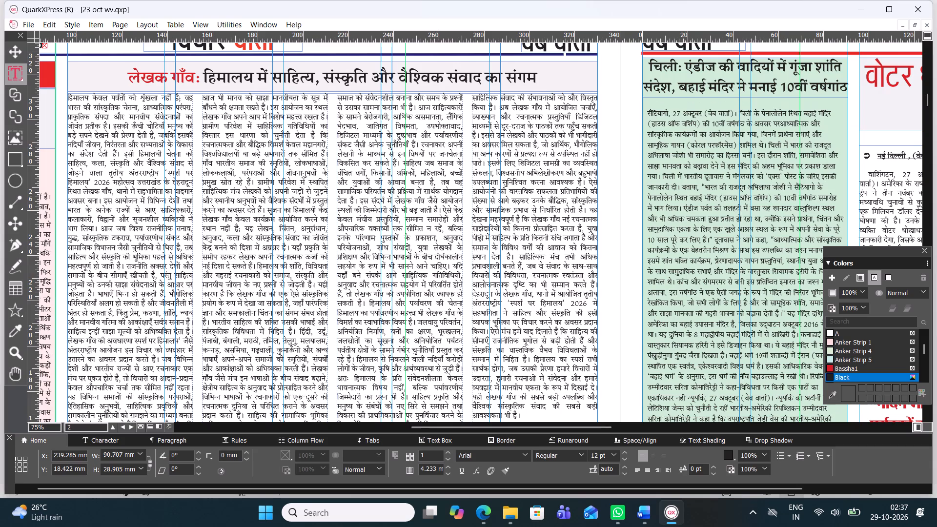
scroll(384, 219, "up", 1)
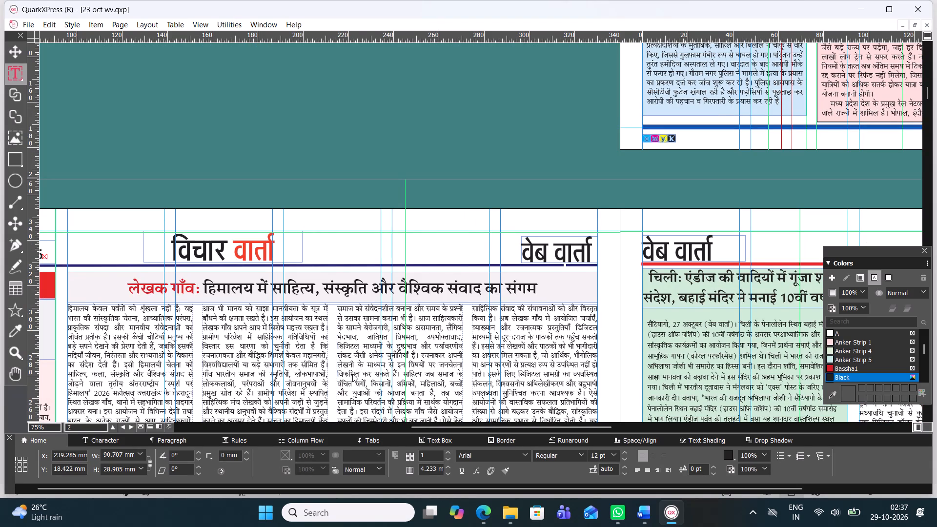
scroll(352, 374, "down", 2)
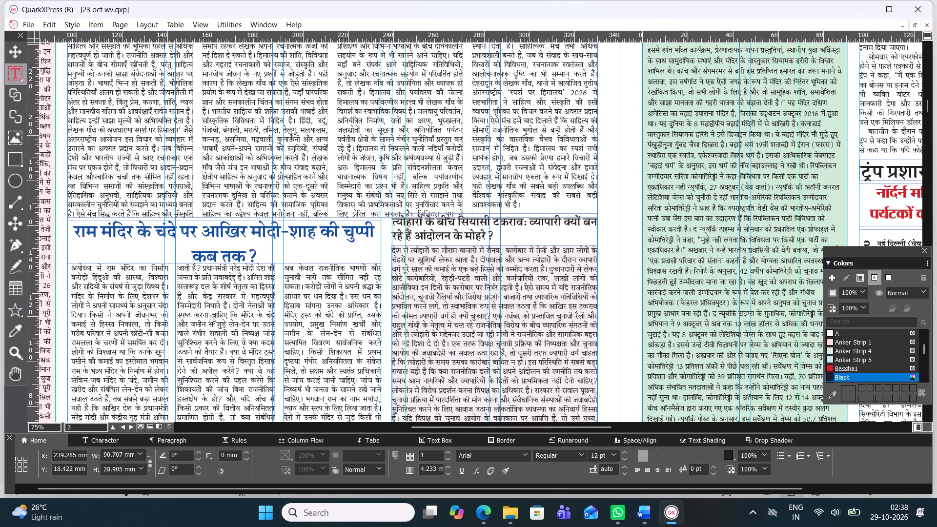
left_click(442, 231)
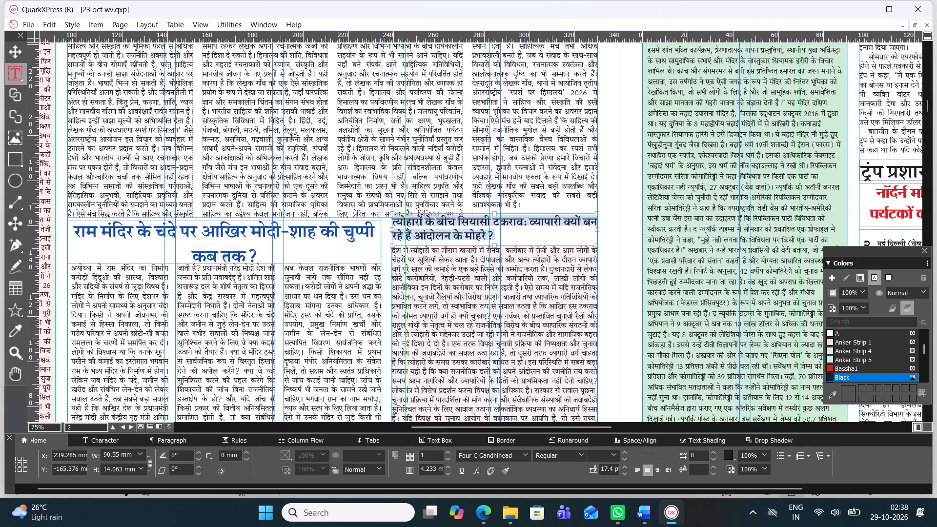
scroll(470, 278, "up", 2)
scroll(470, 278, "down", 4)
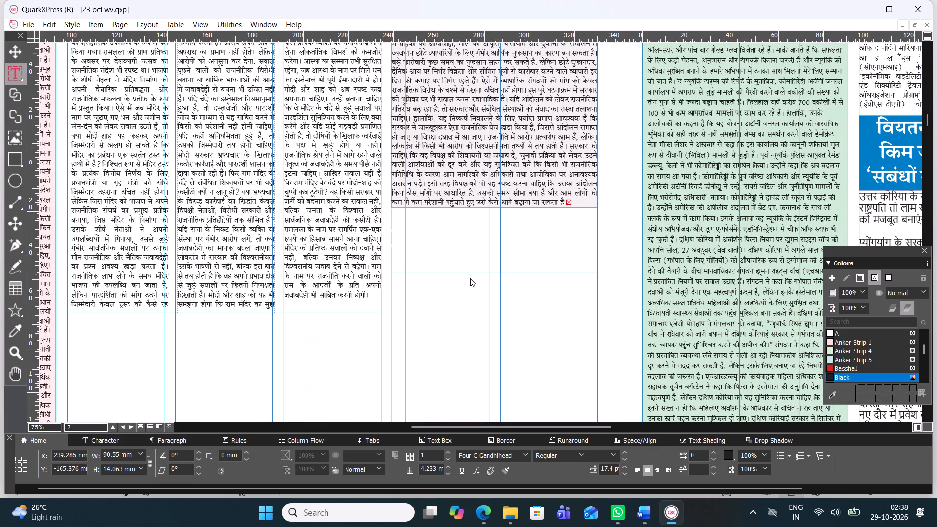
left_click(476, 253)
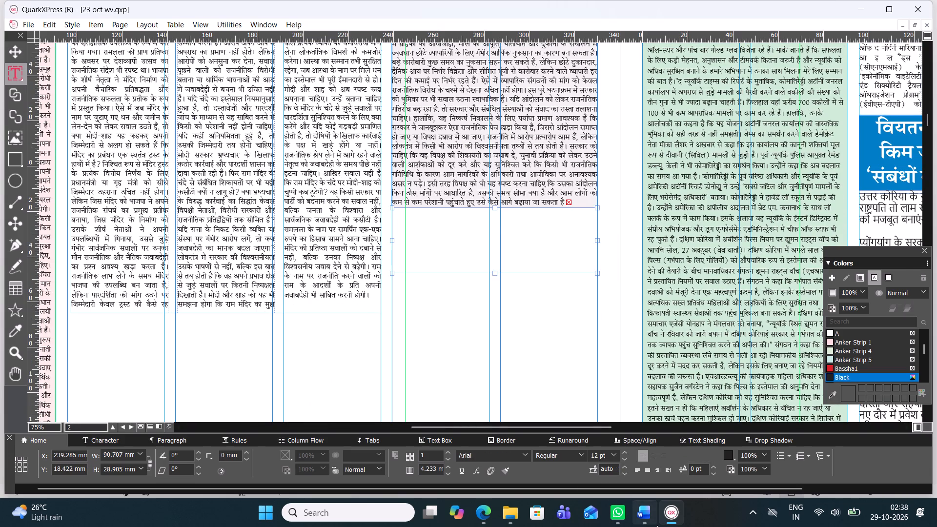
Switch to Word and copy the headline "ई-100 ईंधन से हरित क्रांति की नई राह लेकिन वाहनधारकों की चिंताएं बरकरार".
left_click(657, 525)
scroll(424, 247, "down", 3)
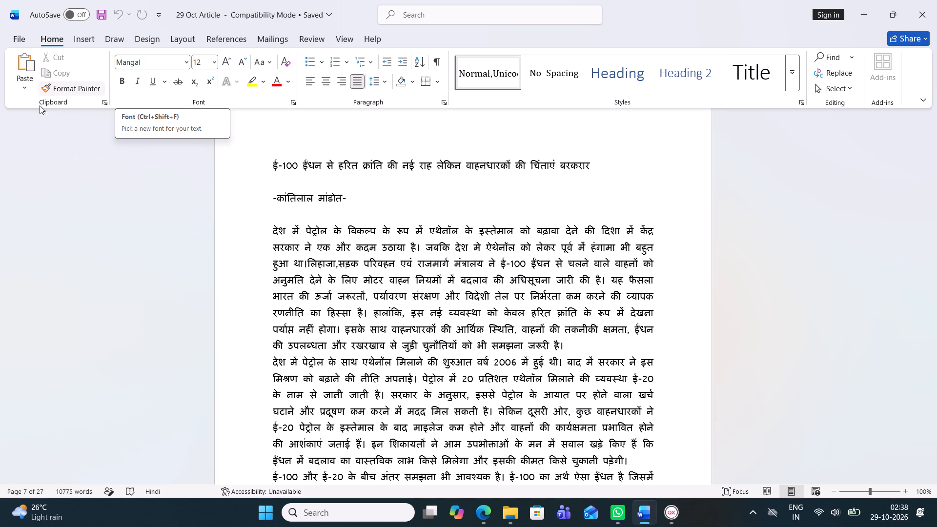
left_click(275, 165)
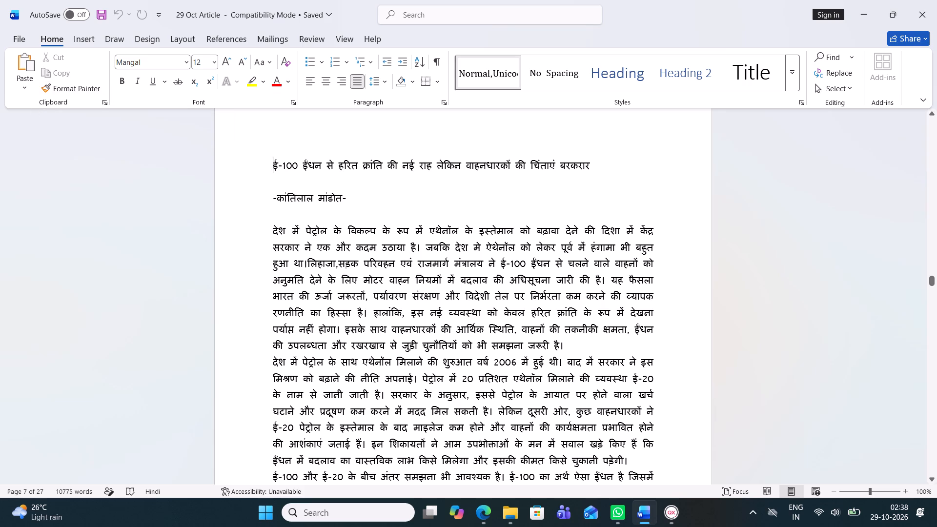
triple_click(275, 165)
double_click(275, 165)
double_click(275, 165)
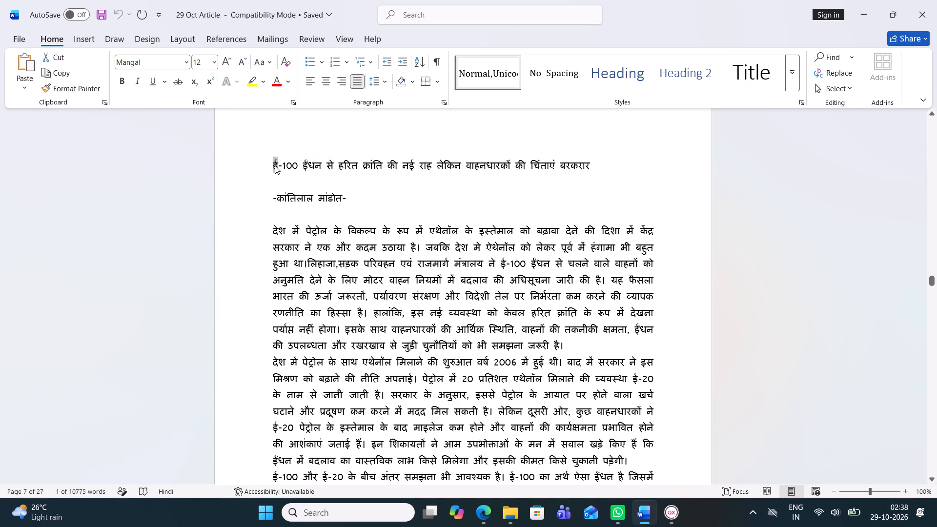
double_click(275, 165)
triple_click(271, 167)
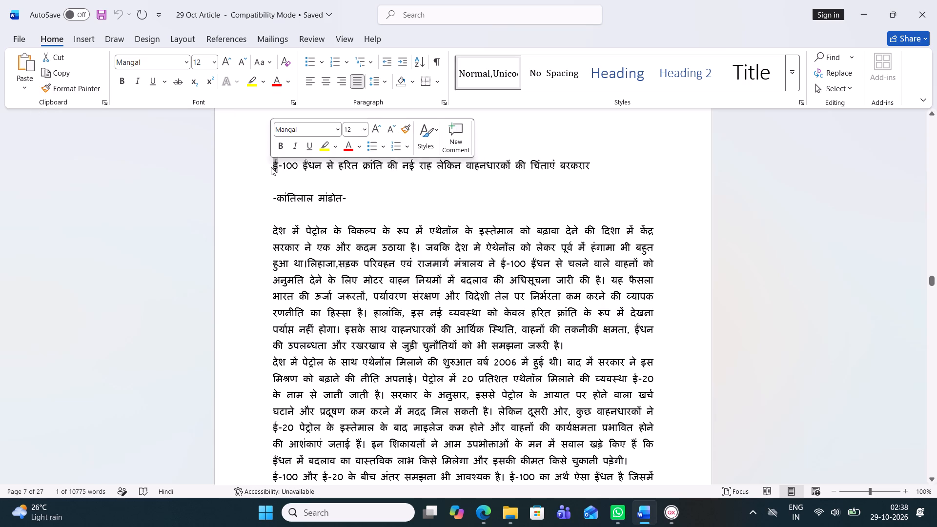
left_click(271, 167)
triple_click(271, 167)
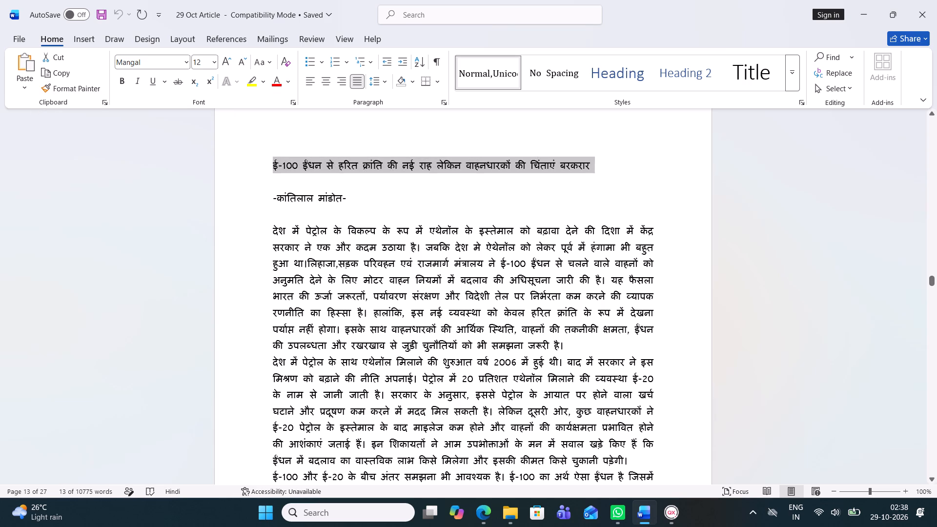
key("ctrl+c")
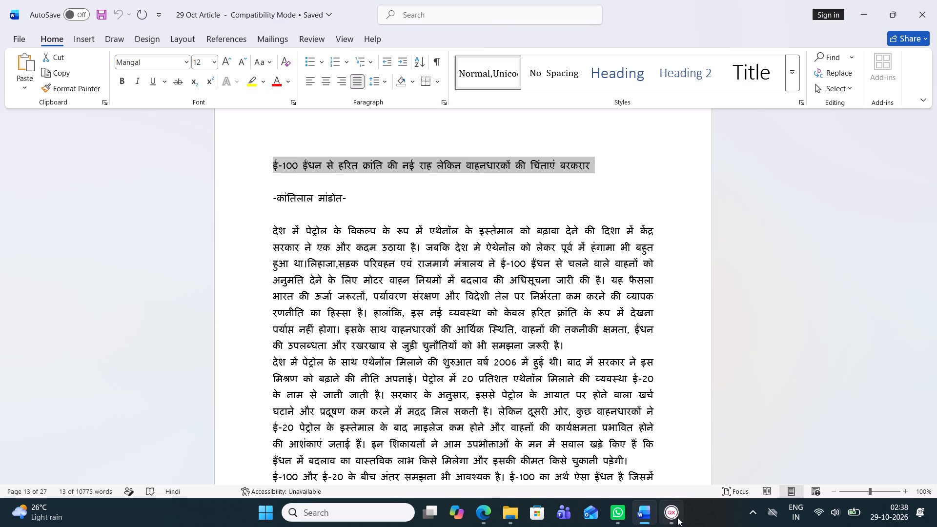
Switch to QuarkXPress and paste the ई-100 headline once into the empty text box below the festival article.
left_click(677, 517)
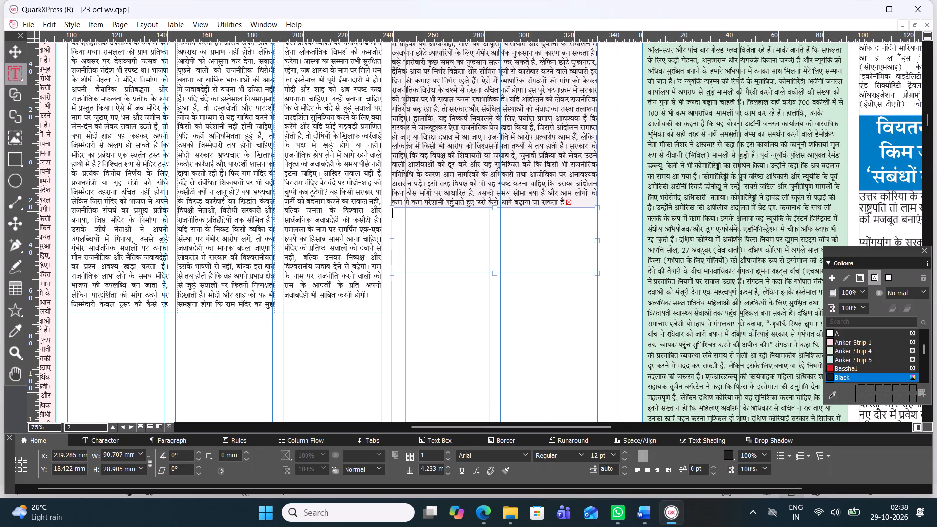
left_click(18, 47)
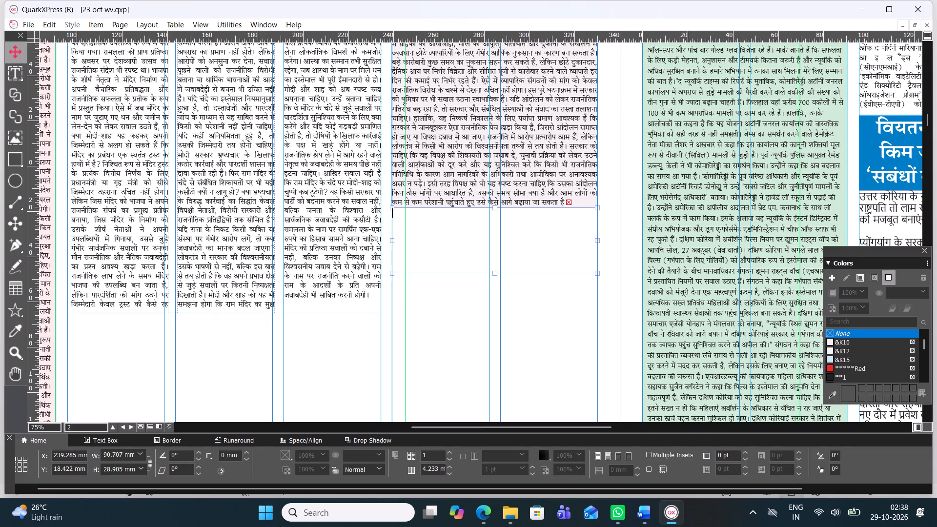
key("ctrl+v")
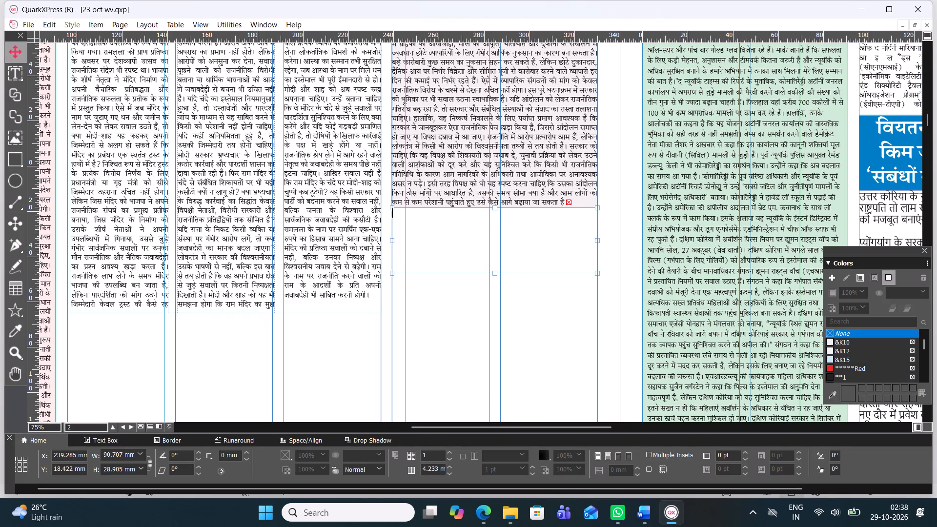
key("ctrl+v")
key("ctrl+v")
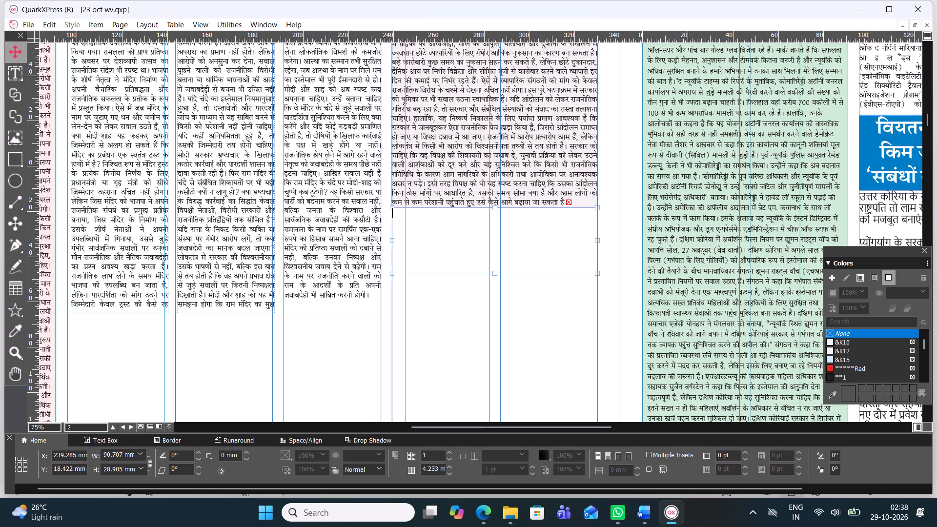
double_click(436, 225)
left_click(436, 225)
key("ctrl+v")
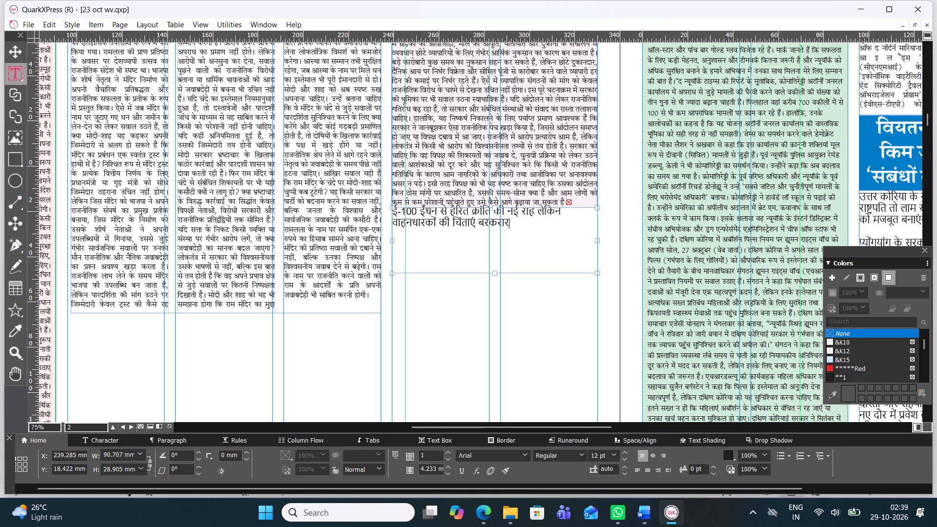
key("ctrl+v")
key("ctrl+z")
Set the font of the whole pasted ई-100 headline to Four C Gandhihead.
left_click_drag(528, 223, 256, 183)
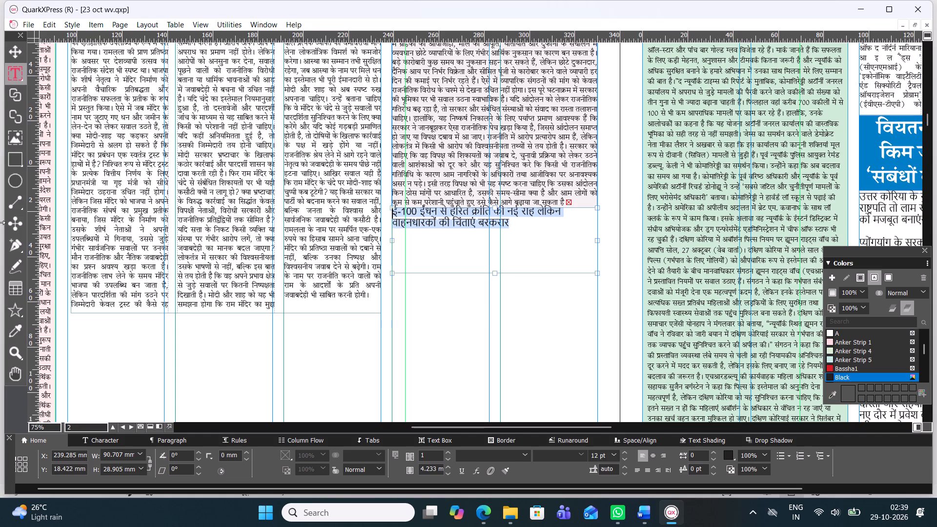
left_click(528, 456)
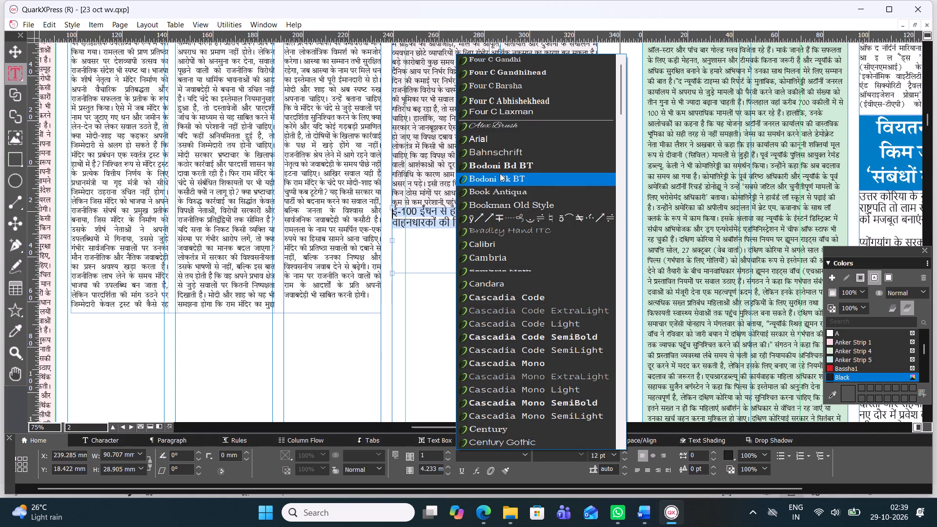
scroll(500, 173, "up", 3)
left_click(524, 70)
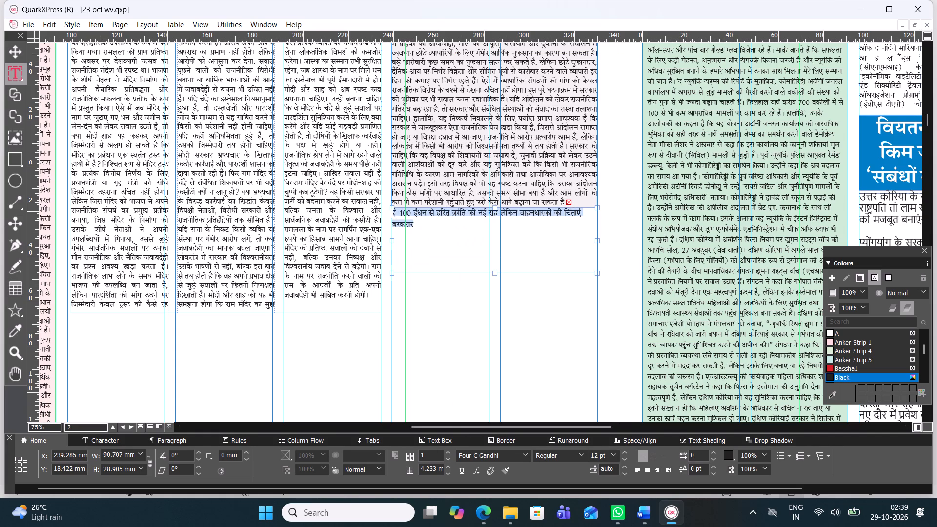
left_click(521, 454)
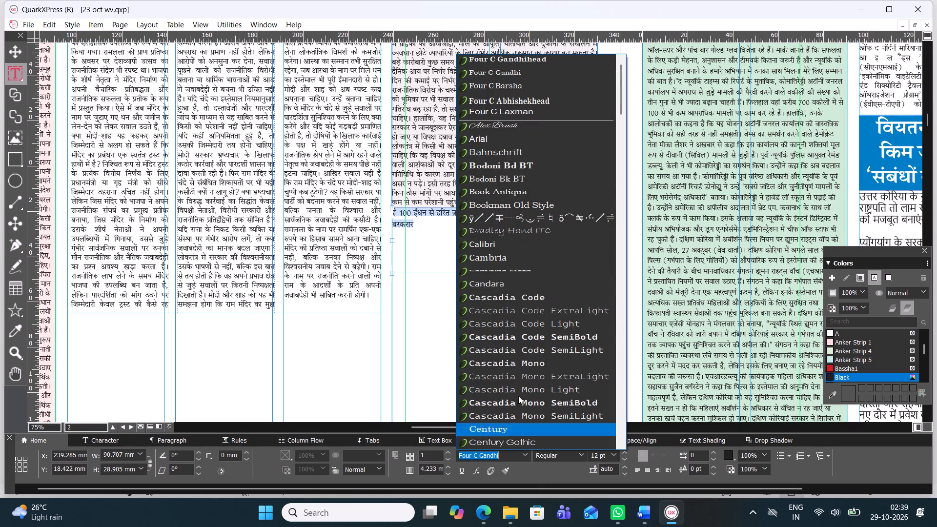
left_click(507, 57)
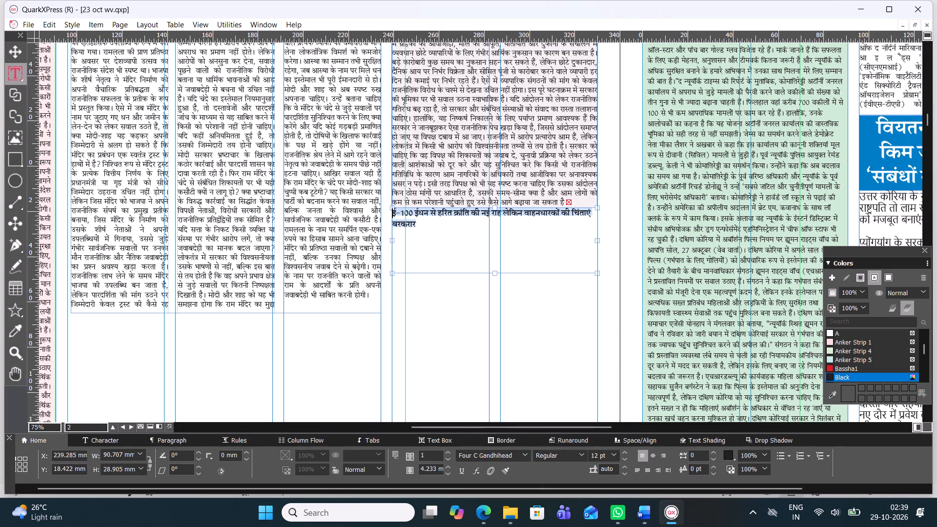
Enlarge the ई-100 headline text to 21 pt and centre it in its box.
key("ctrl+alt+shift+period")
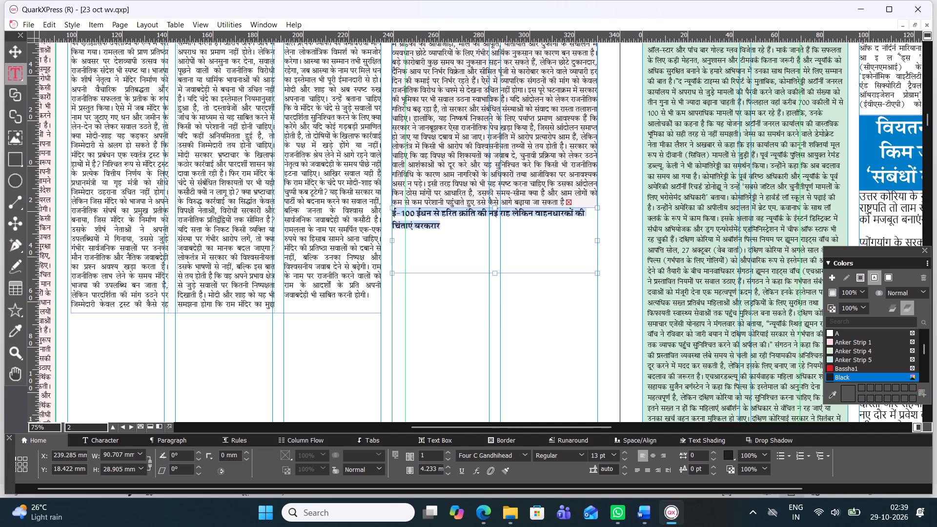
key("ctrl+alt+shift+period")
key("ctrl+alt+shift+period")
key("ctrl+alt+shift+period")
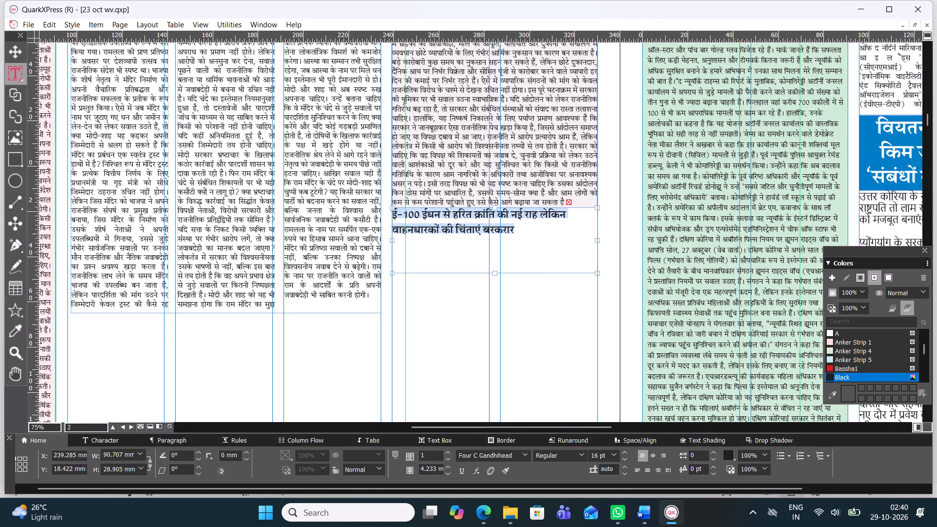
key("ctrl+alt+shift+period")
key("ctrl+alt+shift+period")
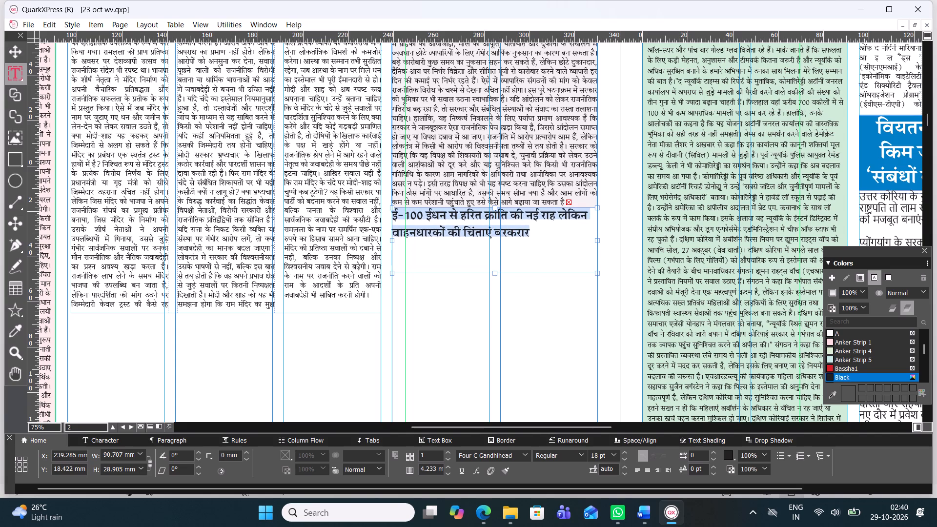
key("ctrl+alt+shift+period")
key("ctrl+alt+shift+period")
key("ctrl+alt+shift+period")
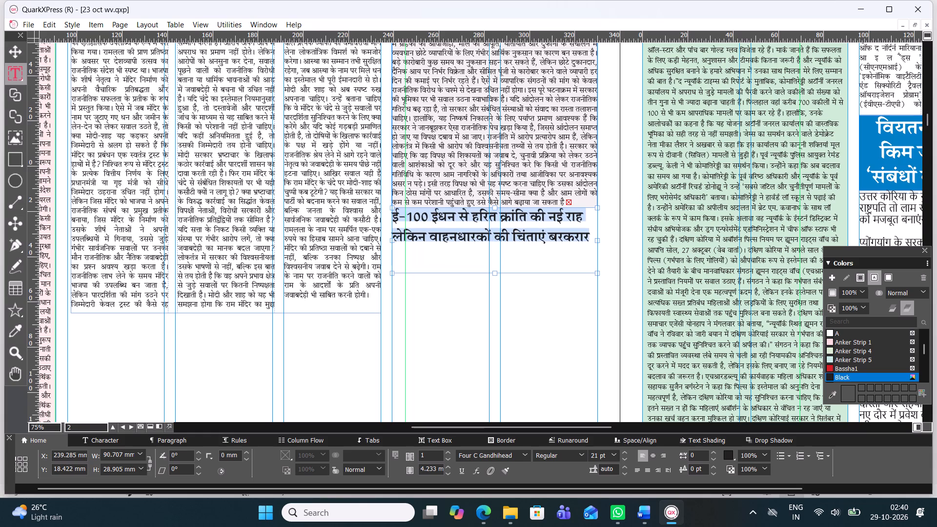
left_click(655, 453)
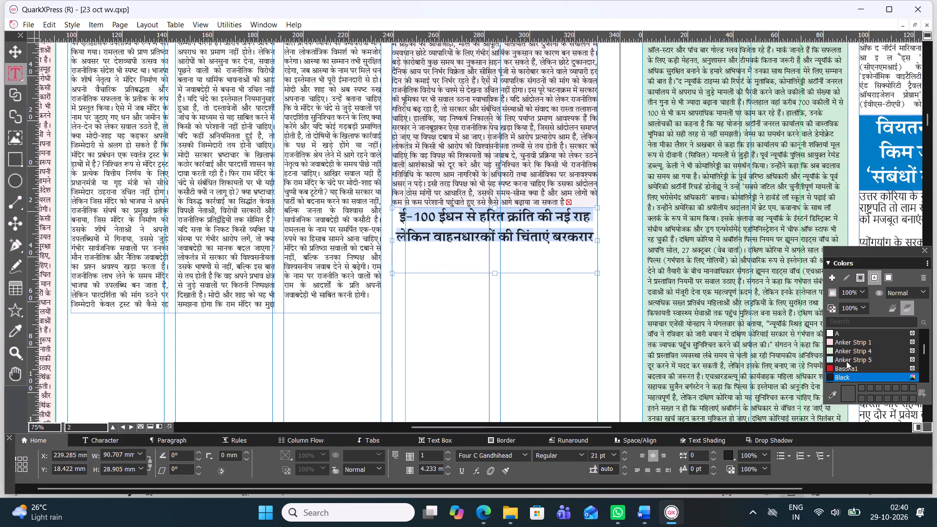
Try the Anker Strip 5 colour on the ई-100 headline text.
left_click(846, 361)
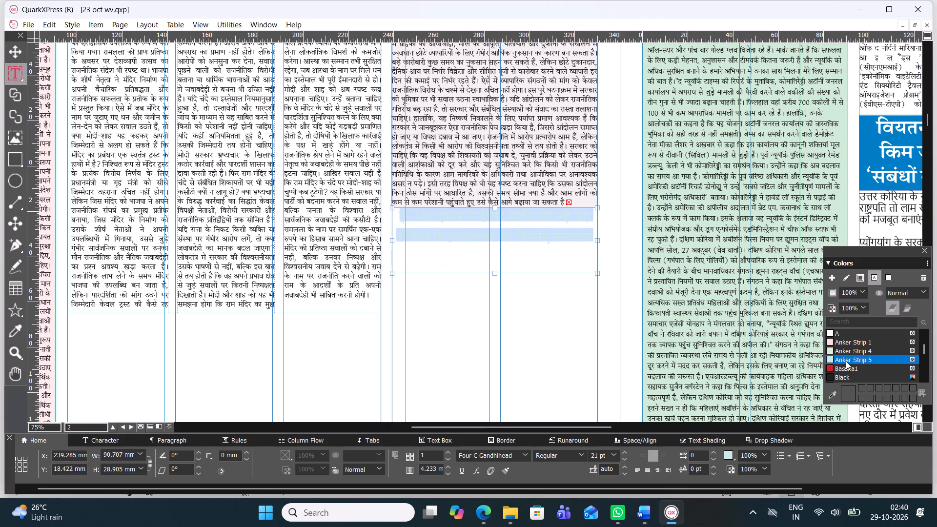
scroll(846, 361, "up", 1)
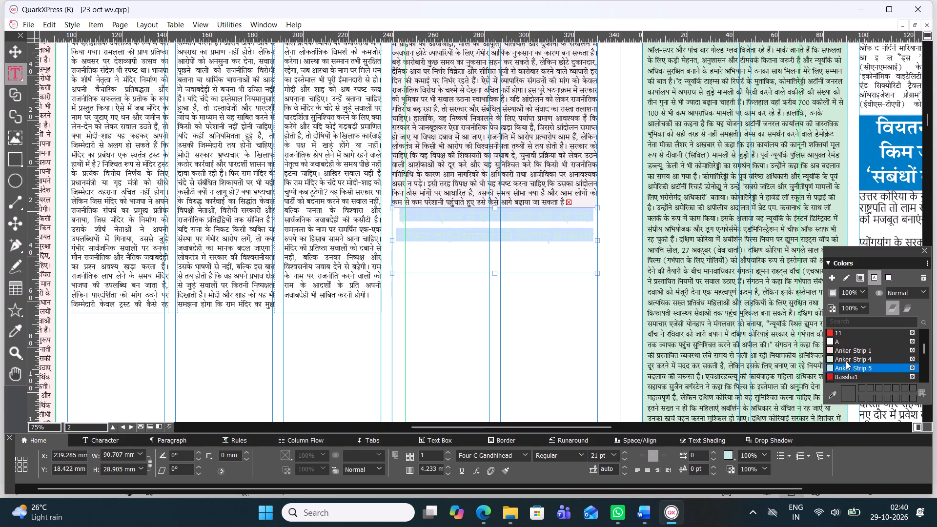
Fill the background of the ई-100 headline box with the black colour **1.
left_click(20, 50)
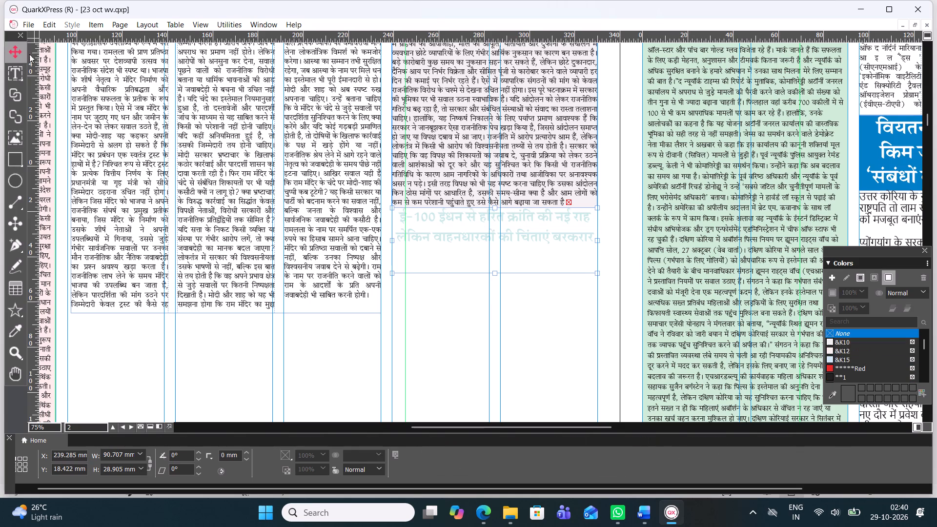
scroll(861, 368, "down", 1)
left_click(861, 367)
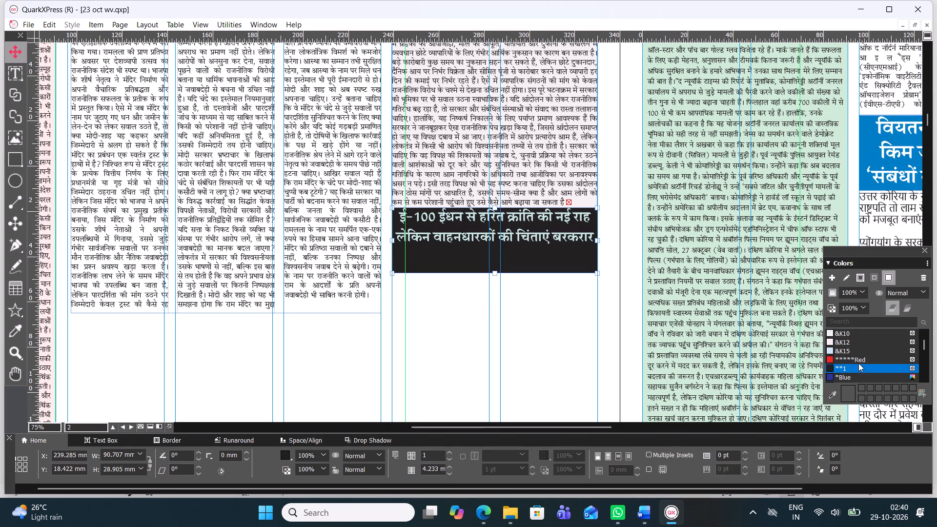
Select all of the ई-100 headline text and colour it with the white swatch A.
scroll(852, 359, "up", 1)
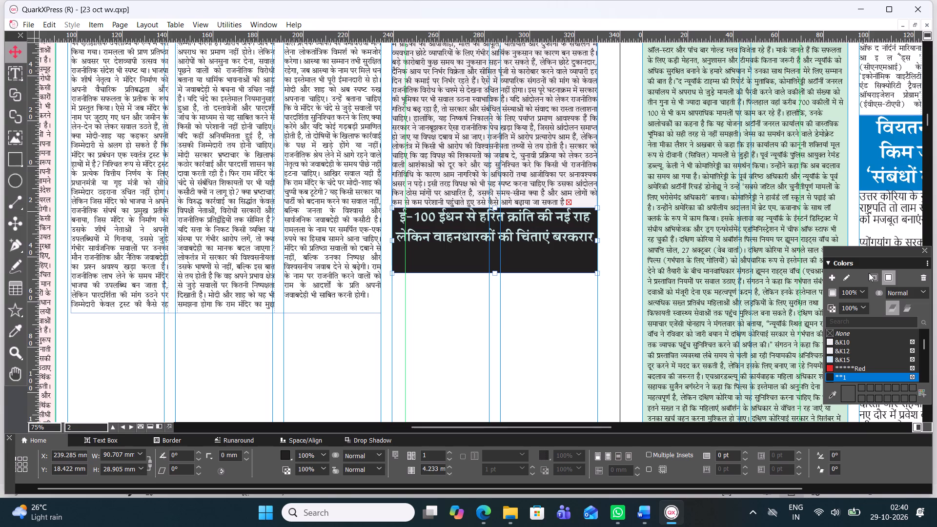
left_click(869, 273)
left_click(873, 274)
left_click(425, 217)
double_click(428, 218)
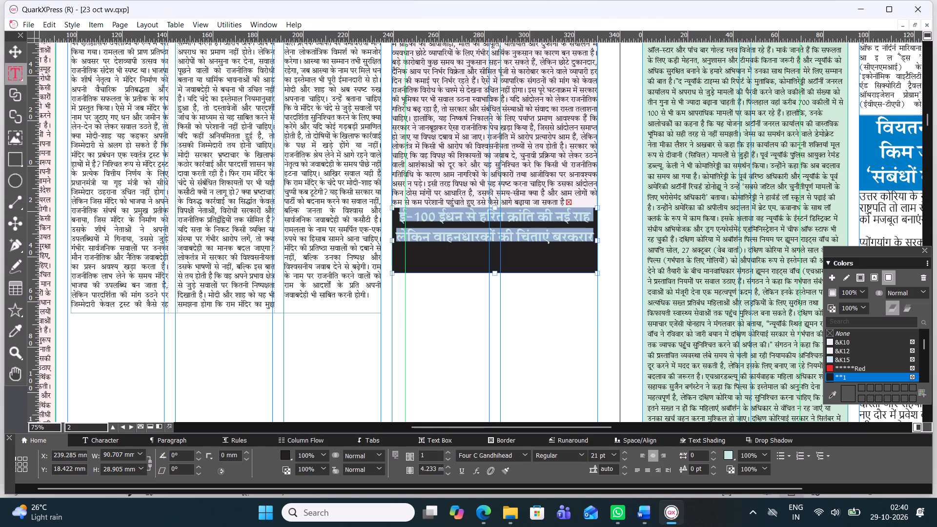
left_click(870, 276)
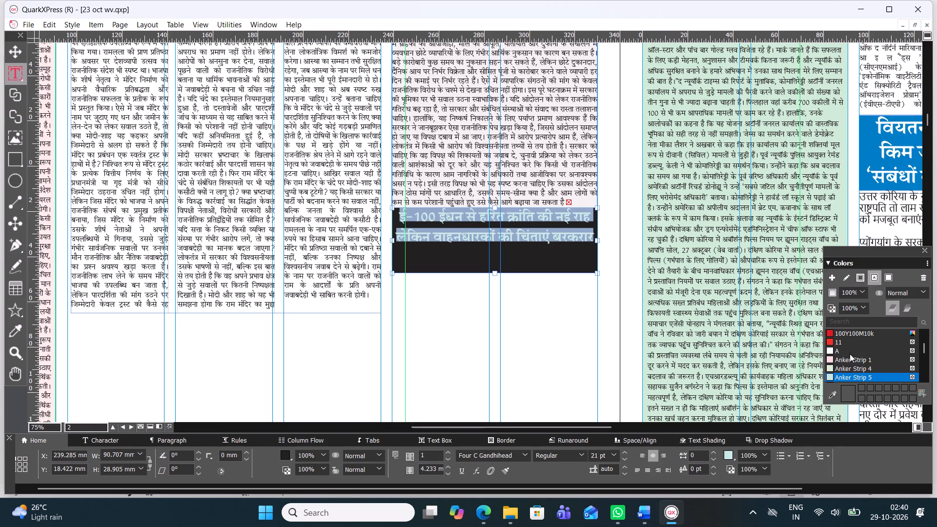
left_click(850, 354)
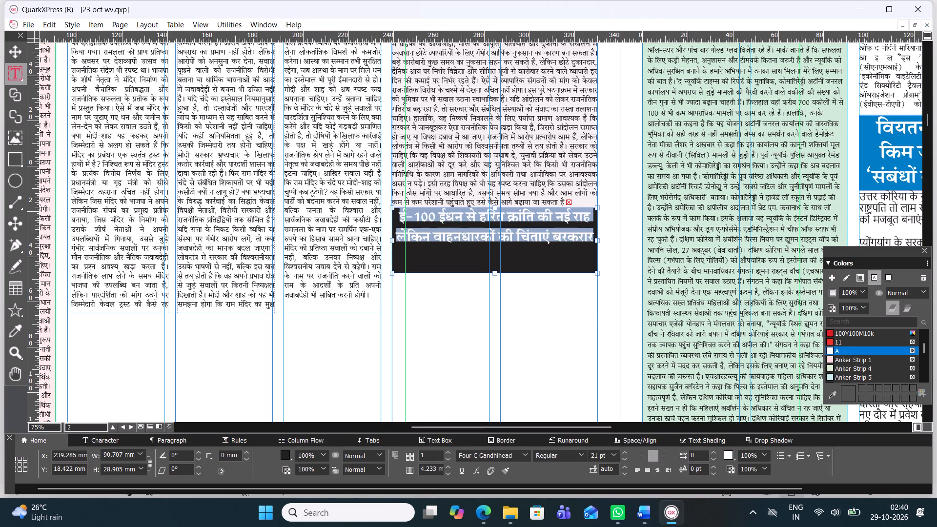
Lower the ई-100 headline text within its black box with a baseline shift of -4 pt.
triple_click(713, 473)
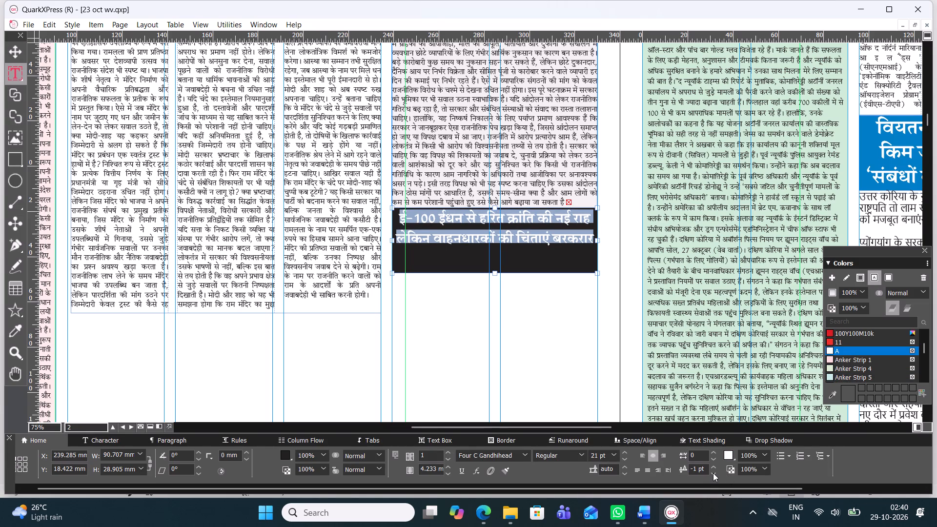
double_click(713, 473)
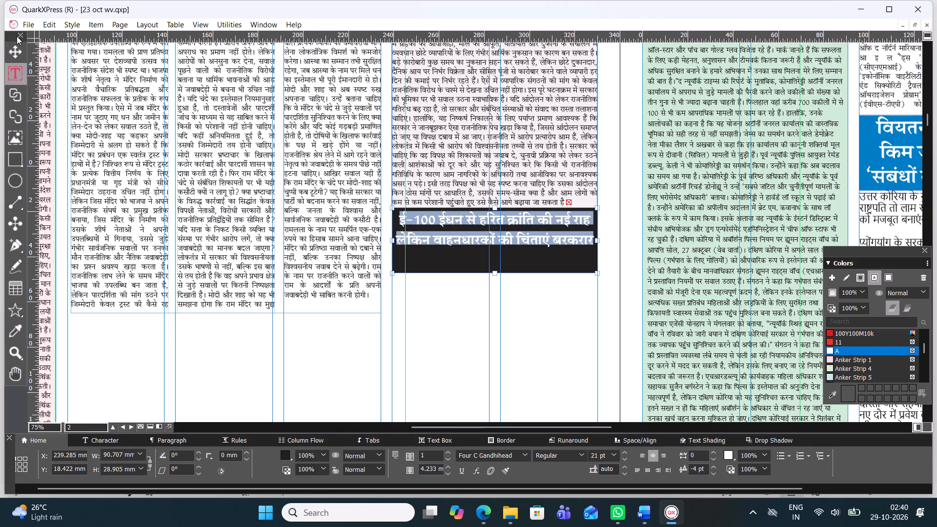
Shorten the black headline box from its bottom edge to a height of about 20.7 mm.
left_click(13, 51)
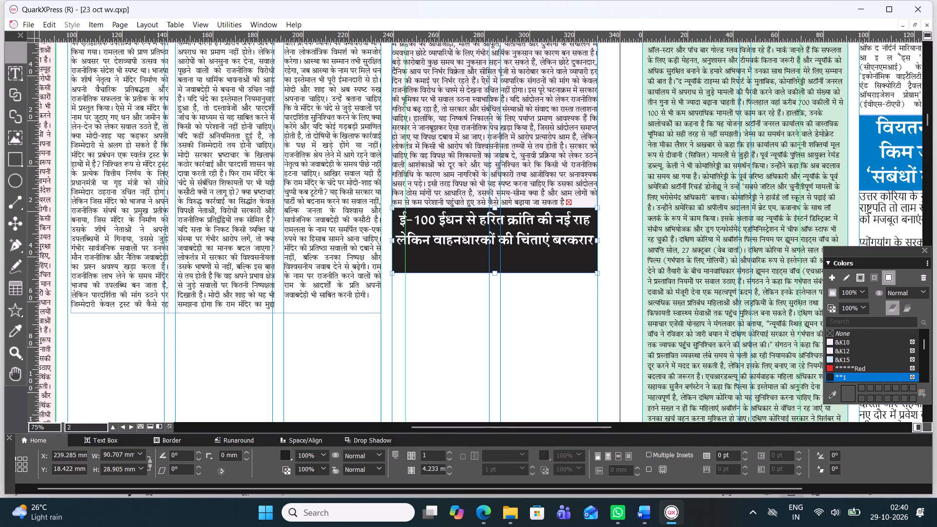
left_click_drag(496, 273, 496, 254)
scroll(489, 253, "down", 1)
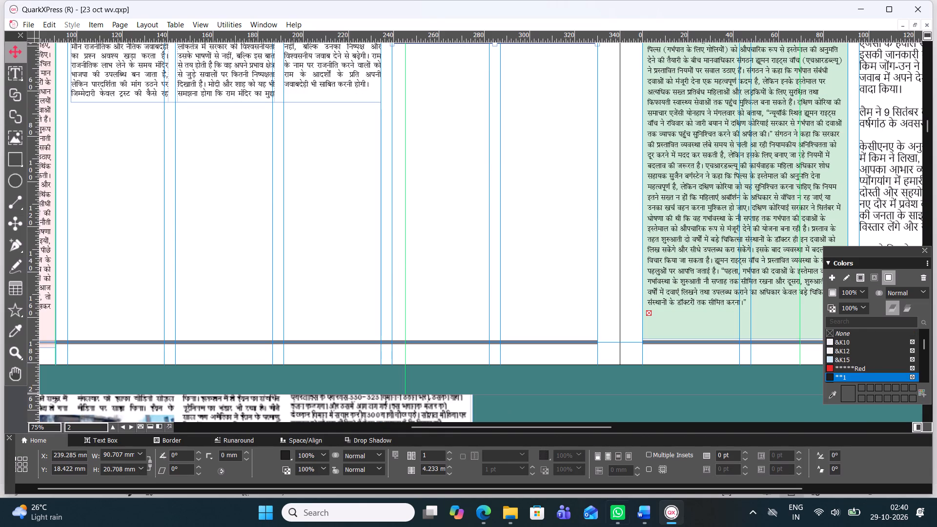
scroll(390, 252, "up", 1)
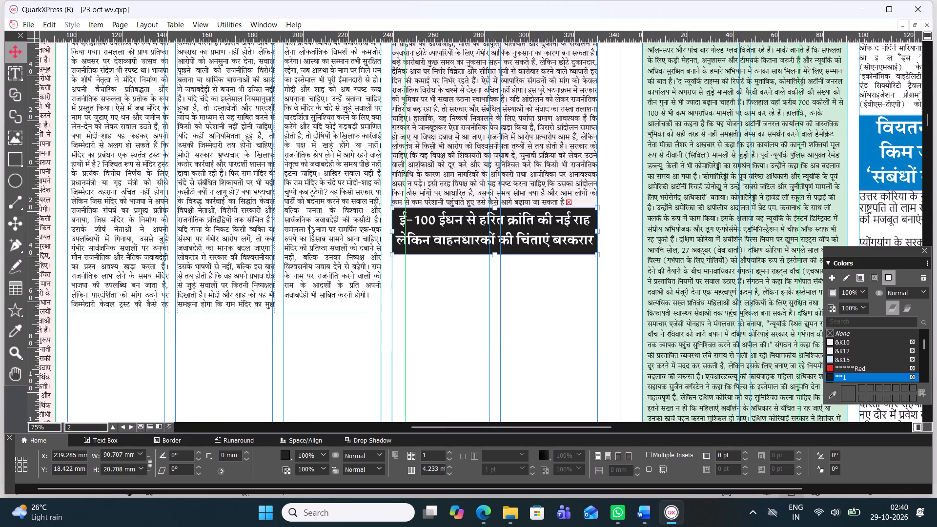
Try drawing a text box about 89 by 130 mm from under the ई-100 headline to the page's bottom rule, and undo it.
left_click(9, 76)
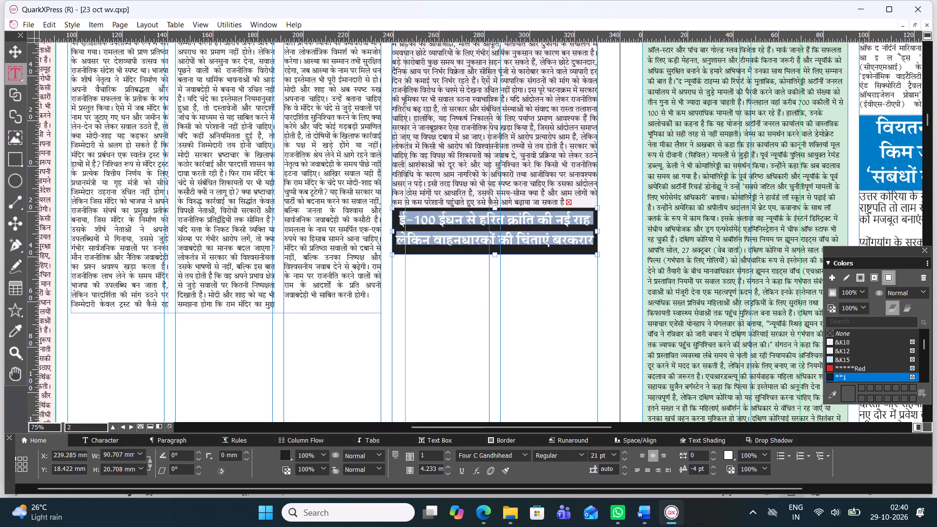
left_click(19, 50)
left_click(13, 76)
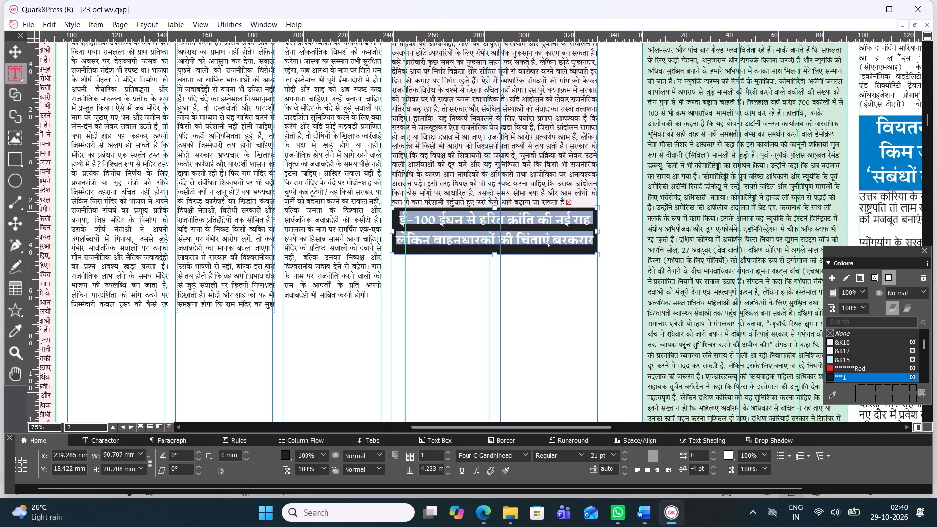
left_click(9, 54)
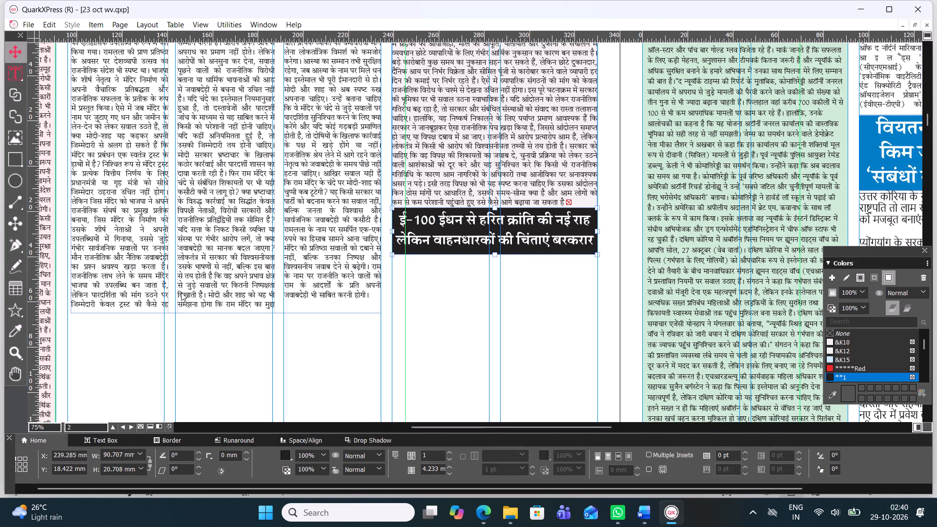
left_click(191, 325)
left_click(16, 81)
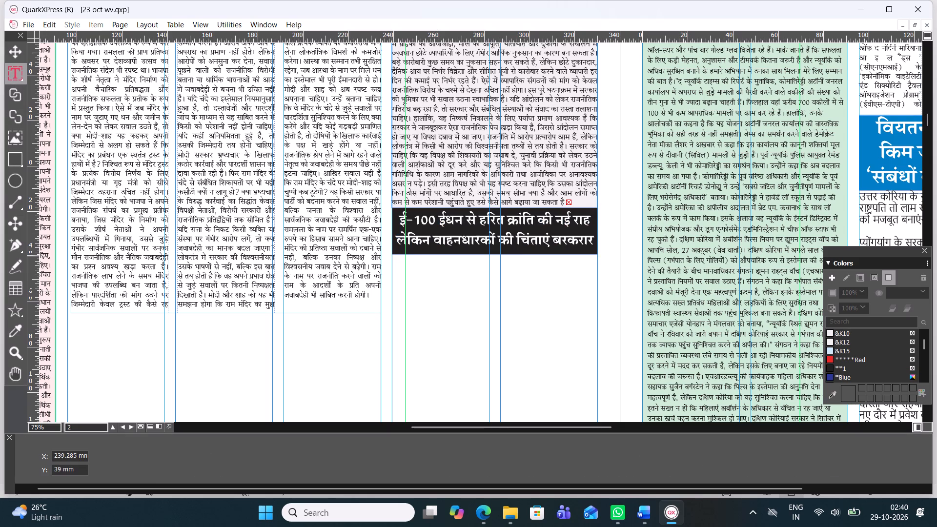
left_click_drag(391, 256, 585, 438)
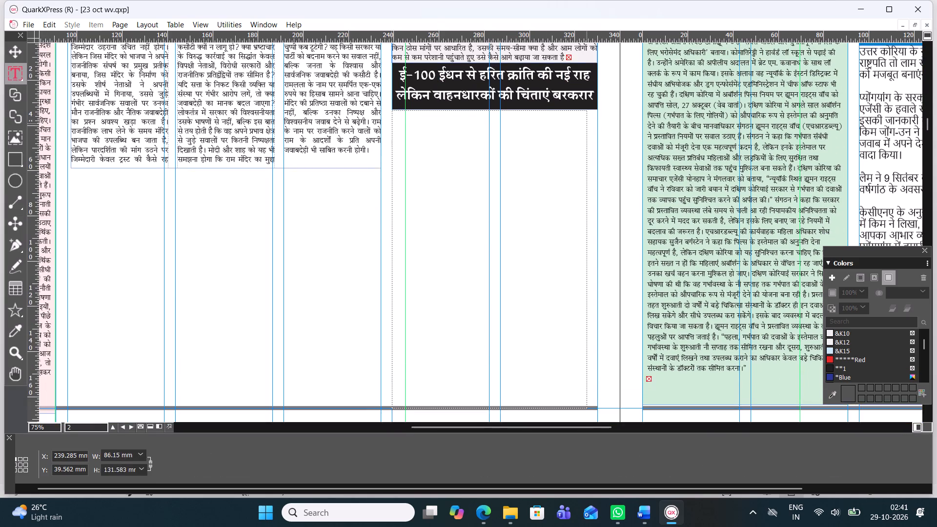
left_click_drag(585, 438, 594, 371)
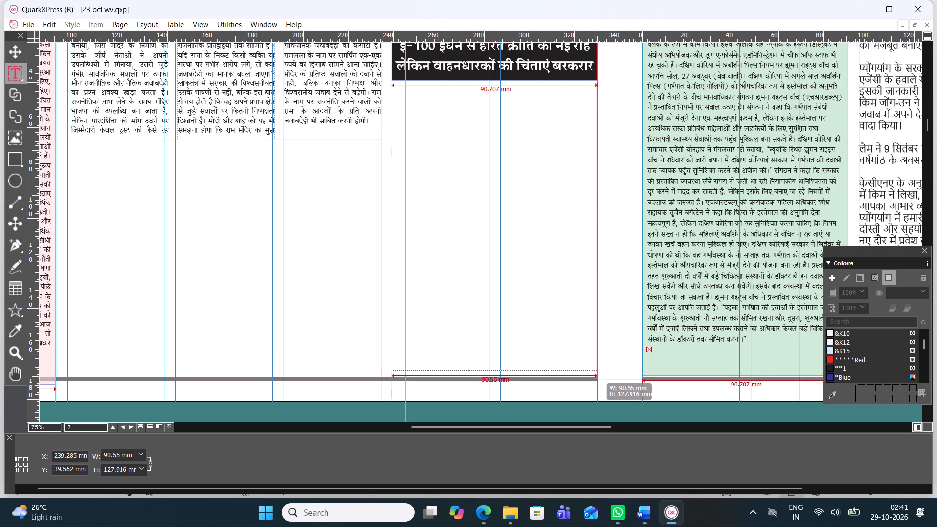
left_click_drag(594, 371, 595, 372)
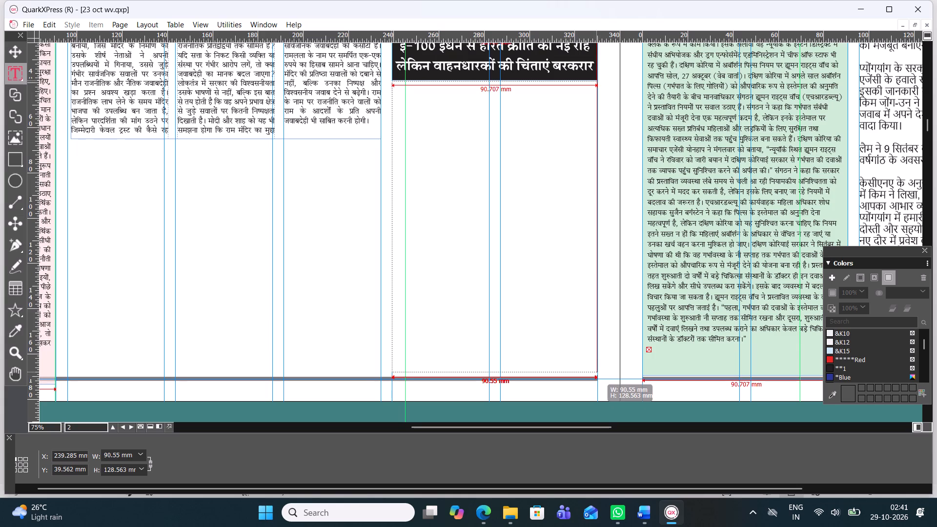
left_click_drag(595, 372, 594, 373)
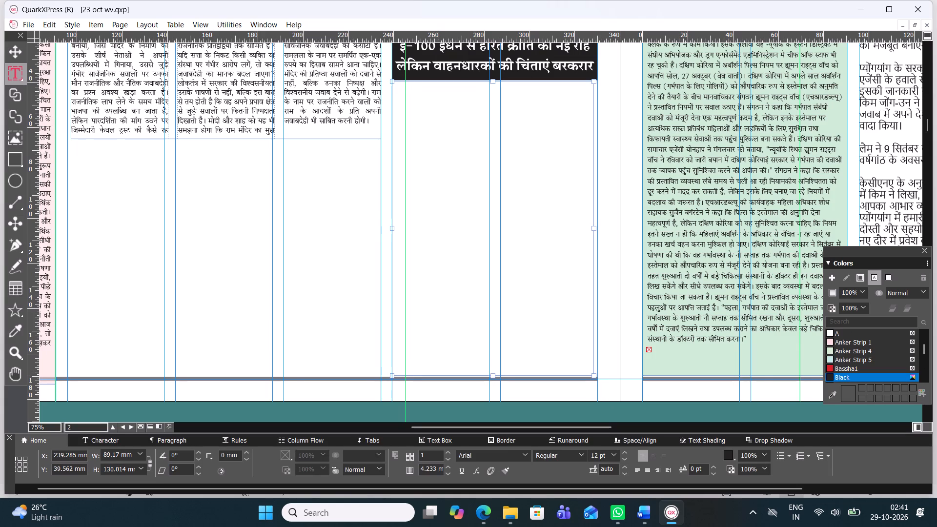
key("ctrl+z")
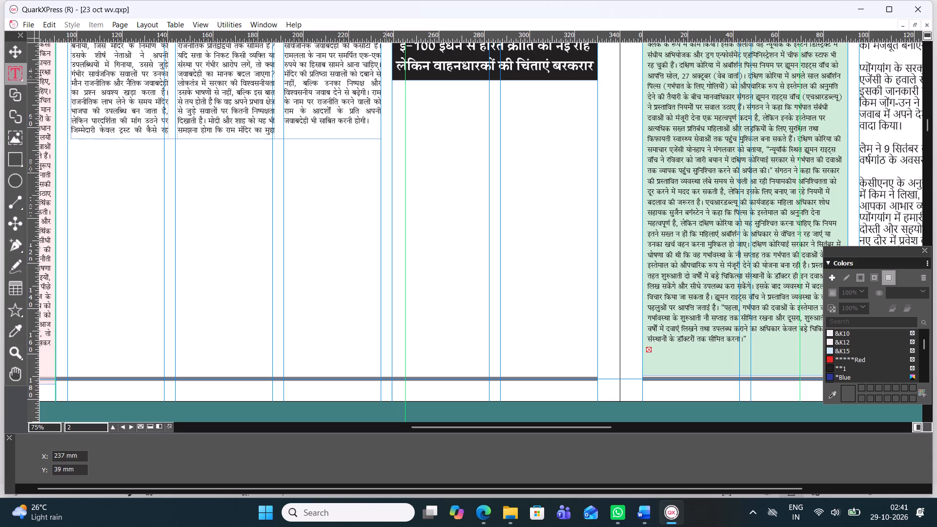
Draw a body text box about 90.6 by 128 mm from under the ई-100 headline down to the page's bottom rule.
left_click_drag(392, 81, 516, 242)
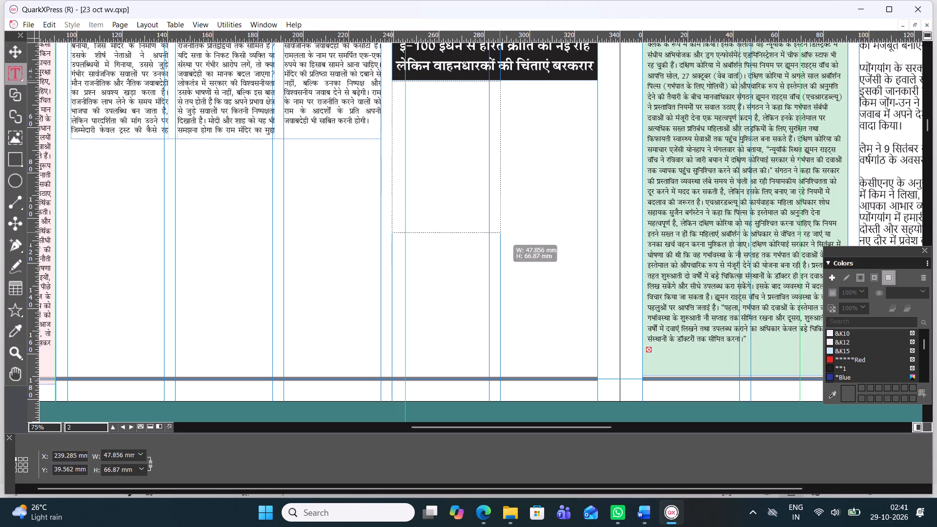
left_click_drag(516, 242, 605, 363)
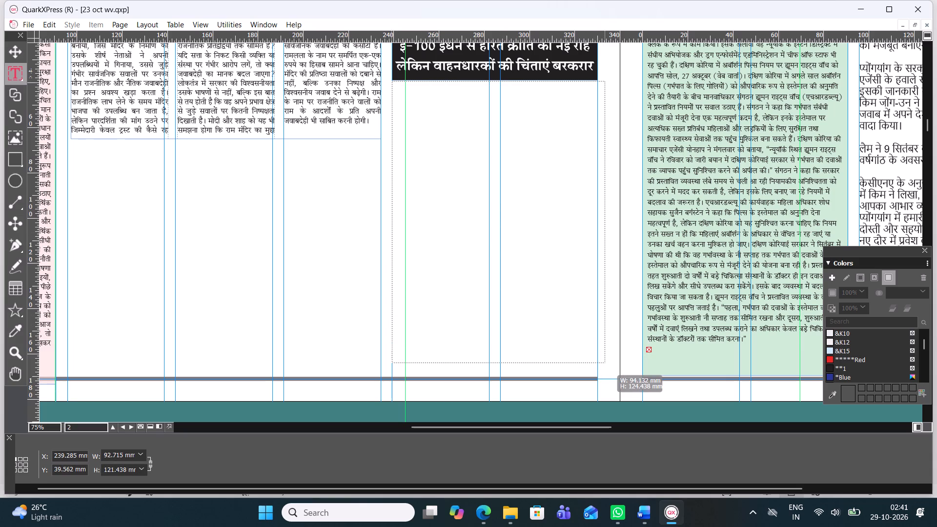
left_click_drag(605, 363, 594, 368)
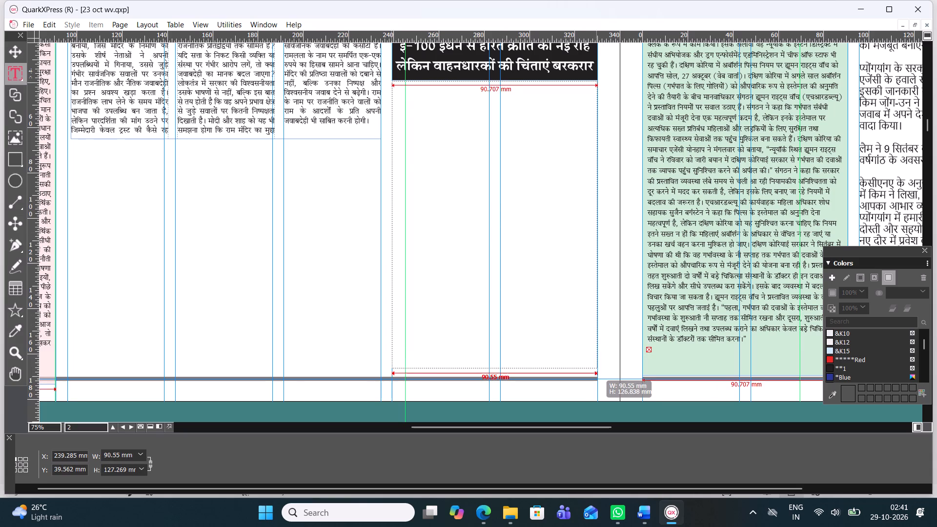
left_click_drag(594, 368, 596, 369)
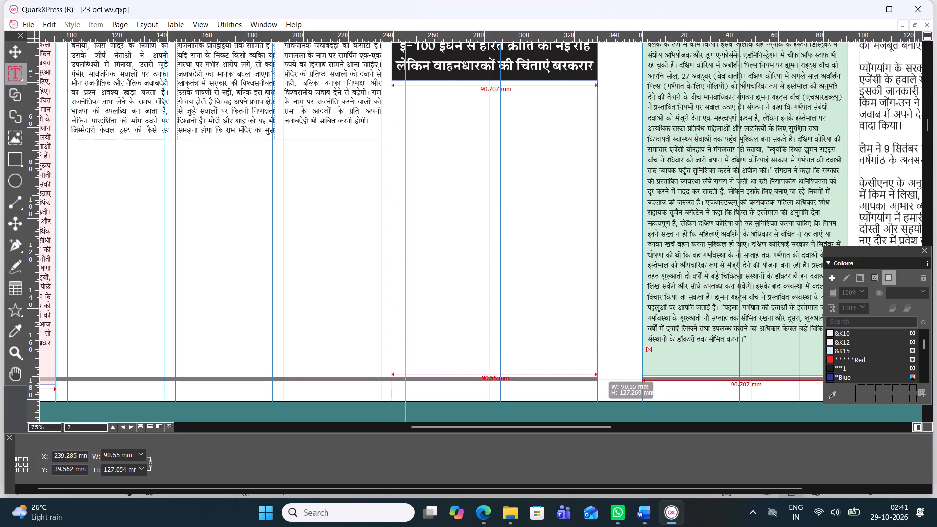
left_click_drag(596, 369, 596, 371)
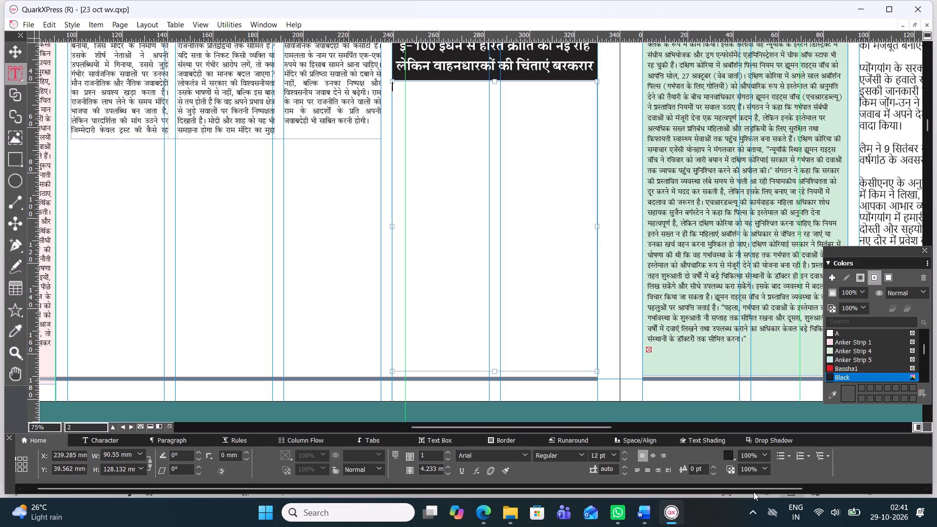
In Word, copy the ई-100 article's byline, and select the text from the byline through the last paragraph, excluding the author credit.
left_click(639, 512)
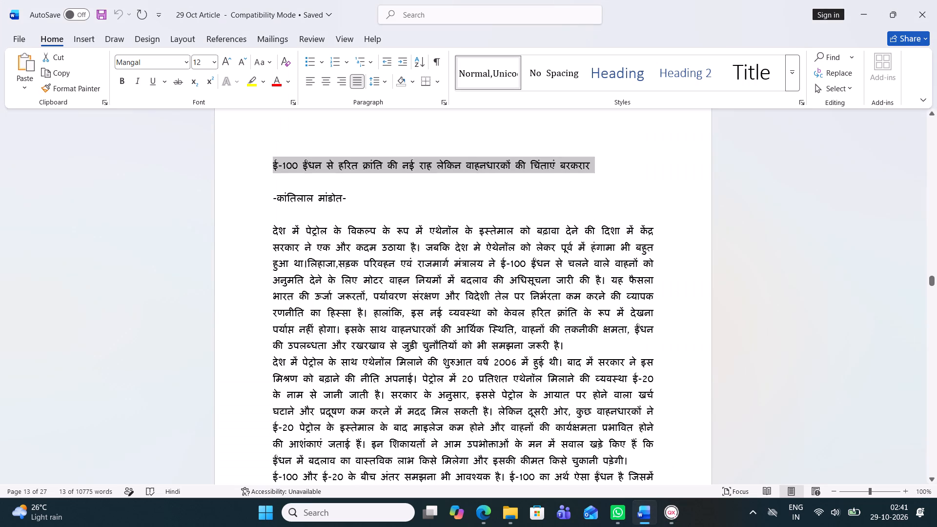
scroll(415, 225, "down", 1)
left_click_drag(273, 165, 404, 170)
key("ctrl+c")
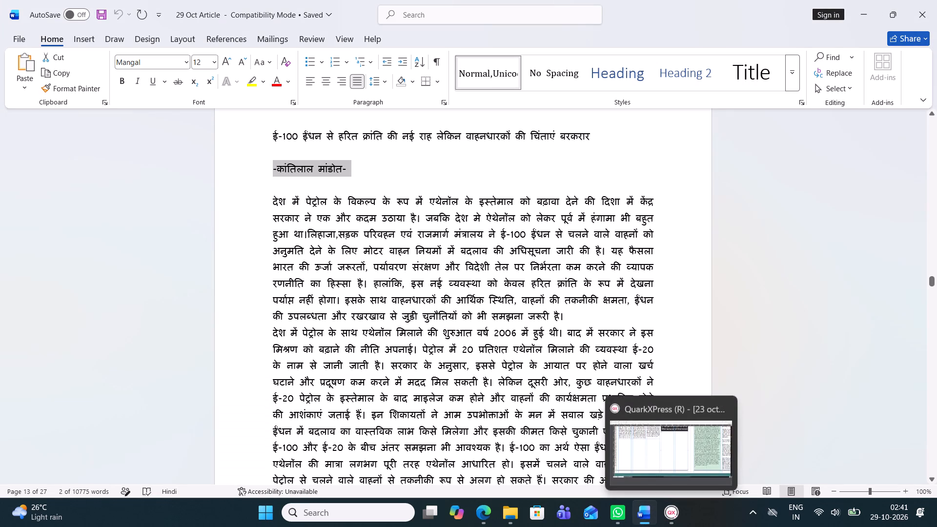
left_click(271, 169)
left_click_drag(271, 169, 756, 489)
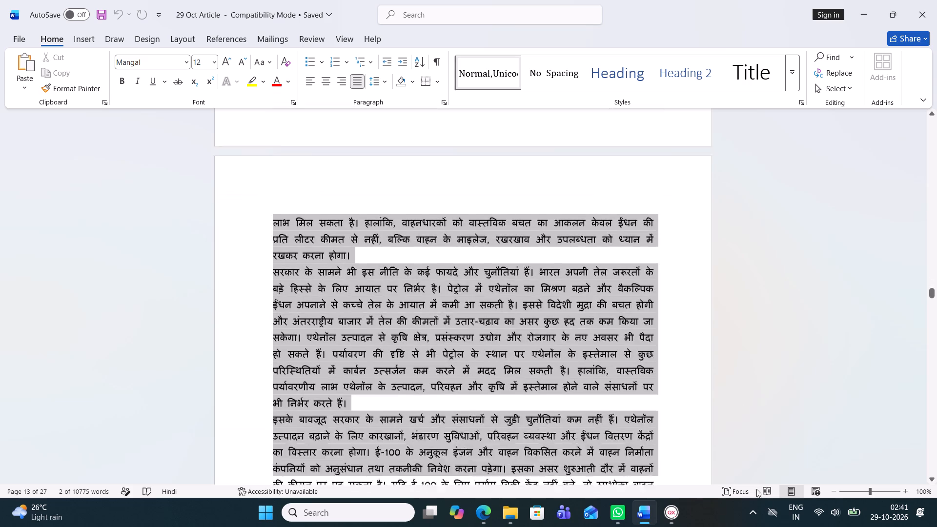
left_click_drag(756, 489, 669, 377)
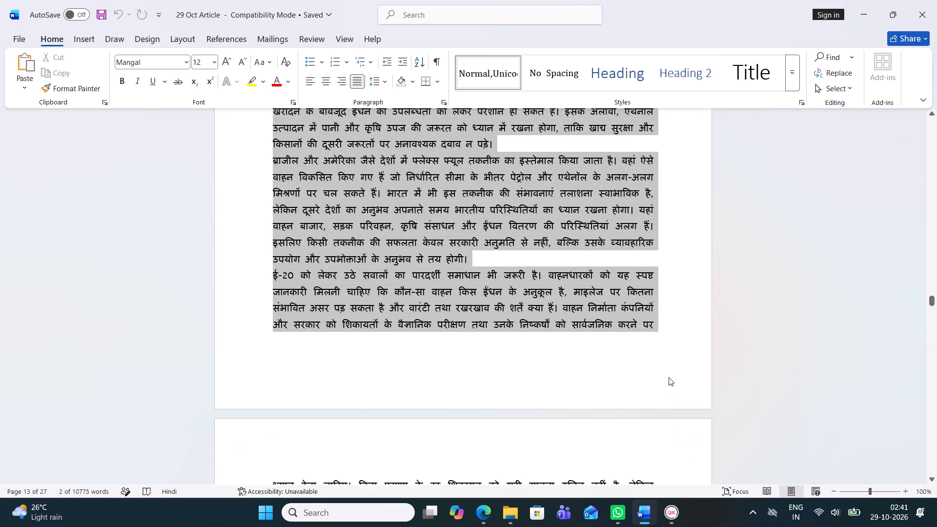
left_click_drag(669, 377, 700, 427)
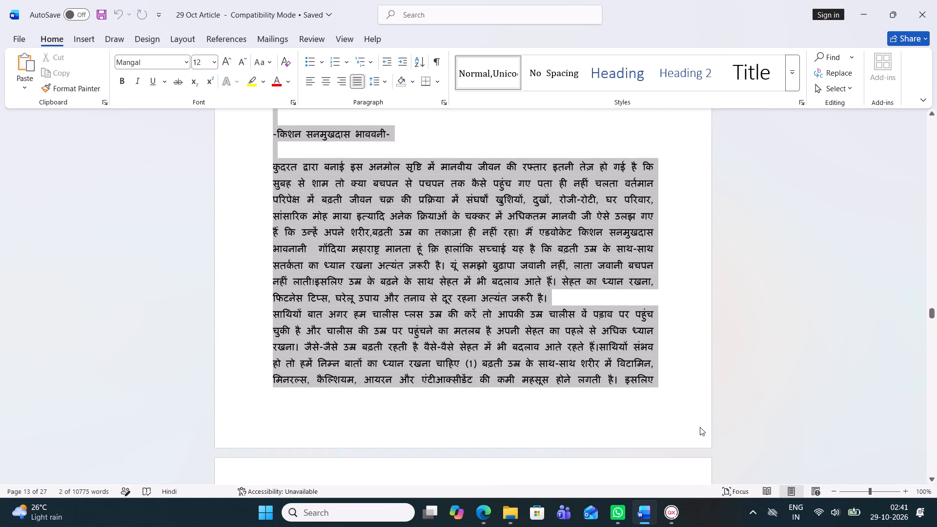
left_click_drag(700, 427, 679, 222)
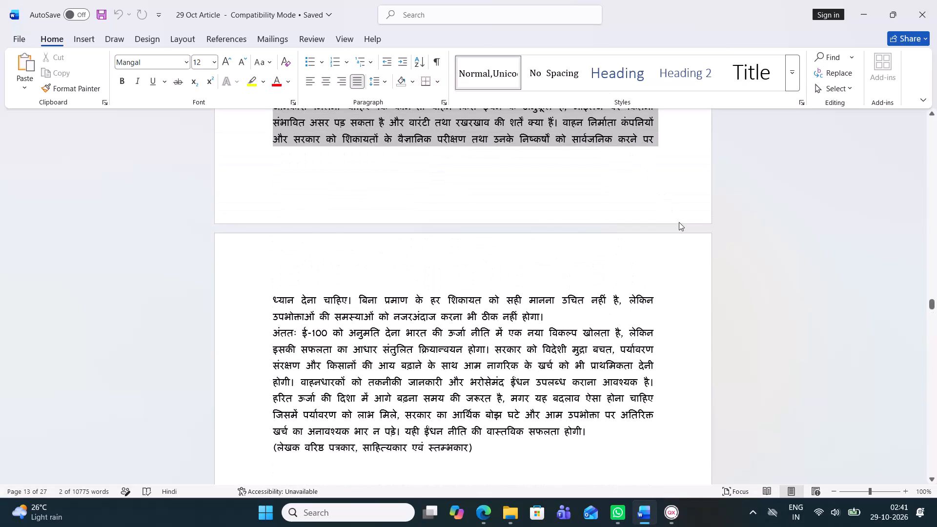
left_click_drag(679, 222, 655, 436)
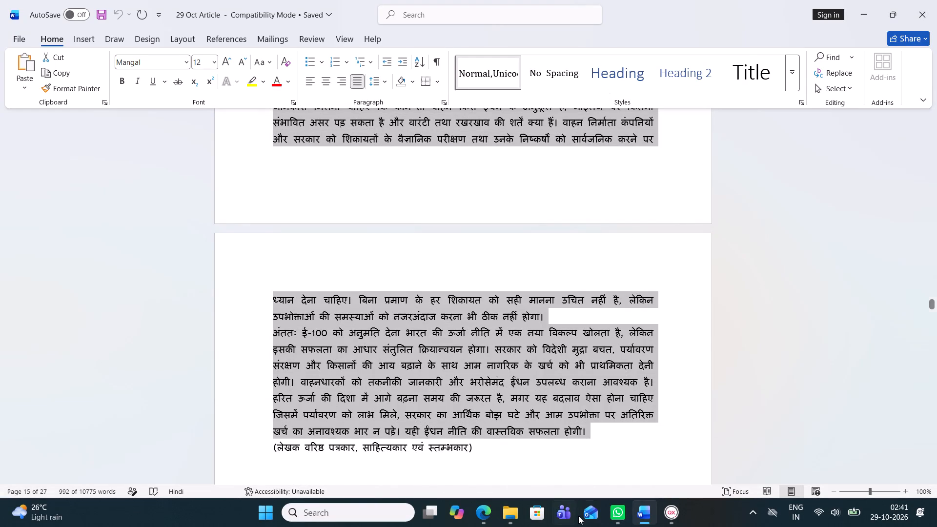
Back in QuarkXPress, set the empty body box's text to Four C Gandhi at 11.5 pt with 11.7 pt leading.
left_click(678, 516)
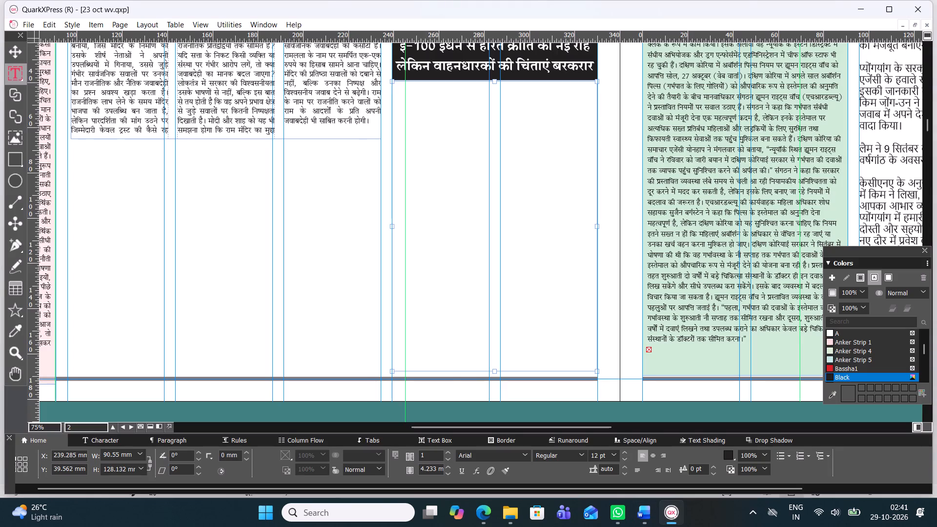
left_click_drag(608, 453, 521, 454)
type("11.5")
left_click_drag(617, 468, 549, 455)
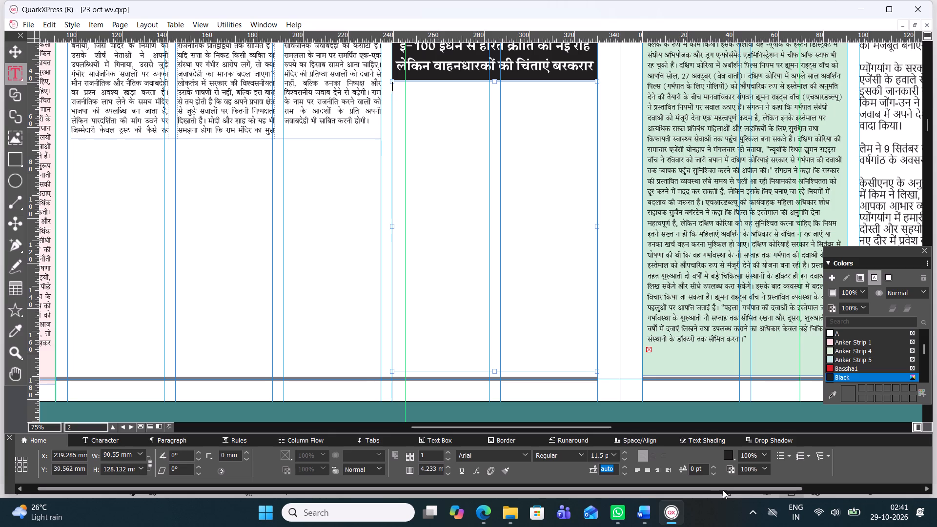
key("1")
key("1")
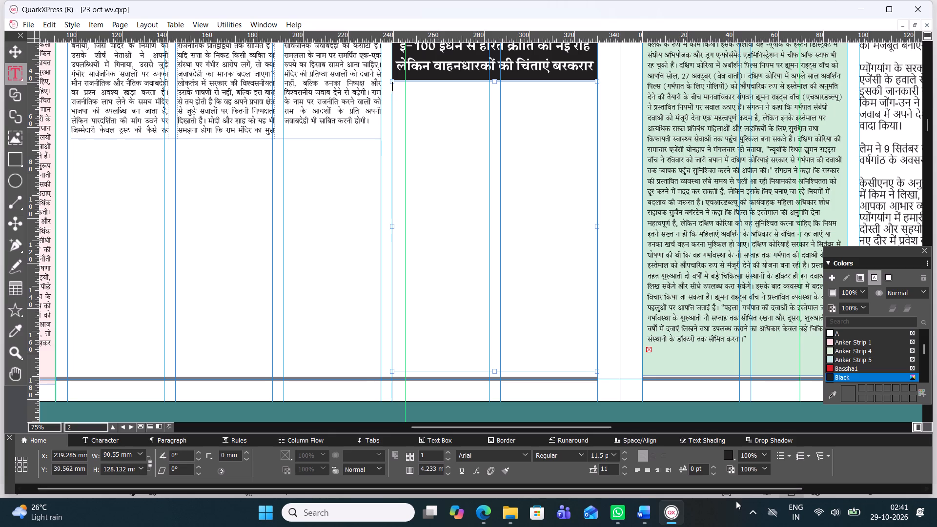
type(".7")
left_click(522, 454)
scroll(521, 112, "up", 5)
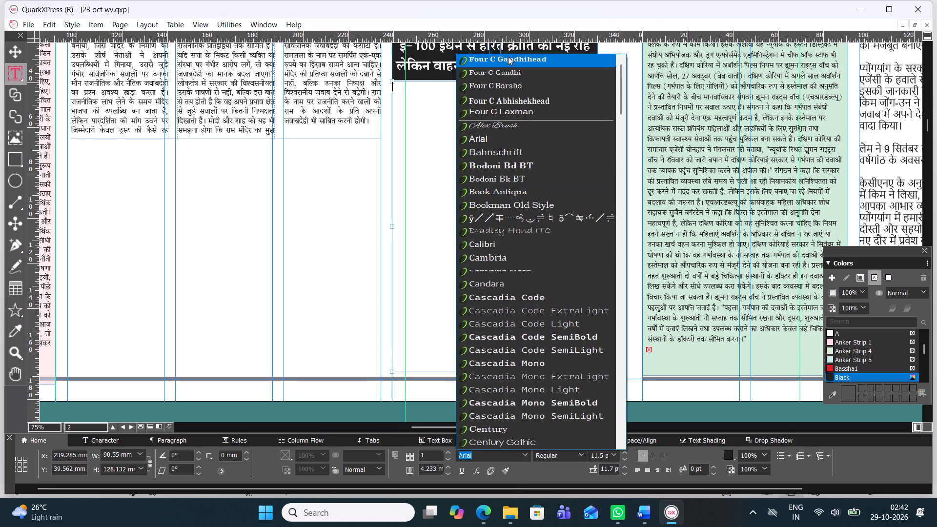
left_click(509, 76)
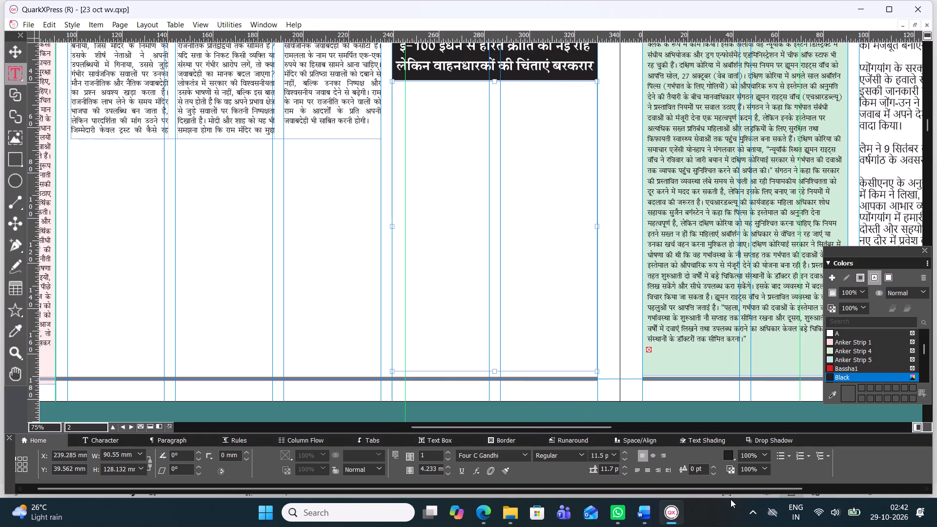
key("Return")
key("BackSpace")
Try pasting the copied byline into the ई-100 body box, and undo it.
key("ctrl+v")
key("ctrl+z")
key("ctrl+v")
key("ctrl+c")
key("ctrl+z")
Copy the selected ई-100 article text from Word and paste it into the body text box in QuarkXPress.
left_click(650, 519)
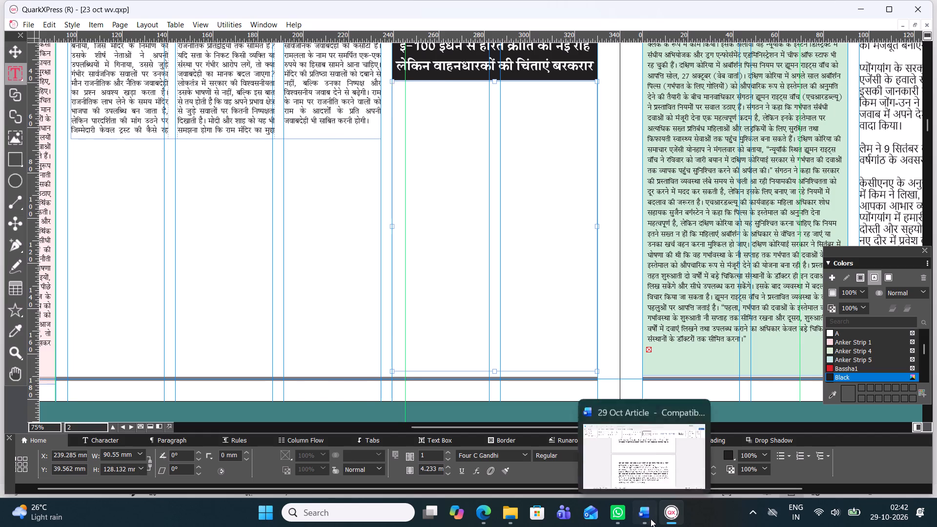
scroll(368, 276, "up", 4)
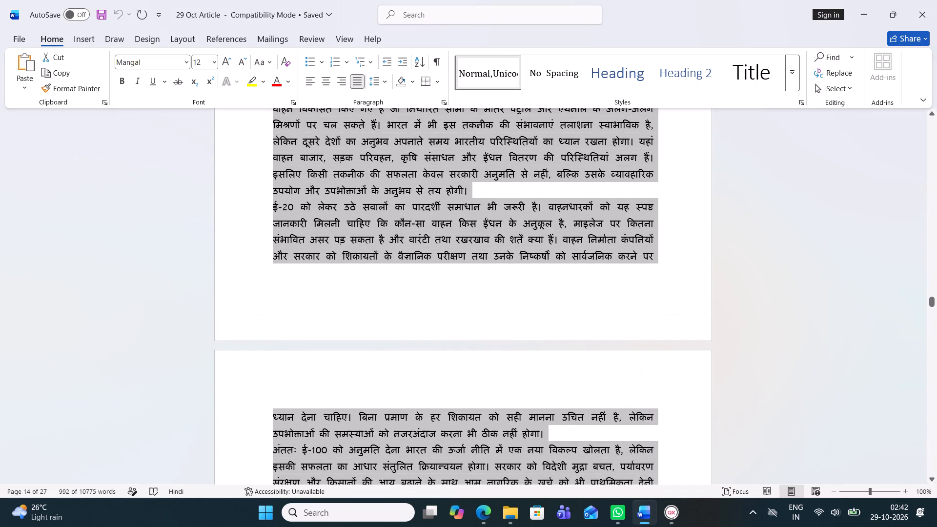
key("ctrl+c")
left_click(680, 506)
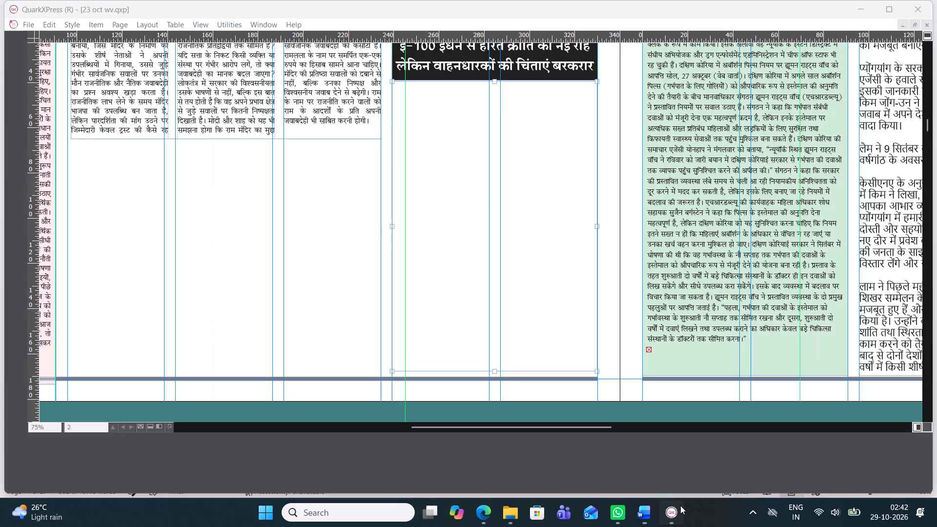
key("ctrl+v")
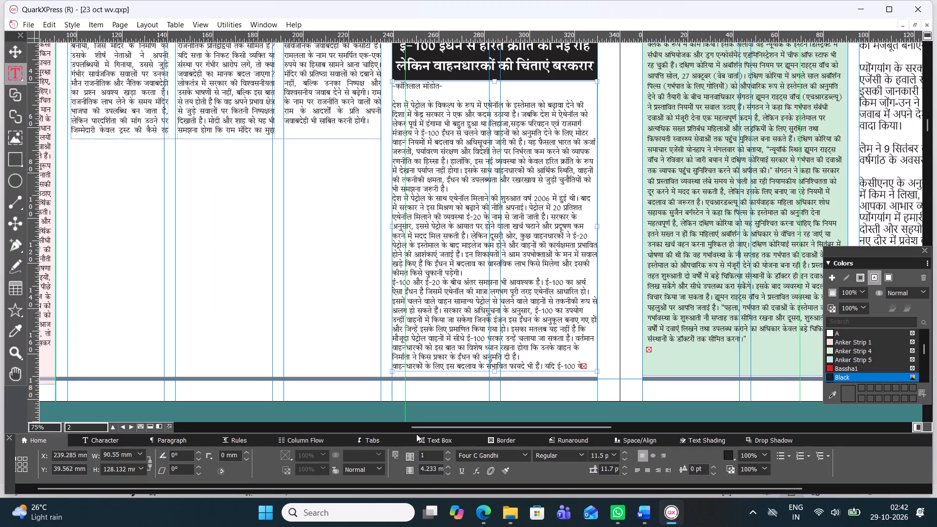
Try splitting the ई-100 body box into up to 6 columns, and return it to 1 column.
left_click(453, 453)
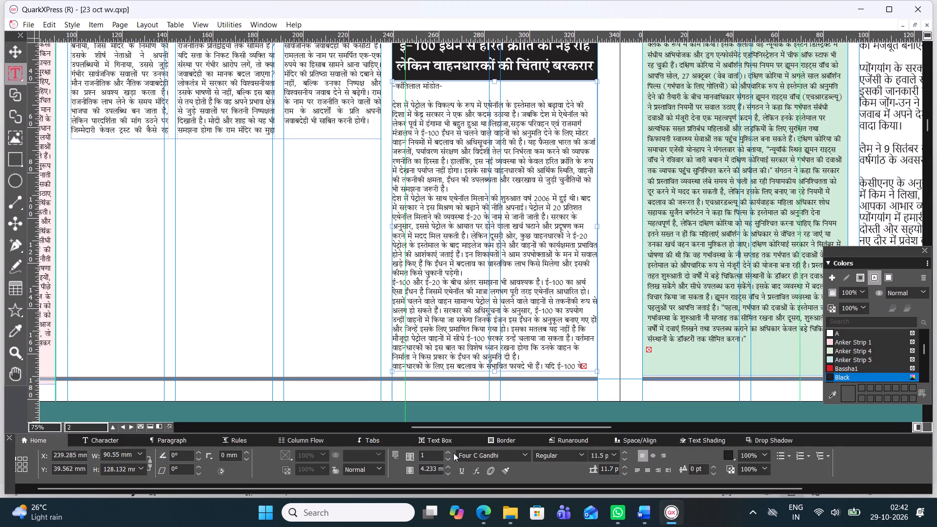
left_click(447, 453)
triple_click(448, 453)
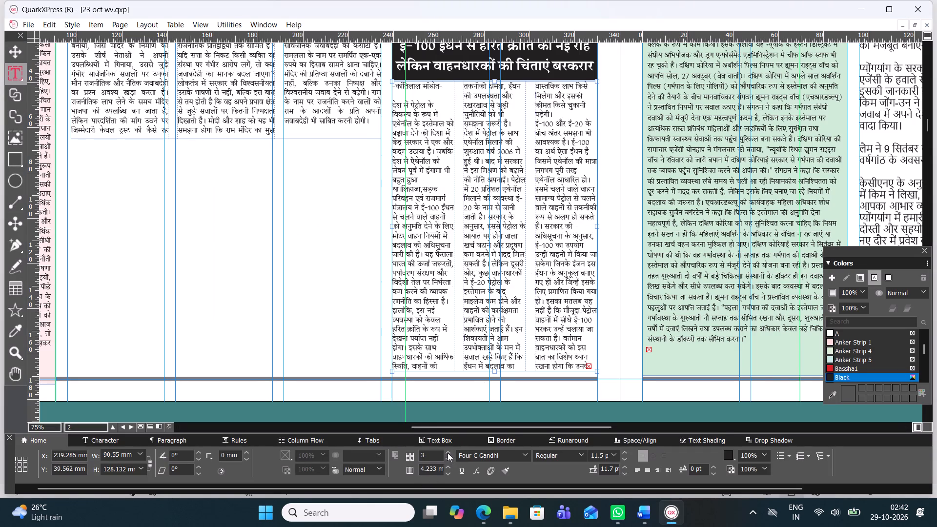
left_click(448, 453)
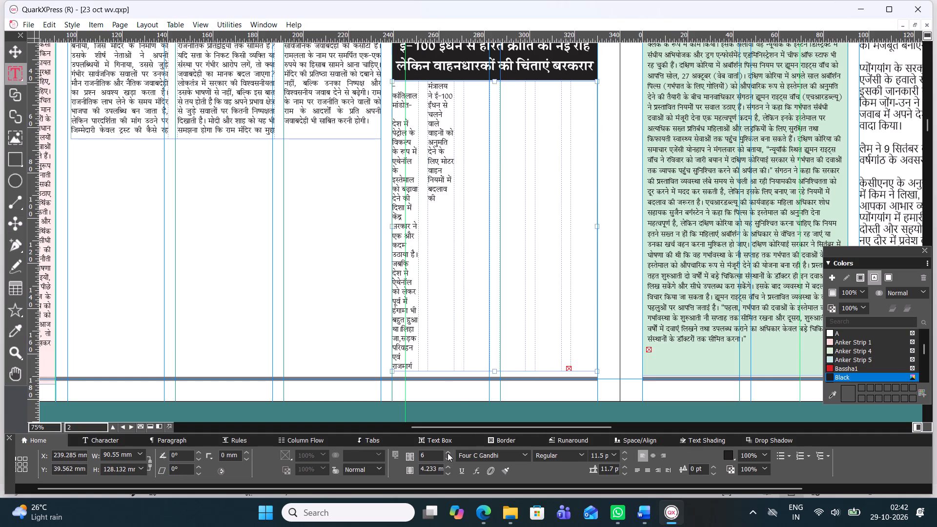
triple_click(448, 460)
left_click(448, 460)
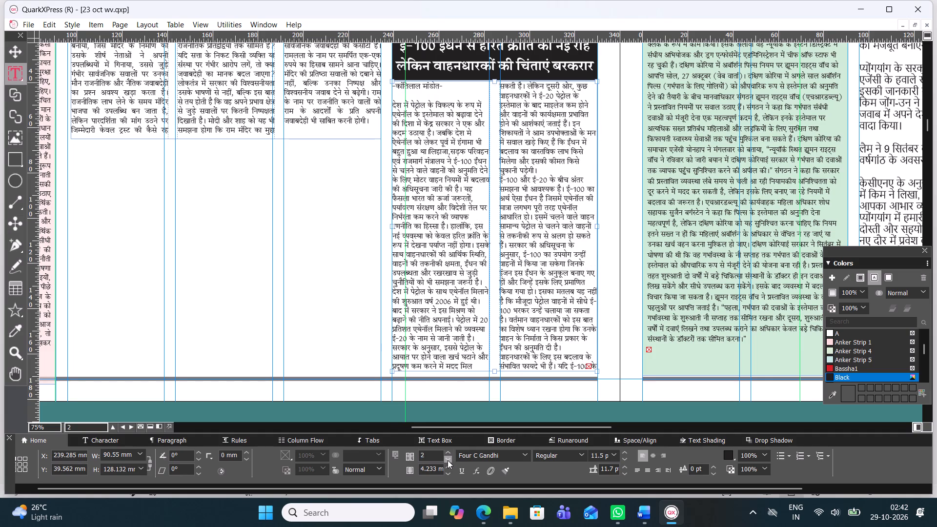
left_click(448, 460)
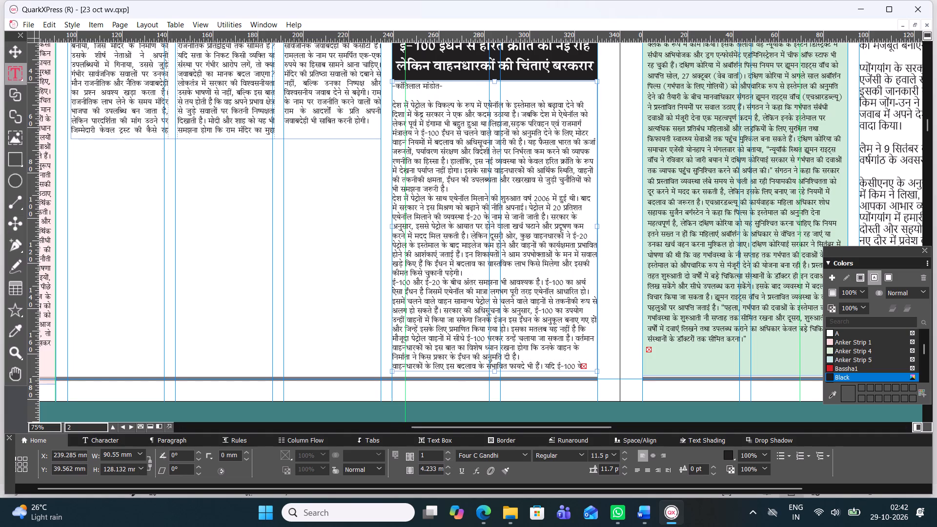
Delete the blank line below the byline and the hyphen at the byline's end.
left_click(429, 92)
key("BackSpace")
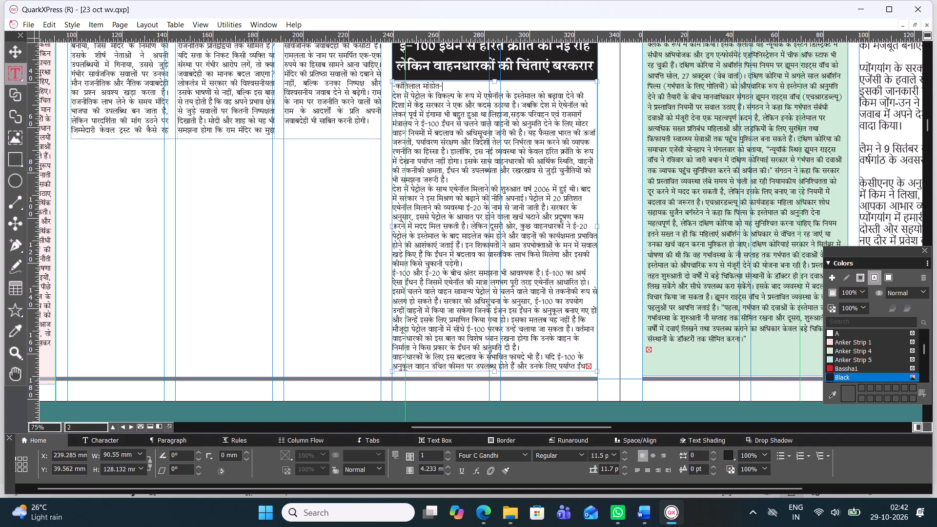
key("BackSpace")
Delete the hyphen in front of the byline in the ई-100 body box.
left_click(396, 85)
key("BackSpace")
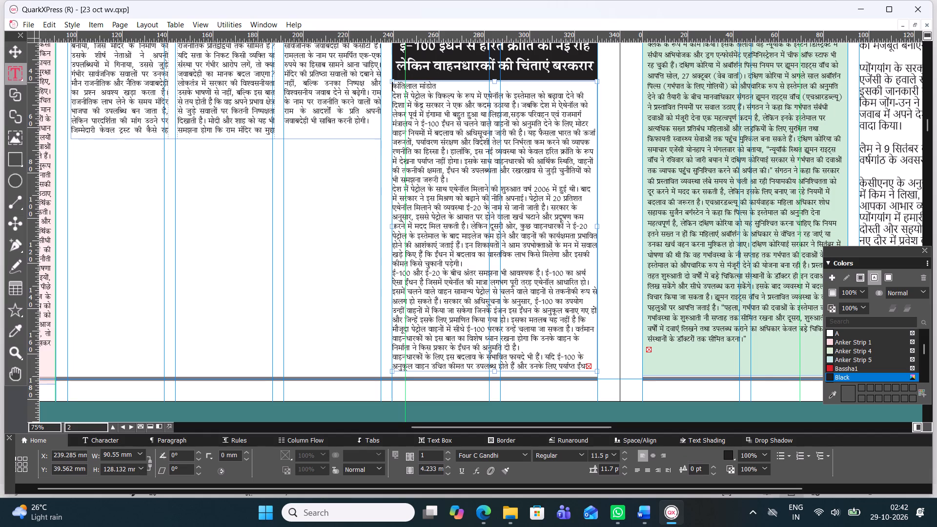
Format the byline above the ई-100 body text in the Four C Gandhihead font and centre it.
left_click(436, 81)
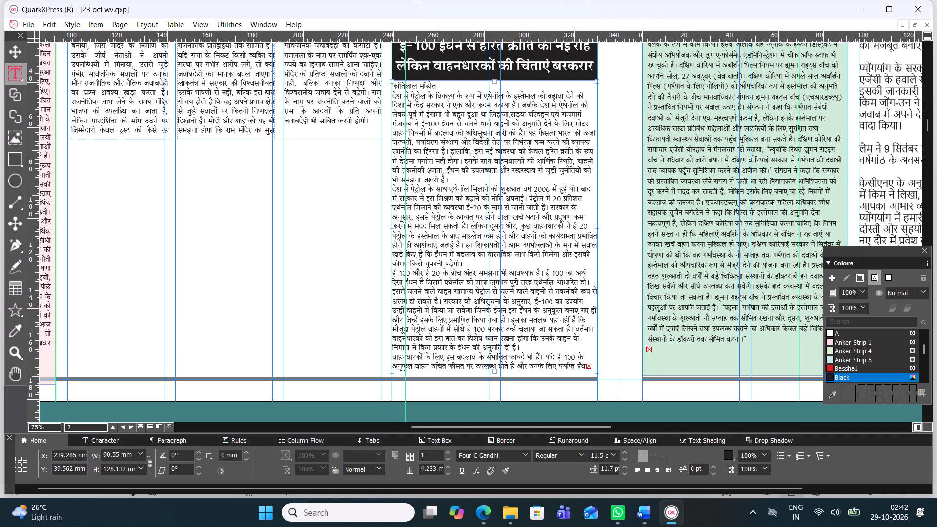
double_click(432, 84)
left_click(432, 84)
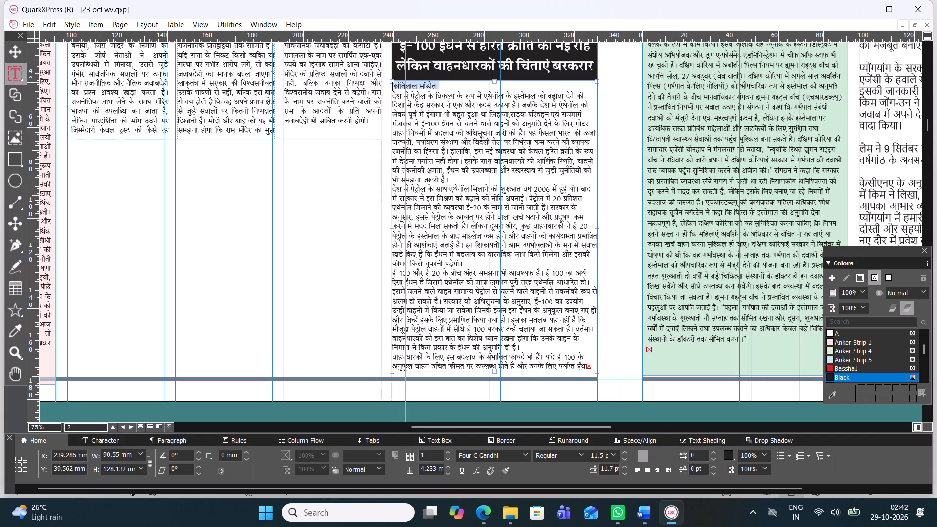
left_click(522, 457)
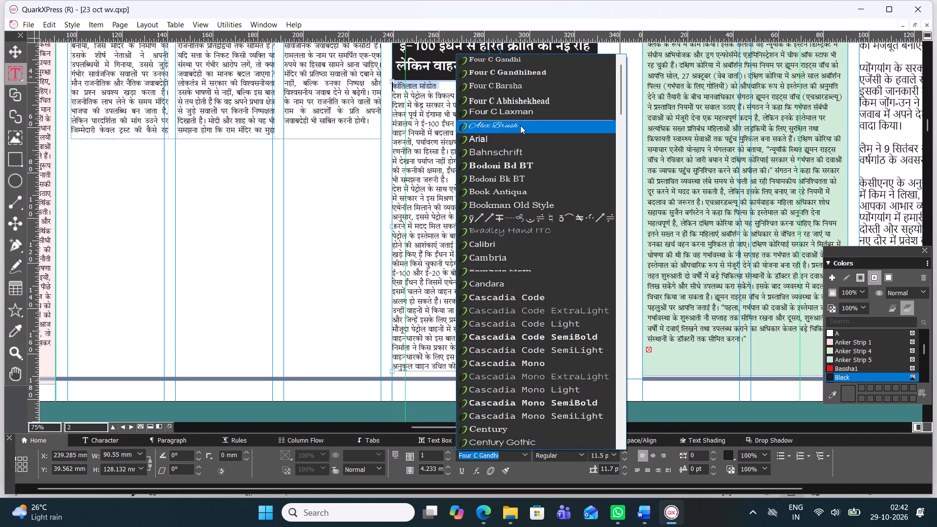
left_click(525, 99)
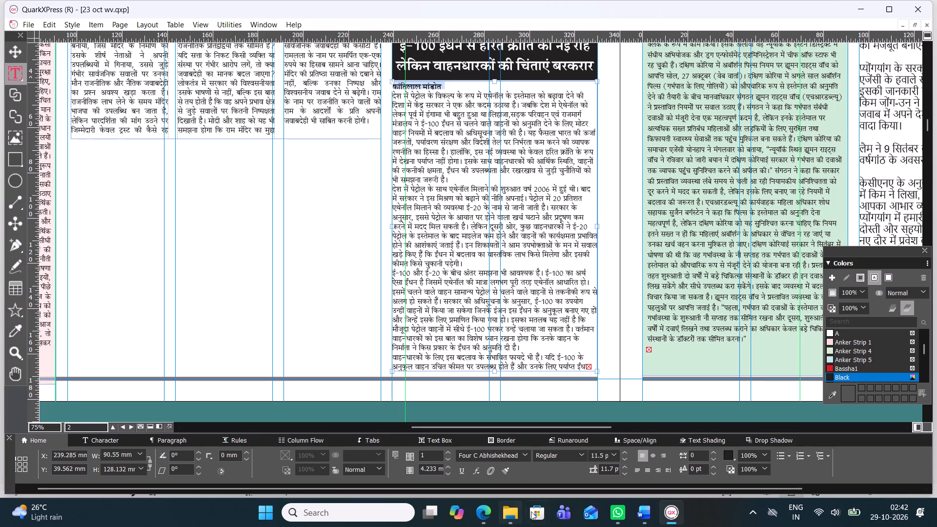
left_click(523, 455)
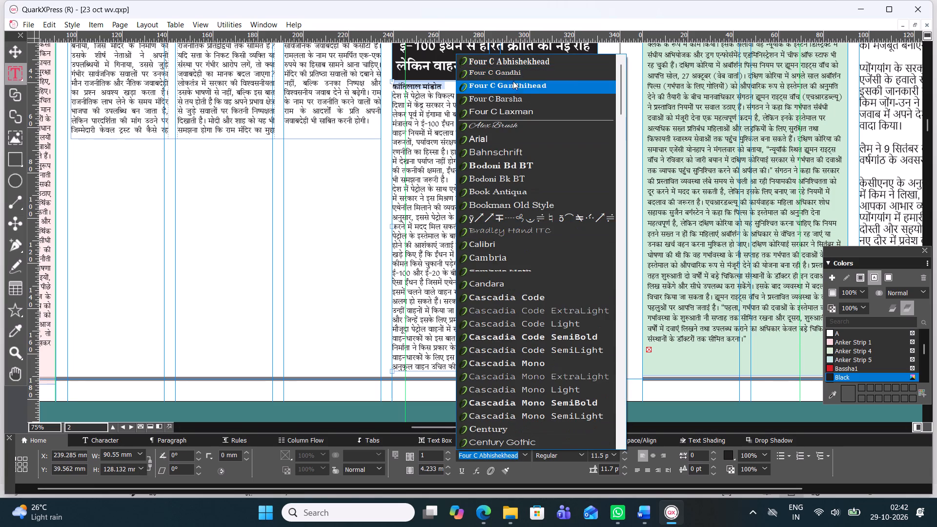
left_click(517, 85)
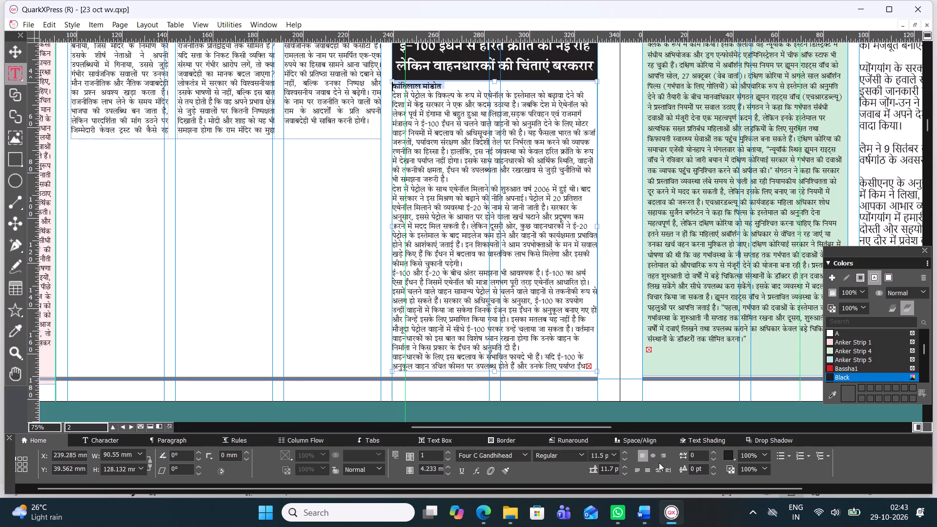
left_click(651, 455)
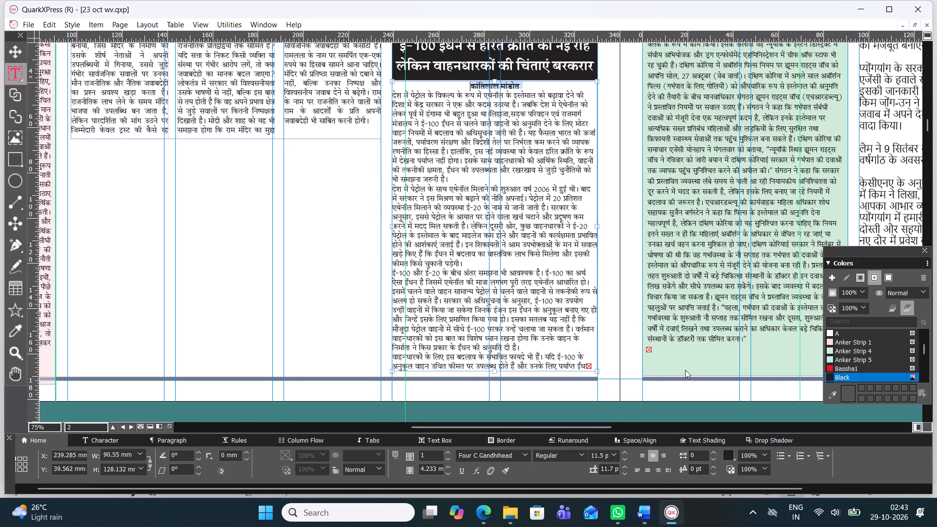
Enlarge the centred byline of the ई-100 article to 17 pt.
key("ctrl+alt+shift+period")
left_click(689, 374, "ctrl+alt+shift")
key("ctrl+alt+shift+period")
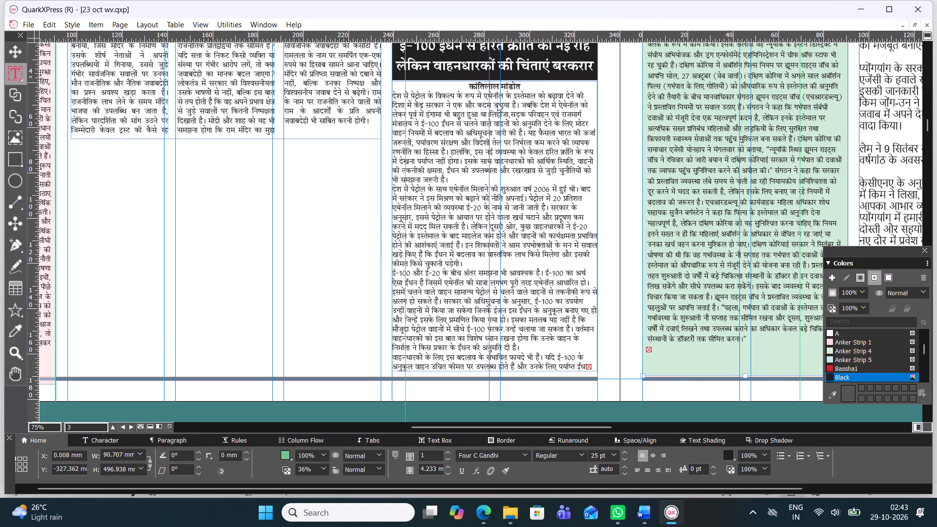
double_click(504, 85)
double_click(504, 85)
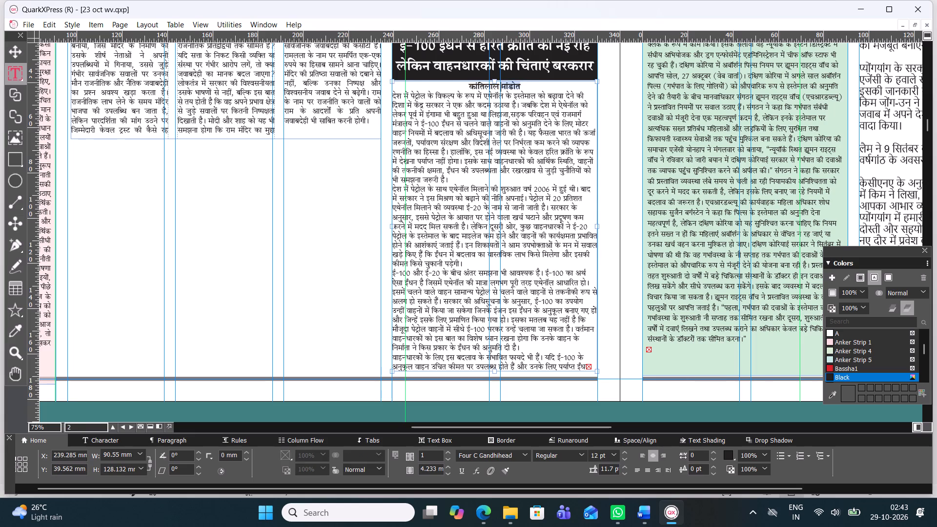
triple_click(504, 85)
key("ctrl+alt+shift+period")
key("ctrl+alt+shift+period")
key("ctrl+alt+shift+period")
key("ctrl+alt+shift+period")
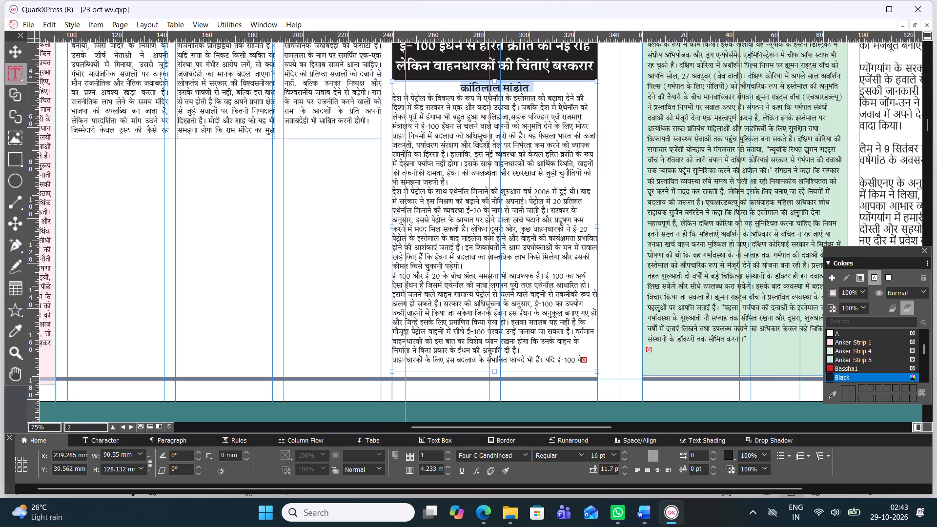
key("ctrl+alt+shift+period")
Join the first three paragraphs of the ई-100 body text into one, with a space at each join.
left_click(20, 50)
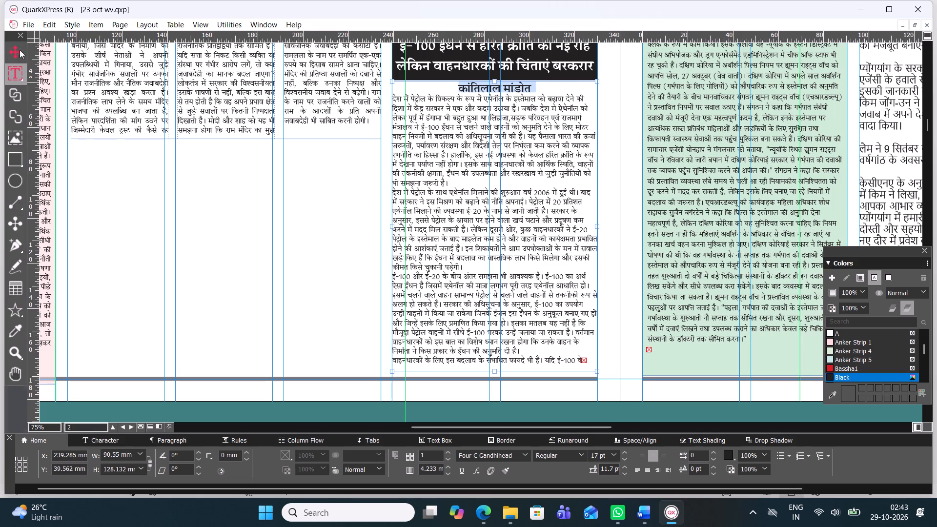
left_click(398, 187)
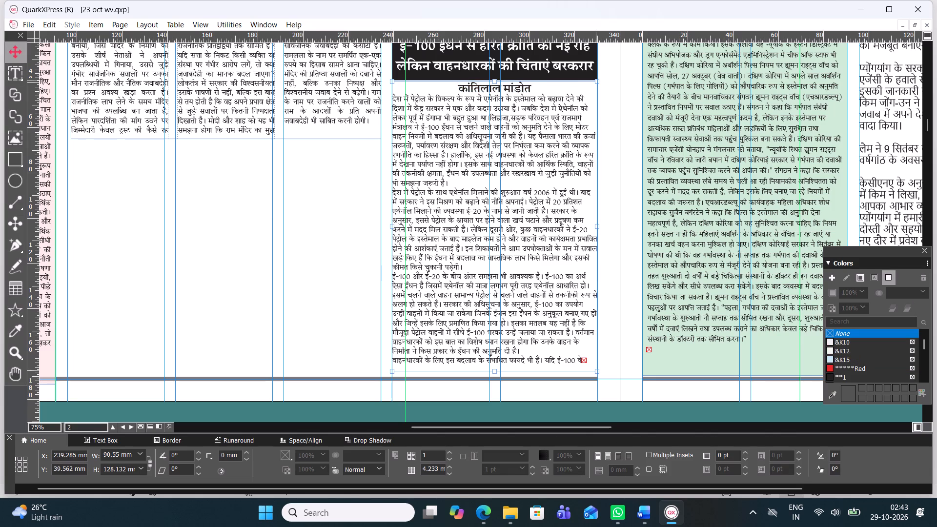
triple_click(394, 192)
key("BackSpace")
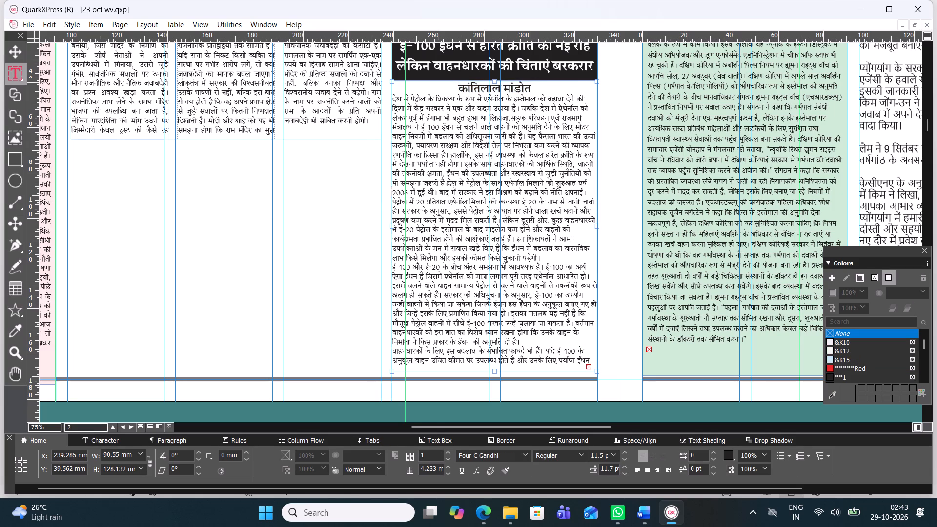
key("space")
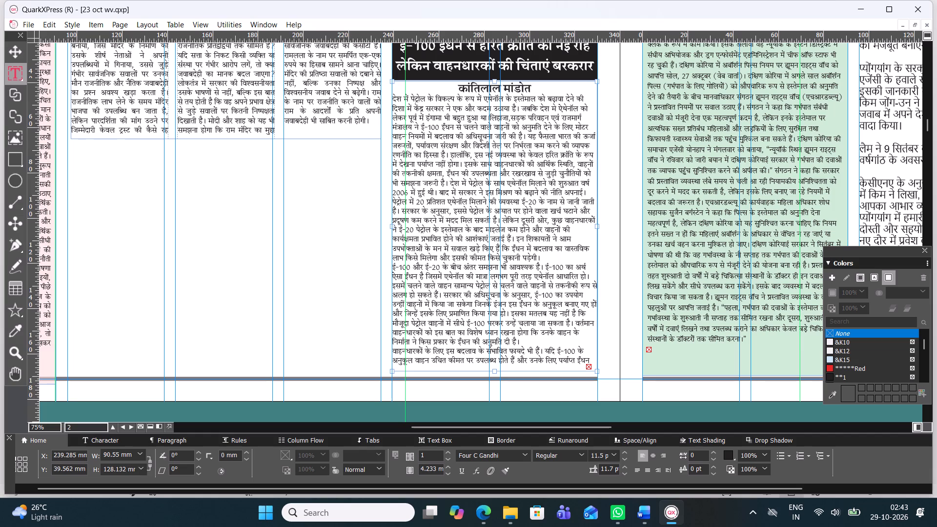
left_click(394, 266)
key("BackSpace")
key("space")
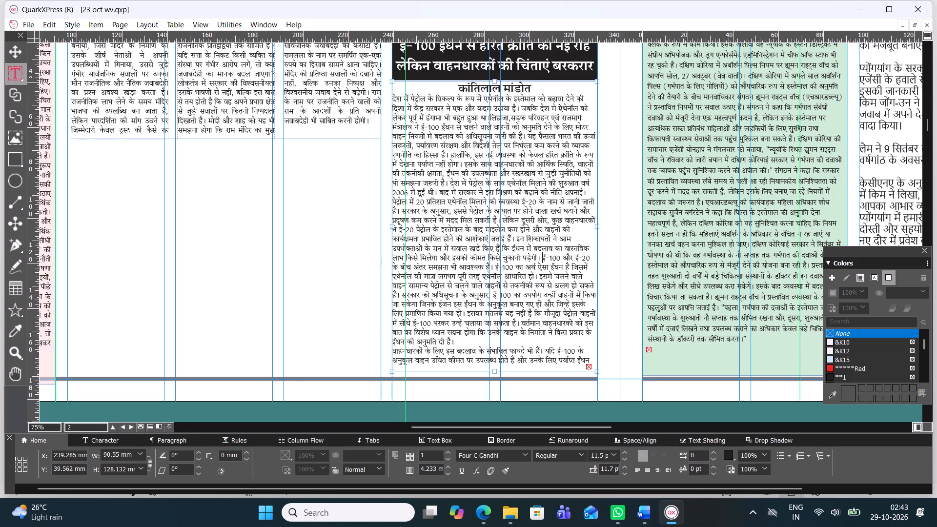
Insert three line breaks after "ईंधन की अनुमति दी है।" to push the following paragraphs down.
triple_click(526, 333)
left_click(526, 333)
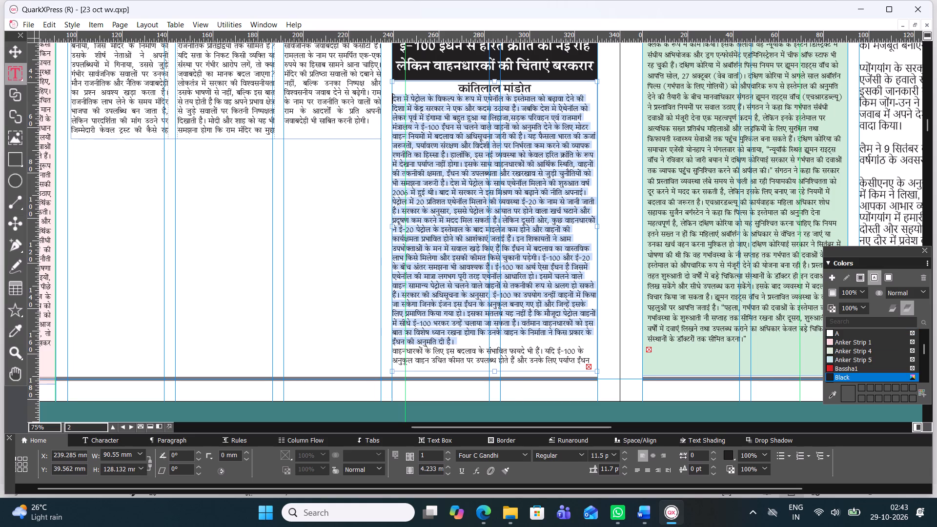
left_click(466, 339)
key("Return")
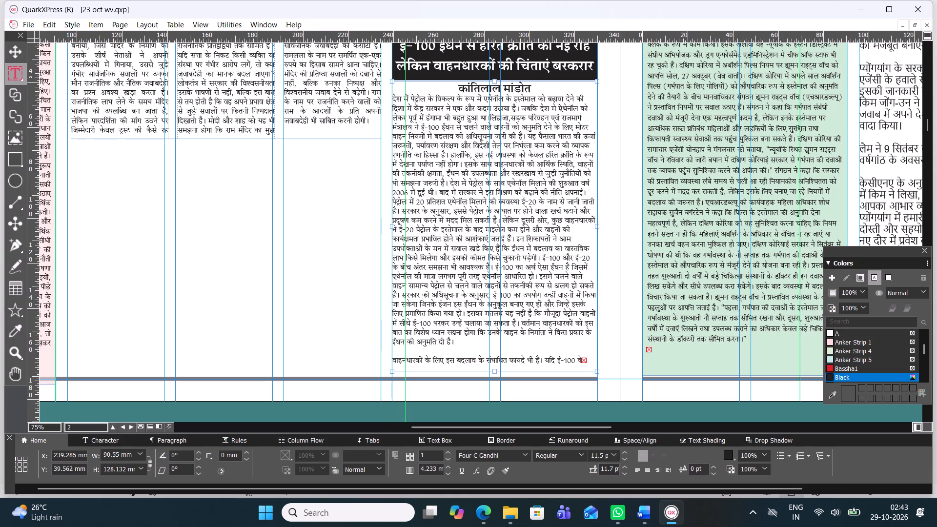
key("Return")
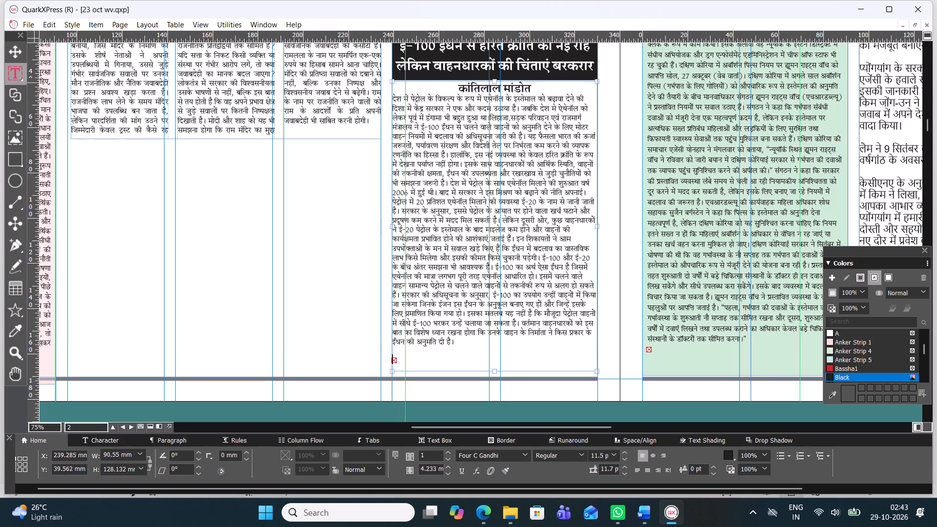
key("Return")
Justify the ई-100 body paragraph that runs from below the byline to "अनुमति दी है।".
left_click_drag(453, 342, 229, 141)
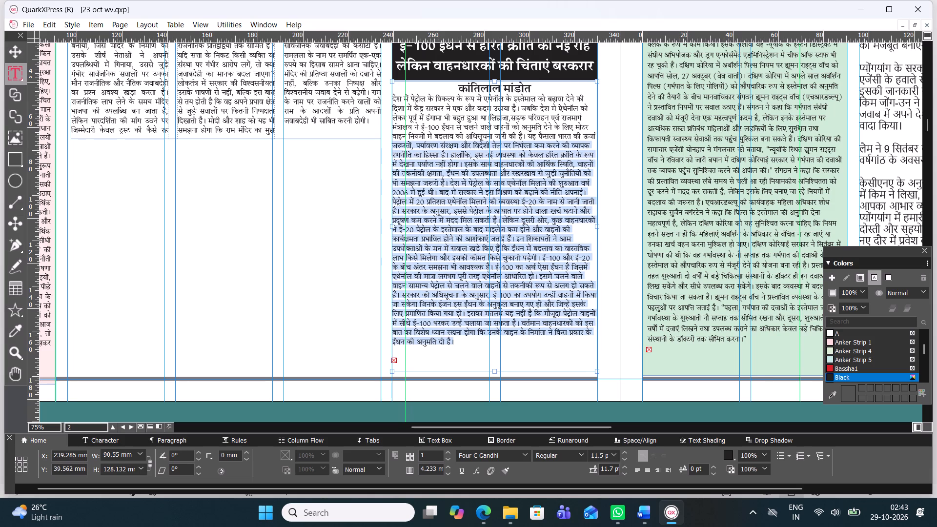
left_click_drag(229, 141, 239, 99)
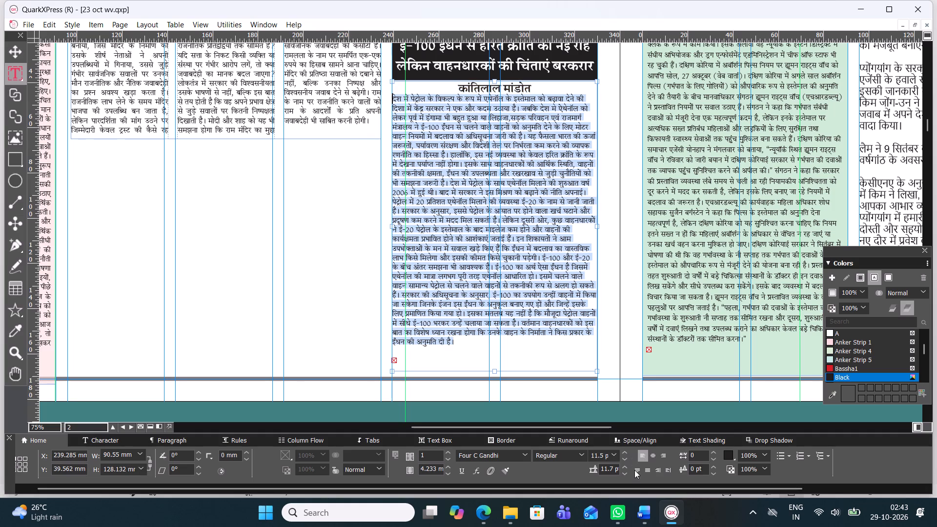
left_click(634, 470)
left_click(477, 331)
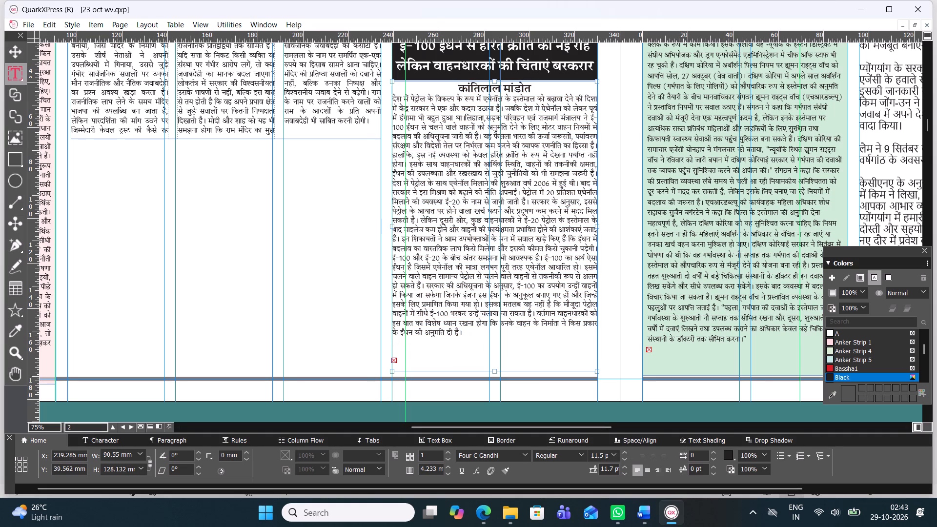
Resize the ई-100 body box from its bottom edge to about 115 mm high, ending just below "अनुमति दी है".
left_click_drag(495, 371, 494, 388)
left_click_drag(494, 388, 494, 407)
scroll(486, 354, "down", 1)
left_click_drag(496, 199, 492, 214)
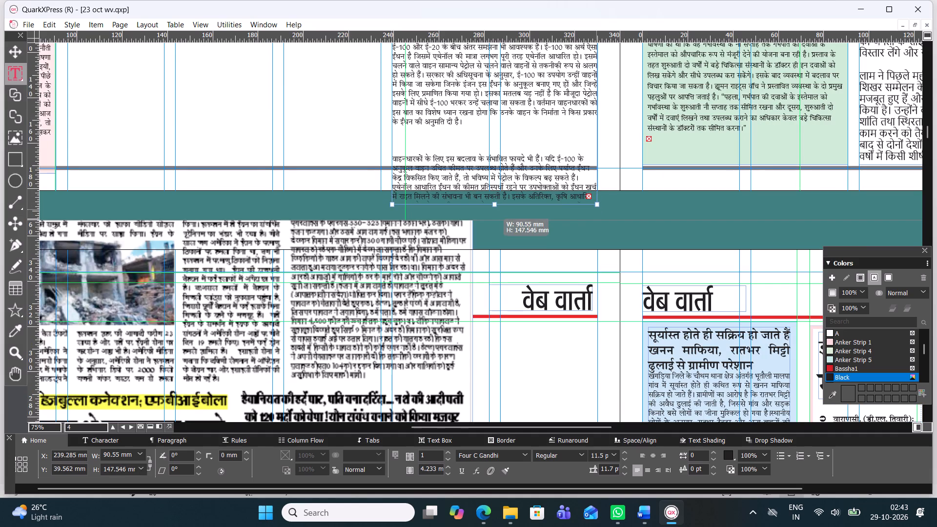
left_click_drag(492, 214, 495, 170)
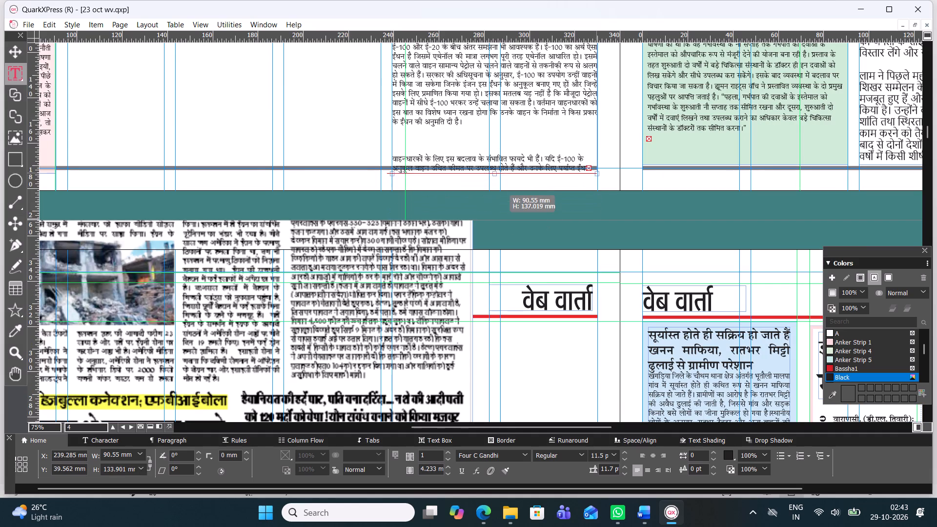
left_click_drag(495, 170, 500, 164)
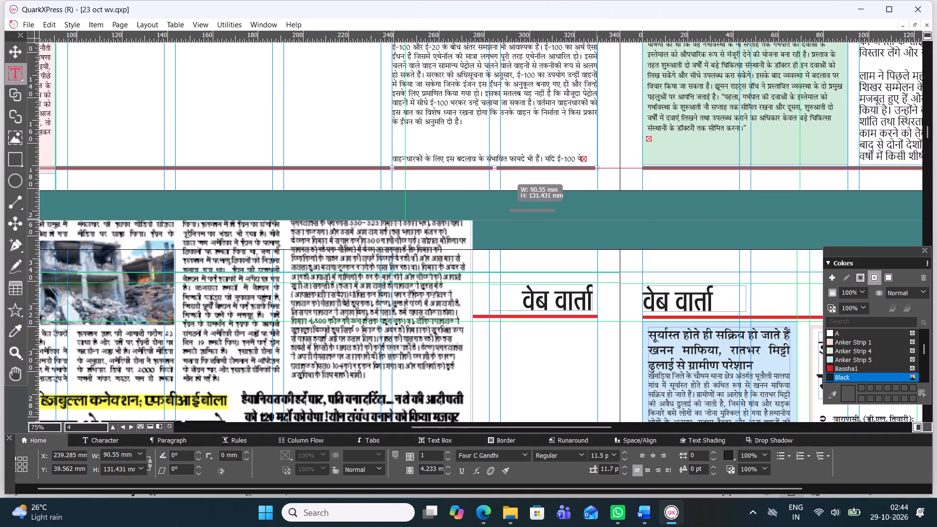
left_click_drag(500, 164, 494, 136)
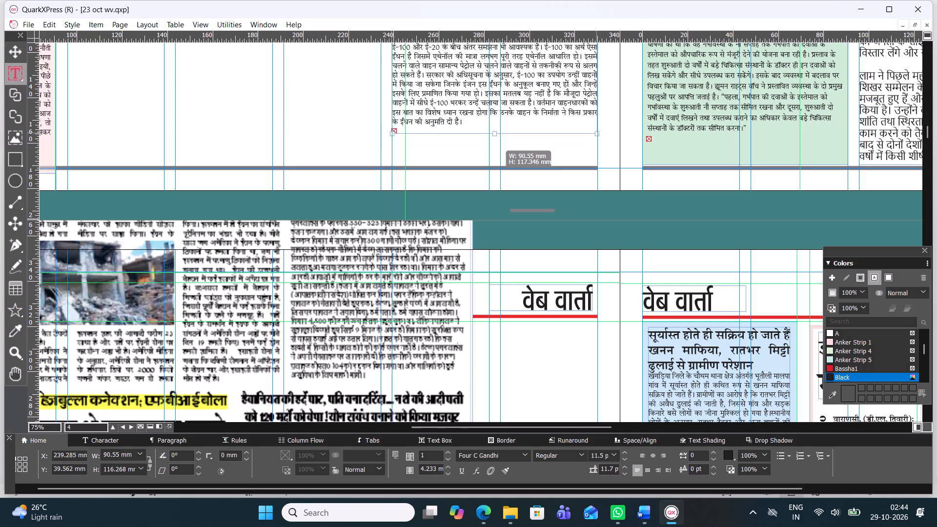
left_click_drag(494, 136, 494, 133)
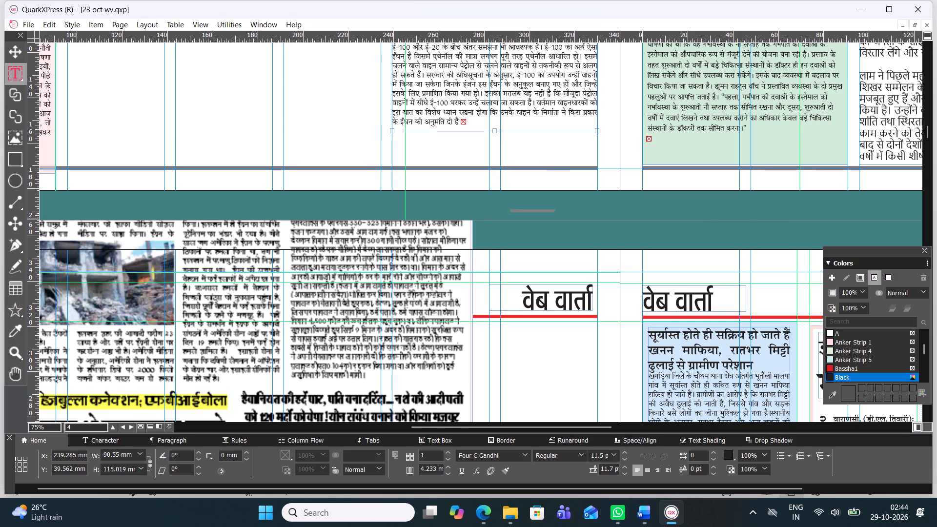
Set the ई-100 body text box to 2 columns.
scroll(467, 107, "up", 3)
scroll(467, 107, "down", 1)
scroll(467, 107, "up", 1)
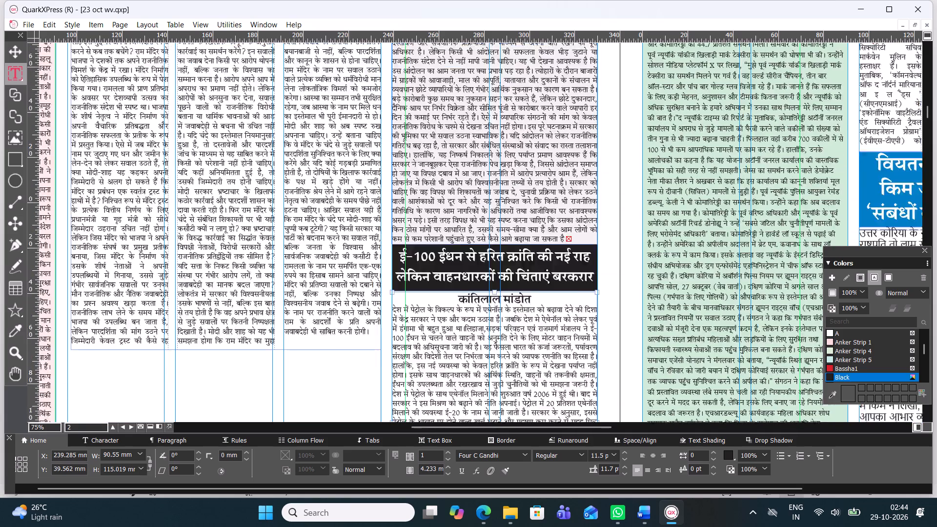
scroll(458, 200, "down", 1)
scroll(458, 200, "up", 1)
scroll(458, 206, "down", 2)
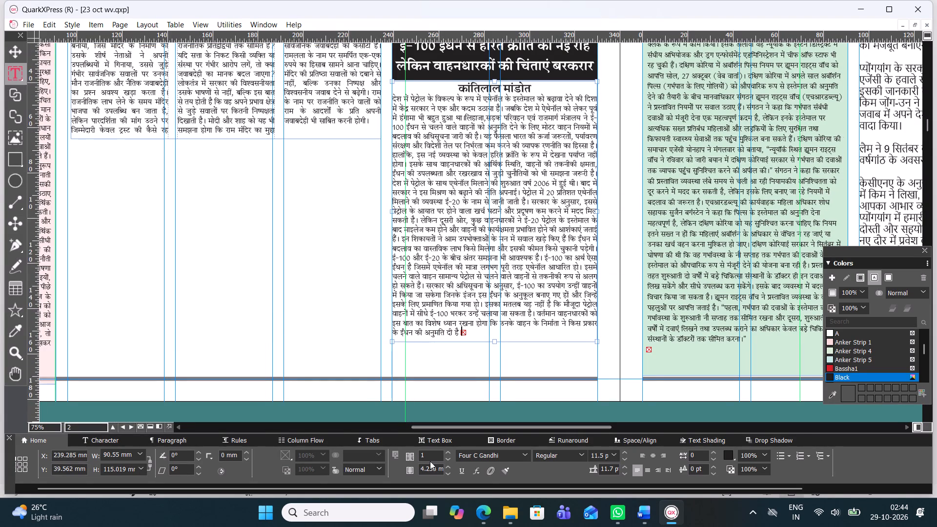
left_click(445, 454)
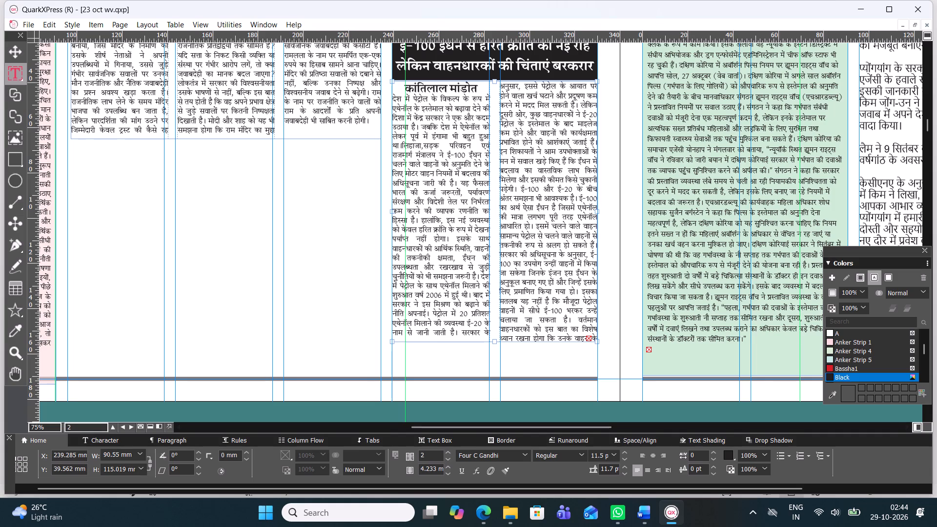
Resize the ई-100 body box from its bottom edge to about 120 mm high so the text fits through "अनुमति दी है".
left_click_drag(493, 343, 503, 365)
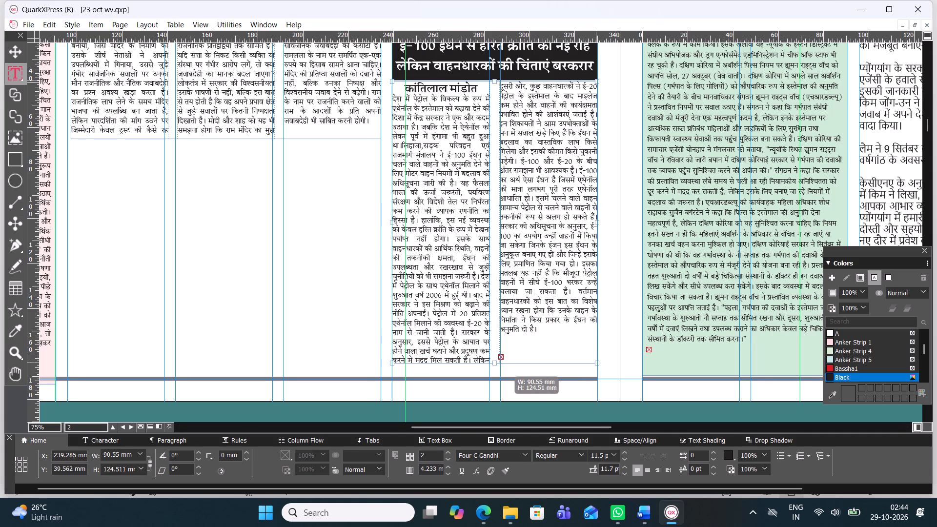
left_click_drag(503, 365, 502, 353)
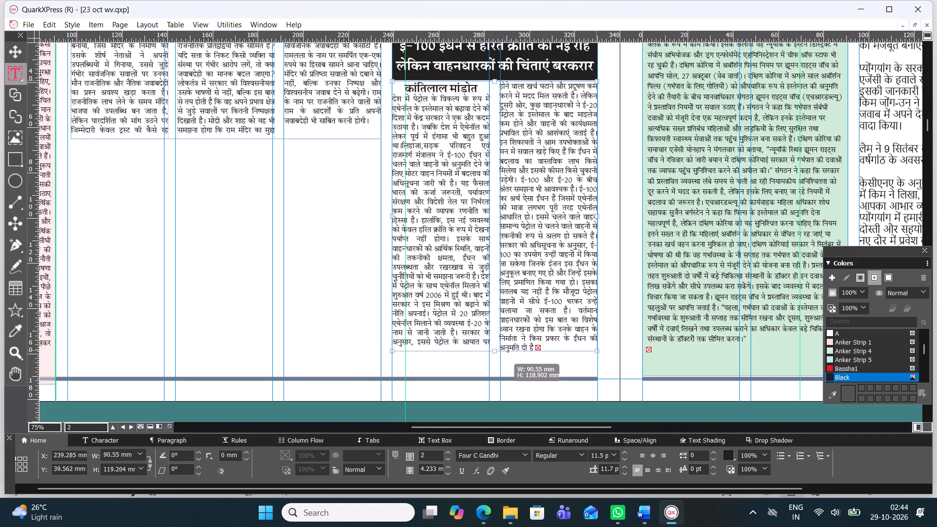
left_click_drag(502, 353, 502, 355)
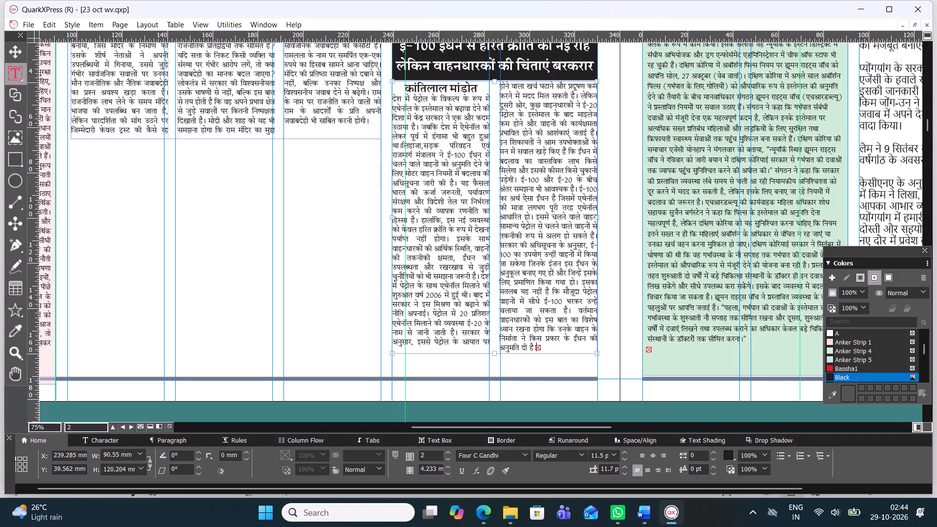
left_click(9, 53)
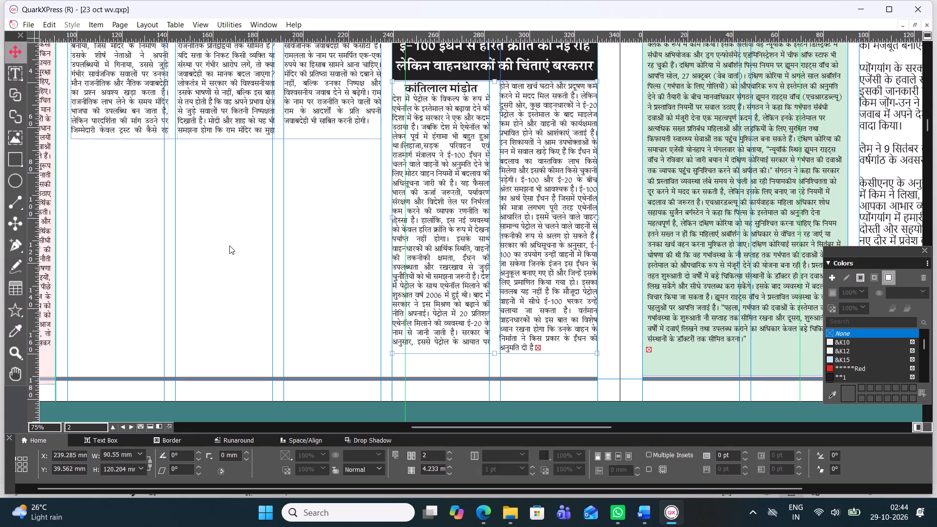
left_click(231, 245)
Examine the layout of pages 2 and 3, including the ई-100 columns and the space below the राम मंदिर article.
scroll(410, 245, "down", 2)
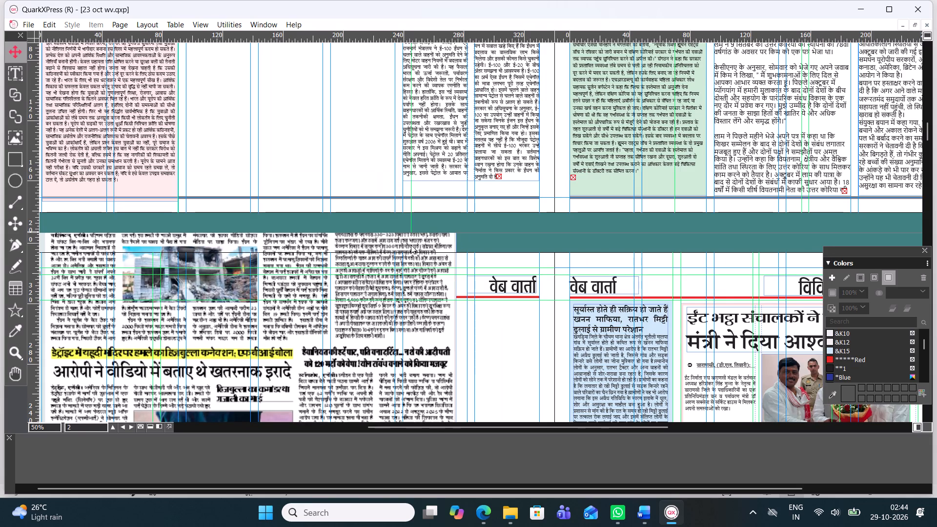
scroll(411, 245, "down", 1, "ctrl")
scroll(360, 195, "up", 1)
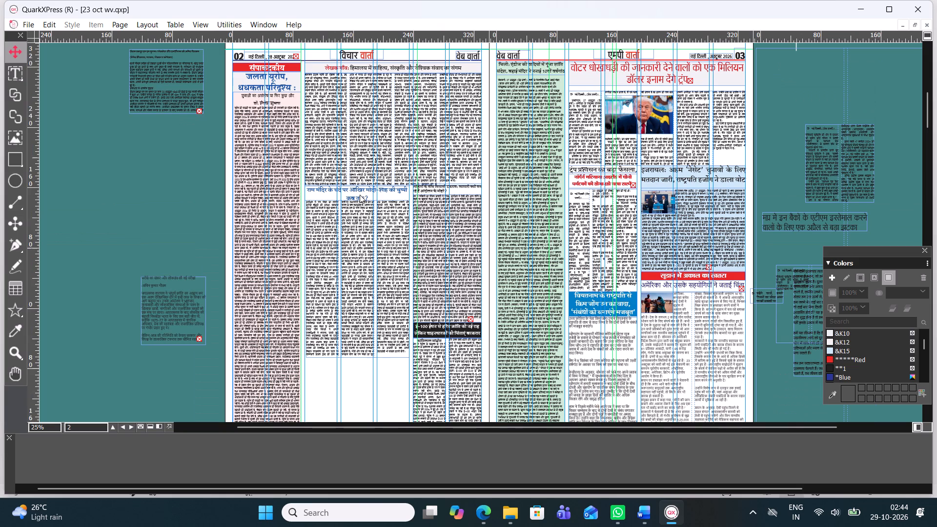
left_click(444, 243)
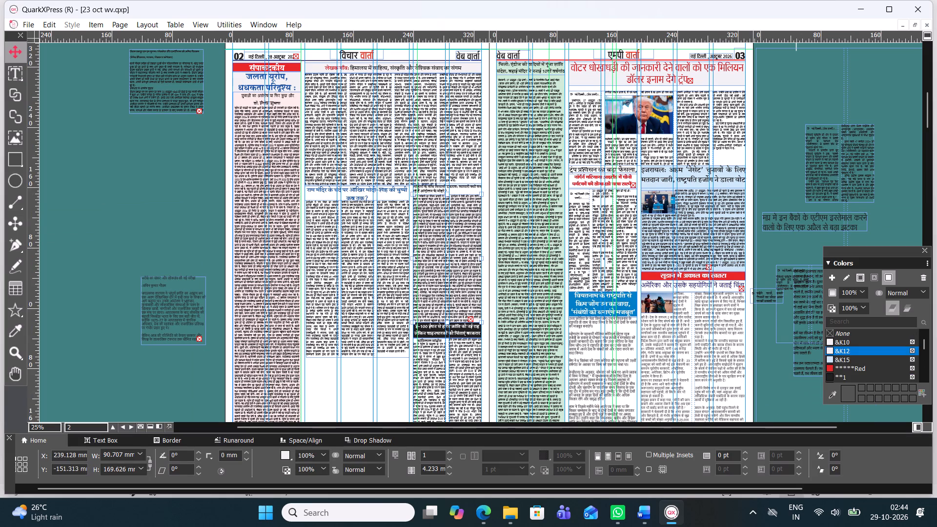
left_click(347, 386)
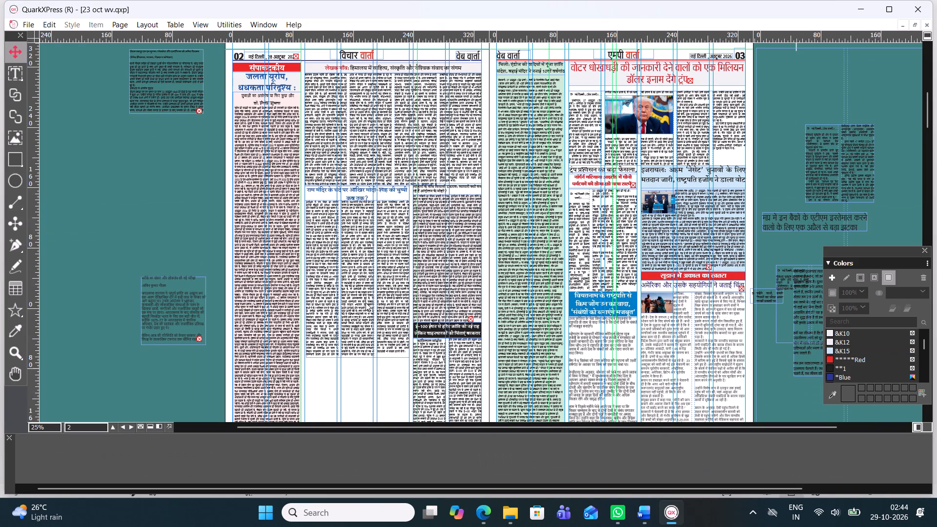
left_click(434, 272)
scroll(460, 277, "up", 1, "ctrl")
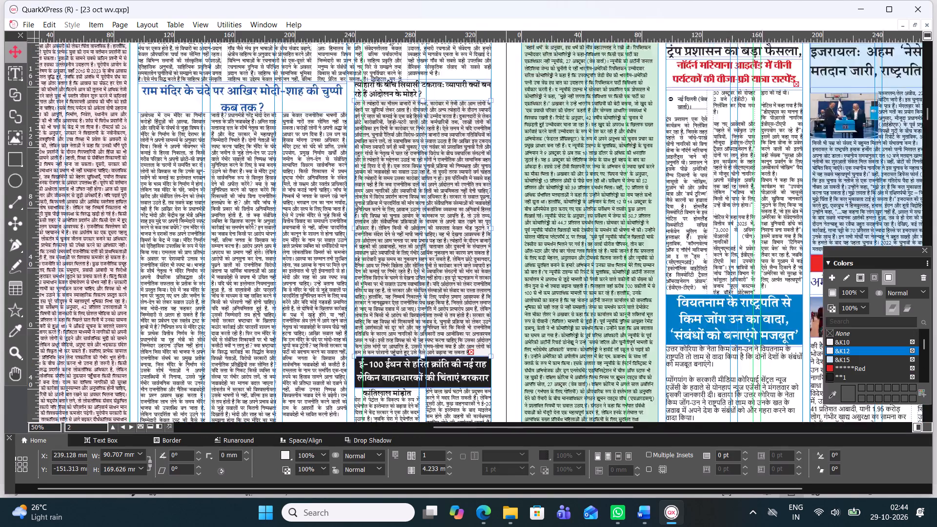
scroll(460, 277, "up", 2, "ctrl")
scroll(456, 281, "down", 2)
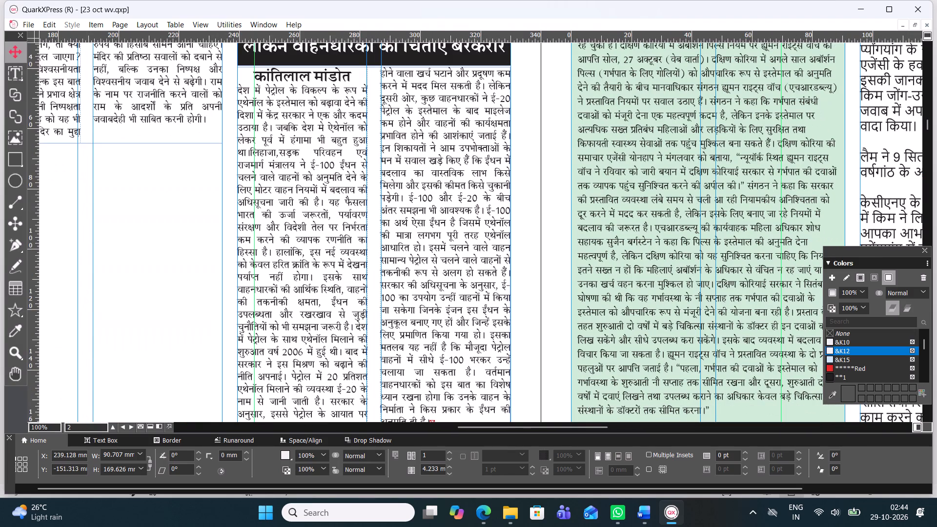
scroll(382, 256, "down", 2, "ctrl")
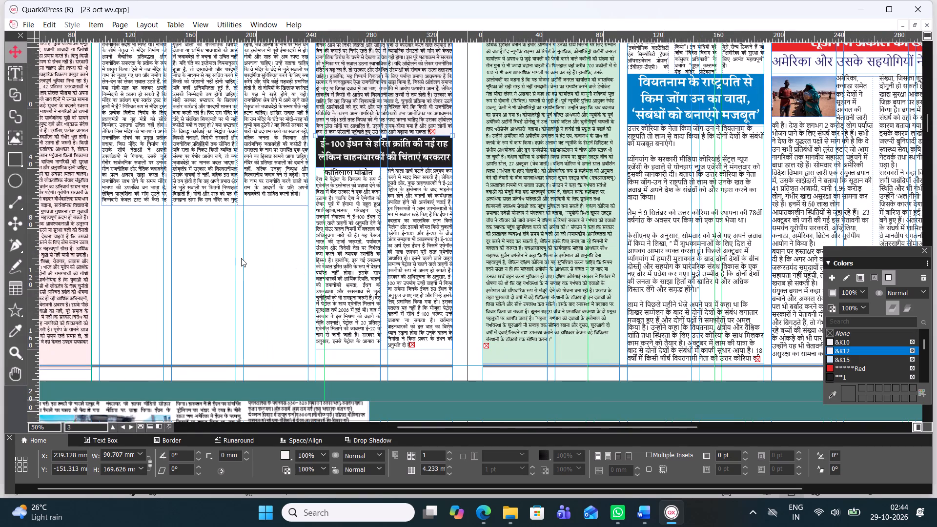
left_click(241, 258)
Widen the three-column राम मंदिर body box from its left edge to about 138 mm, aligned with the column guide.
left_click(9, 72)
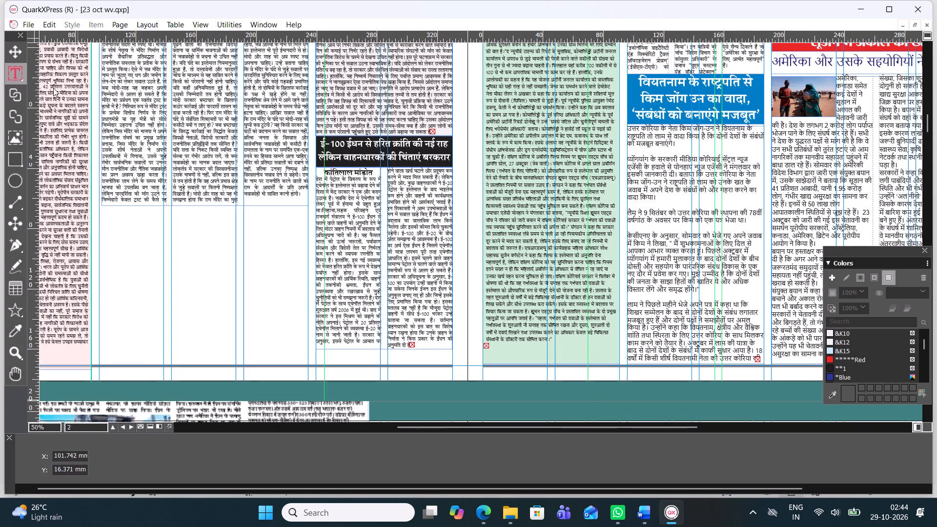
left_click(11, 51)
left_click(209, 169)
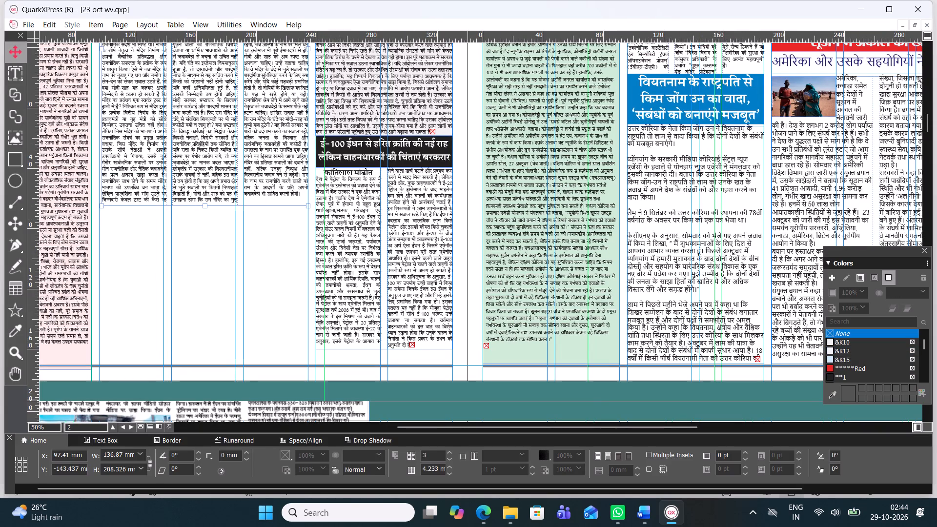
left_click(101, 48)
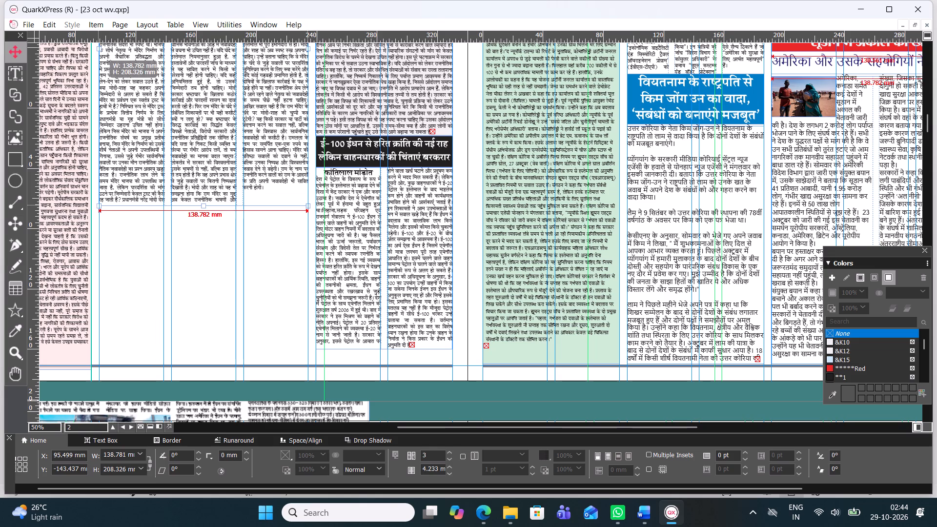
left_click(152, 254)
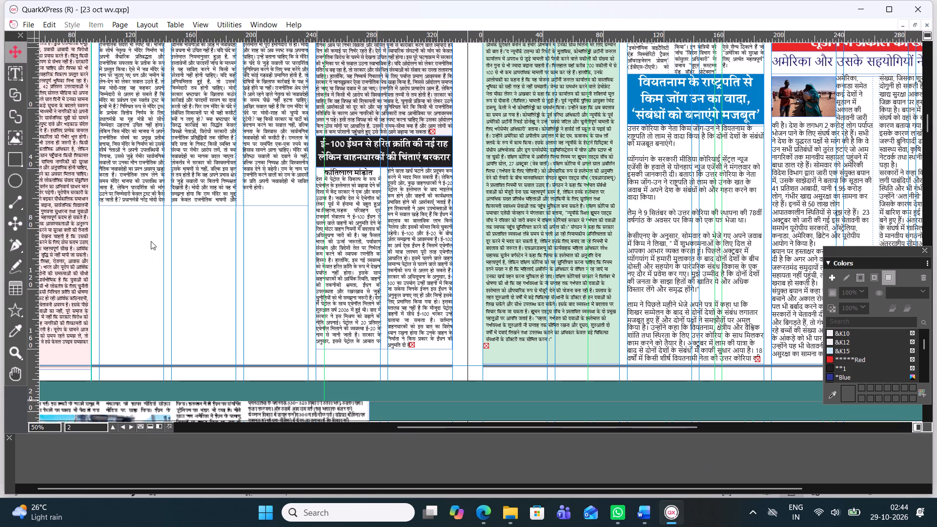
left_click(102, 104)
left_click_drag(98, 49, 100, 49)
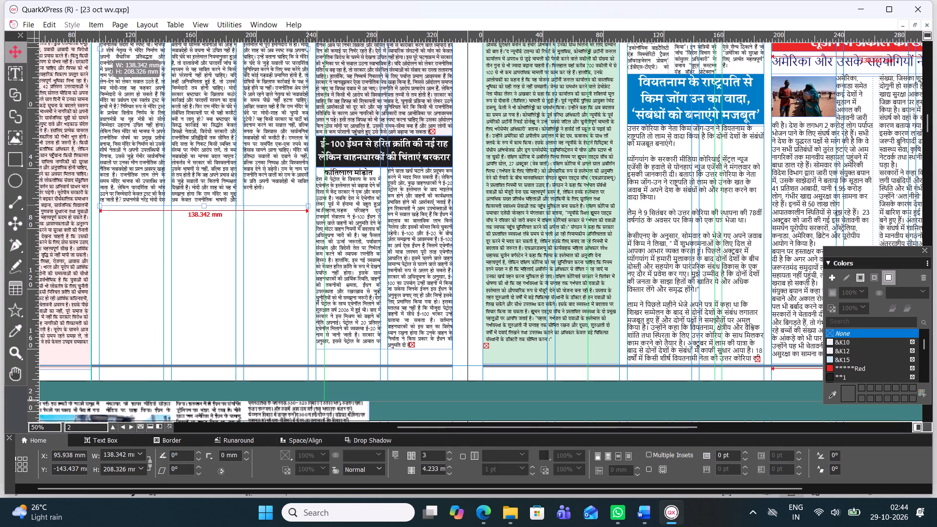
left_click_drag(100, 49, 102, 44)
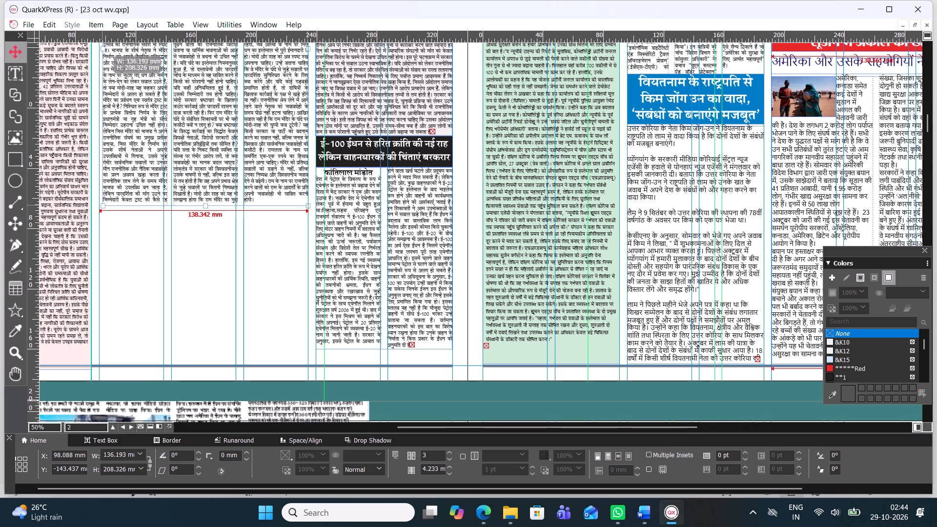
left_click_drag(102, 44, 100, 44)
left_click(226, 353)
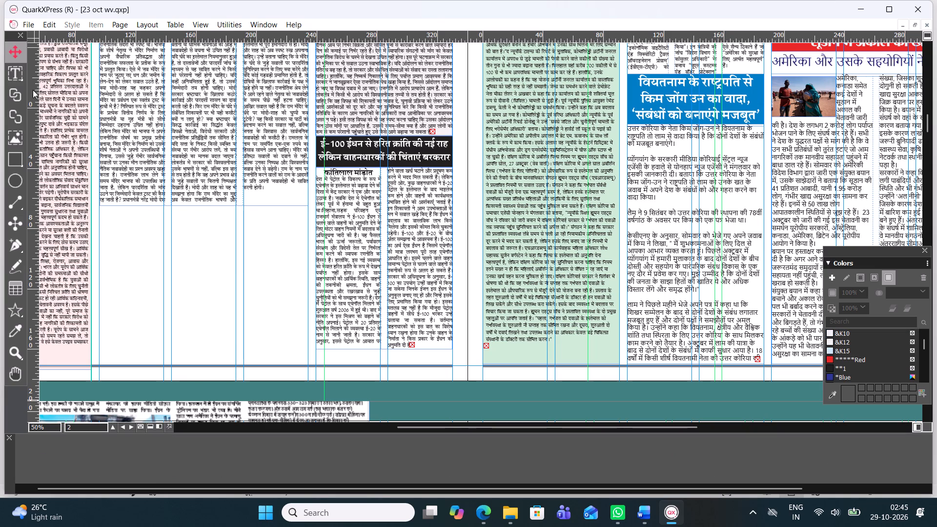
Draw a text box about 138 mm wide and 18 mm high directly below the राम मंदिर article body.
left_click(7, 73)
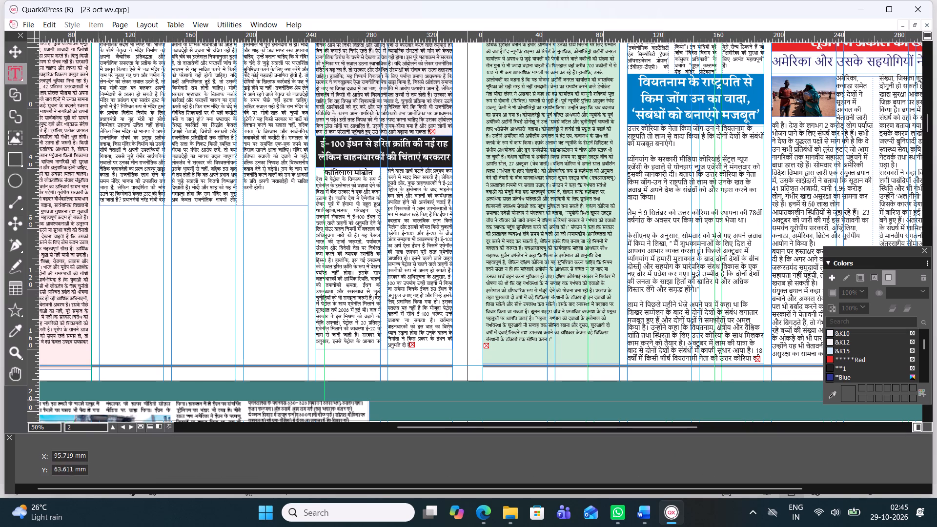
left_click_drag(98, 206, 136, 219)
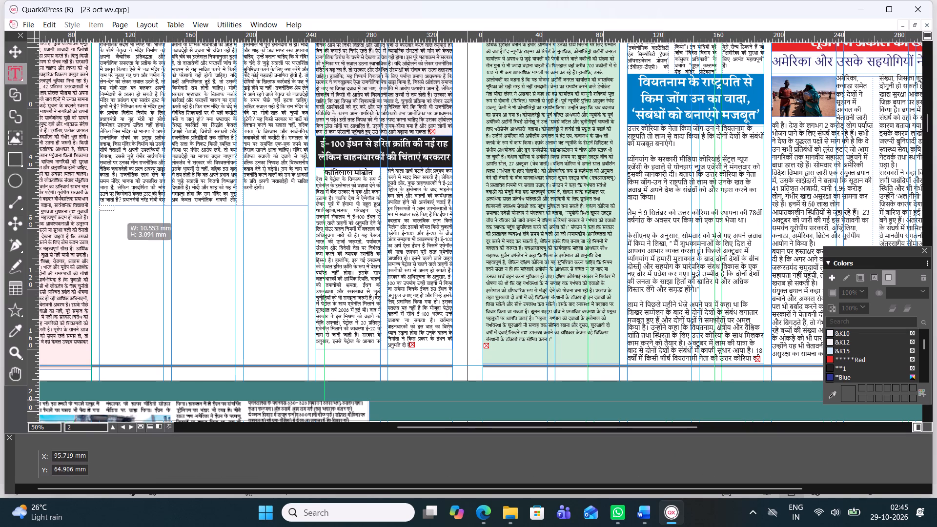
left_click_drag(136, 219, 313, 245)
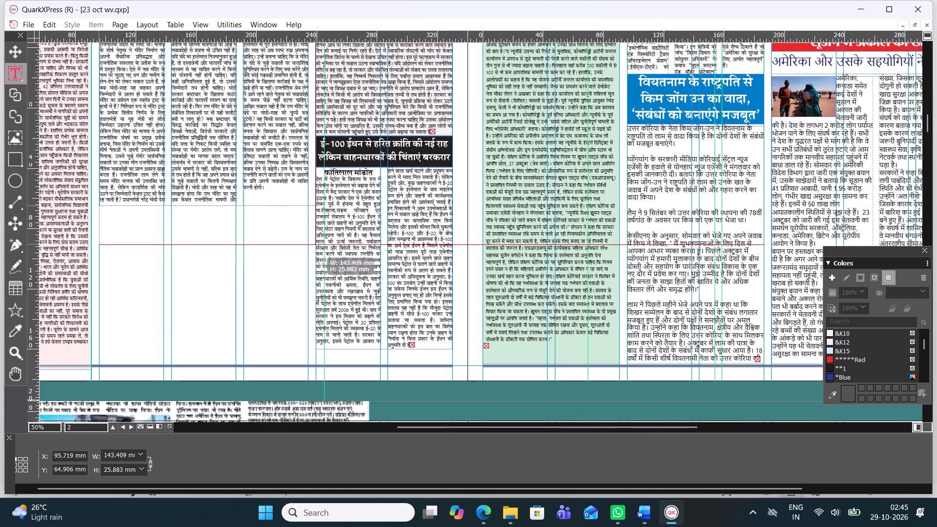
left_click_drag(313, 245, 306, 233)
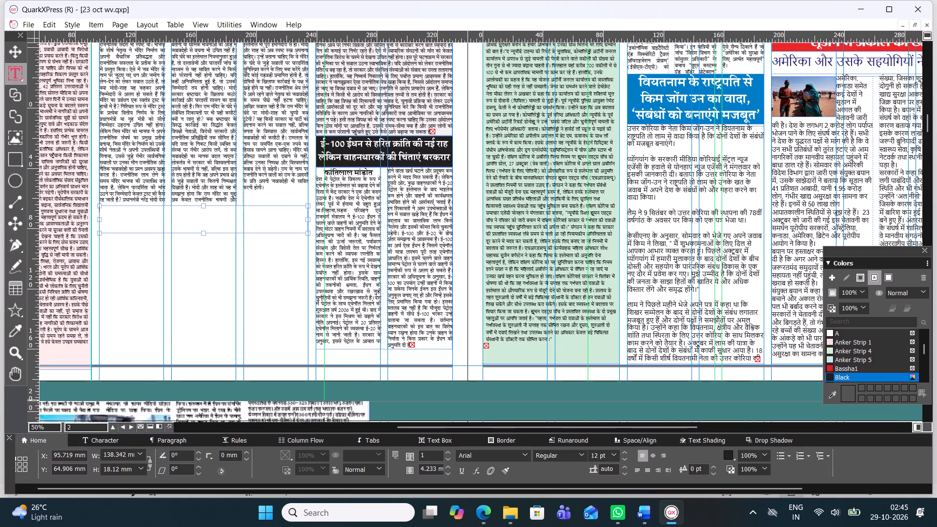
Copy the headline "बढ़ती उम्र का तकाज़ा" from the 29 Oct Article Word document into the new QuarkXPress text box.
left_click(641, 507)
scroll(518, 338, "down", 1)
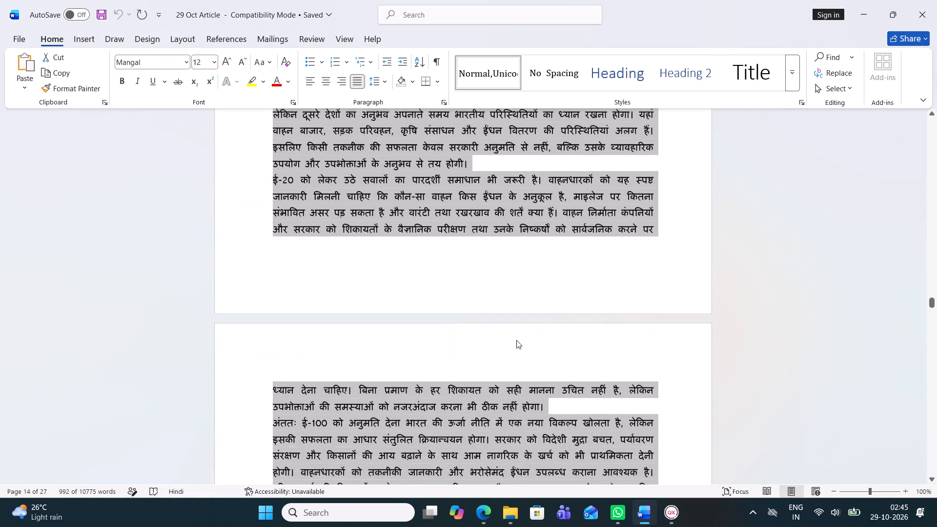
scroll(516, 344, "down", 2)
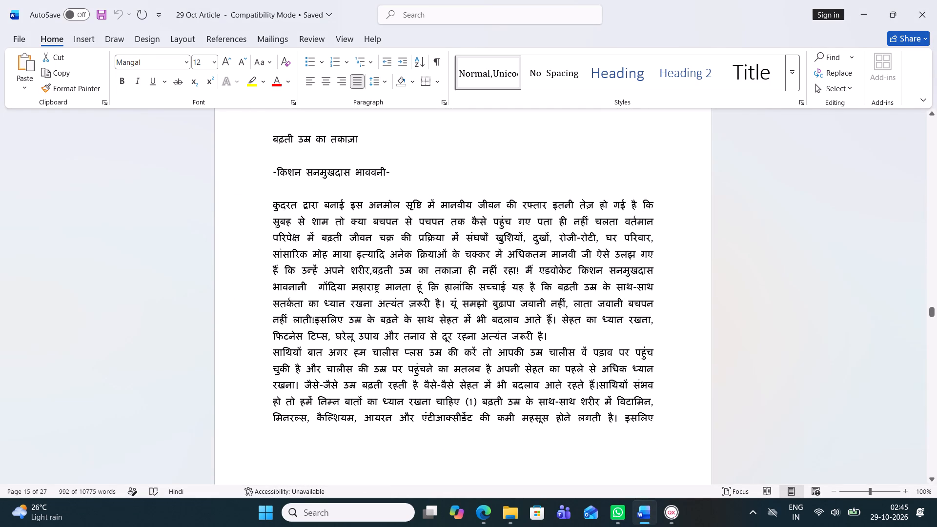
left_click_drag(272, 142, 368, 143)
key("ctrl+c")
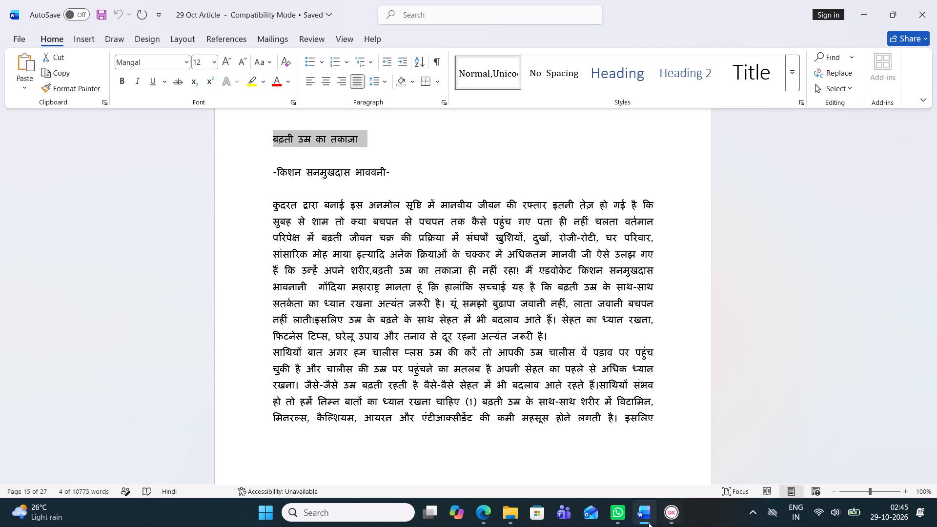
left_click(678, 515)
key("ctrl+v")
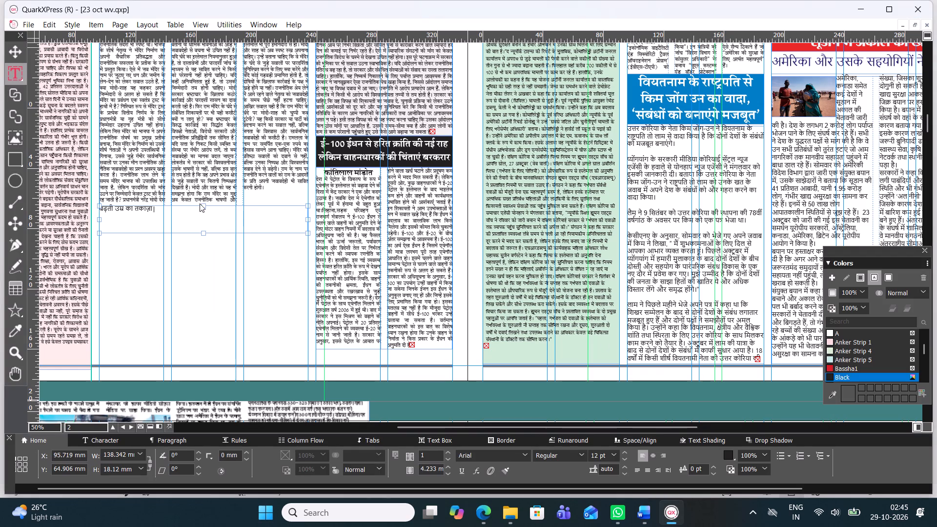
Set the font of the whole "बढ़ती उम्र का तकाज़ा" headline to Four C Gandhidhead.
key("ctrl+a")
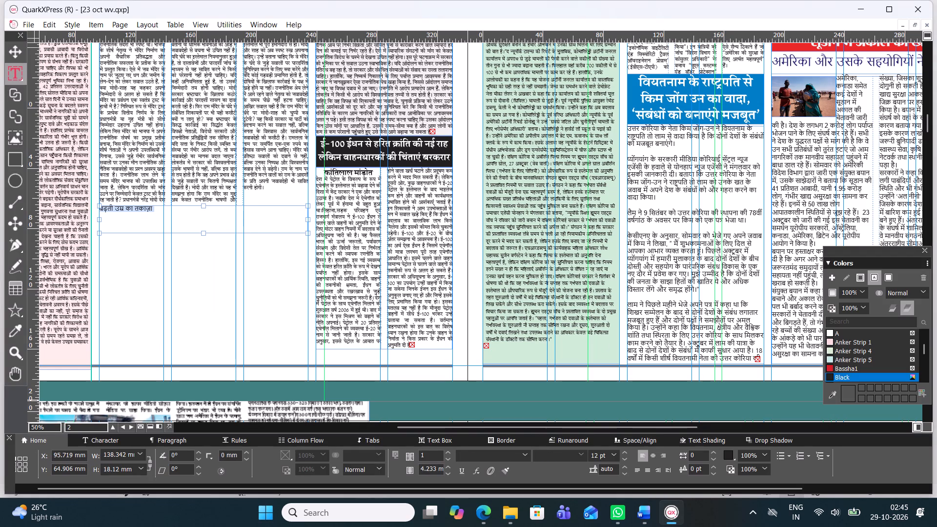
left_click(447, 460)
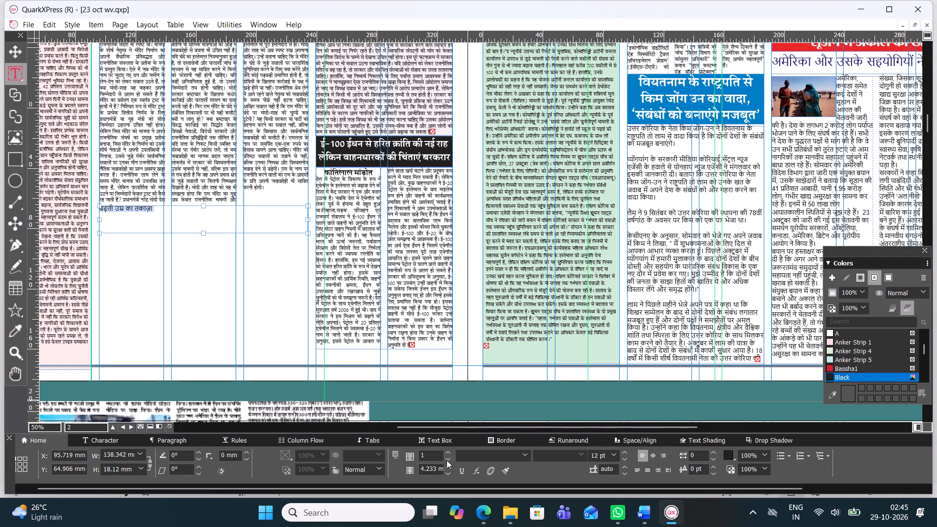
left_click(447, 460)
left_click(529, 456)
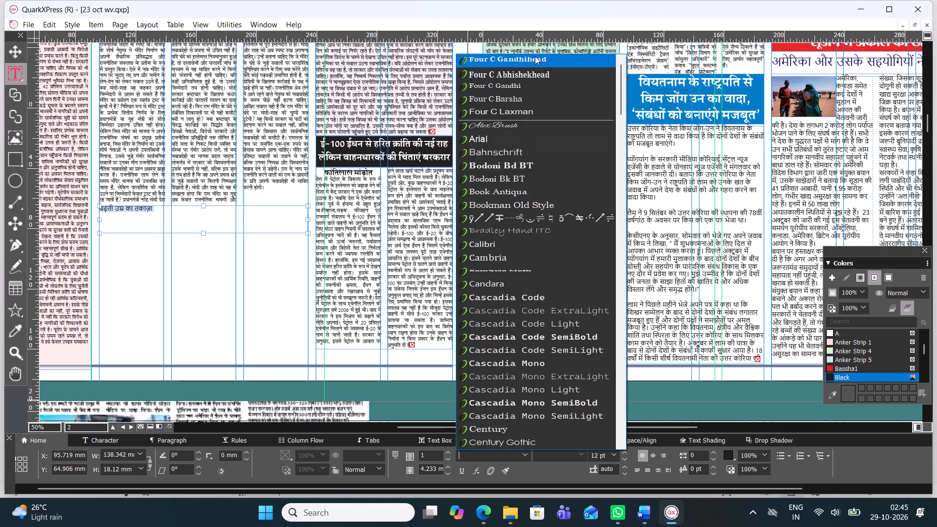
left_click(535, 56)
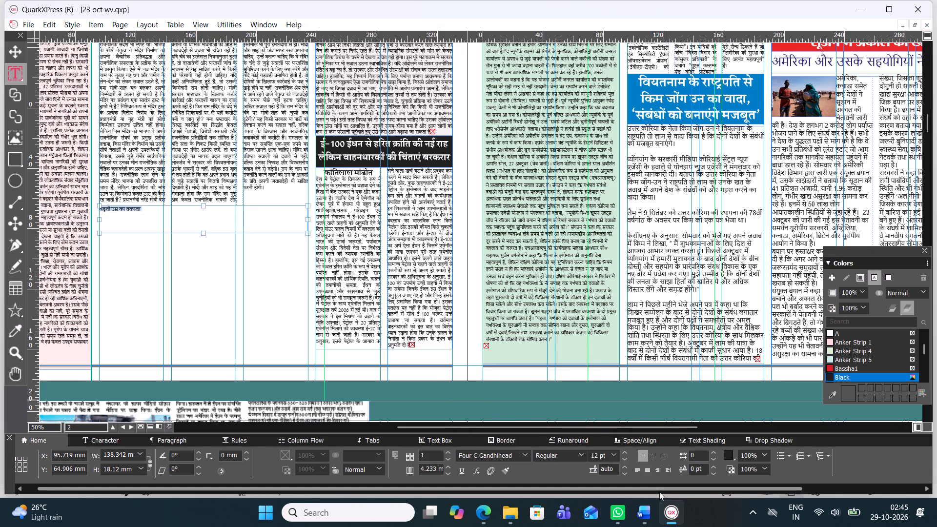
Enlarge the "बढ़ती उम्र का तकाज़ा" headline text to 52 pt.
key("ctrl+alt+shift+period")
key("ctrl+alt+shift+period")
key("ctrl+alt+shift+period")
key("ctrl+alt+shift+period")
key("ctrl+alt+shift+period")
key("ctrl+alt+shift+period")
key("ctrl+alt+shift+period")
key("ctrl+alt+shift+period")
key("ctrl+alt+shift+period")
key("ctrl+alt+shift+period")
key("ctrl+alt+shift+period")
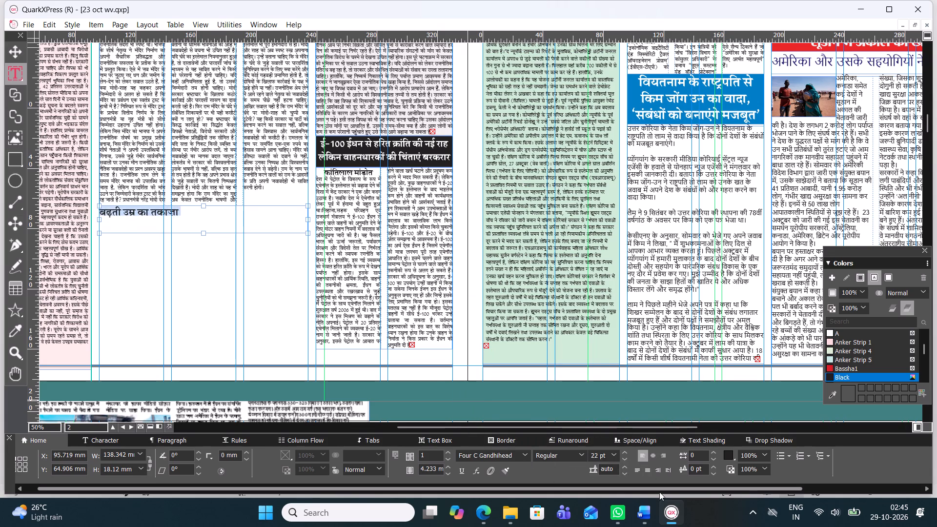
key("ctrl+alt+shift+period")
key("ctrl+alt+shift+period")
key("ctrl+alt+shift+period")
key("ctrl+alt+shift+period")
key("ctrl+alt+shift+period")
key("ctrl+alt+shift+period")
key("ctrl+alt+shift+period")
key("ctrl+alt+shift+period")
key("ctrl+alt+shift+period")
key("ctrl+alt+shift+period")
key("ctrl+alt+shift+period")
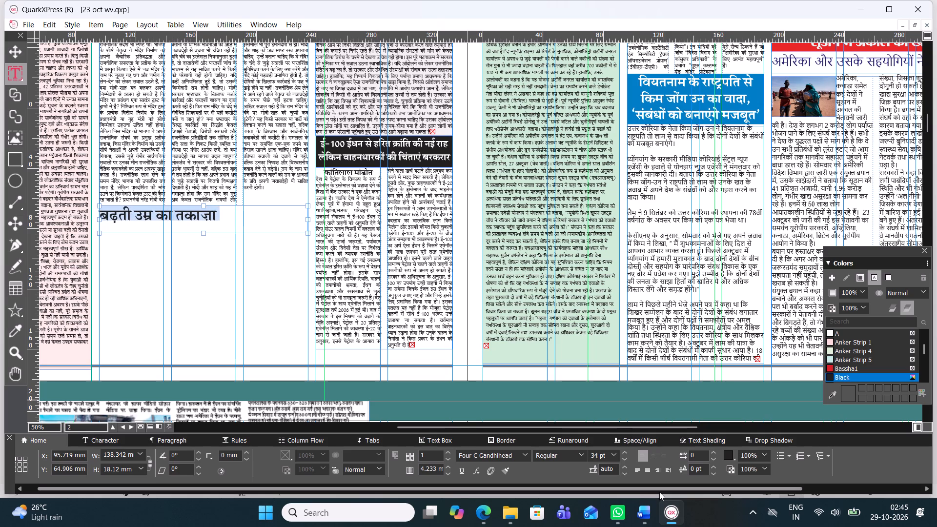
key("ctrl+alt+shift+period")
key("ctrl+alt+shift+period")
key("ctrl+alt+shift+period")
key("ctrl+alt+shift+period")
key("ctrl+alt+shift+period")
key("ctrl+alt+shift+period")
key("ctrl+alt+shift+period")
key("ctrl+alt+shift+period")
key("ctrl+alt+shift+period")
key("ctrl+alt+shift+period")
key("ctrl+alt+shift+period")
key("ctrl+alt+shift+period")
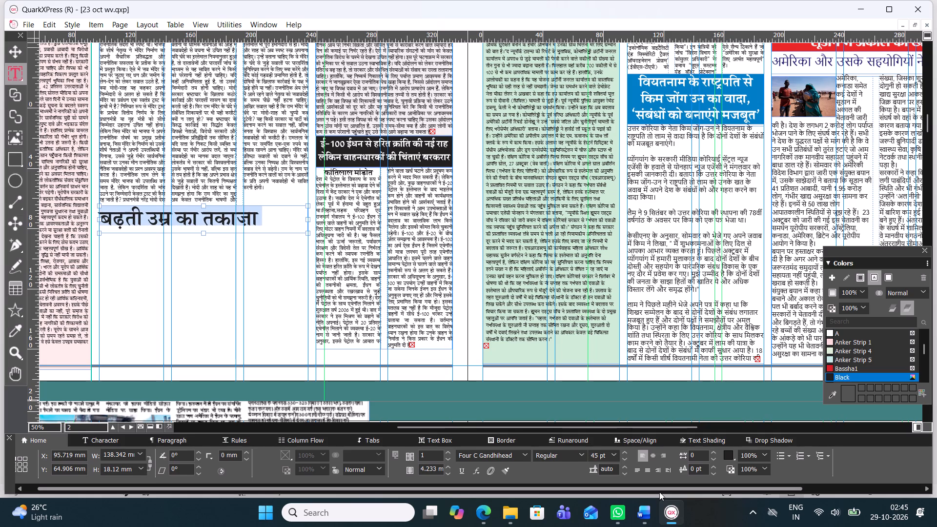
key("ctrl+alt+shift+period")
key("ctrl+alt+shift+period")
key("ctrl+alt+shift+period")
key("ctrl+alt+shift+period")
key("ctrl+alt+shift+period")
key("ctrl+alt+shift+period")
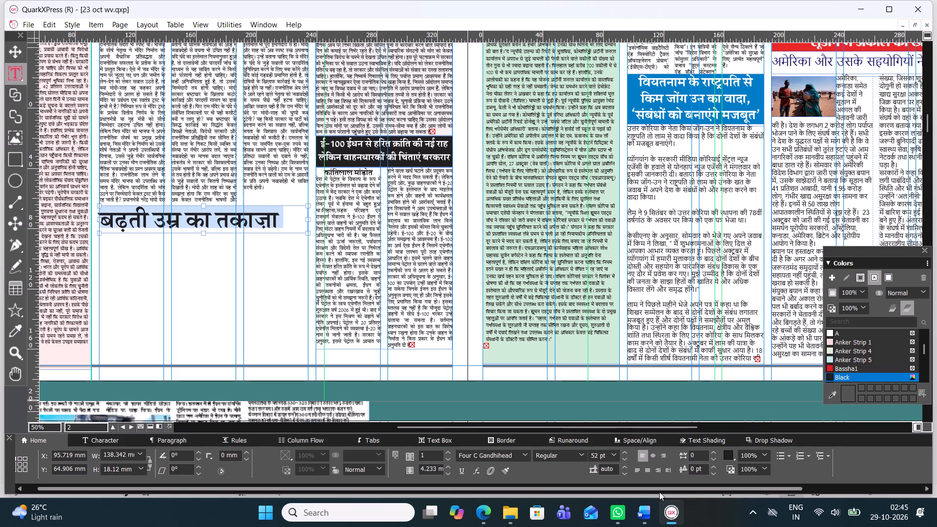
Center the "बढ़ती उम्र का तकाज़ा" headline within its text box.
left_click(655, 452)
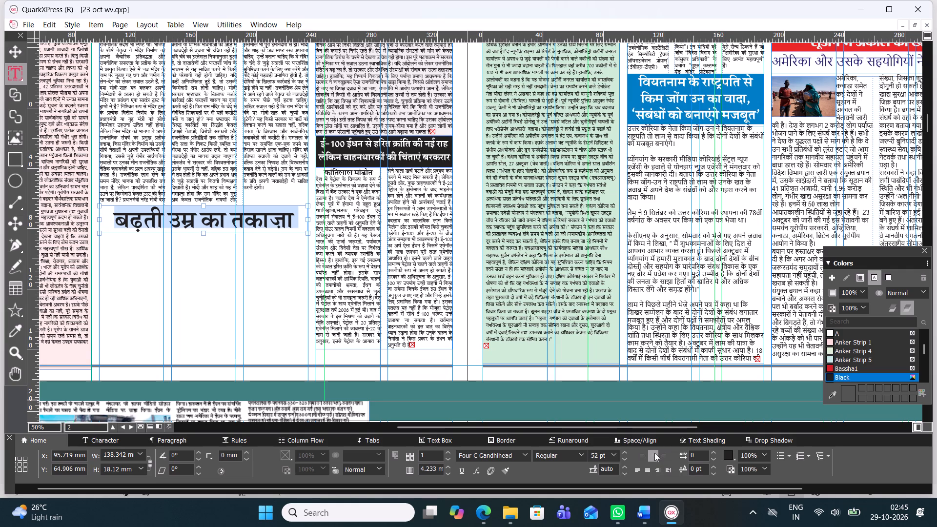
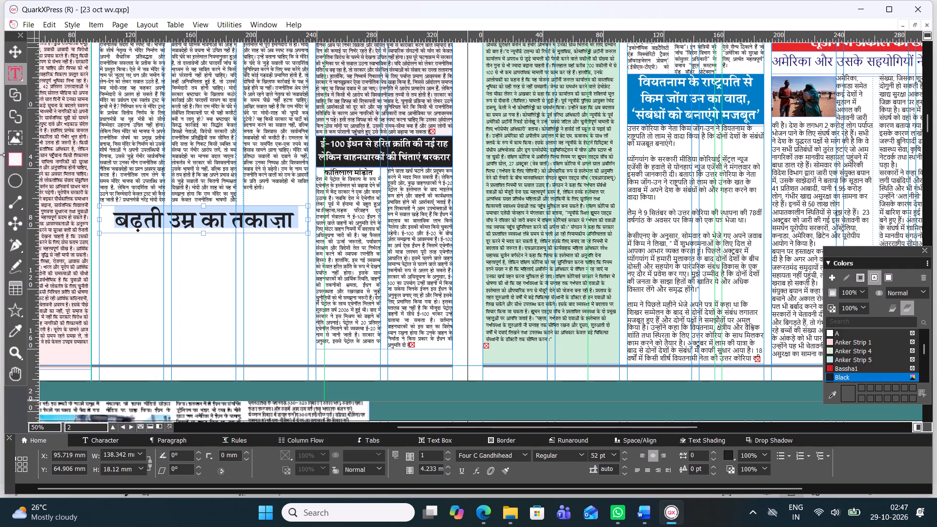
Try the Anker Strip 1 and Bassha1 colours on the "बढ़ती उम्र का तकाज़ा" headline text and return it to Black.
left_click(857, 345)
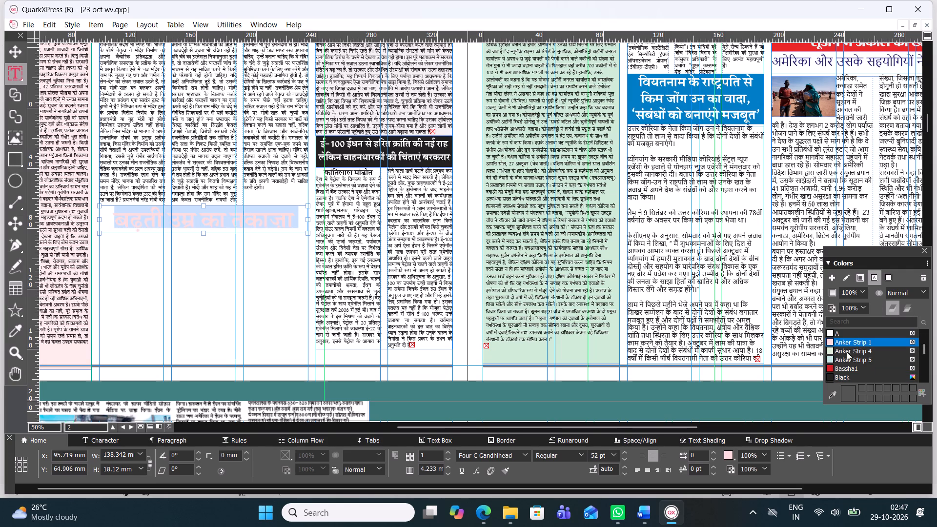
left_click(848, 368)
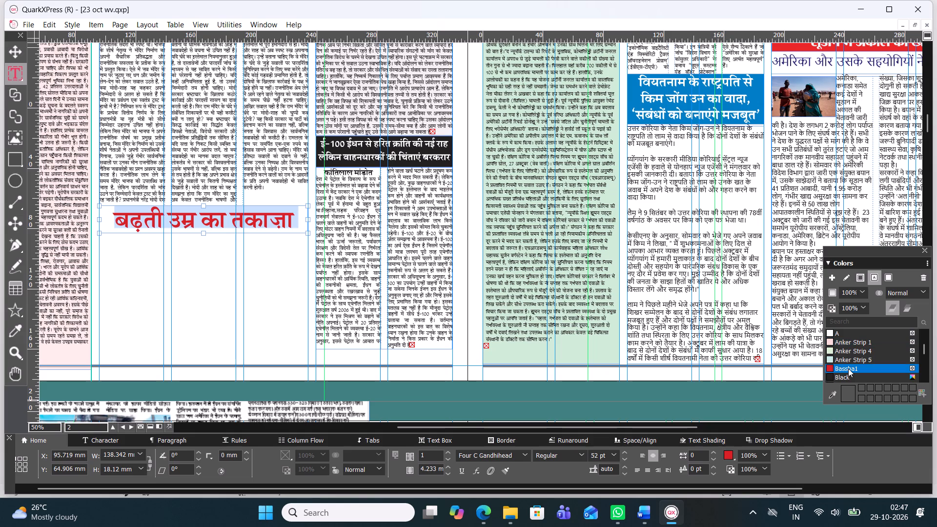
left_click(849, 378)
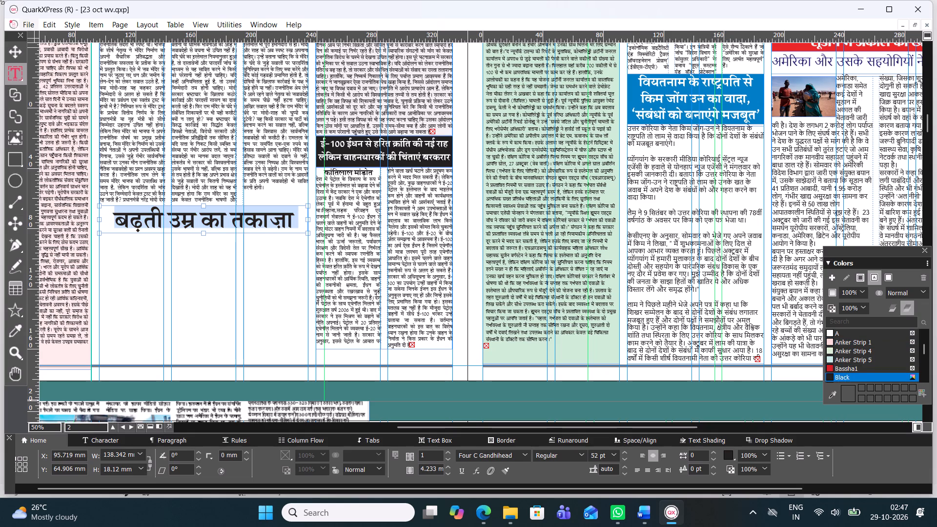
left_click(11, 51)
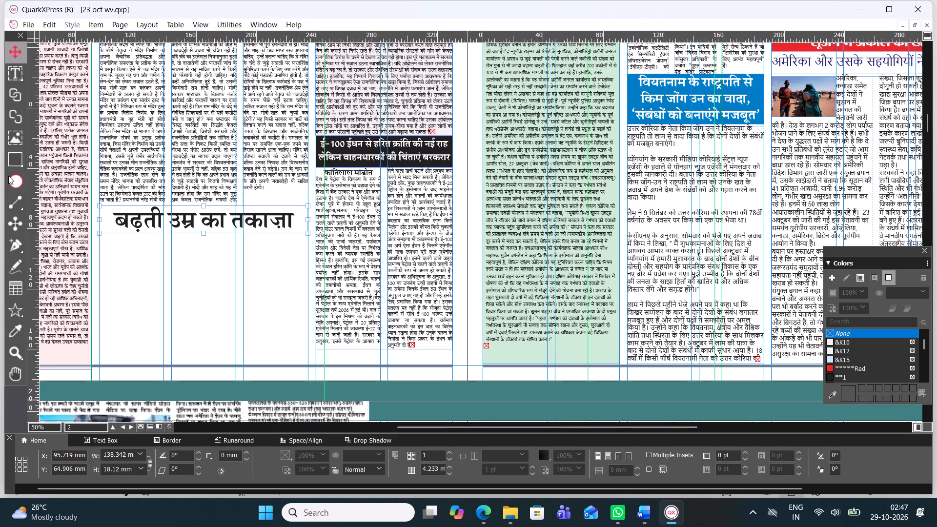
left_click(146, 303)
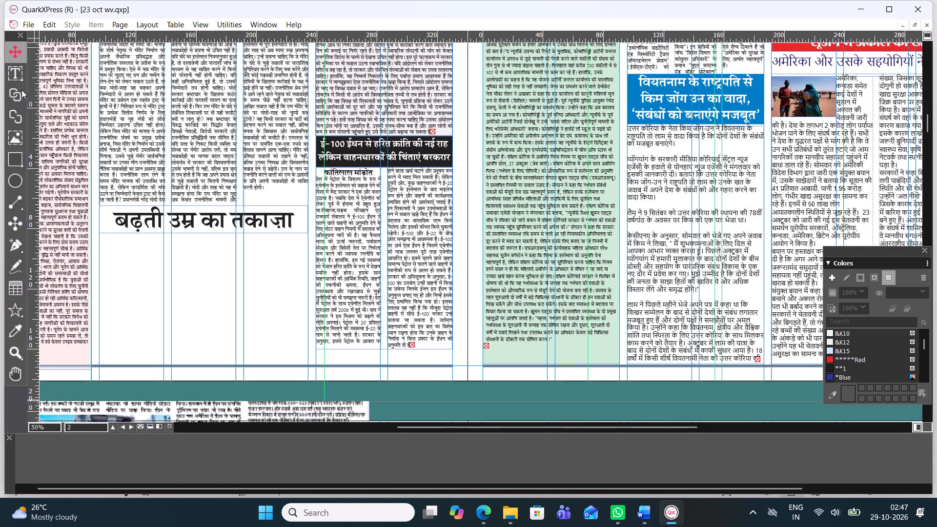
Draw a body text box about 138 mm wide and 88 mm high directly below the "बढ़ती उम्र का तकाज़ा" headline.
left_click(14, 81)
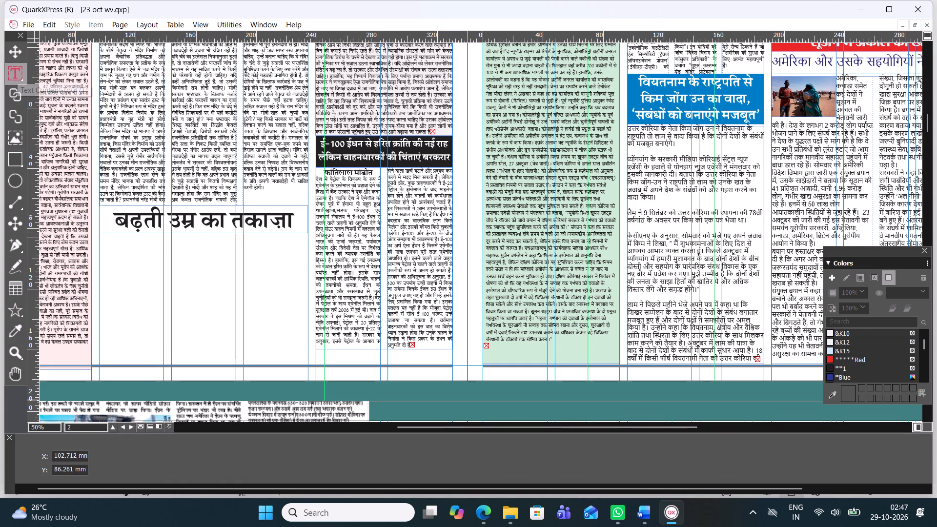
left_click_drag(100, 233, 309, 365)
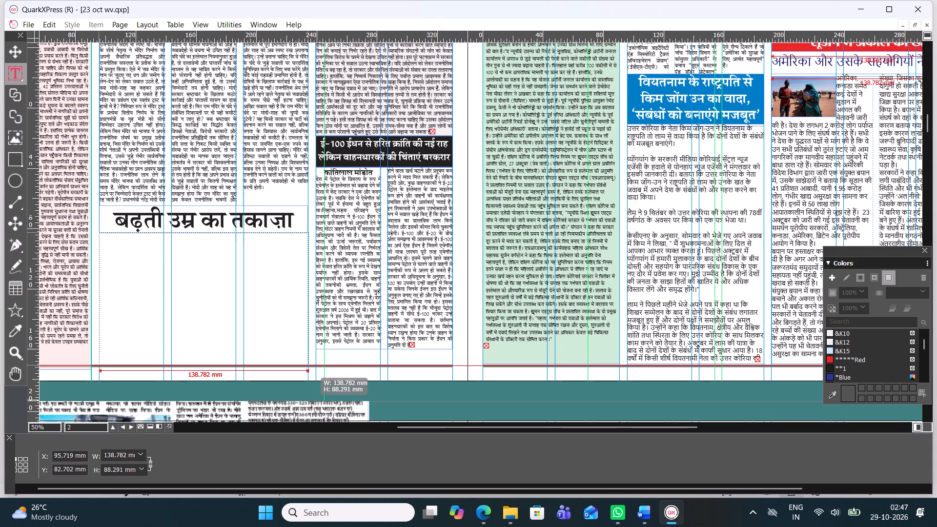
left_click_drag(309, 365, 306, 365)
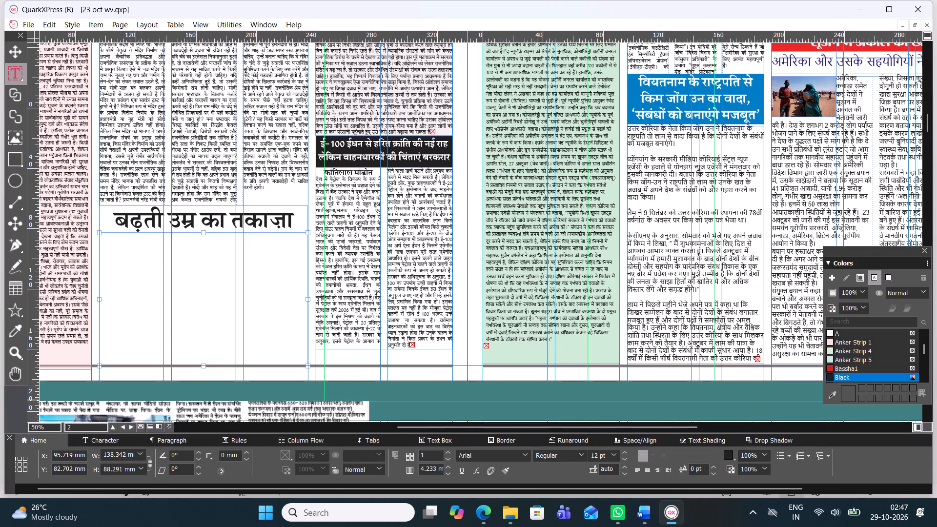
Copy the body text from "कुदरत द्वारा" through "होने लगती है।" in the 29 Oct Article Word document into the new QuarkXPress text box.
left_click(643, 518)
left_click_drag(270, 204, 400, 300)
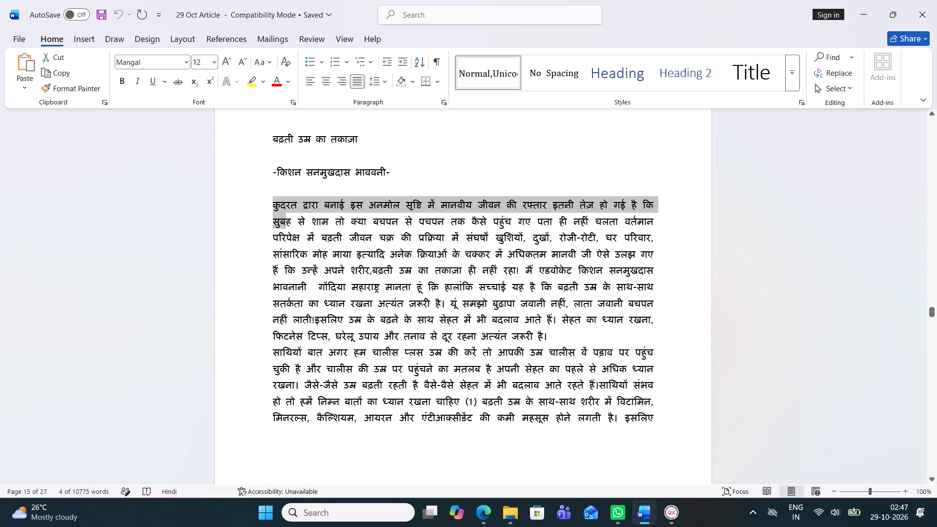
left_click_drag(400, 300, 652, 413)
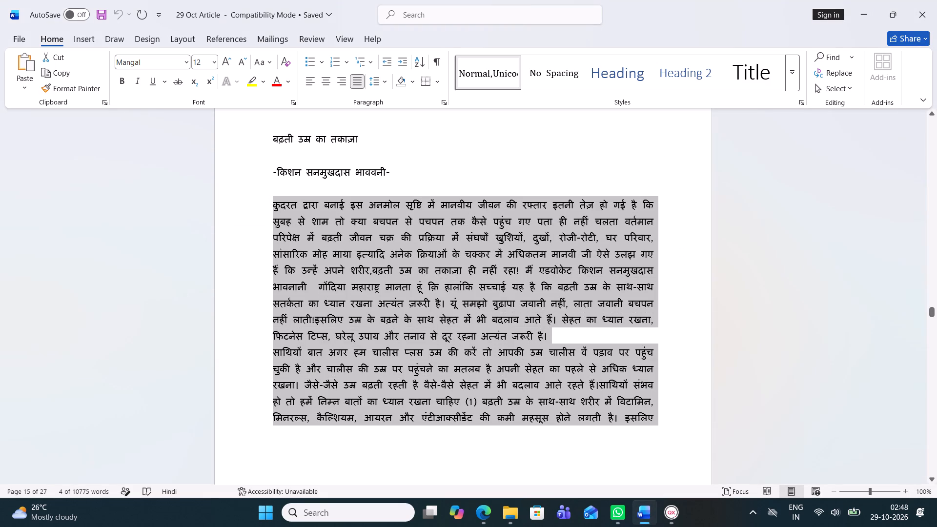
left_click_drag(652, 413, 613, 425)
left_click(613, 425)
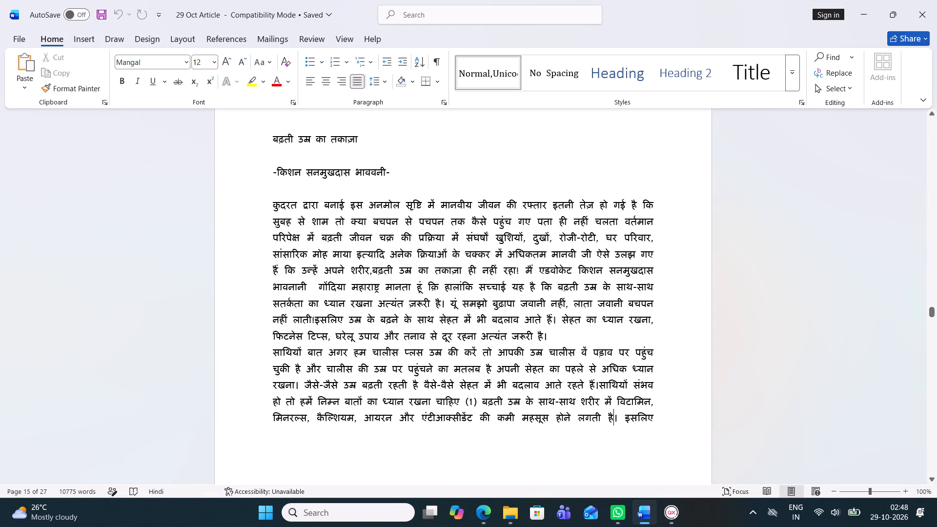
left_click_drag(271, 206, 602, 419)
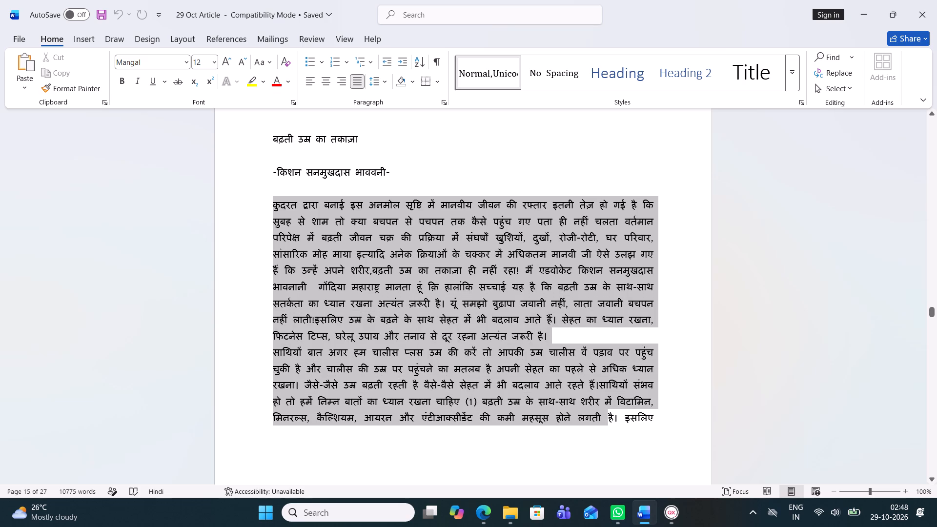
left_click_drag(602, 419, 617, 419)
left_click_drag(617, 419, 618, 419)
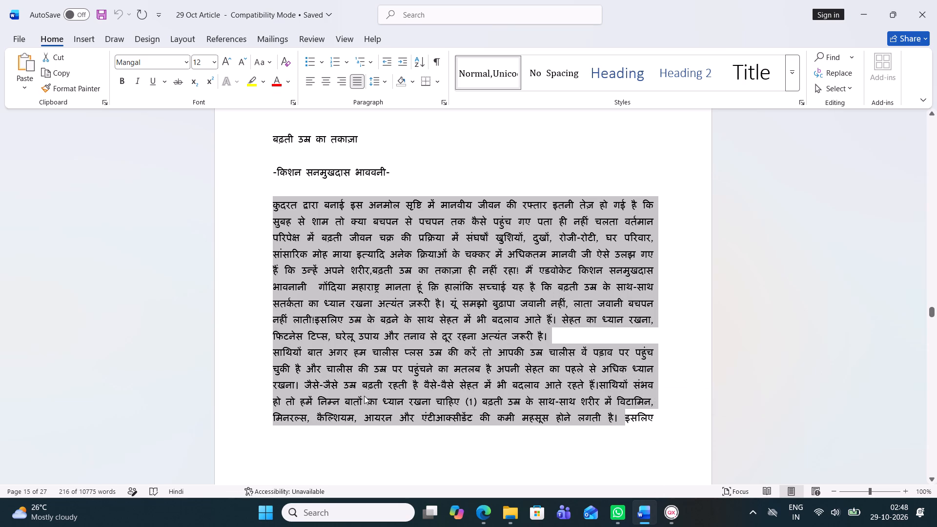
key("ctrl+c")
left_click(676, 522)
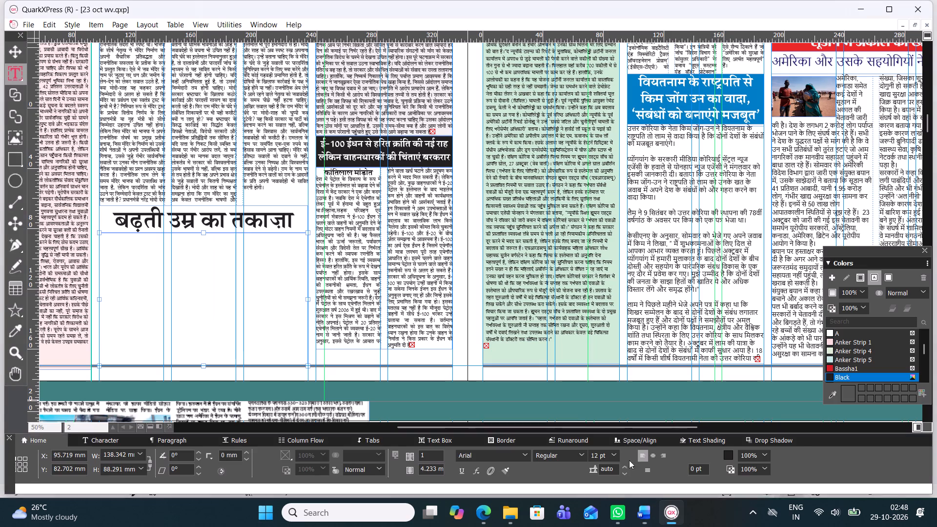
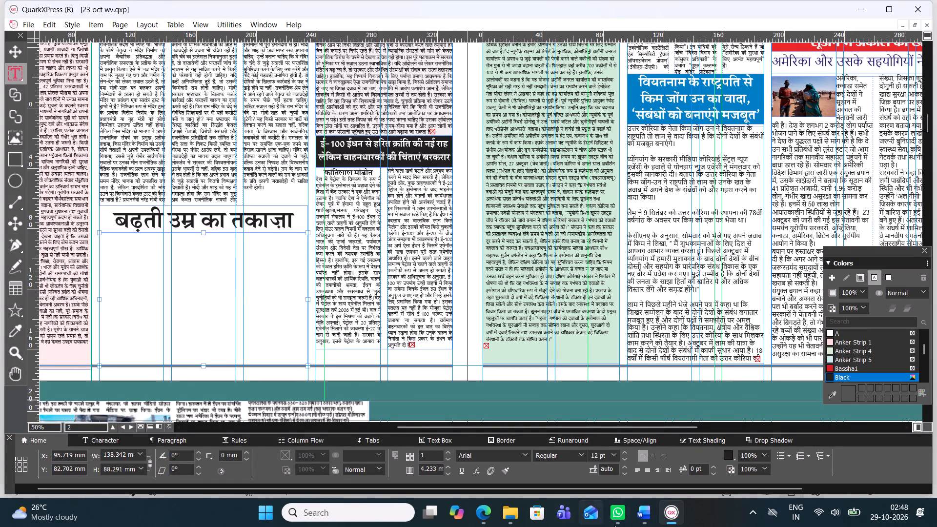
Paste the copied body text into the new text box below the "बढ़ती उम्र का तकाज़ा" headline.
key("ctrl+v")
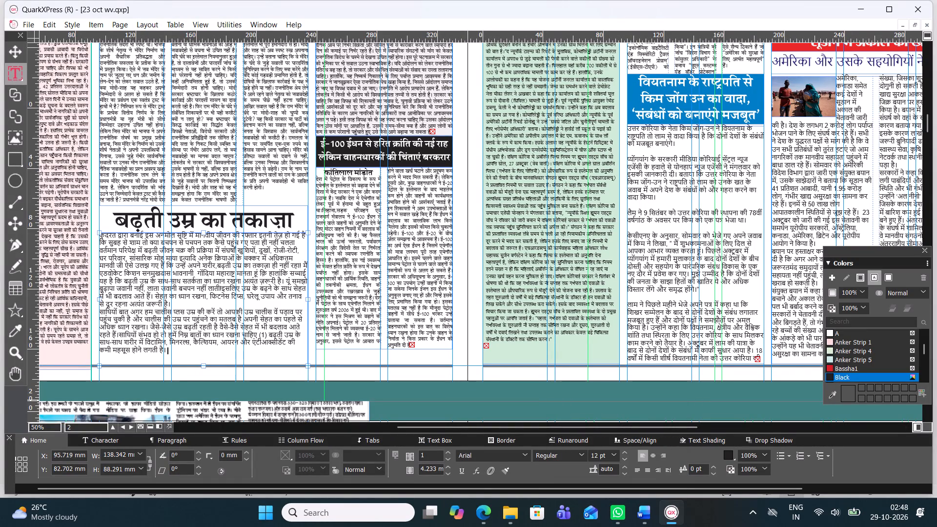
Set the font of all the pasted body text to Four C Gandhi.
left_click_drag(170, 348, 69, 232)
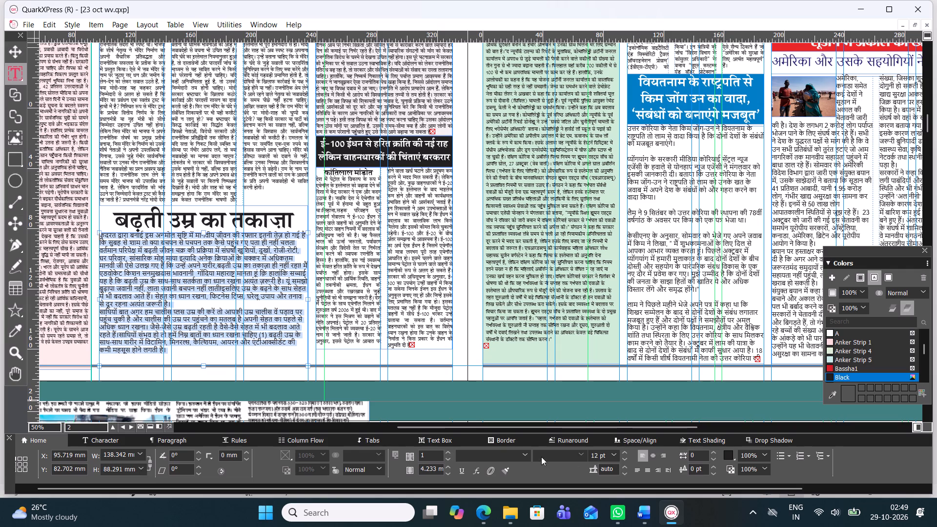
left_click(526, 454)
scroll(539, 74, "down", 1)
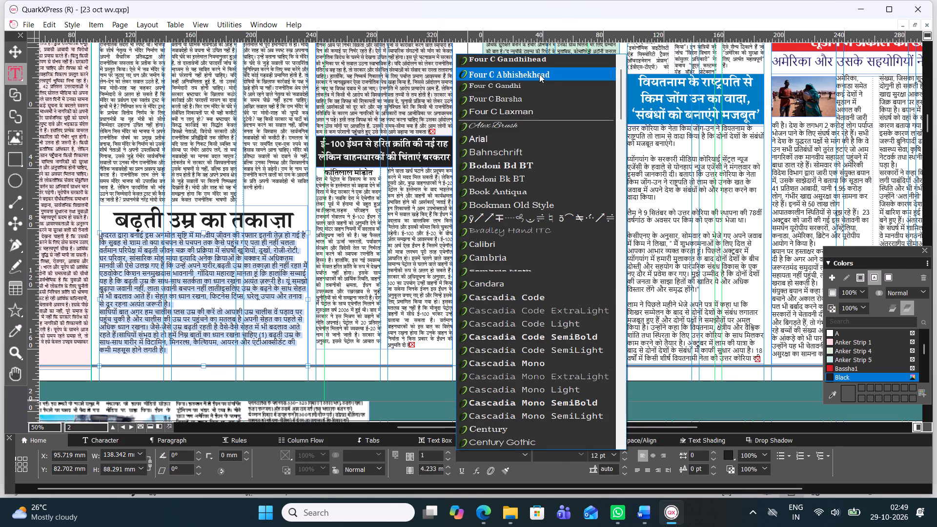
scroll(539, 74, "up", 6)
scroll(539, 75, "down", 1)
scroll(539, 75, "up", 1)
scroll(539, 75, "down", 1)
scroll(539, 75, "up", 3)
scroll(539, 75, "down", 1)
scroll(539, 75, "up", 2)
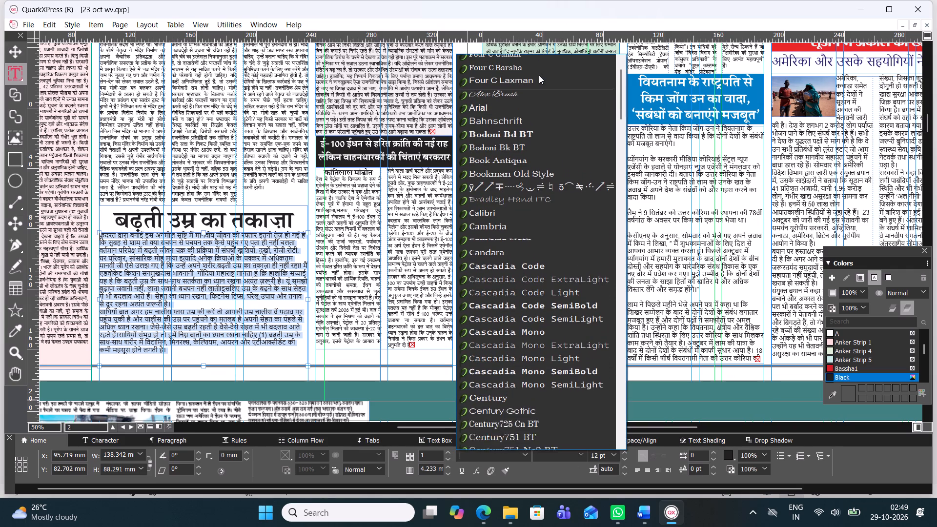
scroll(539, 75, "up", 4)
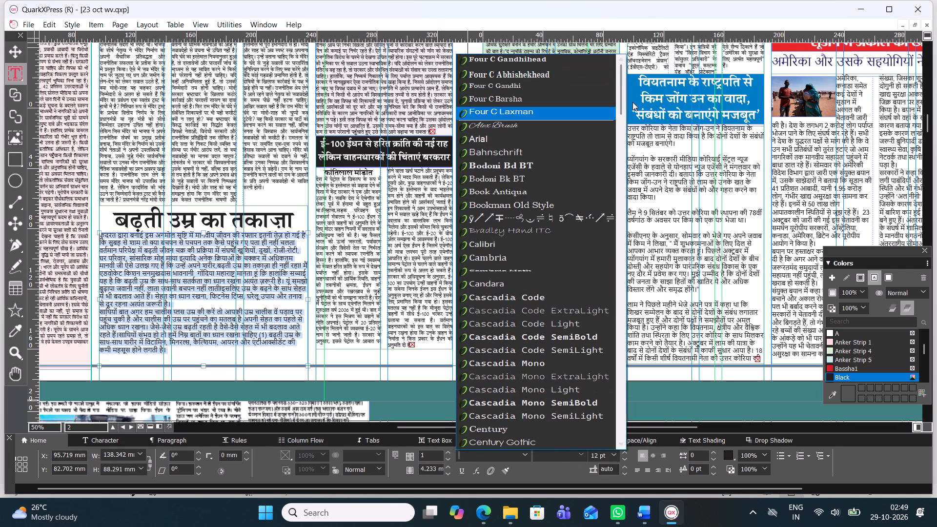
left_click_drag(624, 100, 619, 72)
left_click_drag(619, 72, 619, 61)
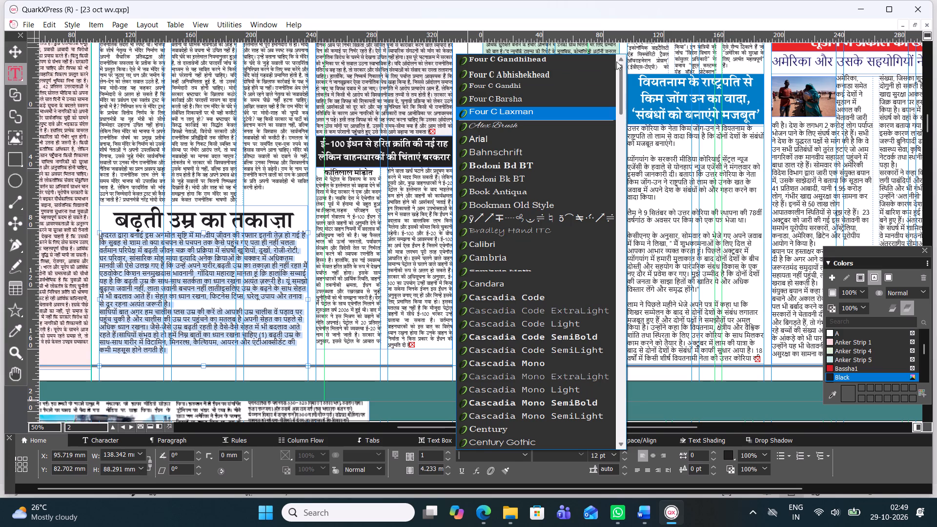
scroll(574, 81, "up", 6)
scroll(539, 82, "down", 2)
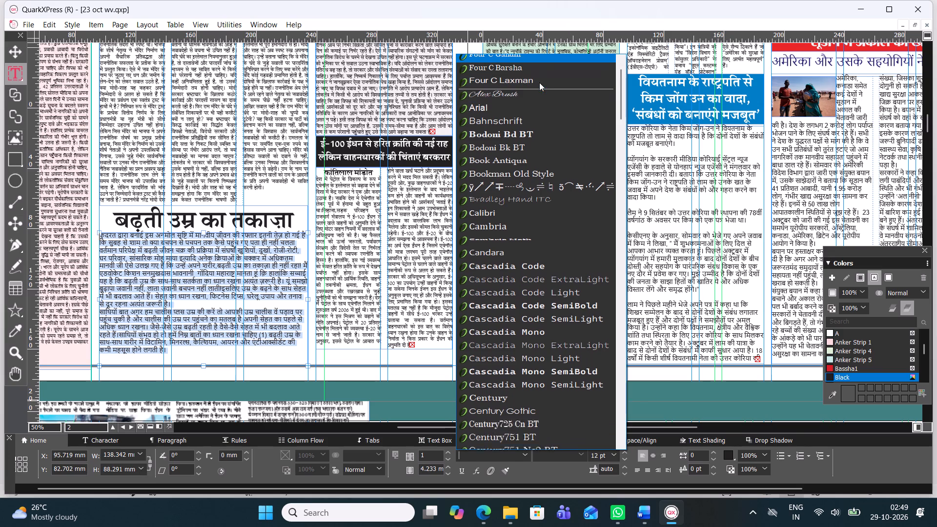
scroll(515, 86, "up", 2)
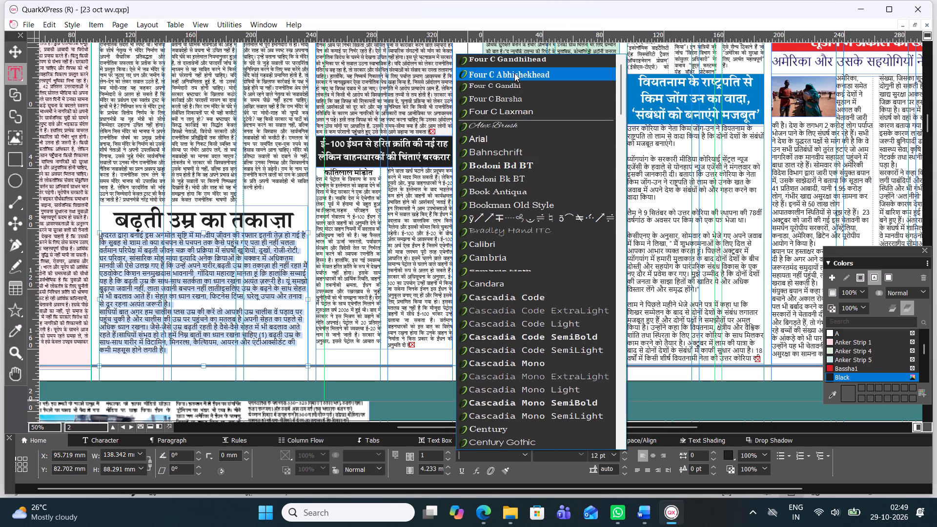
left_click(511, 83)
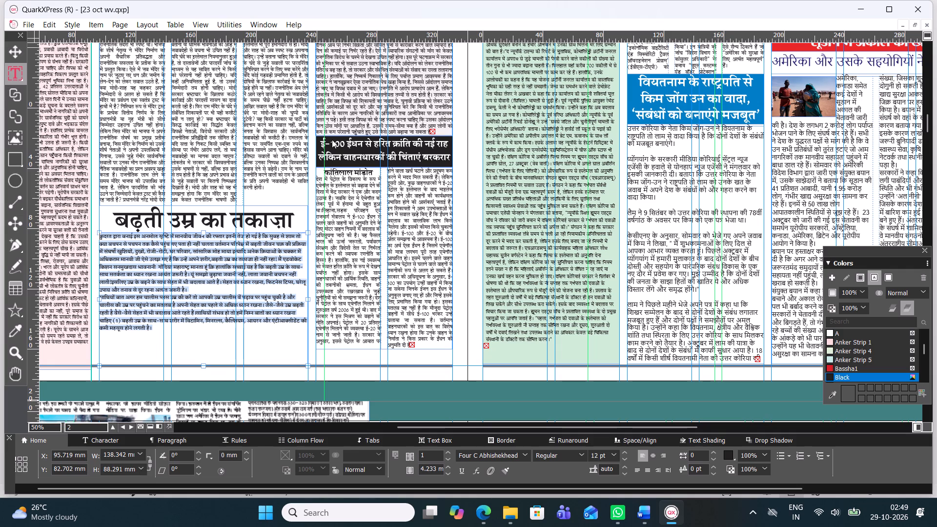
left_click(522, 455)
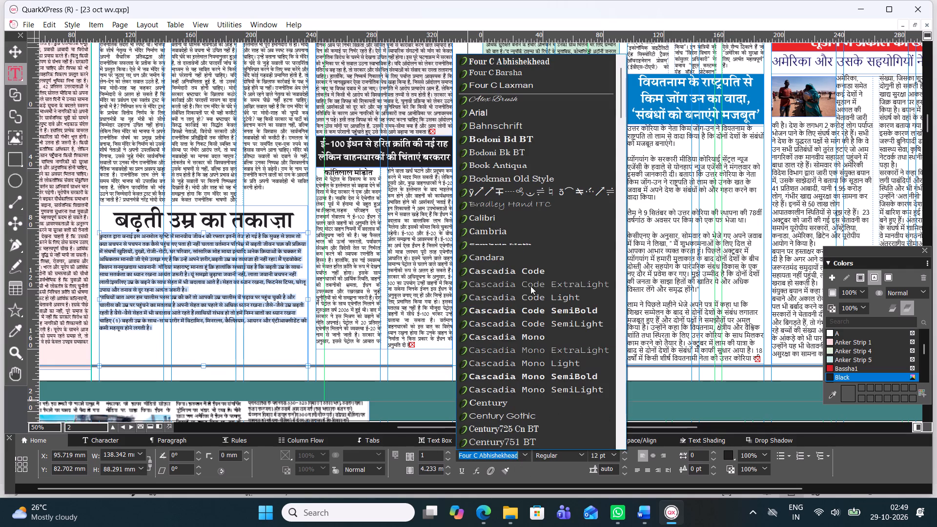
scroll(545, 115, "up", 2)
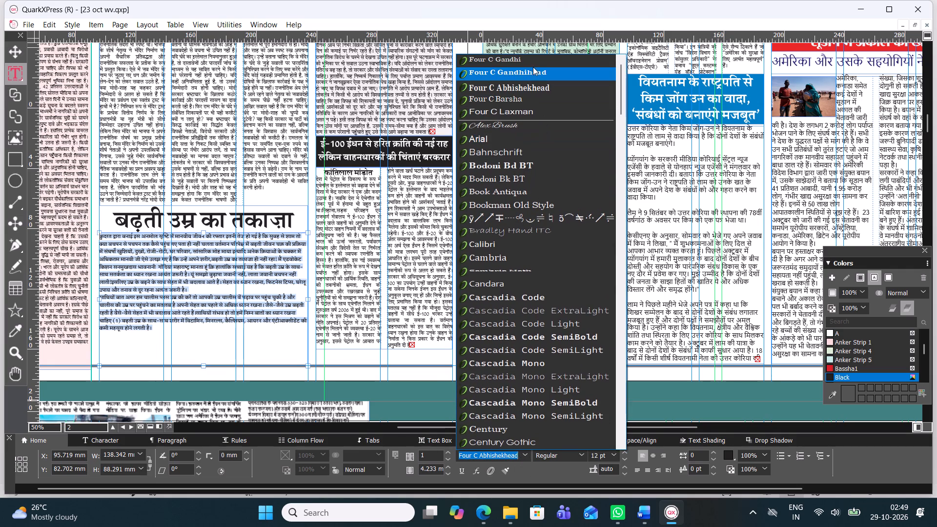
left_click(532, 63)
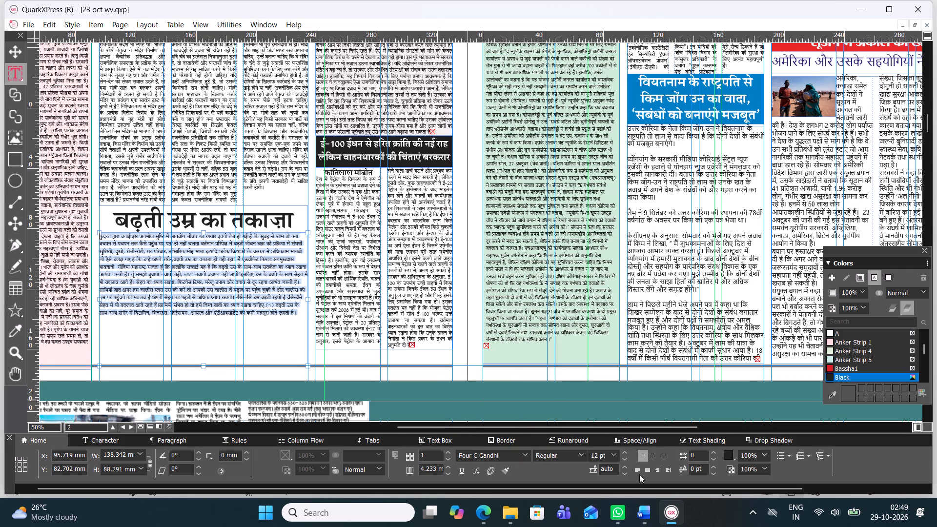
Justify the body text of the "बढ़ती उम्र का तकाज़ा" article.
left_click(639, 474)
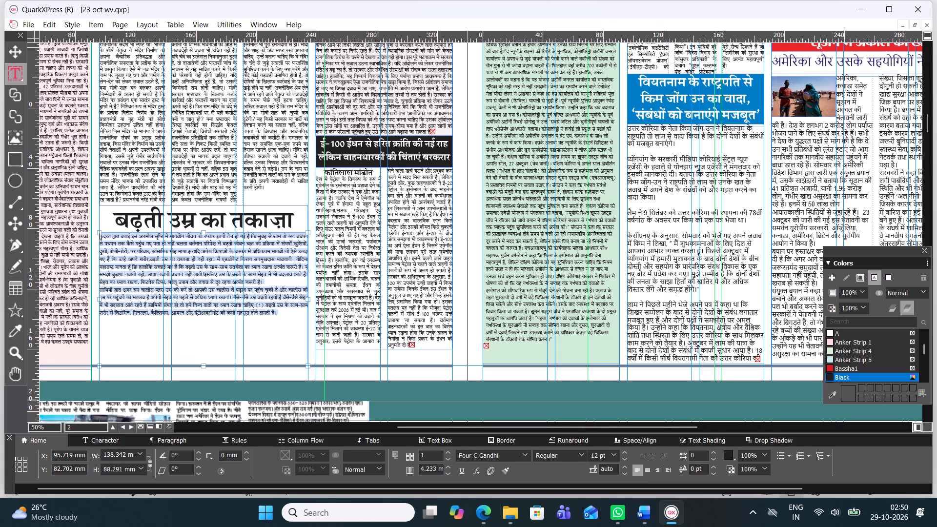
Join the paragraph beginning "साथियों बात अगर हम" to the preceding paragraph, separated by a space.
scroll(217, 303, "up", 1, "ctrl")
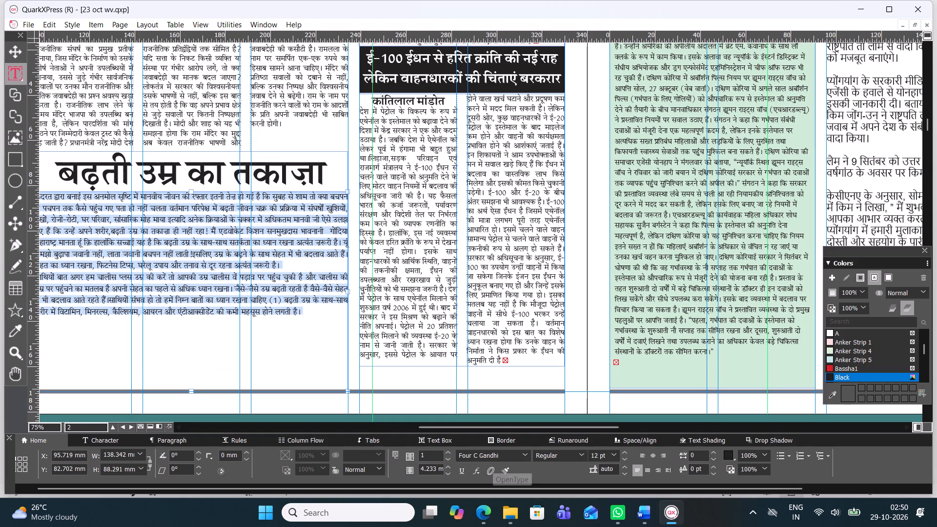
left_click_drag(499, 429, 448, 423)
scroll(278, 320, "up", 2, "ctrl")
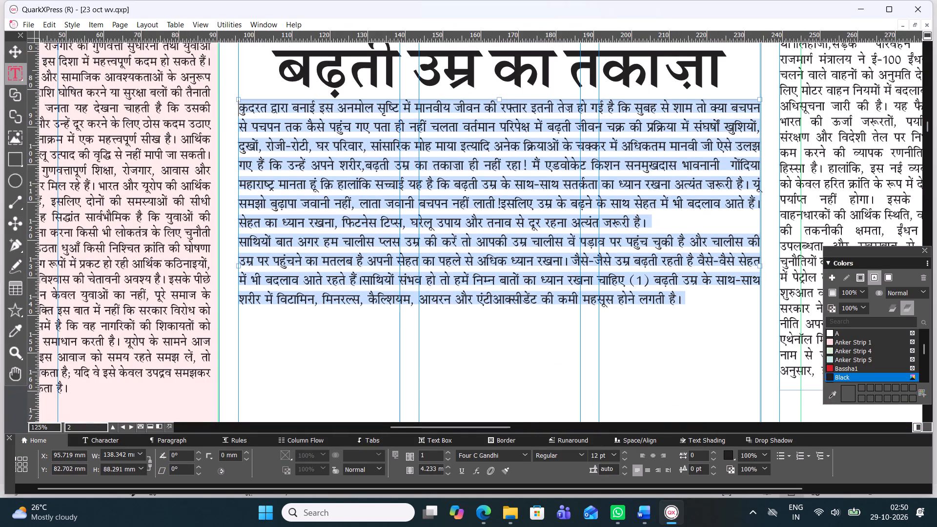
left_click(239, 242)
left_click(241, 242)
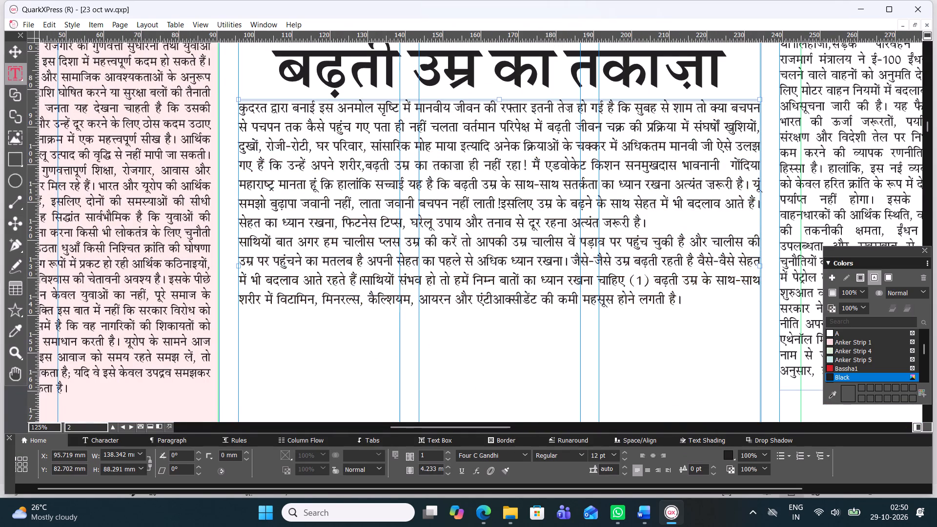
key("BackSpace")
key("space")
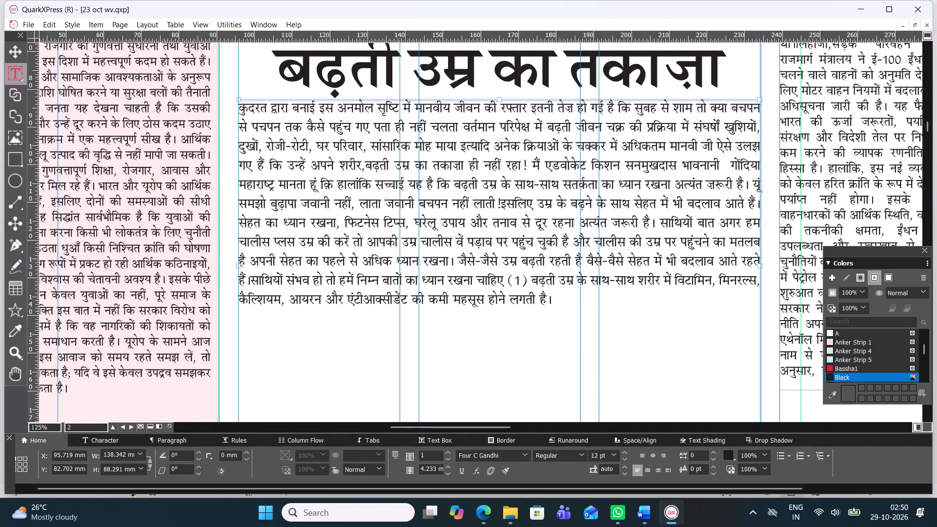
Copy the passage from "इसलिए भोजन में" through "सेवन अवश्य करें।" in the 29 Oct Article Word document to the end of the QuarkXPress body text.
left_click(558, 297)
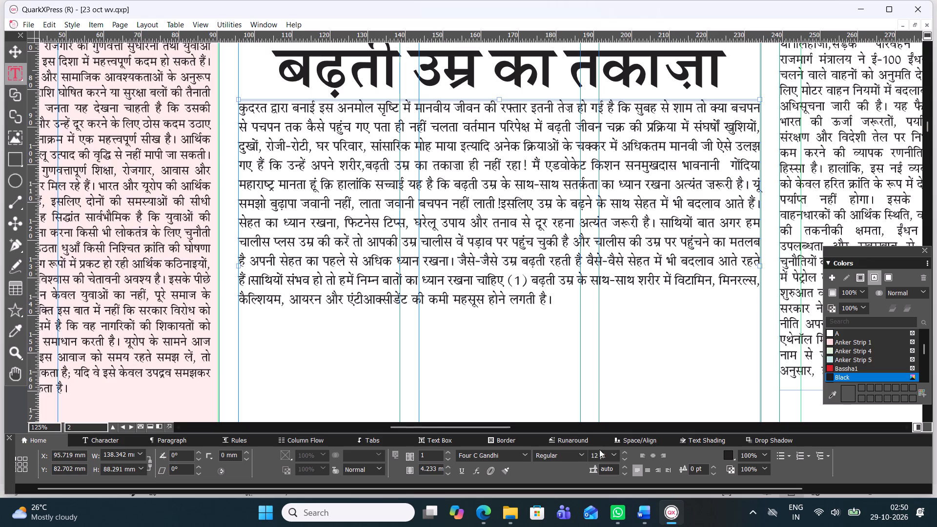
left_click(647, 511)
scroll(574, 385, "up", 1)
scroll(574, 385, "down", 4)
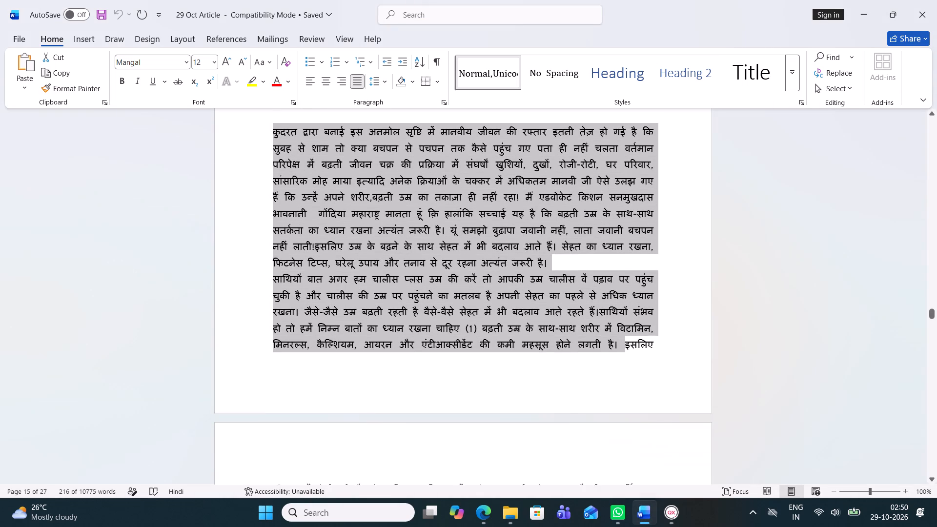
left_click(663, 517)
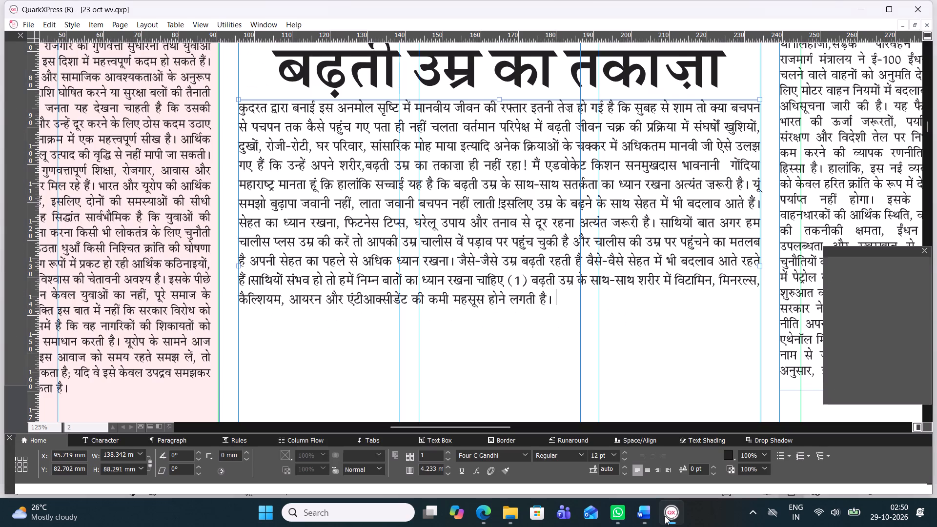
left_click(648, 521)
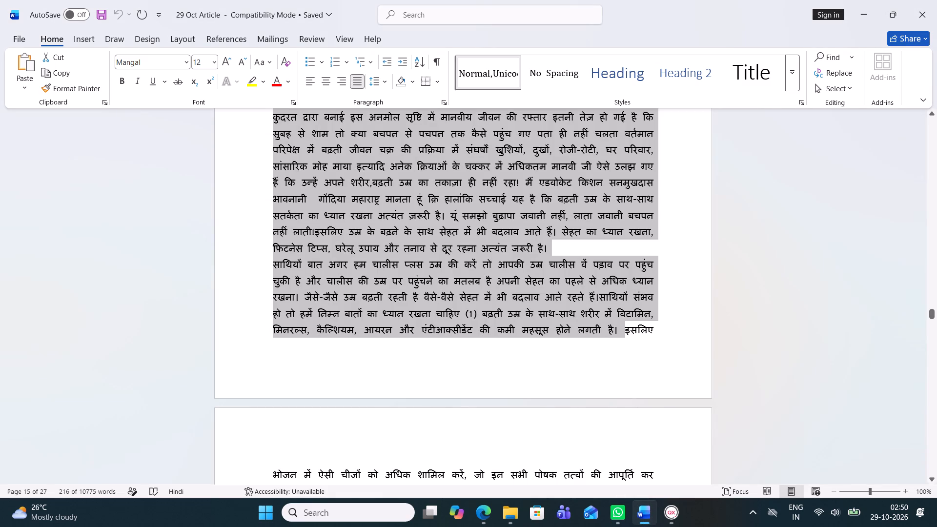
left_click_drag(627, 330, 700, 501)
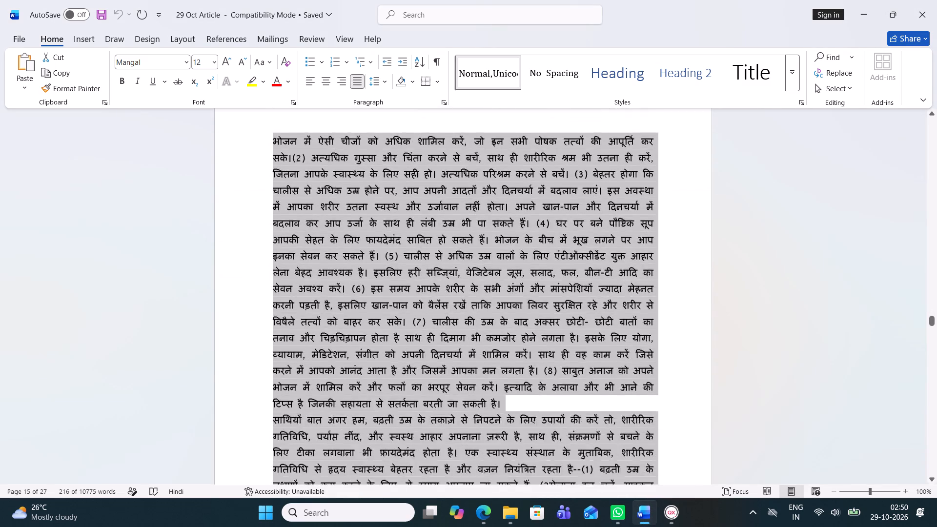
left_click_drag(700, 501, 598, 152)
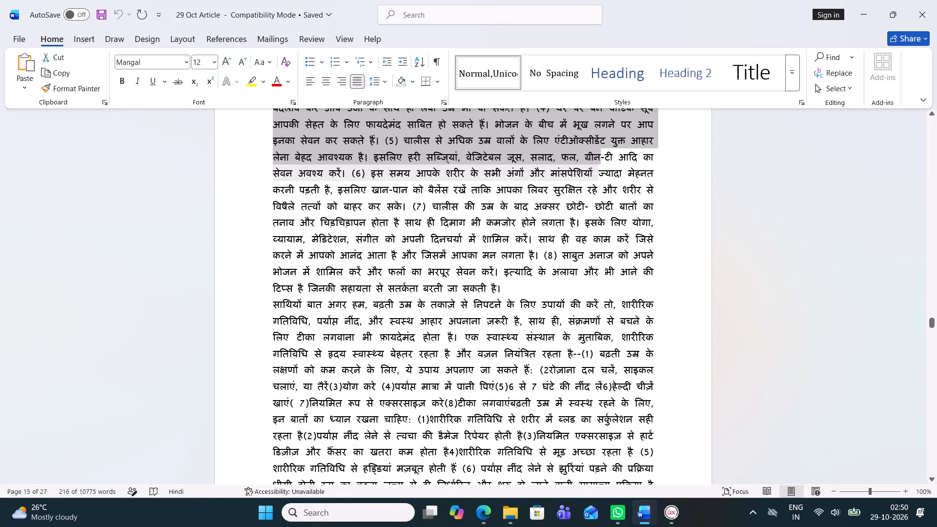
left_click_drag(598, 152, 344, 164)
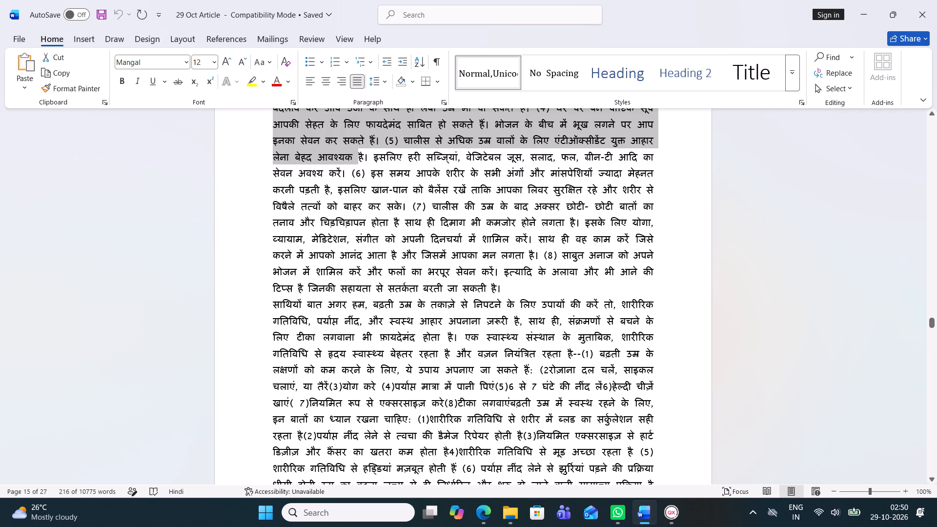
left_click_drag(344, 164, 343, 169)
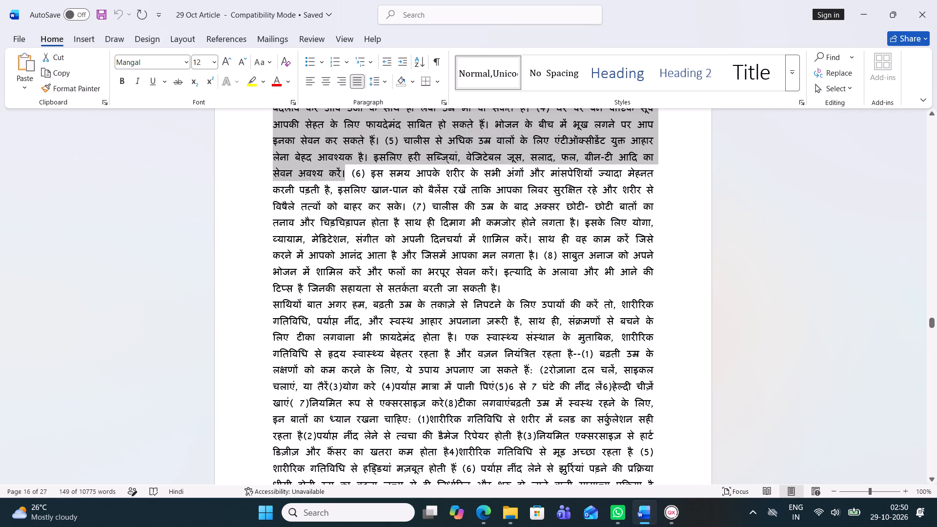
key("ctrl+c")
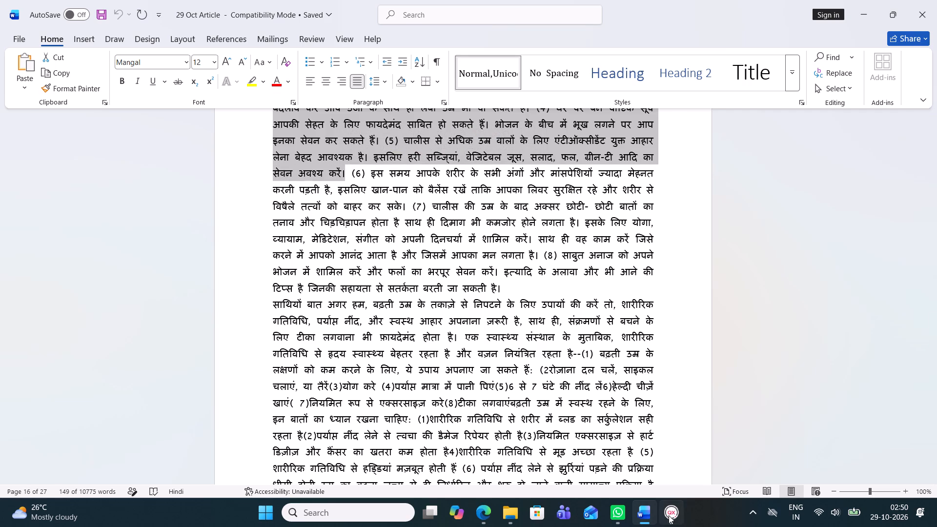
left_click(669, 515)
key("ctrl+v")
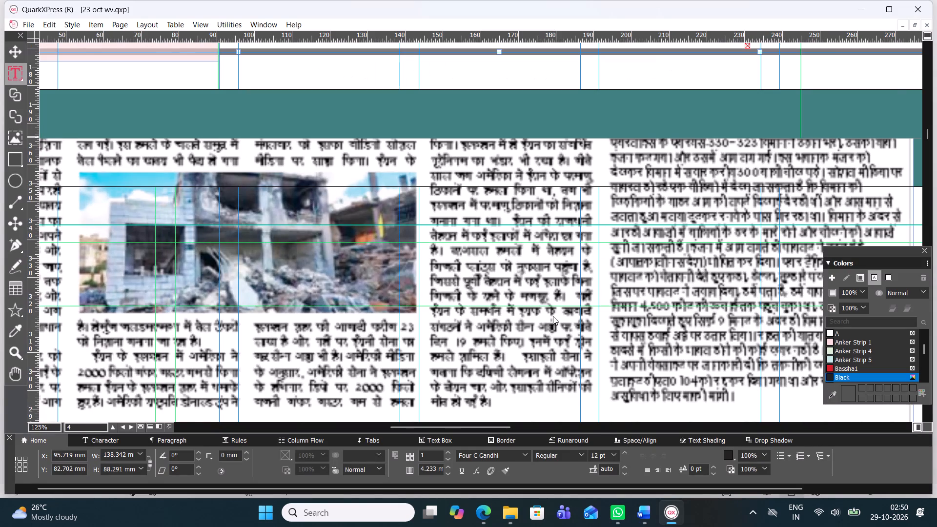
Delete the overflowing text after "आप इनका सेवन कर सकते हैं।" so the body text ends with that sentence.
scroll(551, 308, "up", 2)
scroll(551, 310, "down", 1)
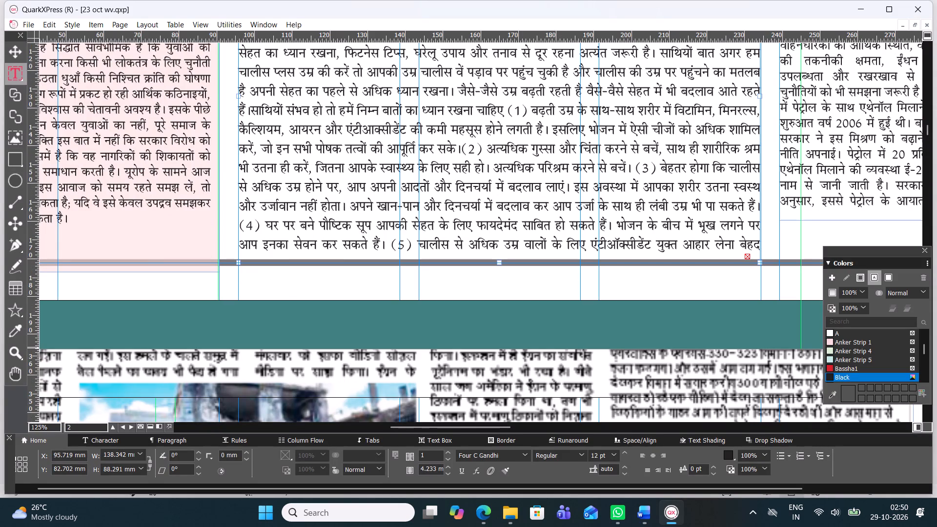
left_click_drag(385, 244, 844, 259)
key("BackSpace")
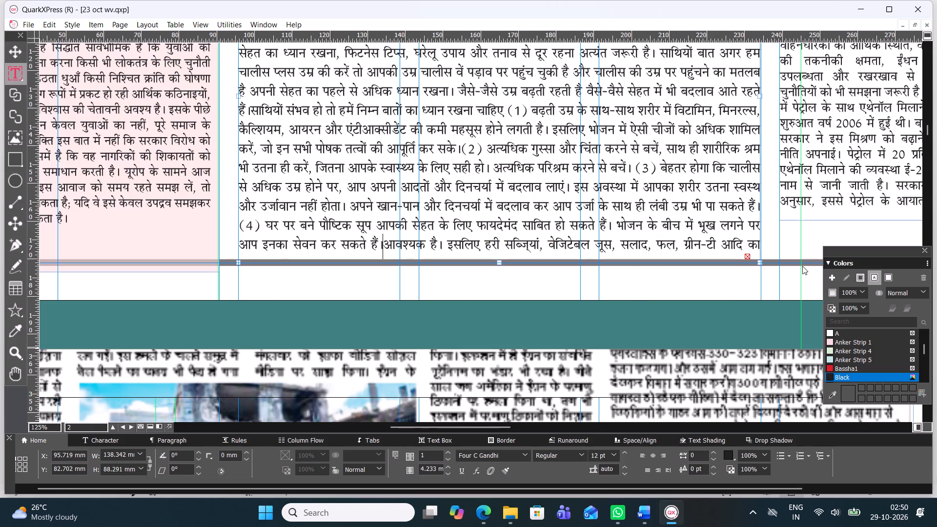
left_click_drag(384, 245, 768, 241)
key("BackSpace")
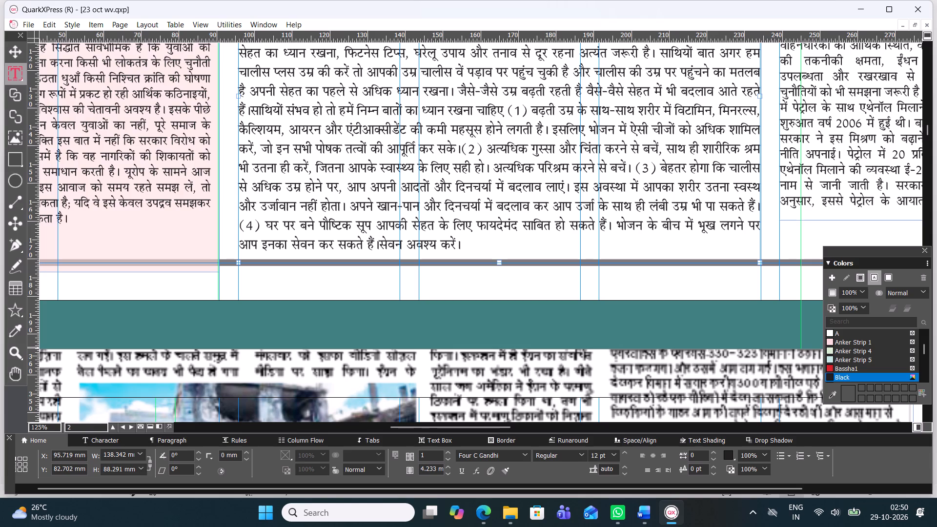
left_click_drag(381, 238, 475, 238)
key("BackSpace")
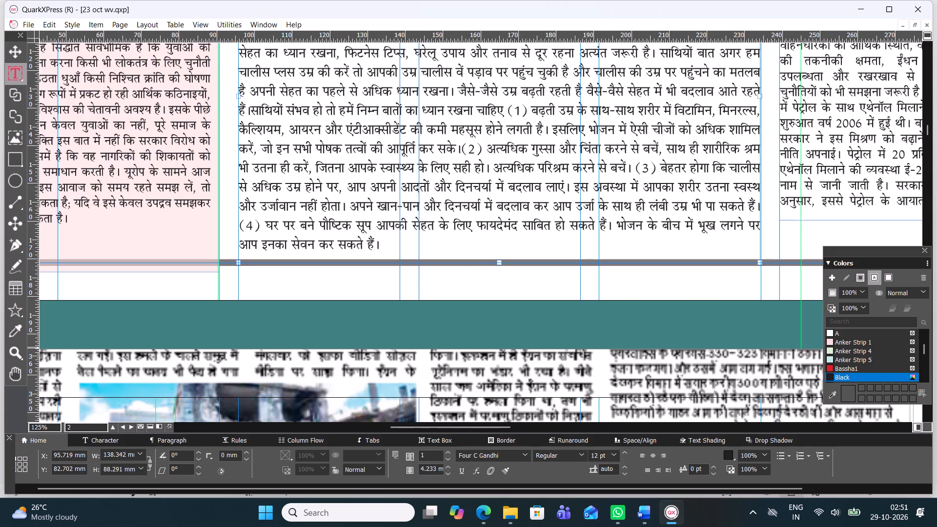
Set all the body text of the "बढ़ती उम्र का तकाज़ा" article to 11.5 pt with 11.7 pt leading.
scroll(460, 306, "up", 1)
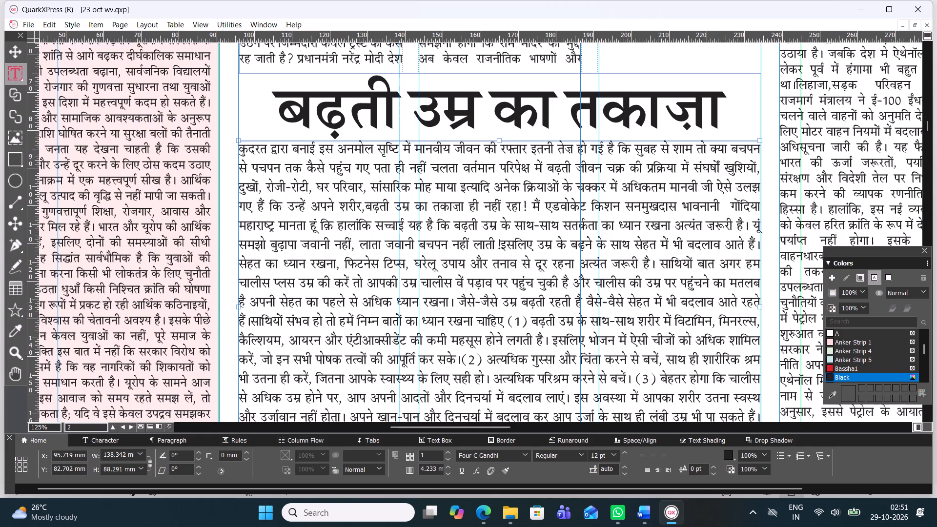
double_click(549, 328)
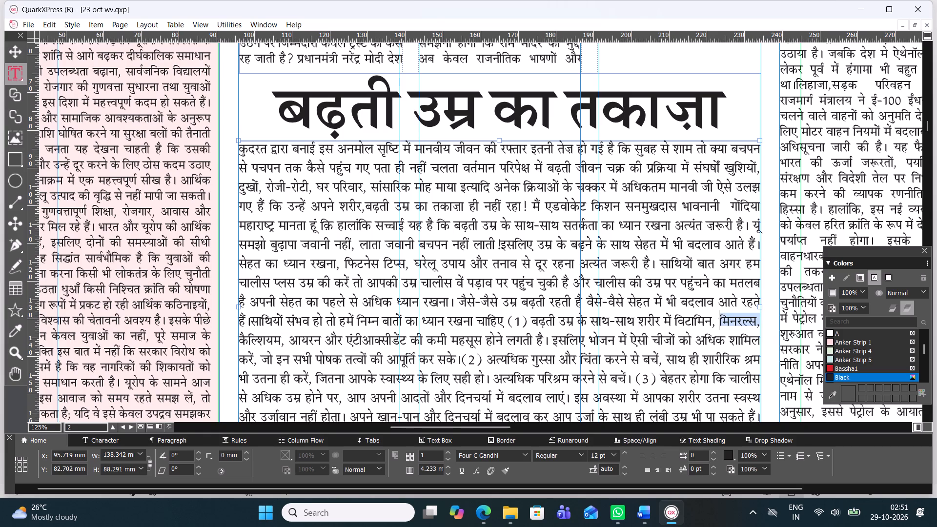
key("ctrl+a")
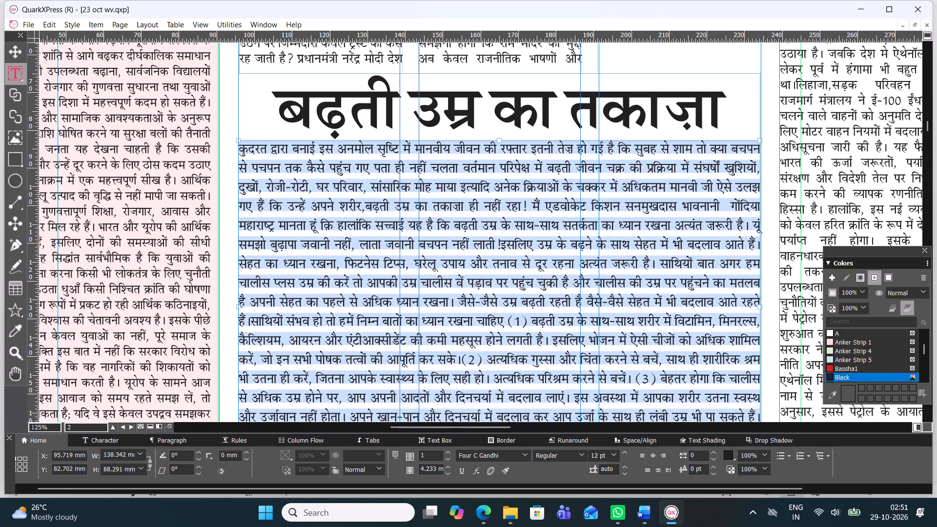
left_click_drag(604, 456, 577, 455)
key("1")
key("1")
type(".5")
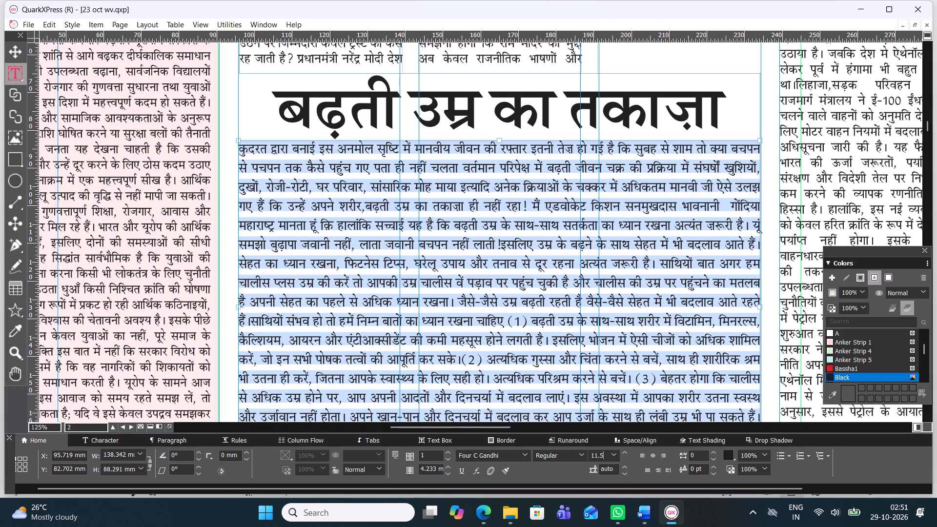
left_click_drag(614, 470, 577, 471)
key("1")
key("1")
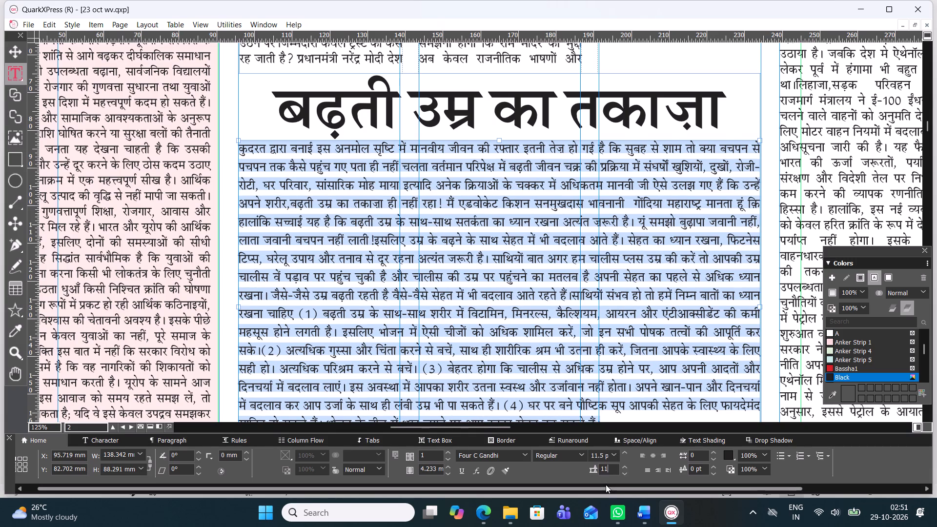
type(".7")
key("Return")
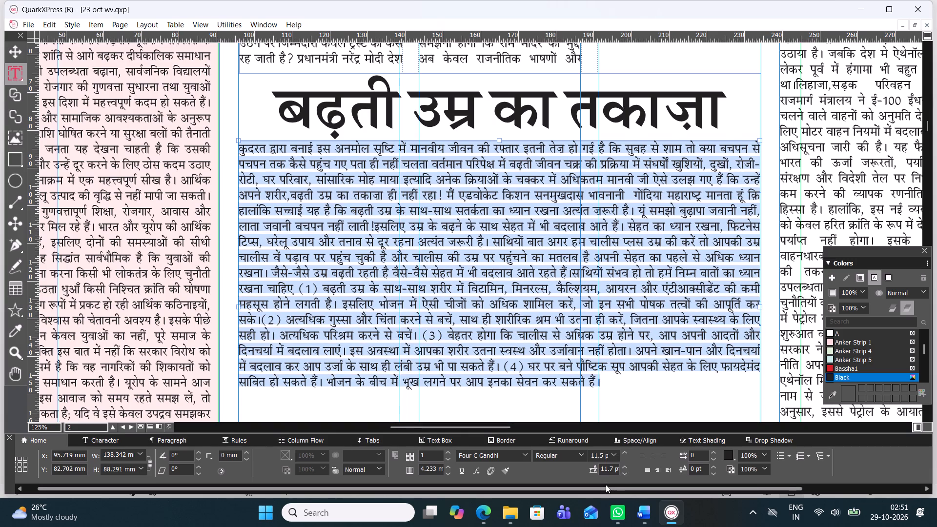
Add a space and copy the Word passage from "(5) चालीस से अधिक" through "बरती जा सकती है।" to the end of the body text.
left_click(603, 384)
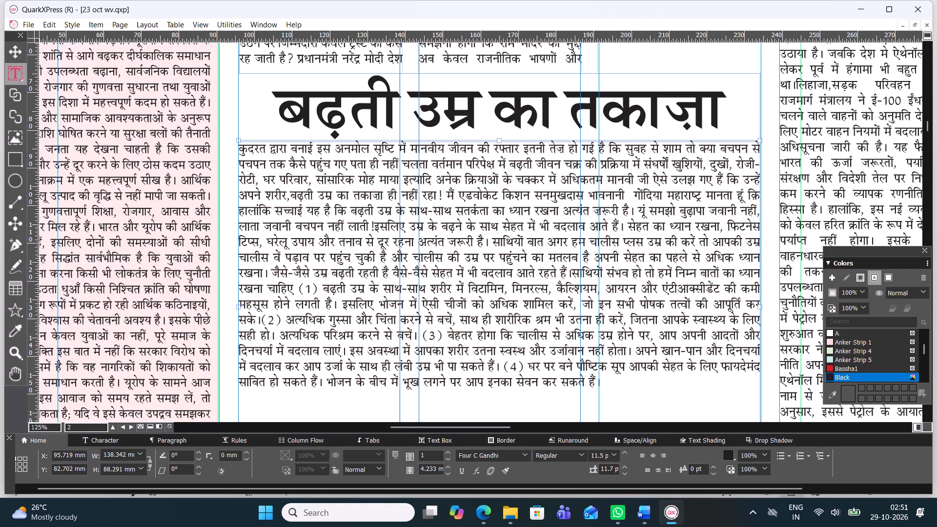
key("space")
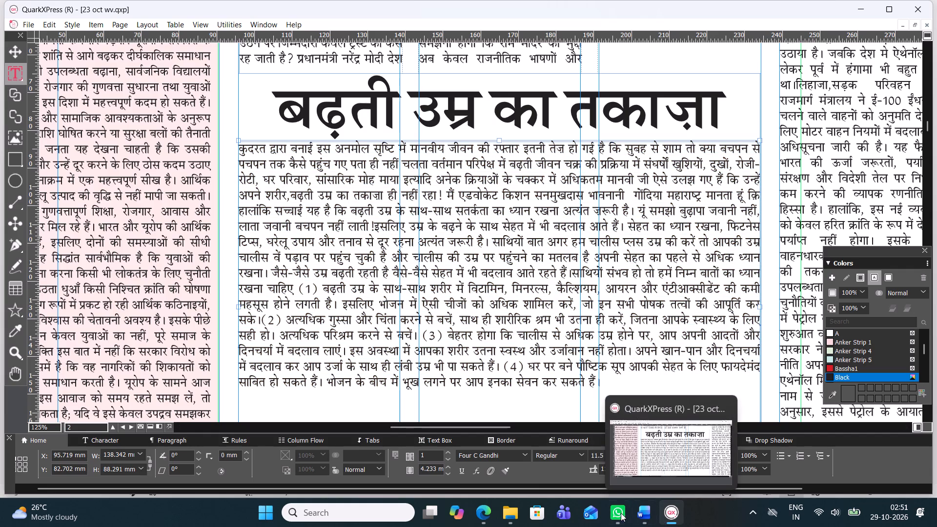
left_click(637, 510)
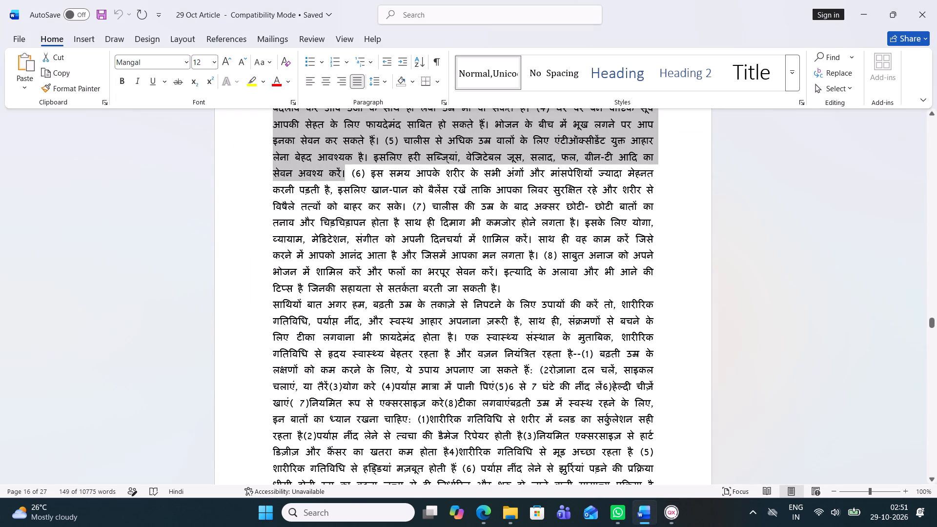
scroll(468, 213, "up", 2)
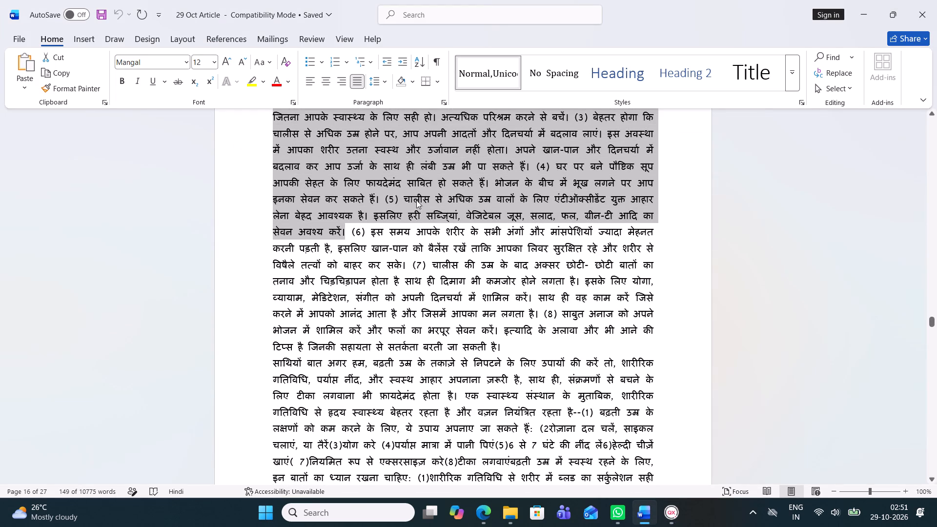
left_click(387, 198)
left_click_drag(385, 199, 508, 249)
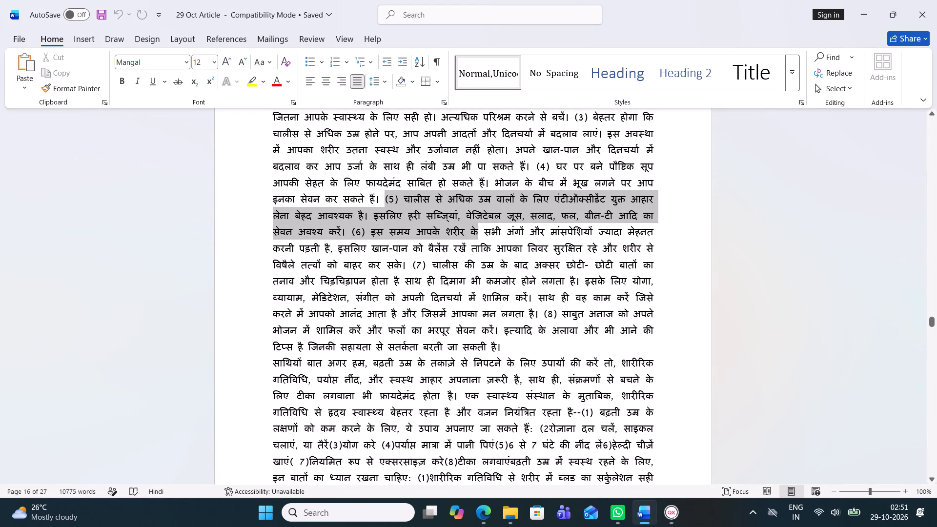
left_click_drag(508, 249, 622, 343)
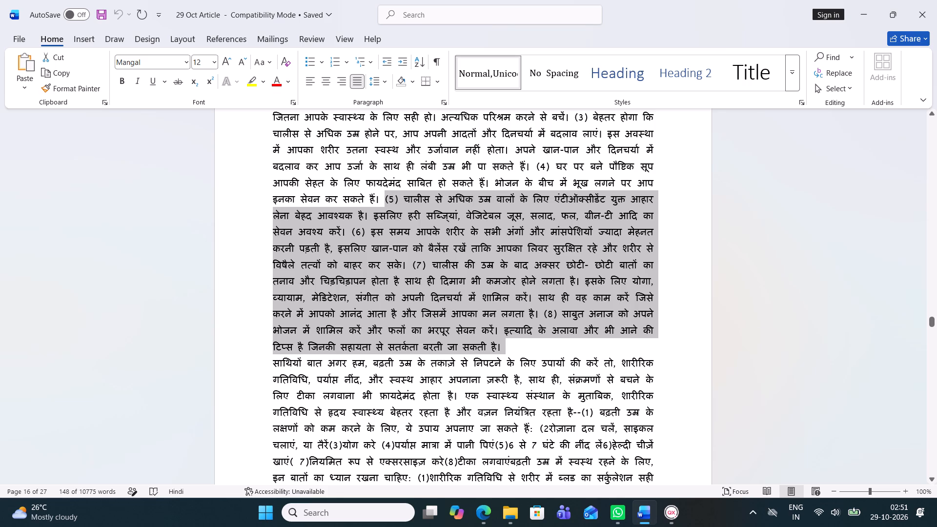
key("ctrl+c")
left_click(671, 514)
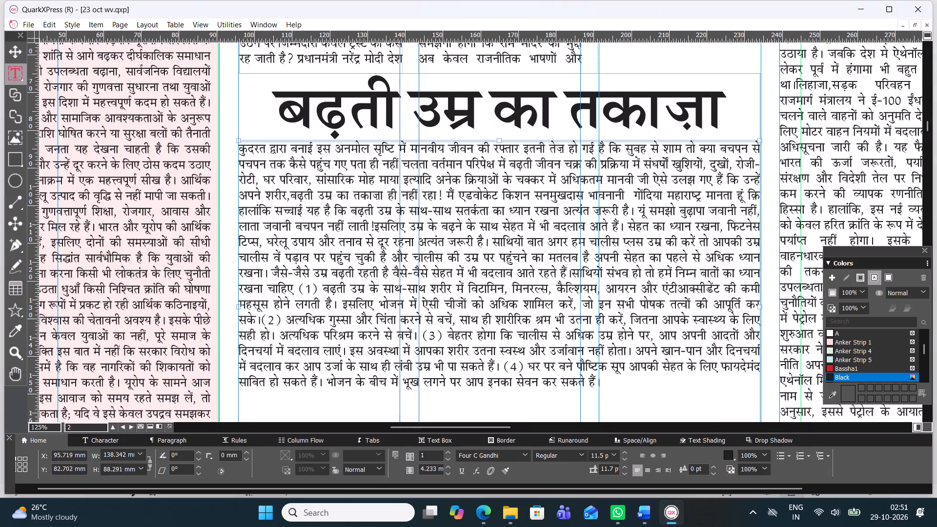
scroll(637, 385, "down", 1)
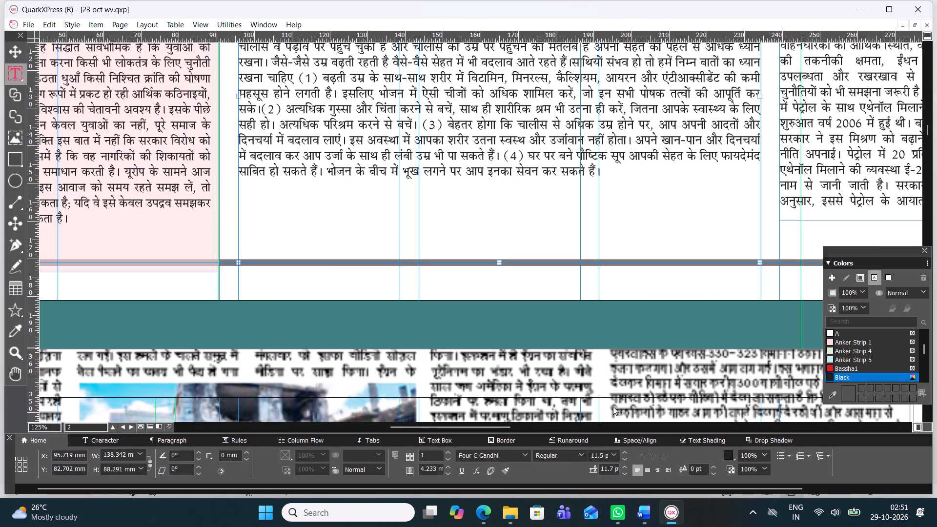
key("ctrl+v")
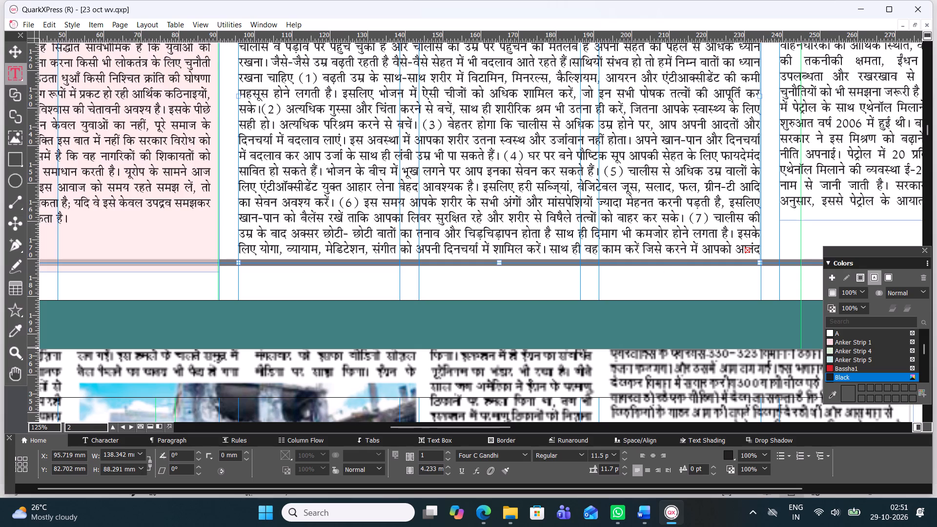
Insert a paragraph break after "अपनी दिनचर्या में शामिल करें।" on the last line of the body text.
left_click(549, 246)
key("Return")
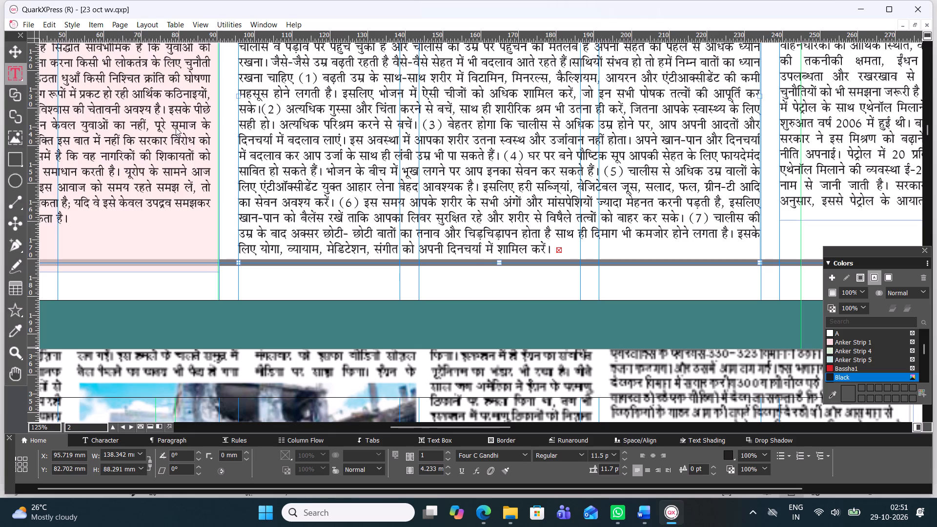
Reduce the "बढ़ती उम्र का तकाज़ा" headline to 24 pt and shorten its box to about 8.9 mm high.
scroll(550, 240, "up", 1)
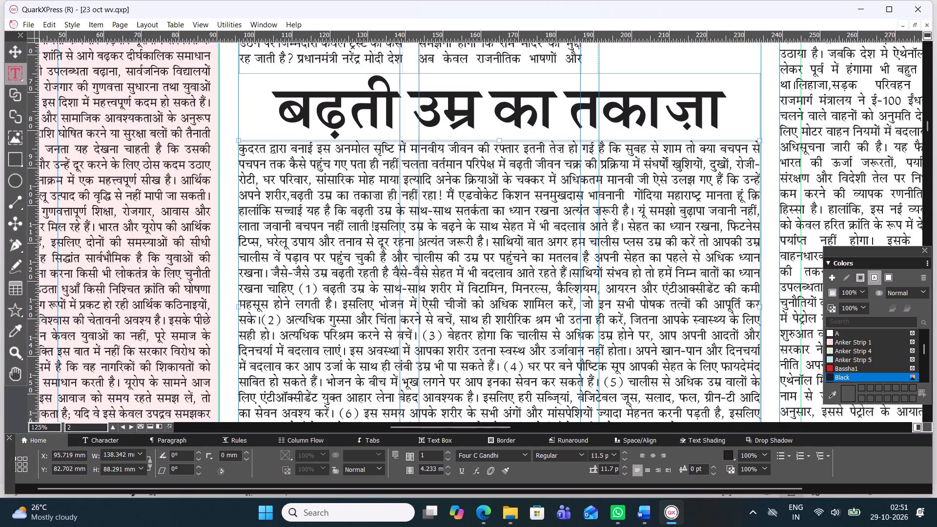
left_click(16, 55)
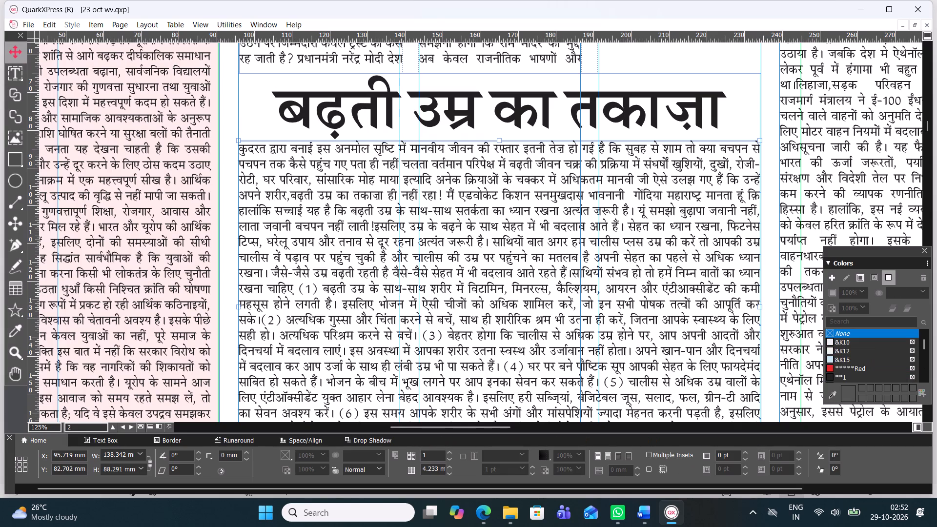
double_click(346, 117)
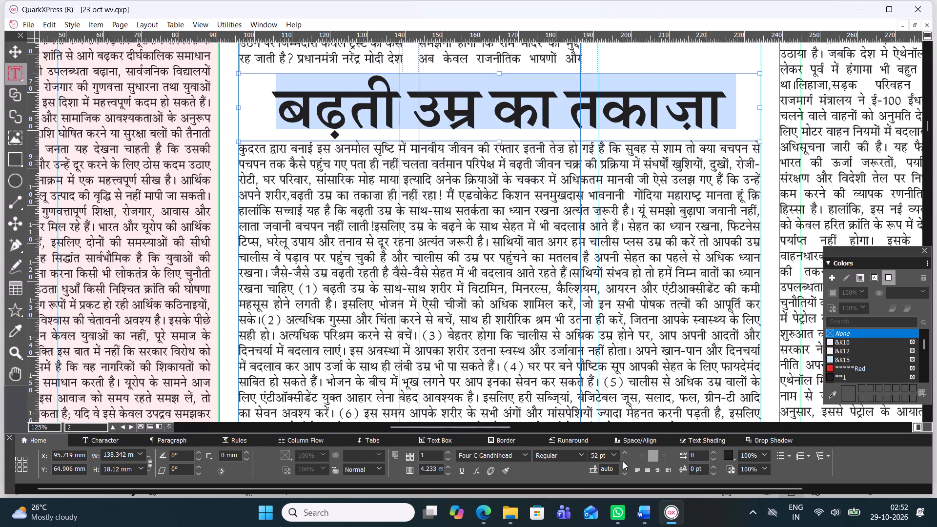
triple_click(624, 460)
left_click(624, 460)
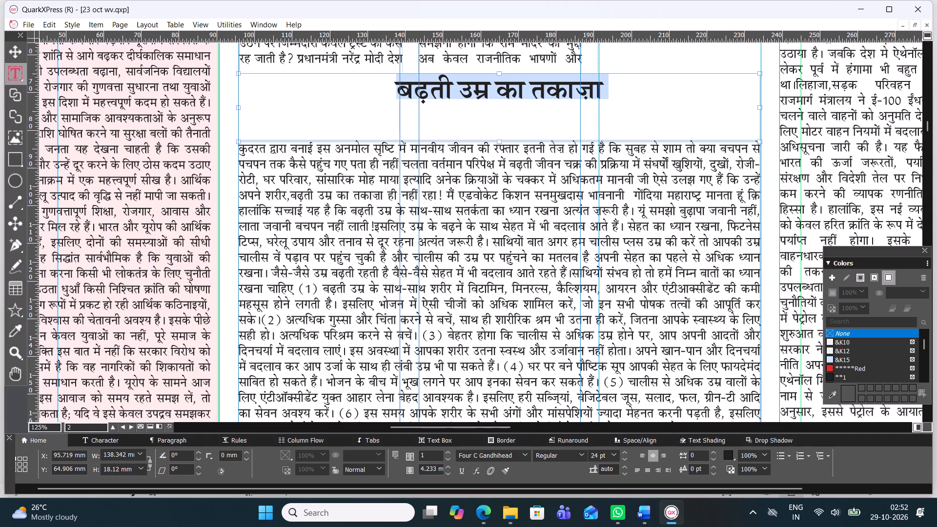
left_click_drag(501, 143, 499, 125)
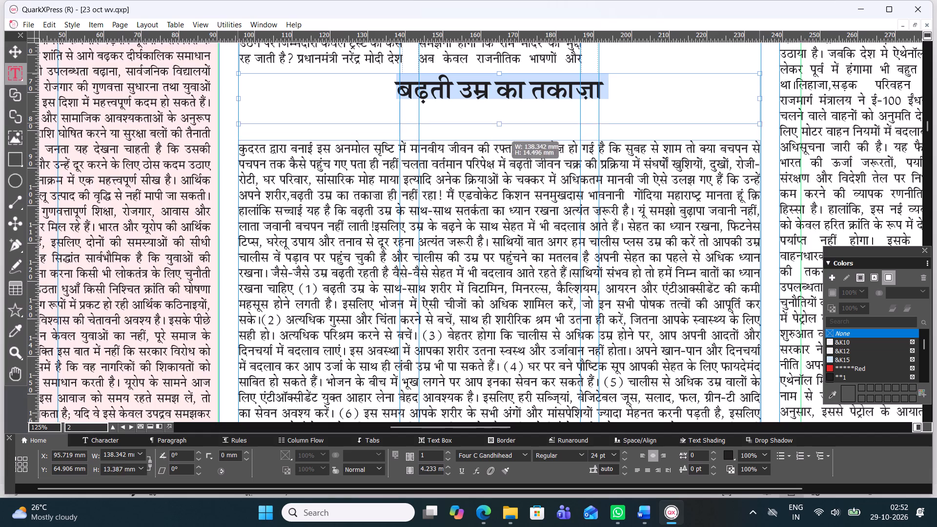
left_click_drag(499, 125, 495, 106)
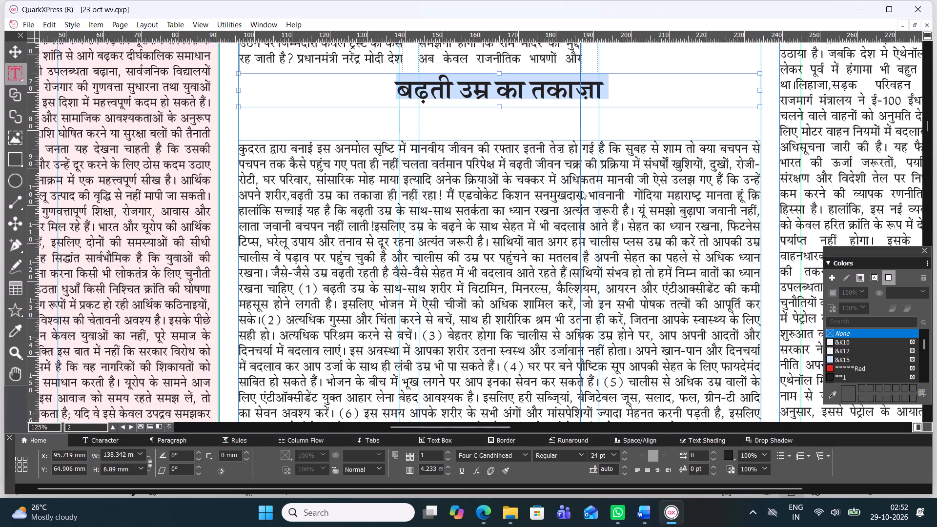
Extend the body text box upward to meet the shortened headline box, making it about 97.2 mm high.
scroll(582, 242, "down", 1)
triple_click(584, 233)
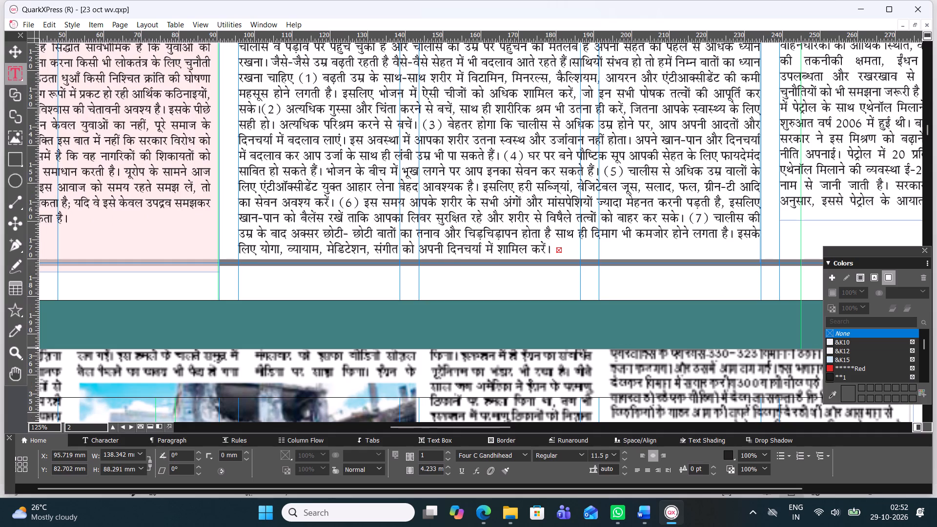
key("ctrl+a")
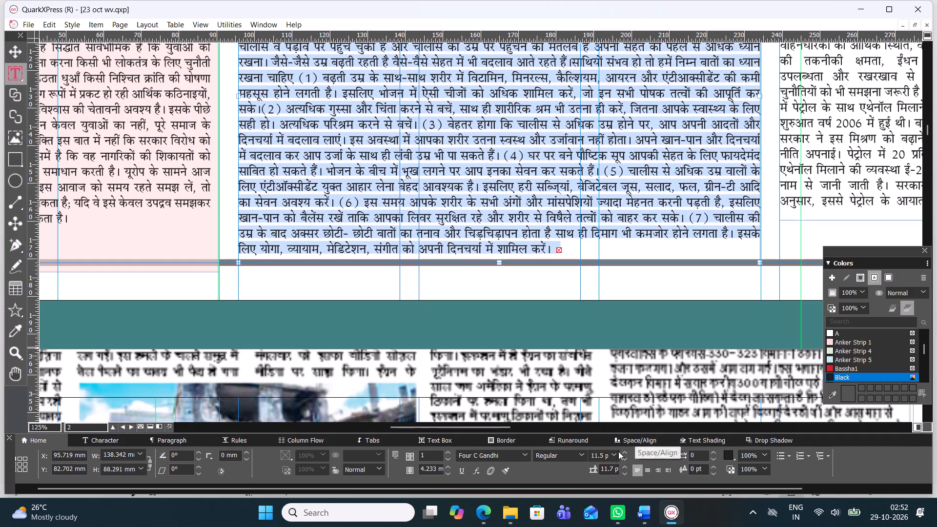
scroll(585, 334, "up", 1)
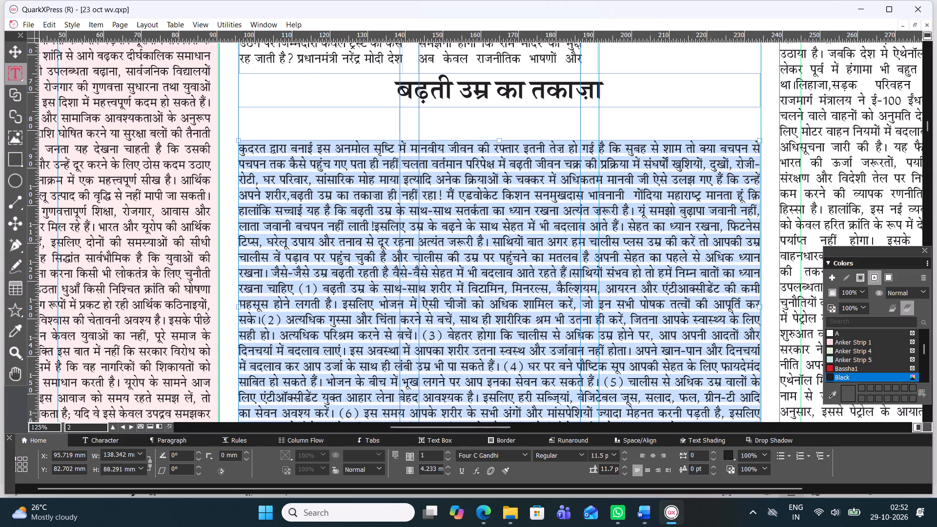
left_click_drag(498, 139, 496, 105)
Give the headline box a pale yellow-orange background after trying the &K12 and *Blue fills.
double_click(497, 95)
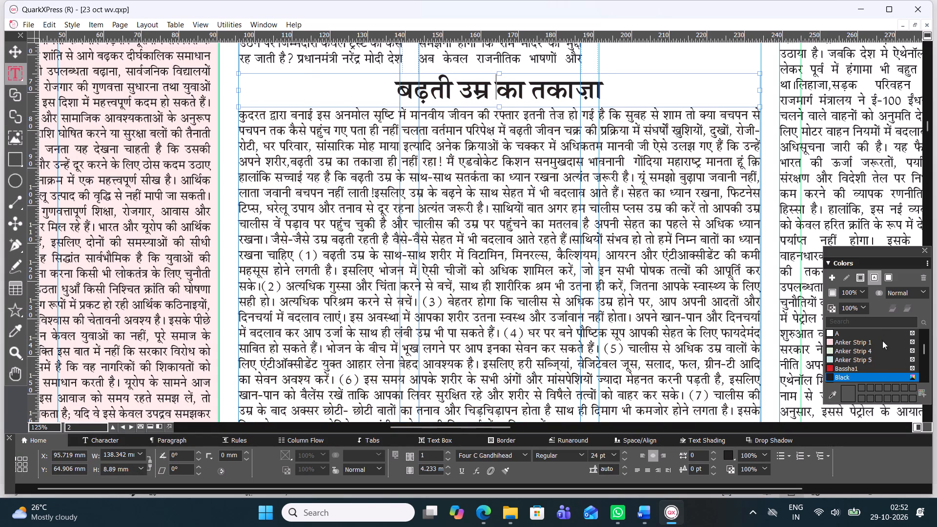
left_click(846, 348)
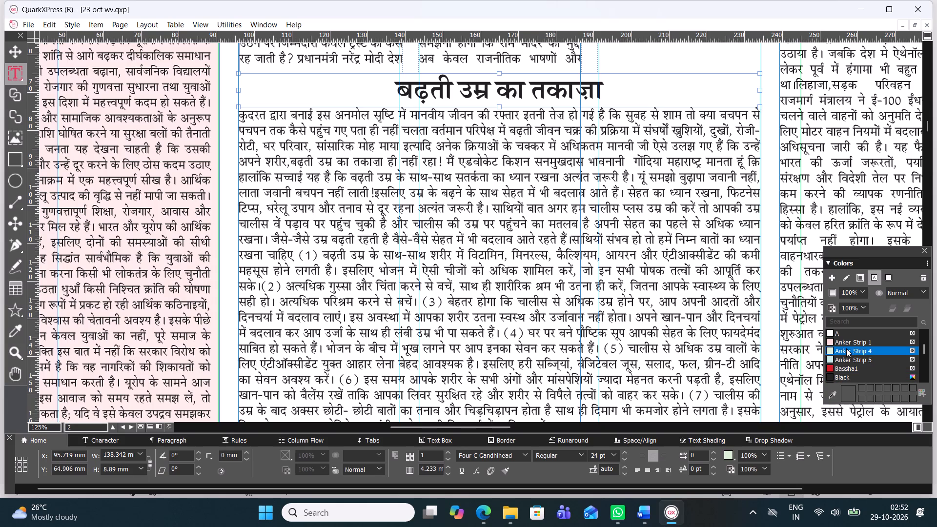
left_click(18, 48)
left_click(301, 101)
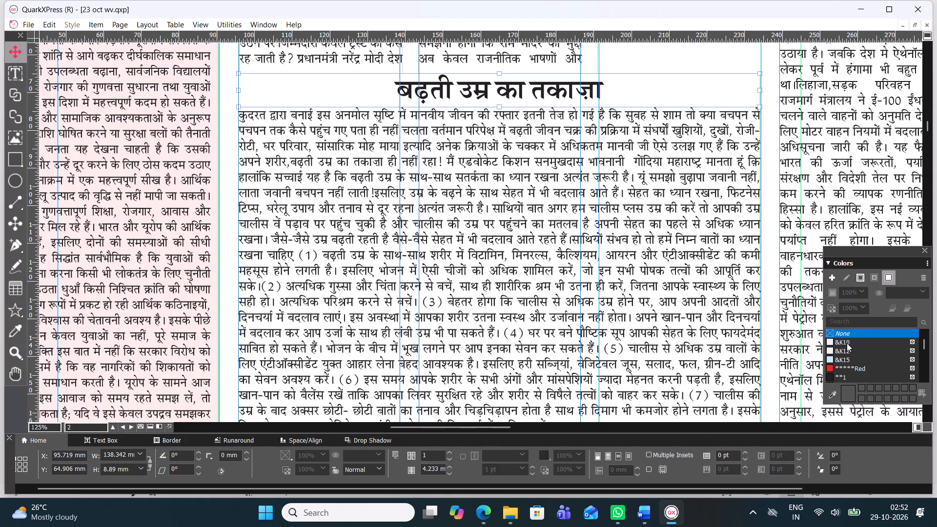
left_click(845, 346)
left_click(842, 351)
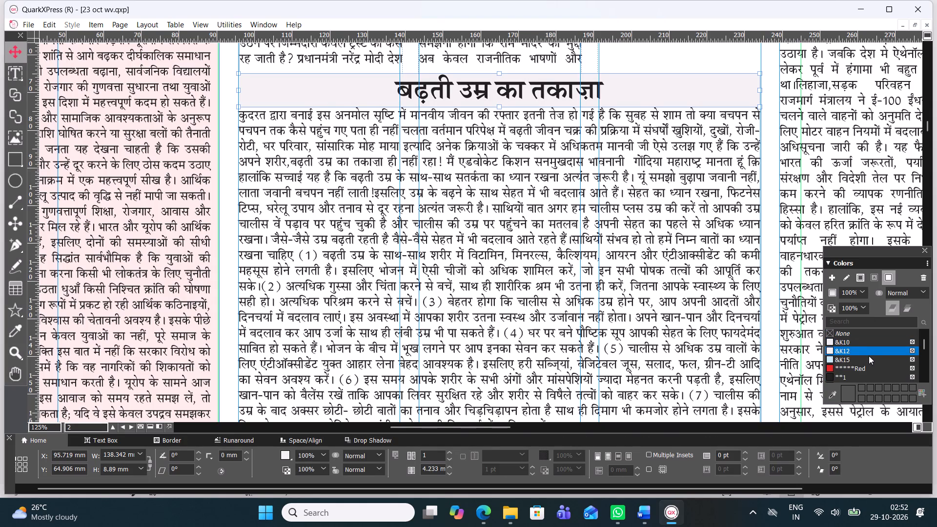
scroll(869, 356, "down", 1)
left_click(848, 372)
left_click(847, 374)
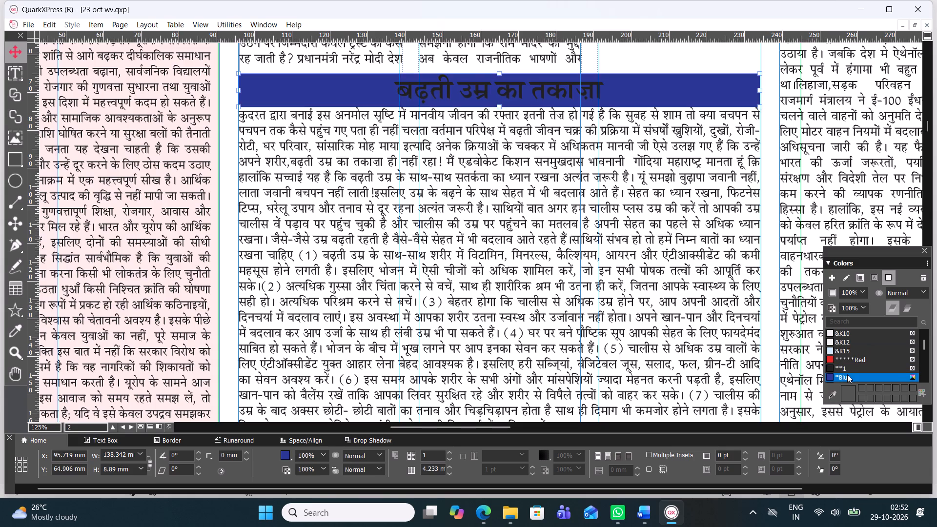
scroll(851, 350, "down", 2)
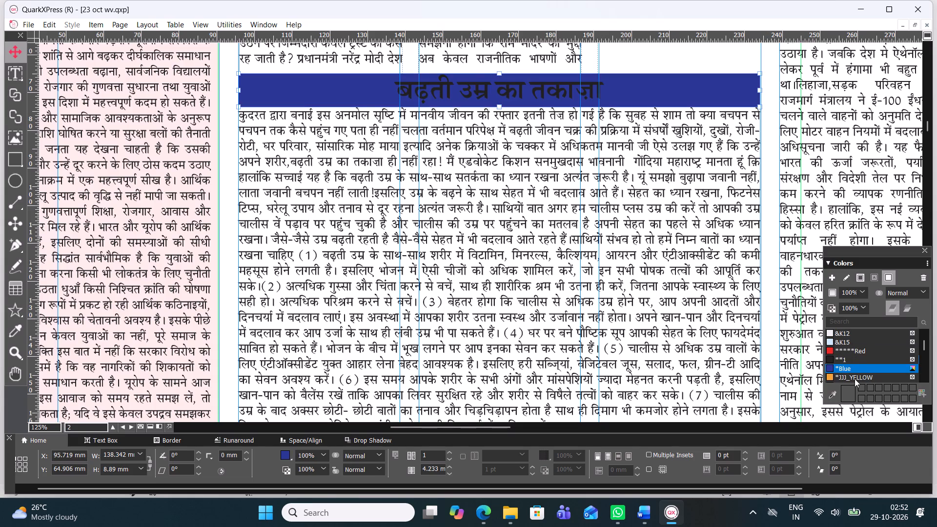
left_click(855, 379)
scroll(866, 333, "up", 1)
left_click(555, 90)
triple_click(555, 93)
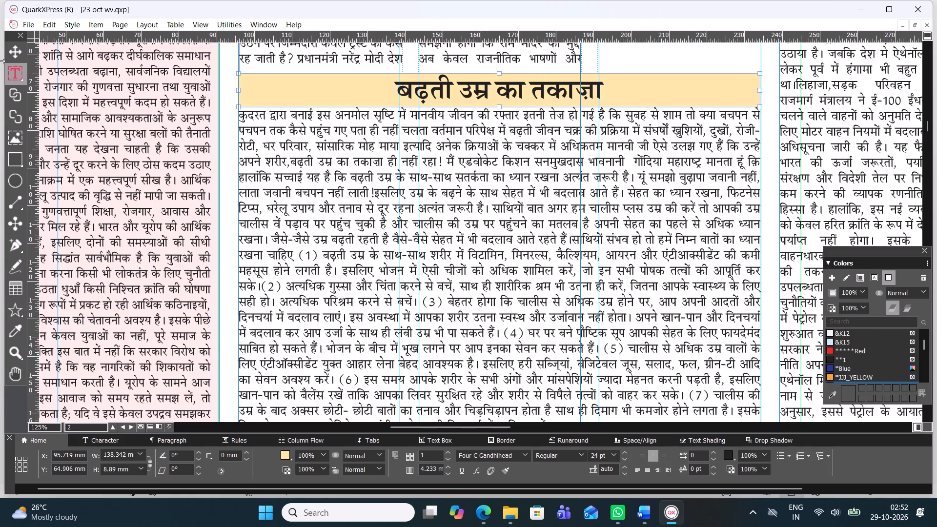
Insert a paragraph break after "भरपूर सेवन करें।" in the last line of the बढ़ती उम्र का तकाज़ा body text.
left_click(18, 51)
left_click(374, 185)
scroll(415, 242, "down", 2)
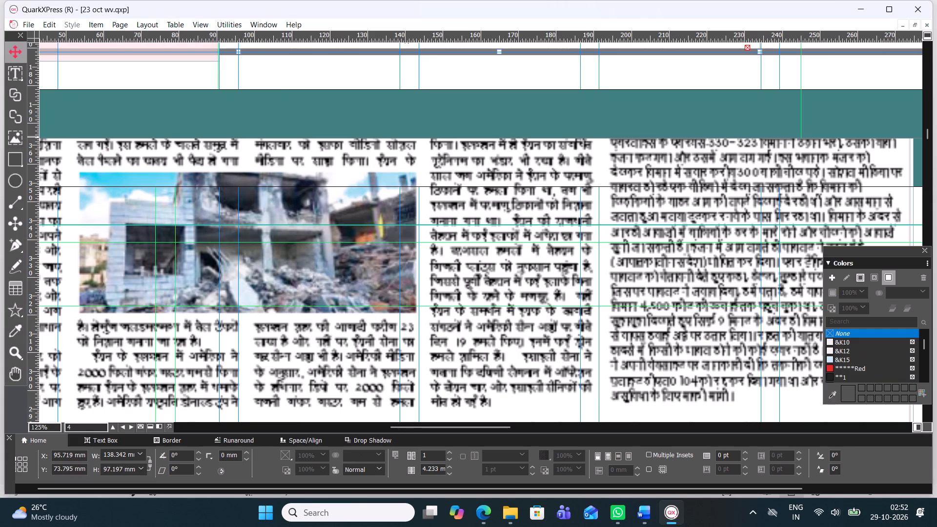
scroll(507, 182, "up", 2)
scroll(525, 237, "down", 1)
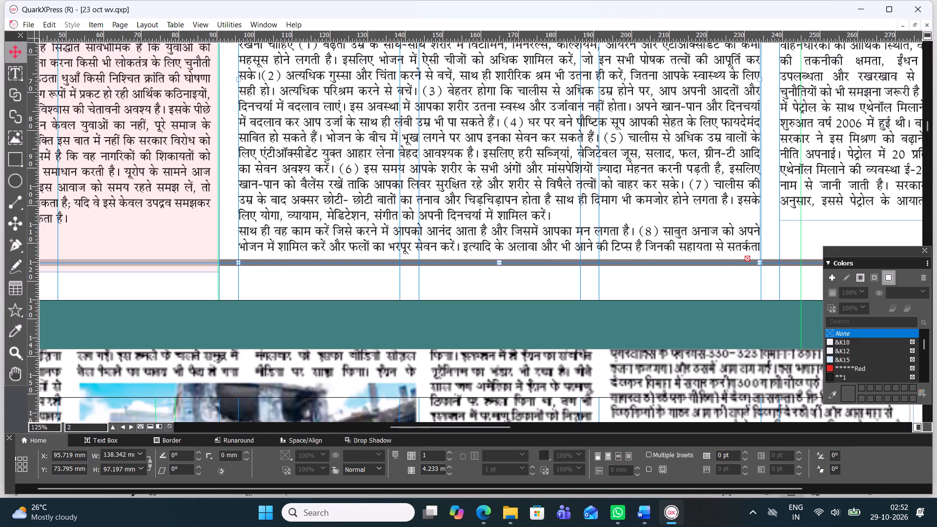
scroll(507, 236, "up", 1)
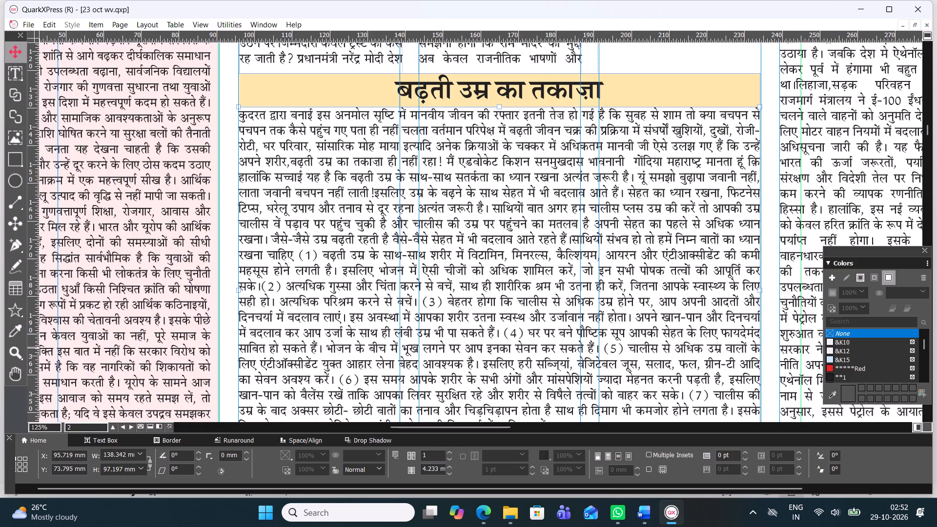
scroll(510, 224, "down", 1)
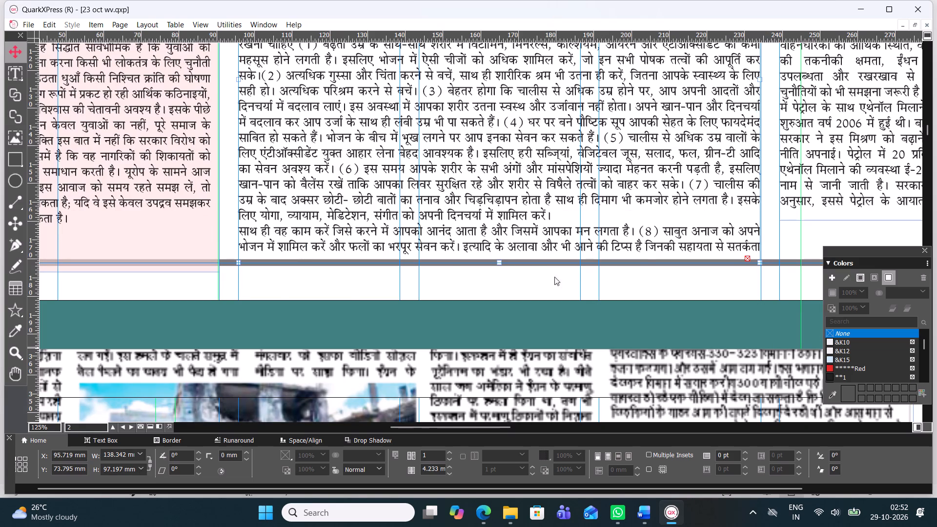
double_click(499, 221)
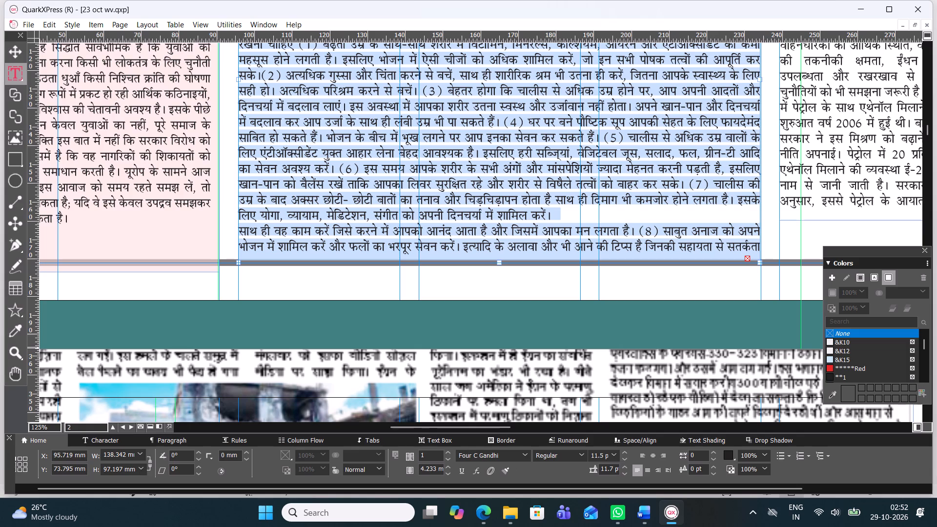
left_click(461, 244)
key("Return")
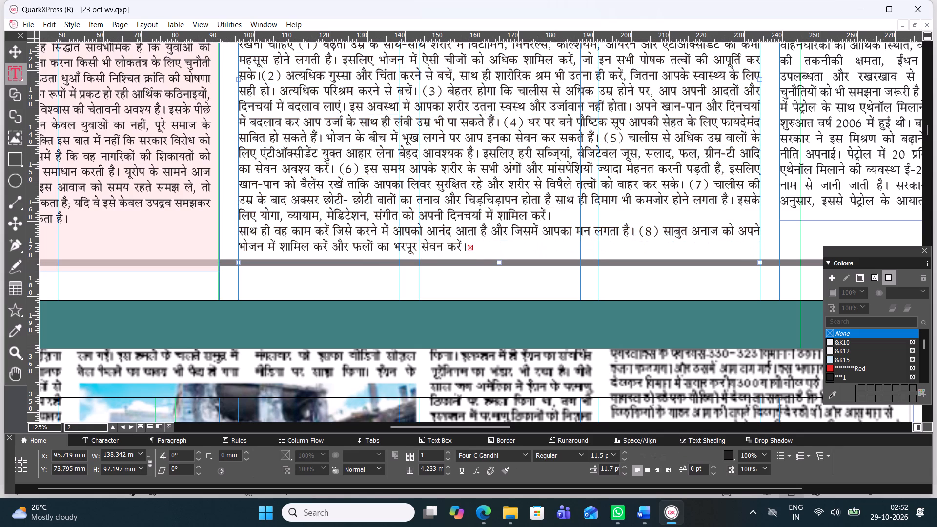
Replace the paragraph break before "साथ ही वह काम करें" with a space, so the sentence runs on from the preceding line.
scroll(517, 227, "up", 1)
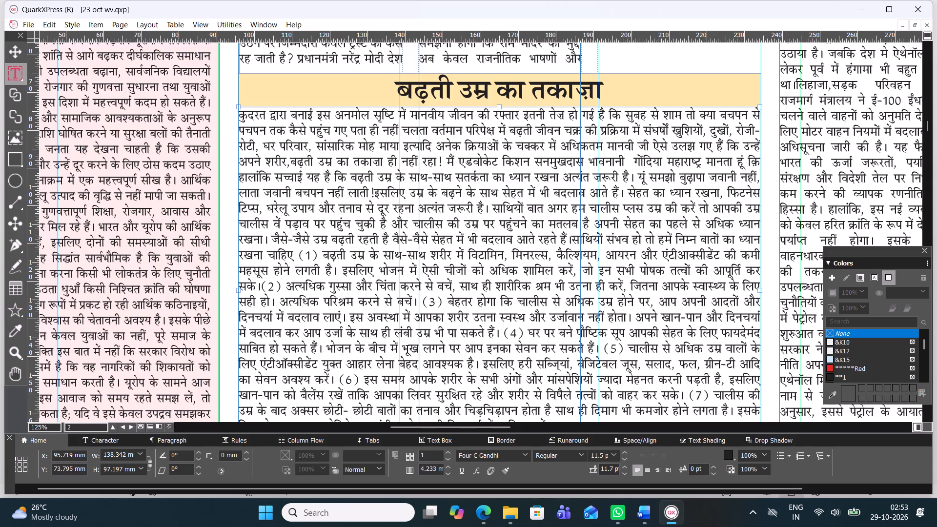
left_click(16, 54)
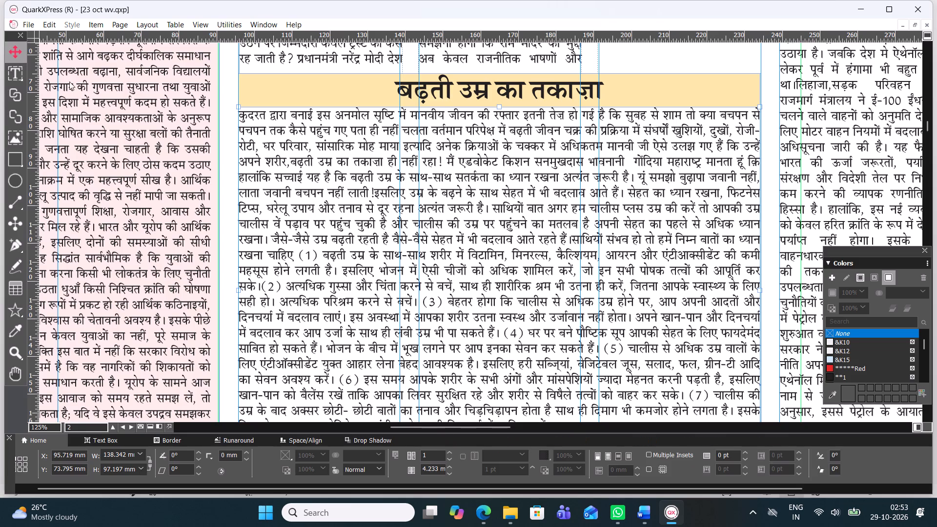
left_click(346, 203)
scroll(346, 203, "down", 2, "ctrl")
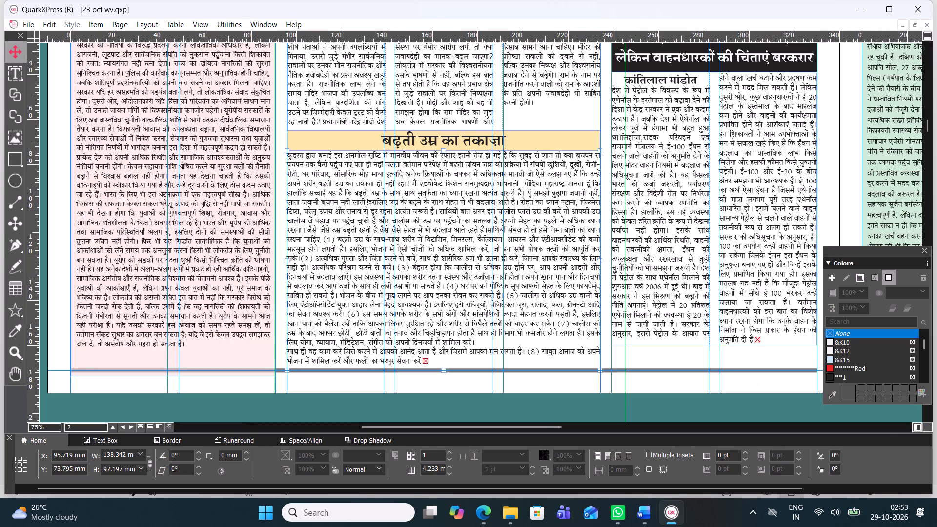
left_click(488, 409)
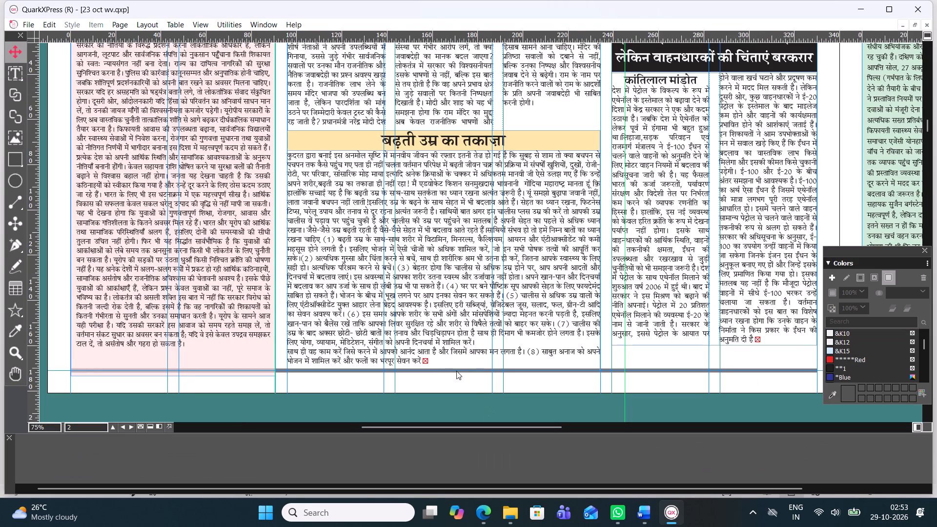
scroll(339, 353, "up", 1, "ctrl")
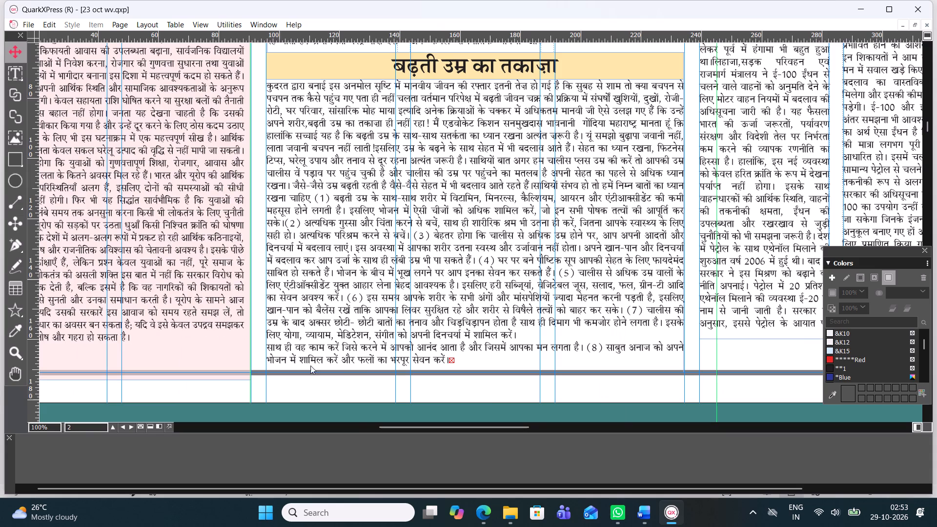
double_click(284, 349)
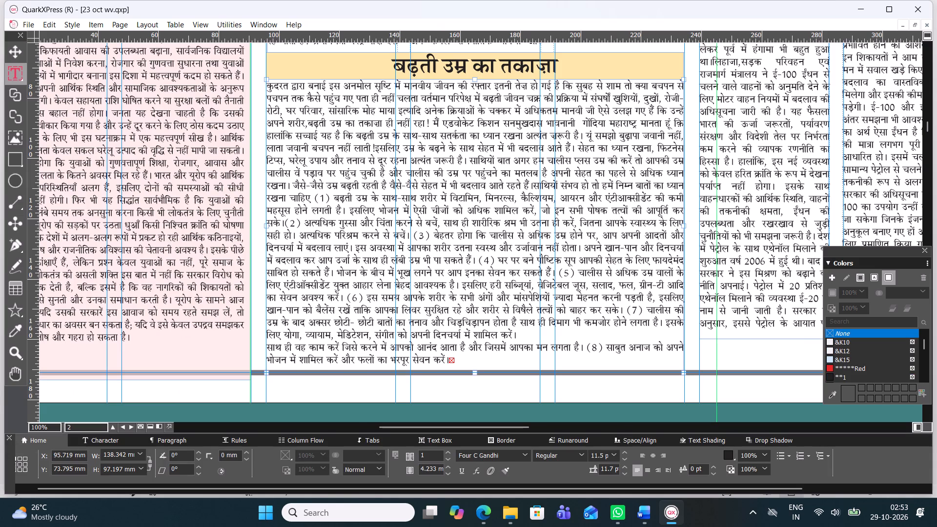
left_click(267, 345)
key("BackSpace")
key("space")
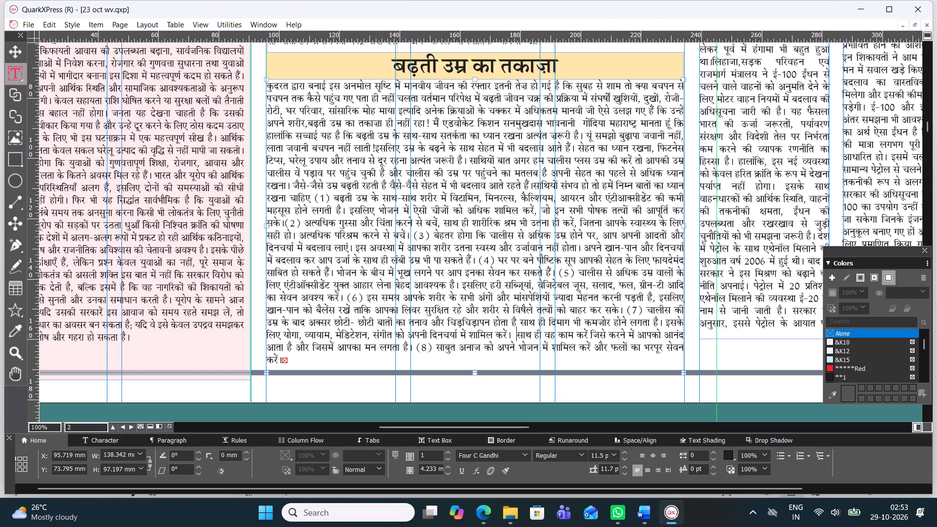
Extend the two-column body text box of the ई-100 ईंधन article downward to about 130 mm high.
left_click(20, 53)
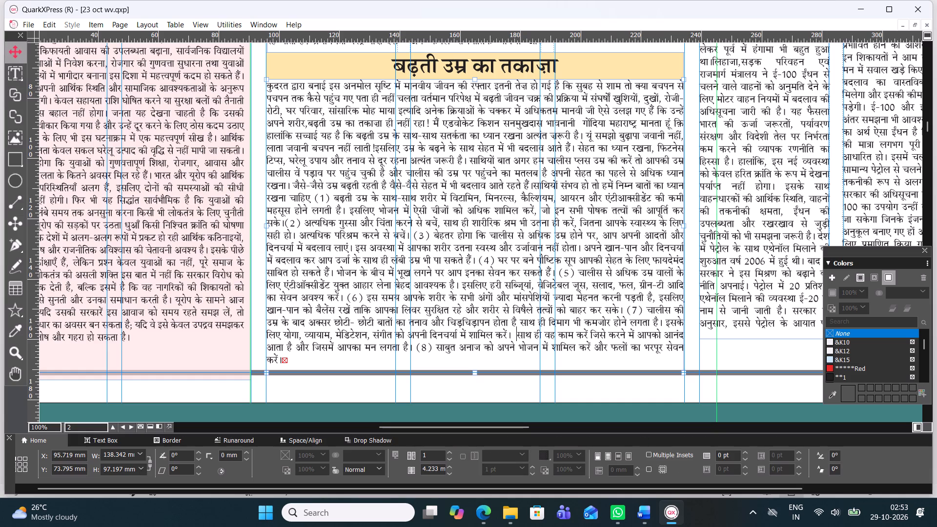
scroll(387, 282, "down", 2, "ctrl")
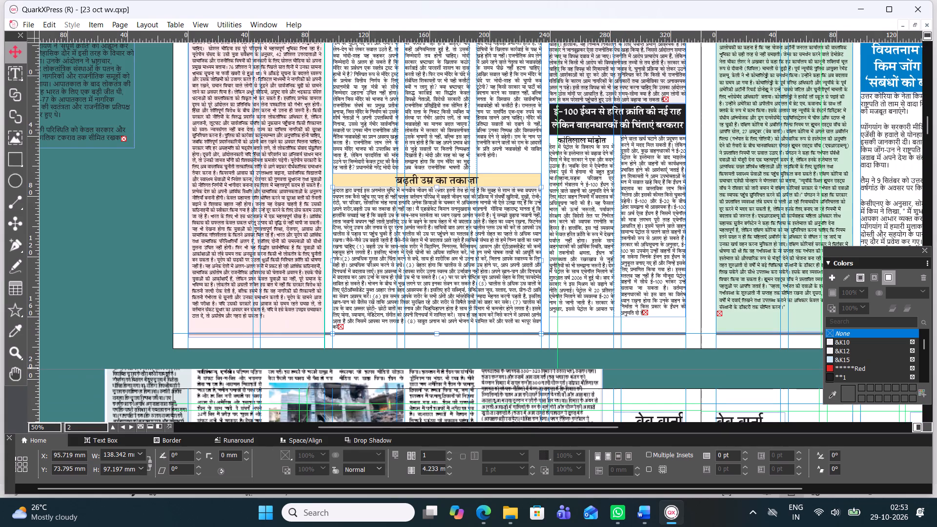
left_click(590, 257)
left_click_drag(619, 316, 619, 319)
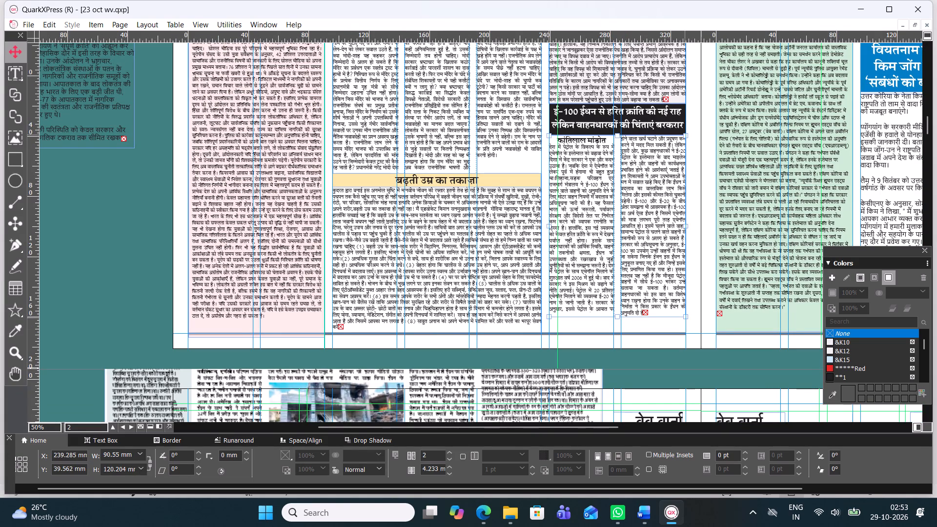
left_click_drag(619, 319, 618, 329)
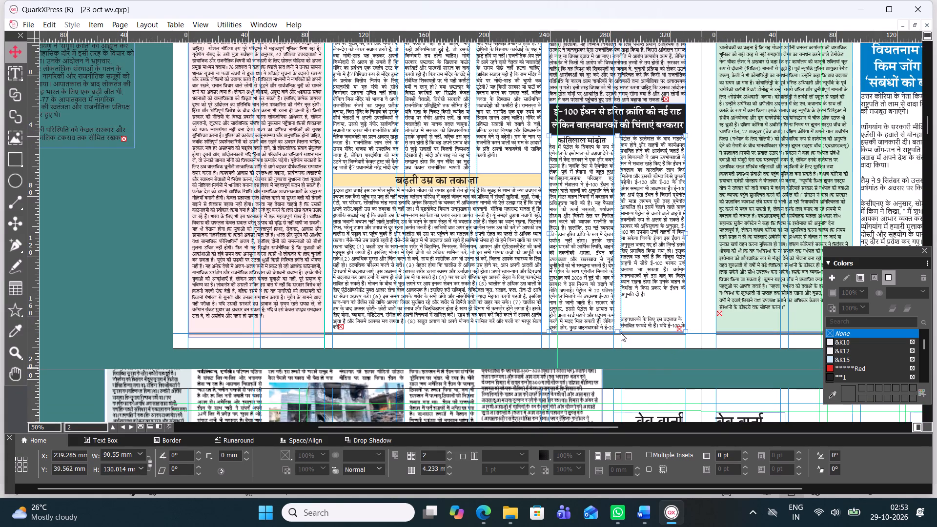
Insert a paragraph break after "संभावित फायदे भी हैं।" in the second column of the ई-100 article.
scroll(661, 312, "up", 2, "ctrl")
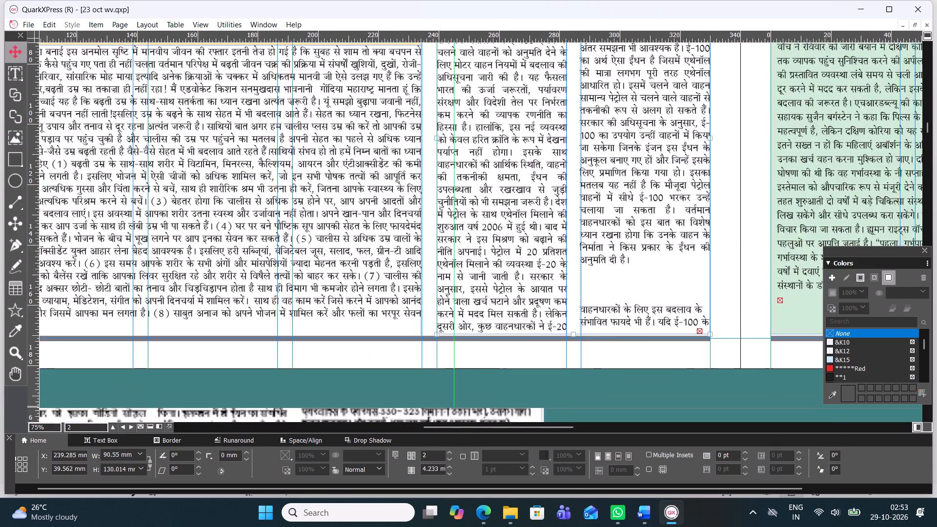
scroll(627, 327, "down", 1, "ctrl")
double_click(652, 327)
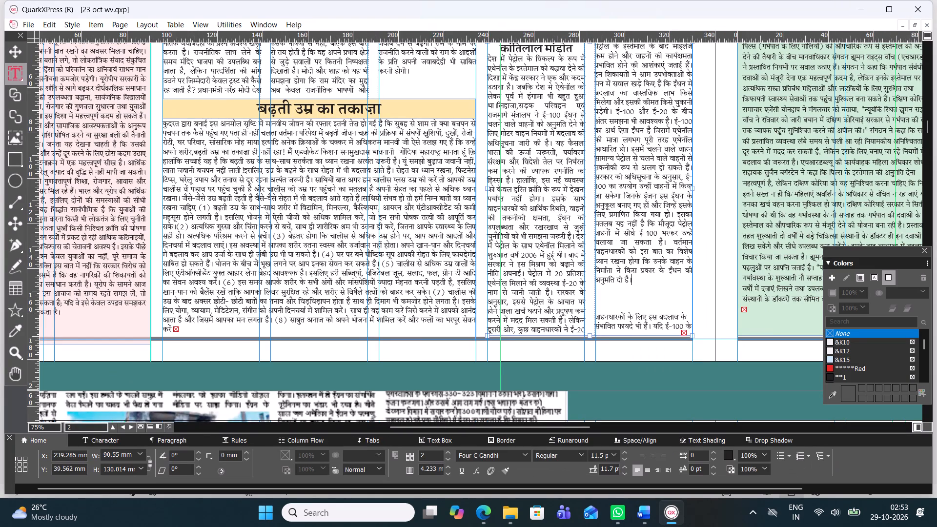
left_click(651, 324)
key("Return")
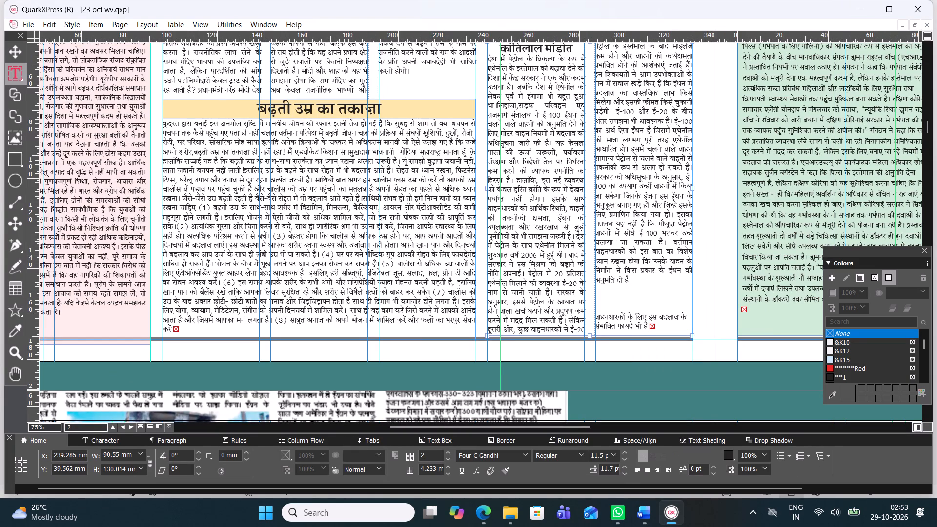
Remove the blank lines after "अनुमति दी है।" and join the "वाहनधारकों के लिए इस बदलाव" paragraph to it with a space.
left_click(601, 297)
key("BackSpace")
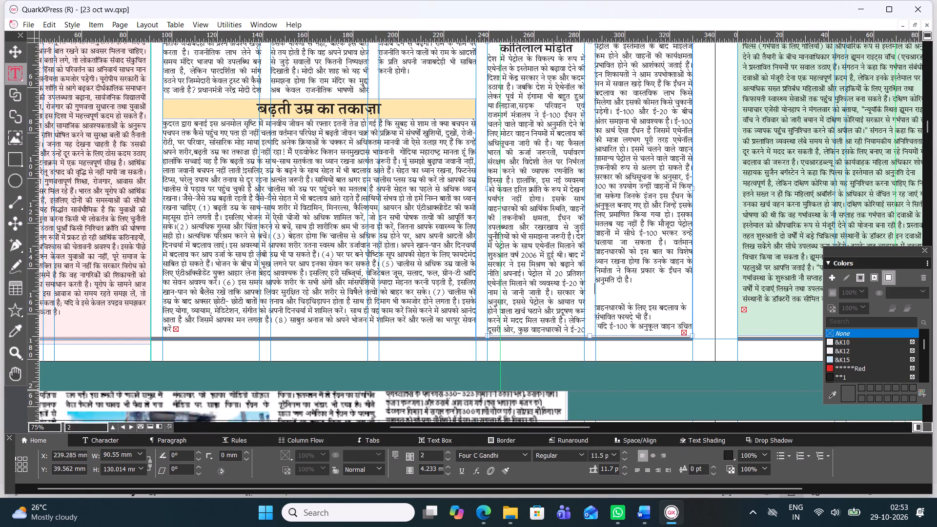
key("BackSpace")
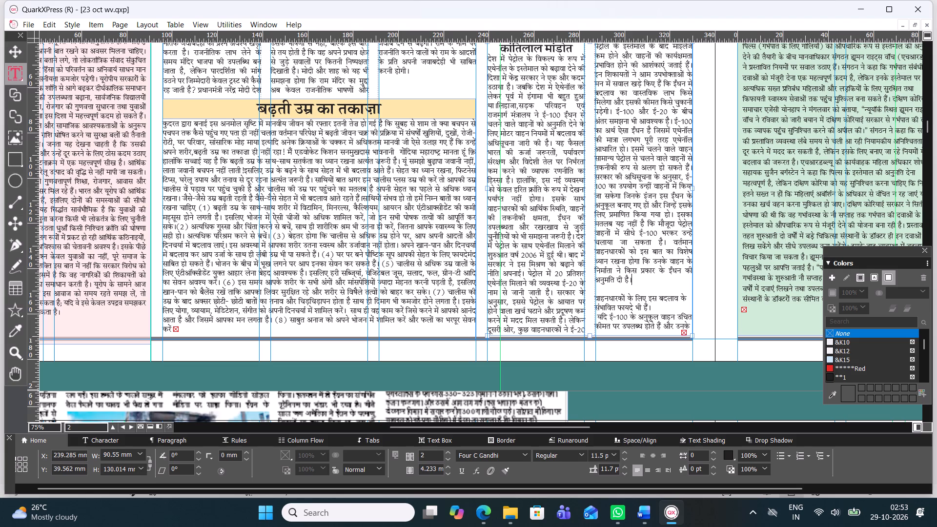
left_click(602, 292)
key("BackSpace")
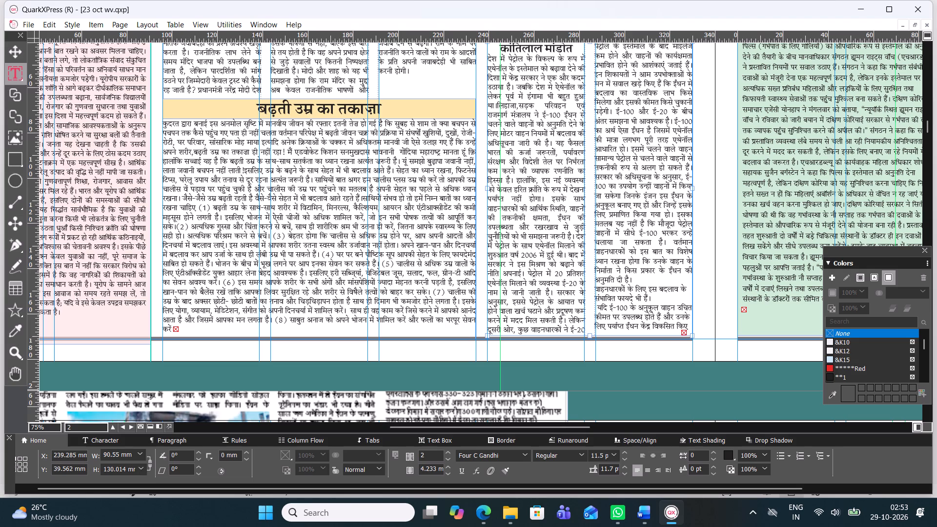
left_click(593, 287)
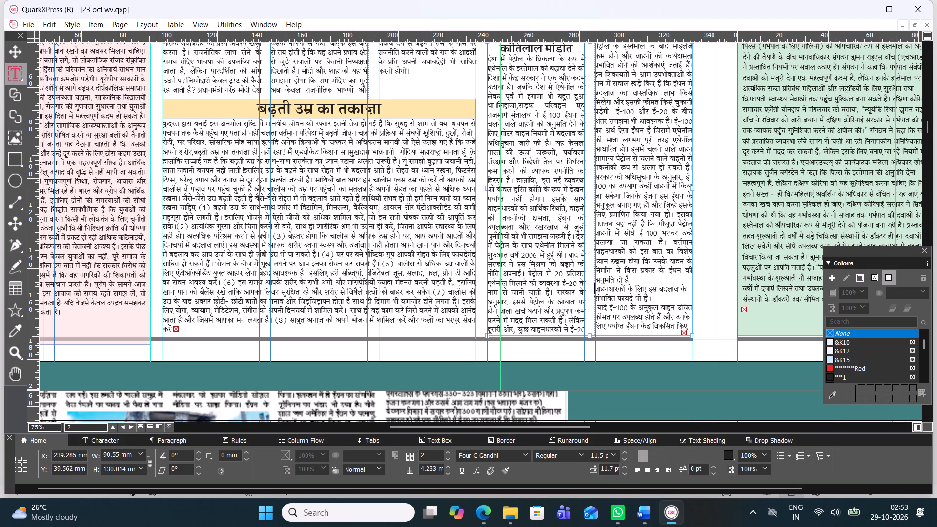
key("BackSpace")
key("space")
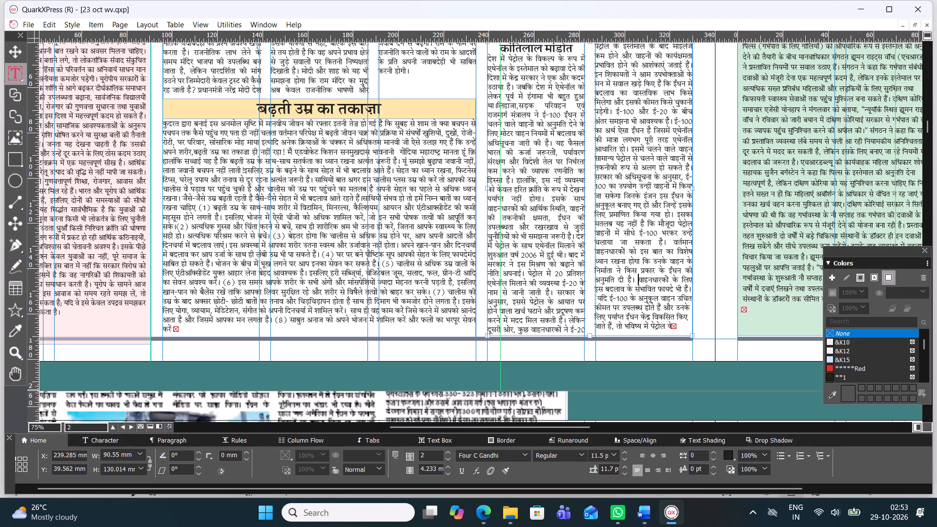
Lower the baseline shift of the entire "त्योहारों के बीच सियासी टकराव" headline so its text sits lower in the box.
scroll(537, 235, "up", 1)
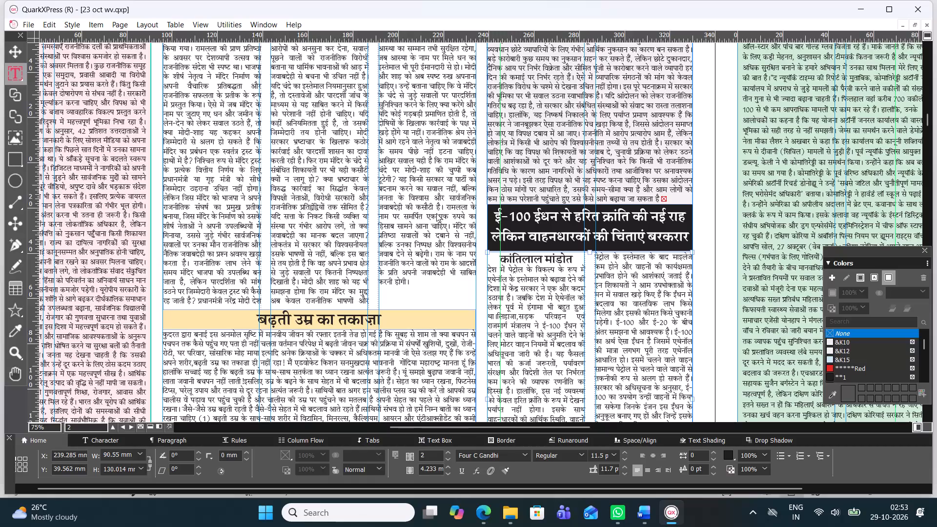
scroll(375, 242, "down", 1, "ctrl")
scroll(375, 242, "up", 1, "ctrl")
scroll(375, 242, "down", 2, "ctrl")
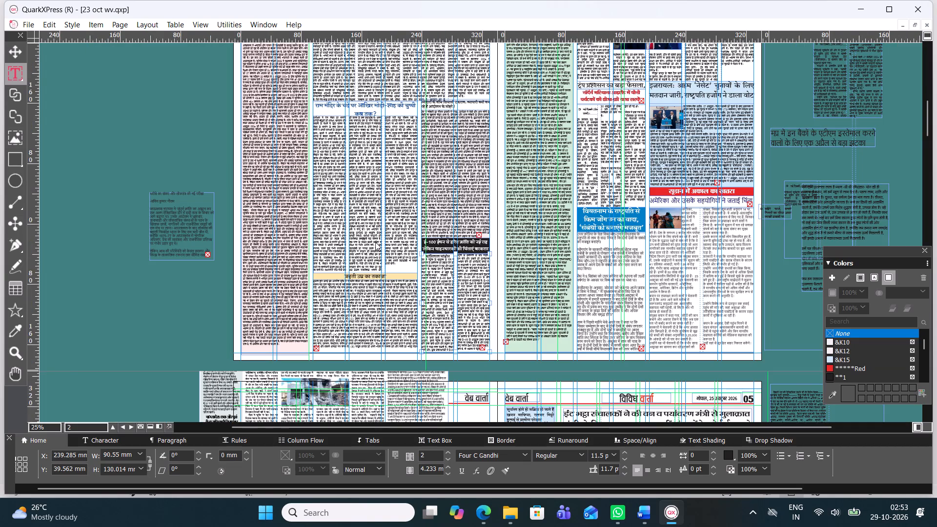
left_click(14, 53)
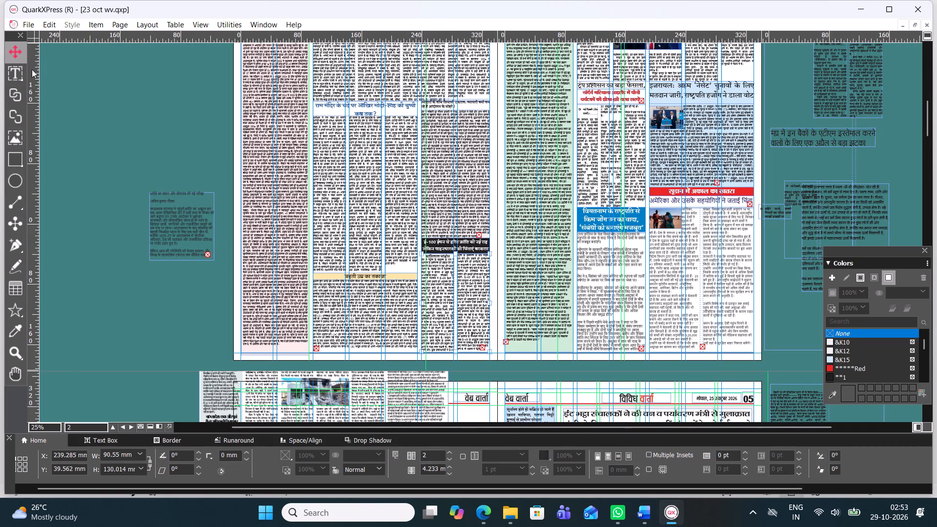
left_click(96, 101)
scroll(446, 54, "up", 1, "ctrl")
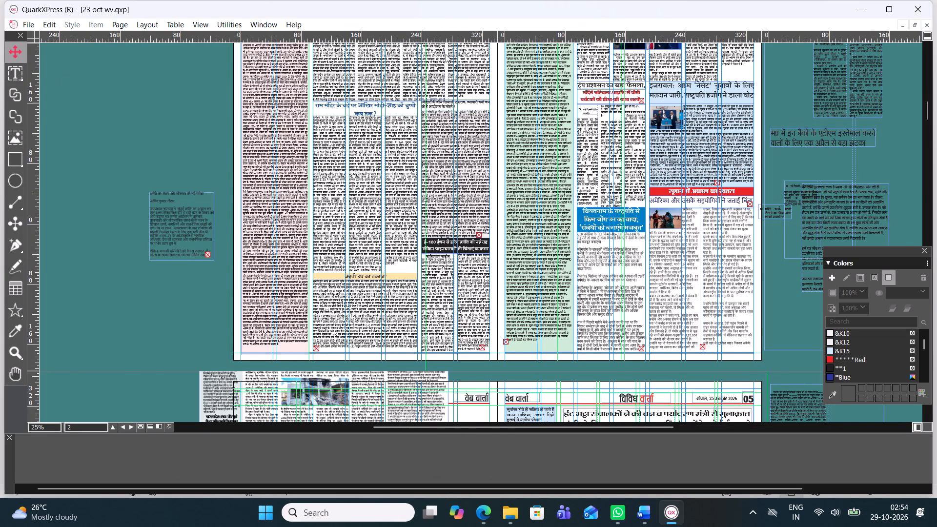
scroll(446, 54, "up", 1, "ctrl")
scroll(446, 54, "down", 1, "ctrl")
scroll(448, 125, "up", 1, "ctrl")
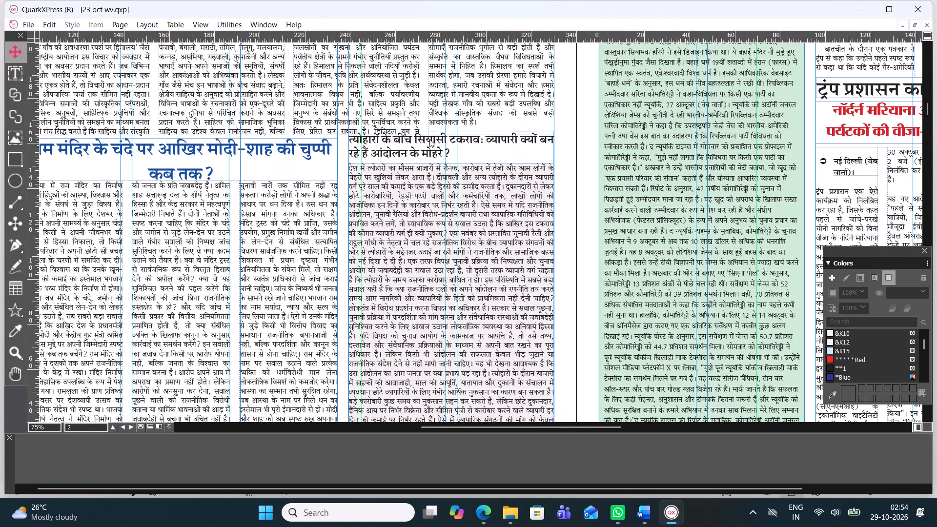
double_click(429, 139)
triple_click(713, 475)
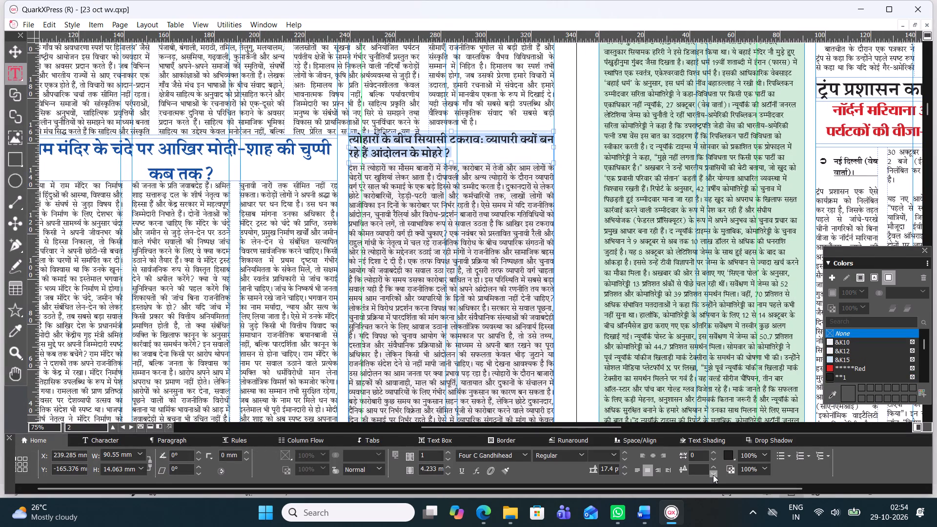
left_click(713, 475)
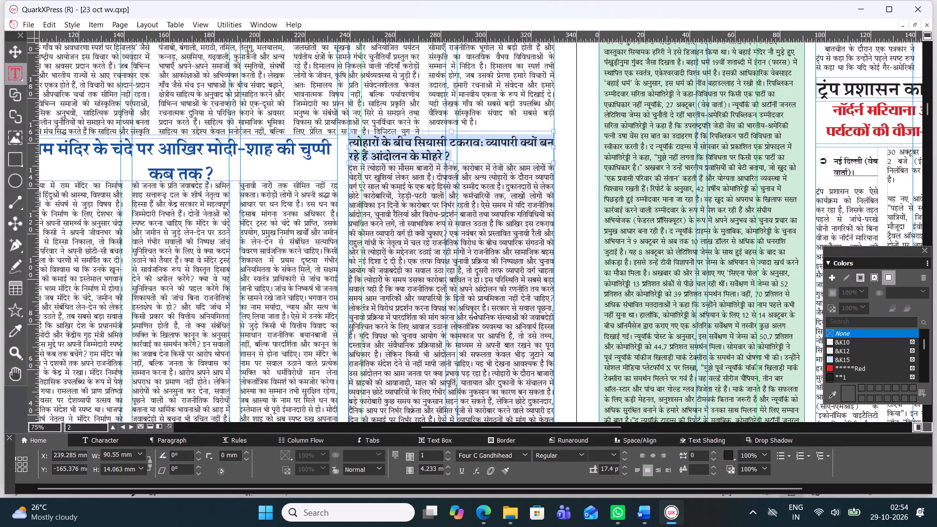
Shrink the "त्योहारों के बीच सियासी टकराव" headline box from its top edge to about 12.4 mm high.
left_click(18, 56)
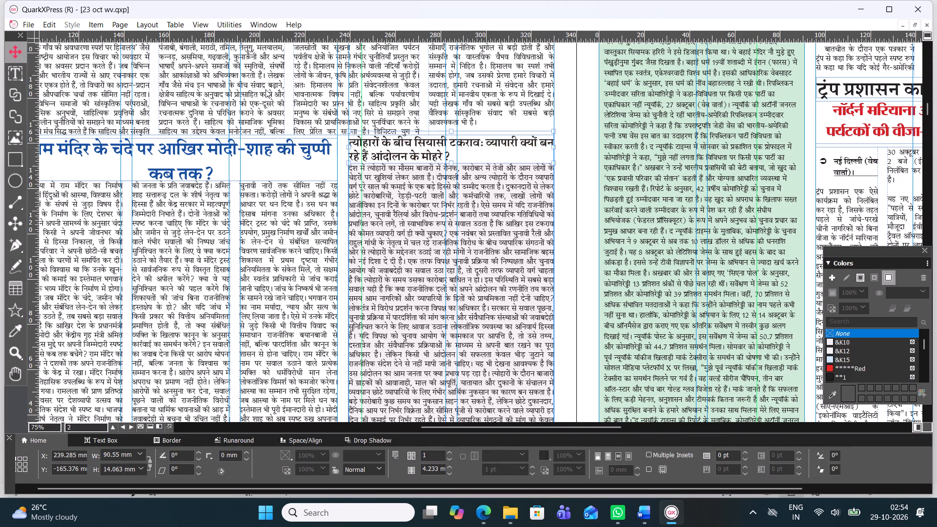
left_click(452, 129)
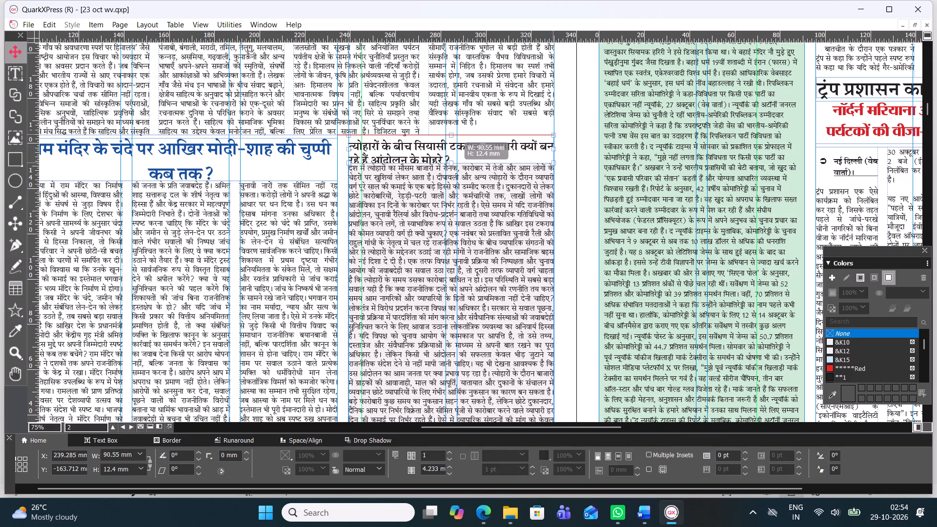
left_click(568, 139)
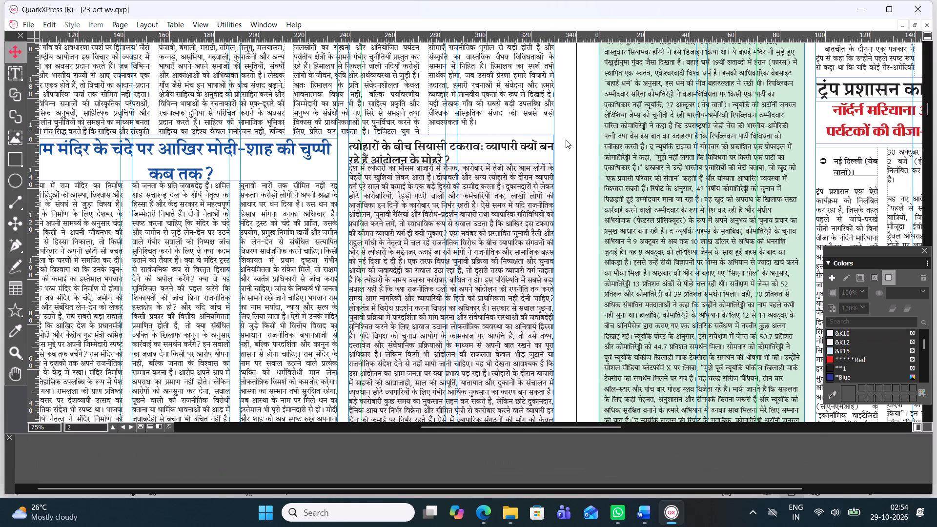
Raise the baseline shift of the entire "त्योहारों के बीच सियासी टकराव" headline so its second line fits inside the box.
double_click(389, 153)
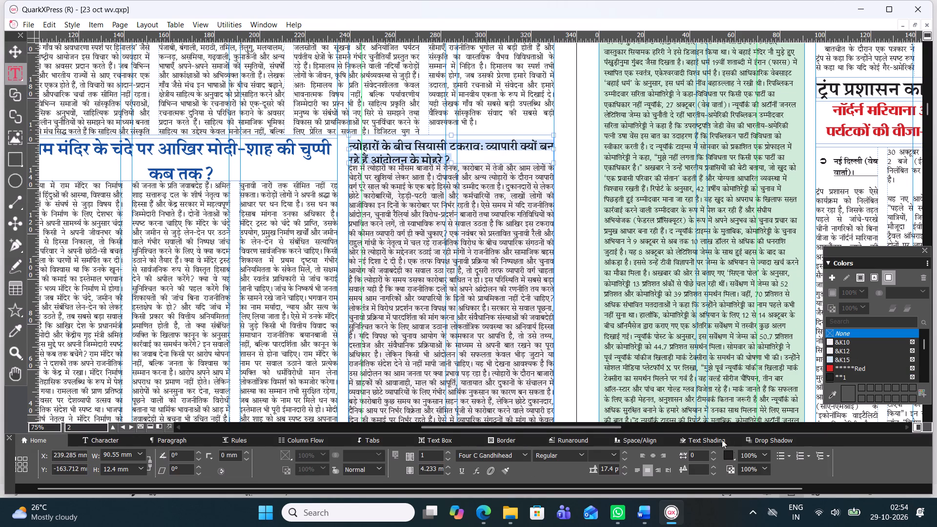
double_click(713, 465)
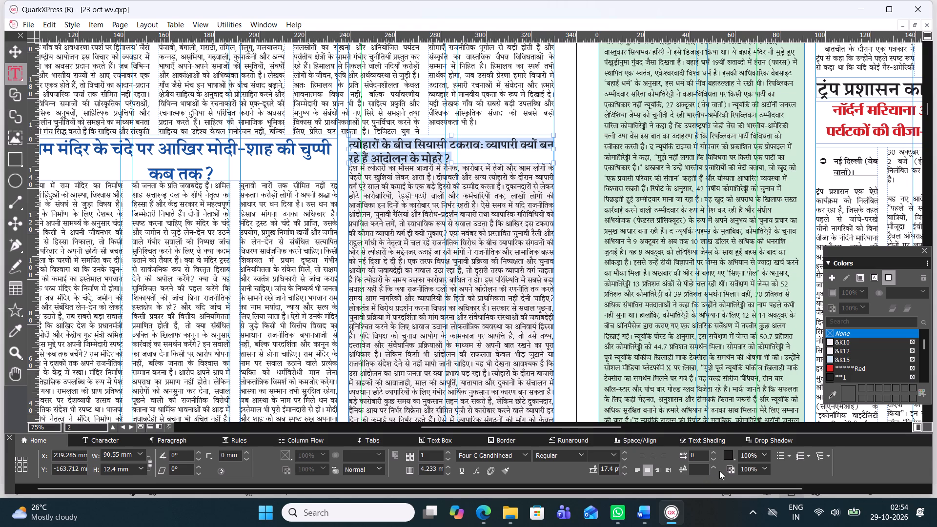
Set the tracking of the "त्योहारों के बीच सियासी टकराव" headline to 2 and centre-align it.
double_click(713, 453)
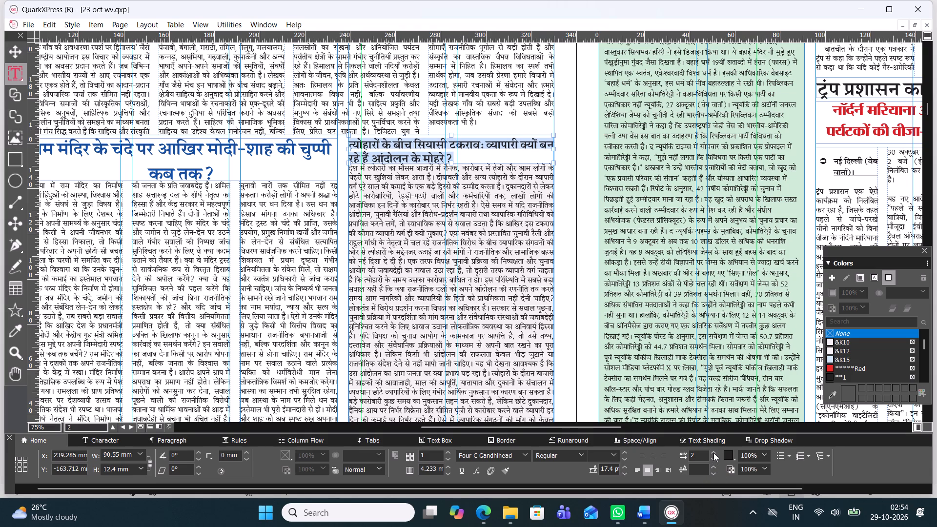
left_click(650, 456)
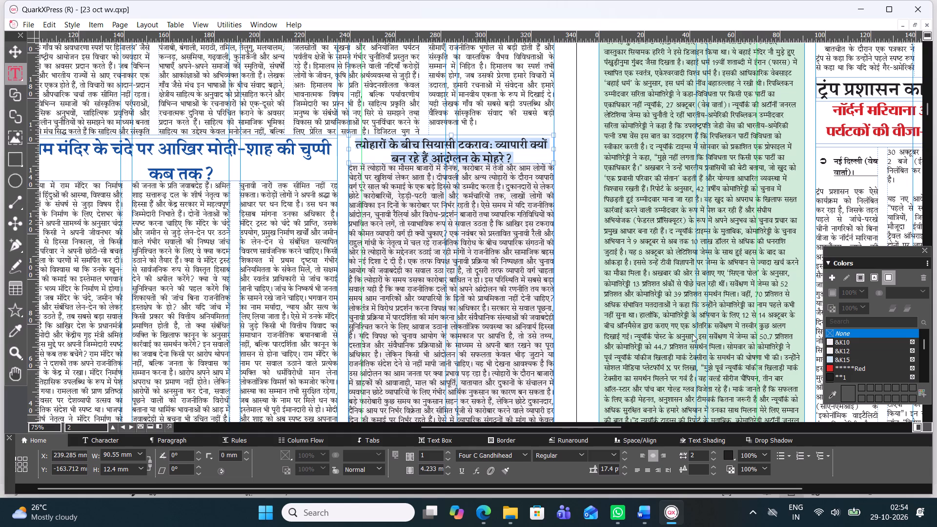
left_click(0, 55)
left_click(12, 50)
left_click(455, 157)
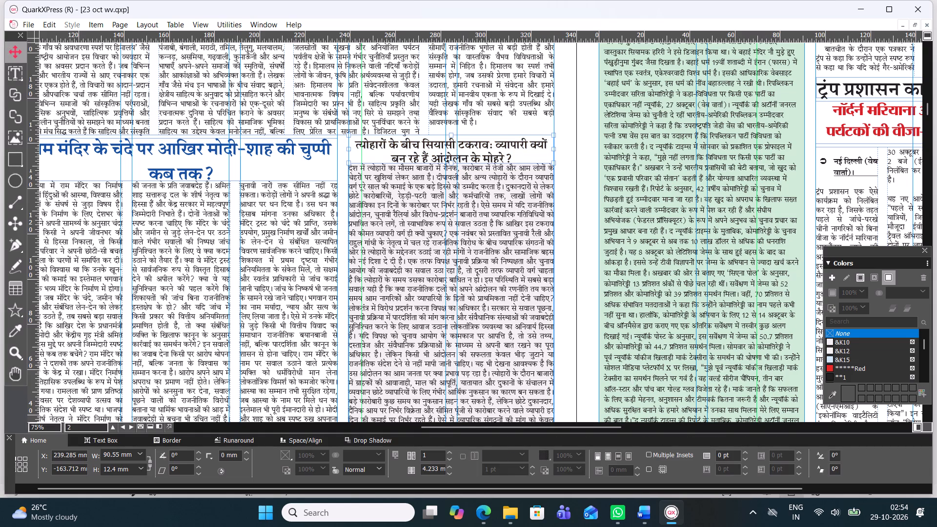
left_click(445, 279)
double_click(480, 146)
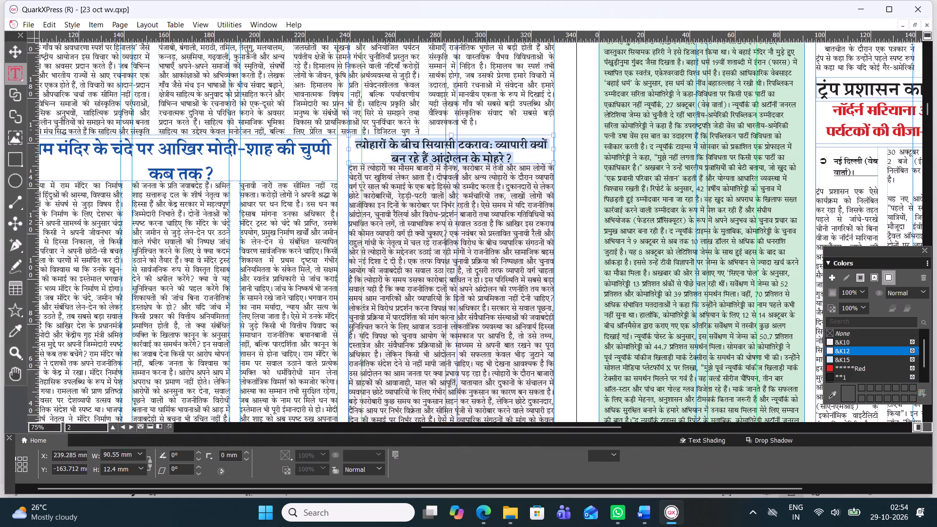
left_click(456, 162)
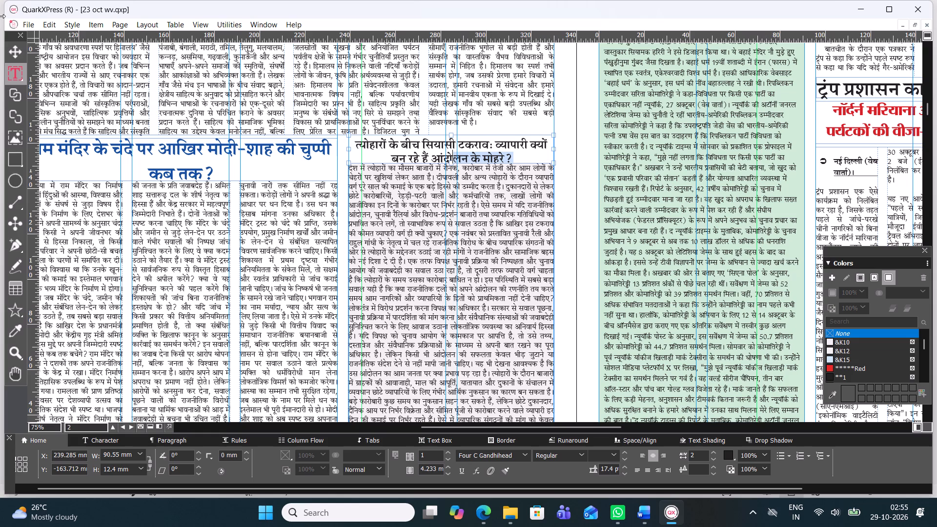
Export only page 2 of the layout as a PDF named "artical" in the Downloads folder.
scroll(244, 191, "up", 1, "ctrl")
scroll(246, 195, "down", 3, "ctrl")
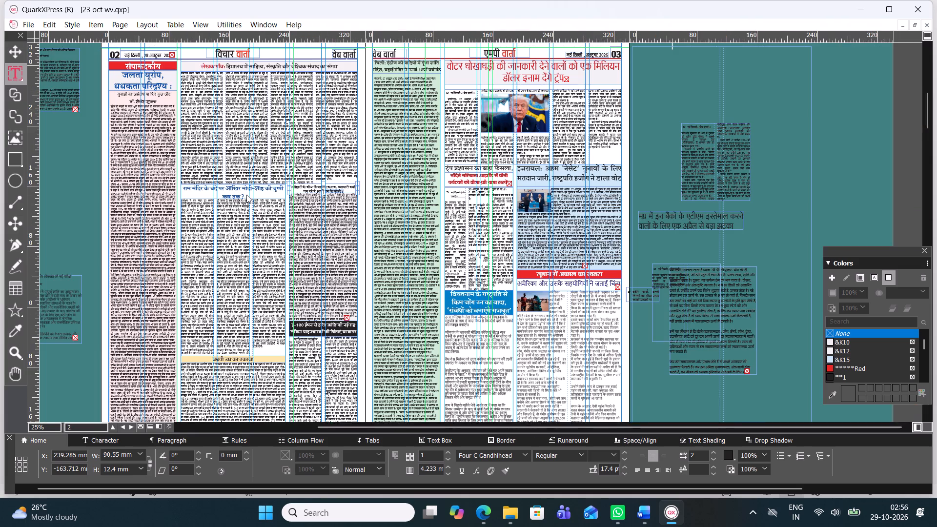
scroll(246, 195, "down", 1, "ctrl")
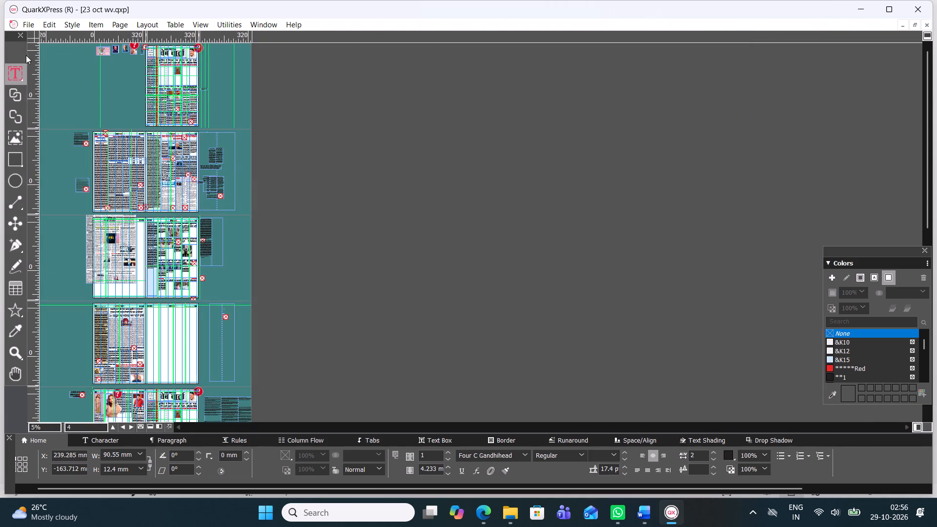
left_click(17, 48)
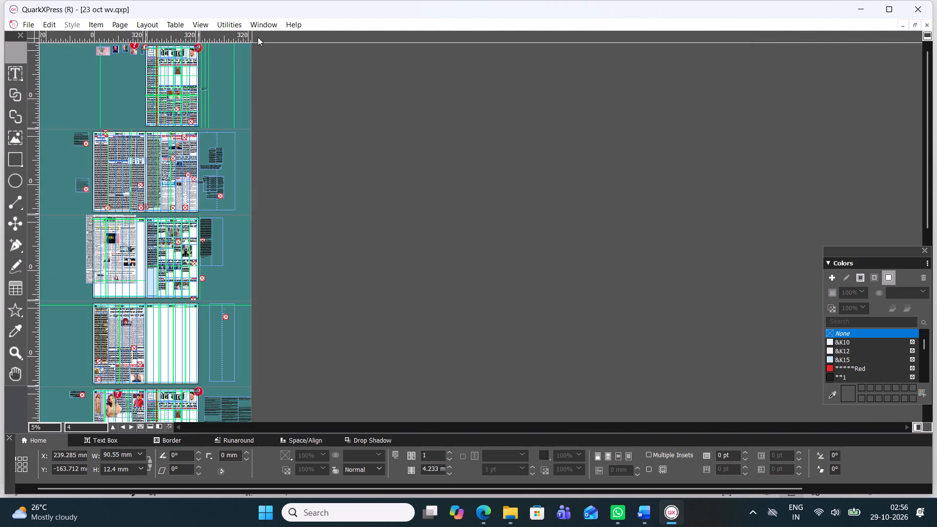
key("ctrl+0")
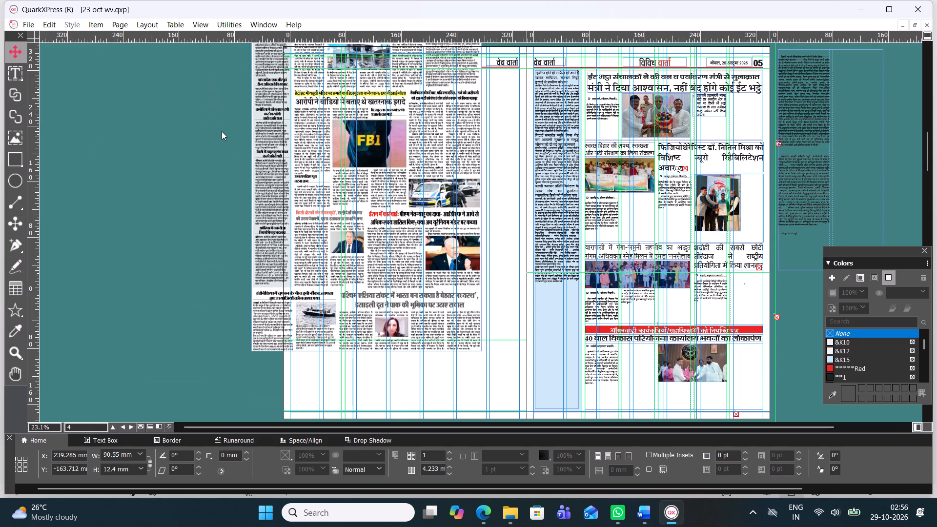
scroll(232, 148, "down", 4)
scroll(300, 208, "down", 1)
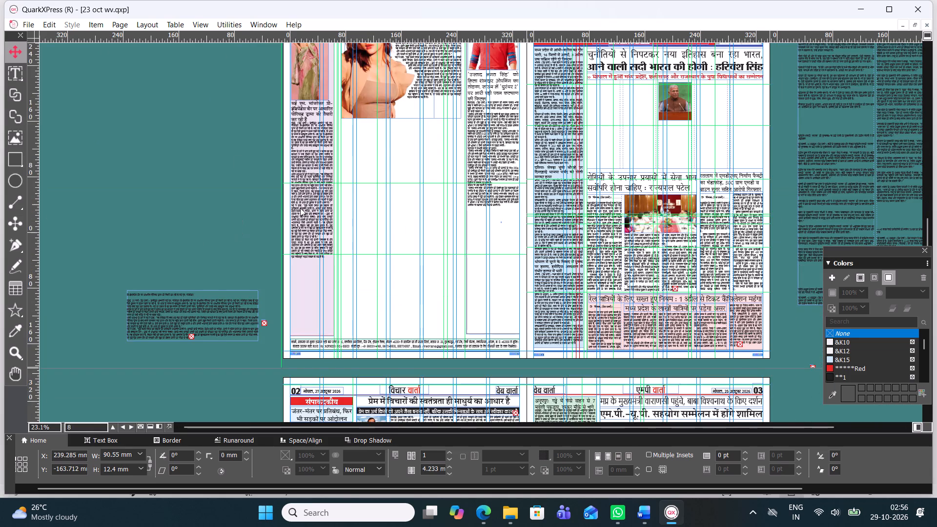
scroll(302, 210, "up", 1)
scroll(302, 210, "down", 1)
scroll(302, 210, "up", 6)
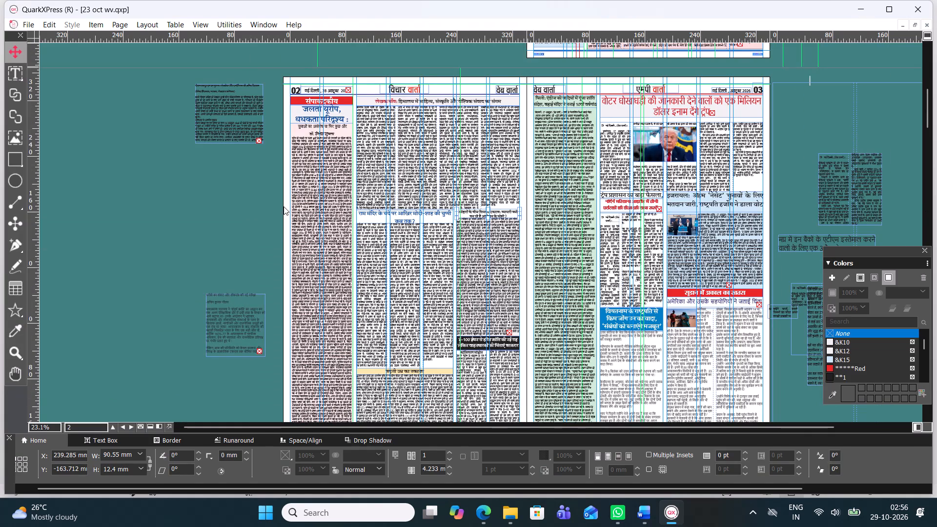
right_click(255, 233)
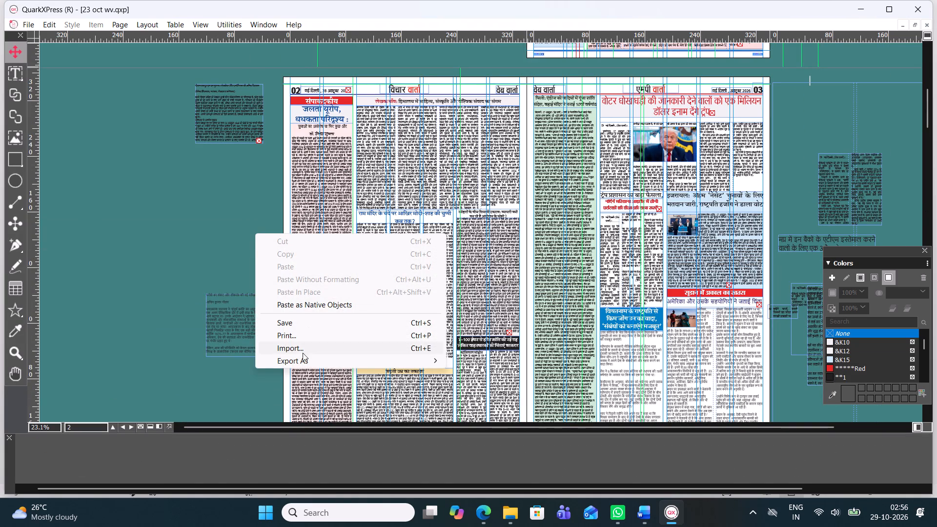
left_click(306, 359)
left_click(469, 365)
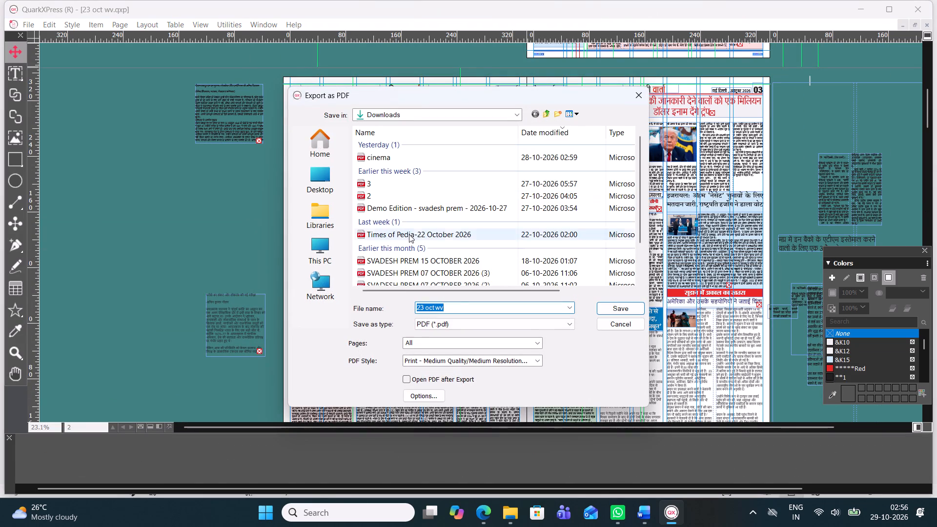
key("BackSpace")
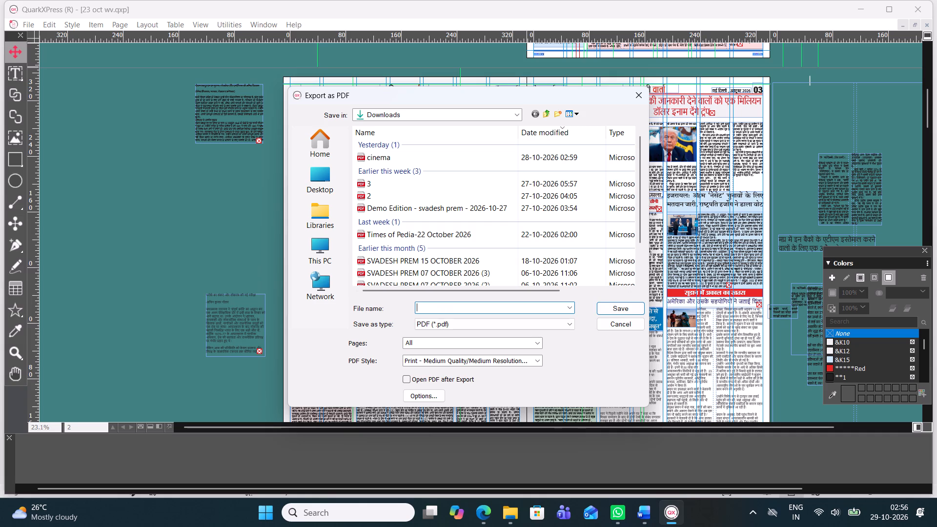
type("artical")
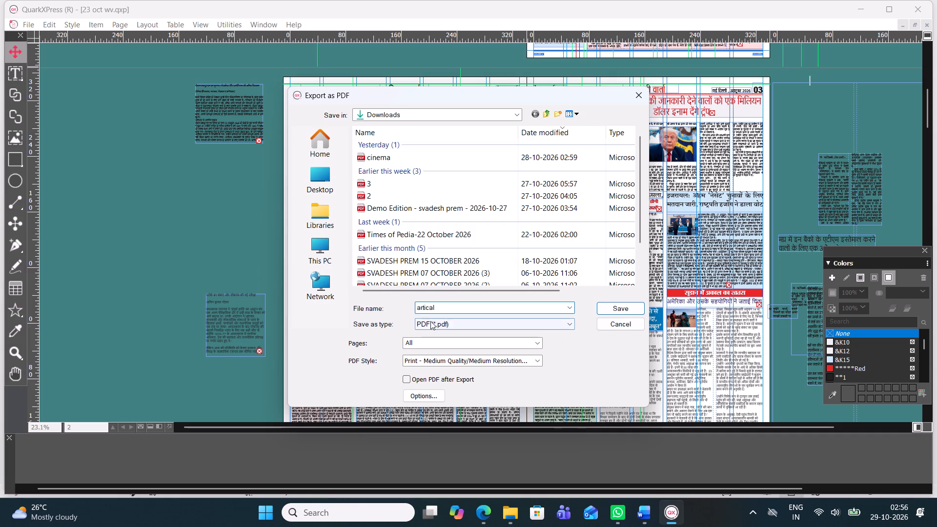
left_click_drag(416, 345, 408, 347)
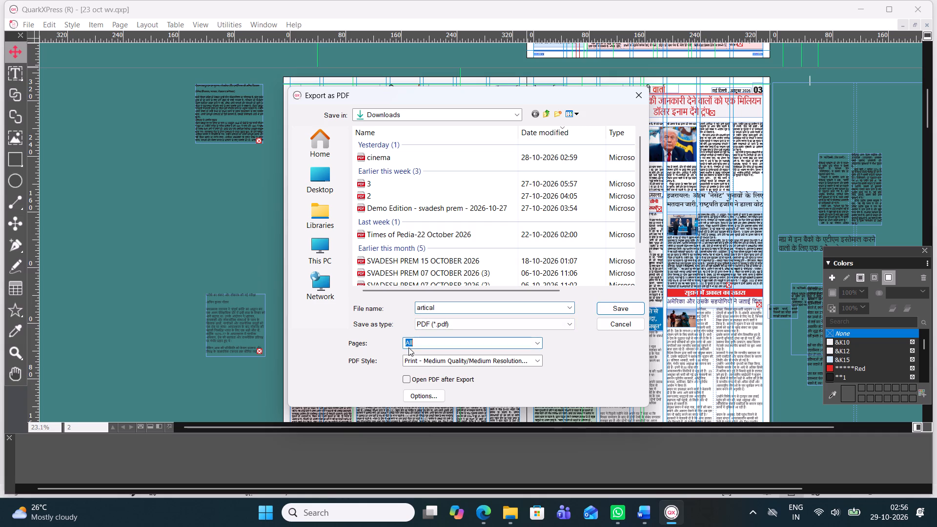
left_click_drag(408, 347, 401, 351)
key("2")
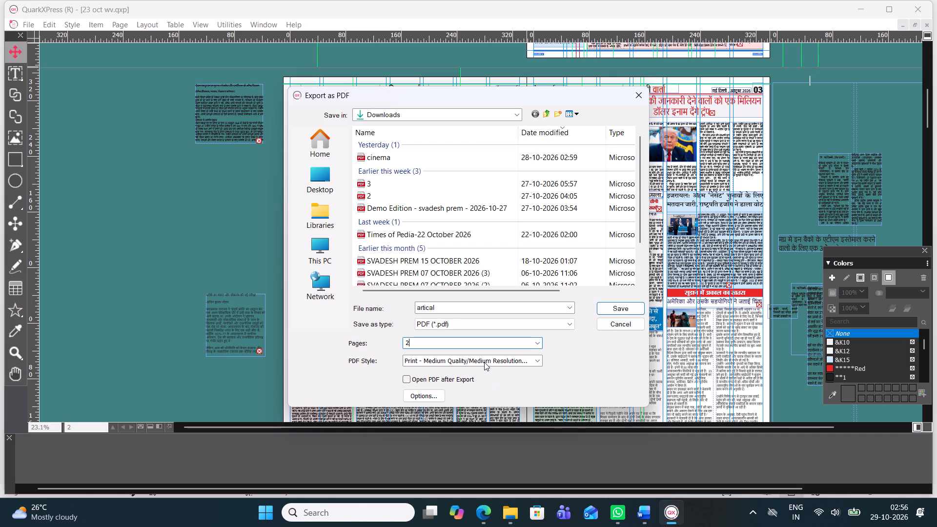
key("Return")
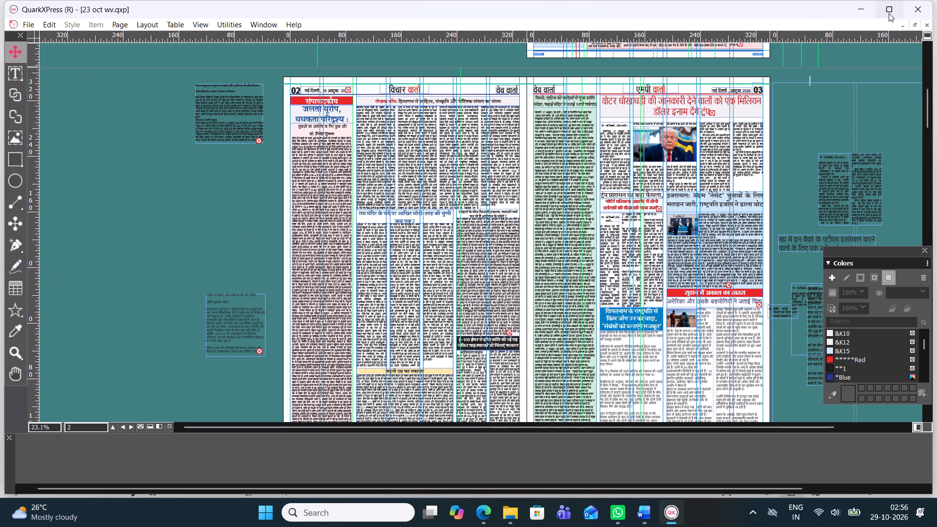
Minimise the open windows and open the exported artical.pdf from the Downloads folder in File Explorer.
left_click(863, 14)
left_click(857, 18)
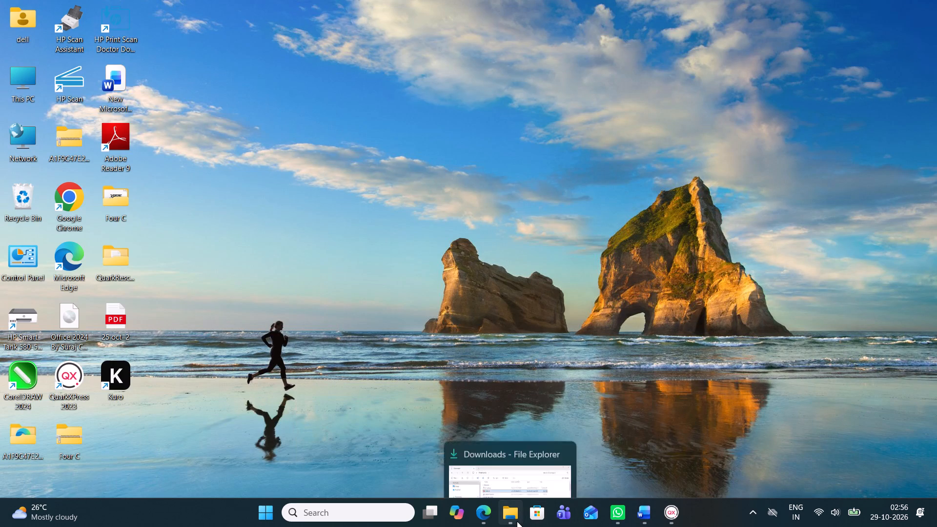
left_click(517, 521)
double_click(496, 176)
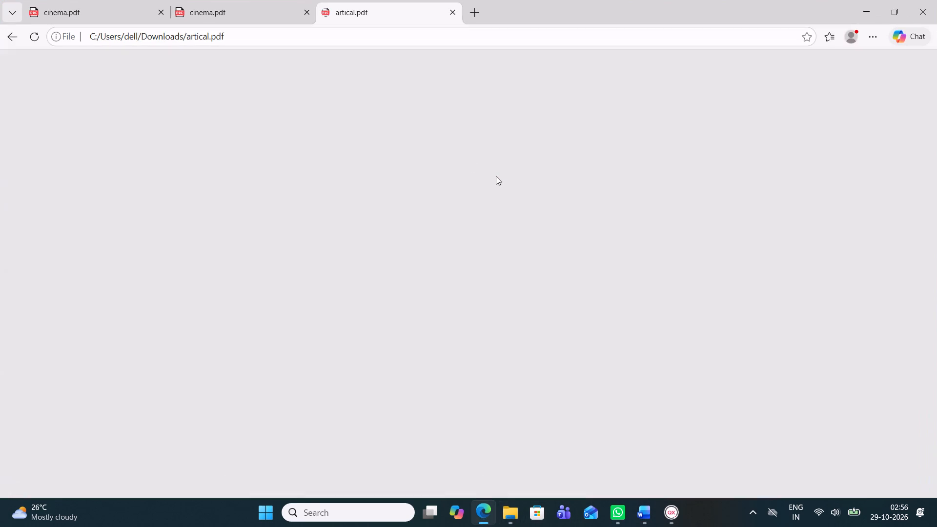
Proof the exported page 2 PDF from masthead to footer, checking headlines, body columns and article endings.
scroll(494, 305, "down", 1)
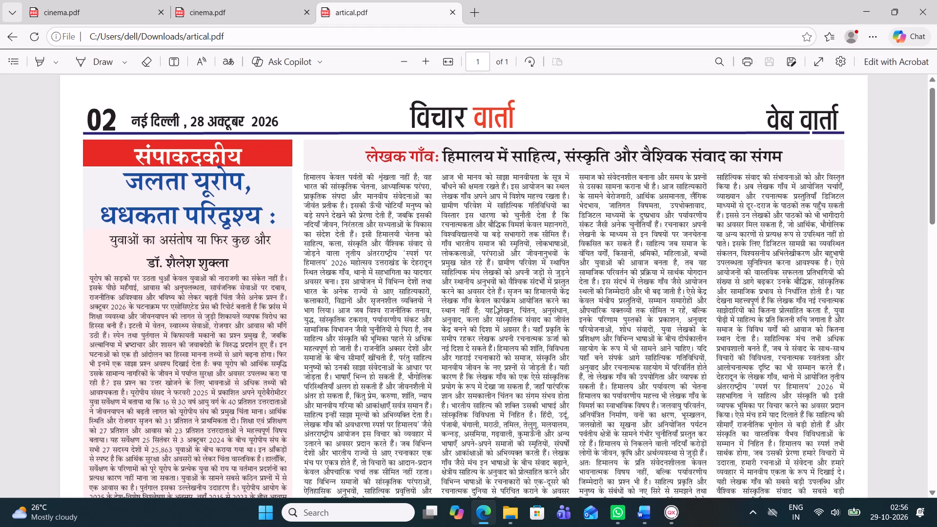
scroll(494, 305, "down", 4)
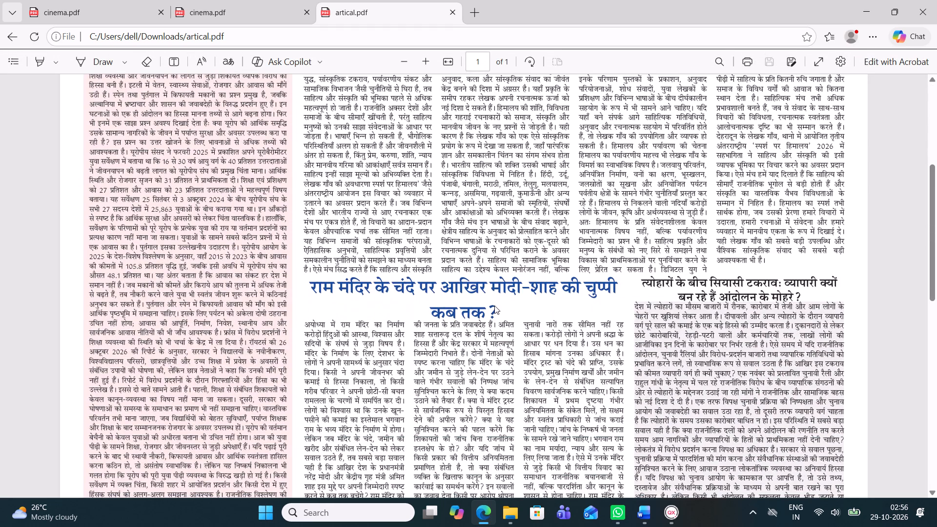
scroll(494, 305, "down", 1)
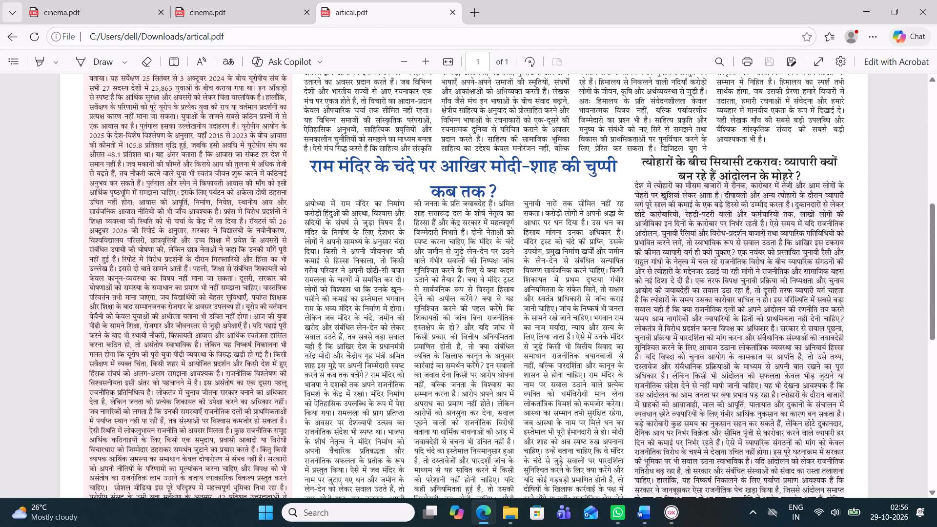
scroll(634, 252, "up", 1)
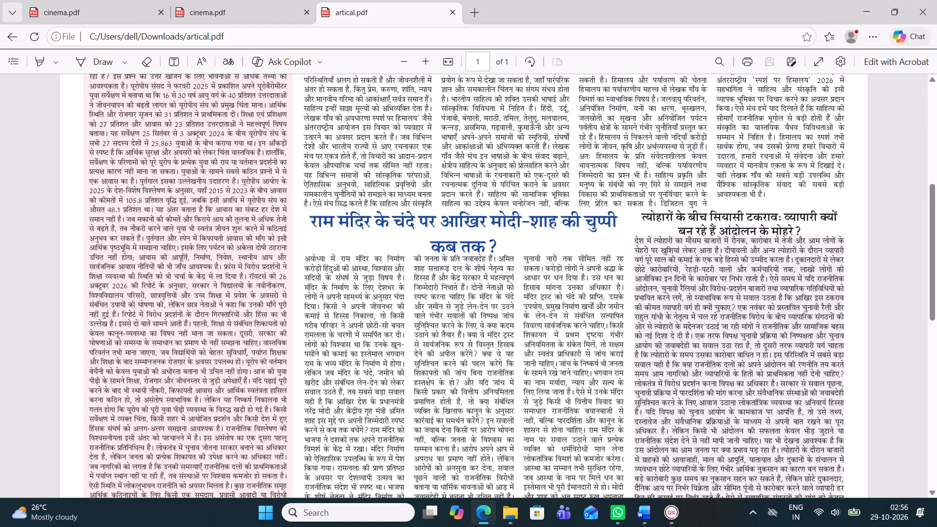
scroll(585, 228, "down", 4)
scroll(504, 294, "down", 2)
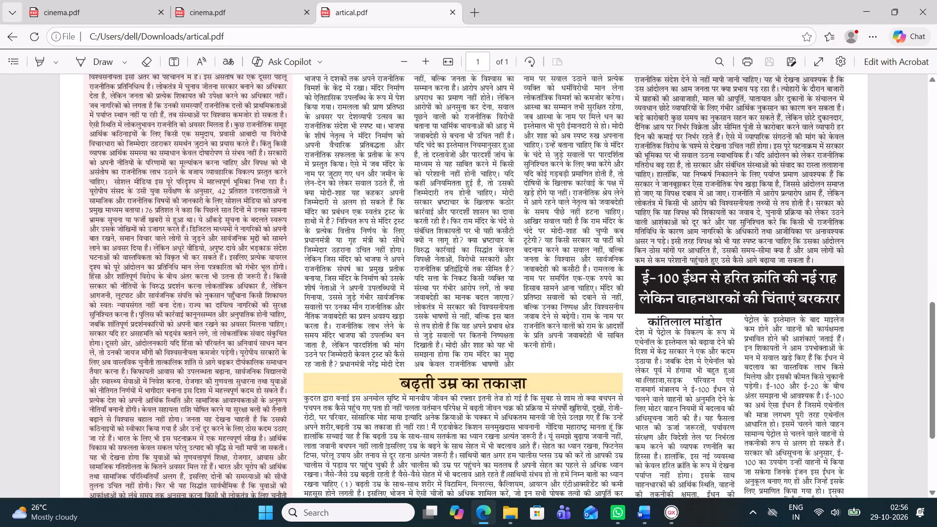
scroll(504, 294, "down", 1)
scroll(504, 294, "up", 1)
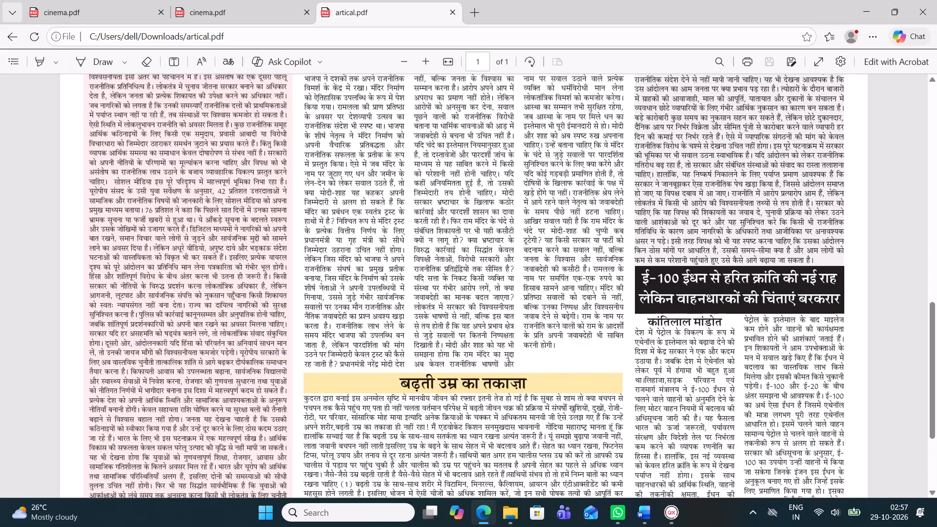
scroll(605, 257, "down", 1)
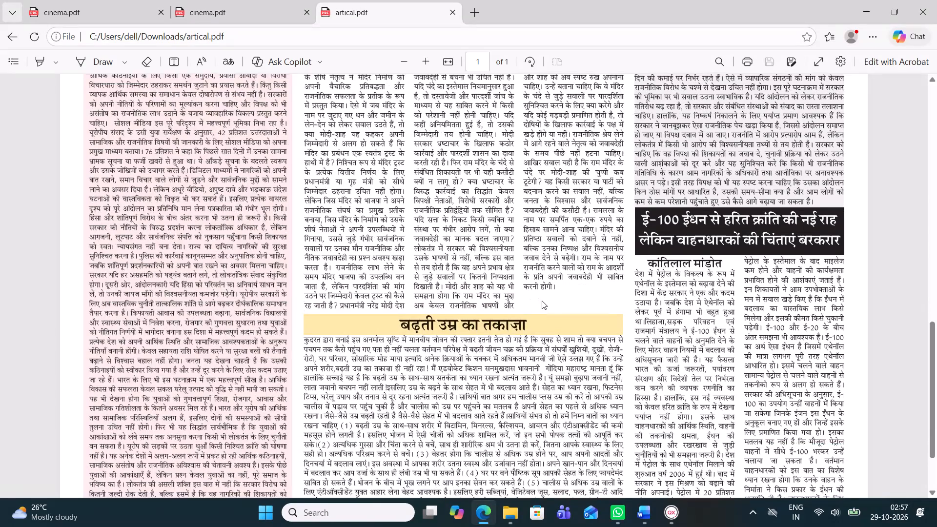
scroll(542, 301, "down", 5)
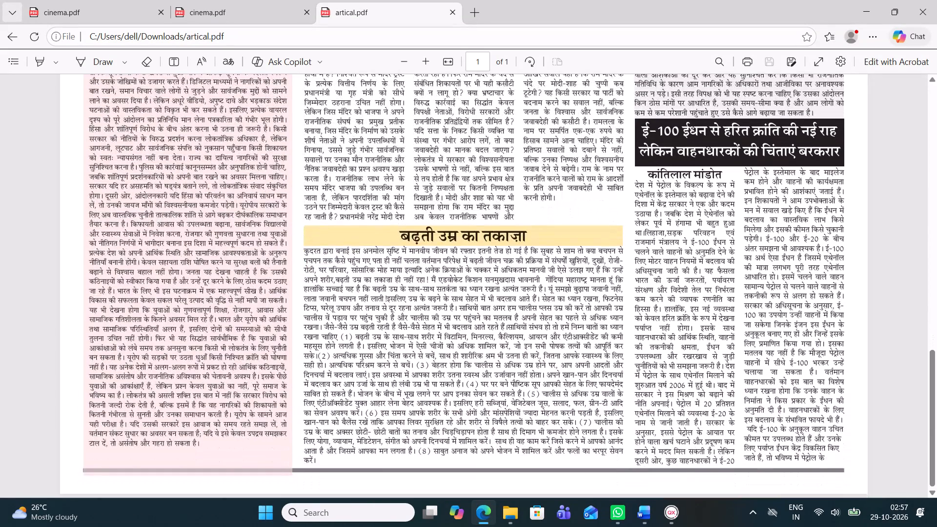
scroll(528, 325, "up", 5)
scroll(528, 325, "down", 1)
scroll(528, 325, "up", 4)
scroll(528, 325, "down", 1)
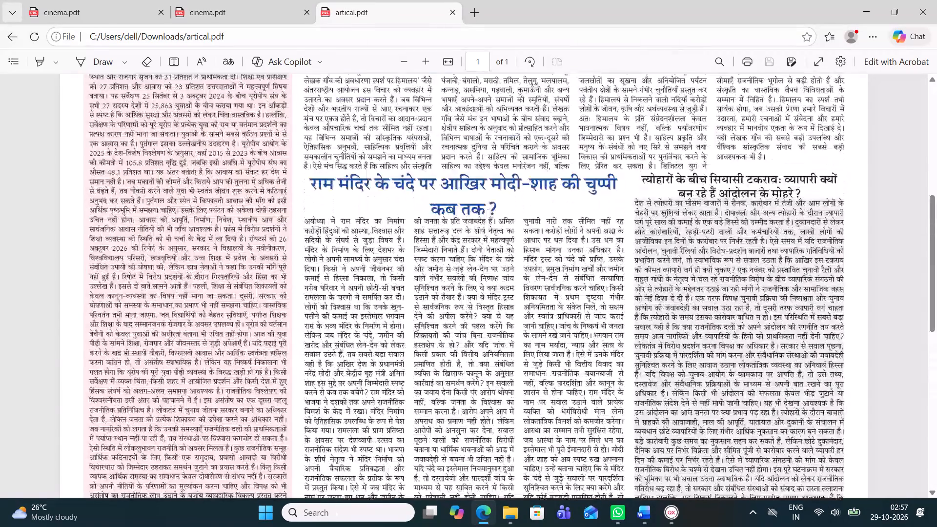
Recheck the exported page 2 PDF, examining the masthead, top articles and the gaps between the lower headlines and body text.
scroll(528, 325, "up", 4)
scroll(528, 325, "down", 1)
scroll(528, 325, "up", 5)
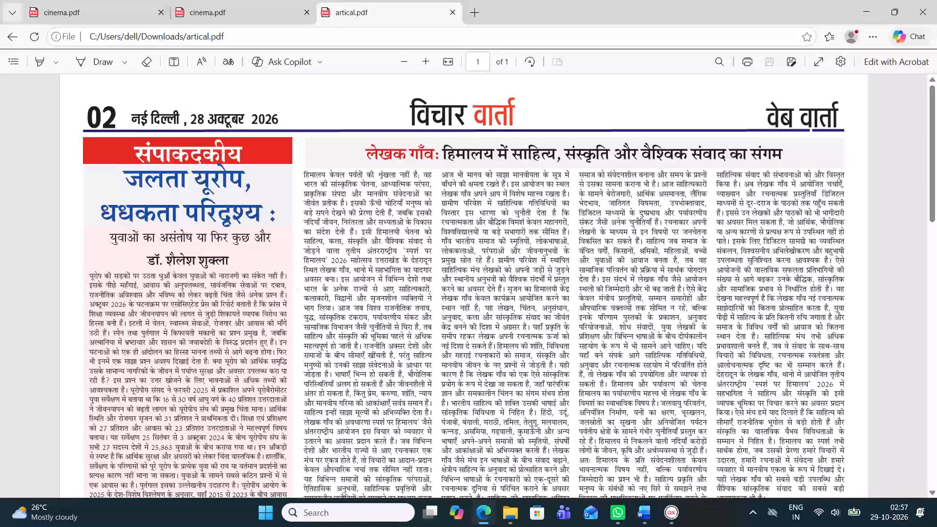
scroll(318, 285, "down", 2)
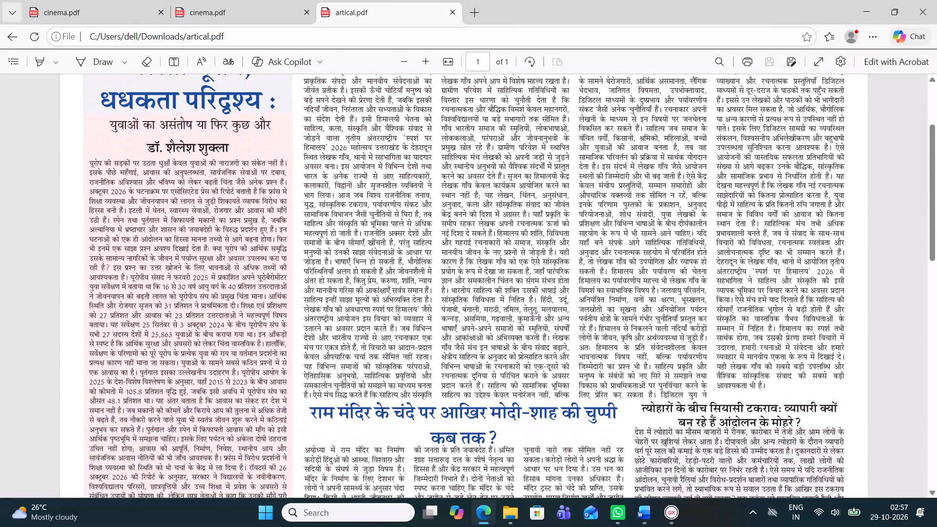
scroll(330, 293, "down", 1)
scroll(330, 293, "up", 1)
scroll(330, 294, "down", 3)
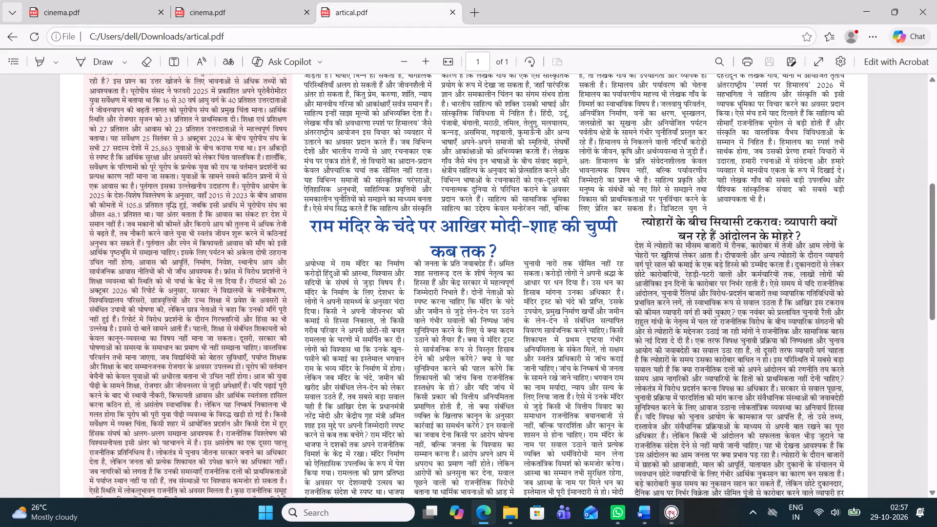
In QuarkXPress, lower the top edge of the three-column "राम मंदिर के चंदे" body text box on page 2, making it about 206.9 mm tall.
left_click(672, 511)
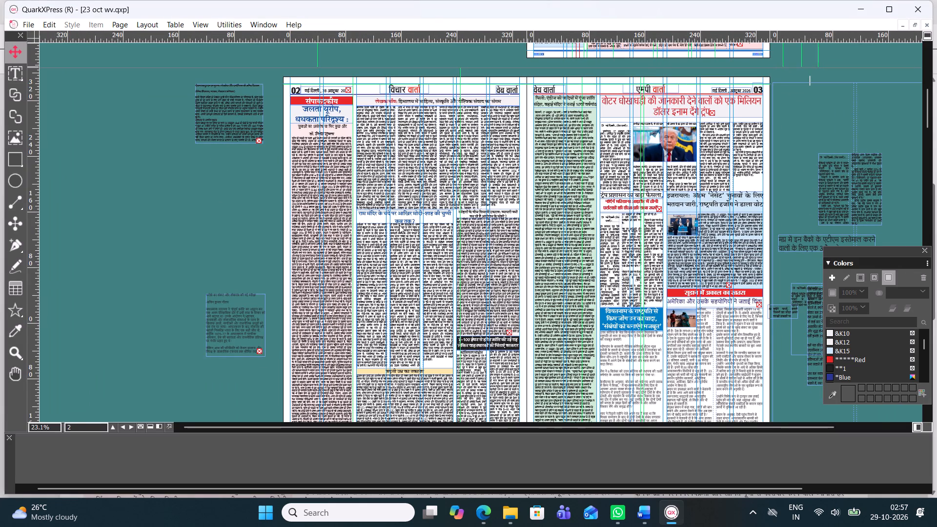
scroll(399, 225, "up", 2)
scroll(498, 212, "down", 3)
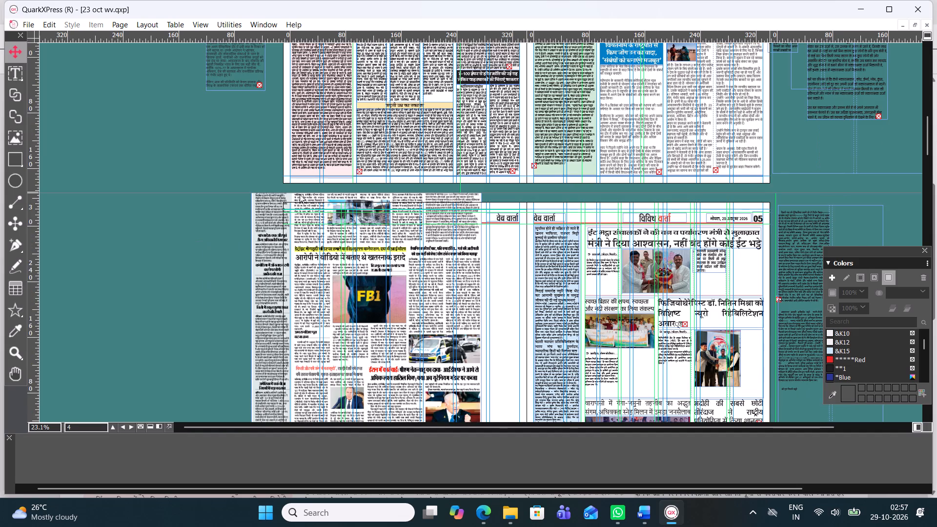
scroll(333, 143, "up", 2, "ctrl")
scroll(444, 149, "up", 2)
scroll(466, 189, "down", 1)
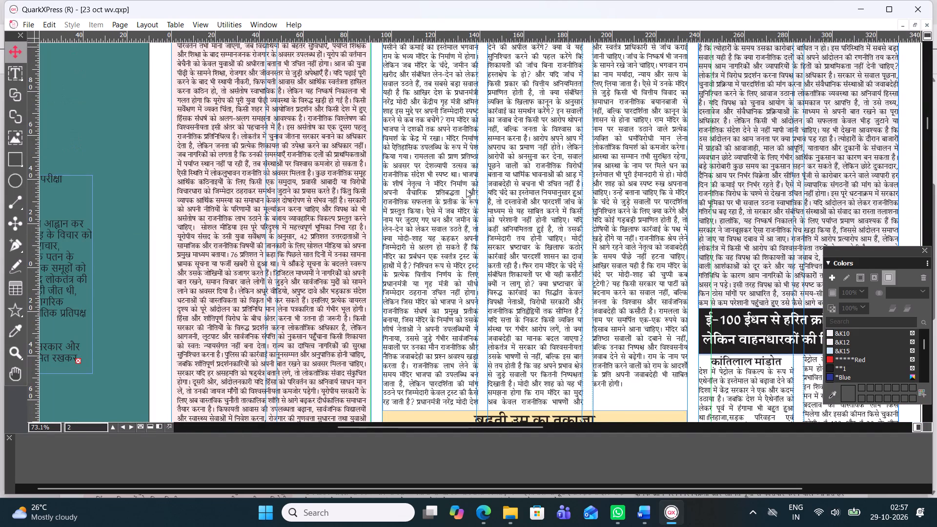
scroll(467, 189, "up", 3)
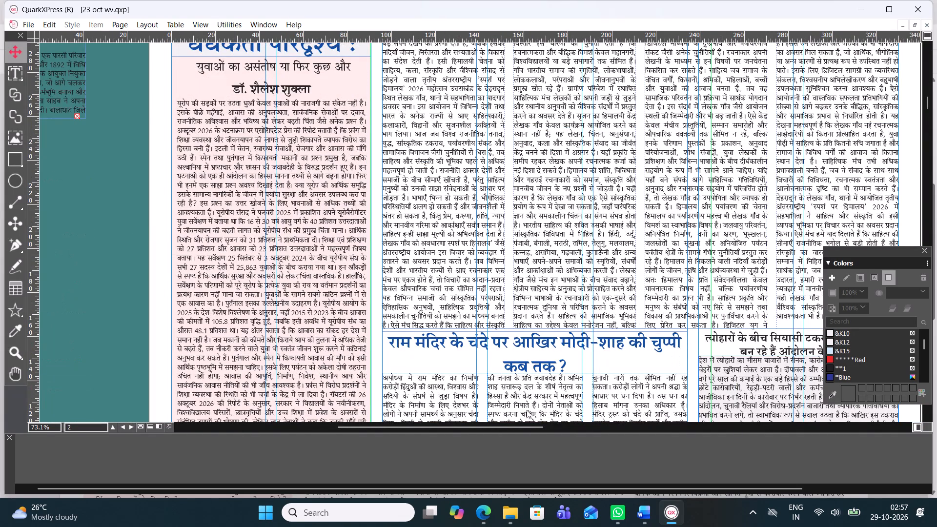
scroll(527, 409, "up", 1)
scroll(519, 302, "down", 2)
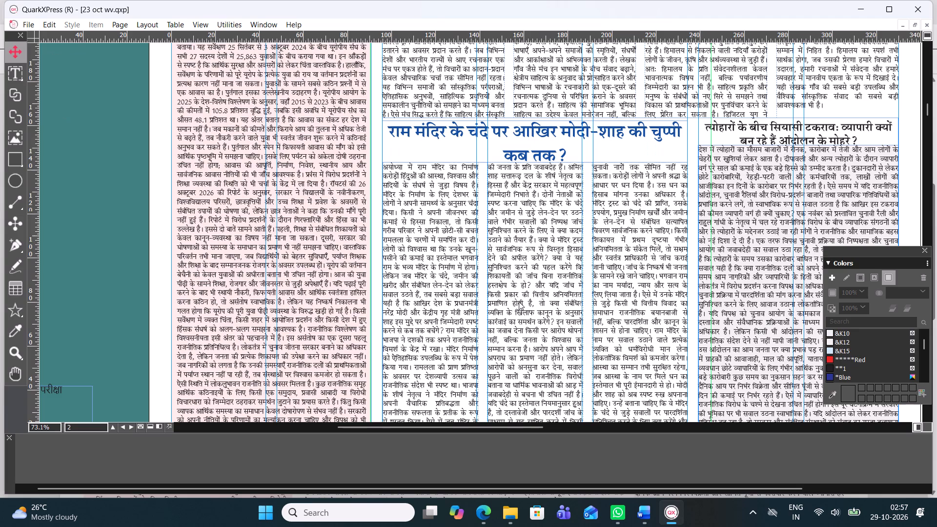
scroll(522, 256, "up", 1, "ctrl")
scroll(522, 256, "down", 1, "ctrl")
left_click(506, 148)
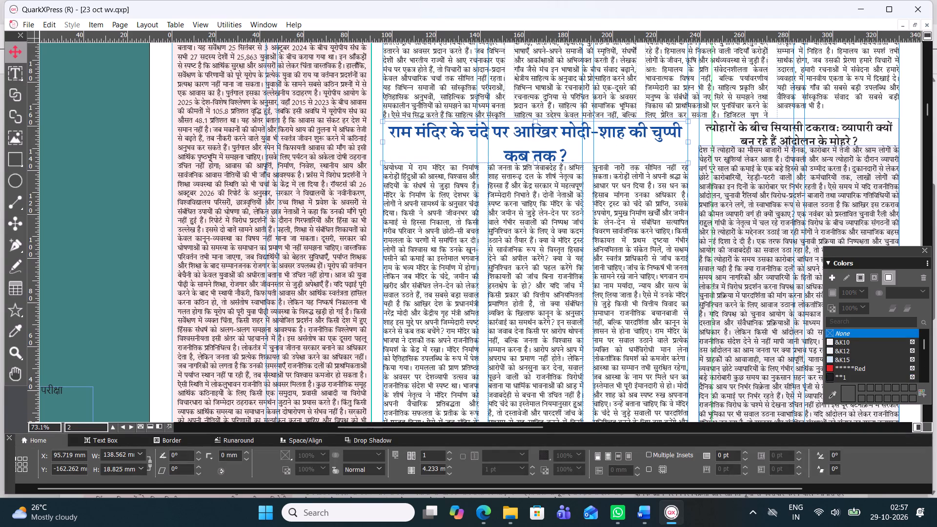
left_click(536, 163)
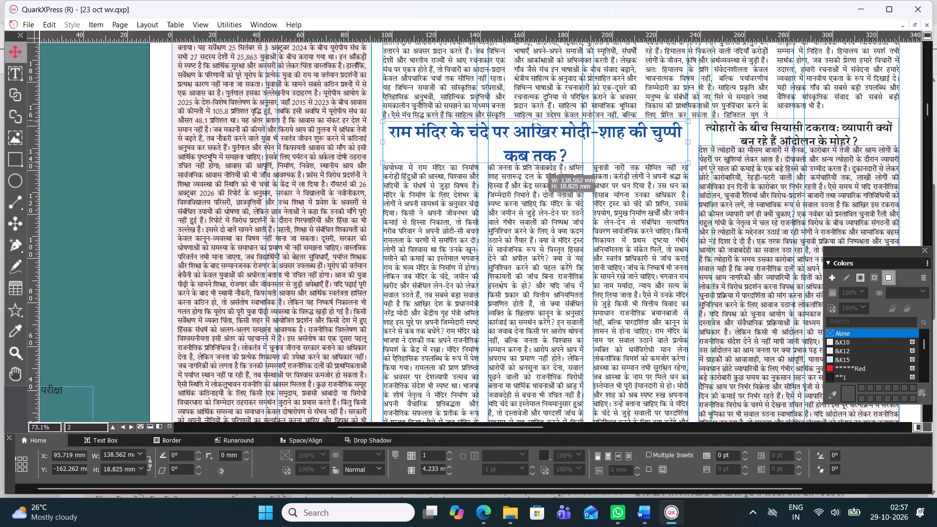
left_click(534, 213)
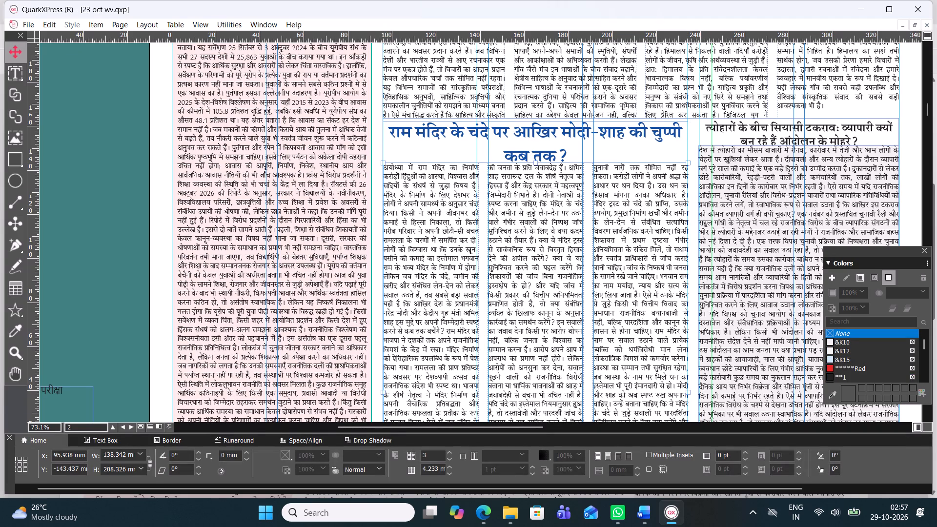
left_click(537, 164)
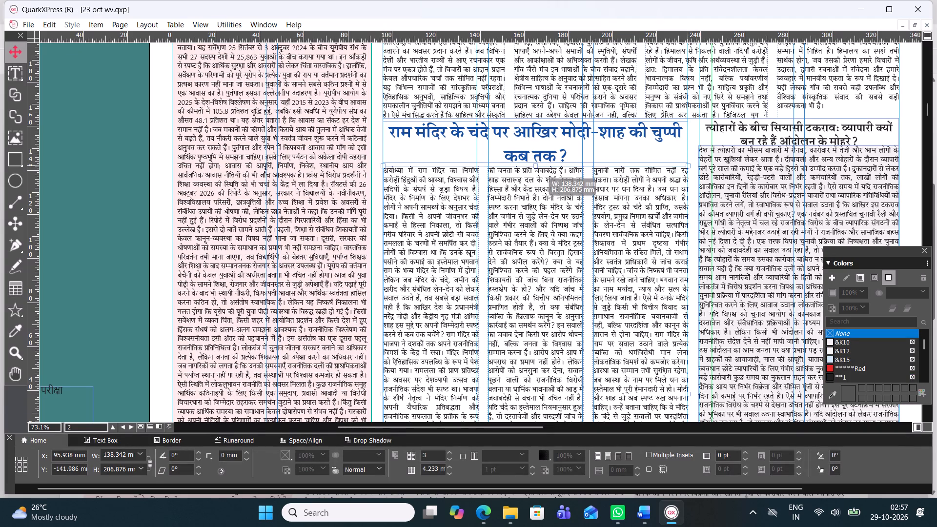
Check the gap between the "बढ़ती उम्र का तकाजा" headline and the top edge of its body text box.
scroll(536, 206, "down", 3)
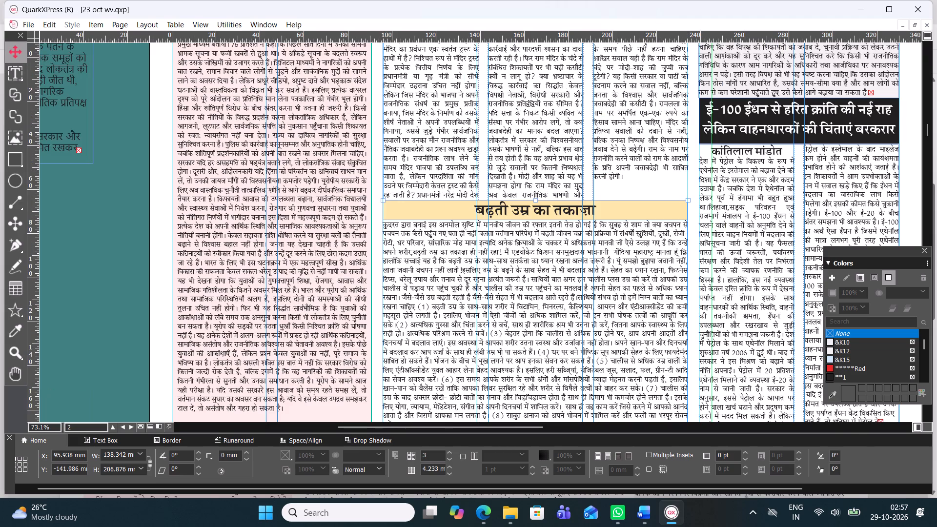
scroll(536, 206, "up", 1)
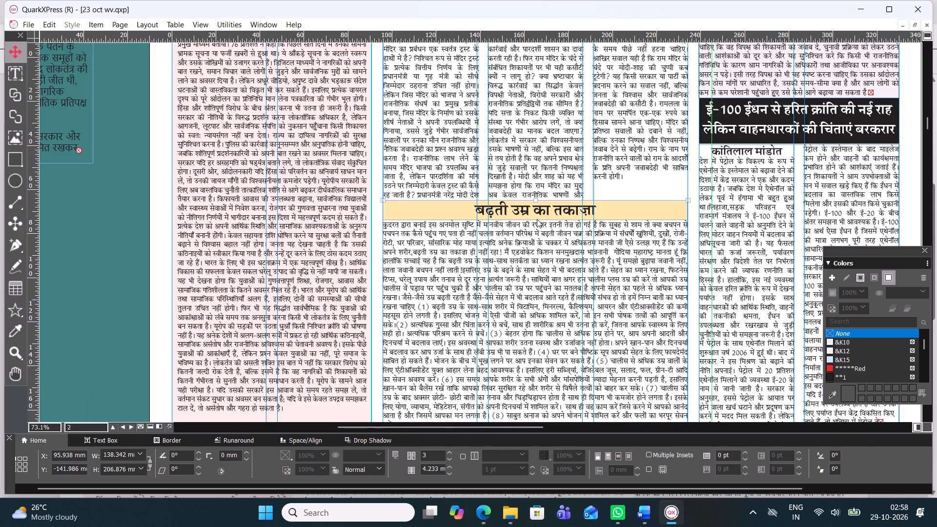
left_click(532, 239)
left_click(535, 222)
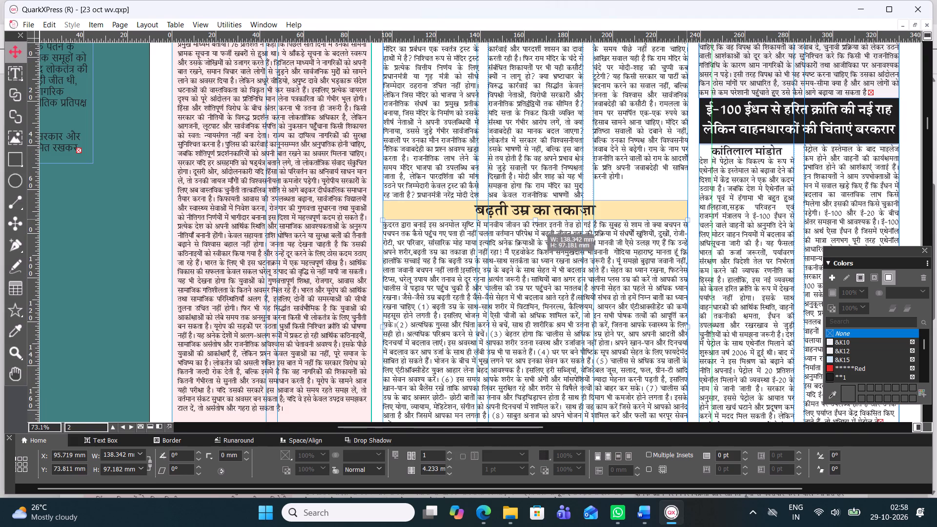
Lower the top edge of the "त्योहारों के बीच सियासी टकराव" body text box, making it about 167.4 mm tall.
scroll(535, 228, "down", 1)
scroll(515, 185, "up", 2)
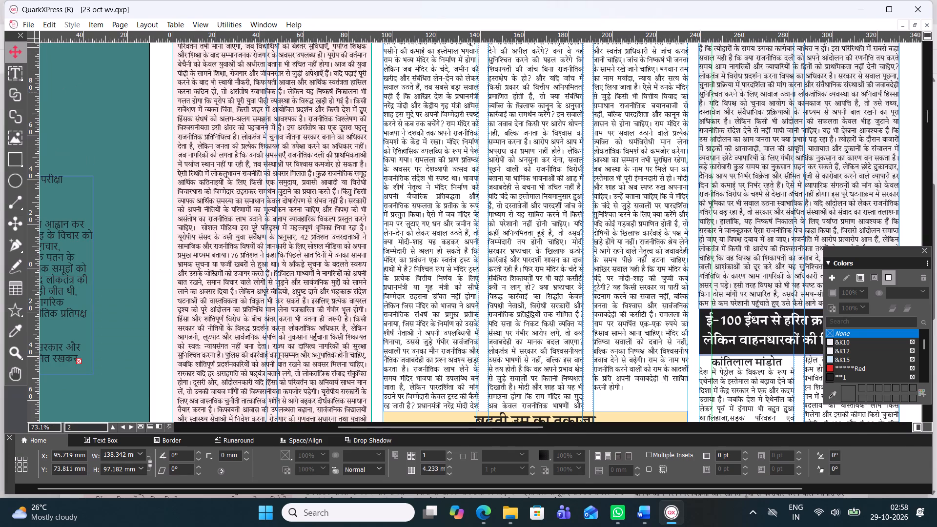
scroll(515, 210, "up", 1)
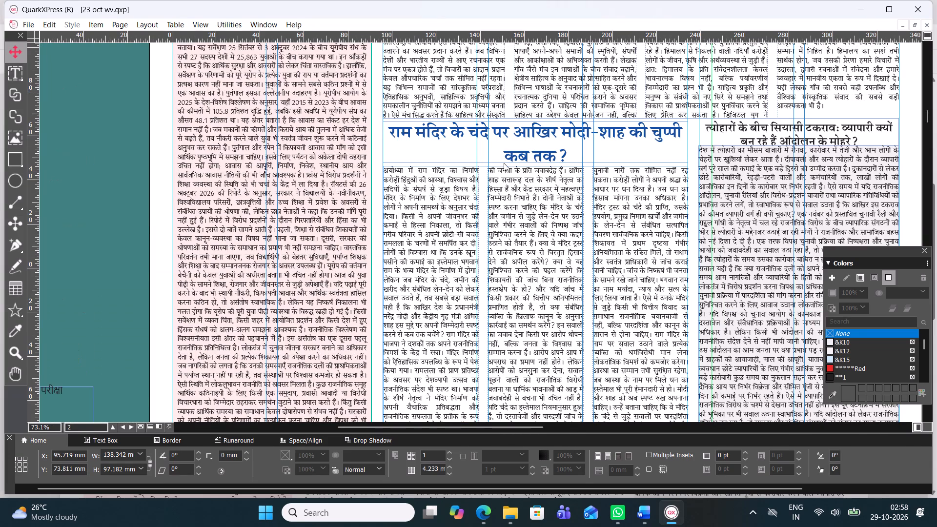
left_click(733, 155)
left_click(761, 132)
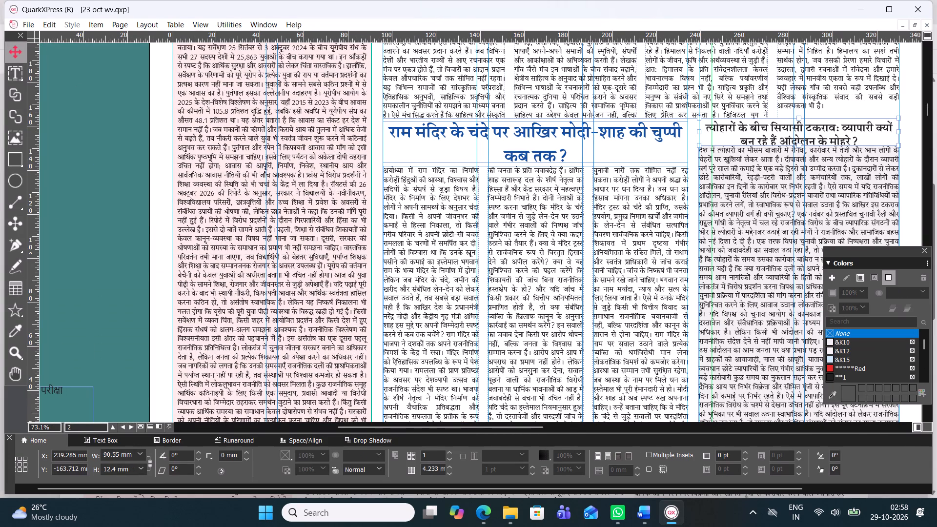
left_click(789, 164)
left_click_drag(798, 146, 799, 149)
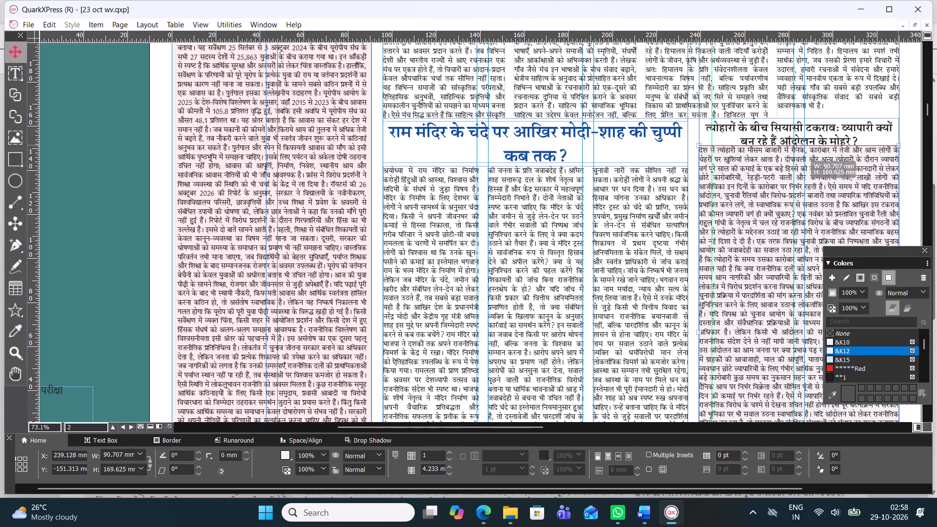
left_click_drag(799, 149, 799, 151)
Nudge the two-column body text box under the "ई-100 ईंधन" headline down to about Y 40.27 mm.
scroll(799, 151, "down", 2)
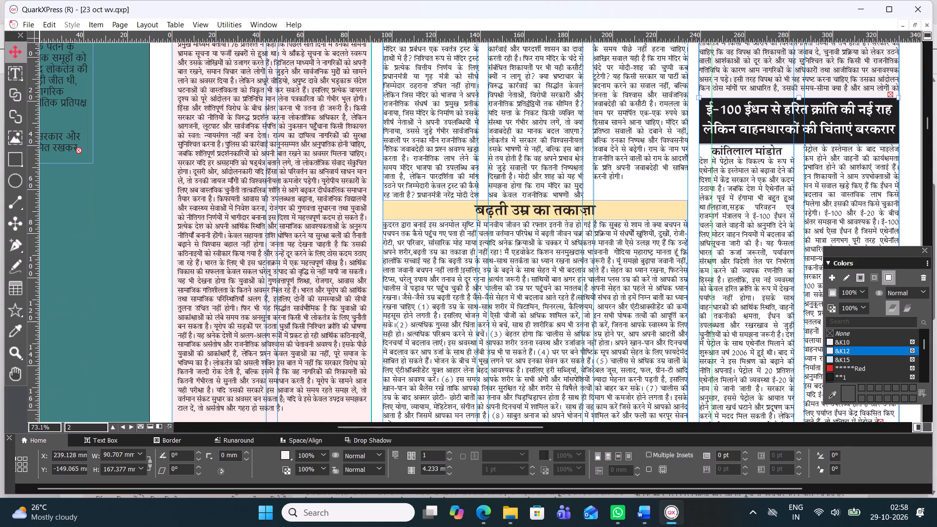
left_click(778, 200)
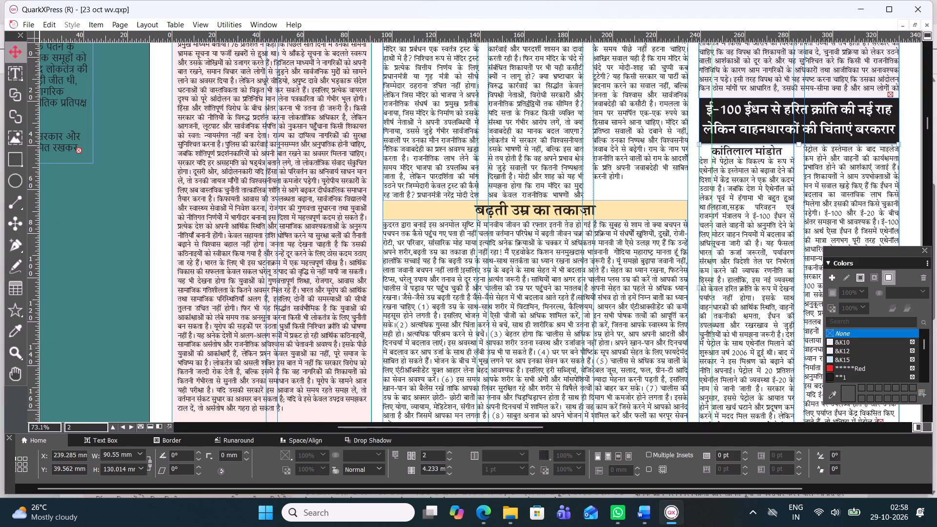
key("Down")
key("Down")
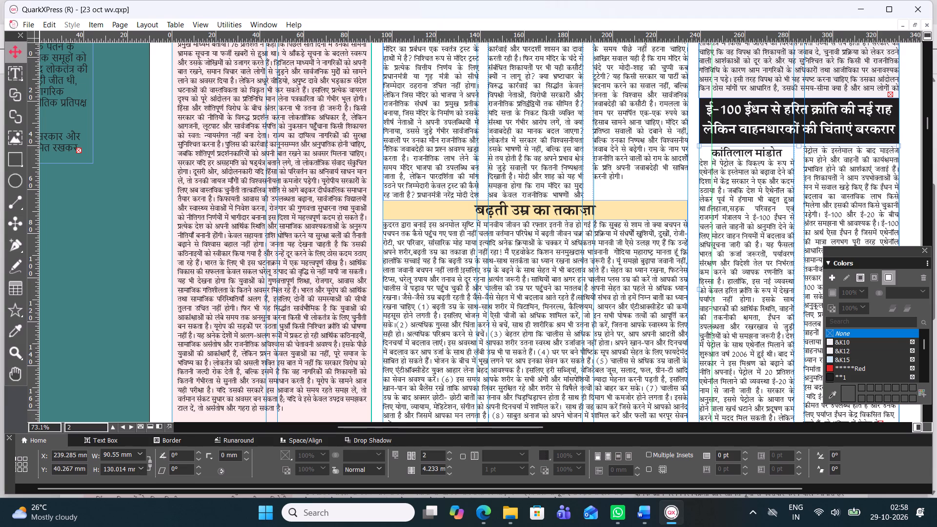
Lower the top edge of the "ई-100 ईंधन" two-column body text box, making it about 128.9 mm tall.
scroll(715, 345, "down", 2)
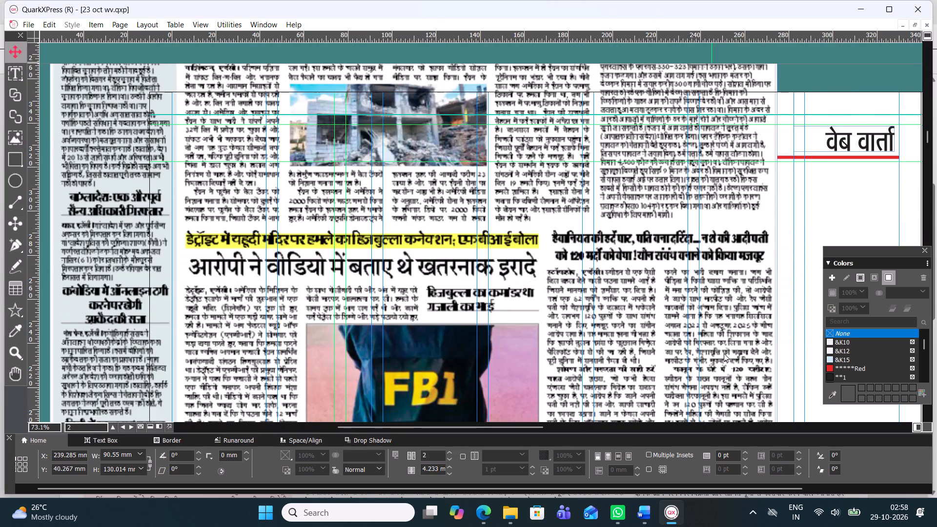
scroll(724, 353, "up", 1)
scroll(768, 231, "up", 1)
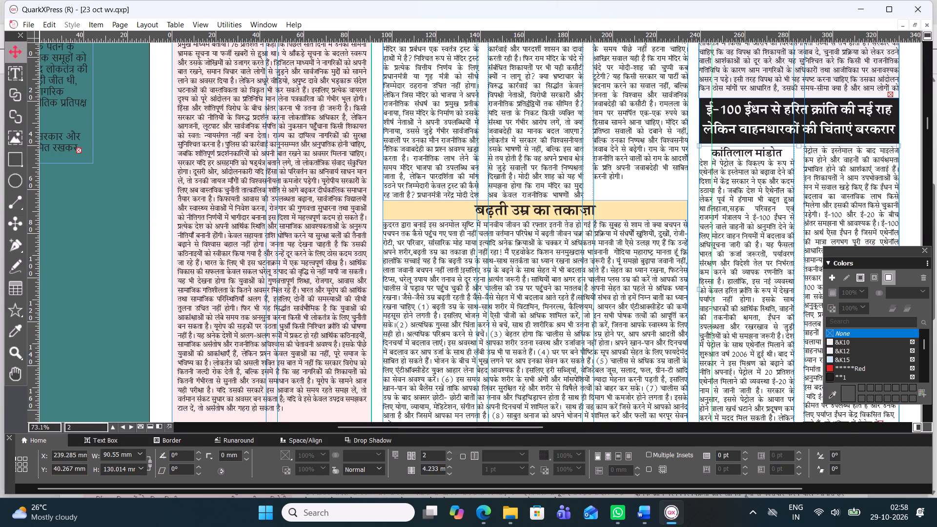
left_click(797, 145)
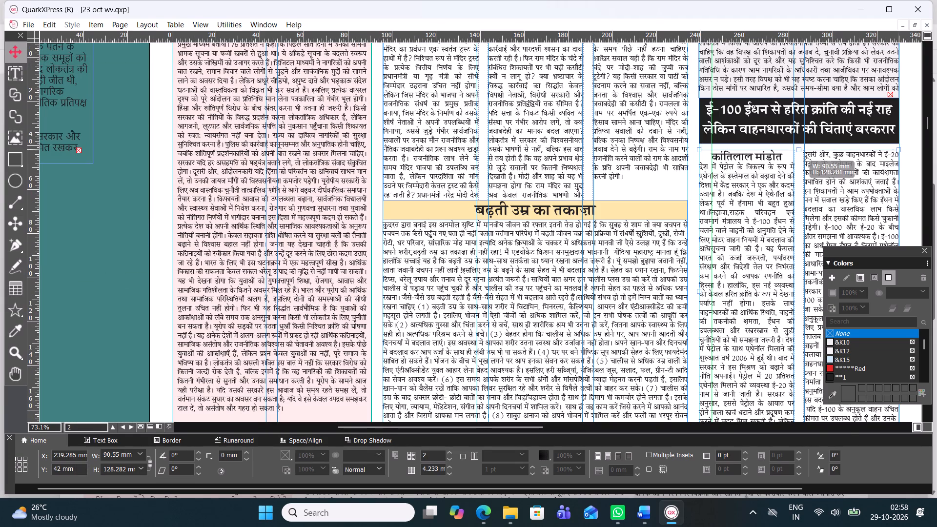
left_click(799, 124)
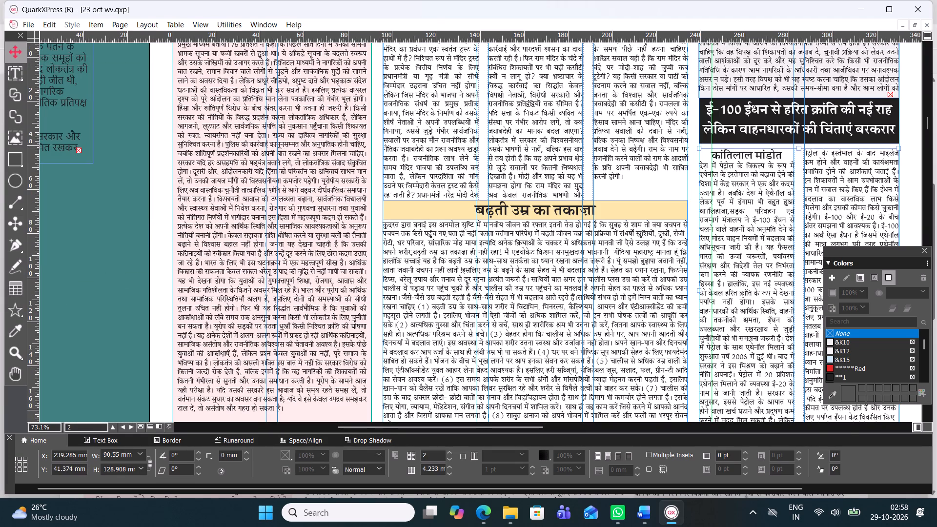
Select the black "ई-100 ईंधन से हरित क्रांति की नई राह" headline box.
left_click(799, 124)
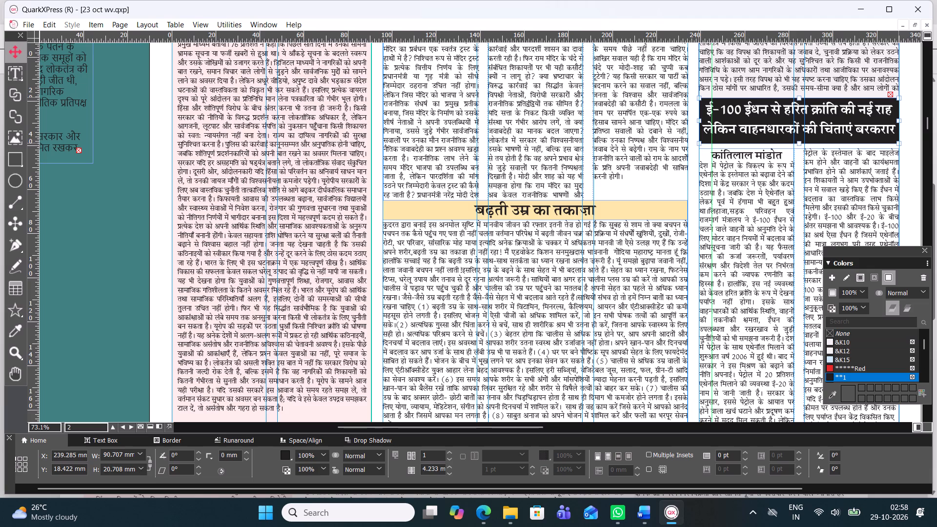
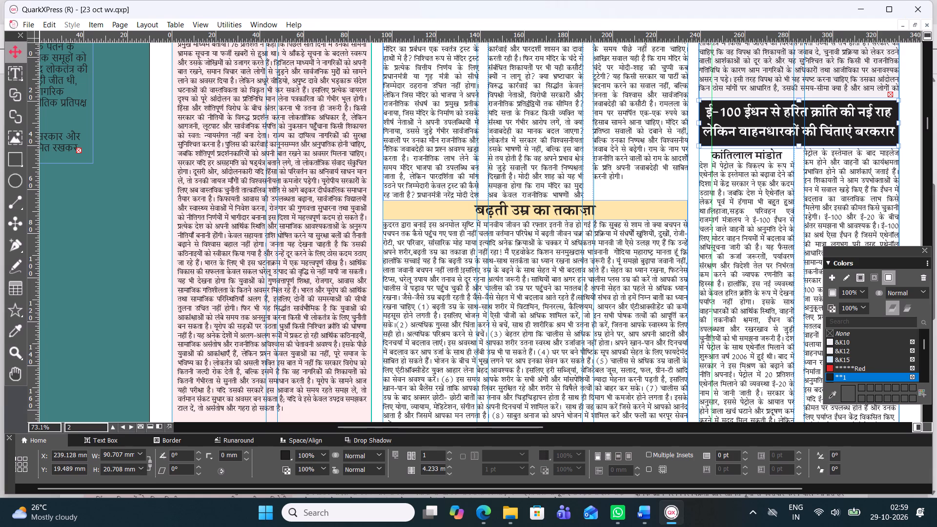
Set the background colour of the "त्योहारों के बीच सियासी टकराव" body text box to None.
left_click(797, 59)
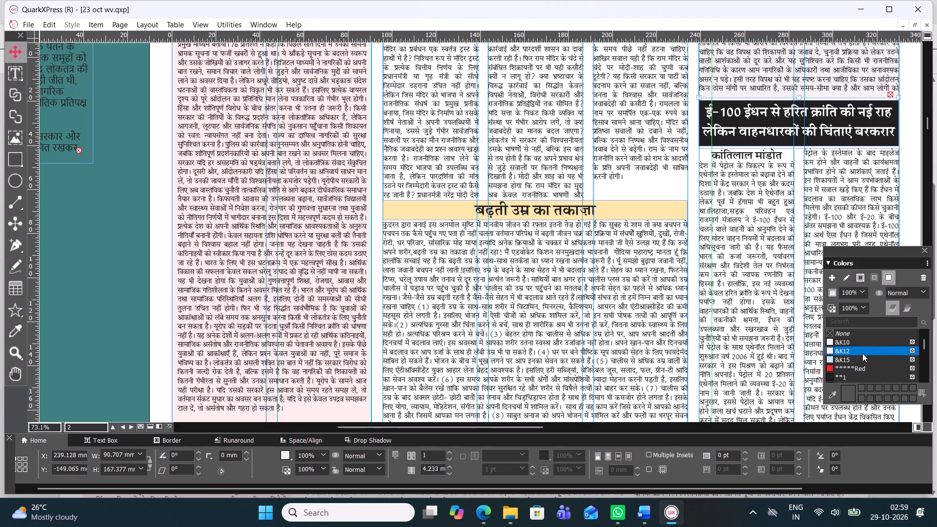
left_click(857, 346)
left_click(855, 334)
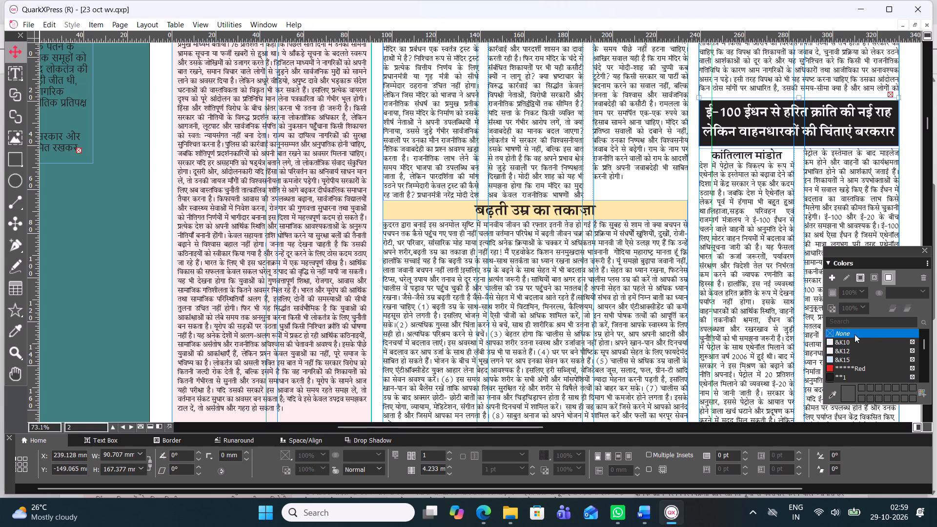
left_click(645, 184)
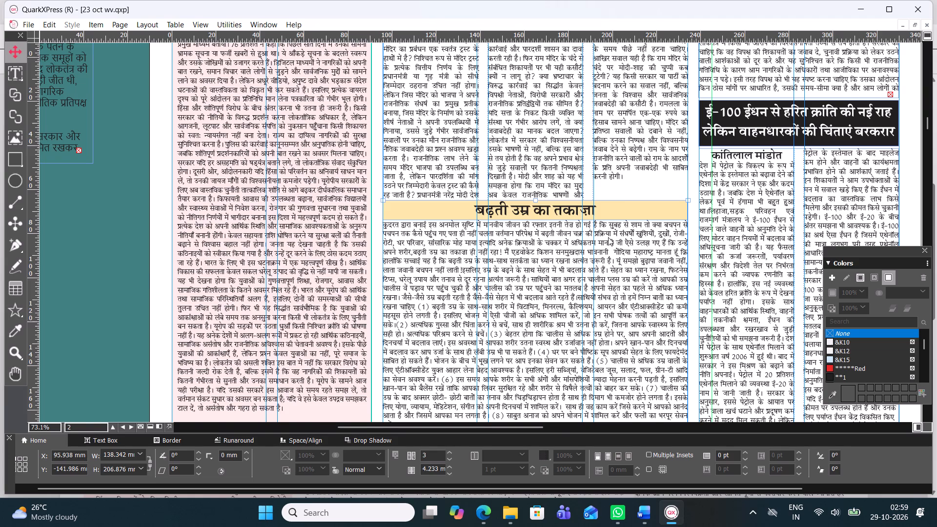
Raise the bottom edge of the two-column "ई-100 ईंधन" body text box, making it about 126.5 mm tall.
scroll(562, 246, "down", 1)
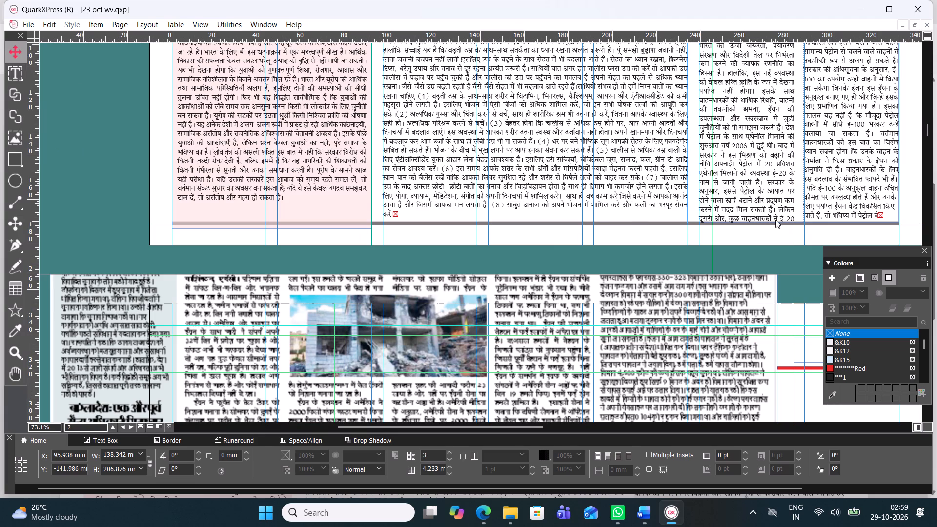
left_click(775, 220)
left_click_drag(799, 222, 799, 218)
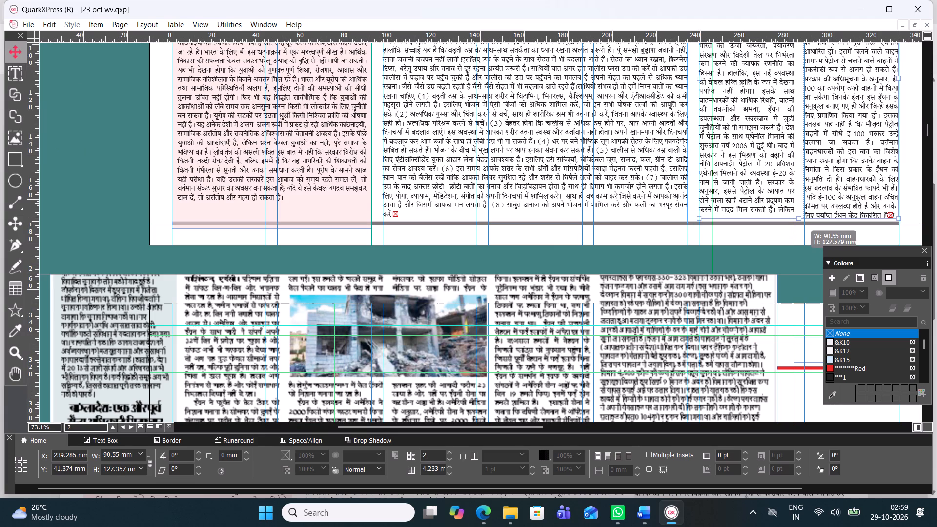
left_click_drag(799, 218, 799, 217)
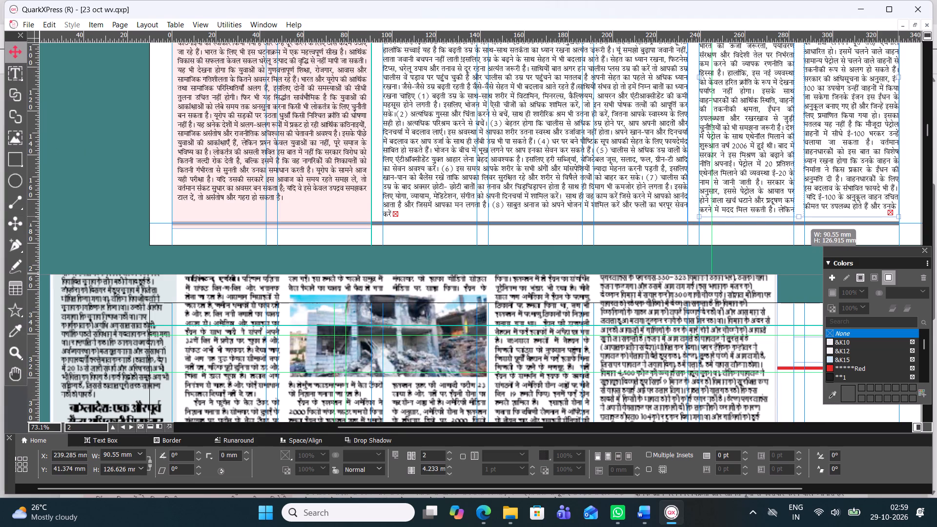
left_click_drag(799, 217, 798, 216)
Insert a paragraph break after "कीमत पर उपलब्ध होते हैं" in the last line of the "ई-100 ईंधन" text.
left_click(871, 208)
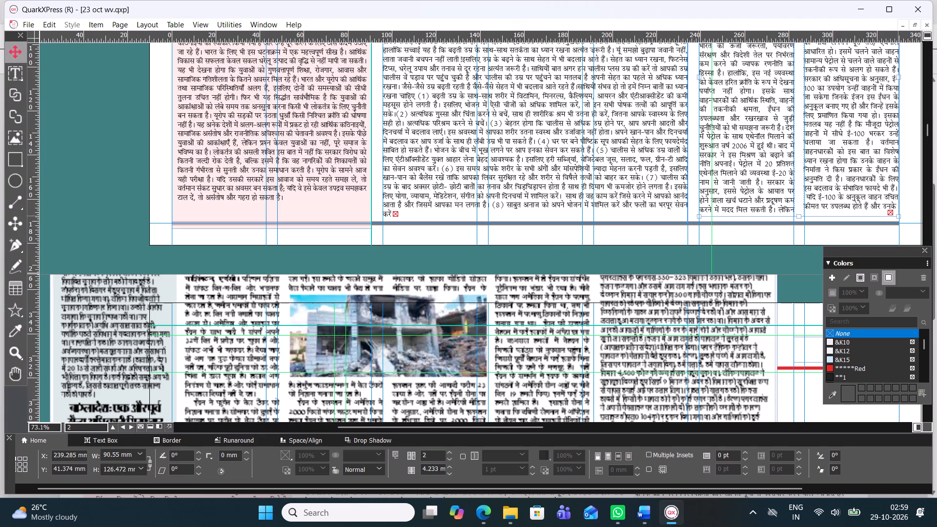
double_click(871, 206)
left_click(871, 206)
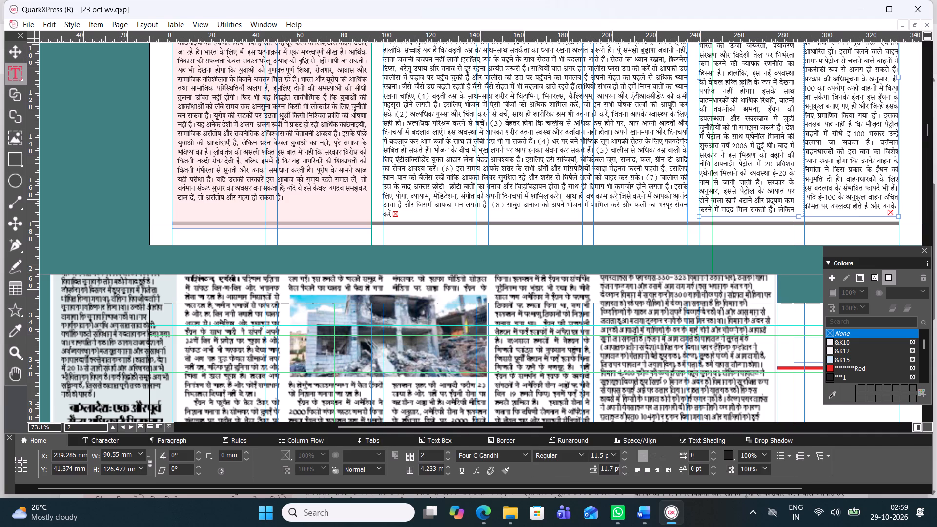
key("Return")
Close the floating Colors palette so it no longer covers the page.
scroll(886, 204, "up", 1)
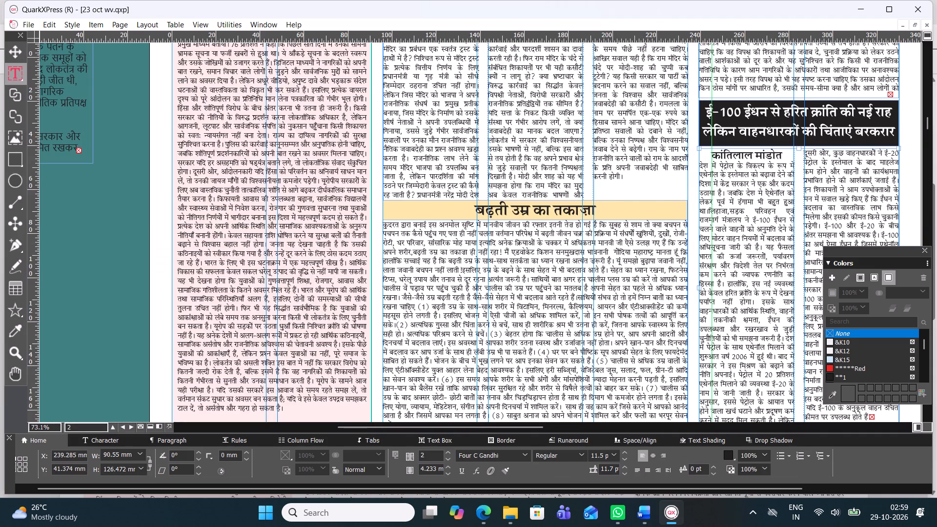
scroll(738, 211, "up", 2)
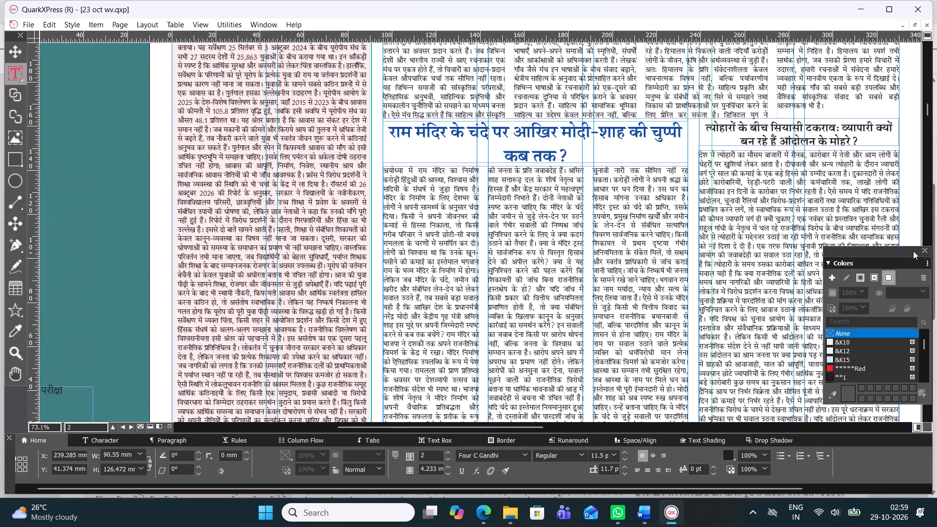
left_click(920, 249)
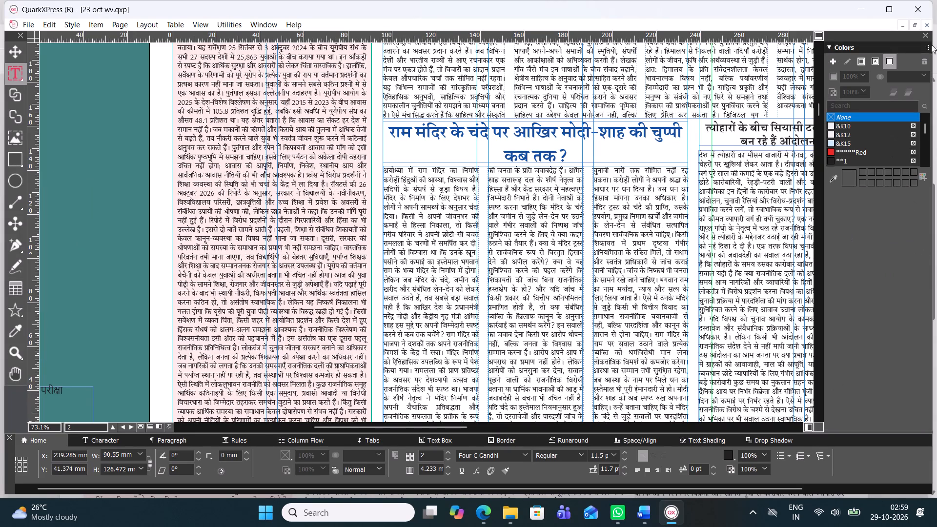
left_click(927, 39)
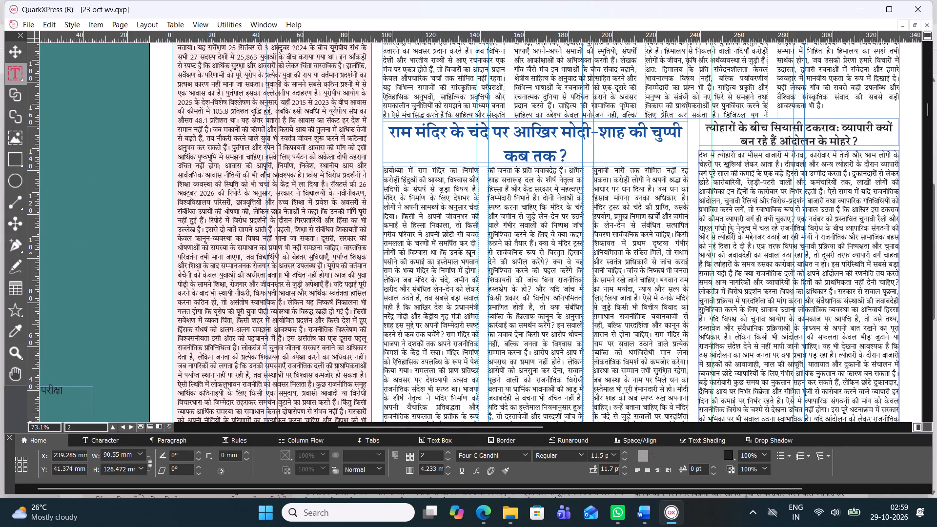
Switch to File Explorer and delete the old "artical" PDF from the Downloads folder.
scroll(728, 226, "down", 2)
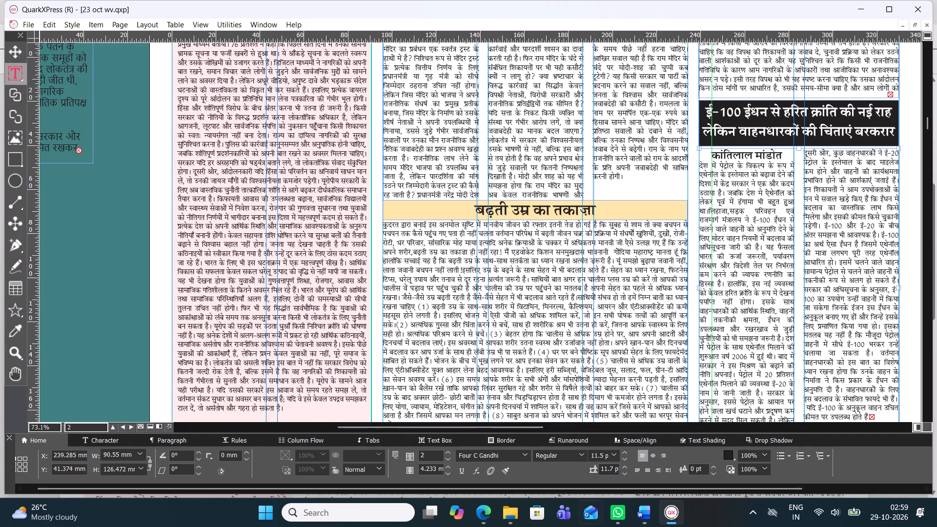
left_click(512, 514)
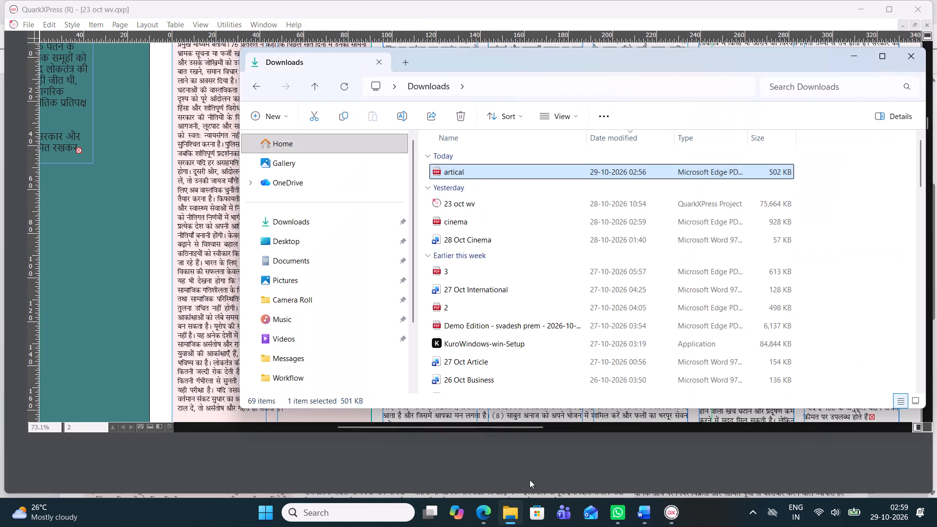
left_click(460, 113)
Return to QuarkXPress and export only page 2 as a PDF named "artical" in the Downloads folder.
left_click(677, 505)
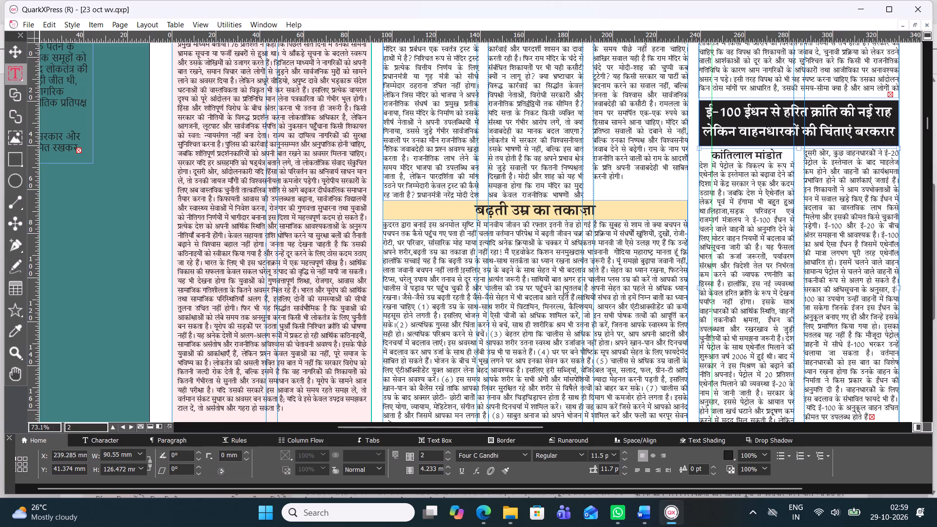
left_click(7, 57)
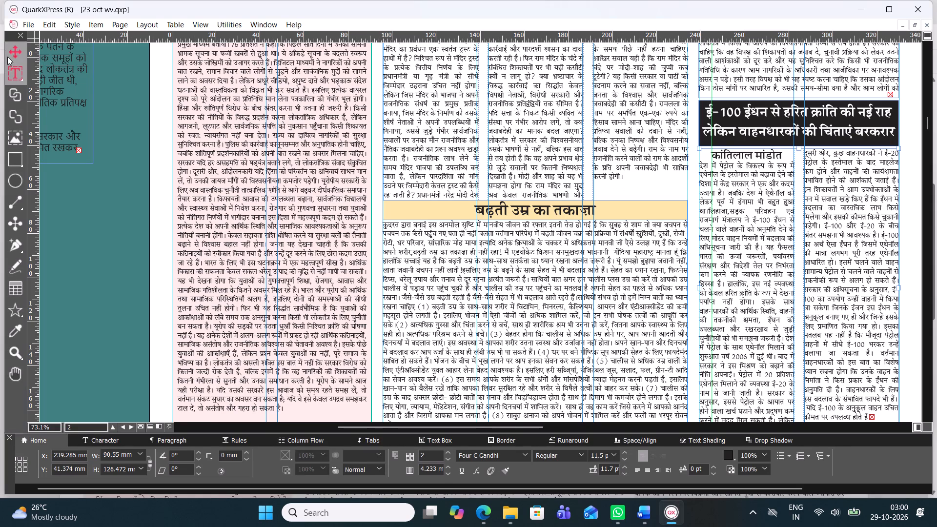
right_click(86, 205)
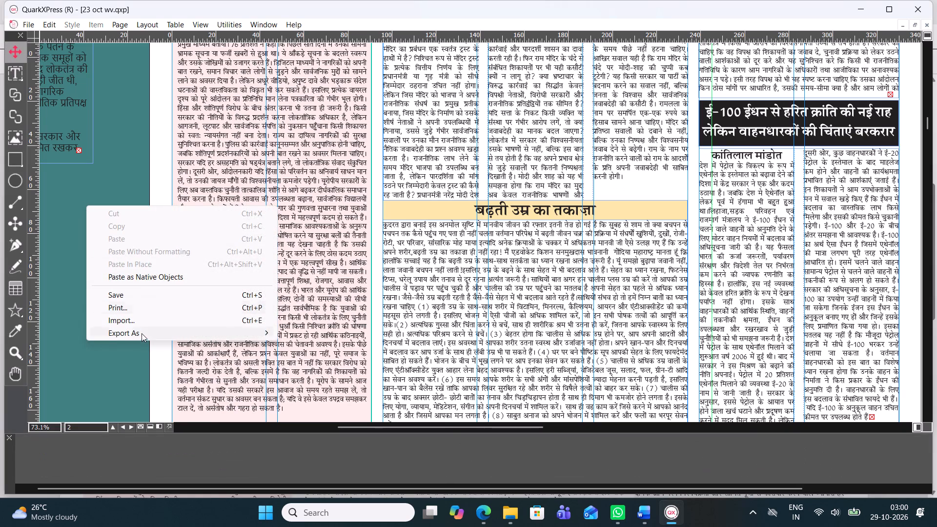
left_click(141, 335)
left_click(302, 332)
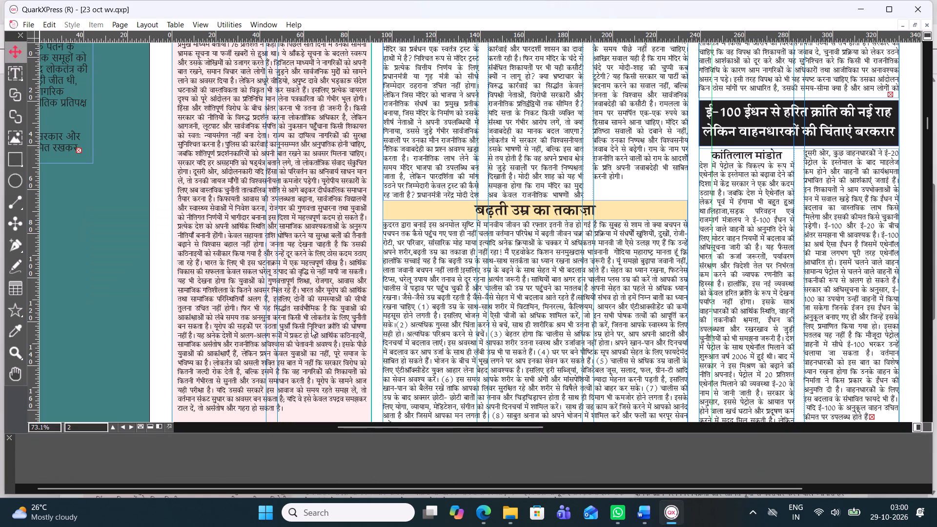
key("BackSpace")
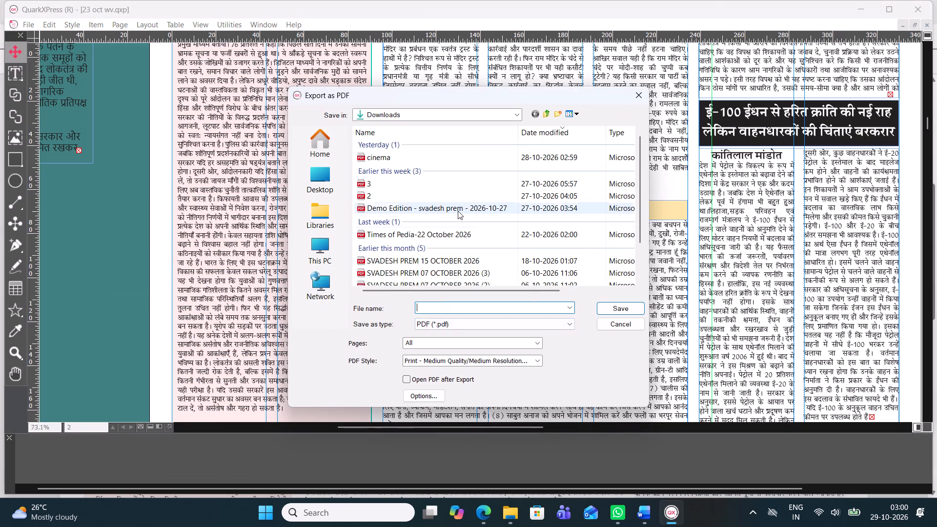
type("artical")
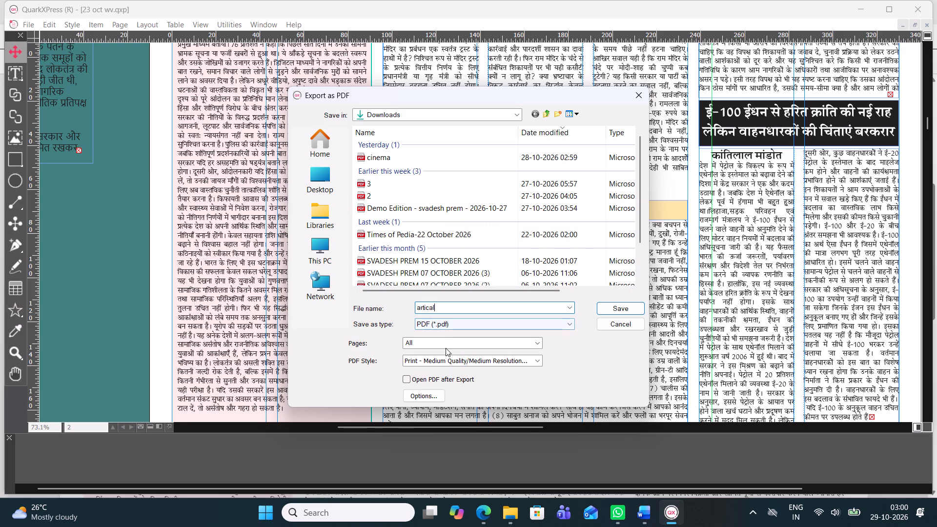
left_click_drag(446, 348, 424, 346)
key("2")
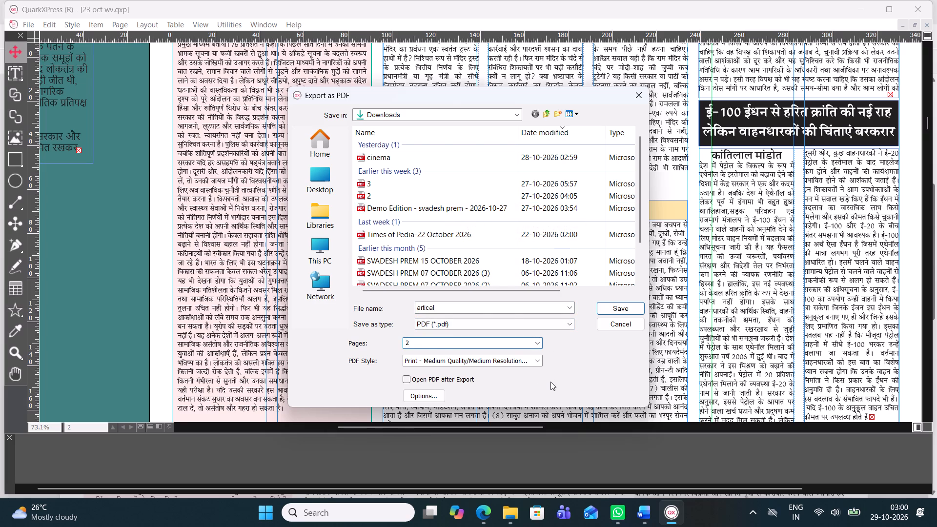
key("Return")
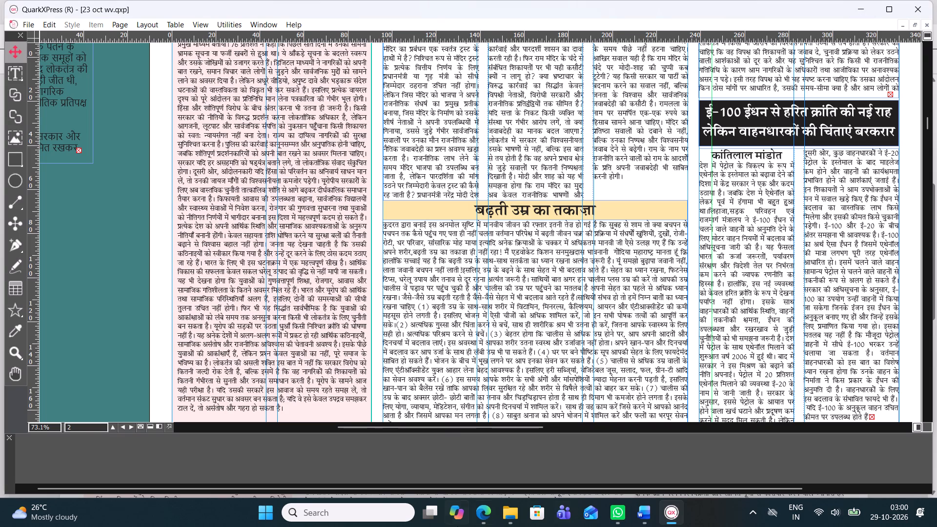
Open the newly exported "artical" PDF from the Downloads folder.
left_click(511, 522)
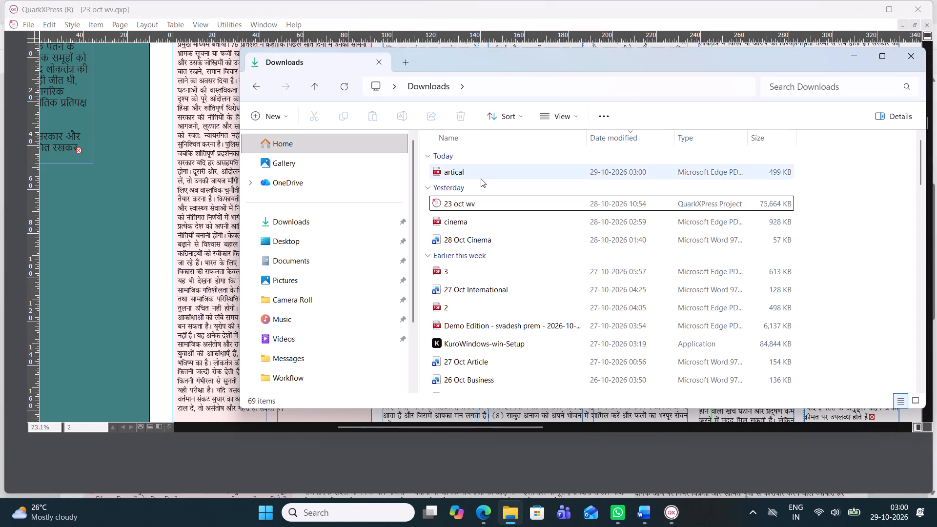
double_click(481, 179)
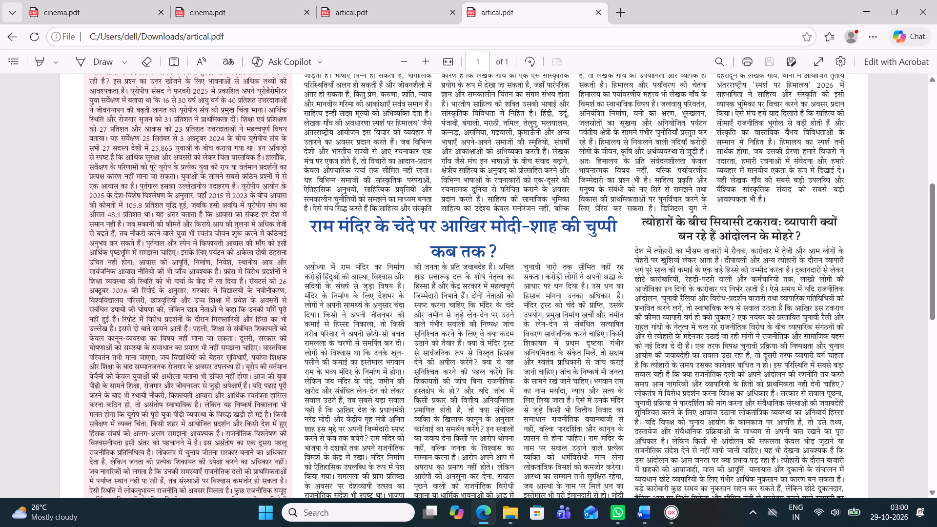
Proof the exported page from the masthead to the foot, examining headlines, columns and article endings.
scroll(442, 314, "up", 2)
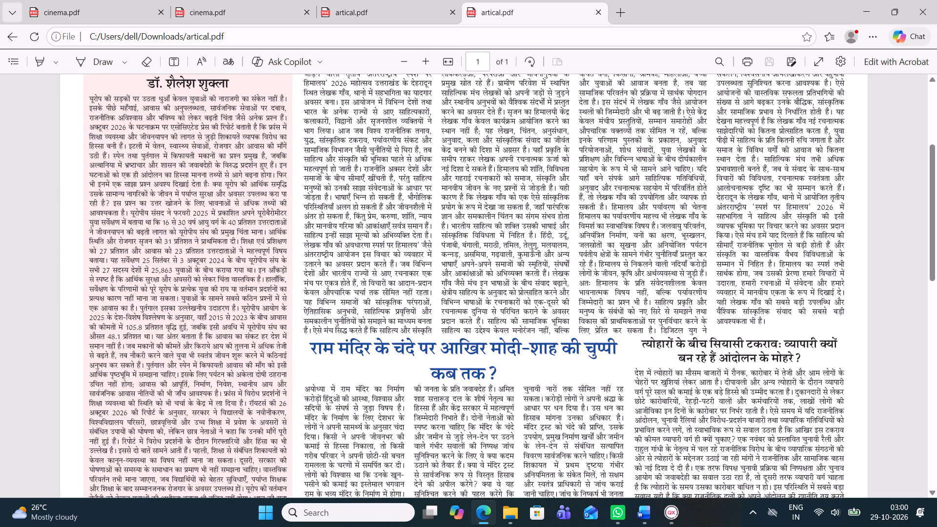
scroll(411, 288, "up", 4)
scroll(411, 287, "down", 1)
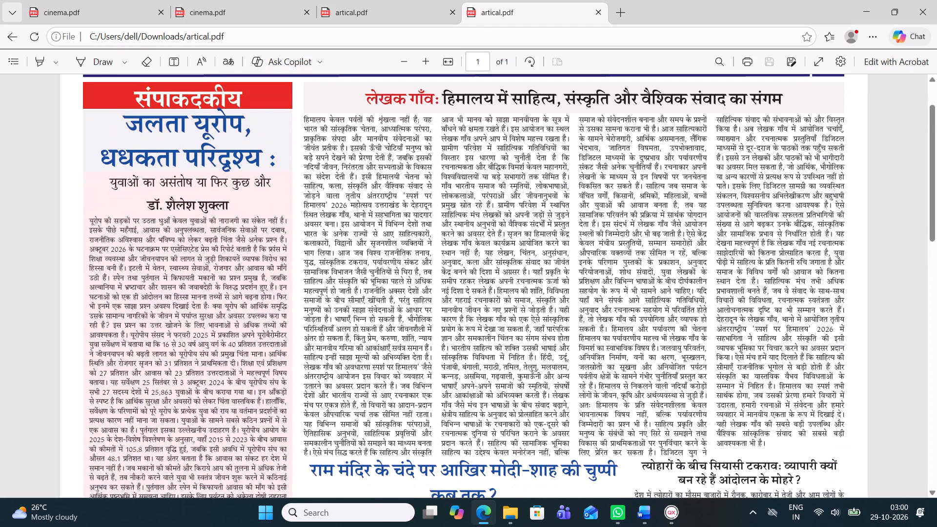
scroll(411, 287, "down", 1)
scroll(491, 383, "down", 4)
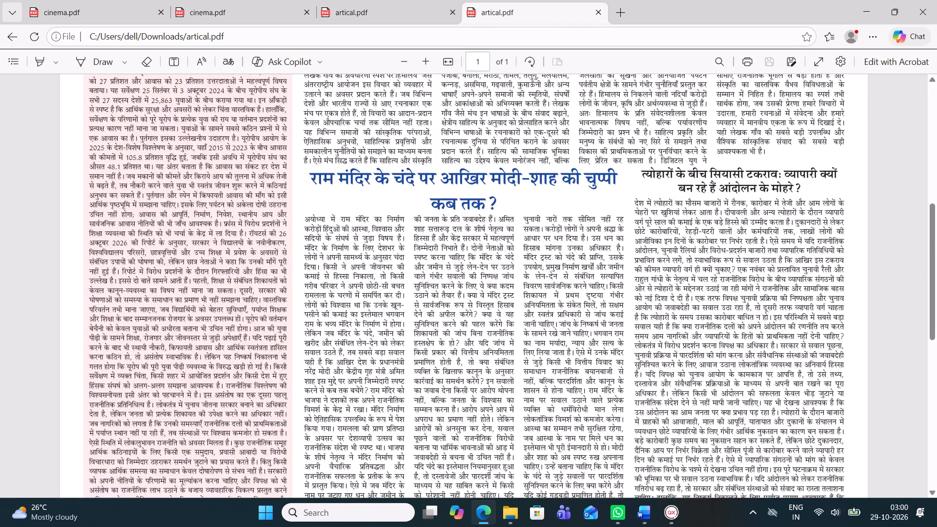
scroll(501, 400, "down", 6)
scroll(519, 398, "up", 1)
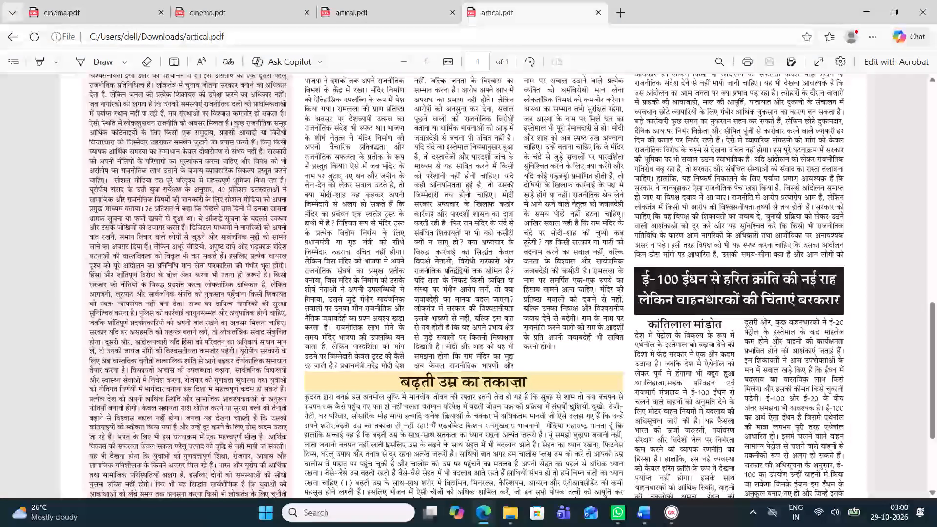
scroll(515, 379, "down", 6)
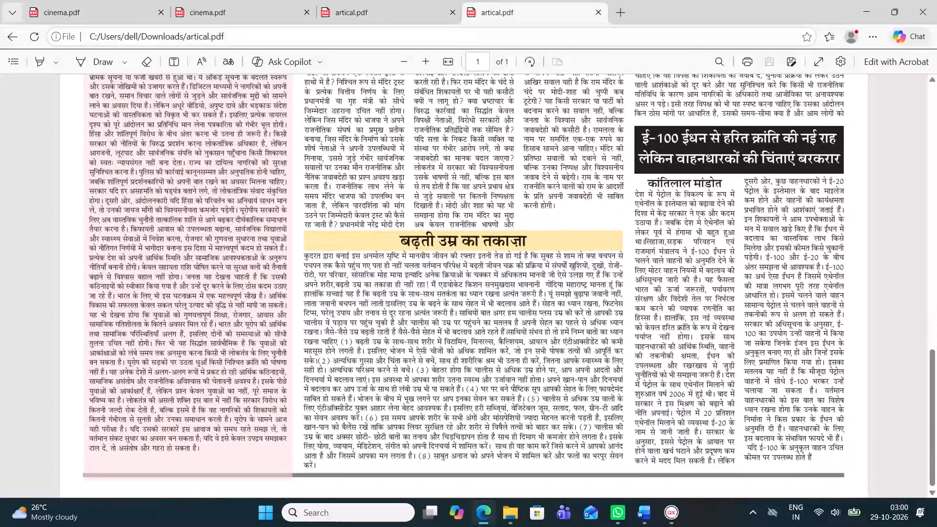
scroll(518, 367, "down", 1)
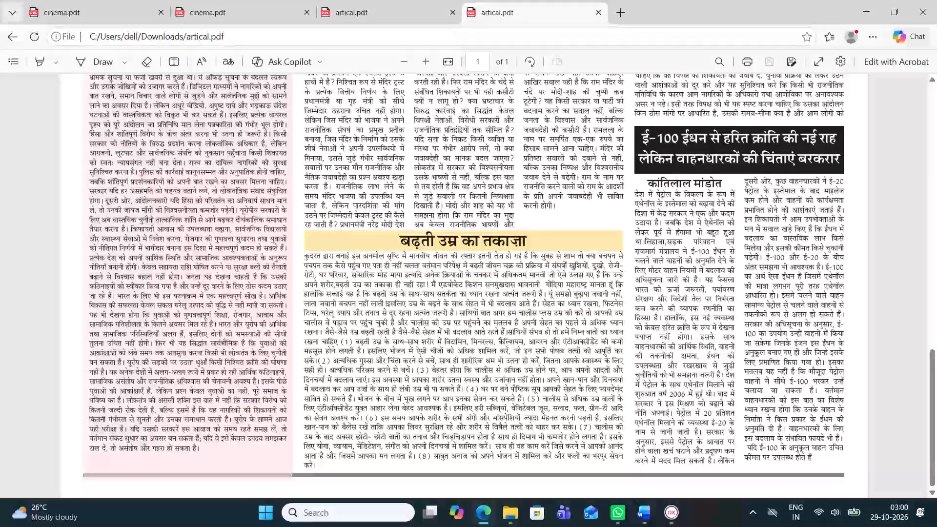
scroll(510, 374, "down", 1)
Go over the exported page again from the masthead down to the "ई-100 ईंधन" and "बढ़ती उम्र का तकाज़ा" articles.
scroll(510, 374, "up", 4)
scroll(510, 374, "down", 1)
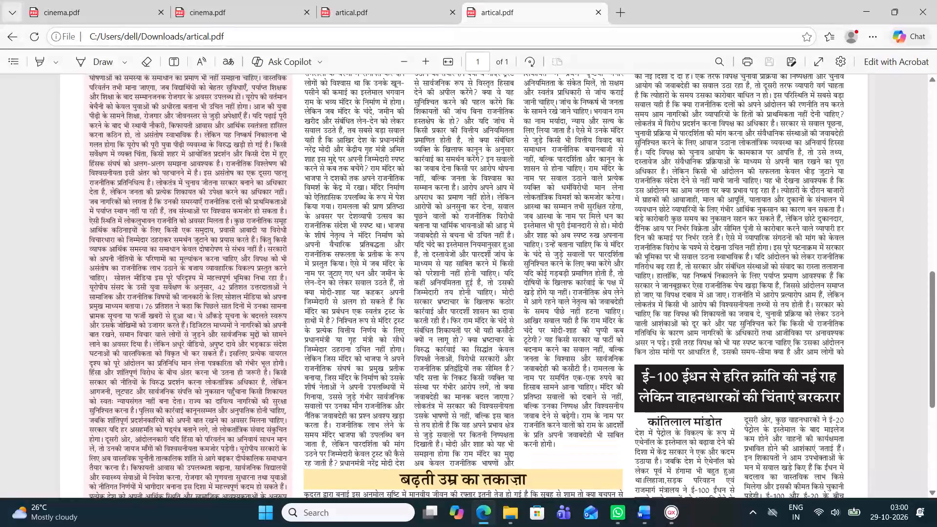
scroll(510, 374, "up", 2)
scroll(434, 322, "up", 1)
scroll(247, 291, "up", 3)
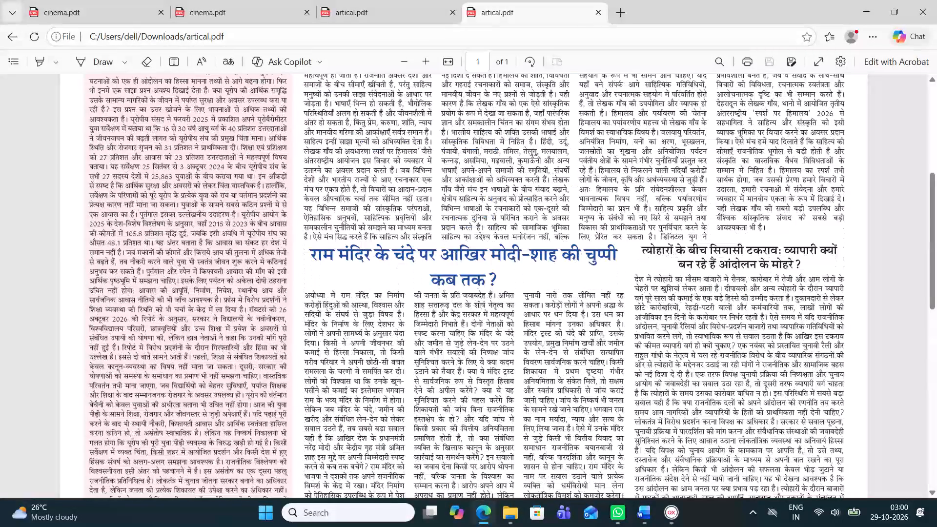
scroll(296, 272, "up", 2)
scroll(296, 272, "down", 1)
scroll(296, 272, "up", 5)
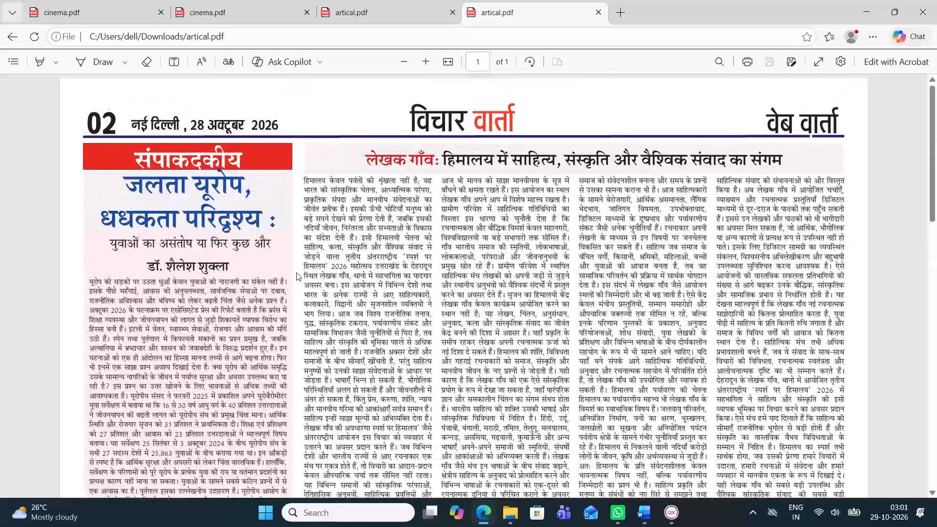
scroll(194, 279, "down", 4)
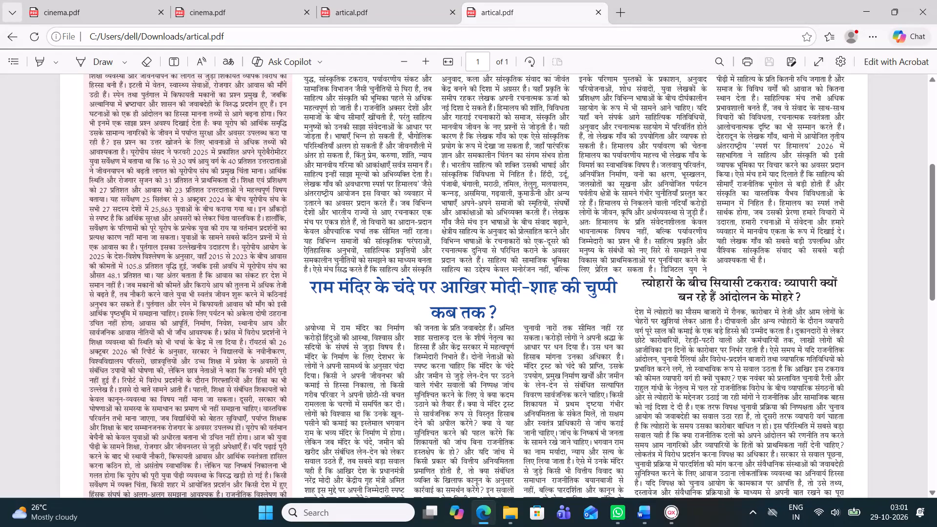
scroll(357, 320, "down", 1)
scroll(478, 279, "down", 1)
scroll(478, 279, "up", 1)
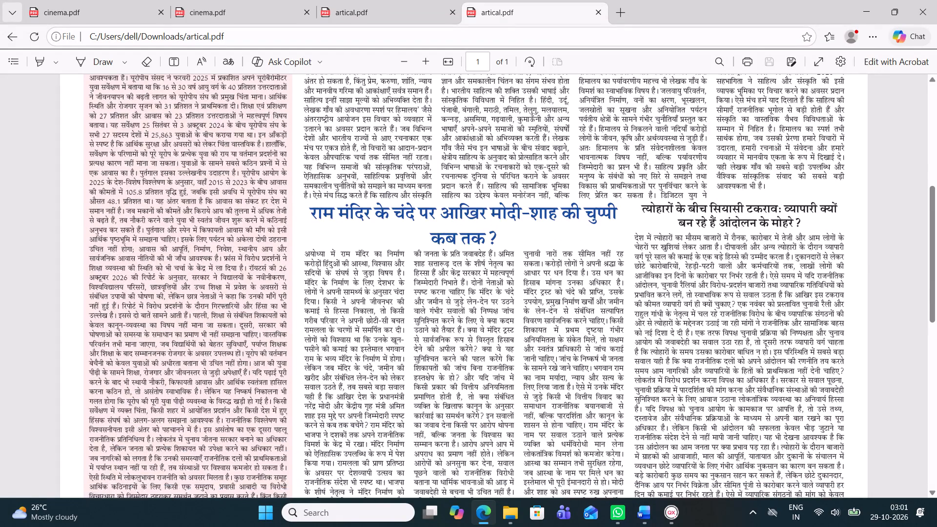
scroll(477, 279, "down", 8)
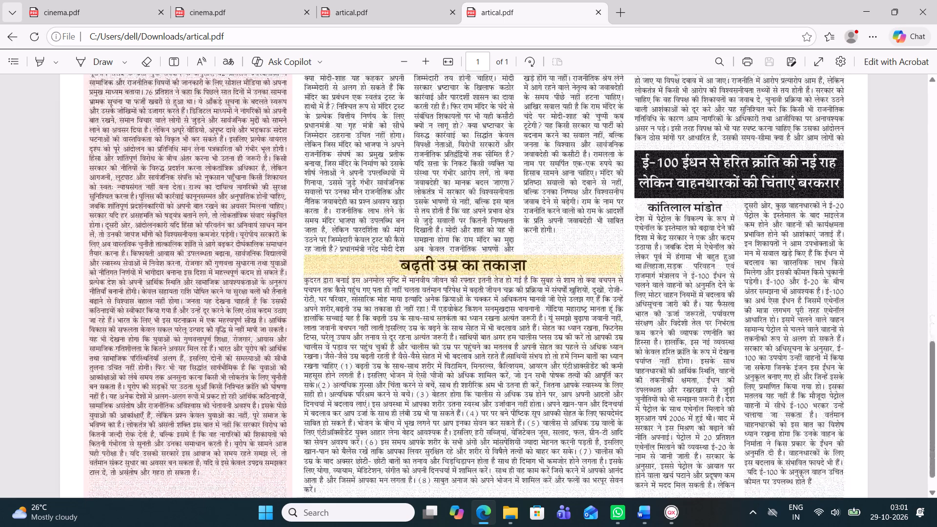
scroll(477, 279, "down", 3)
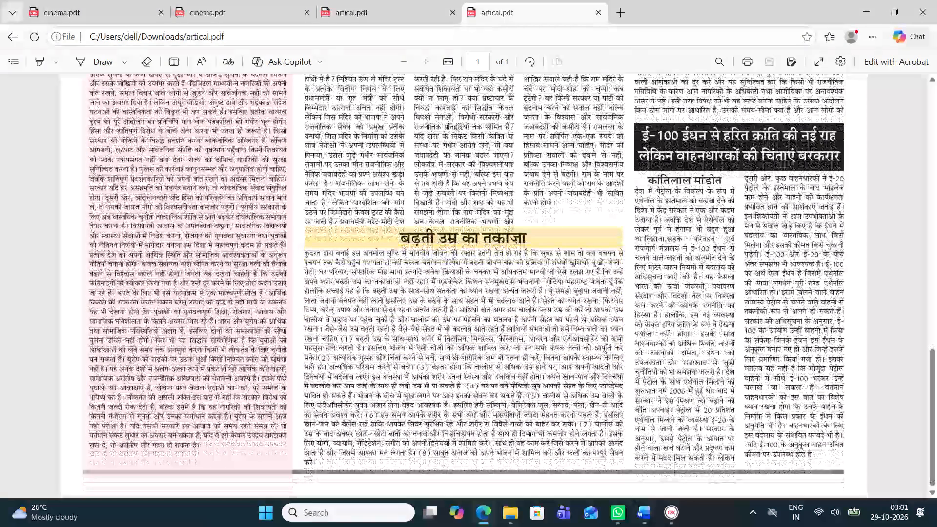
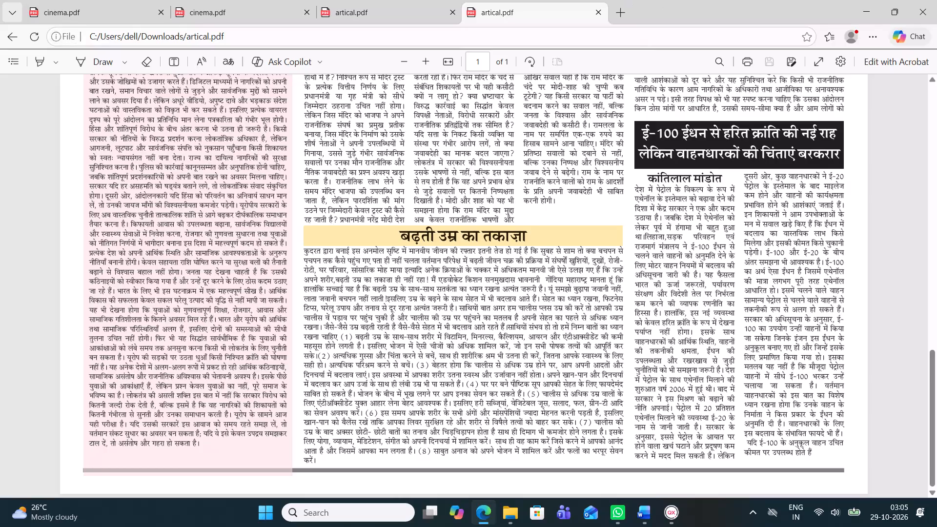
Proof the exported page again from the foot up to the masthead and back down to the "राम मंदिर" and "त्योहारों के बीच" headlines.
scroll(713, 299, "up", 4)
scroll(707, 301, "down", 1)
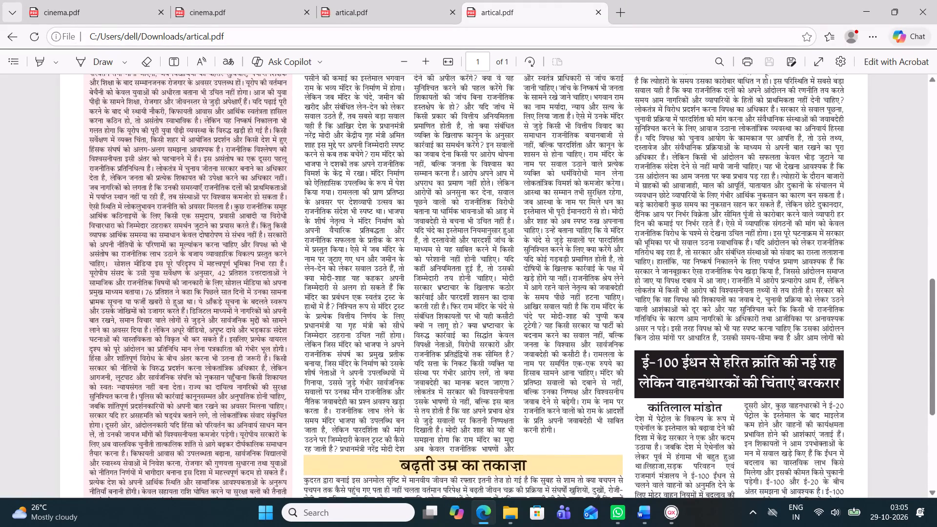
scroll(707, 301, "up", 8)
scroll(707, 302, "down", 1)
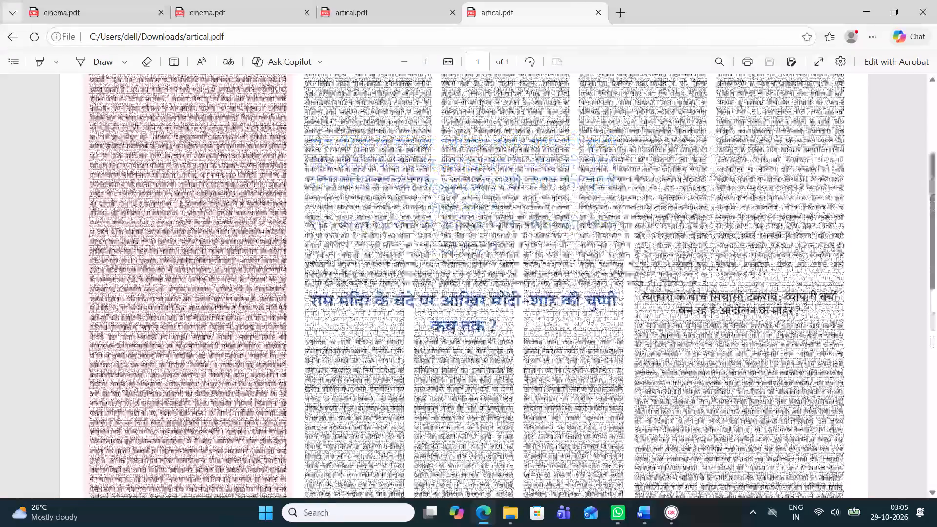
scroll(707, 302, "up", 4)
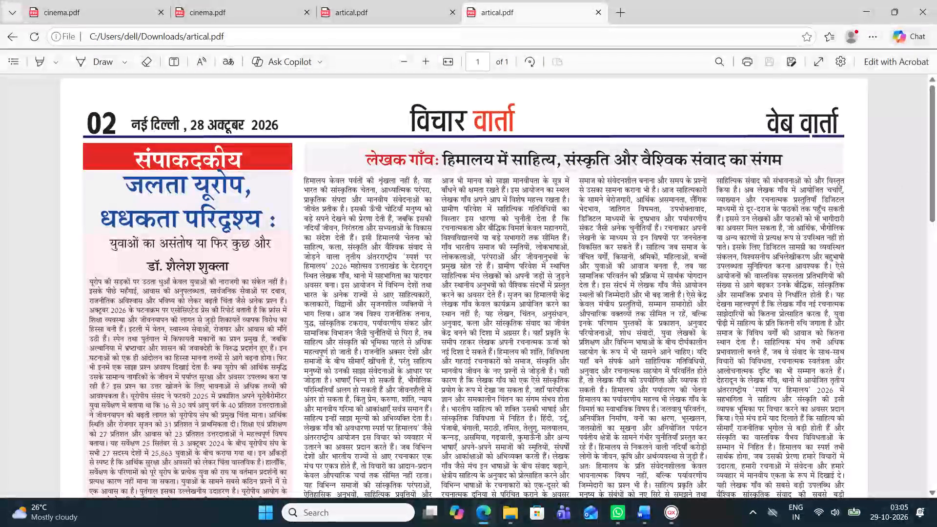
left_click(661, 166)
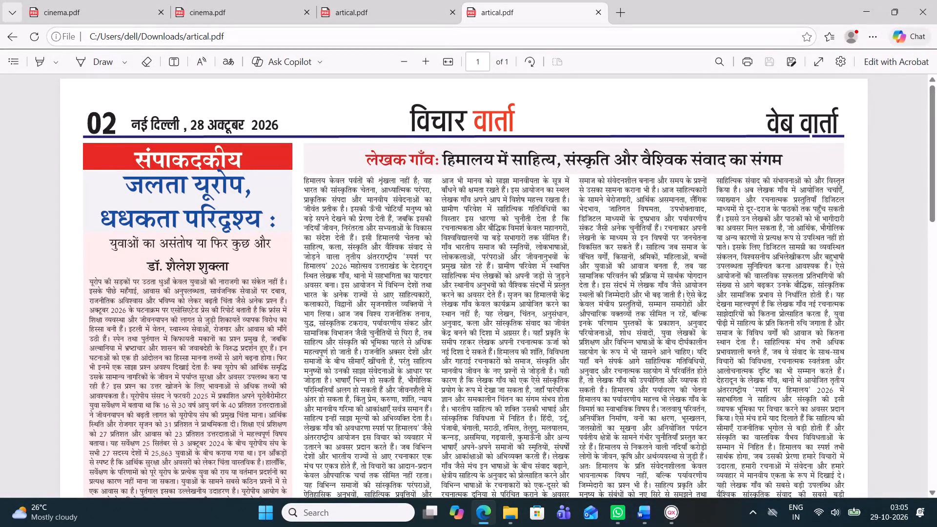
left_click_drag(653, 161, 682, 157)
left_click(643, 213)
left_click_drag(643, 213, 704, 267)
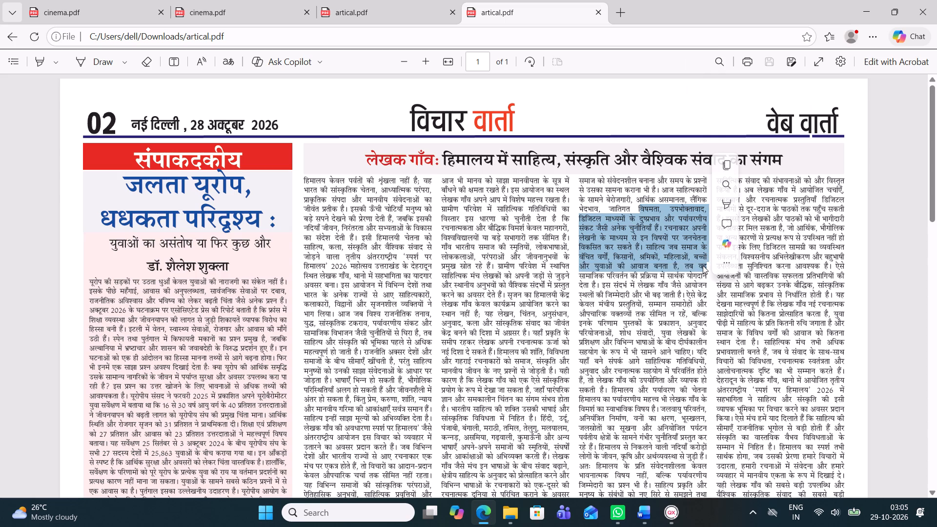
scroll(700, 267, "down", 2)
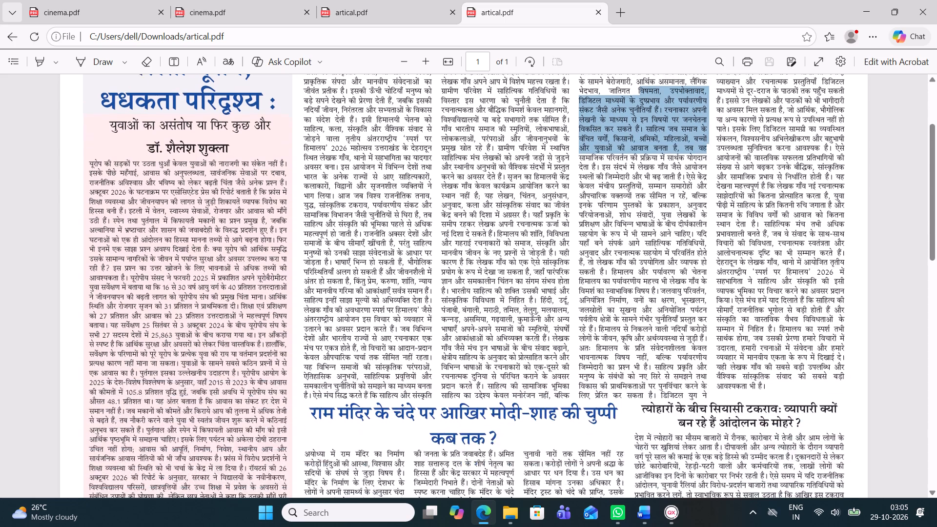
scroll(699, 267, "down", 2)
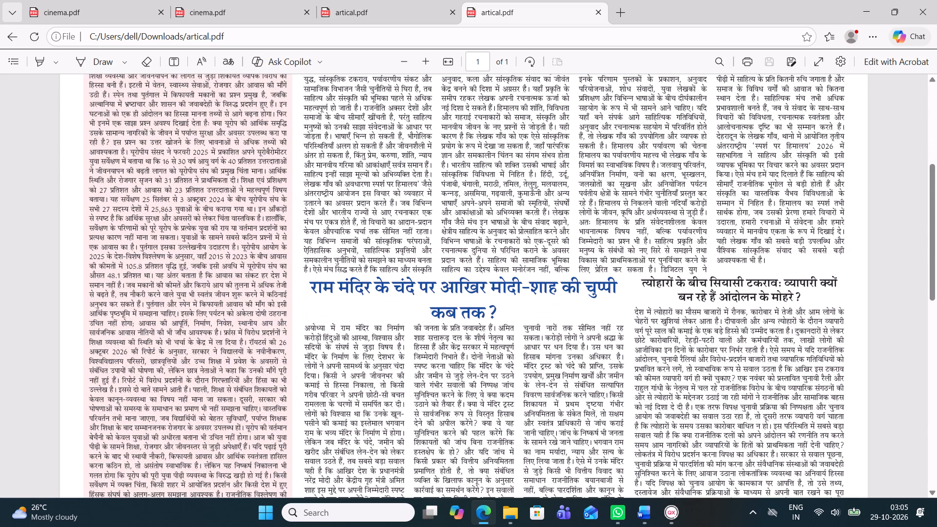
scroll(699, 267, "down", 1)
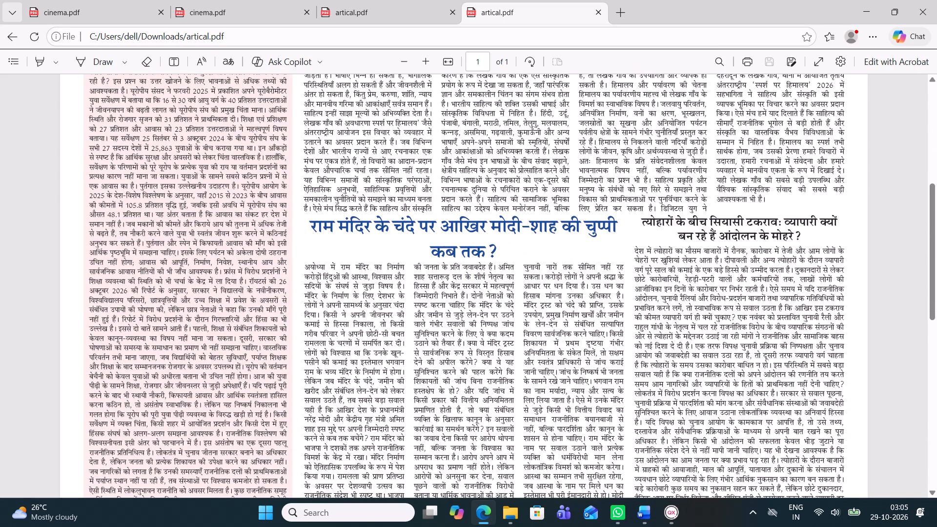
Switch to QuarkXPress and inspect the "लेखक गाँव" and "जलता यूरोप, धधकता परिदृश्य" headline boxes on page 2.
left_click(662, 511)
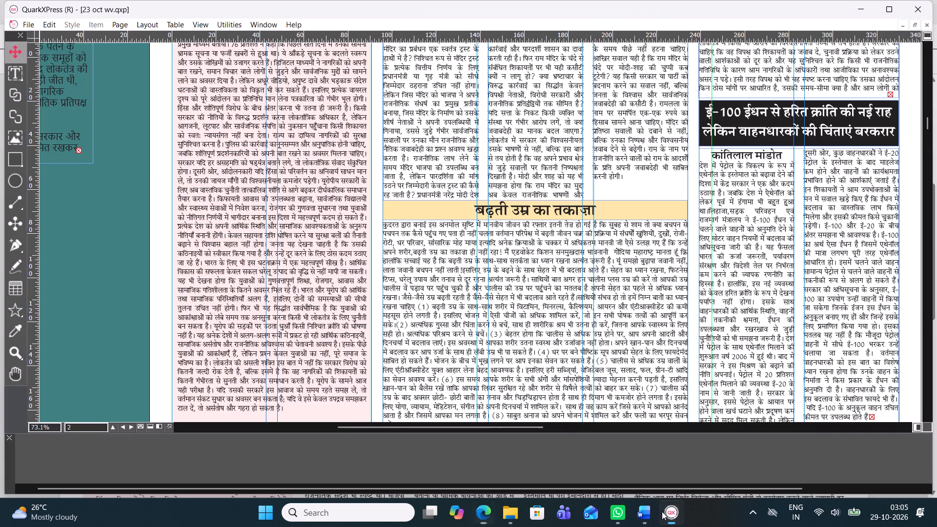
scroll(511, 222, "down", 1)
scroll(511, 222, "up", 5)
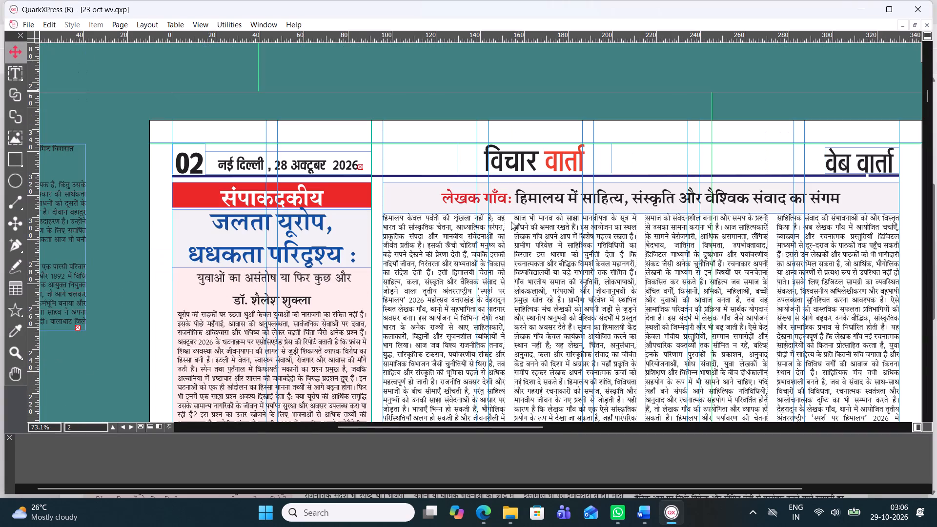
left_click(560, 196)
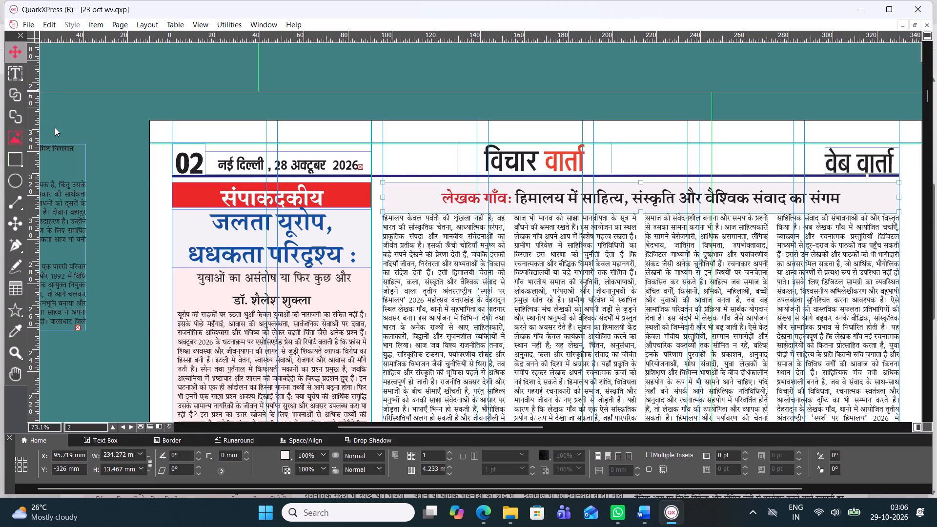
left_click(14, 80)
left_click(355, 251)
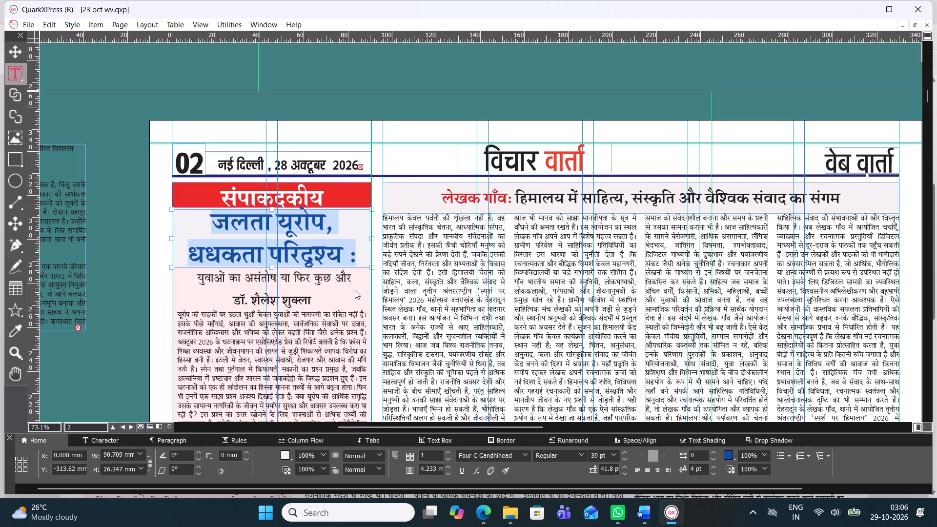
Examine the editorial column and its tinted text box from the article's end at the foot up to the headline.
scroll(355, 290, "down", 2)
scroll(352, 273, "up", 1)
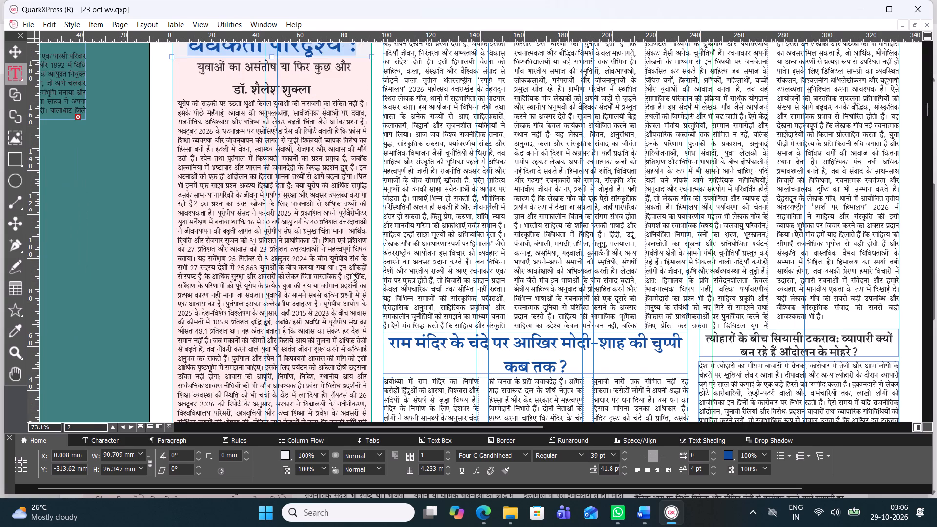
scroll(352, 273, "up", 1)
scroll(352, 272, "down", 6)
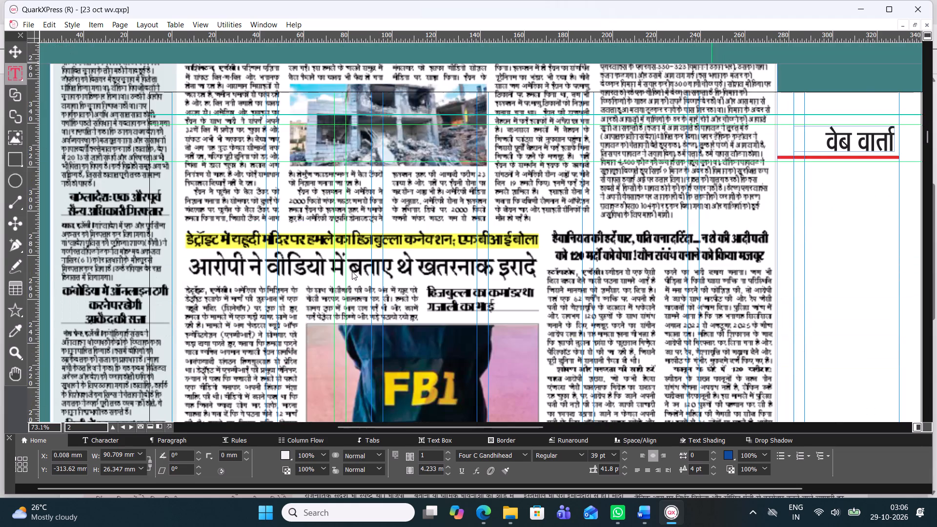
scroll(352, 271, "up", 1)
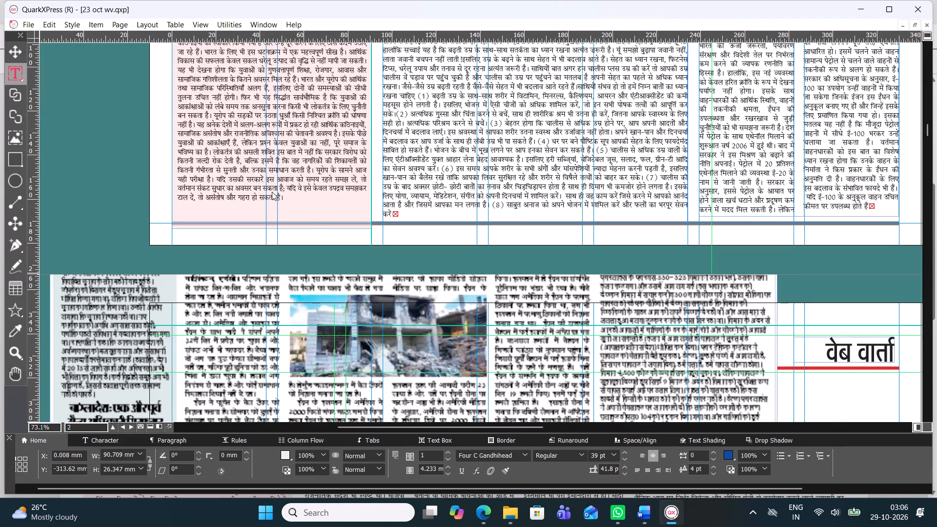
left_click(302, 208)
left_click(302, 208)
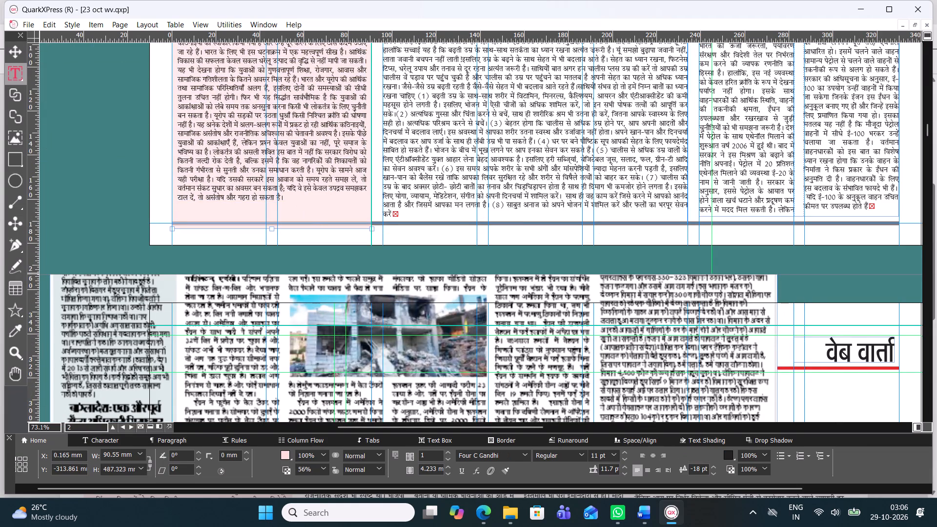
scroll(302, 208, "up", 3)
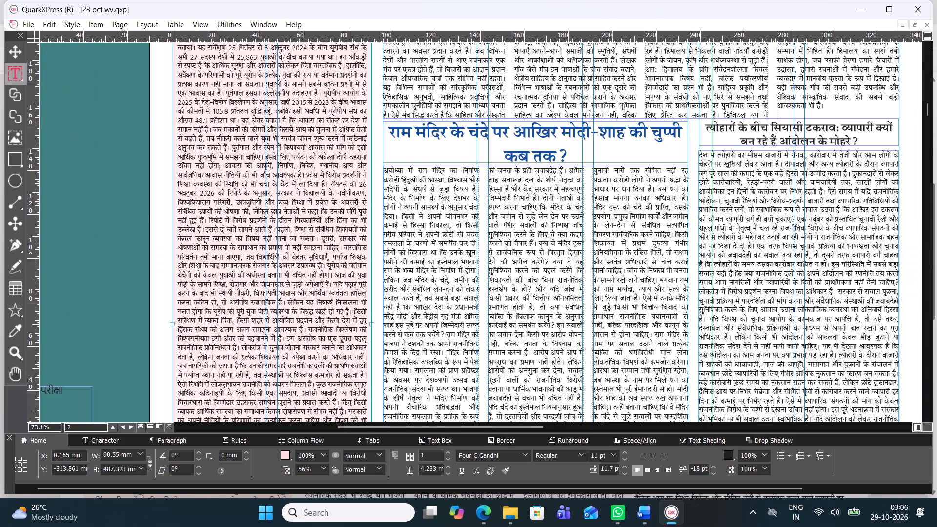
scroll(302, 208, "up", 2)
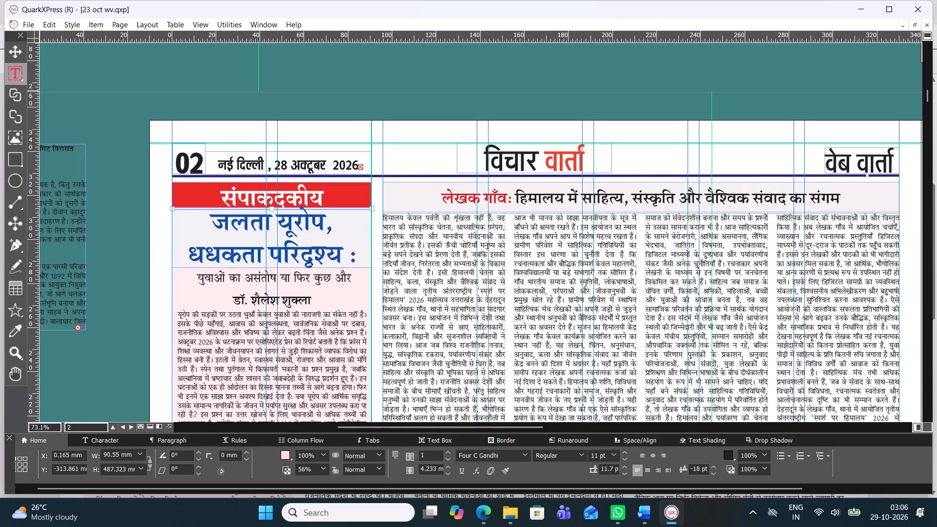
left_click(284, 228)
Check the "लेखक गाँव" headline's text settings, the lower articles of page 2 and the "बढ़ती उम्र का तकाज़ा" body text.
left_click(660, 198)
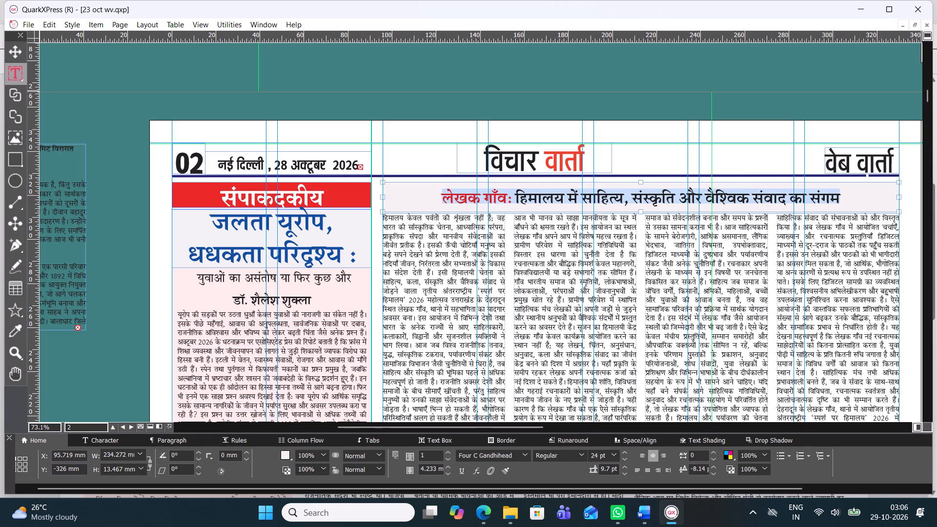
scroll(633, 264, "down", 3)
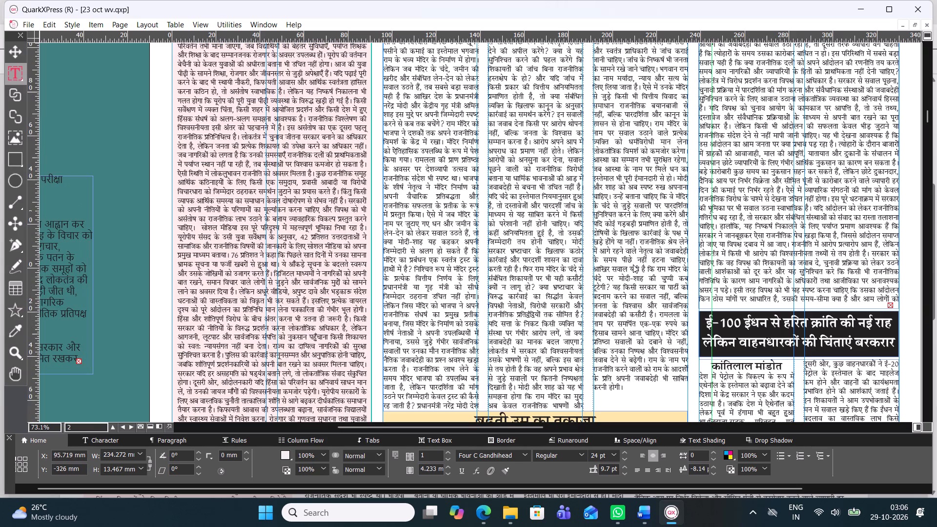
scroll(633, 264, "down", 1)
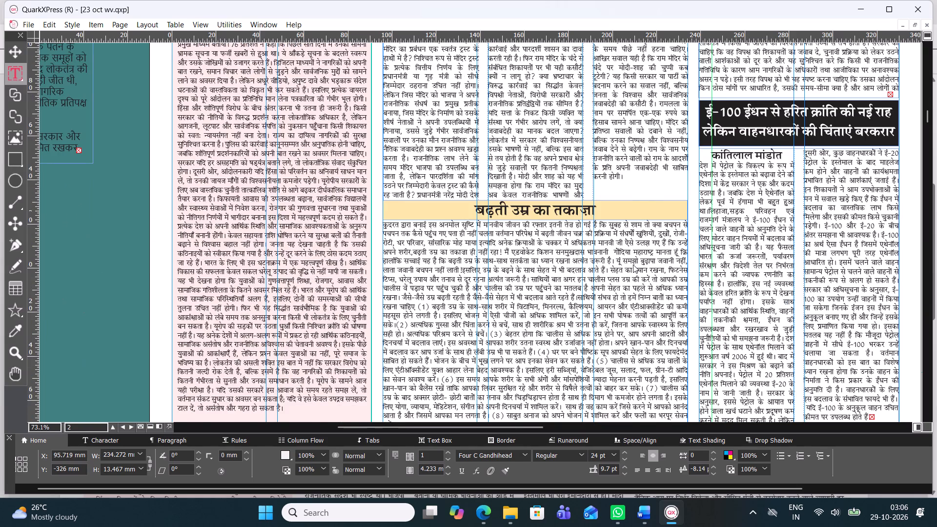
scroll(633, 264, "down", 1)
scroll(633, 264, "up", 1)
scroll(633, 264, "down", 1)
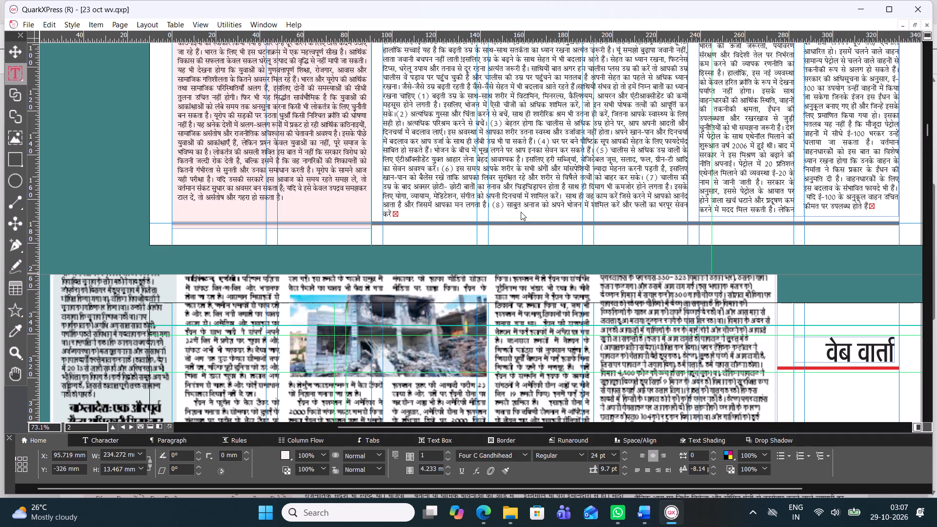
left_click(509, 186)
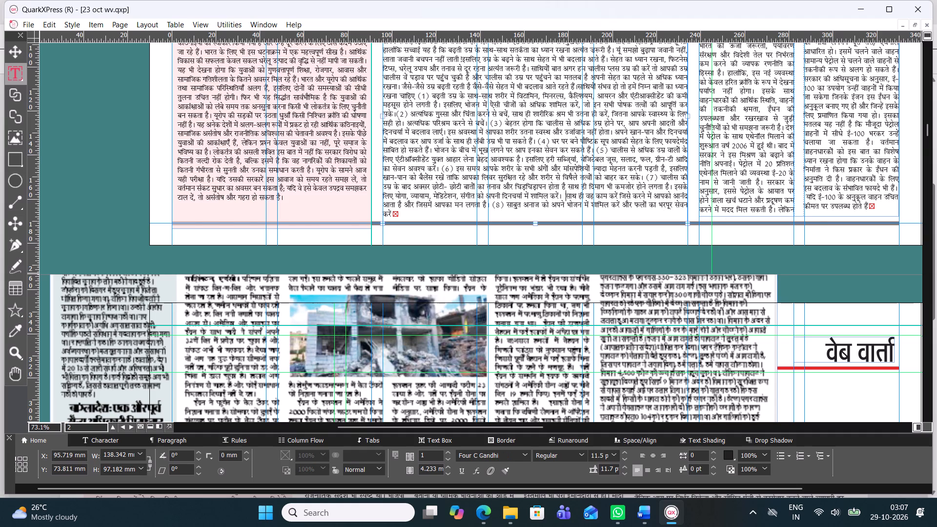
scroll(522, 173, "up", 2)
scroll(534, 191, "down", 1)
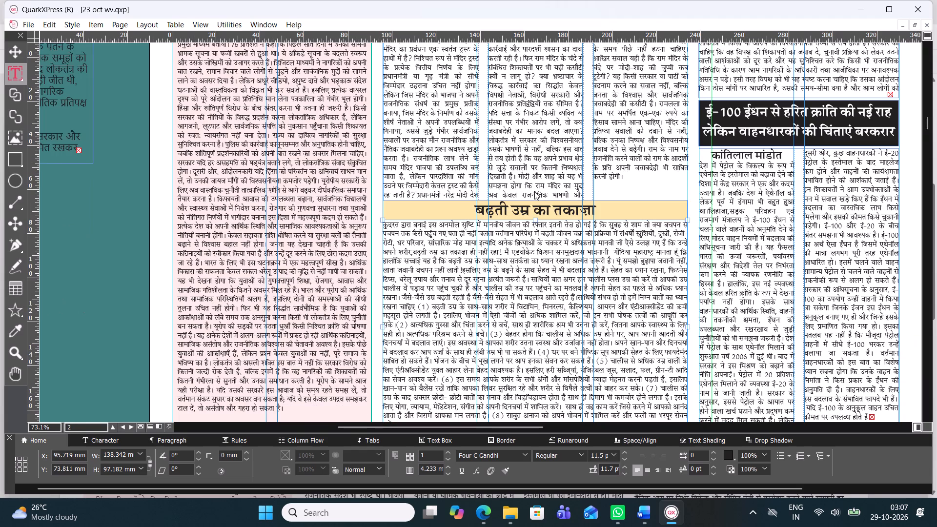
Move the "बढ़ती उम्र का तकाज़ा" headline box down about 13 mm onto its article's opening lines, at Y about 77.9 mm.
left_click(12, 53)
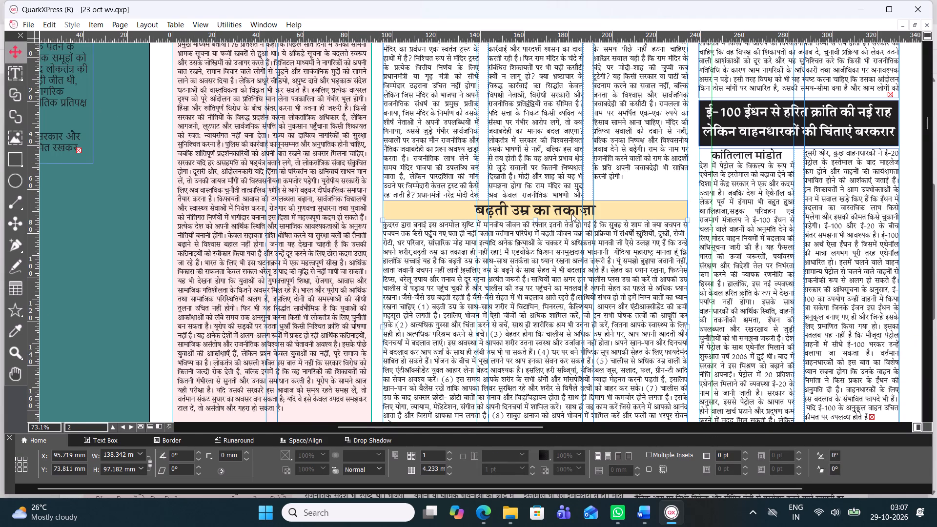
left_click(571, 213)
left_click_drag(571, 213, 572, 214)
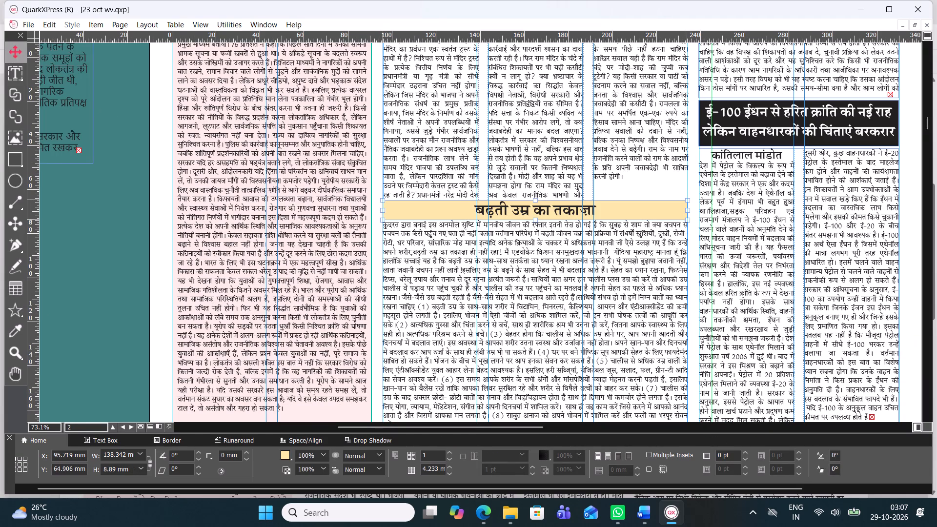
left_click_drag(572, 214, 572, 243)
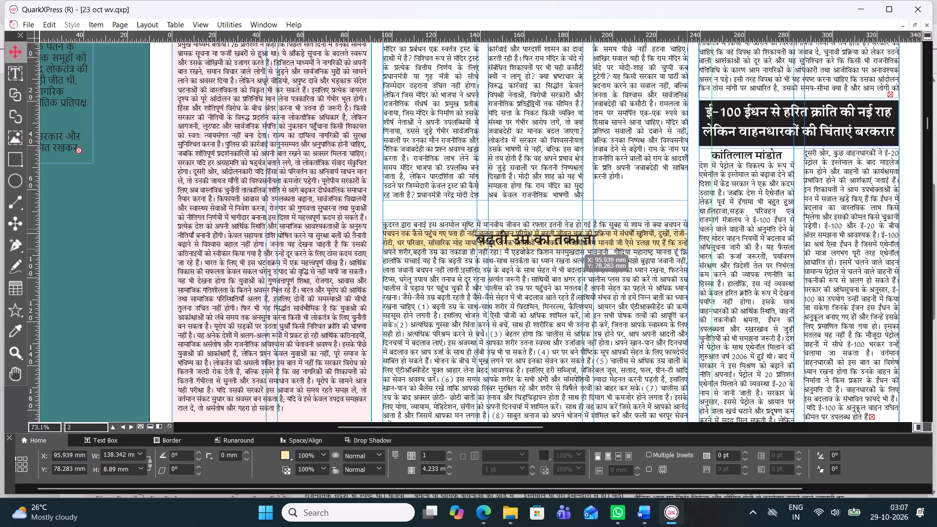
left_click_drag(572, 243, 572, 242)
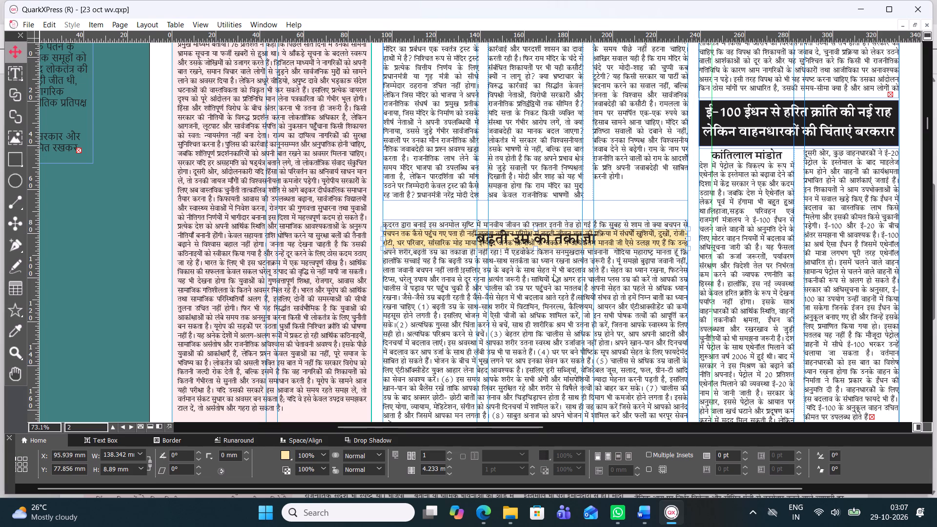
Set the runaround type of the "बढ़ती उम्र का तकाज़ा" article's body text box to Item.
left_click(553, 274)
left_click(508, 244)
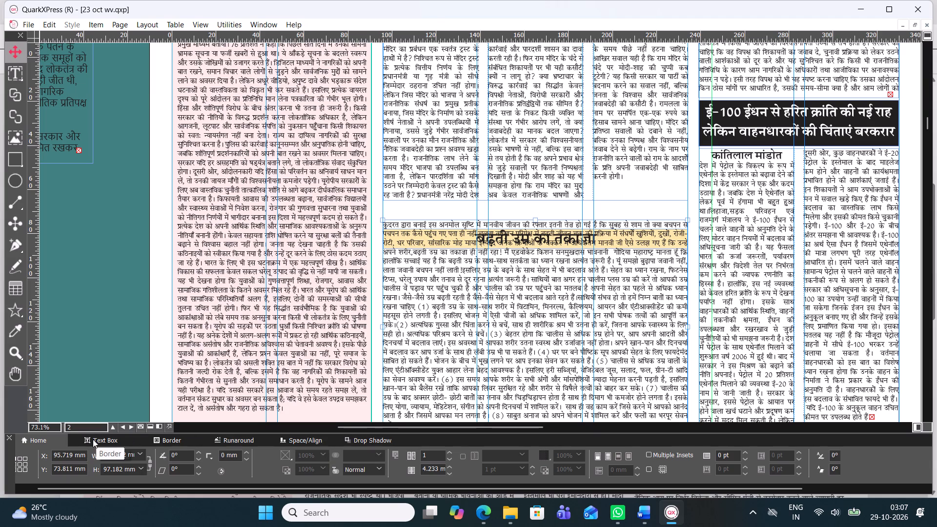
left_click(44, 441)
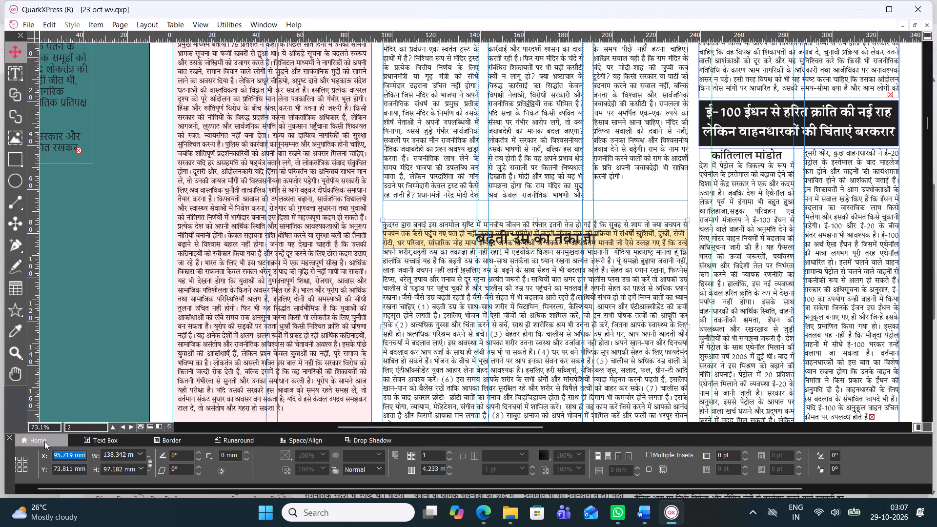
left_click(236, 441)
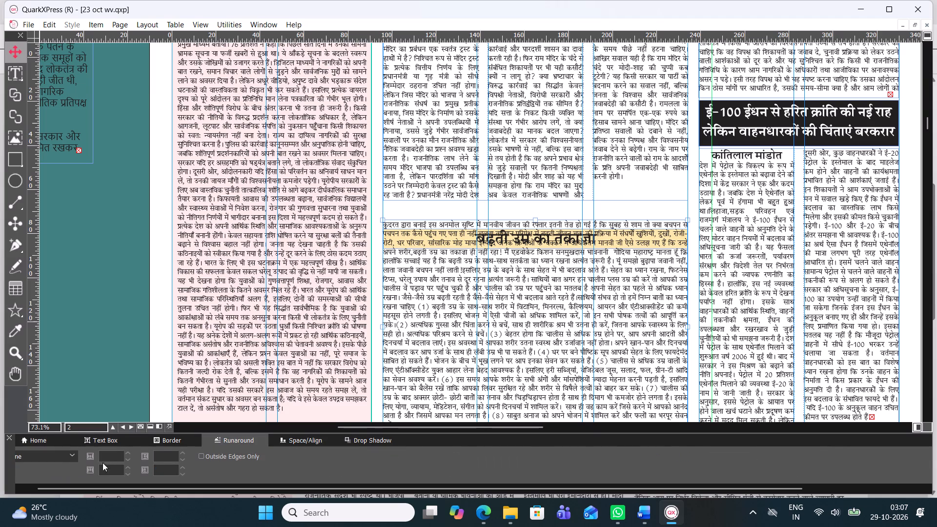
left_click(74, 458)
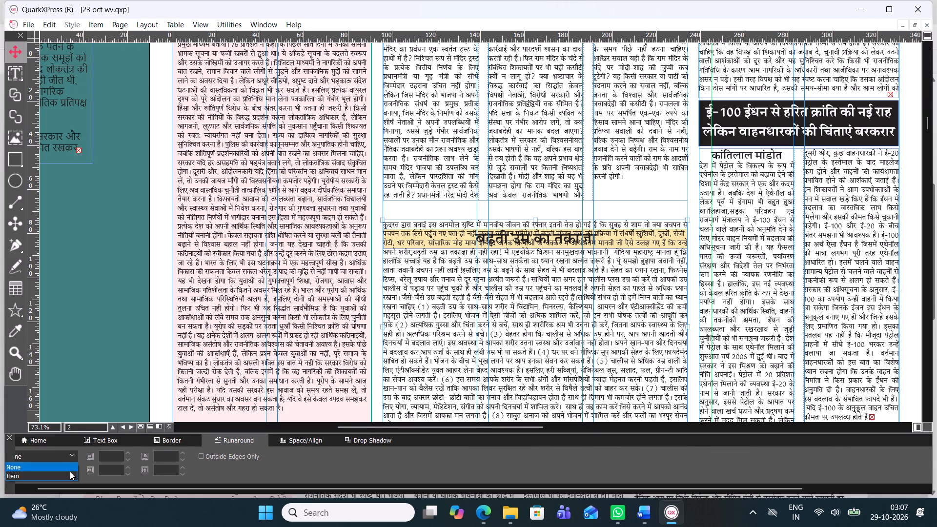
left_click(69, 472)
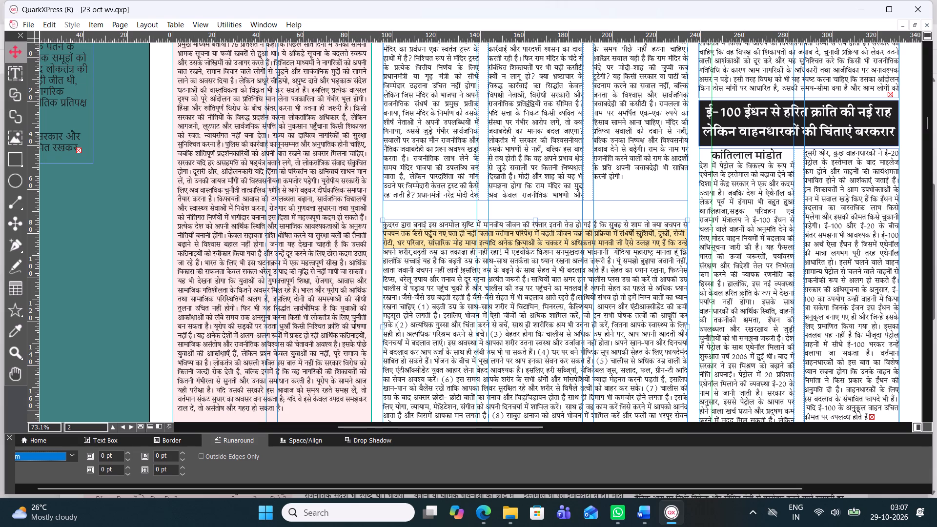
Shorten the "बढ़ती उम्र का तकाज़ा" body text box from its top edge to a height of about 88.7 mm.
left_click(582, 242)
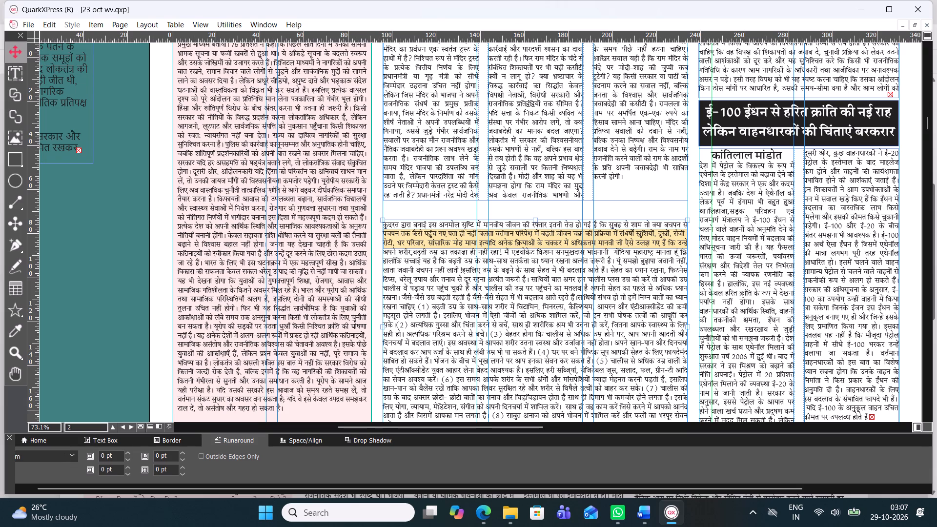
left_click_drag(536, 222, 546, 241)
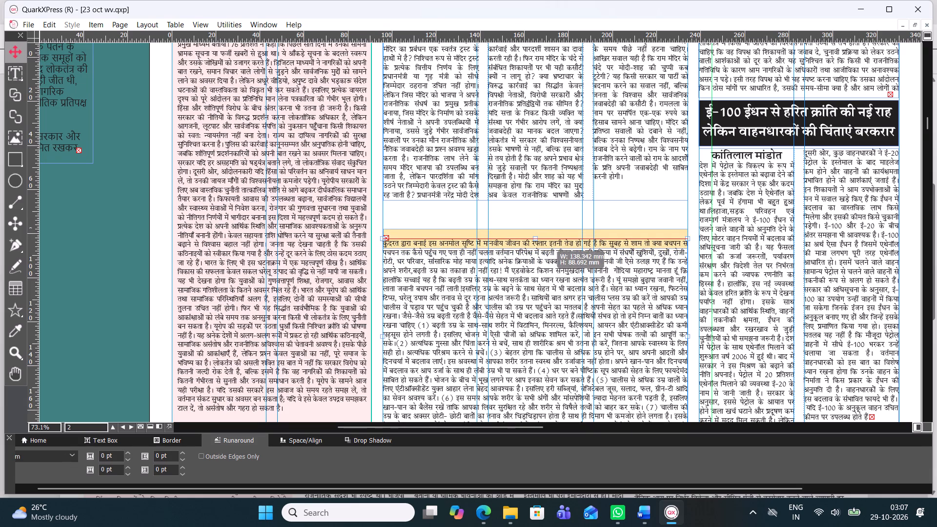
Bring the tinted "बढ़ती उम्र का तकाज़ा" headline box forward, in front of its article's body text box.
left_click(537, 234)
left_click(539, 232)
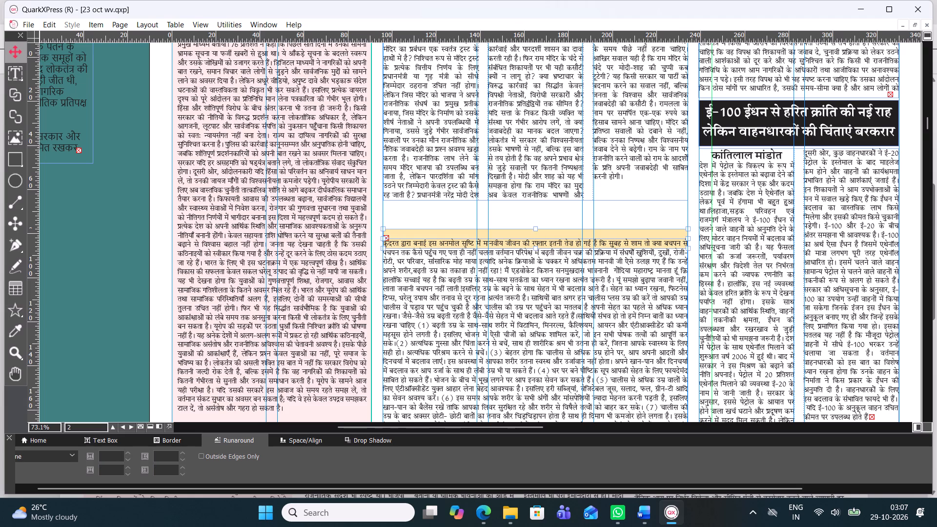
right_click(539, 232)
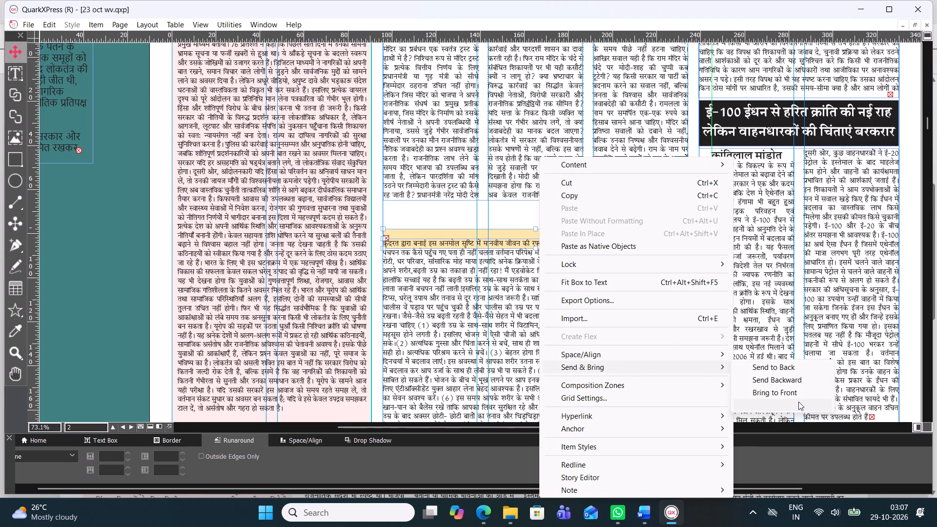
left_click(798, 402)
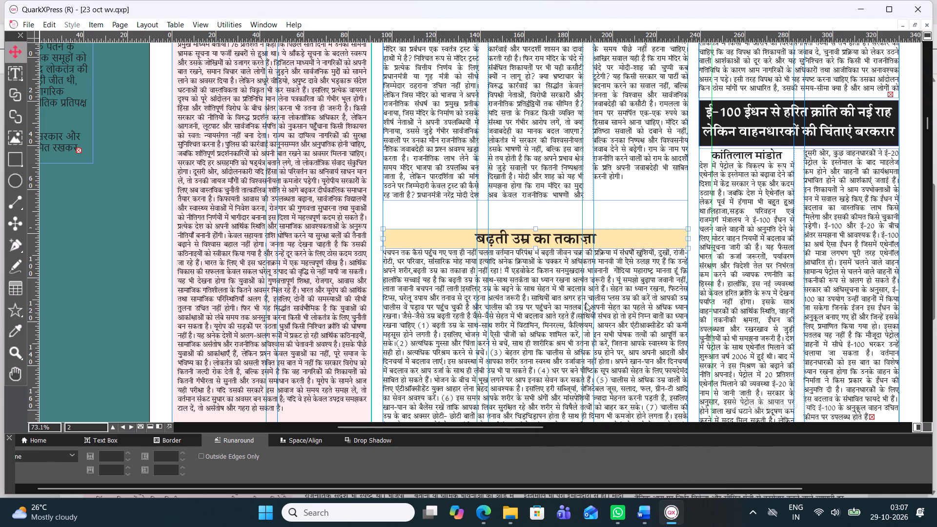
Extend the "बढ़ती उम्र का तकाज़ा" body text box upward until its top edge aligns with the headline box's top.
left_click(586, 302)
left_click_drag(538, 237, 542, 226)
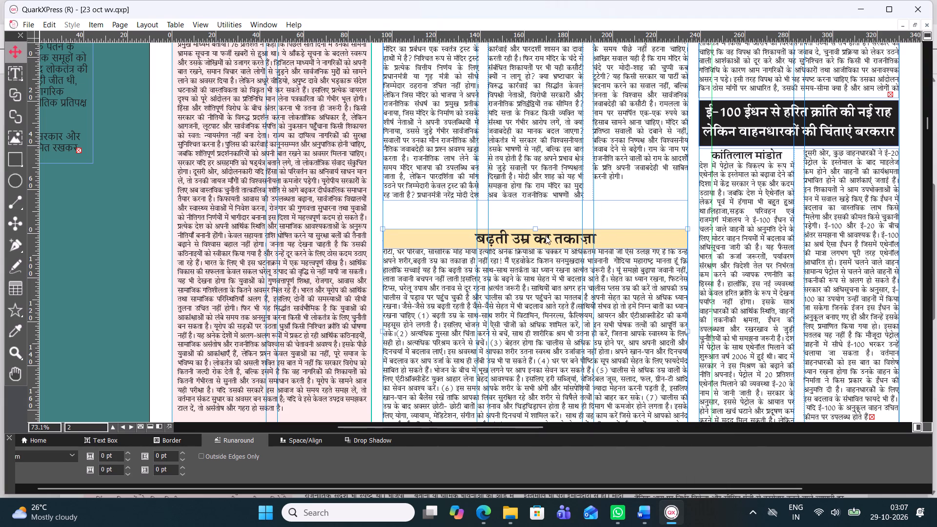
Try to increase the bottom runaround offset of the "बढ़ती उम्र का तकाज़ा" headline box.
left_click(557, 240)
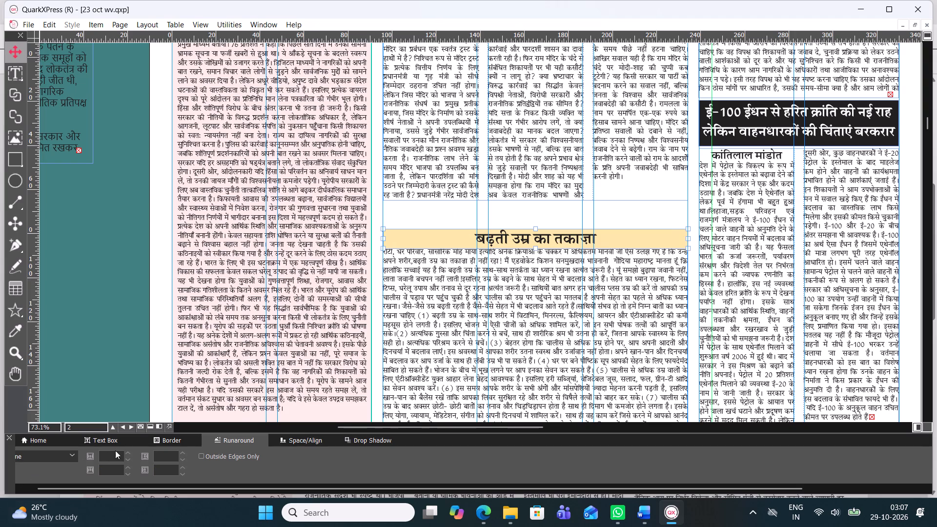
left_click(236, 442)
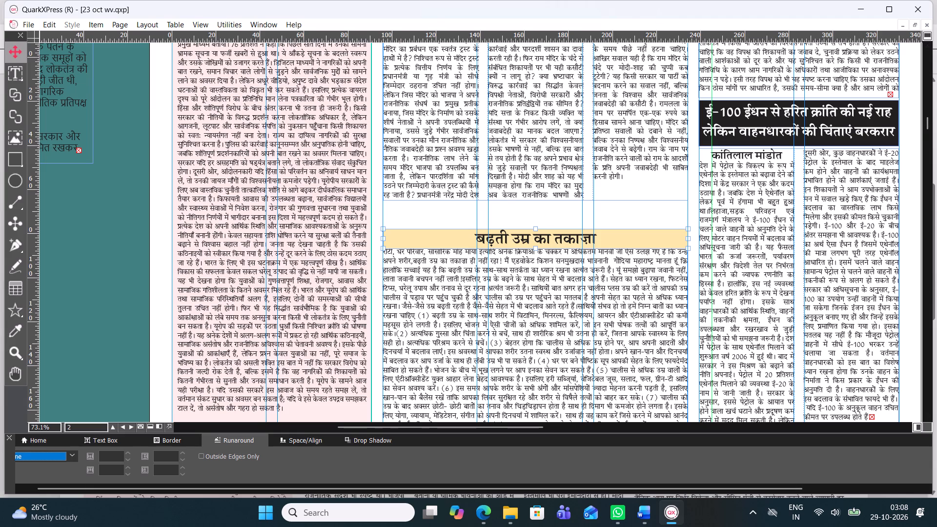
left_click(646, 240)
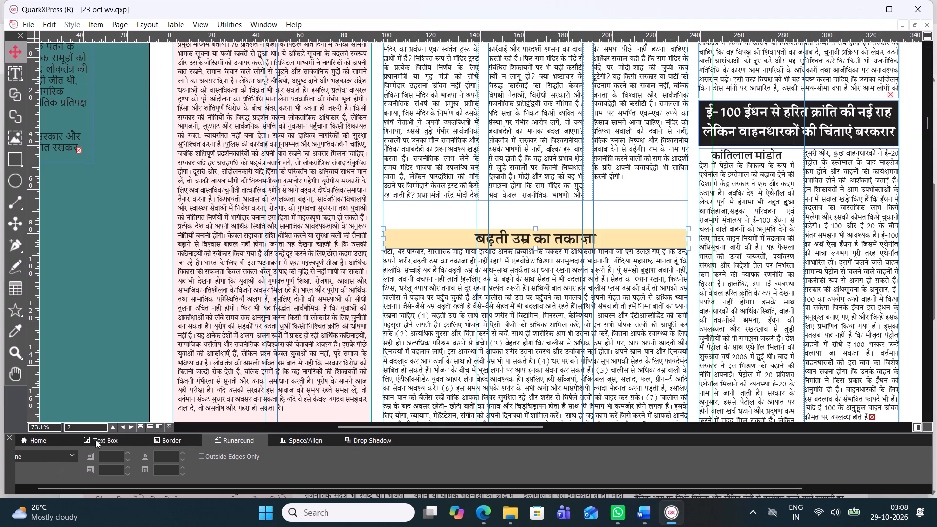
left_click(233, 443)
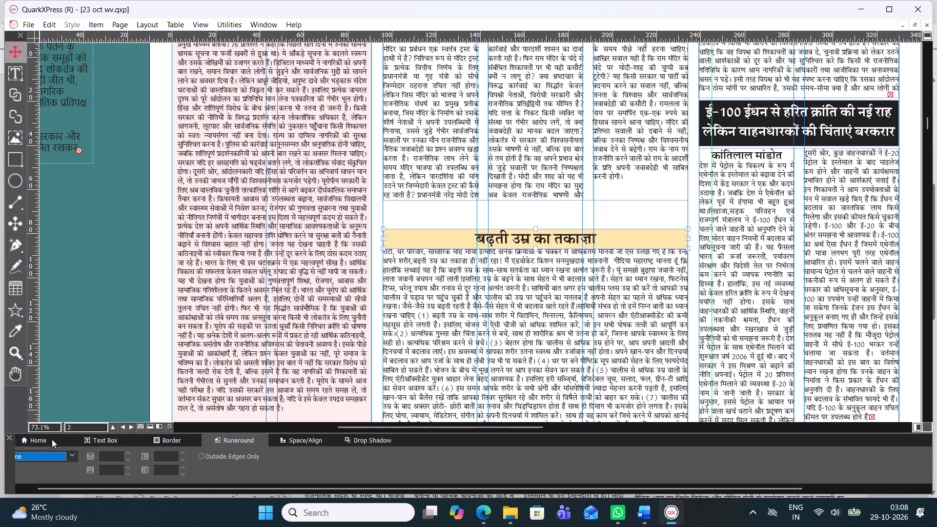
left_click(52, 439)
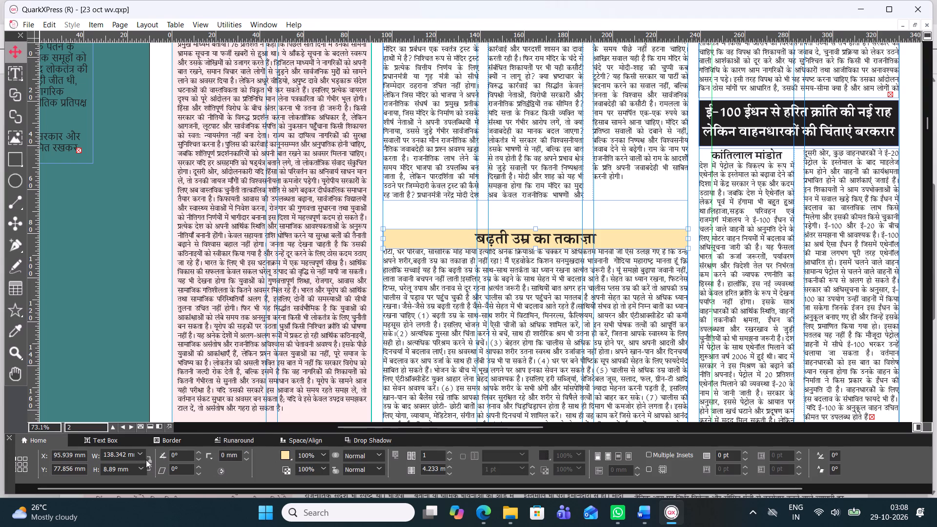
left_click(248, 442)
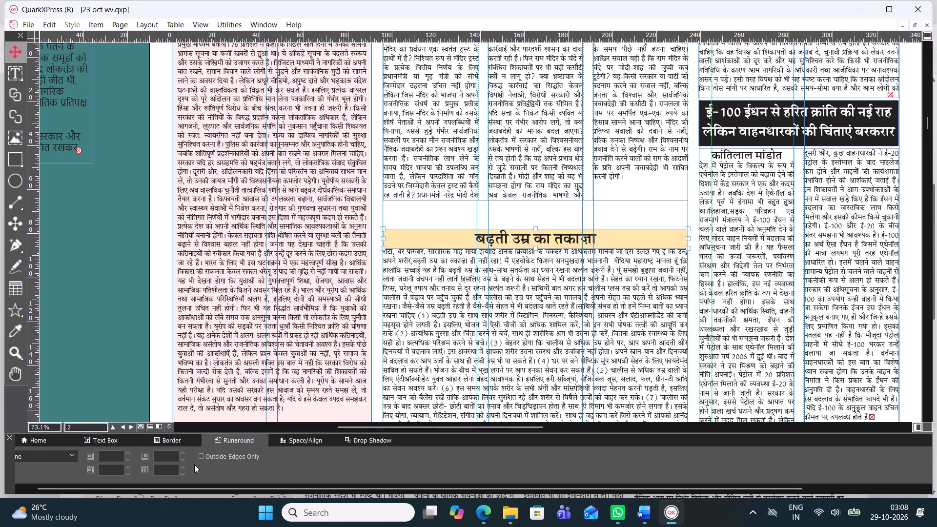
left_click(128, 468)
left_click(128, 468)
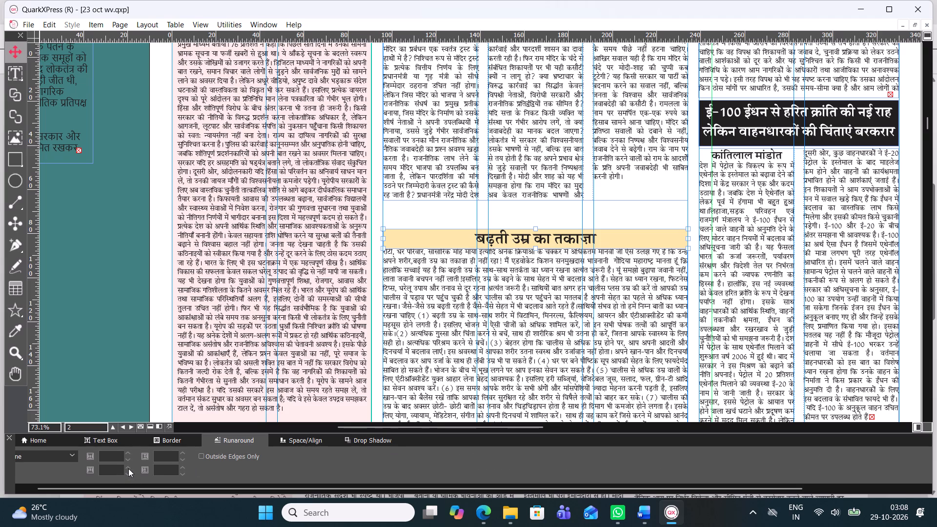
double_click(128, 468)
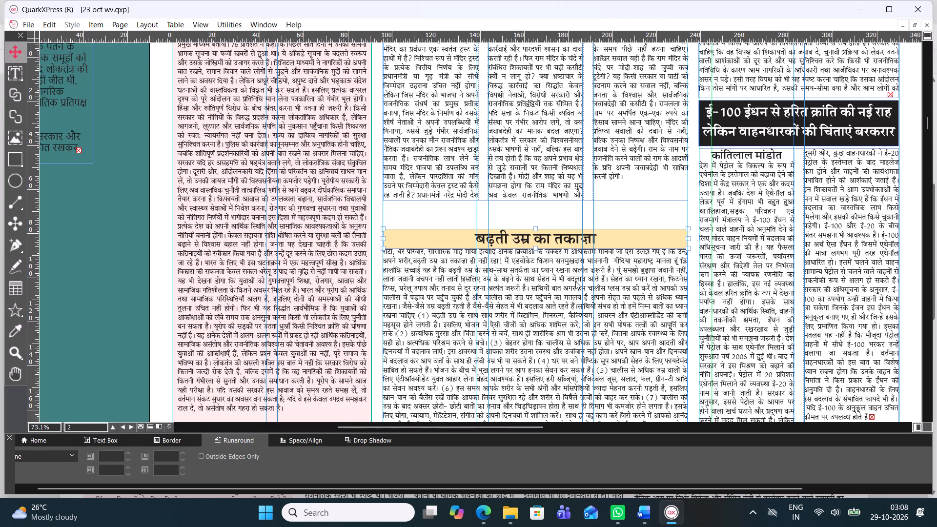
Compare the runaround settings of the "बढ़ती उम्र का तकाज़ा" body and headline boxes, and check the headline's text box settings.
left_click(575, 281)
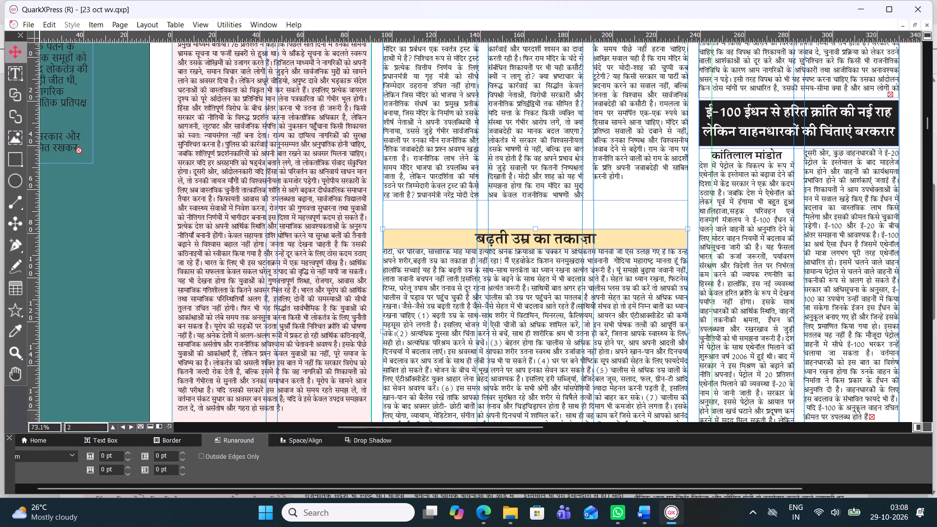
left_click(525, 286)
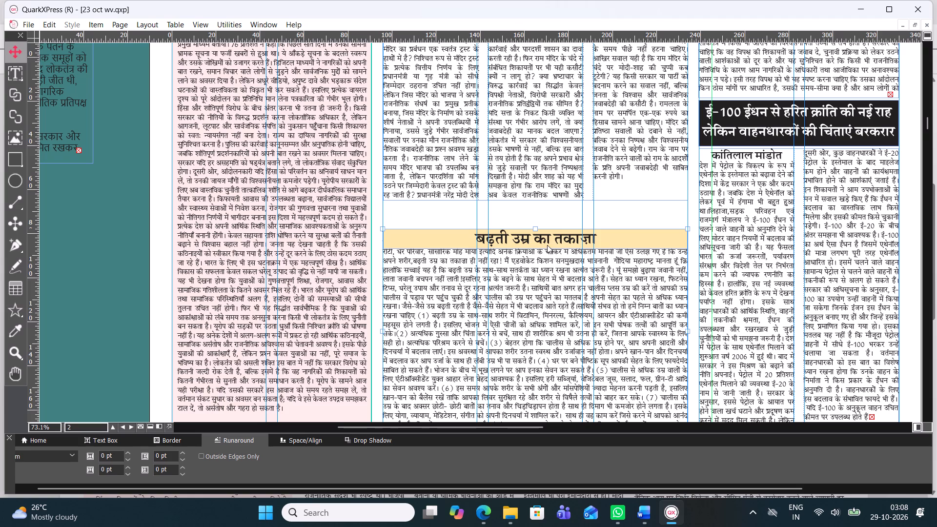
left_click(553, 240)
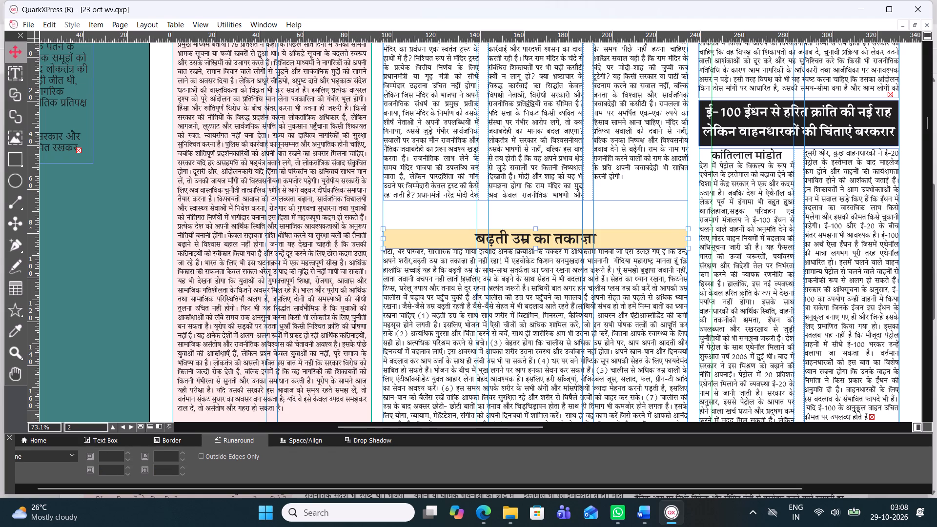
left_click(547, 242)
left_click(102, 442)
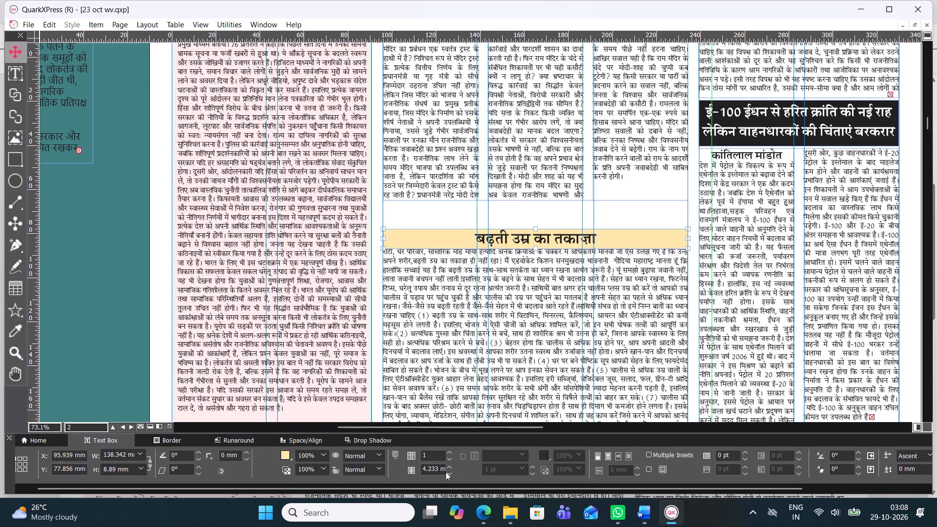
left_click(42, 439)
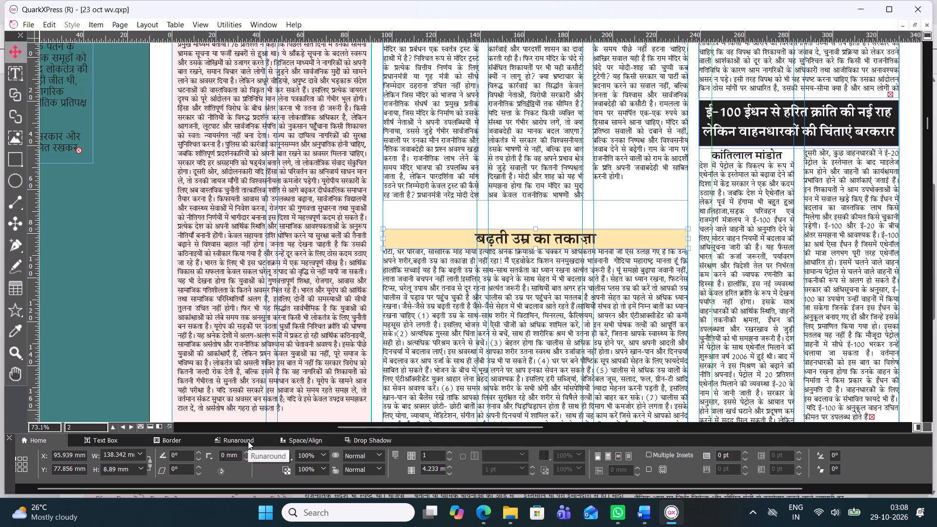
left_click(248, 441)
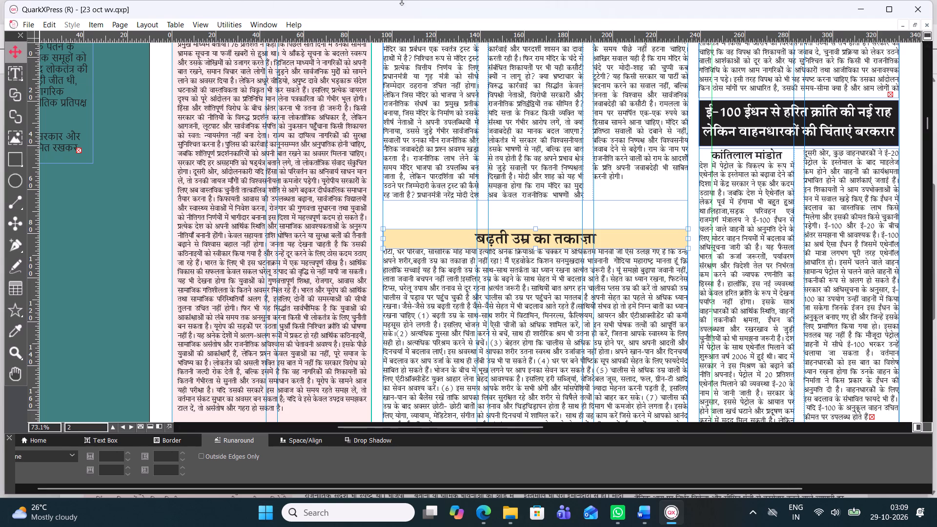
left_click(13, 50)
Set the "बढ़ती उम्र का तकाज़ा" headline box's runaround to Item with a 5 pt bottom offset.
left_click(583, 237)
left_click(75, 453)
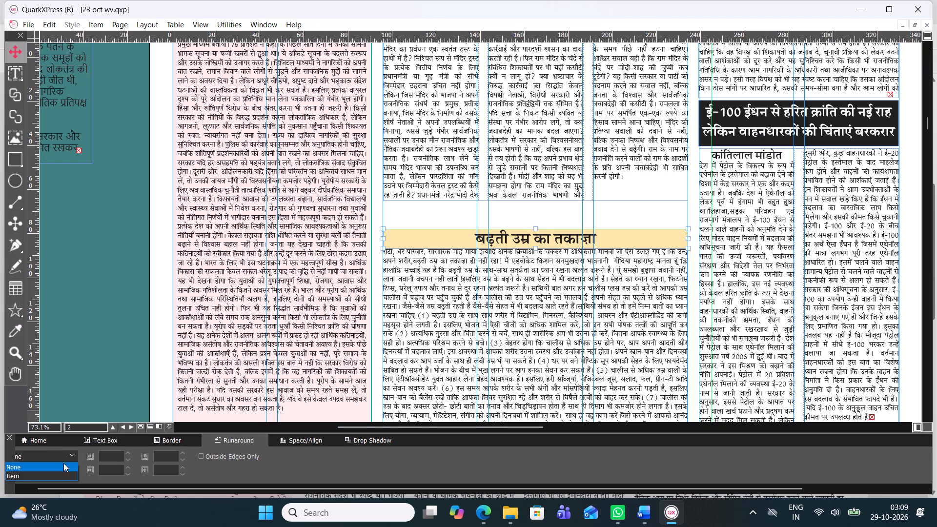
left_click(61, 472)
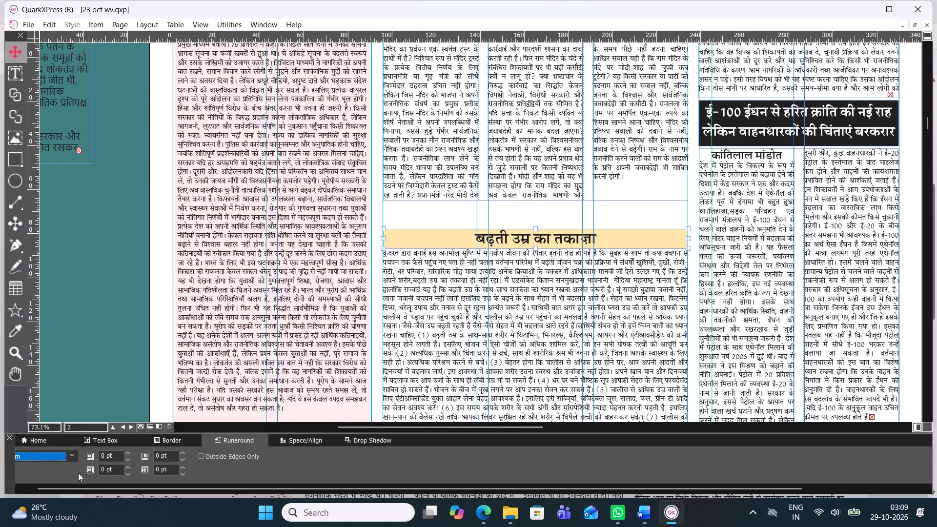
double_click(125, 466)
left_click(125, 466)
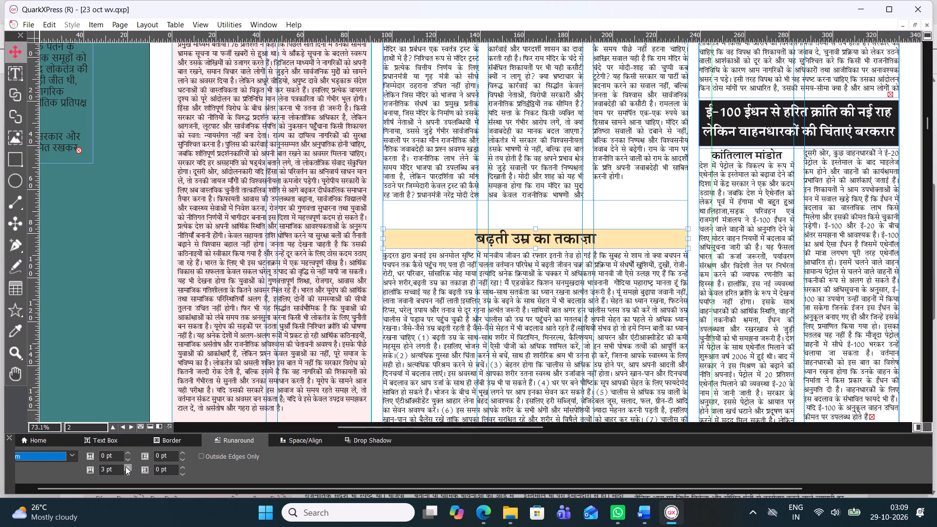
left_click(125, 466)
left_click(125, 466)
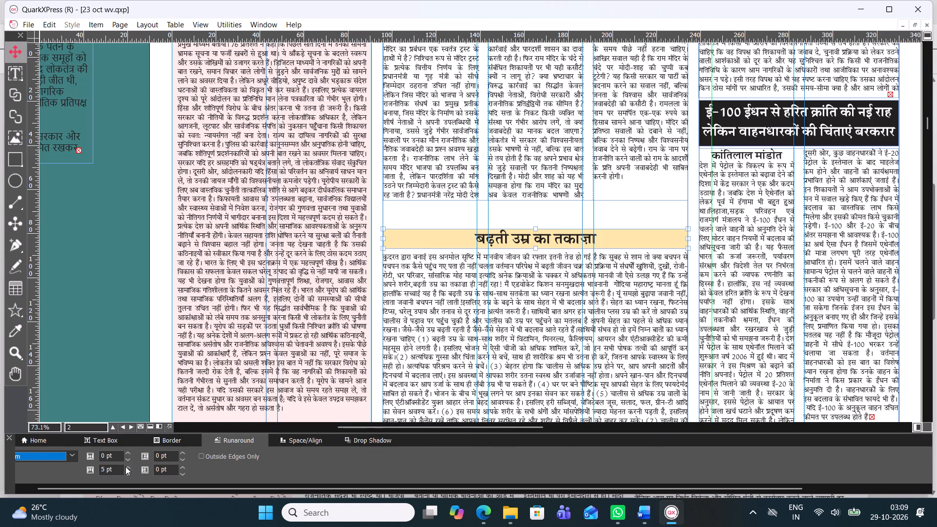
Raise the bottom edge of the "बढ़ती उम्र का तकाज़ा" body text box slightly above the grey rule at the foot of page 2.
scroll(588, 290, "down", 1)
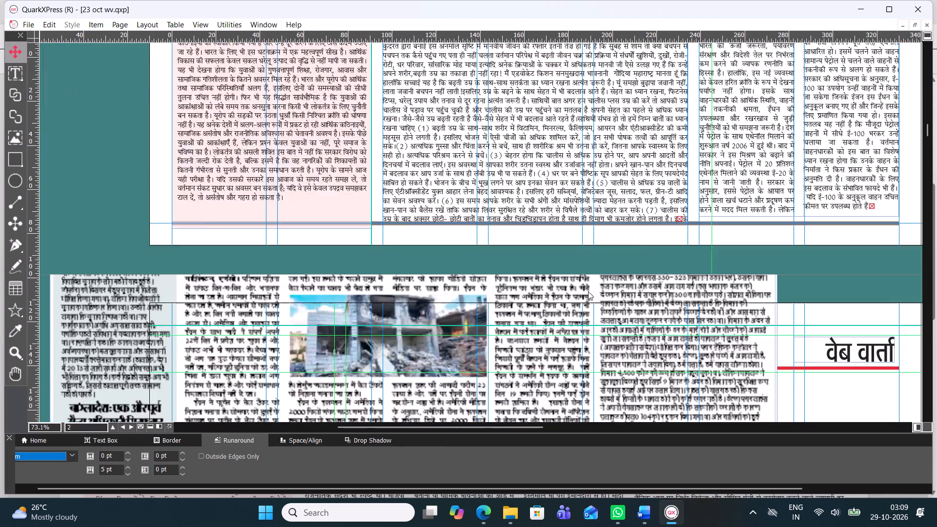
scroll(588, 291, "down", 1)
scroll(499, 255, "up", 1)
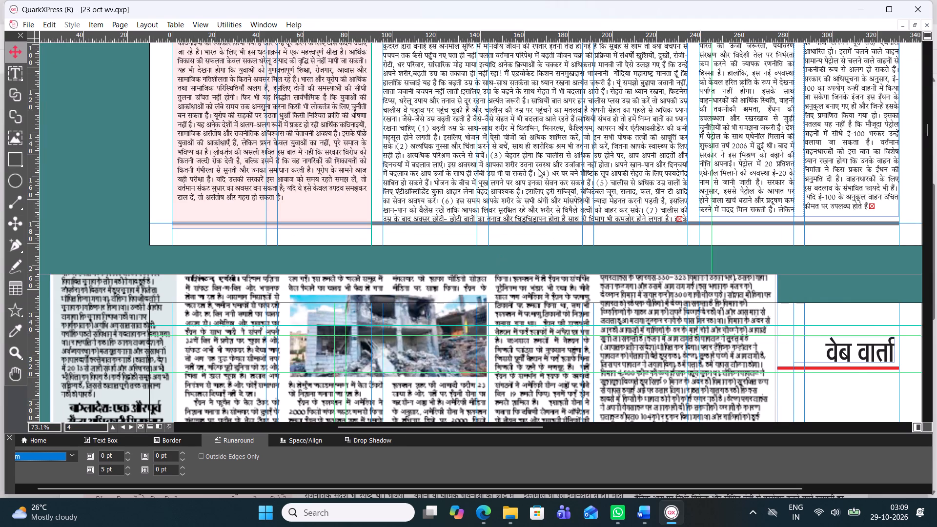
left_click(526, 145)
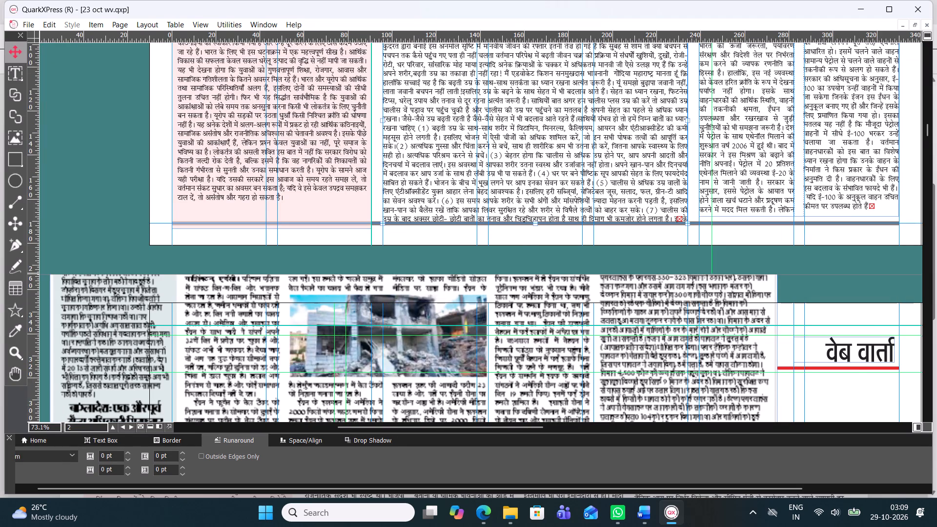
left_click_drag(534, 223, 536, 217)
Check the "बढ़ती उम्र का तकाज़ा" article's headline spacing and the end of its body text at the page foot.
scroll(548, 184, "up", 1)
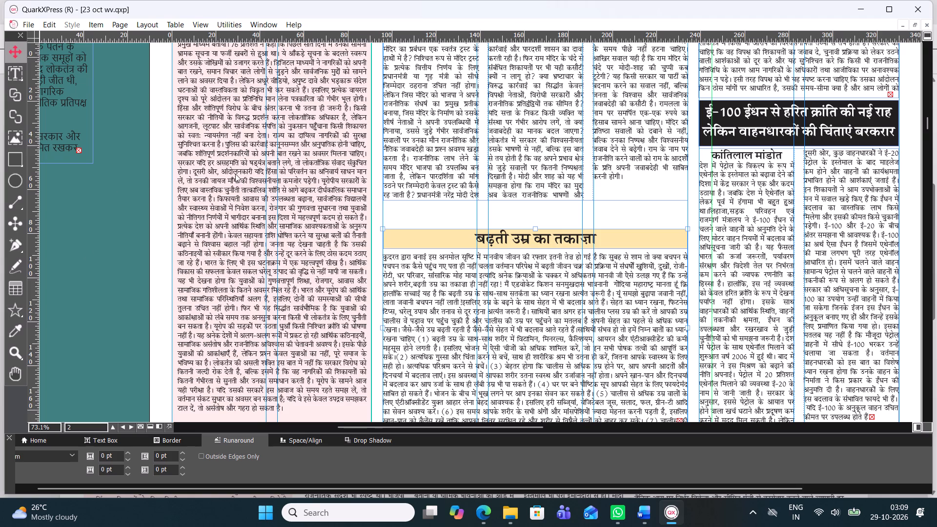
left_click(526, 243)
left_click(515, 280)
scroll(615, 255, "down", 1)
scroll(615, 255, "up", 1)
scroll(615, 255, "down", 1)
right_click(473, 111)
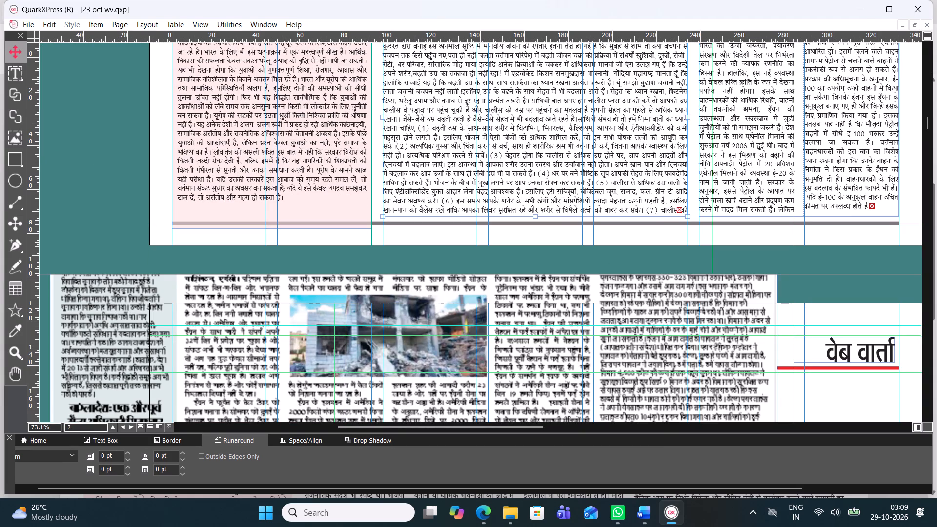
left_click(431, 101)
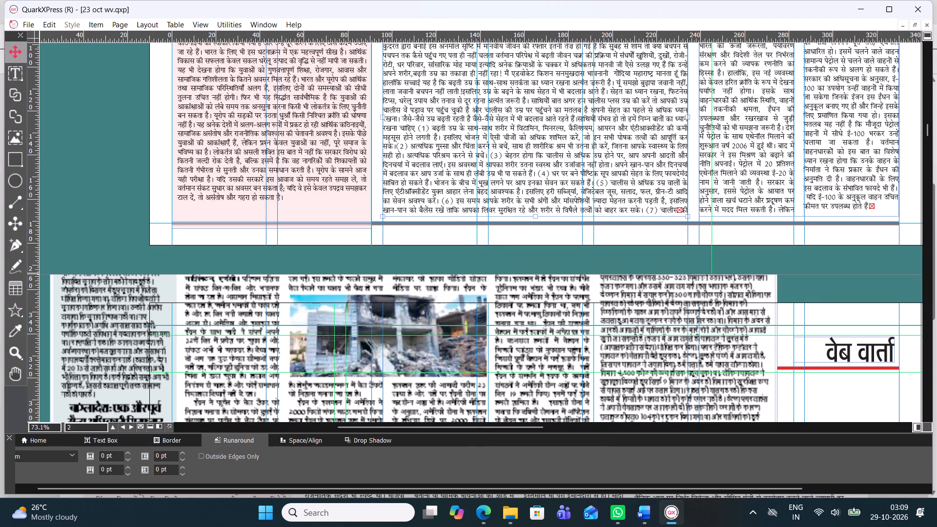
Look over the articles in the middle and lower part of page 2 around the "बढ़ती उम्र का तकाज़ा" article.
scroll(568, 161, "up", 1)
scroll(570, 162, "down", 1)
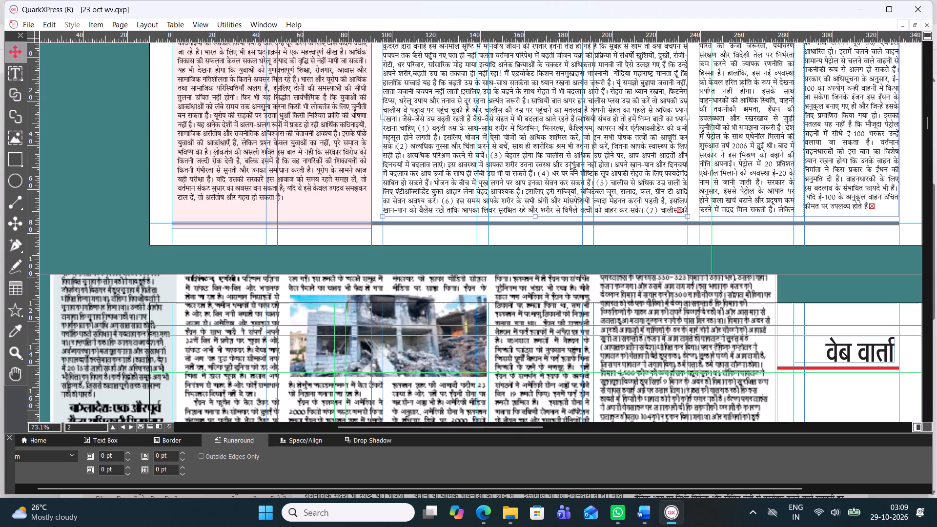
scroll(630, 127, "up", 1)
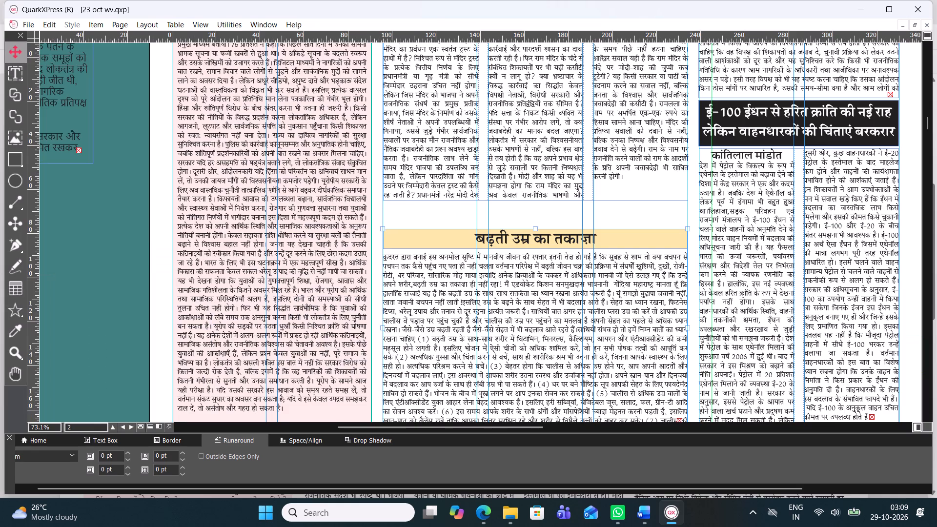
scroll(630, 127, "up", 2)
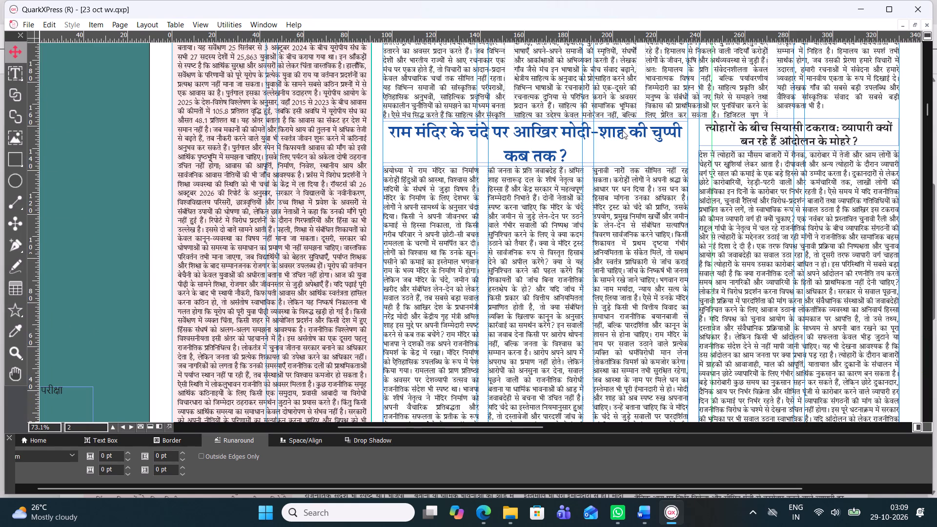
scroll(577, 153, "down", 1)
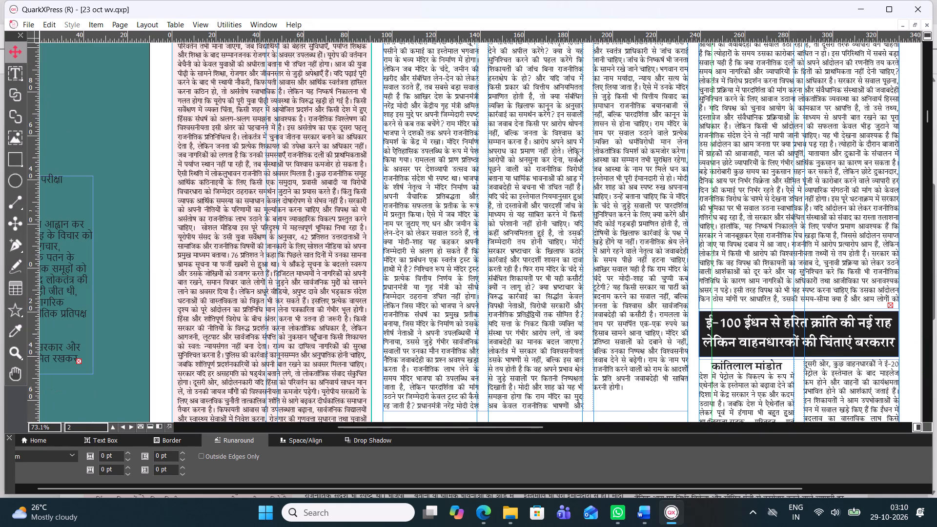
scroll(577, 153, "up", 1)
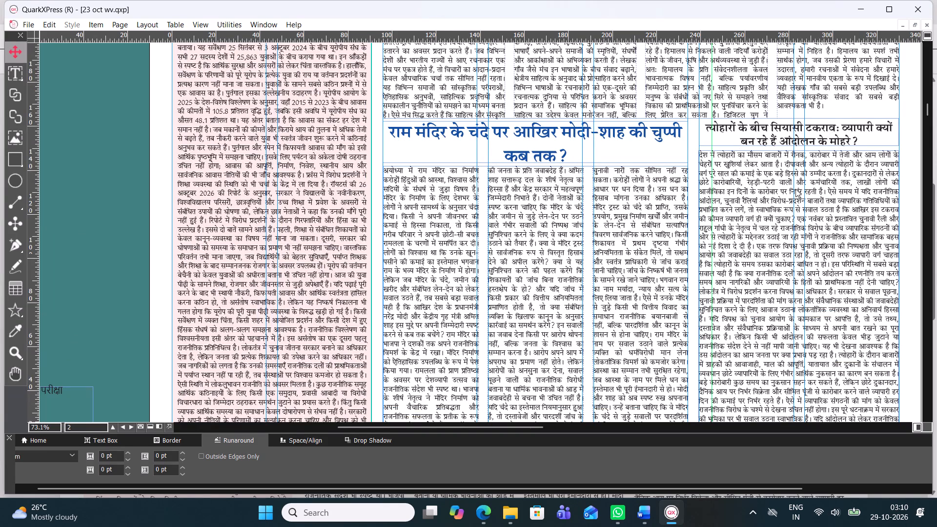
scroll(795, 189, "down", 2)
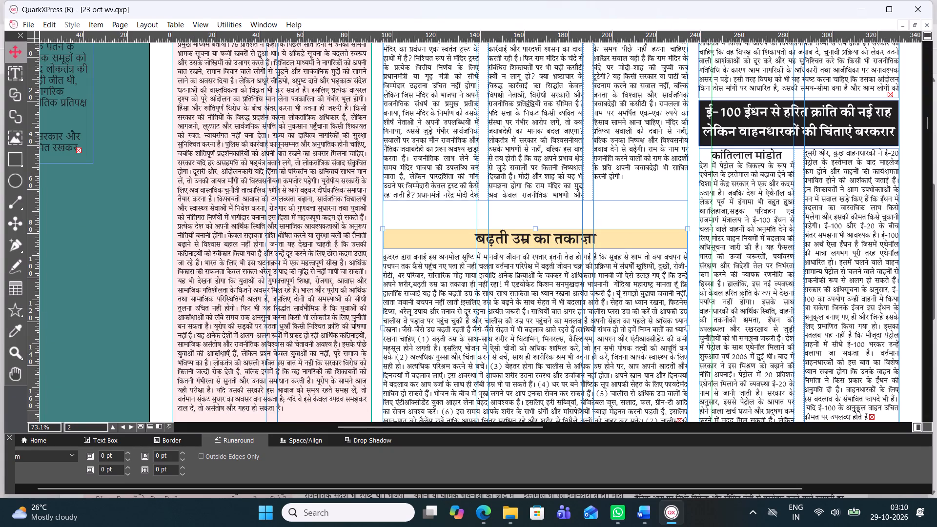
Delete the "बढ़ती उम्र का तकाज़ा" article from page 2, both its body text box and its headline box.
left_click(454, 344)
left_click(469, 397)
double_click(469, 396)
key("BackSpace")
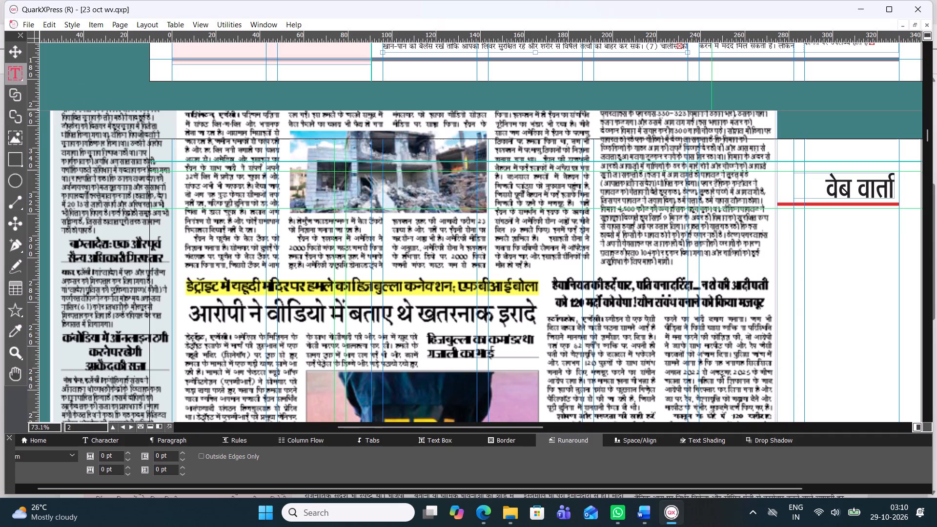
scroll(488, 332, "up", 1)
double_click(547, 245)
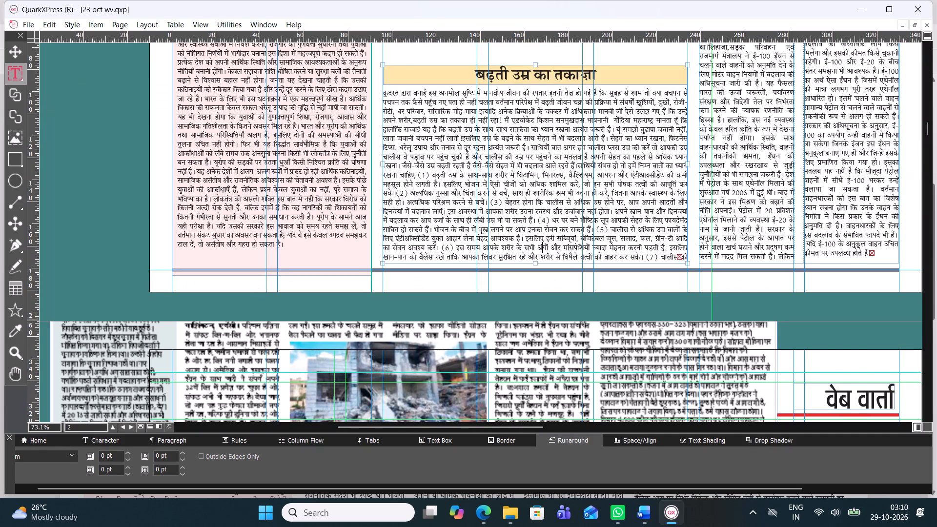
key("Delete")
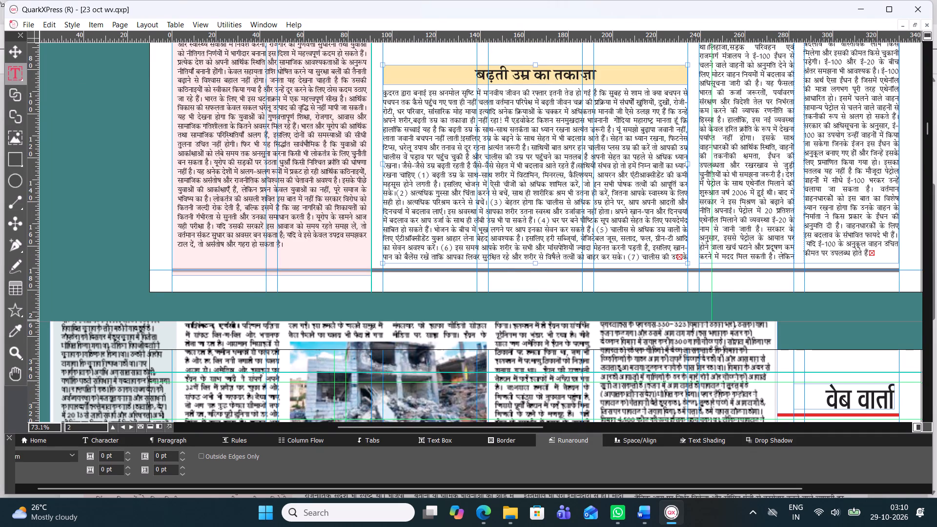
left_click(18, 57)
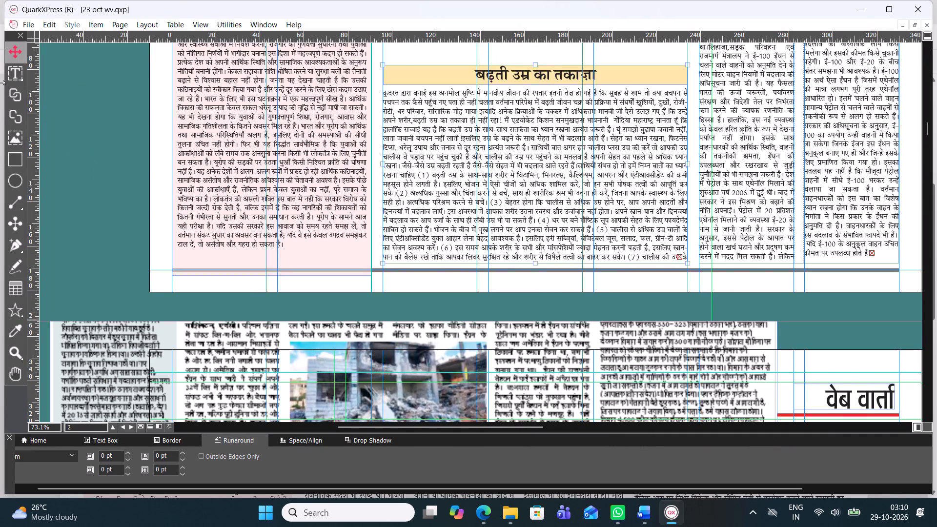
left_click(488, 145)
key("Delete")
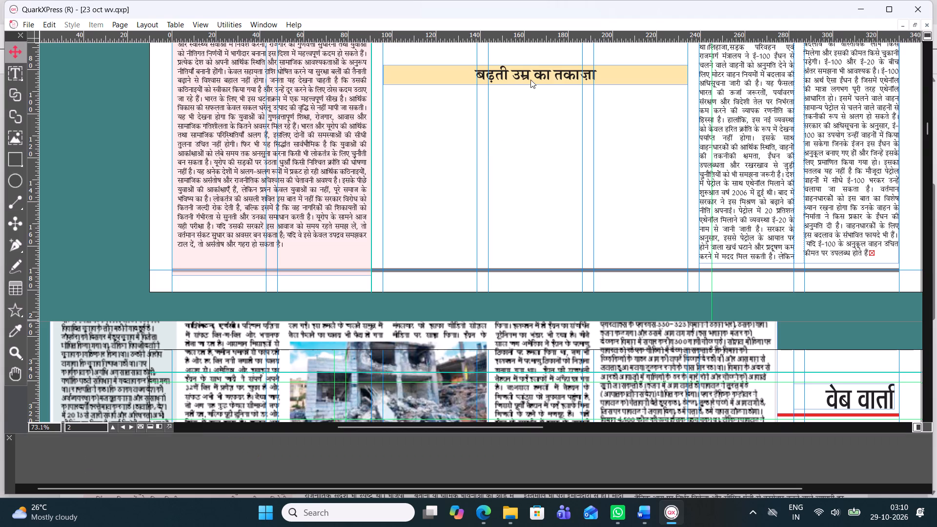
left_click(537, 74)
key("Delete")
Enlarge the "लेखक गाँव: हिमालय में साहित्य, संस्कृति और वैश्विक संवाद का संगम" headline at the top of page 2 to 30 pt.
scroll(542, 185, "up", 2)
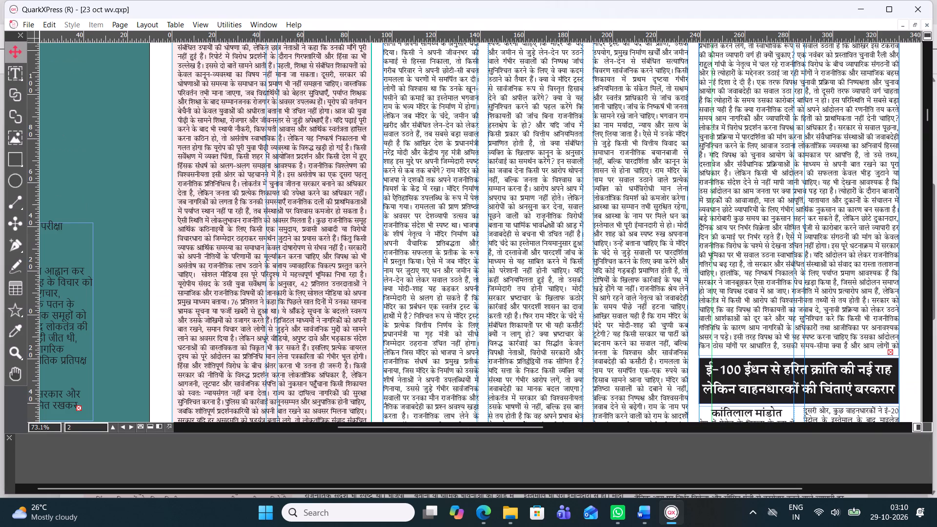
scroll(543, 219, "up", 4)
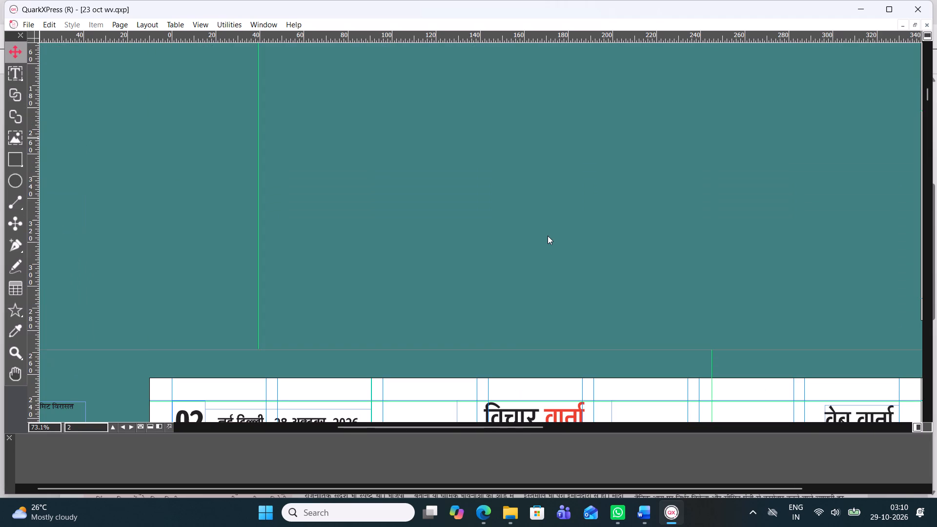
scroll(545, 238, "down", 1)
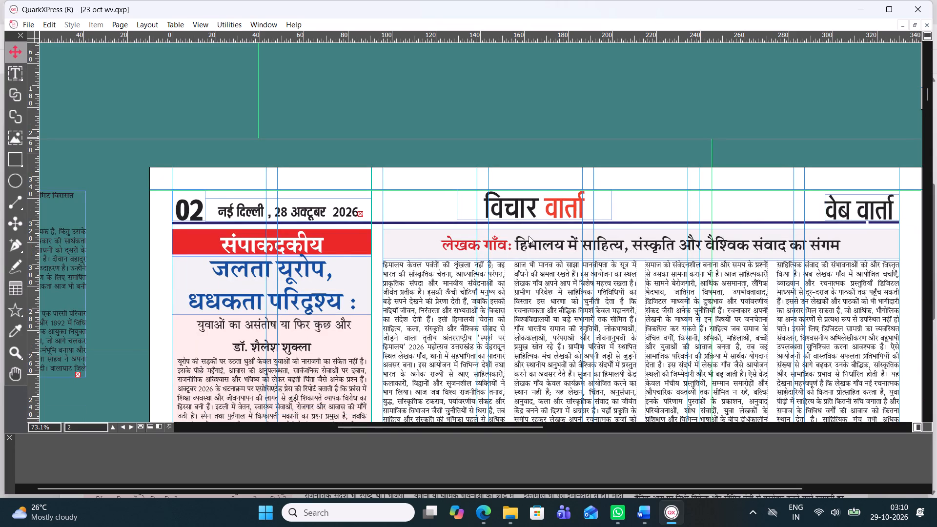
left_click(542, 244)
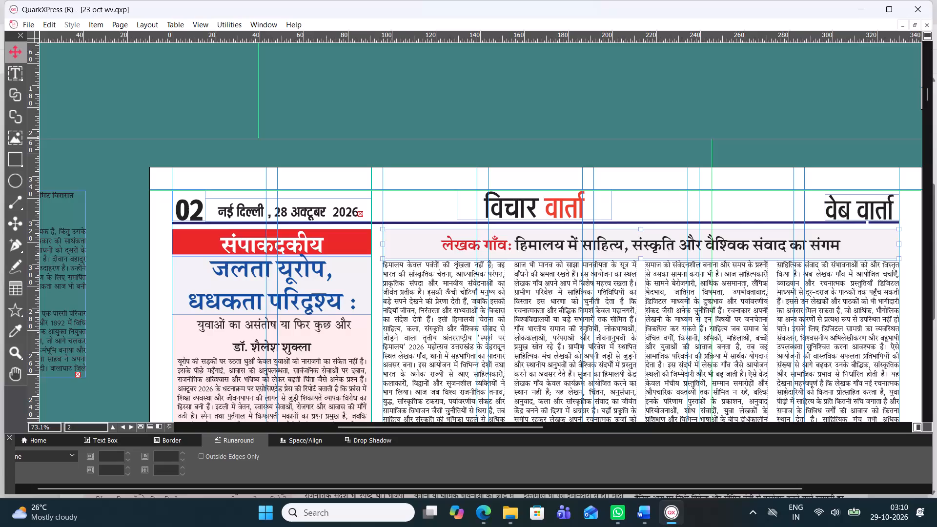
double_click(582, 243)
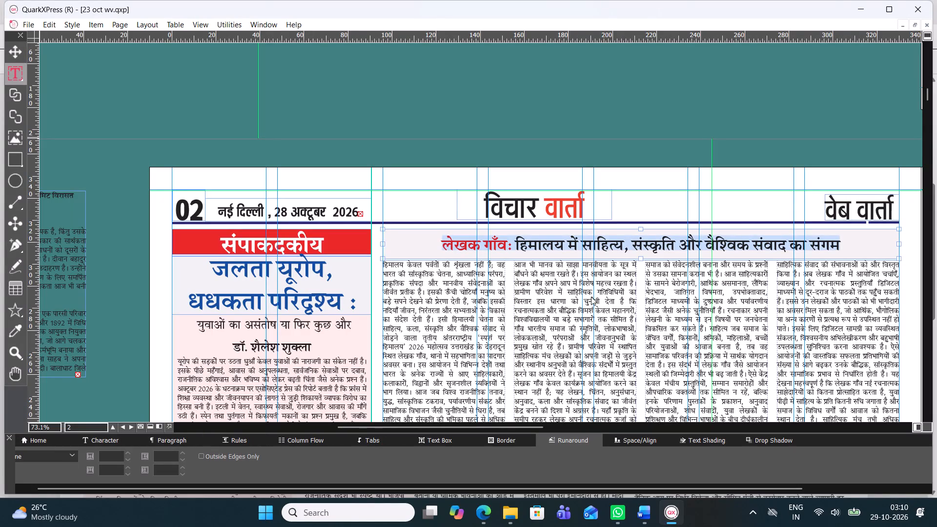
key("ctrl+alt+shift+period")
key("ctrl+alt+shift+period")
key("ctrl+alt+shift+period")
key("ctrl+alt+shift+period")
key("ctrl+alt+shift+period")
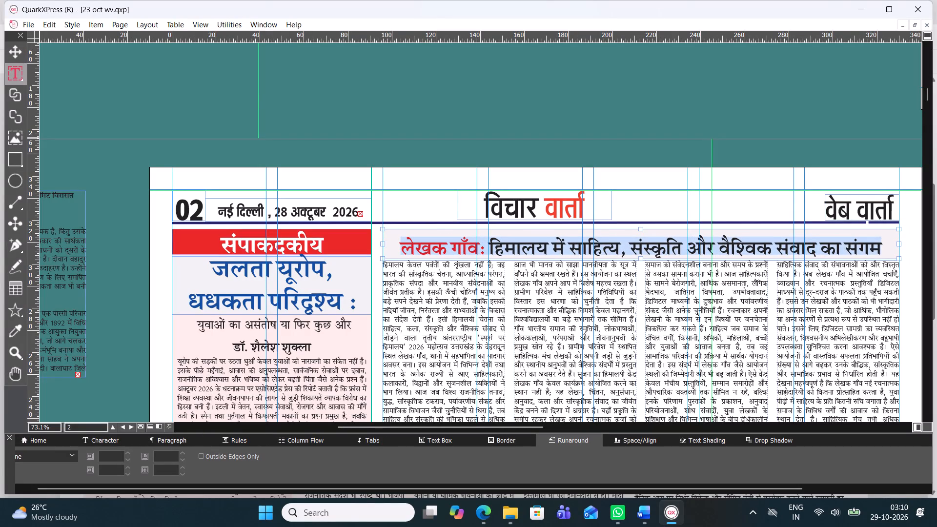
key("ctrl+alt+shift+period")
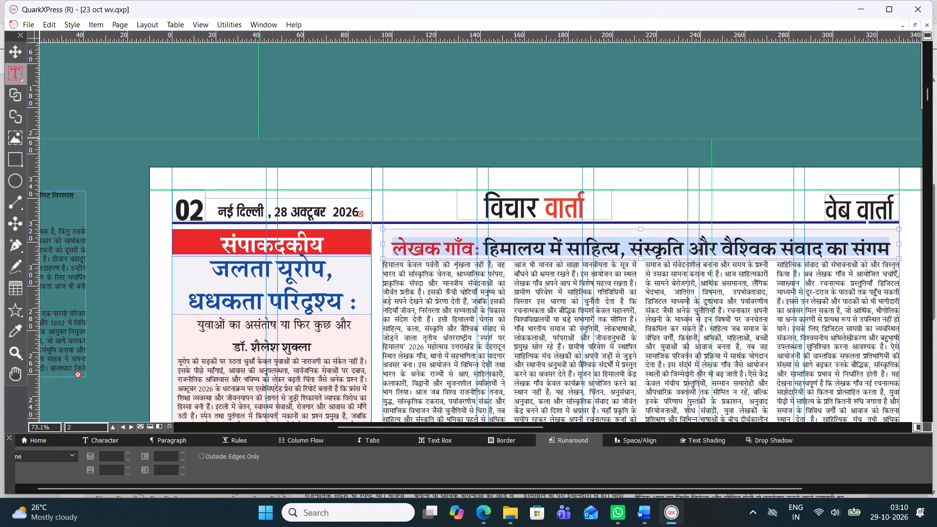
Left-align the "लेखक गाँव" headline text.
left_click(120, 440)
left_click(58, 441)
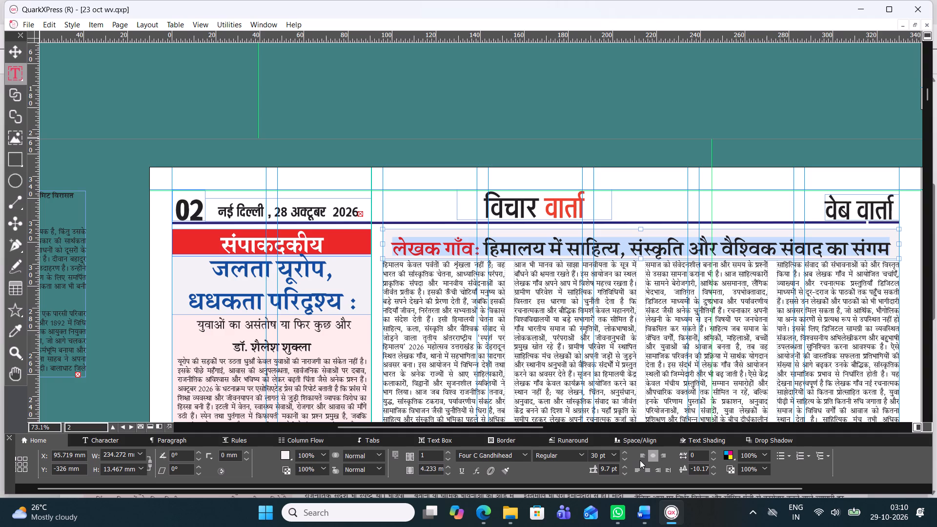
left_click(636, 473)
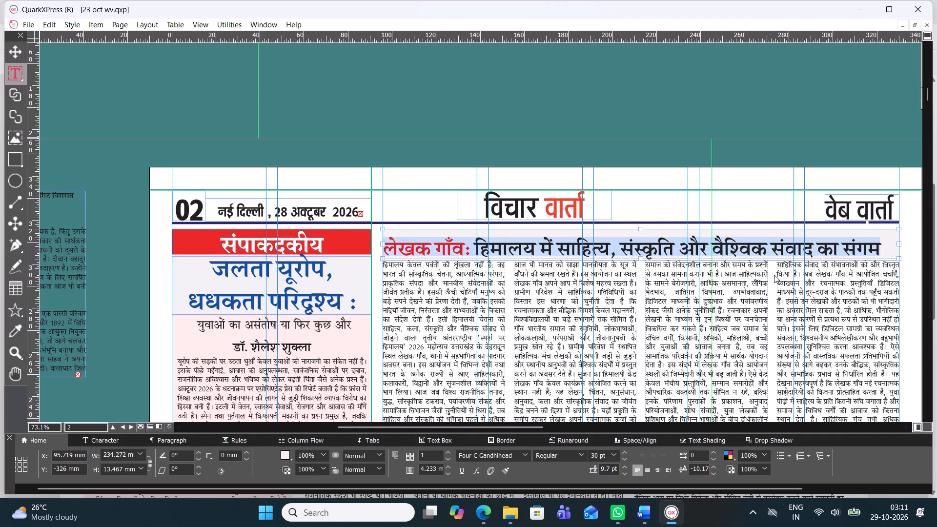
Set the background colour of the "लेखक गाँव" headline box to None.
left_click(786, 245)
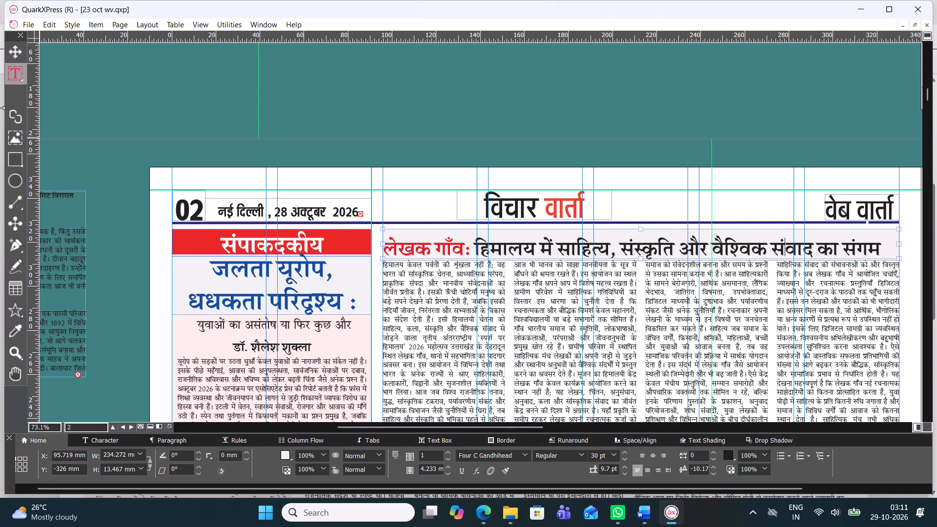
left_click(19, 48)
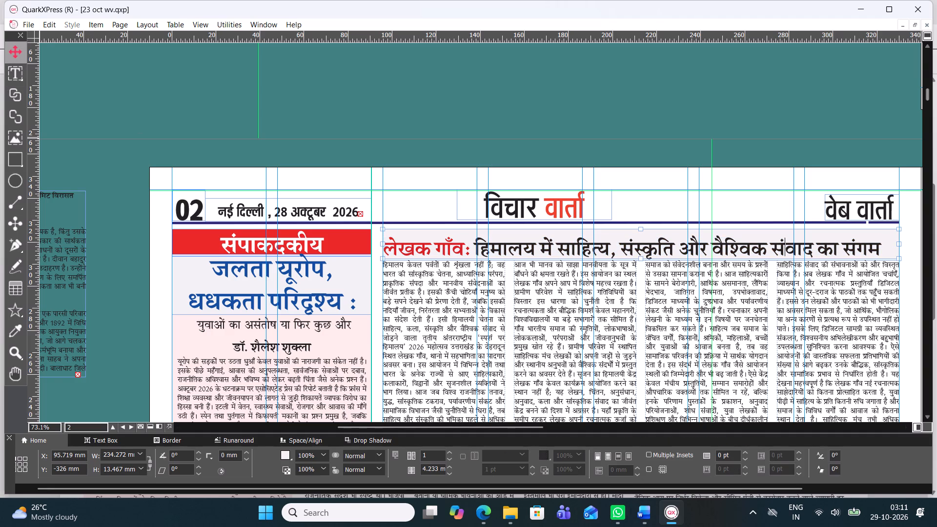
left_click(825, 246)
left_click(257, 24)
left_click(394, 158)
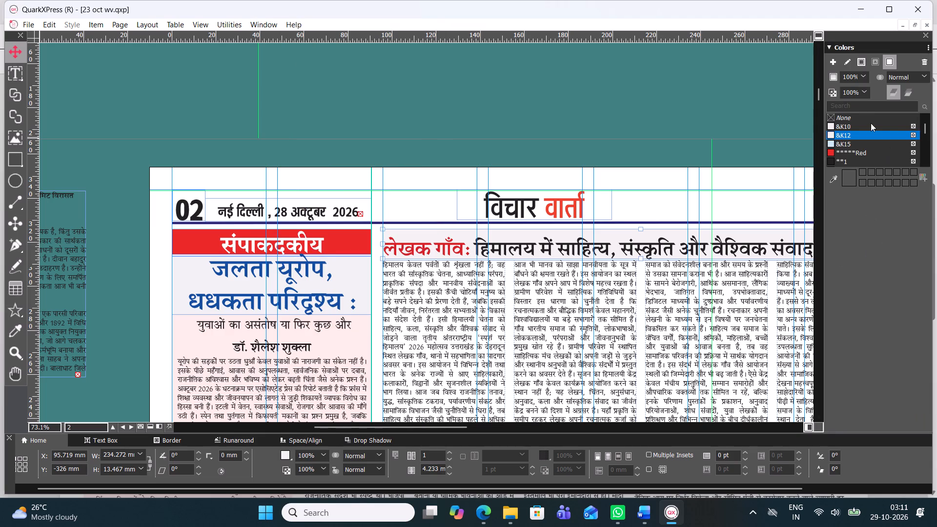
left_click(856, 116)
left_click(715, 160)
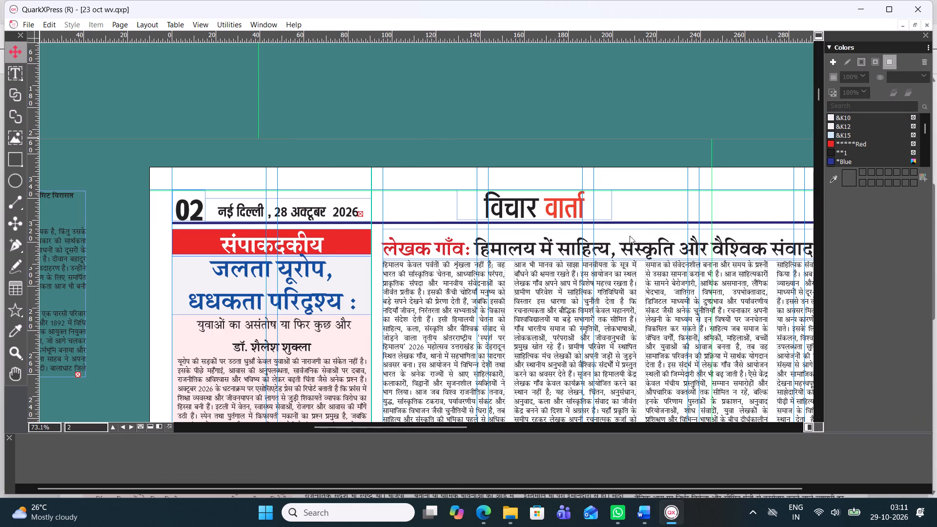
Nudge the "लेखक गाँव" headline box up about 1 mm, to a Y position of about -327.06 mm.
left_click(22, 48)
left_click(666, 242)
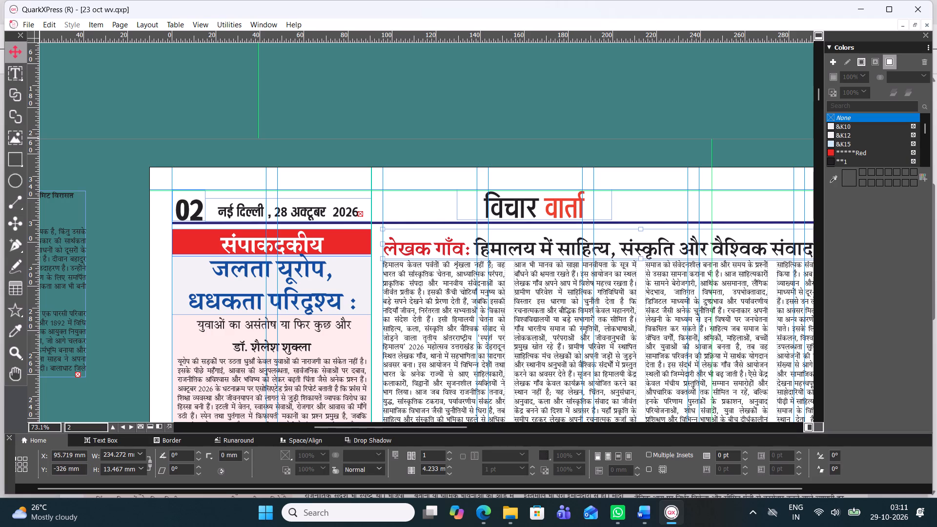
key("Up")
key("Up")
key("Up")
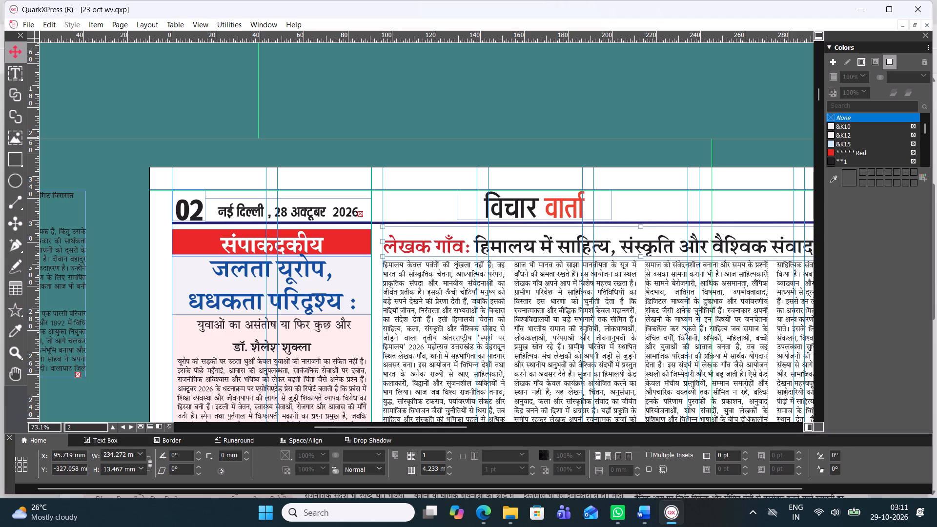
Lower the top edge of the "लेखक गाँव" four-column body box to a Y position of about -310.4 mm.
left_click(713, 312)
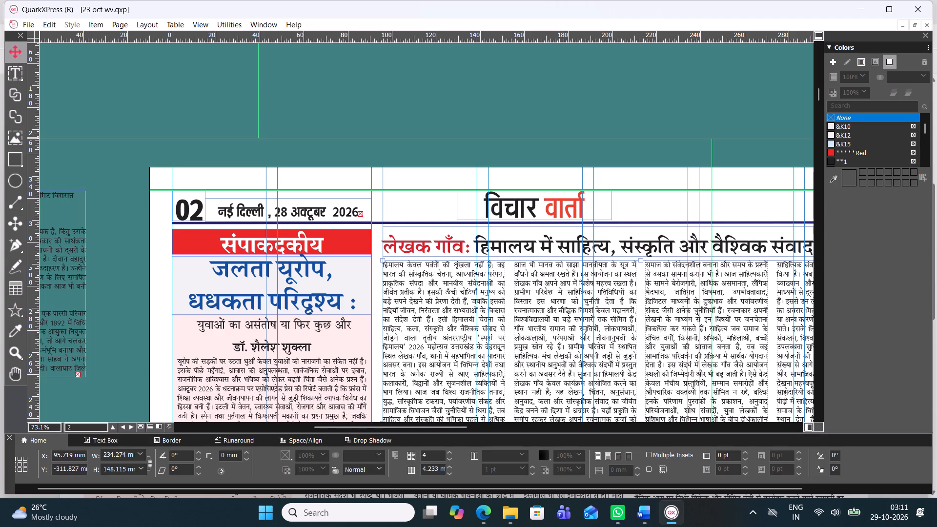
left_click_drag(642, 262, 641, 267)
Move the "राम मंदिर के चंदे पर आखिर मोदी-शाह की चुप्पी कब तक?" headline box down to a Y position of about -136.5 mm.
scroll(628, 314, "down", 2)
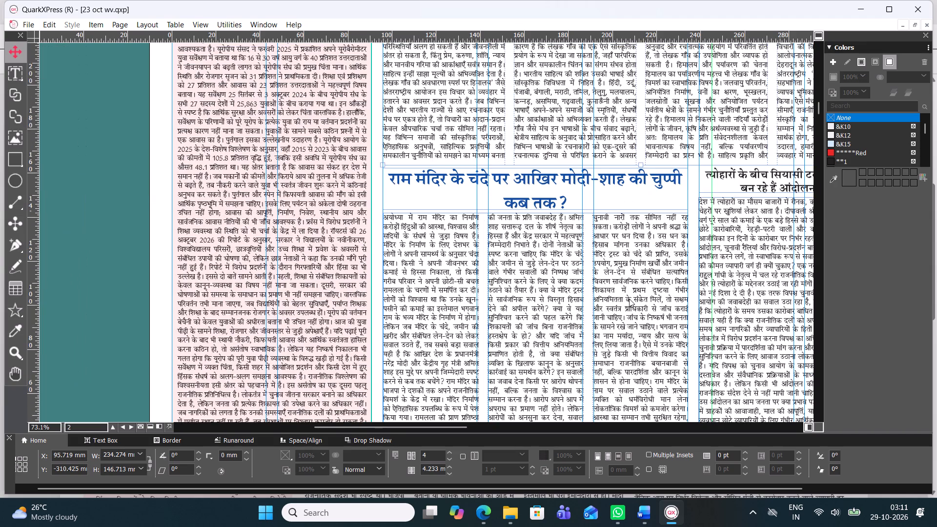
left_click(623, 181)
left_click_drag(623, 181, 631, 231)
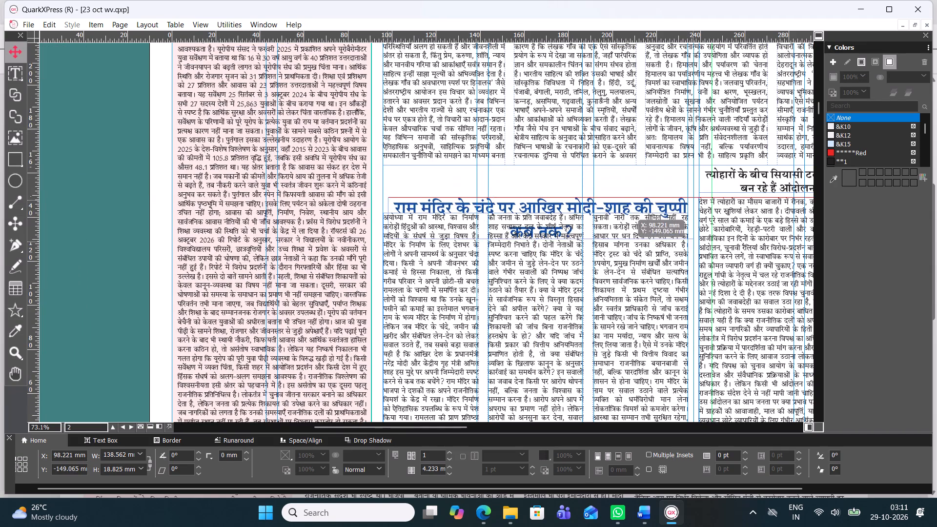
left_click_drag(631, 231, 629, 238)
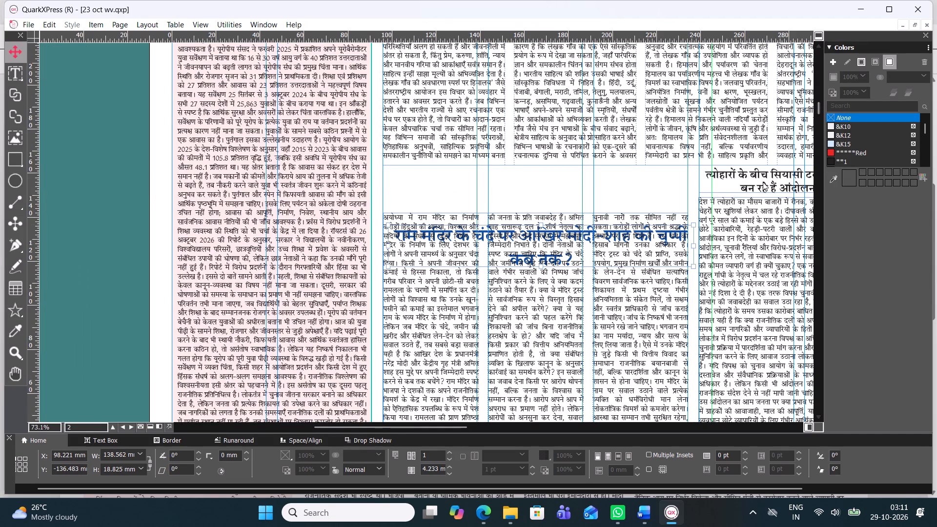
Move the "त्योहारों के बीच सियासी टकराव" headline box down to a Y position of about -142 mm.
left_click_drag(763, 182, 765, 230)
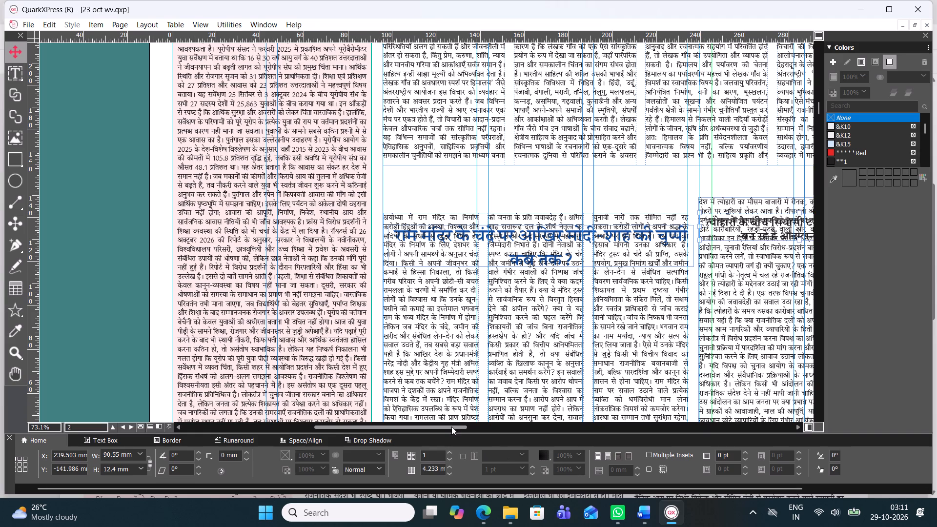
Set the "लेखक गाँव" body box to five columns and lower its bottom edge to a height of about 158.4 mm.
left_click_drag(451, 426, 481, 425)
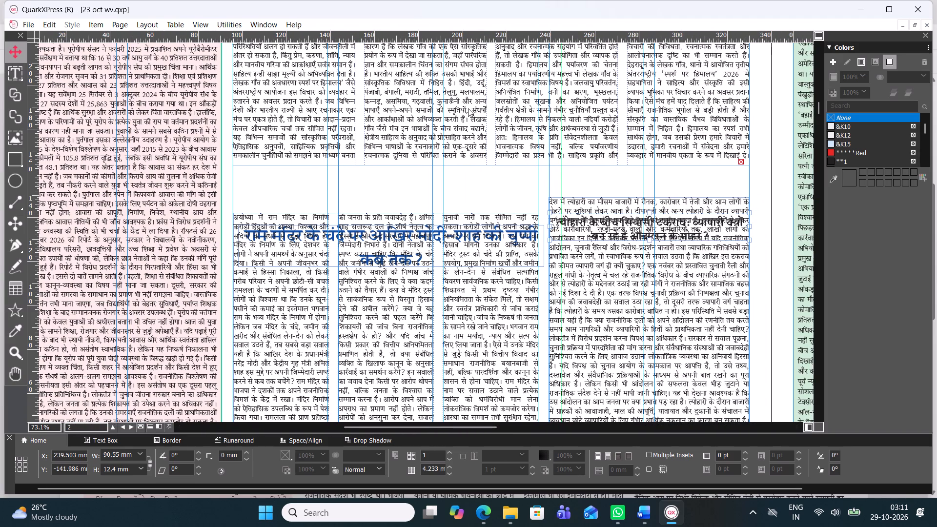
left_click(468, 108)
left_click_drag(491, 167, 491, 169)
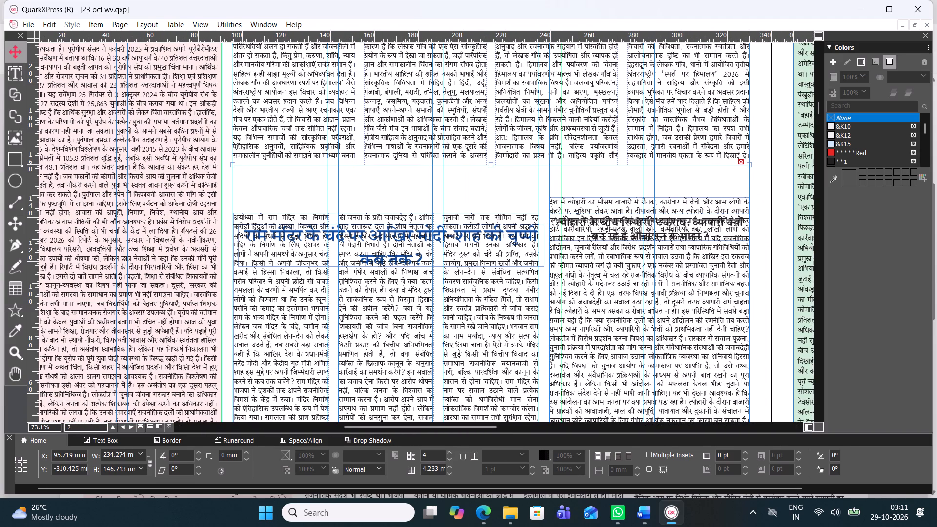
left_click_drag(491, 169, 498, 186)
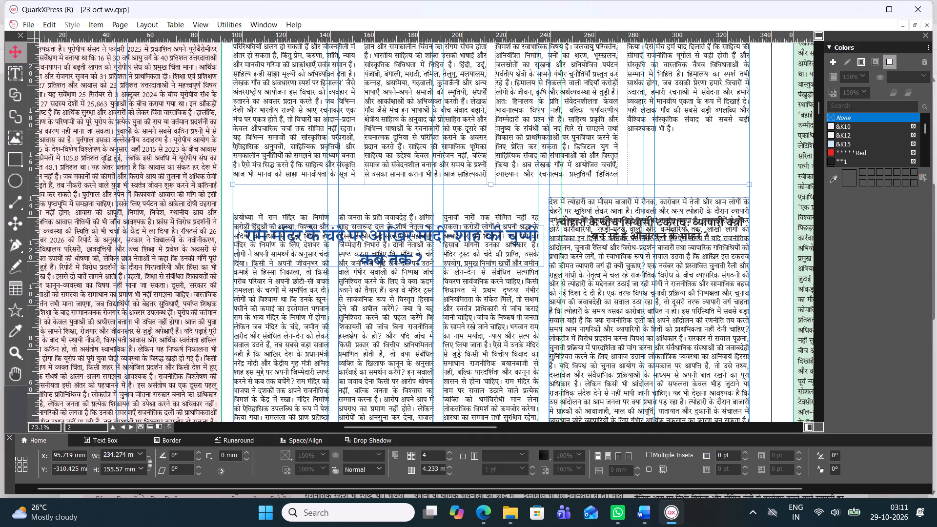
left_click(15, 81)
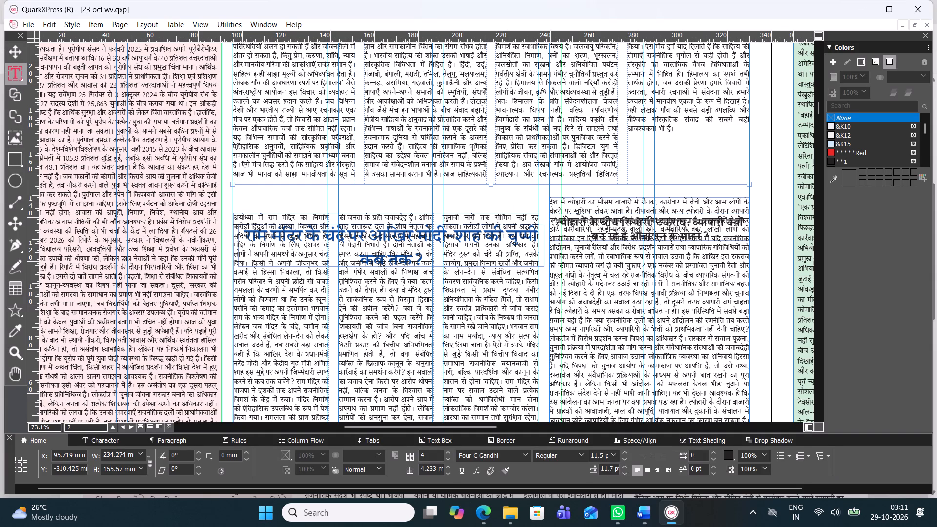
left_click(419, 93)
left_click(446, 452)
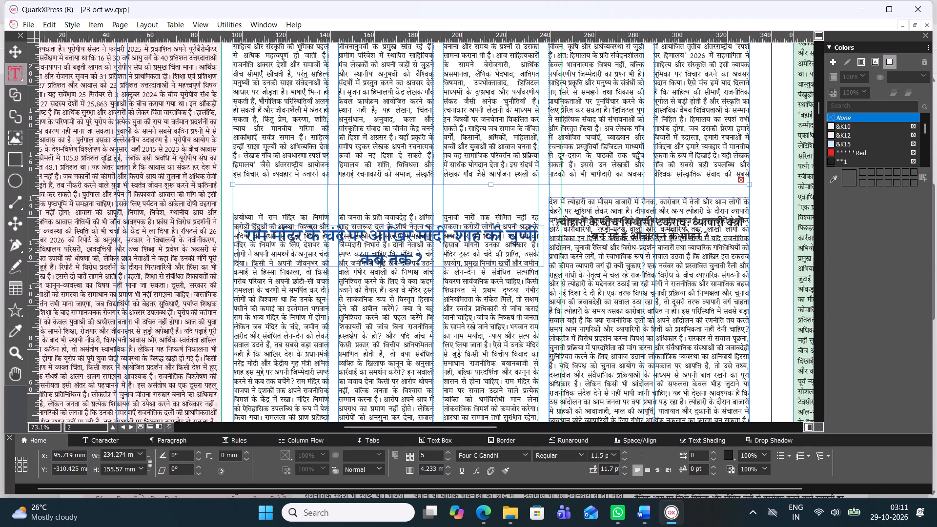
left_click(489, 183)
left_click_drag(488, 185, 493, 191)
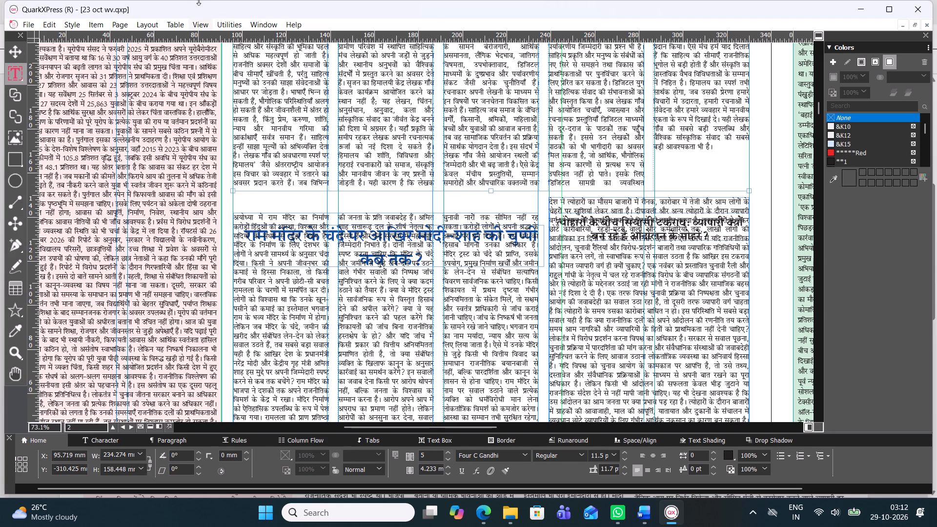
Move the "त्योहारों के बीच सियासी टकराव" body box down to Y -86.5 mm and its headline box to Y about -80.3 mm.
left_click(21, 50)
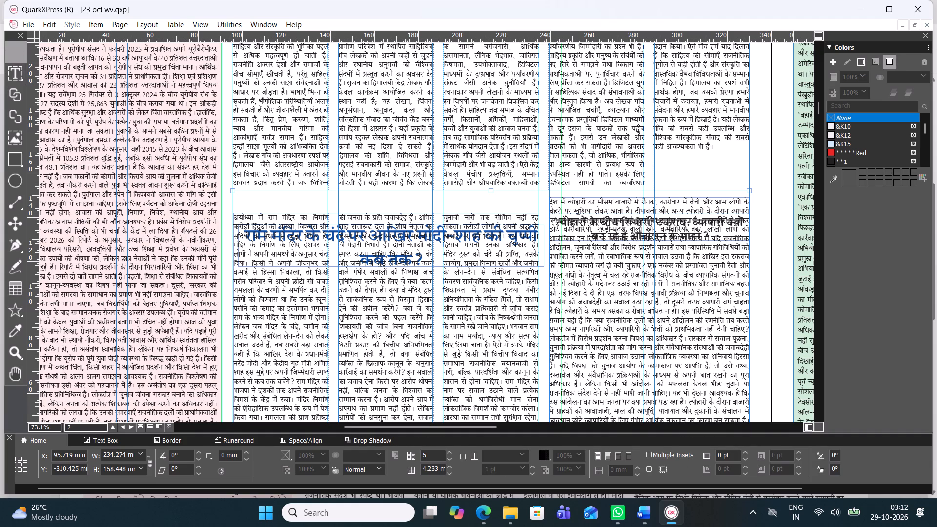
left_click(663, 217)
left_click_drag(667, 230, 665, 367)
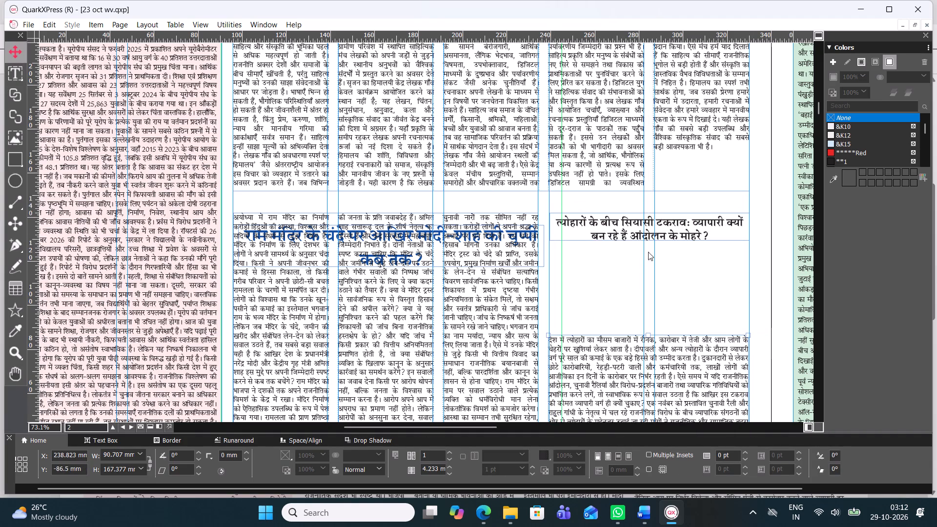
left_click_drag(658, 223, 665, 352)
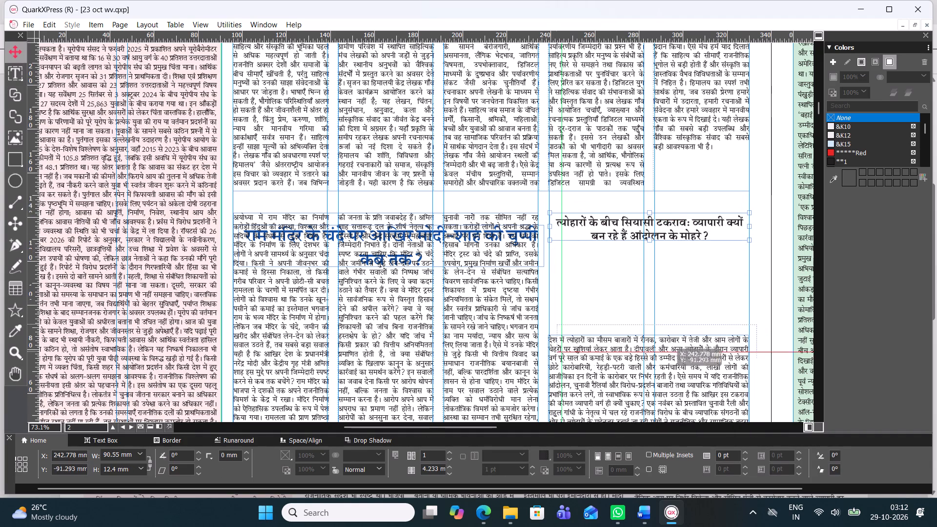
left_click_drag(665, 352, 666, 359)
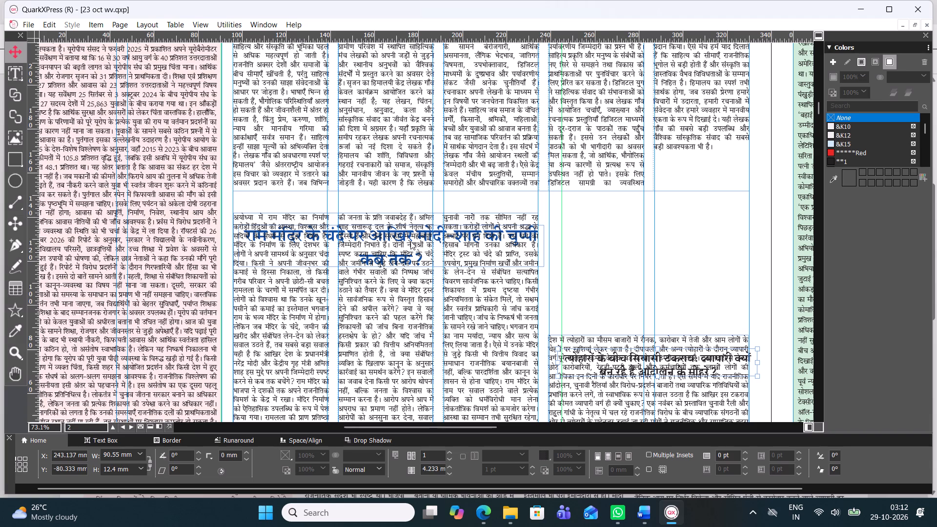
Move the "राम मंदिर के चंदे पर" body box down to Y about -121.3 mm and its headline box to Y about -126.2 mm.
left_click(415, 246)
left_click_drag(414, 240, 415, 267)
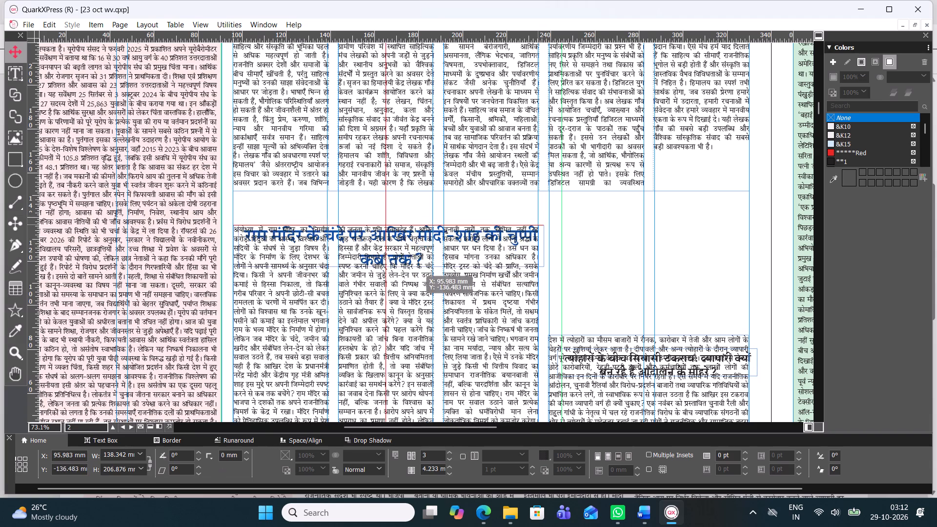
left_click_drag(415, 267, 415, 285)
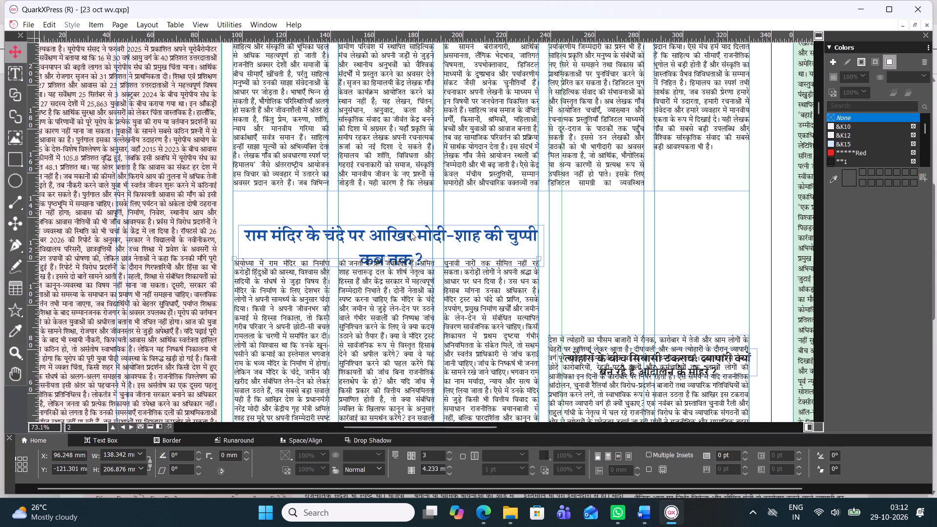
left_click_drag(412, 229, 414, 252)
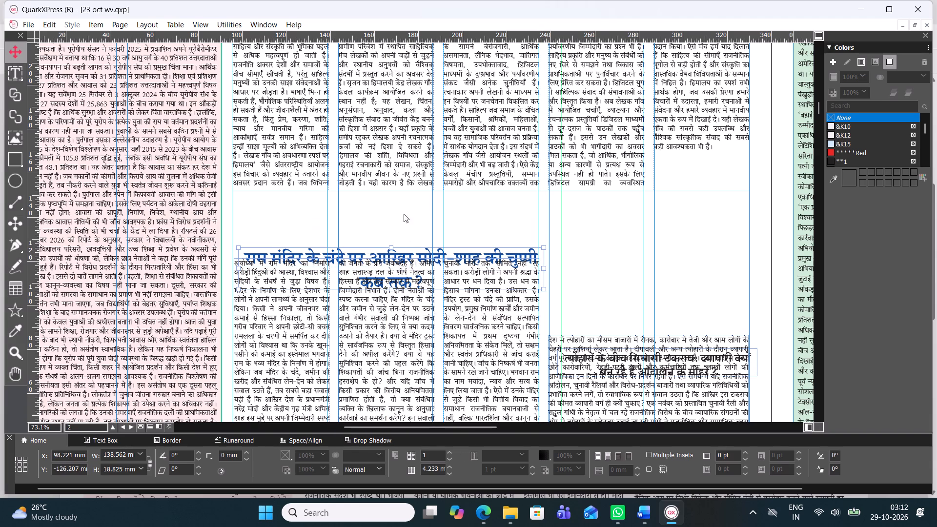
Extend the bottom edge of the "लेखक गाँव" body box to a height of about 178.4 mm.
left_click(394, 148)
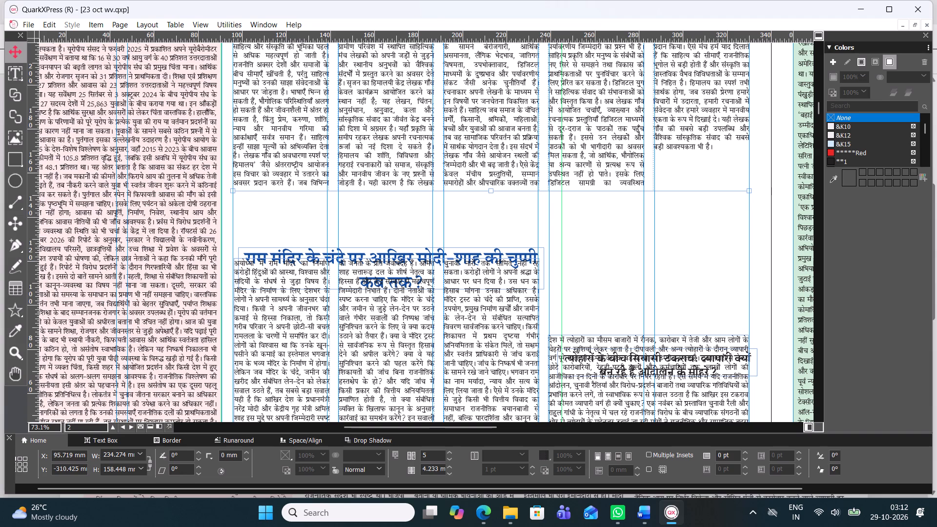
left_click_drag(490, 191, 503, 225)
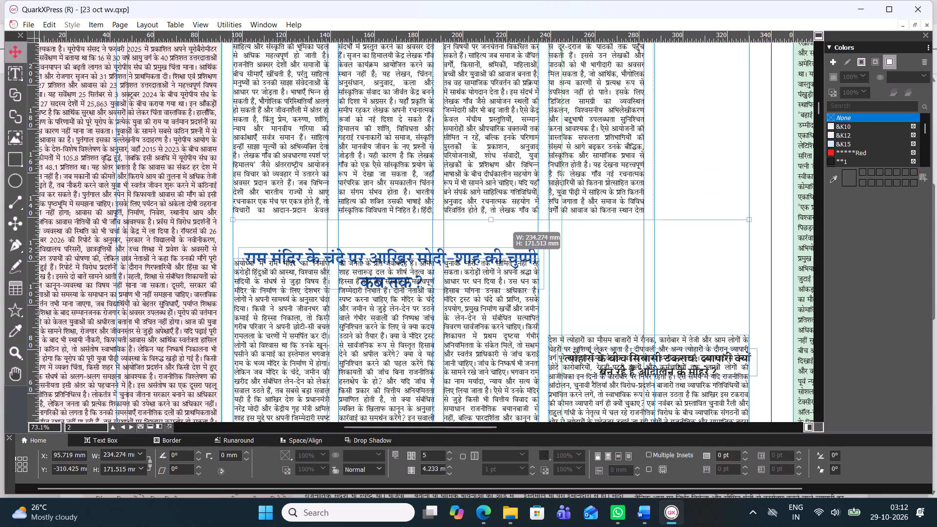
left_click_drag(503, 225, 507, 246)
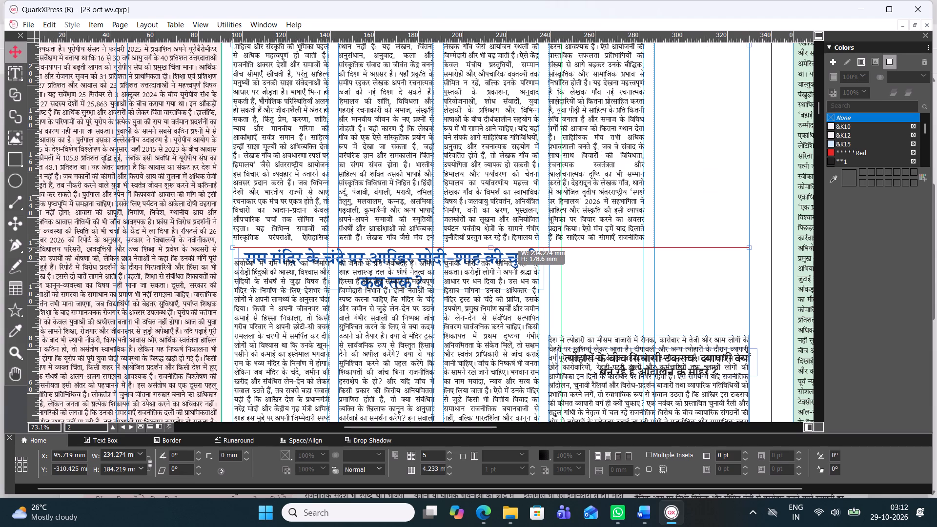
left_click_drag(507, 246, 510, 235)
Insert a paragraph break before "इसी हिमालयी चेतना को साहित्य" in the first column of the "लेखक गाँव" article.
scroll(510, 227, "up", 2)
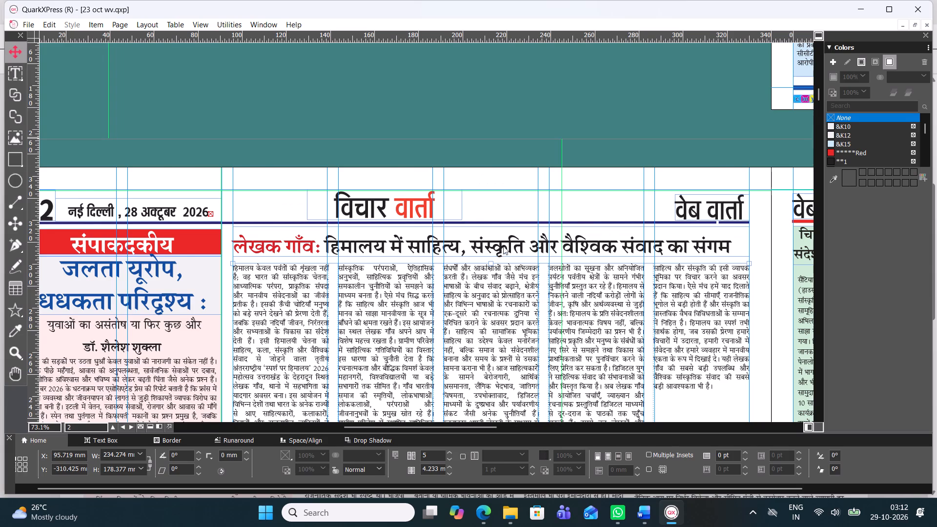
scroll(490, 262, "down", 1)
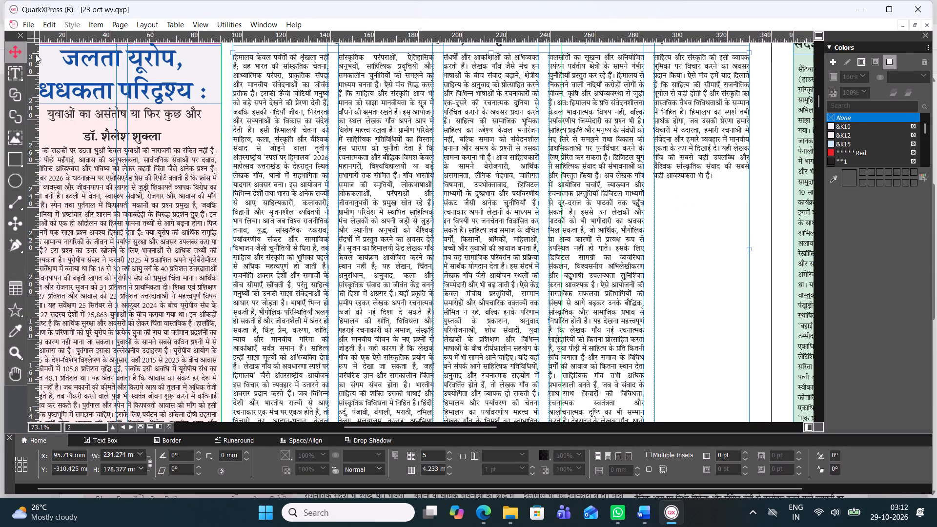
left_click(14, 74)
left_click(295, 235)
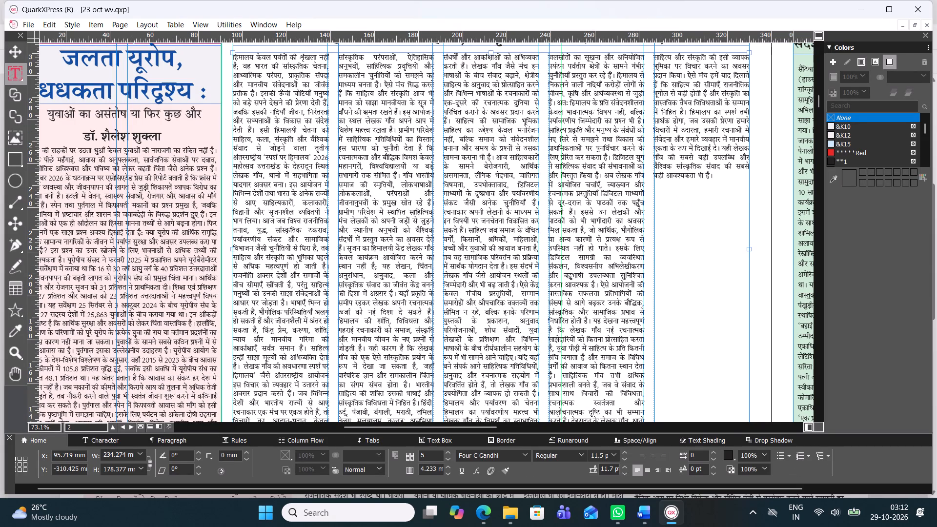
left_click(261, 129)
key("Return")
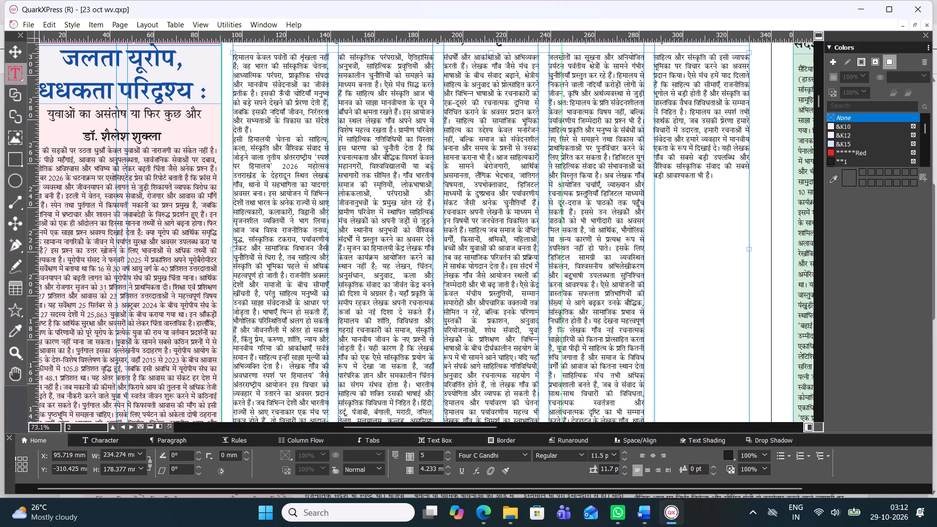
Set a 4 mm first-line indent for the "लेखक गाँव" text from "इसी हिमालयी चेतना" through the article's end.
left_click_drag(252, 141, 572, 298)
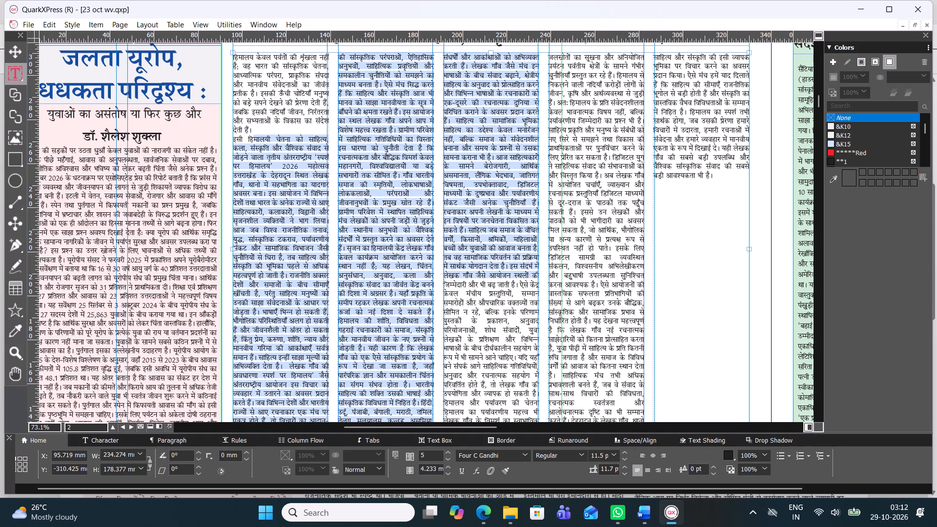
left_click_drag(572, 298, 672, 321)
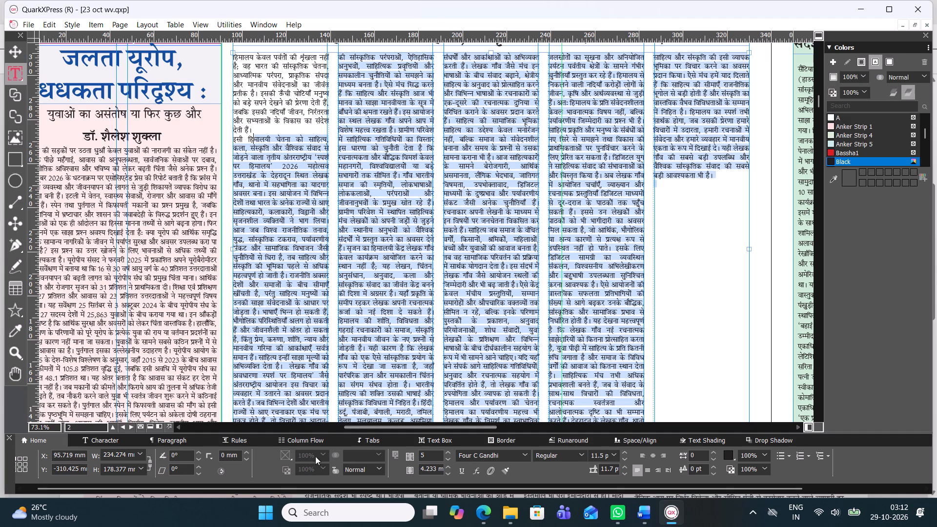
left_click(170, 443)
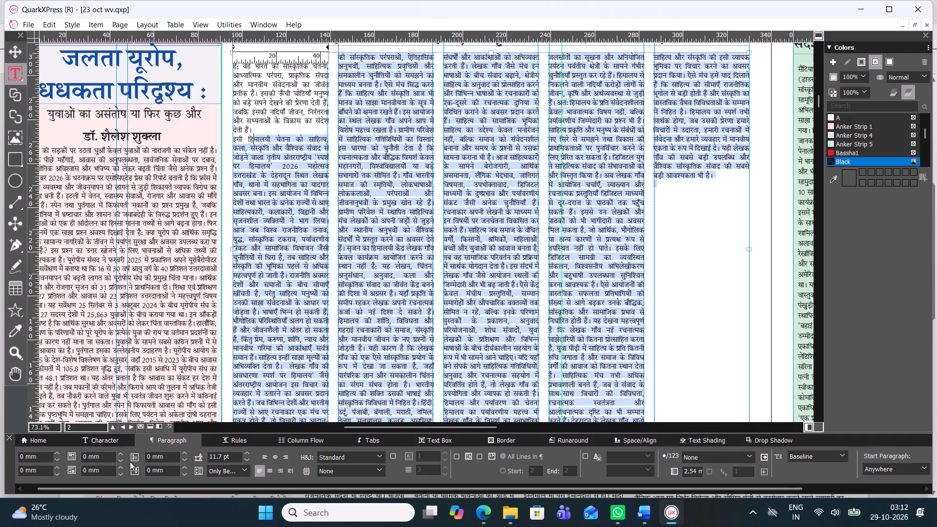
left_click(121, 454)
triple_click(121, 454)
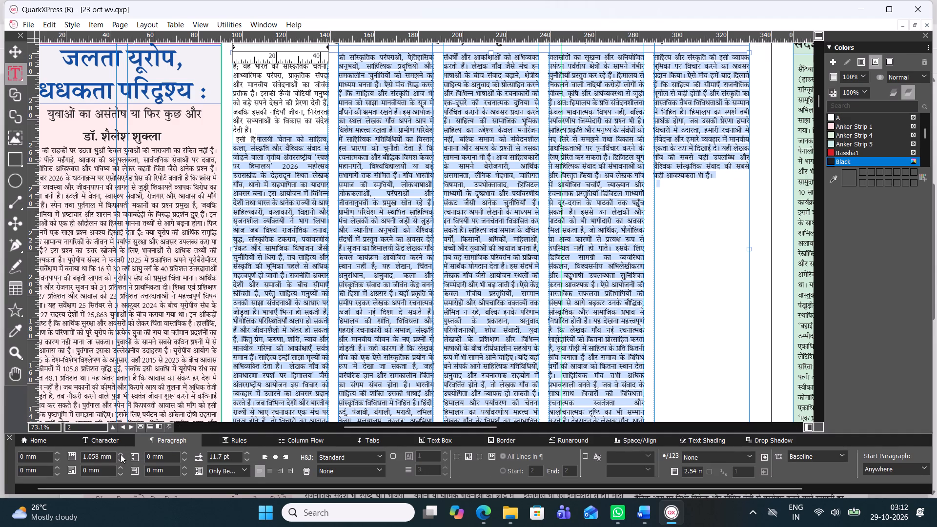
left_click(121, 454)
double_click(121, 454)
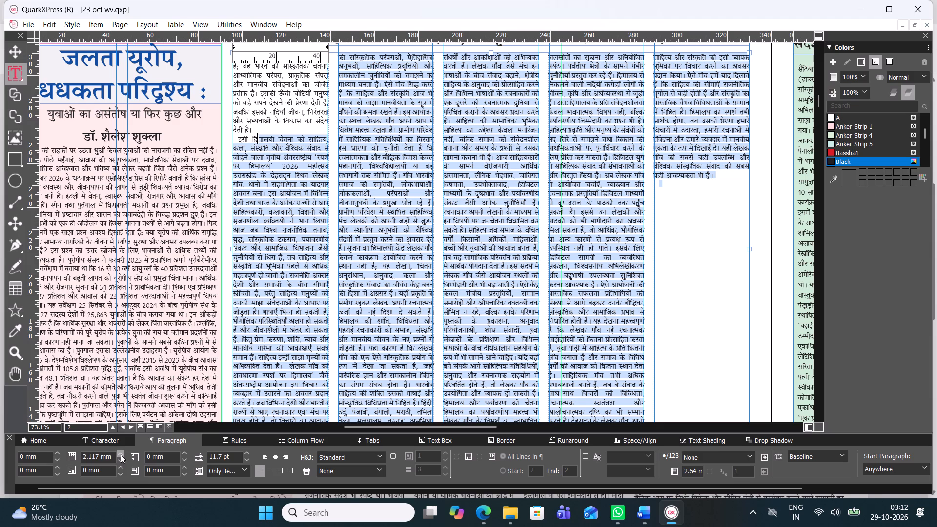
left_click_drag(110, 456, 50, 453)
key("4")
key("Return")
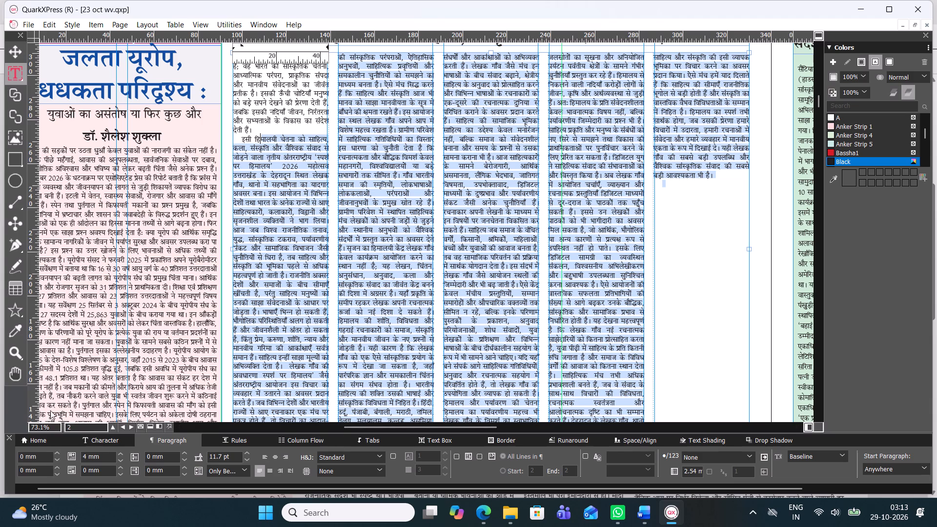
left_click(37, 438)
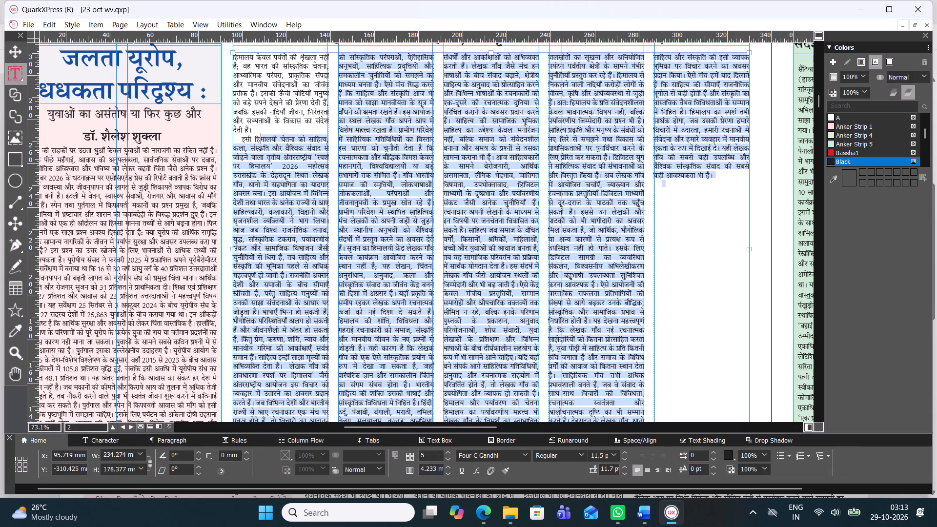
left_click(552, 109)
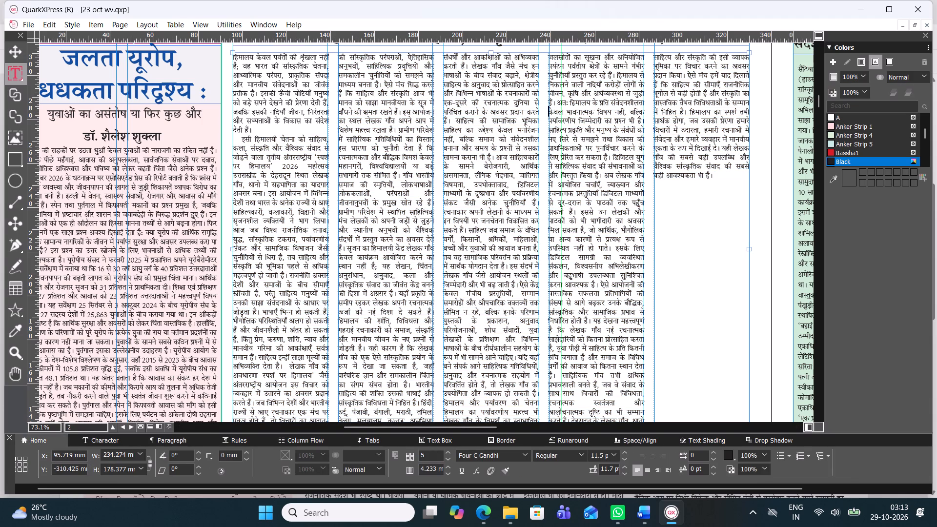
Insert paragraph breaks in the "लेखक गाँव" article before "लेखक गाँव की अवधारणा", "यहाँ प्रकृति के समीप" and "यदि यहाँ बने".
scroll(279, 249, "down", 2)
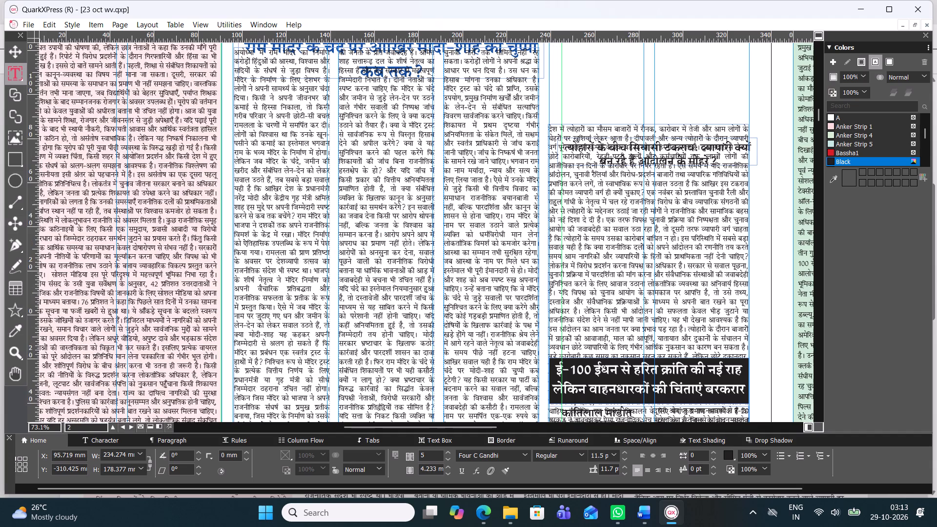
scroll(275, 204, "up", 1)
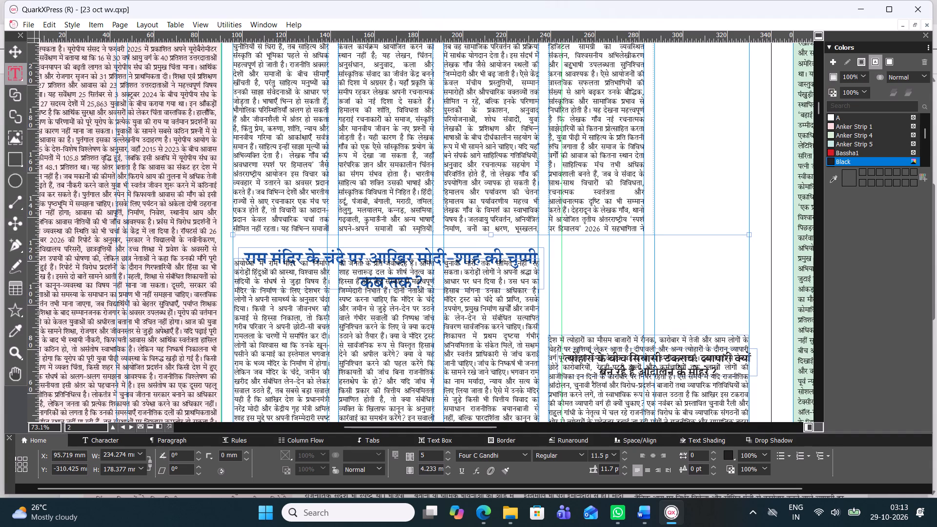
left_click(288, 192)
left_click(288, 155)
key("Return")
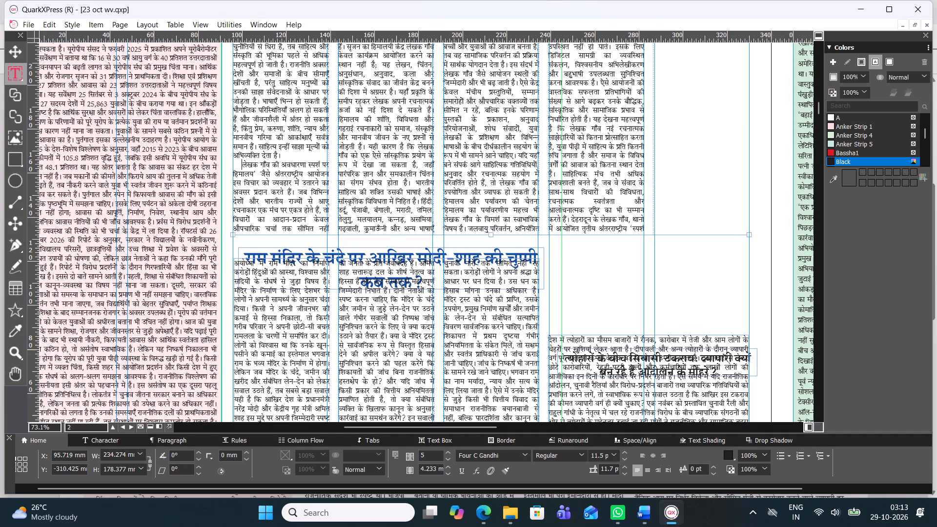
left_click(399, 92)
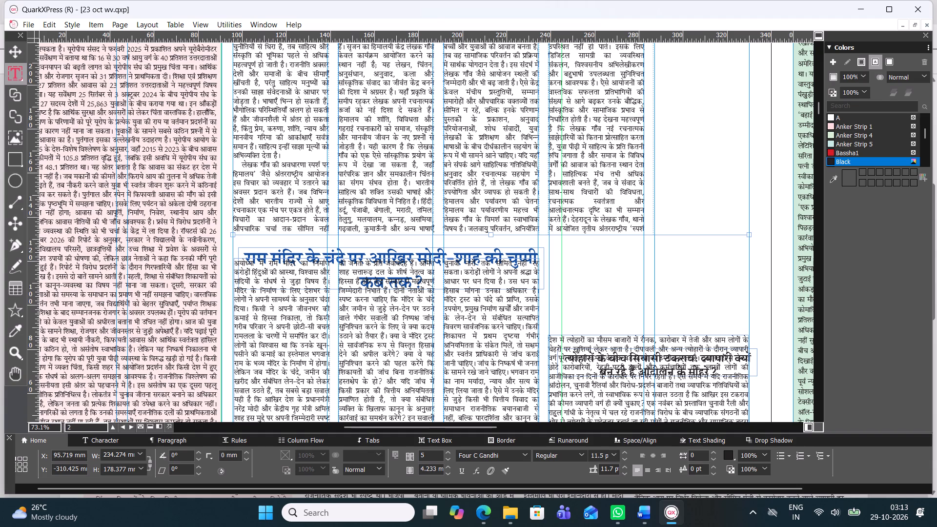
key("Return")
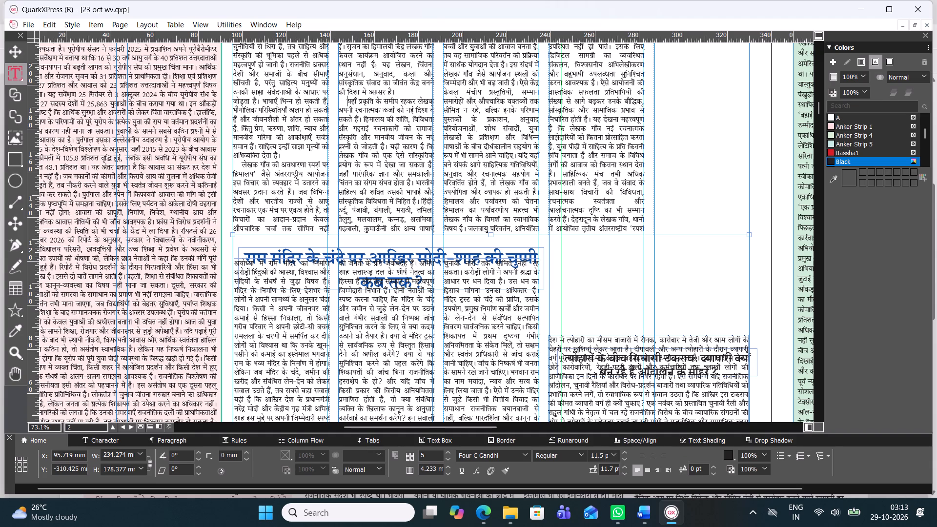
left_click(518, 152)
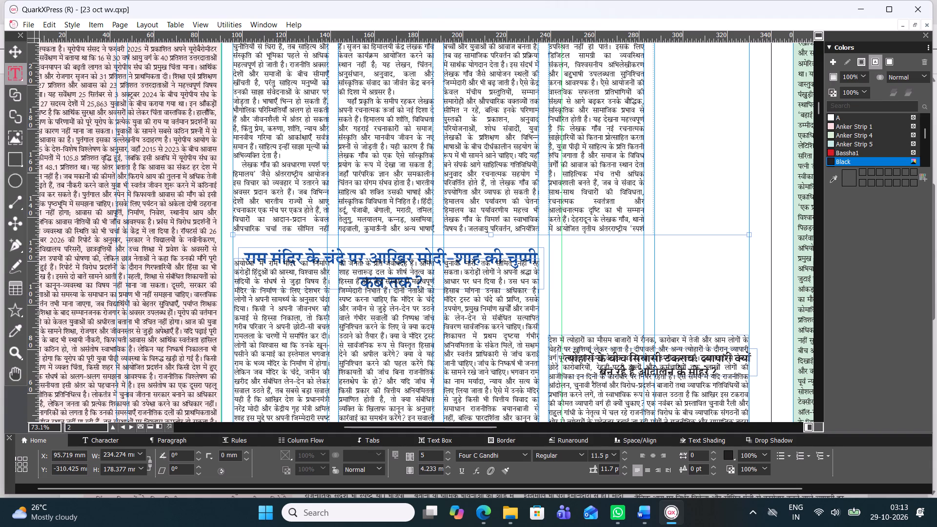
key("Return")
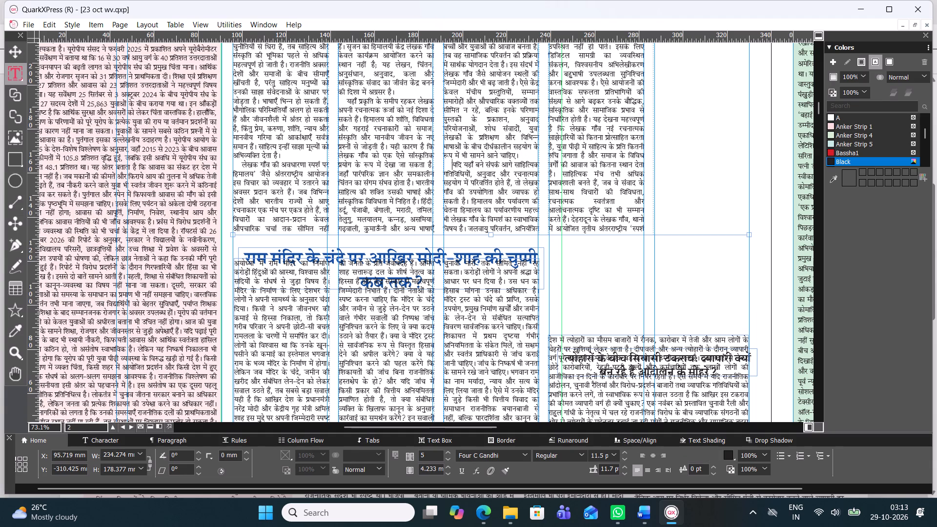
Draw an empty rectangular box about 115.1 mm by 81.1 mm over the upper middle columns of the "लेखक गाँव" article.
left_click(15, 160)
scroll(432, 222, "up", 1)
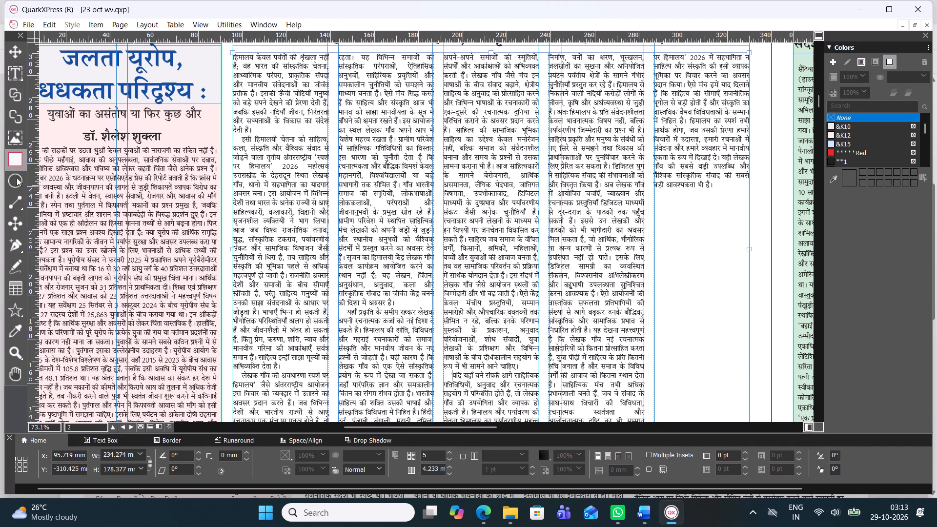
left_click(13, 160)
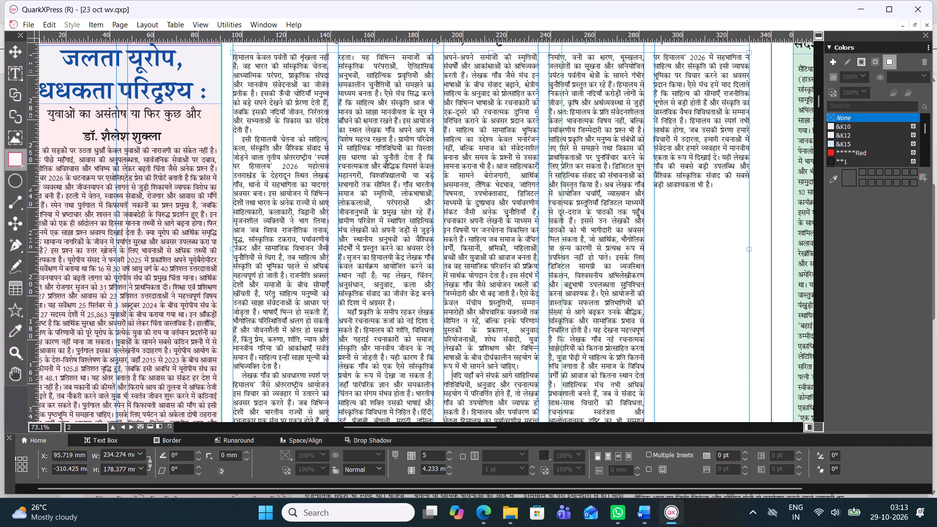
left_click_drag(390, 50, 571, 194)
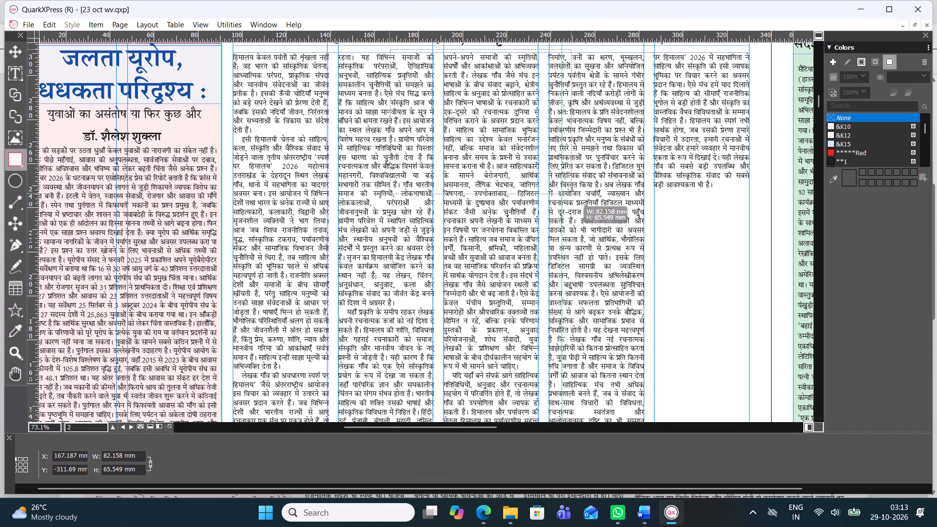
left_click_drag(571, 194, 645, 228)
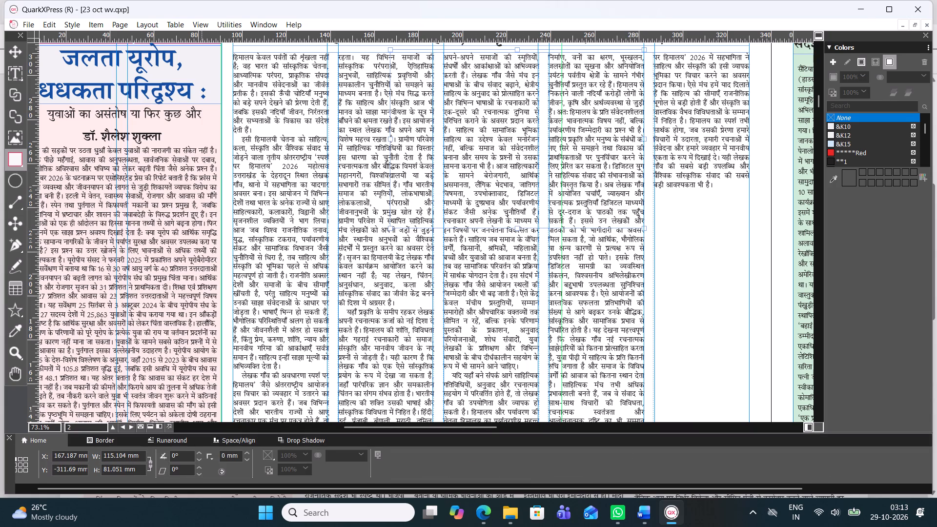
Set the new box's text runaround to Item with a 5 pt bottom outset.
left_click(179, 443)
left_click(75, 457)
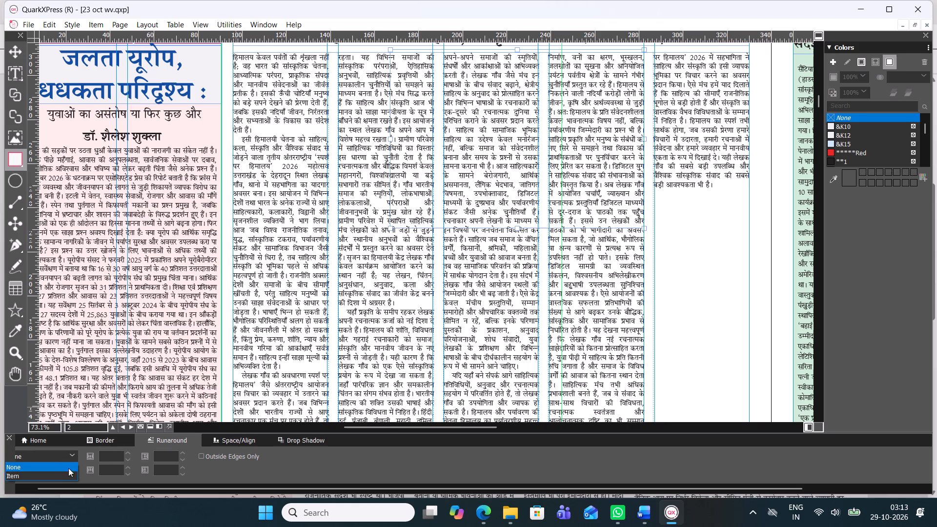
left_click(66, 477)
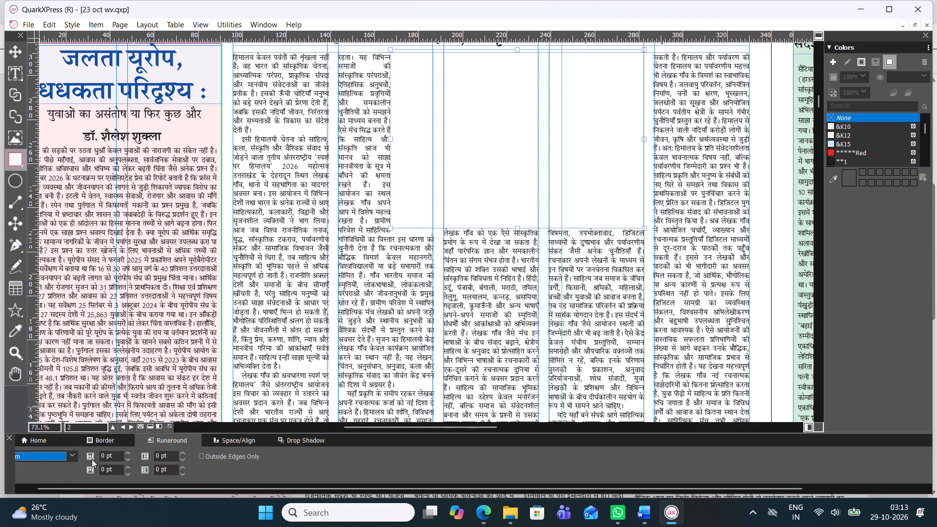
left_click(128, 466)
triple_click(128, 466)
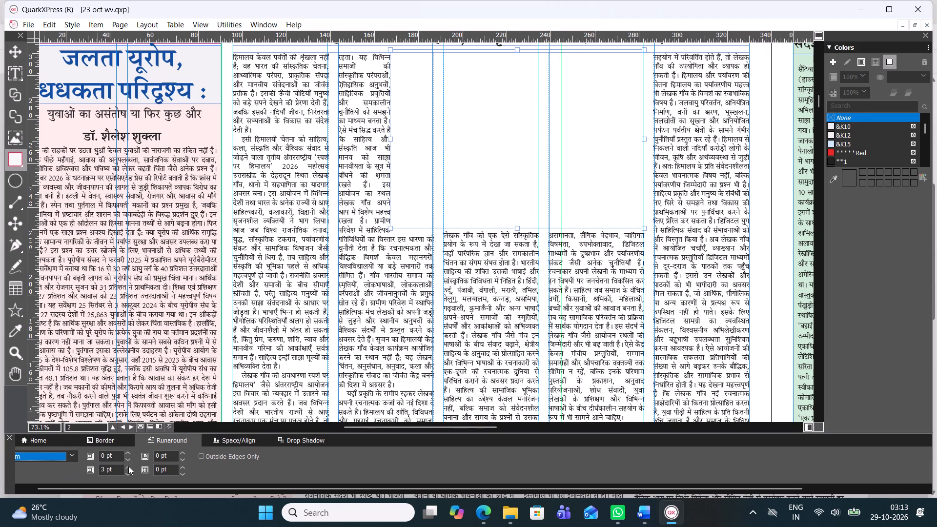
left_click(128, 466)
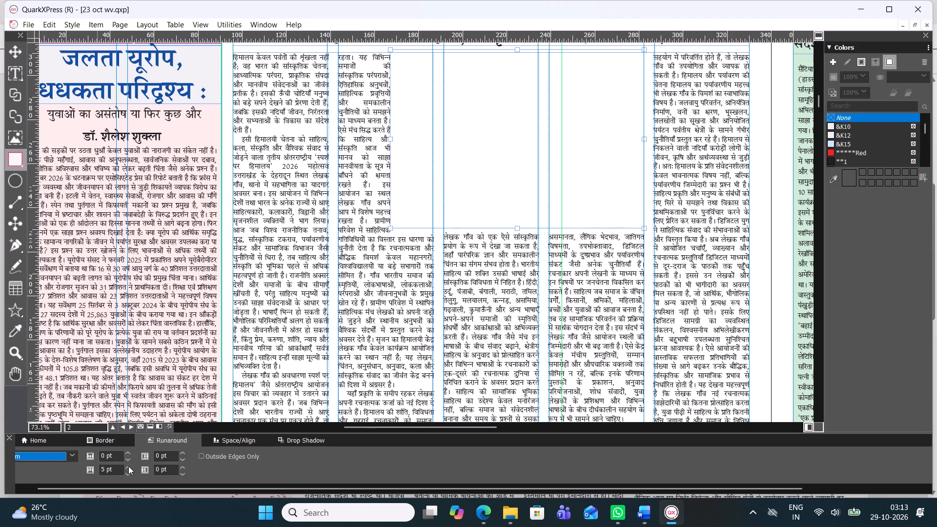
Extend the empty box's left edge to the start of the second column, for a width of about 138.7 mm.
left_click(18, 56)
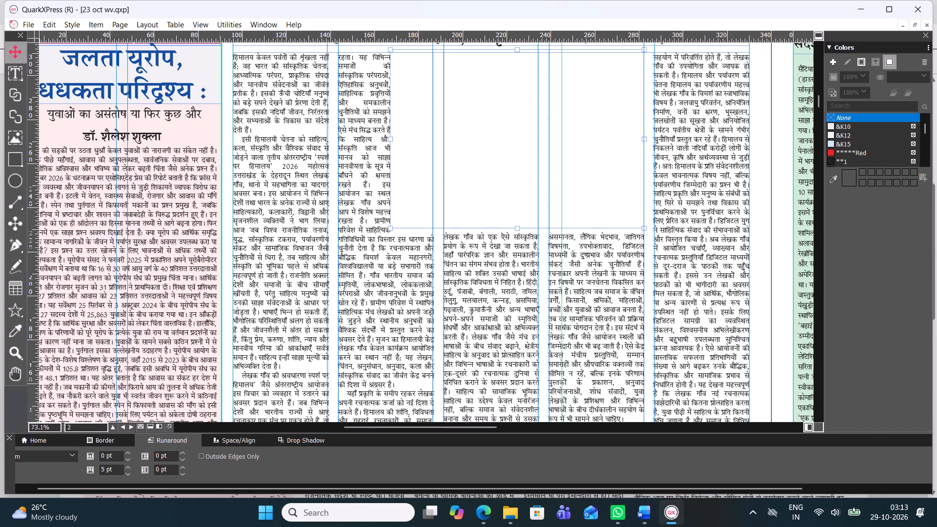
left_click(460, 124)
left_click_drag(390, 138, 386, 138)
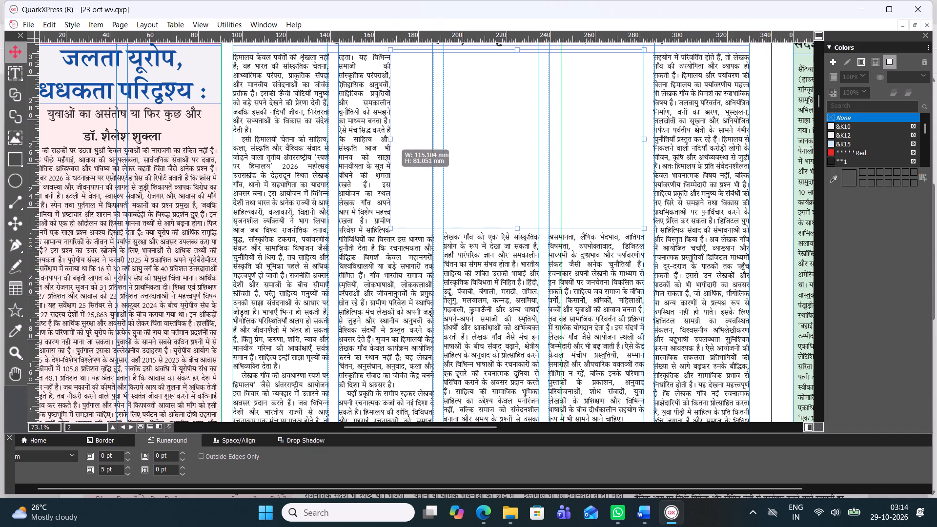
left_click_drag(386, 138, 339, 144)
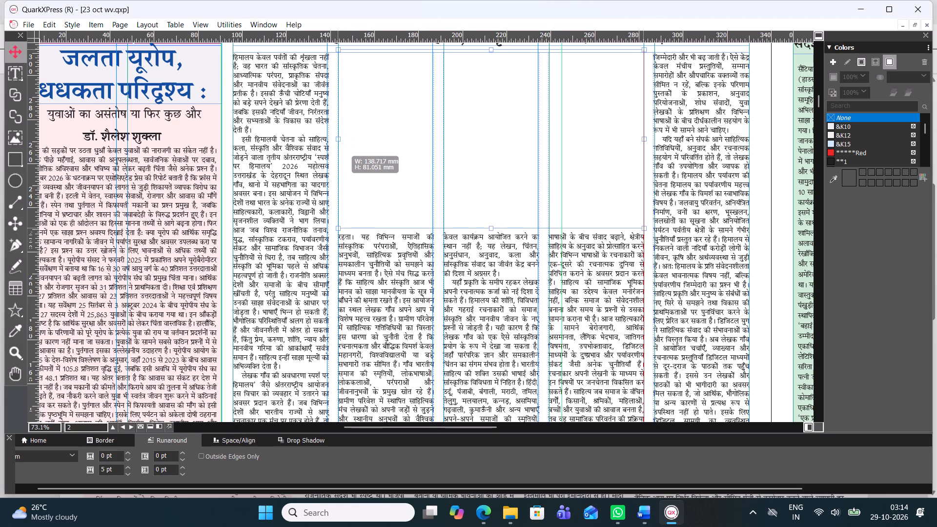
left_click_drag(339, 144, 339, 144)
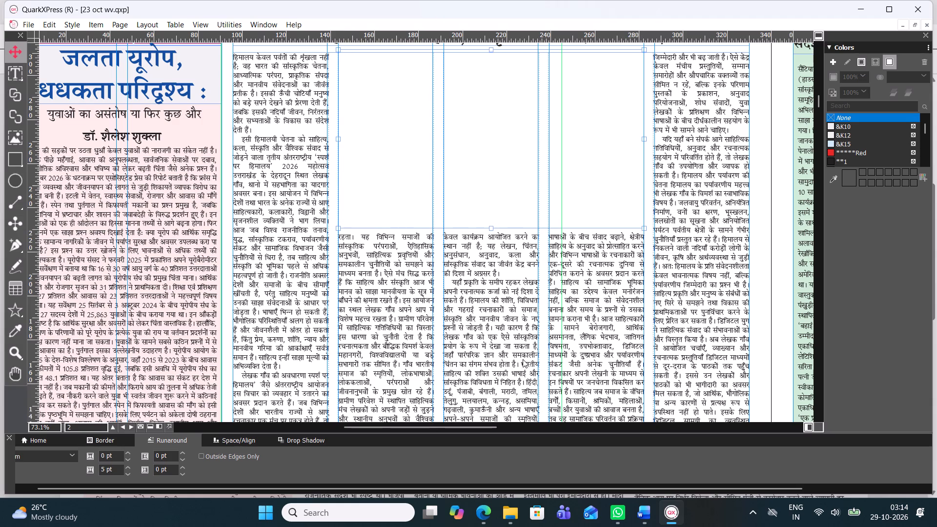
Extend the bottom edge of the "लेखक गाँव" body box to a height of about 180.8 mm.
scroll(503, 171, "down", 1)
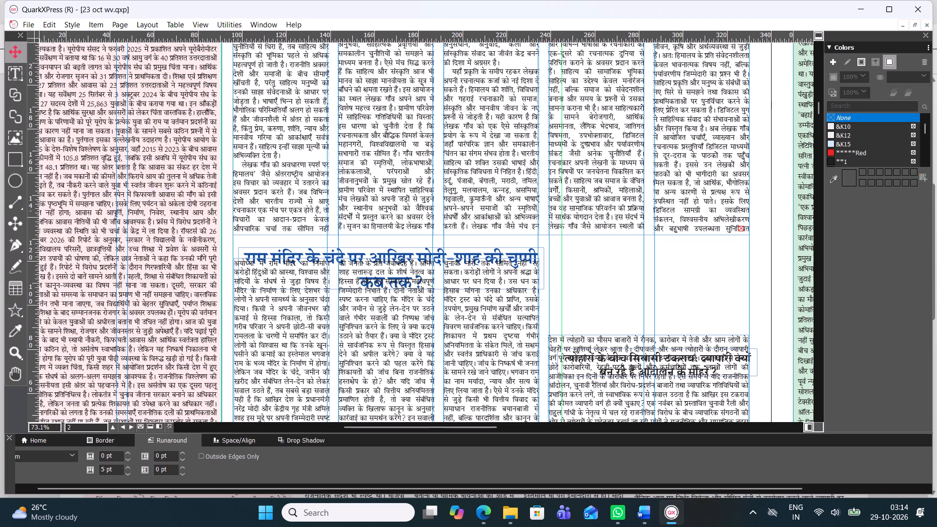
left_click(528, 182)
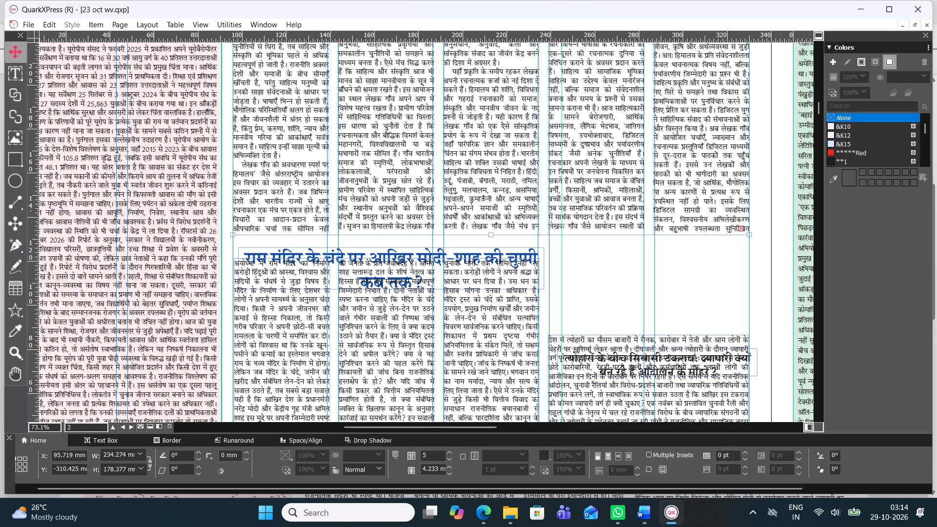
left_click_drag(488, 235, 494, 241)
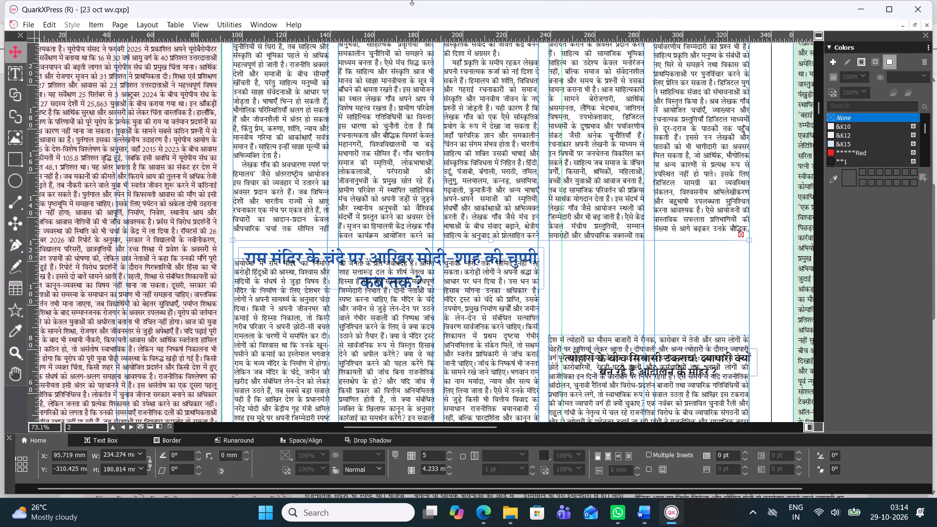
Move the "राम मंदिर के चंदे पर" body box down to X about 95.6 mm and Y about -39.0 mm.
scroll(308, 251, "down", 1)
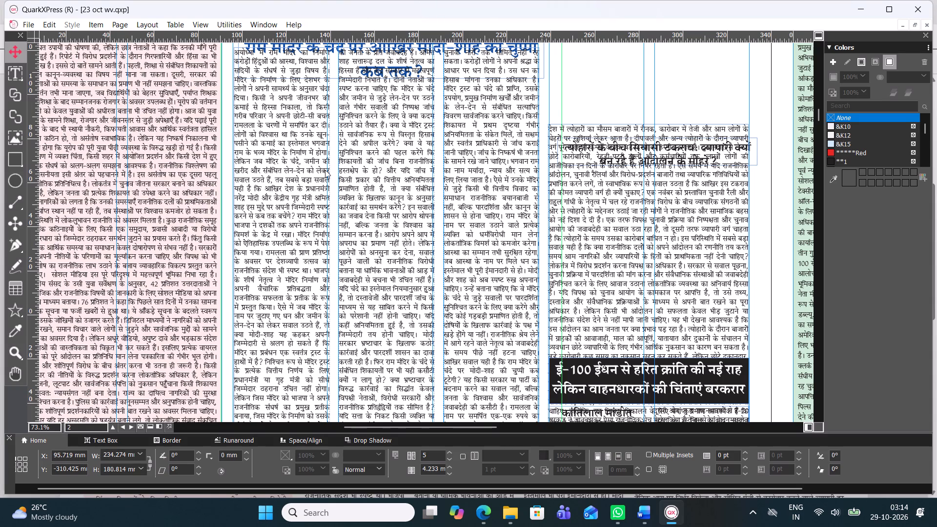
left_click(406, 156)
scroll(402, 160, "down", 1)
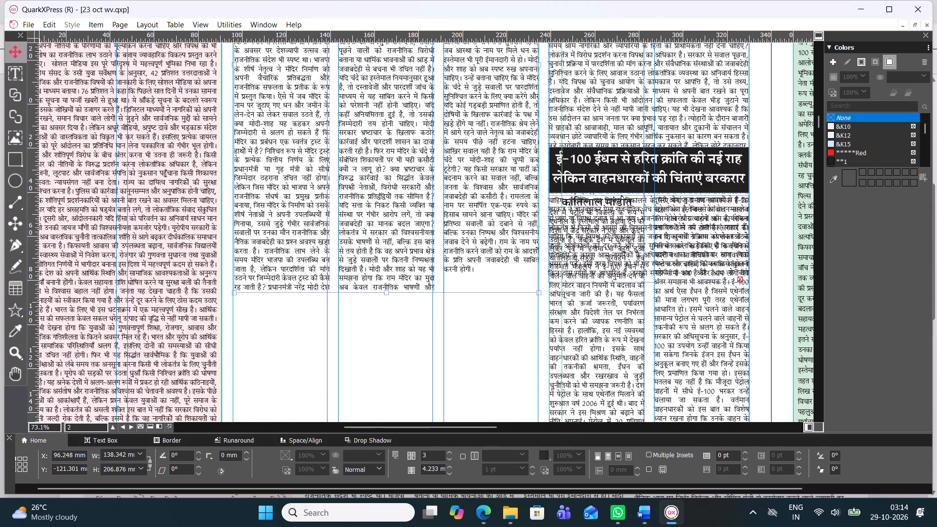
left_click(392, 183)
left_click_drag(392, 183, 393, 226)
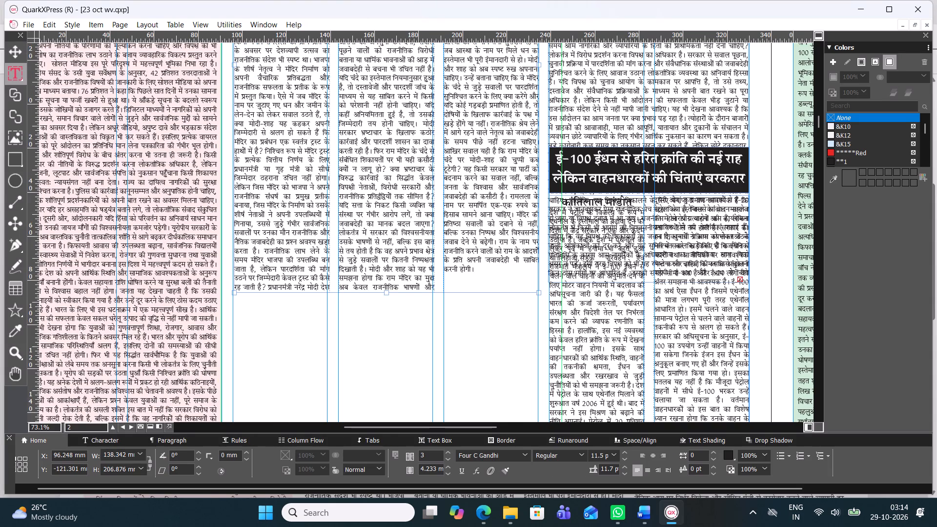
left_click(21, 52)
left_click_drag(407, 148, 404, 236)
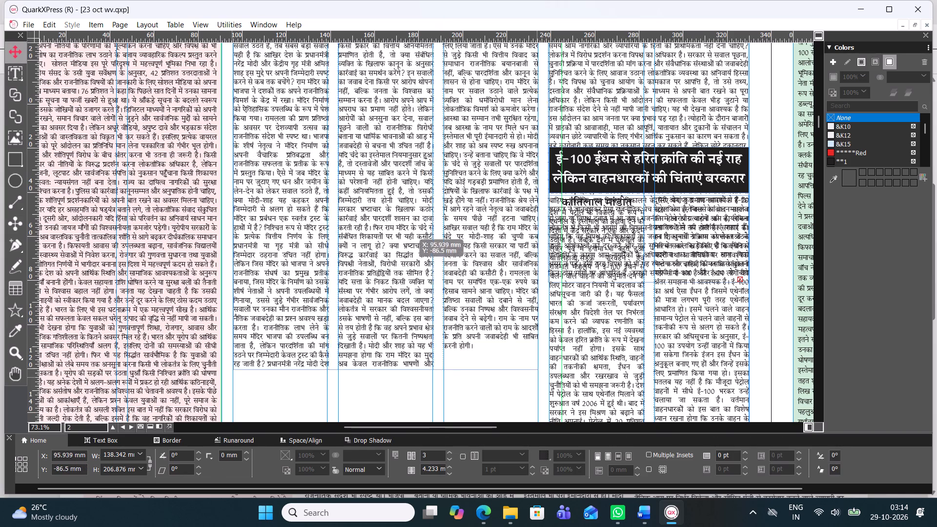
left_click_drag(404, 236, 403, 250)
scroll(468, 292, "down", 1)
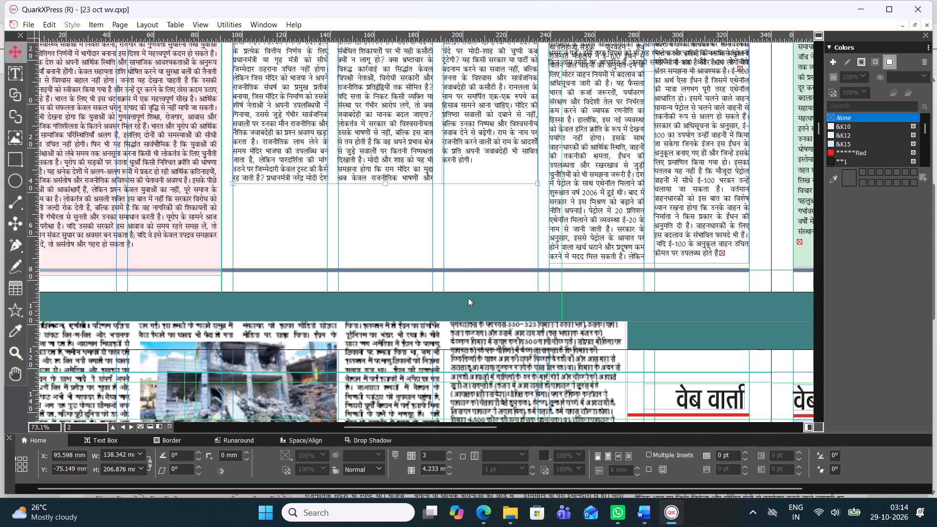
left_click_drag(391, 120, 394, 171)
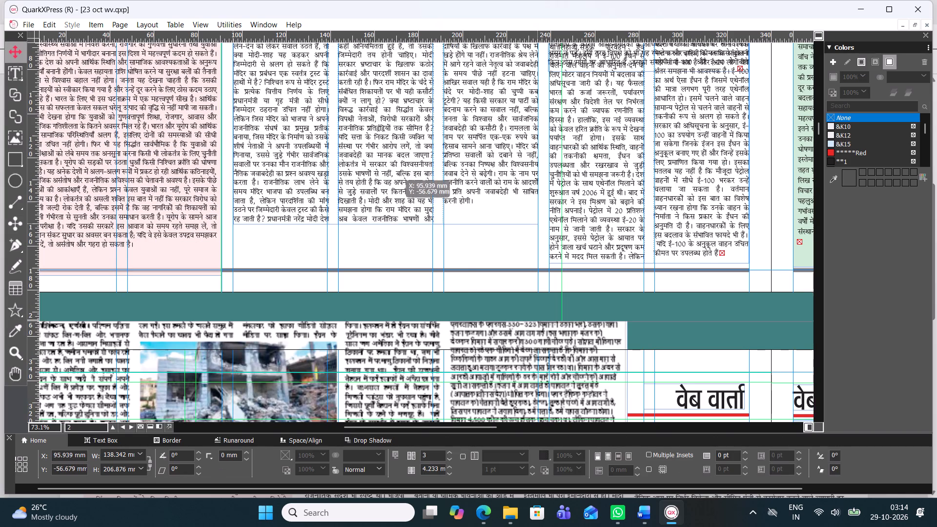
left_click_drag(394, 171, 391, 198)
scroll(428, 193, "up", 1)
scroll(444, 200, "down", 1)
scroll(444, 200, "up", 1)
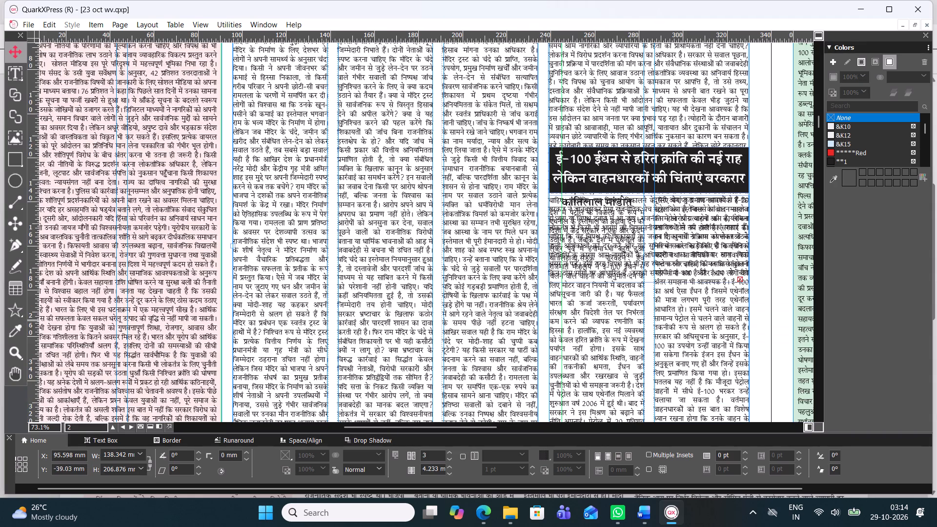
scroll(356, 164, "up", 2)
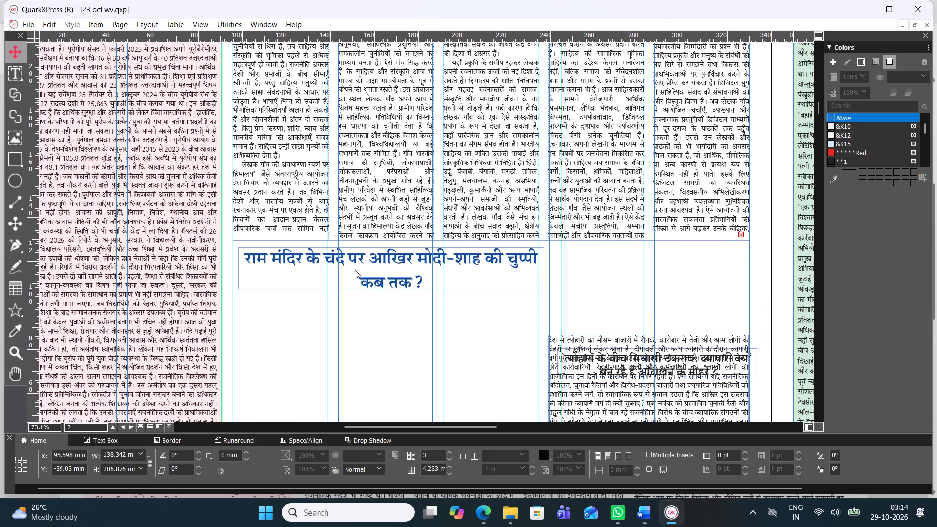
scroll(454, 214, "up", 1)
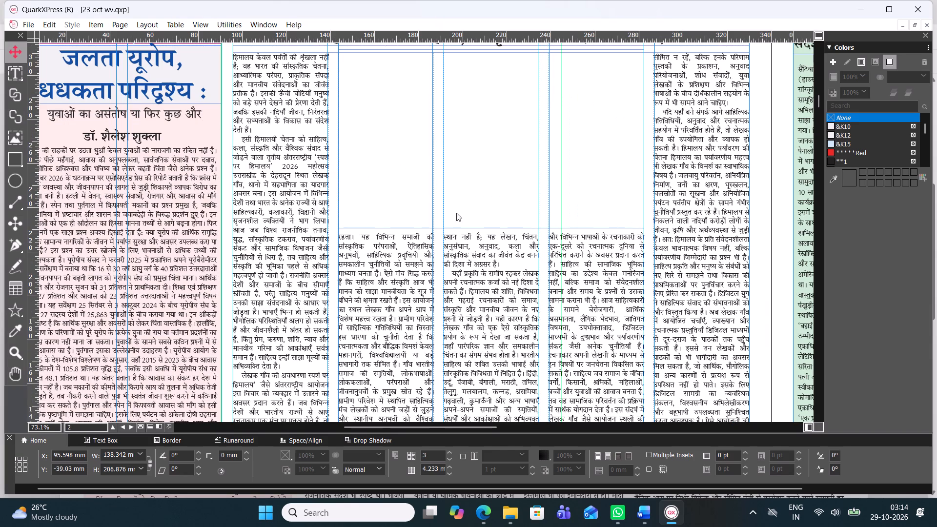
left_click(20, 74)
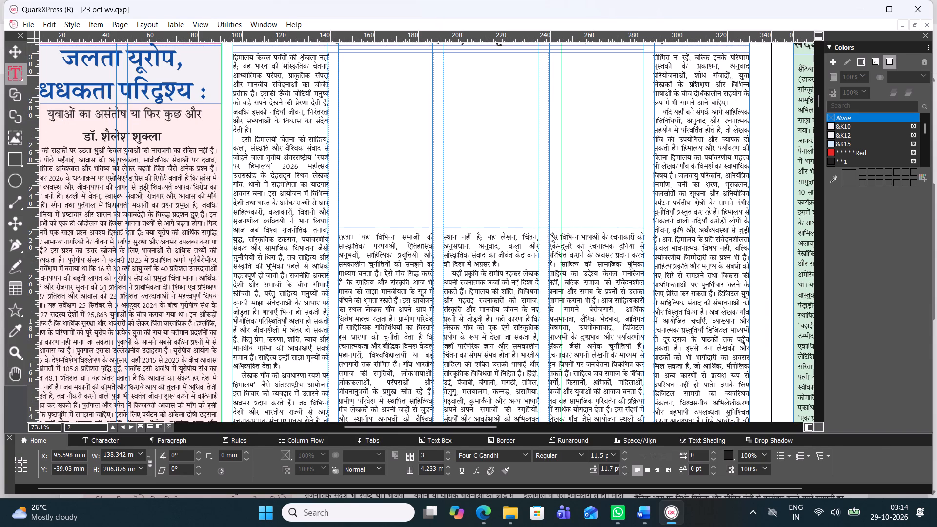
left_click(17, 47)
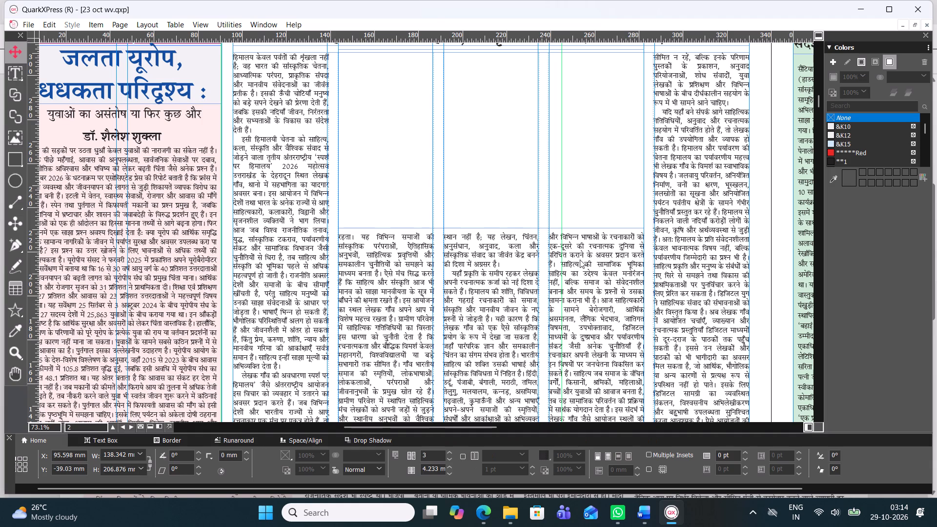
Copy the "लेखक गाँव" text from "और विभिन्न भाषाओं" through the fifth column and paste it into the empty central box.
left_click(15, 81)
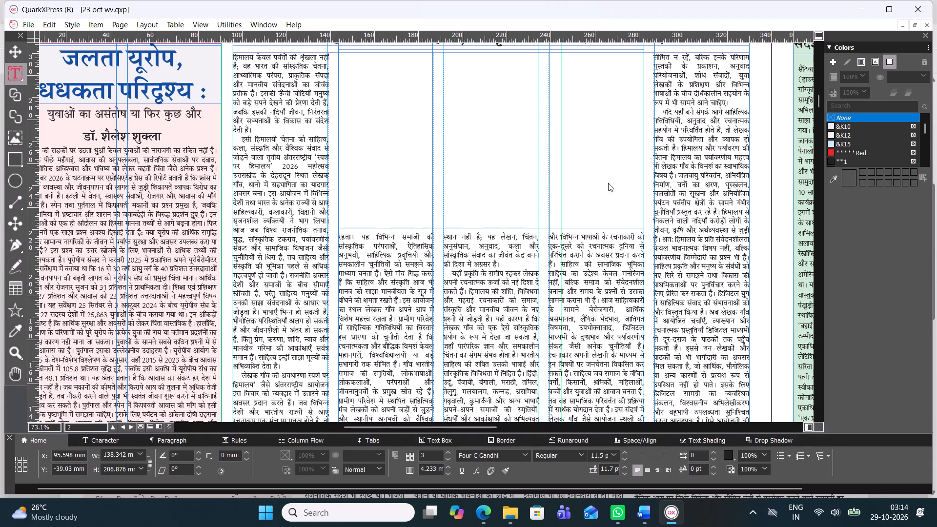
left_click(549, 233)
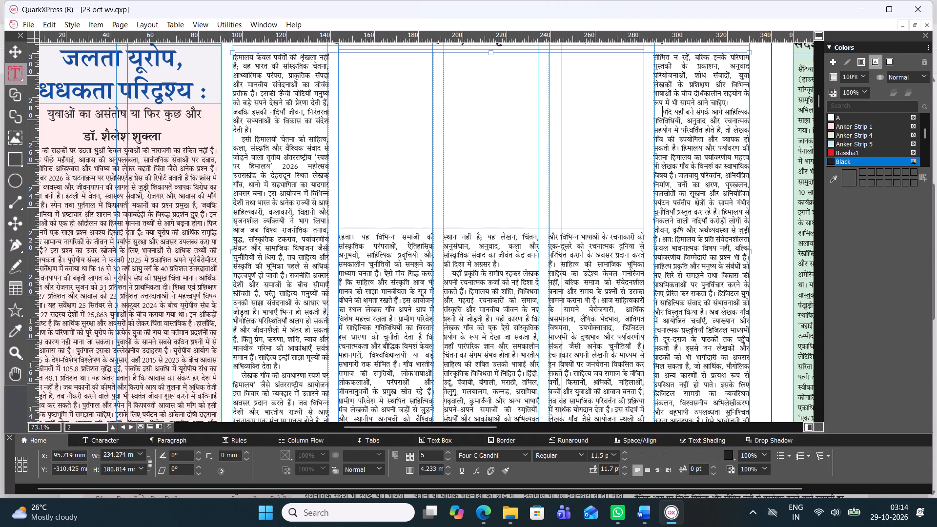
left_click_drag(549, 233, 740, 388)
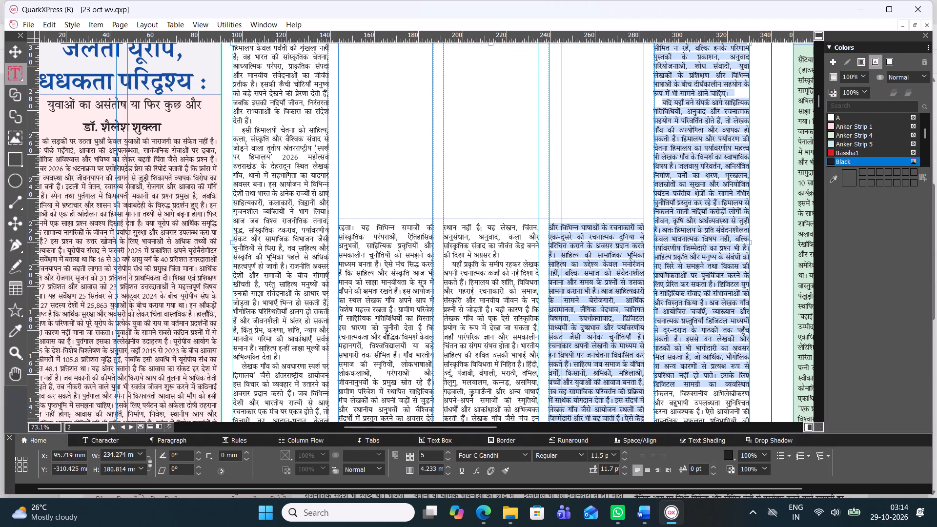
left_click_drag(740, 388, 751, 385)
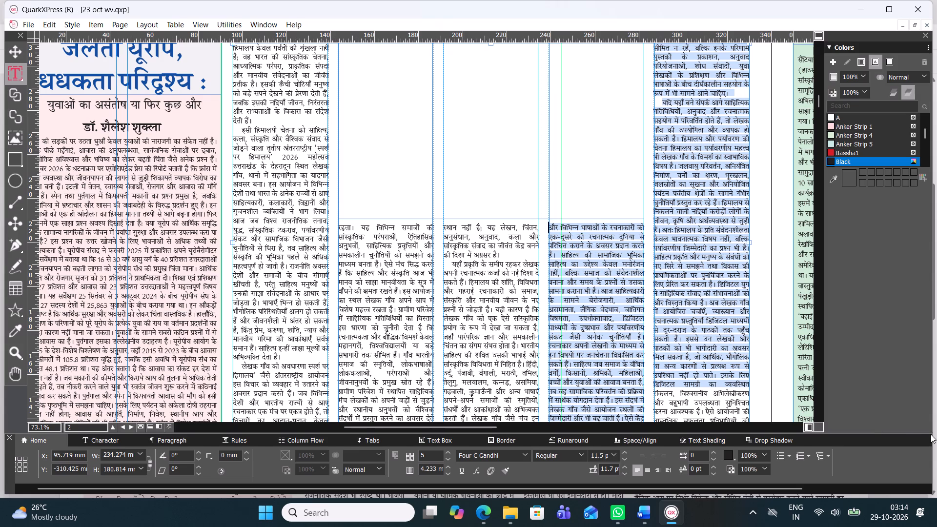
key("ctrl+c")
left_click(493, 143)
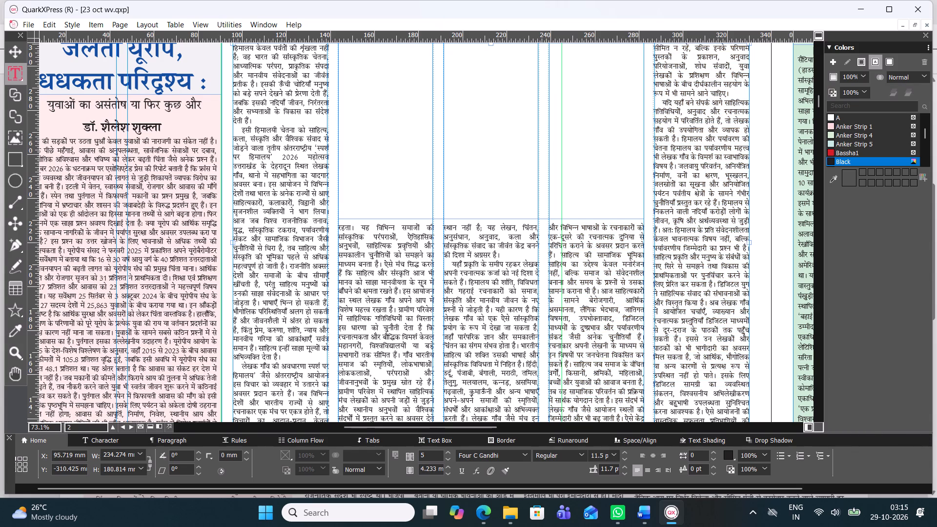
scroll(493, 142, "up", 1)
left_click(430, 275)
triple_click(430, 274)
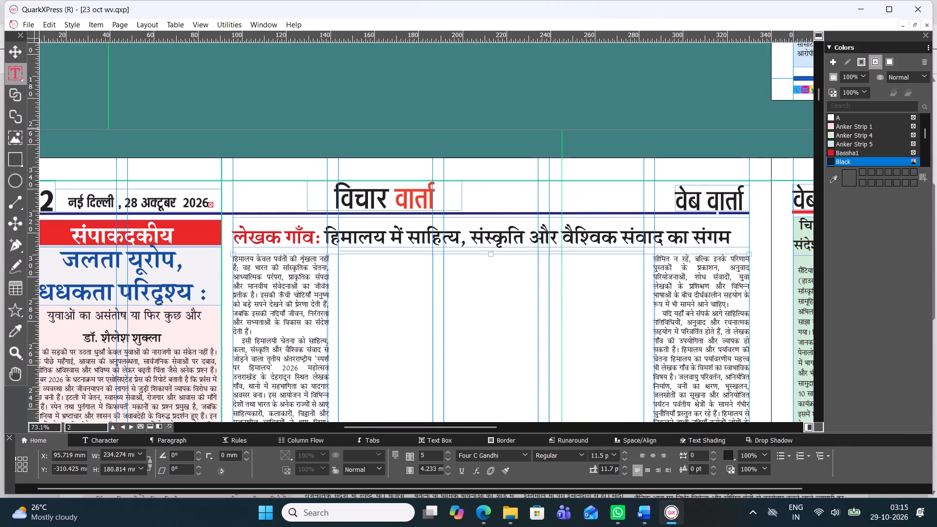
left_click(24, 49)
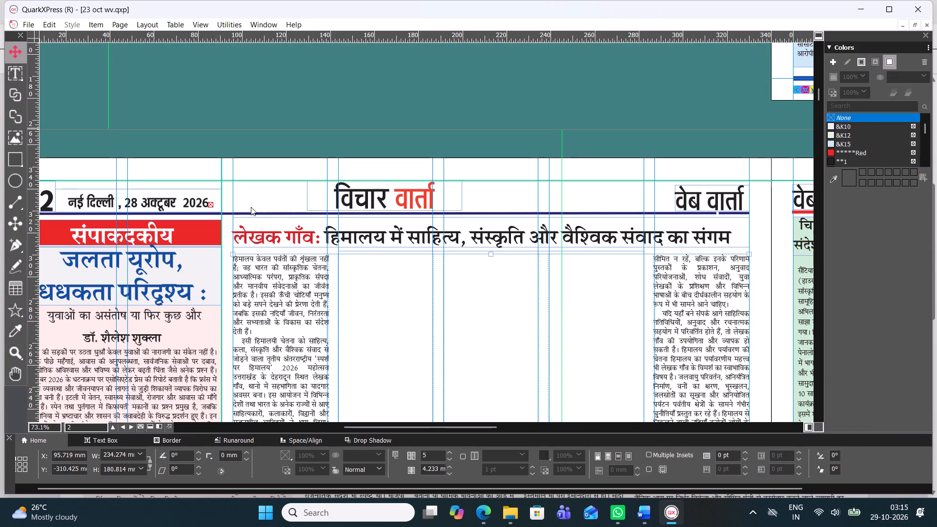
left_click(440, 299)
left_click(5, 69)
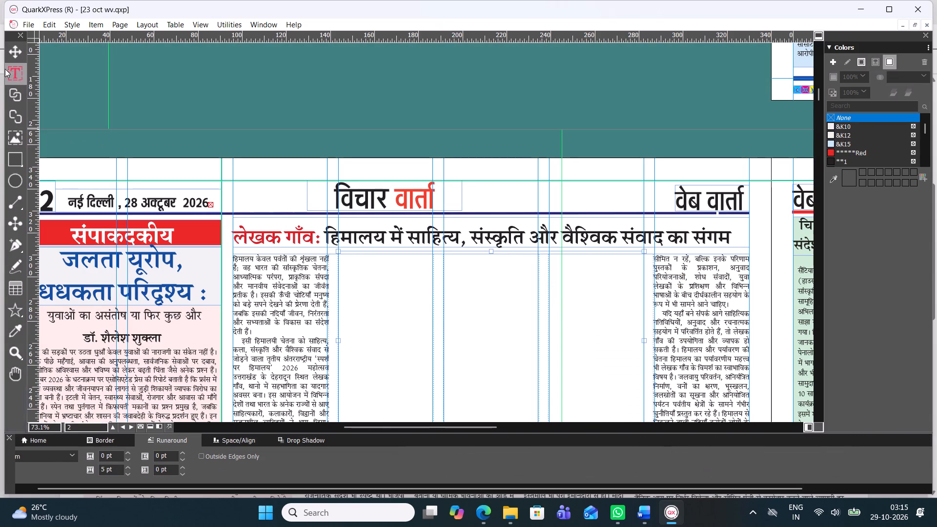
double_click(380, 283)
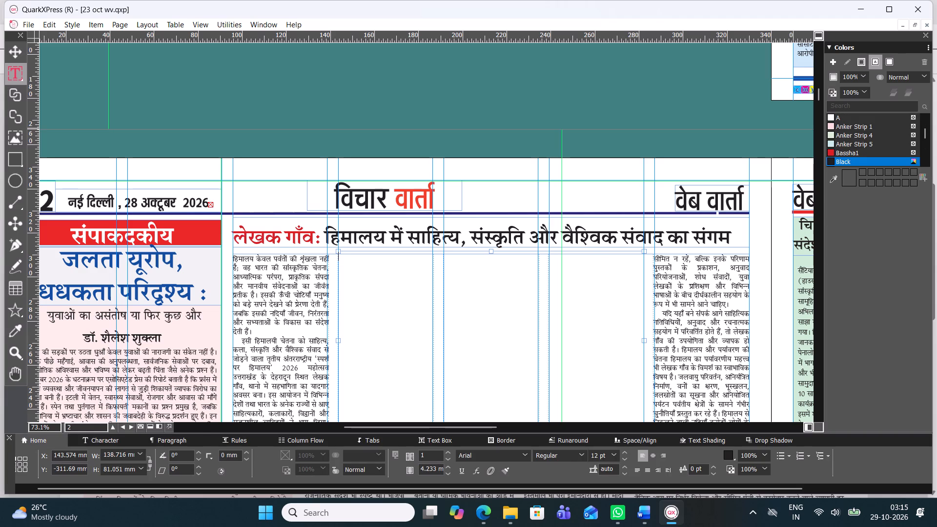
key("ctrl+v")
Set the central box to three columns.
scroll(436, 266, "up", 1)
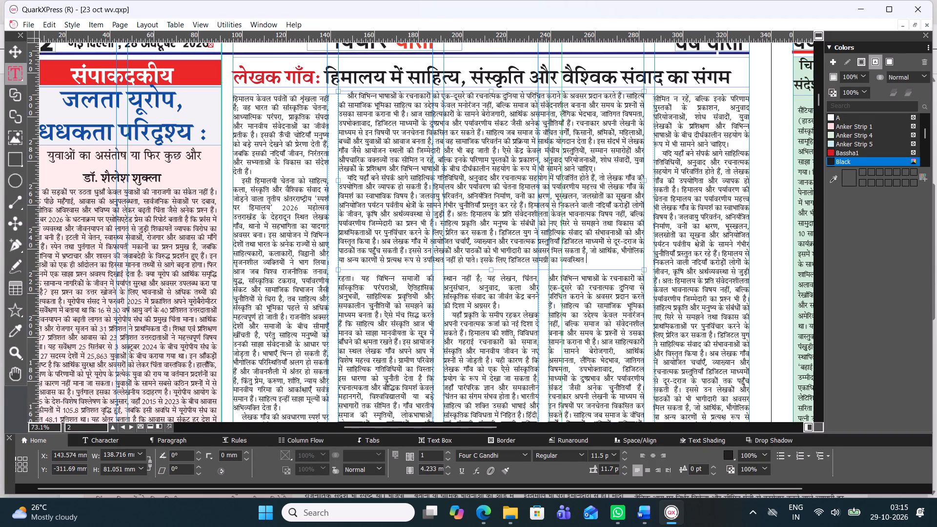
left_click(448, 452)
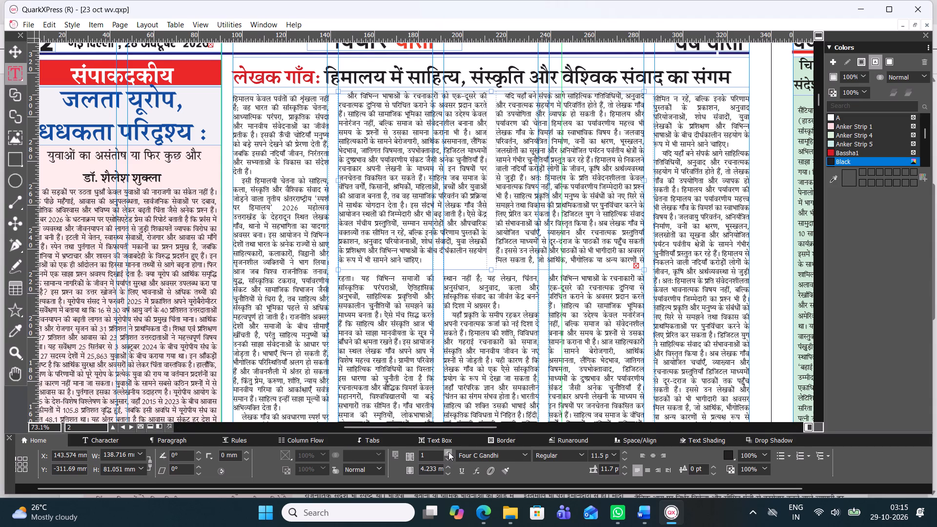
left_click(448, 452)
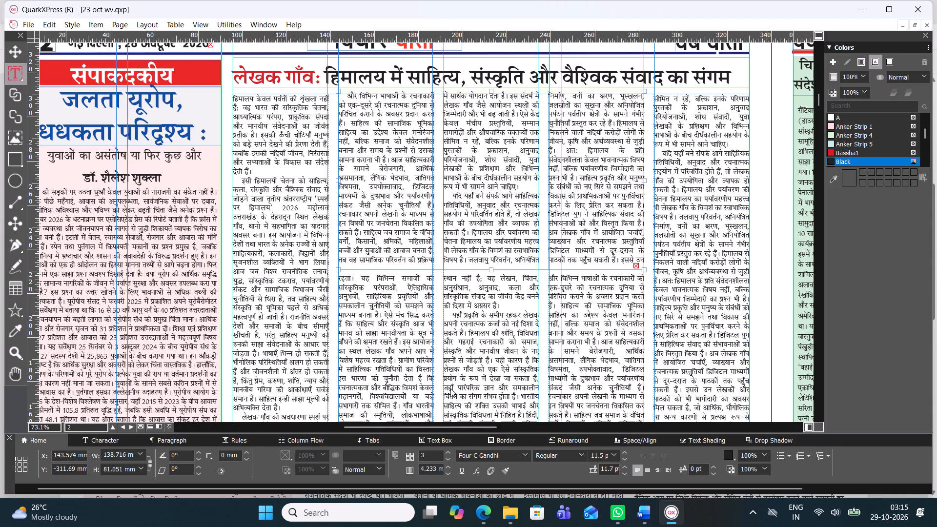
Extend the bottom edge of the central box to a height of about 82.7 mm.
left_click(492, 268)
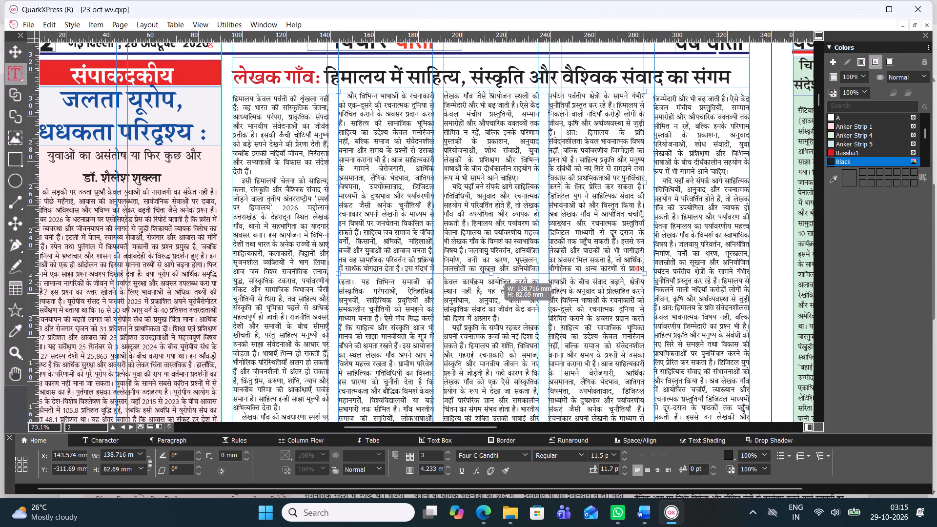
Move the "राम मंदिर के चंदे पर" headline box to X about 95.7 mm and Y about -129.6 mm, below the "लेखक गाँव" article.
left_click(15, 55)
left_click(374, 224)
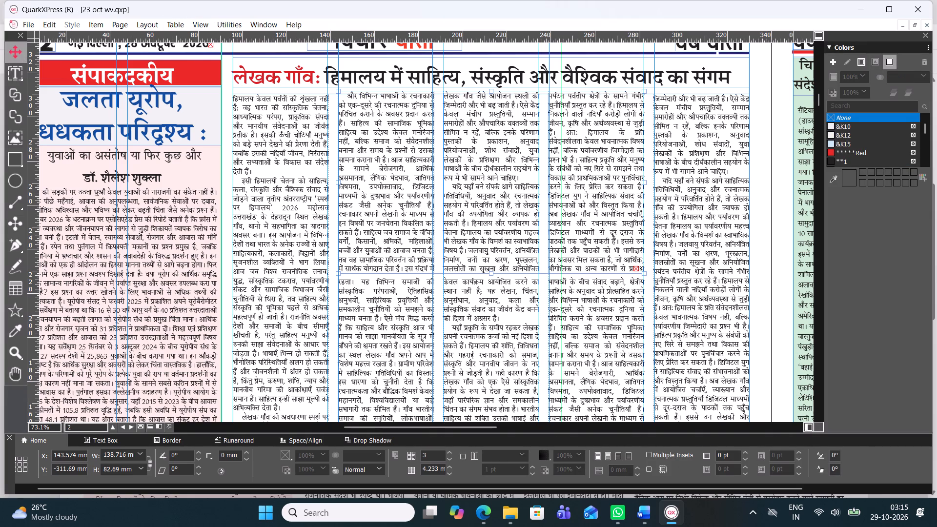
scroll(473, 254, "down", 1)
left_click(571, 315)
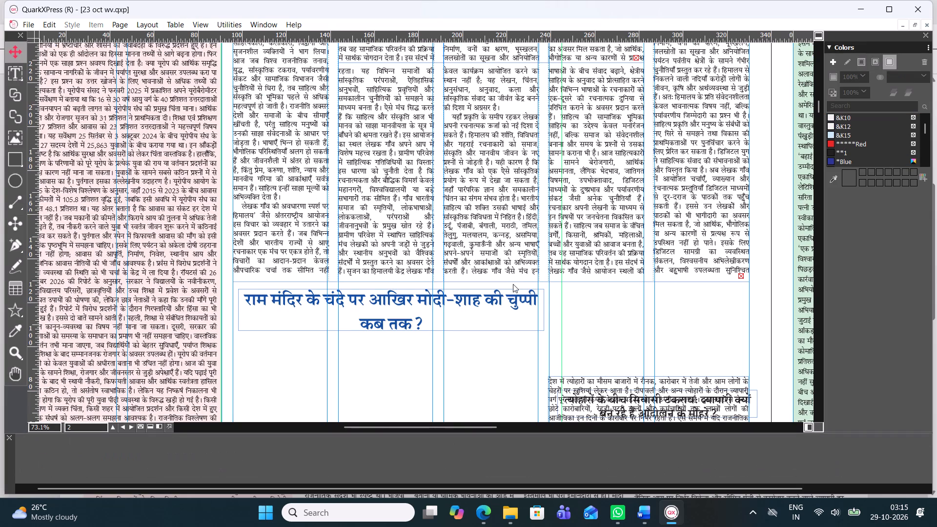
left_click(469, 303)
left_click_drag(428, 316, 424, 313)
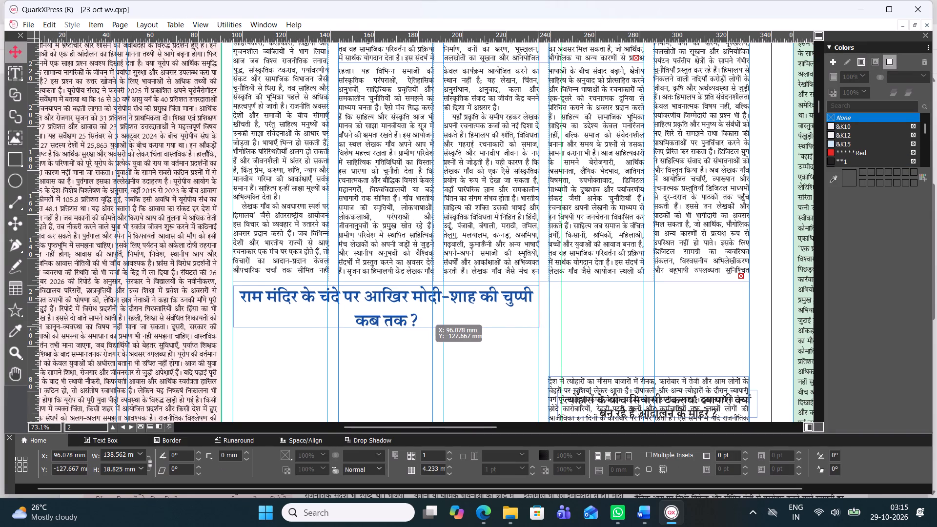
left_click_drag(424, 313, 422, 310)
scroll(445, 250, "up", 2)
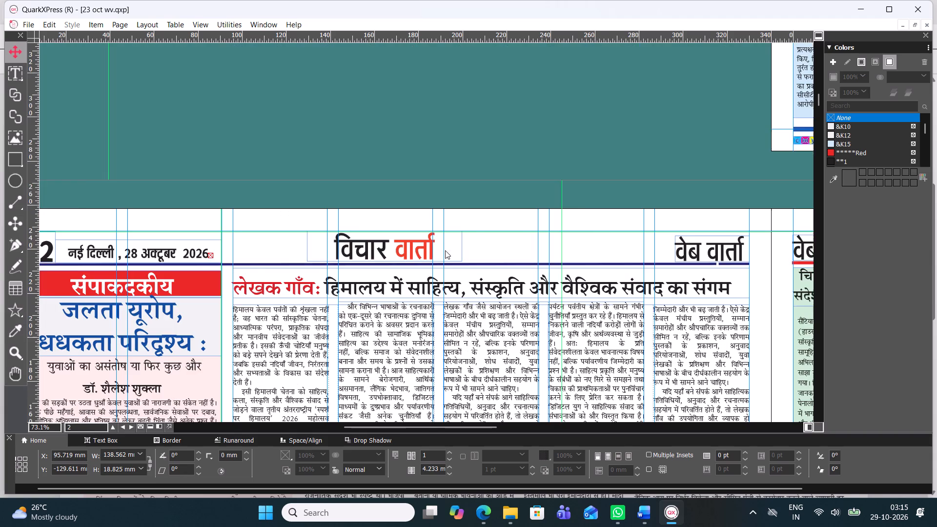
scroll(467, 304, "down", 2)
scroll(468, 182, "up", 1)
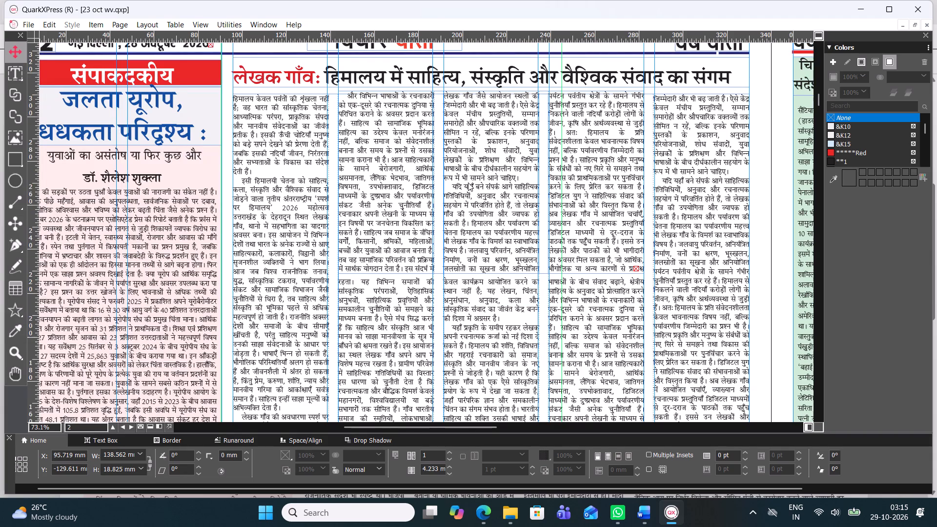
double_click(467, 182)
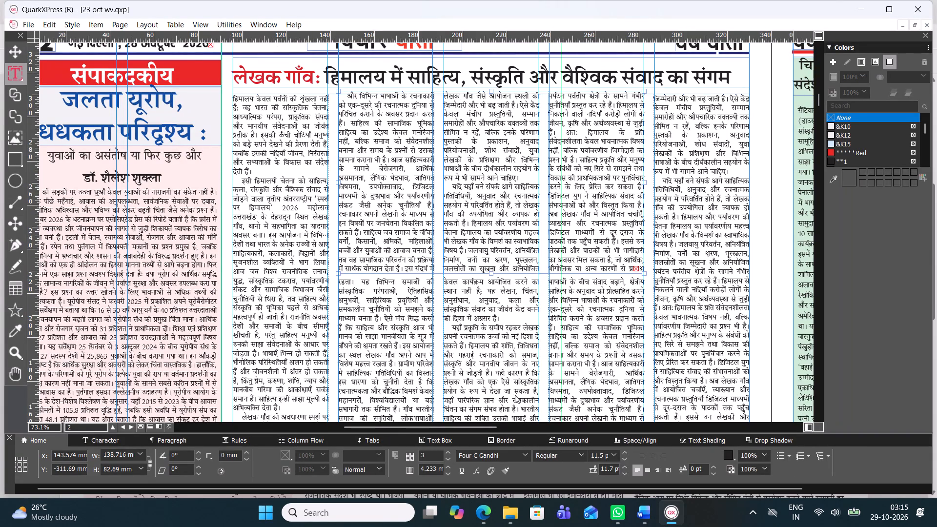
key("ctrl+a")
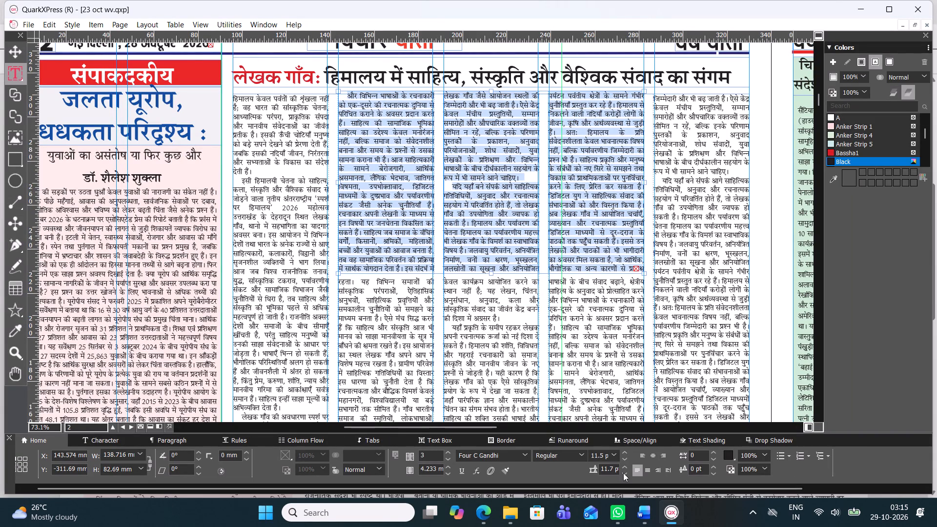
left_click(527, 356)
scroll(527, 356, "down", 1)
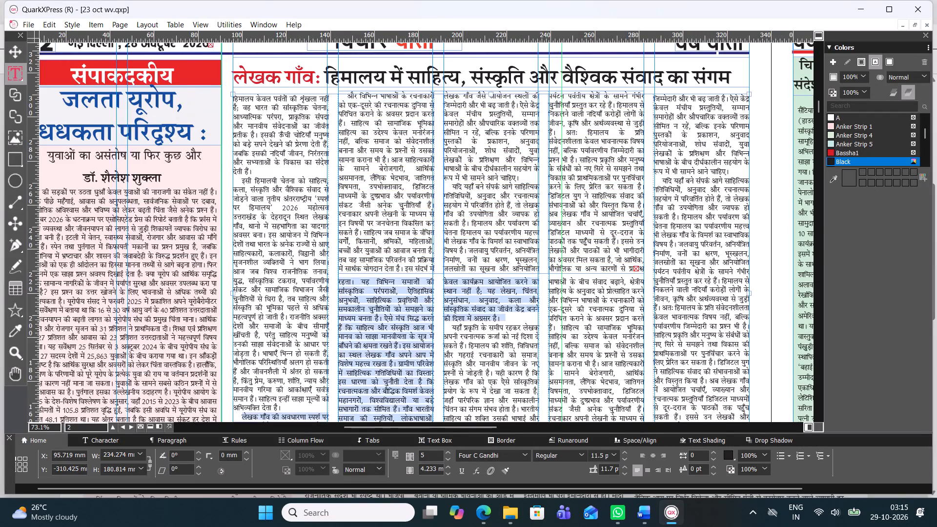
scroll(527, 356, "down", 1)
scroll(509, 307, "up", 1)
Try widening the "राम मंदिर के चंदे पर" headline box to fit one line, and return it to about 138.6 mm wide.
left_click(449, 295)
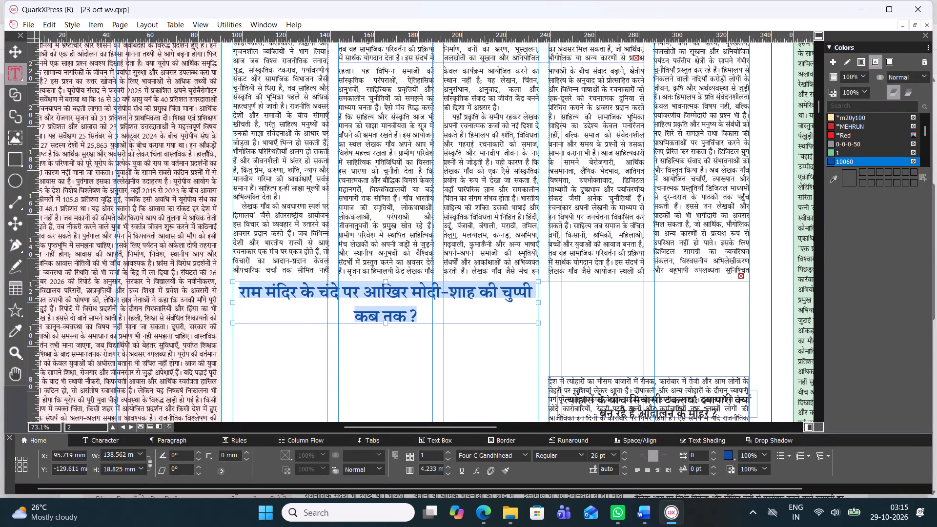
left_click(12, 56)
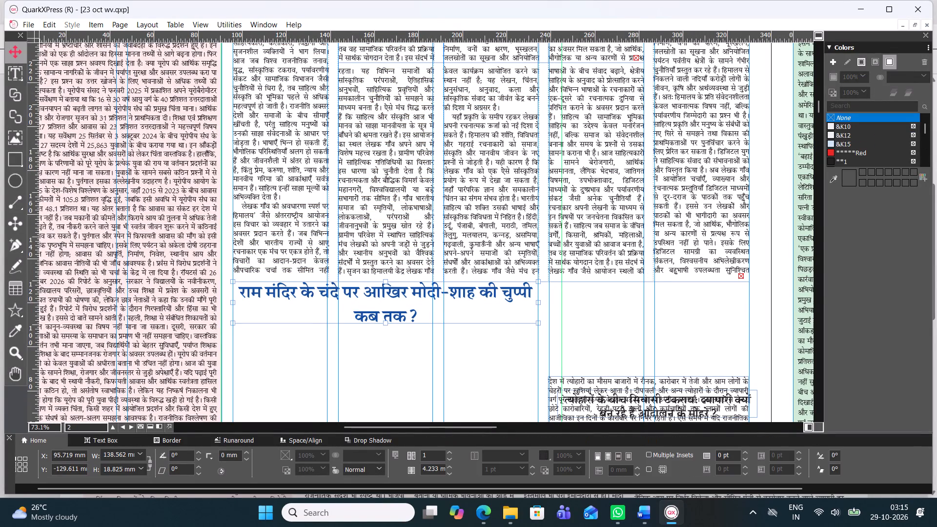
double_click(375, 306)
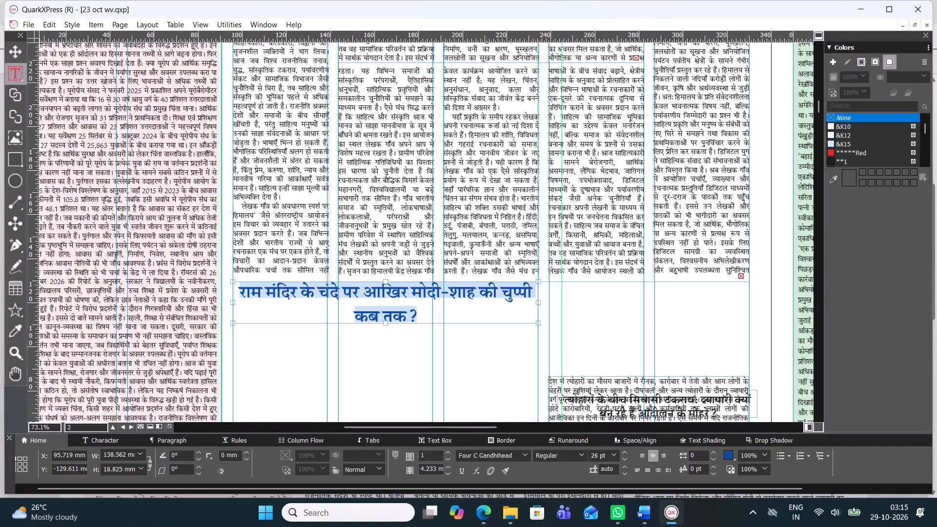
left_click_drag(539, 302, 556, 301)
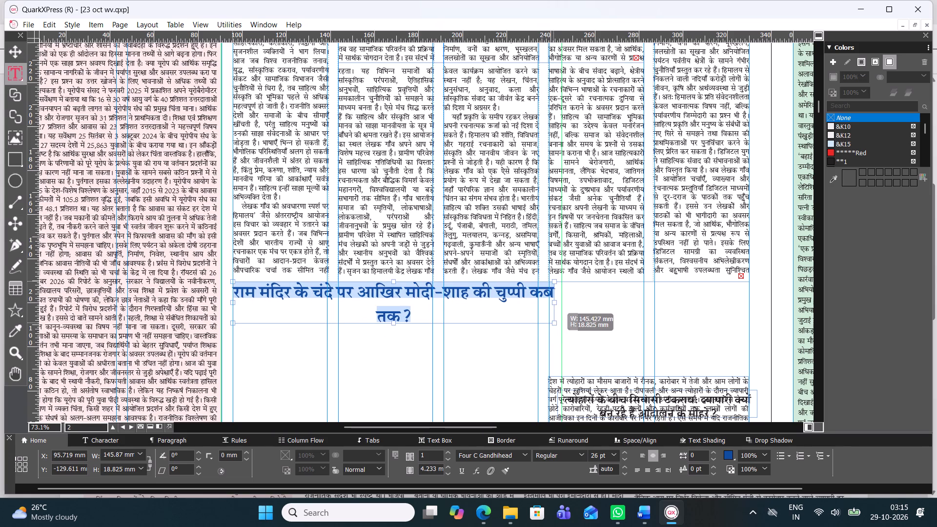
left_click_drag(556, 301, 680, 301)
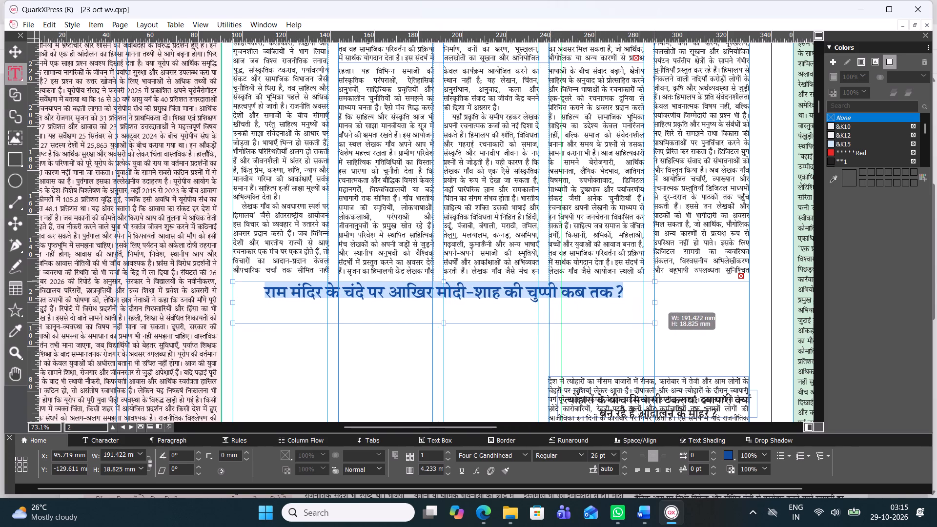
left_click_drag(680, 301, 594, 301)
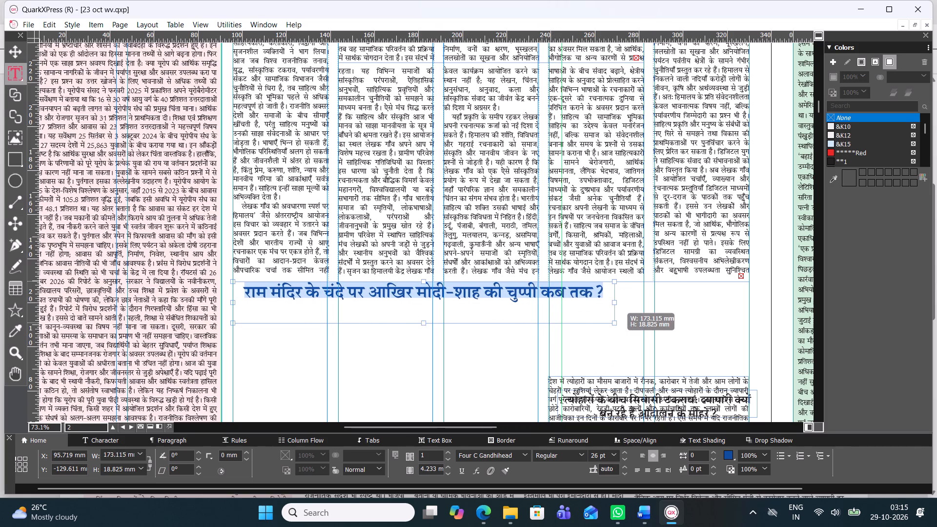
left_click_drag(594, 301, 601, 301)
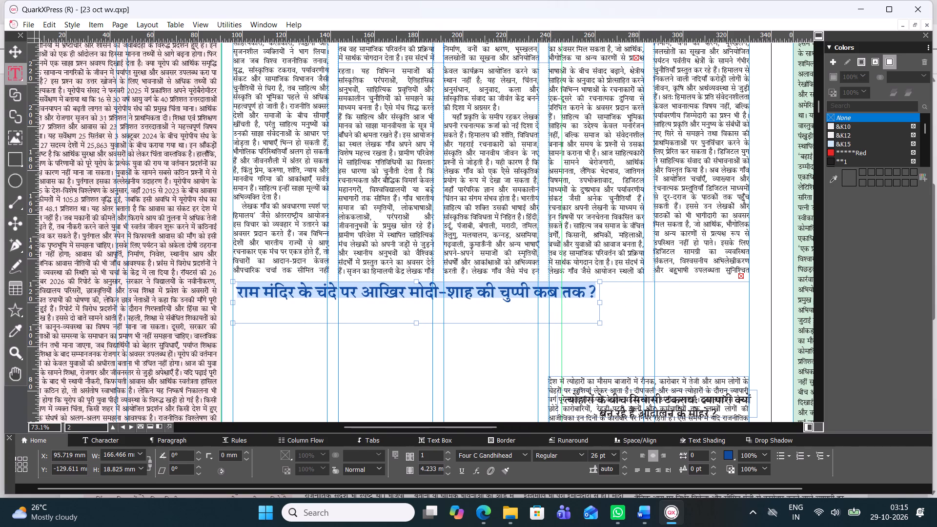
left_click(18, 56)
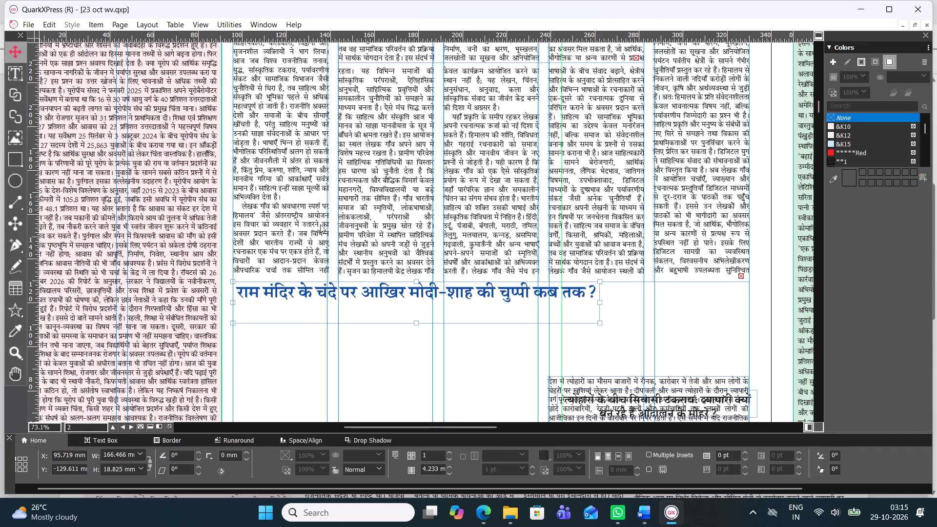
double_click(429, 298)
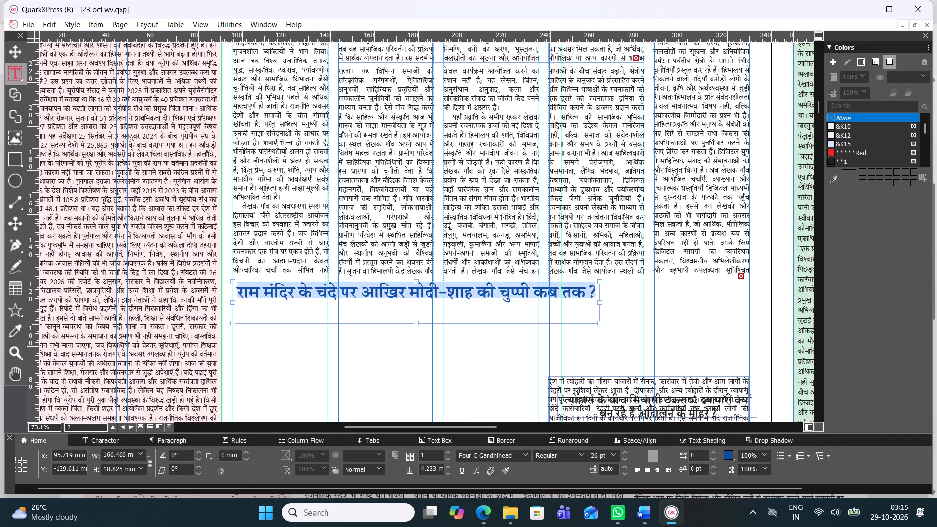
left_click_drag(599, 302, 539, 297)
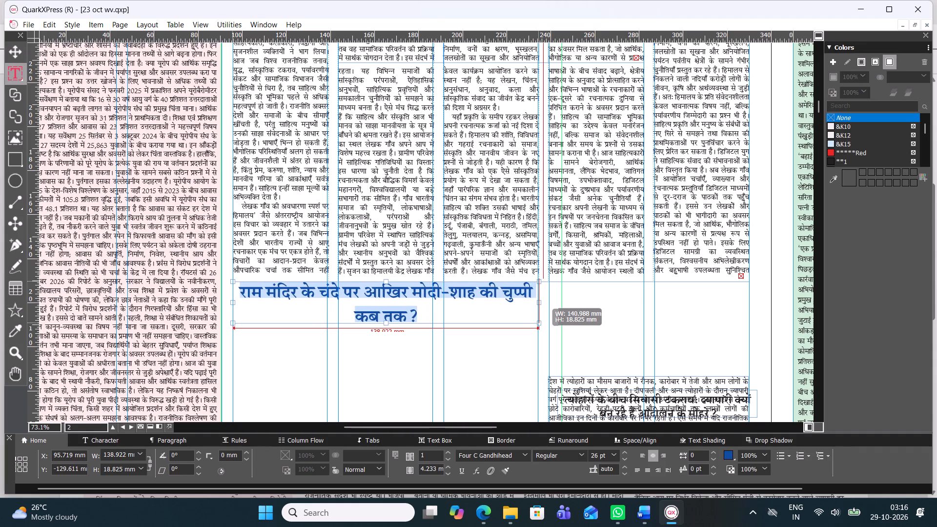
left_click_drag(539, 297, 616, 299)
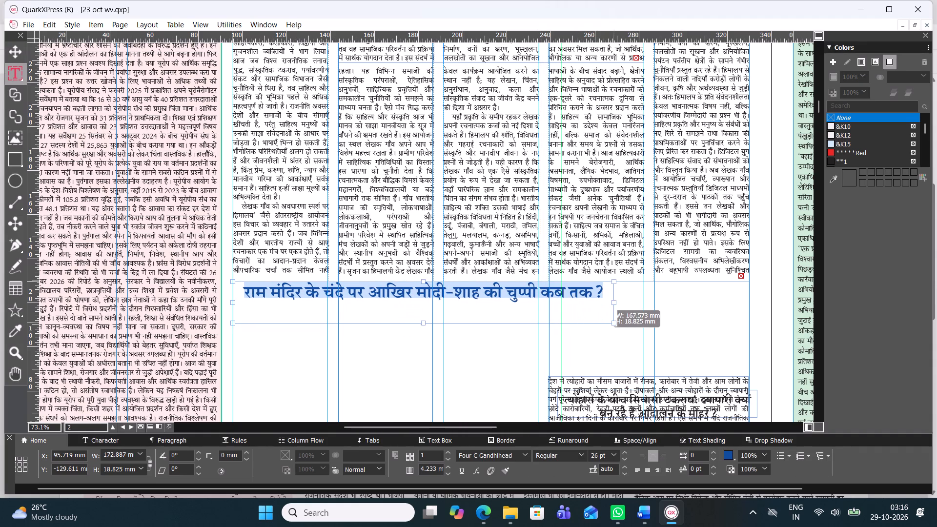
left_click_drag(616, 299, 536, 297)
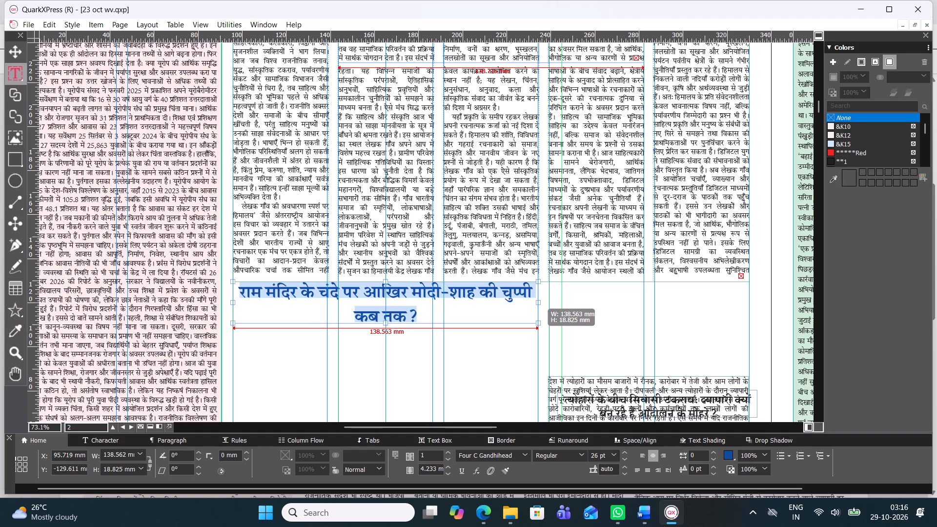
Enlarge the "राम मंदिर के चंदे पर" headline text to 30 pt and extend its box to a height of about 22.1 mm.
key("ctrl+alt+shift+period")
key("ctrl+alt+shift+period")
key("ctrl+alt+shift+period")
key("ctrl+alt+shift+period")
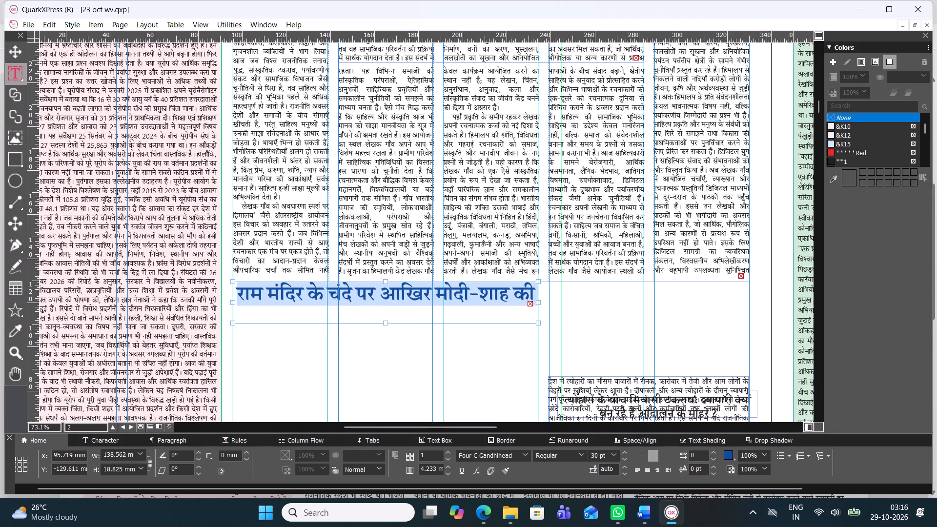
left_click_drag(387, 324, 387, 333)
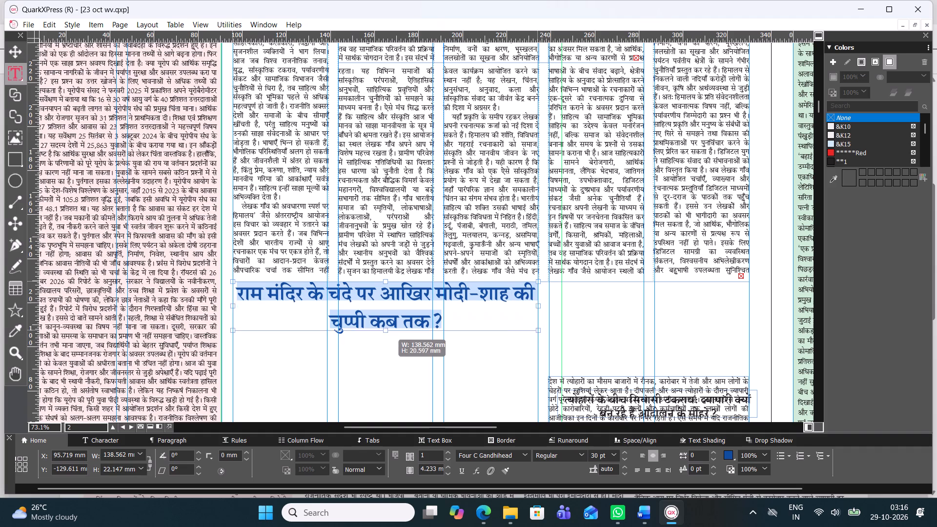
Extend the bottom edge of the "राम मंदिर के चंदे पर" headline box to a height of about 43.1 mm.
left_click_drag(387, 333, 383, 358)
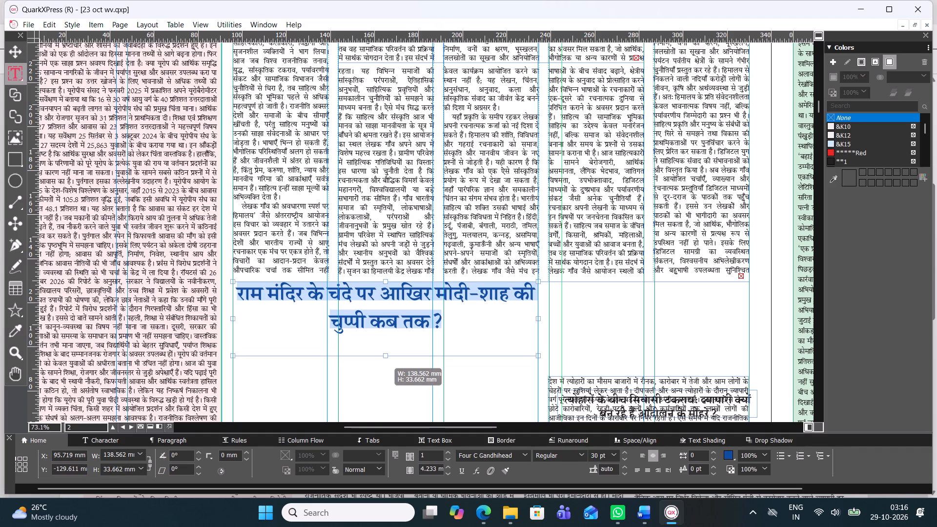
left_click_drag(383, 358, 383, 360)
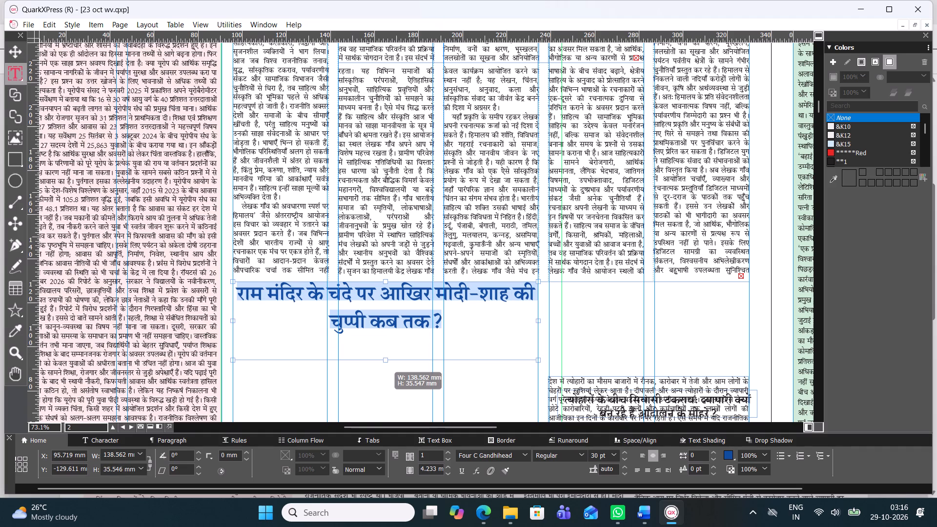
left_click_drag(386, 360, 385, 379)
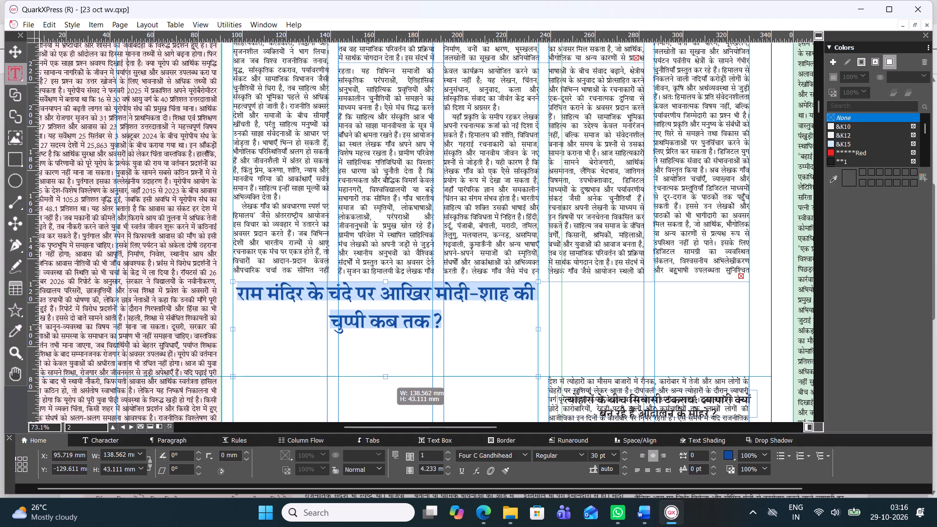
Enlarge the whole "राम मंदिर के चंदे पर" headline text to 42 pt.
left_click(453, 326)
triple_click(407, 312)
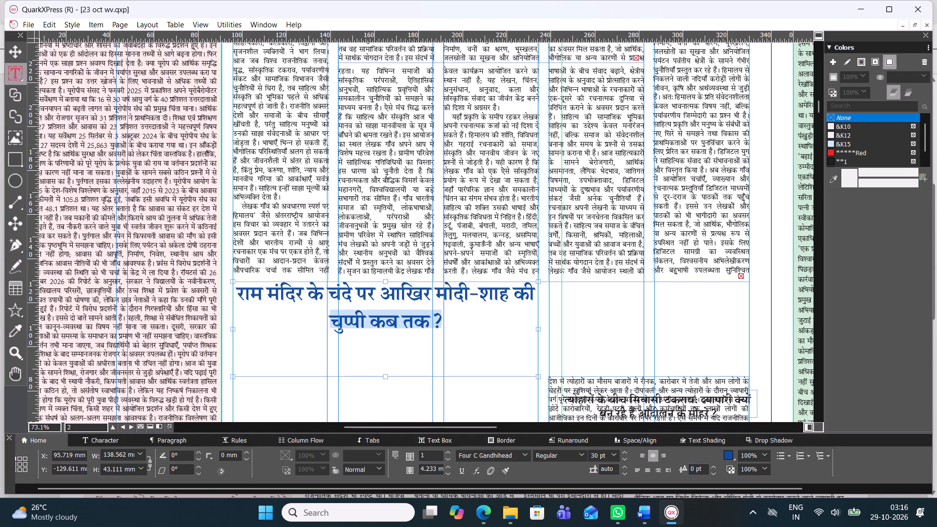
left_click(407, 312)
key("ctrl+alt+shift+period")
key("ctrl+alt+shift+period")
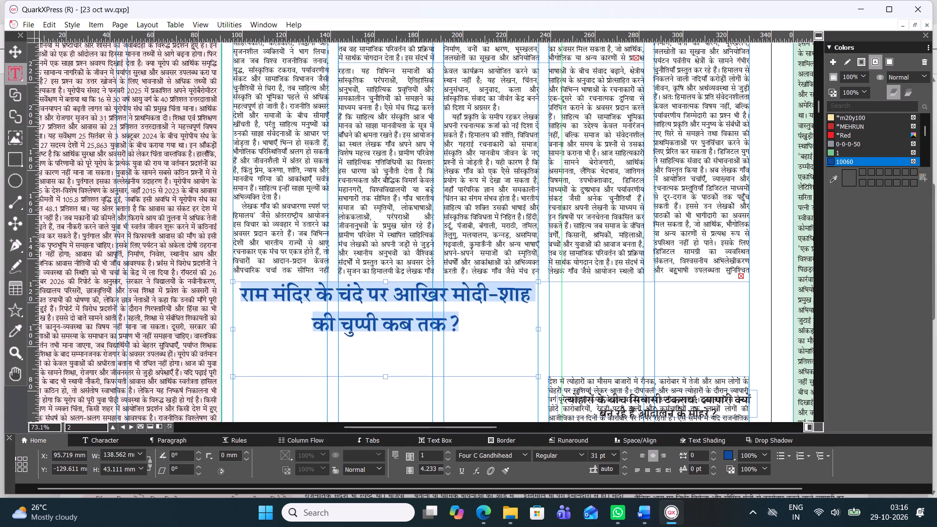
key("ctrl+alt+shift+period")
key("ctrl+alt+shift+period")
key("ctrl+alt+shift+period")
key("ctrl+alt+shift+period")
key("ctrl+alt+shift+period")
key("ctrl+alt+shift+period")
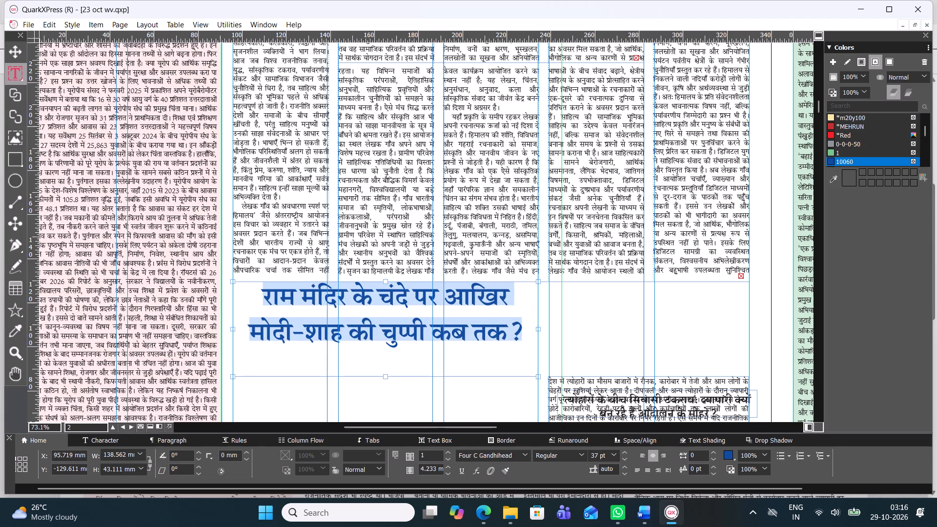
key("ctrl+alt+shift+period")
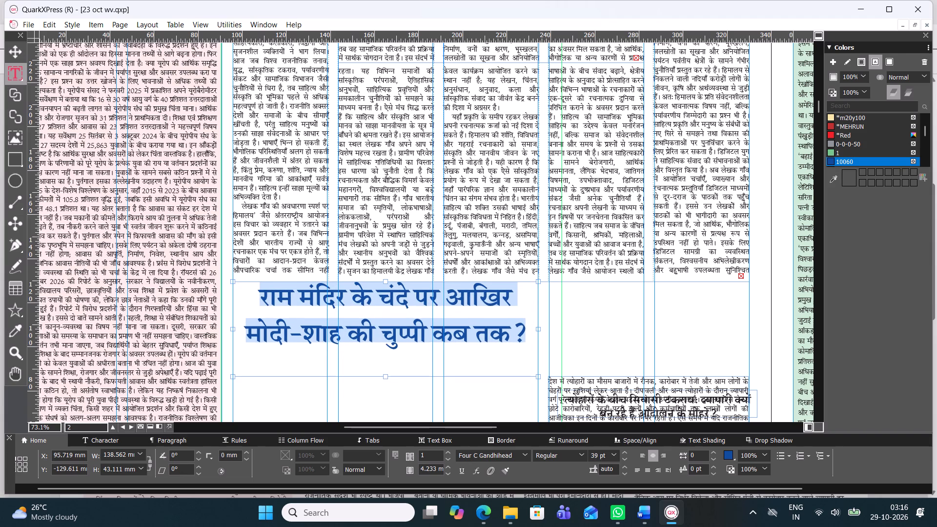
key("ctrl+alt+shift+period")
key("ctrl+alt+shift+period")
key("ctrl+alt+shift+period")
key("ctrl+alt+shift+period")
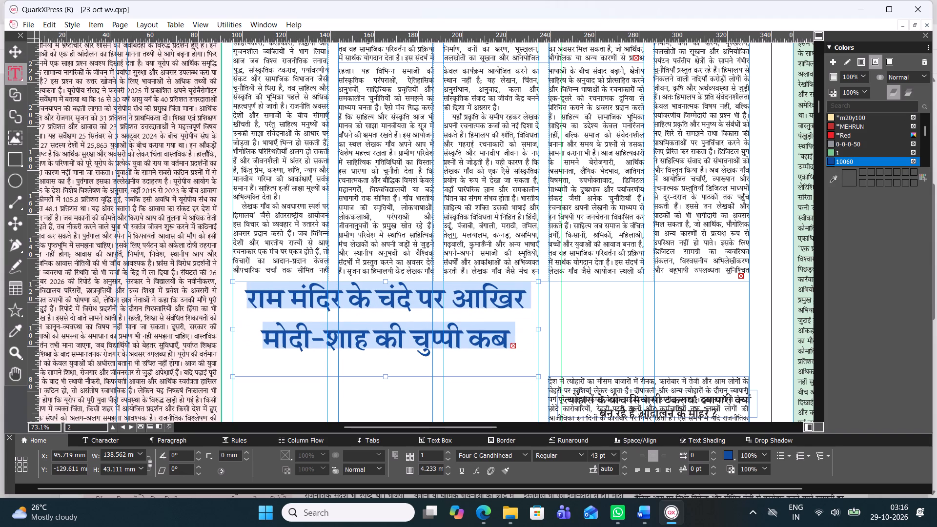
key("ctrl+alt+shift+comma")
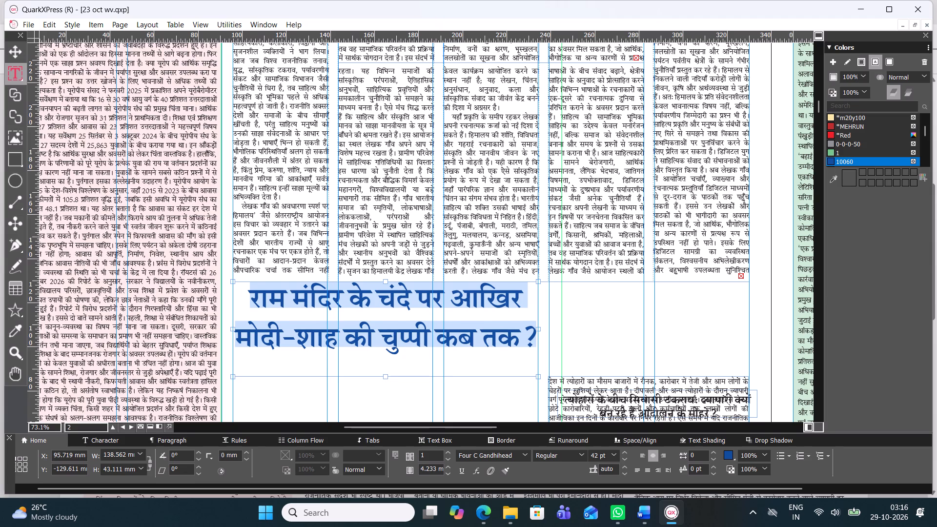
Shorten the "राम मंदिर के चंदे पर" headline box to a height of about 33.8 mm.
left_click_drag(385, 377, 385, 376)
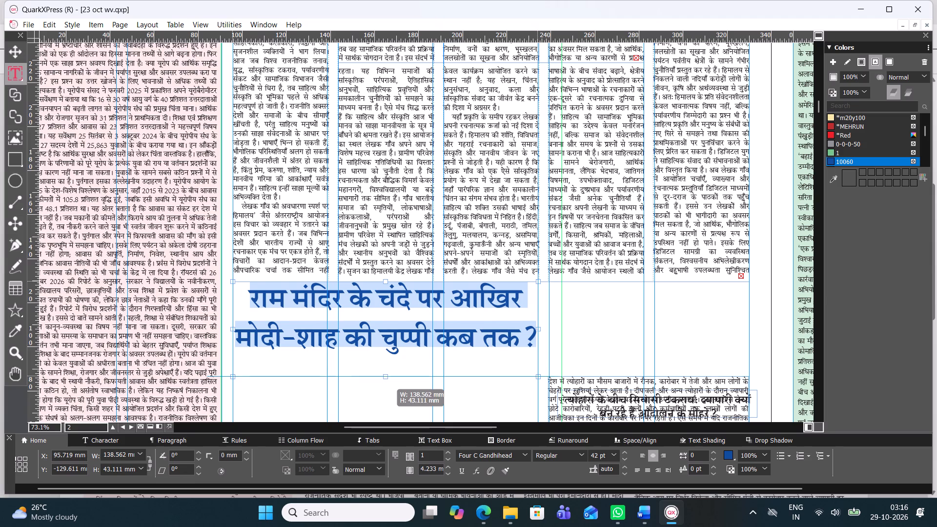
left_click_drag(385, 376, 385, 357)
Move the three-column Ram Mandir article text up to X about 96.2 mm and Y about -94.4 mm, directly below its headline.
left_click(14, 59)
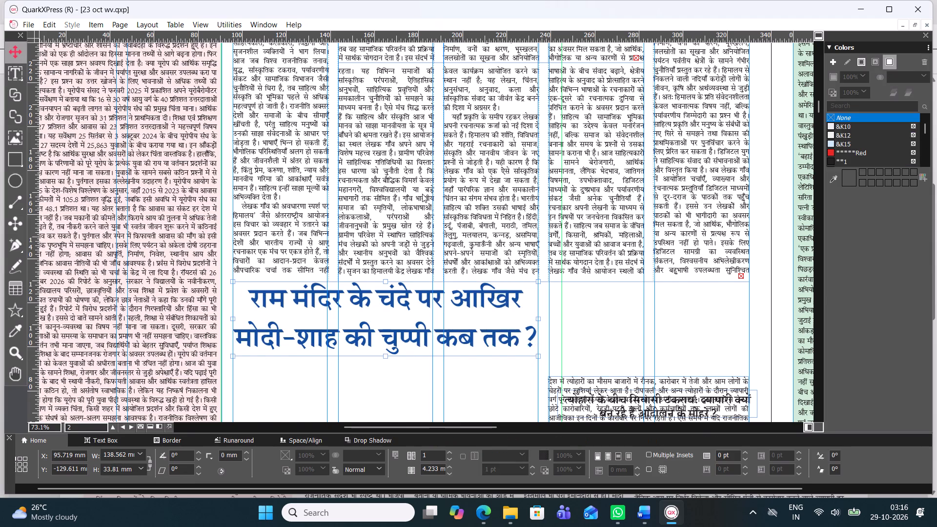
scroll(424, 201, "down", 1)
left_click(385, 334)
left_click_drag(383, 331, 380, 282)
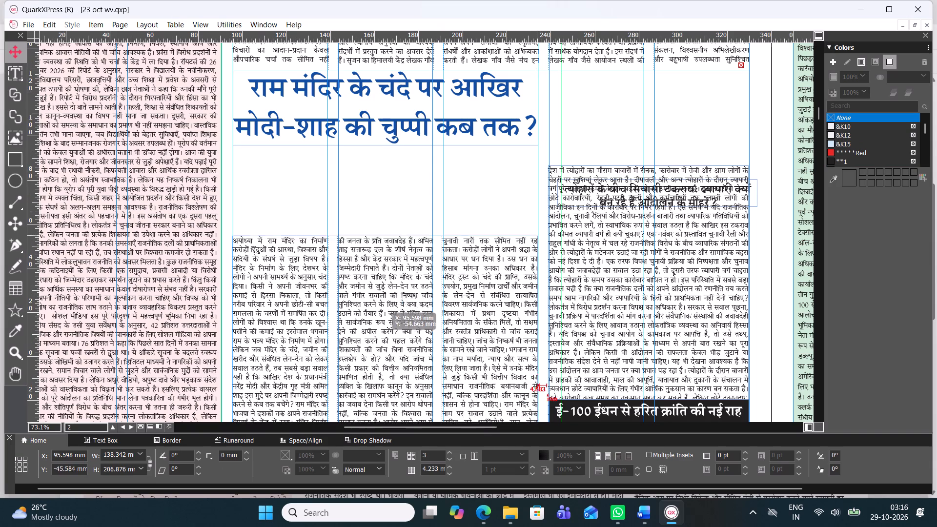
left_click_drag(380, 282, 380, 209)
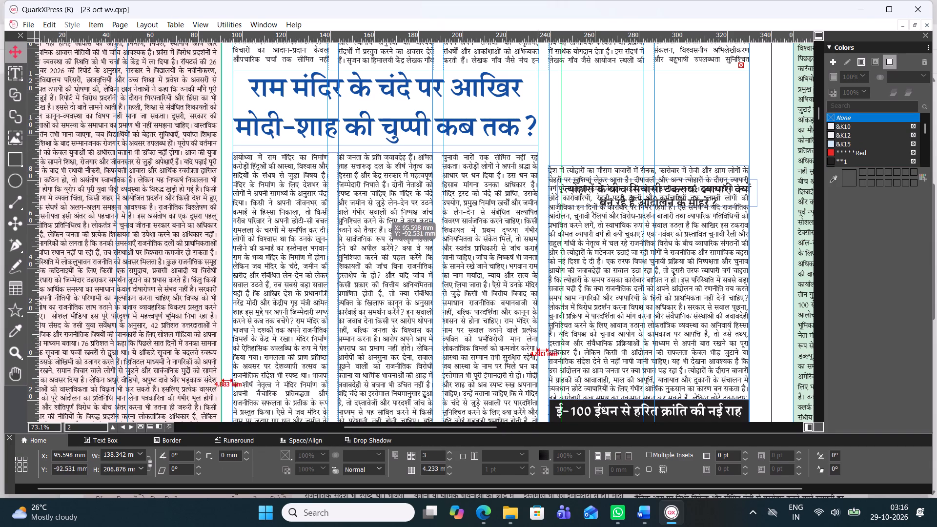
left_click_drag(380, 209, 385, 207)
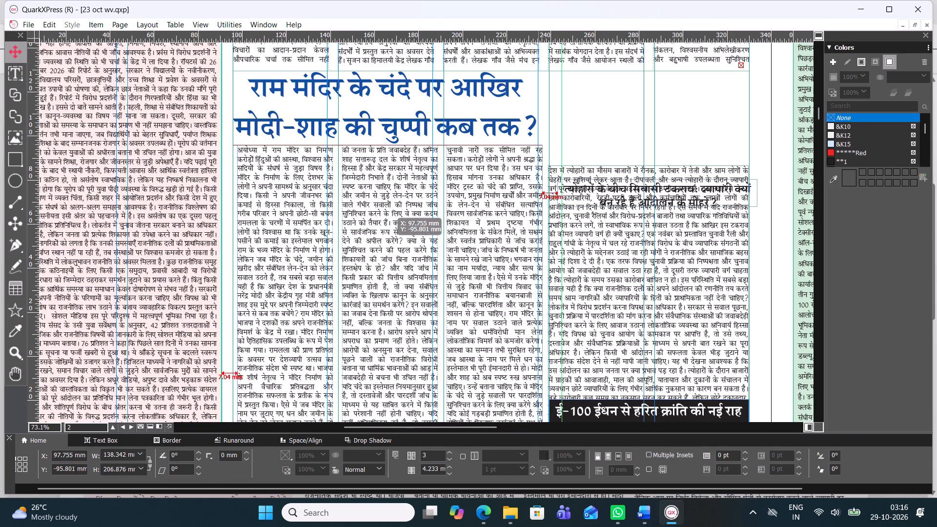
left_click_drag(385, 207, 384, 207)
key("Down")
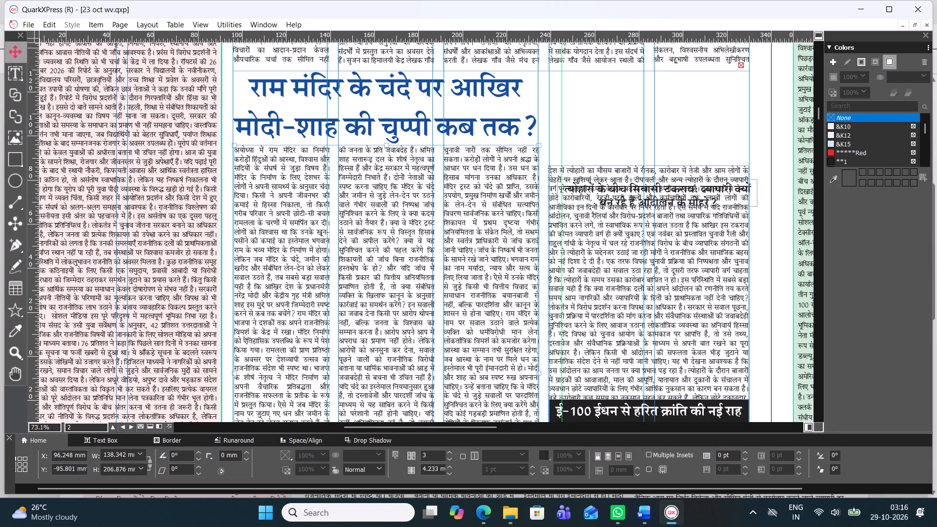
key("Down")
key("Down")
key("Down")
Move the black "ई-100 ईंधन" headline box up to X about 238.8 mm and Y about -129.6 mm, beside the "राम मंदिर" headline.
scroll(441, 184, "down", 1)
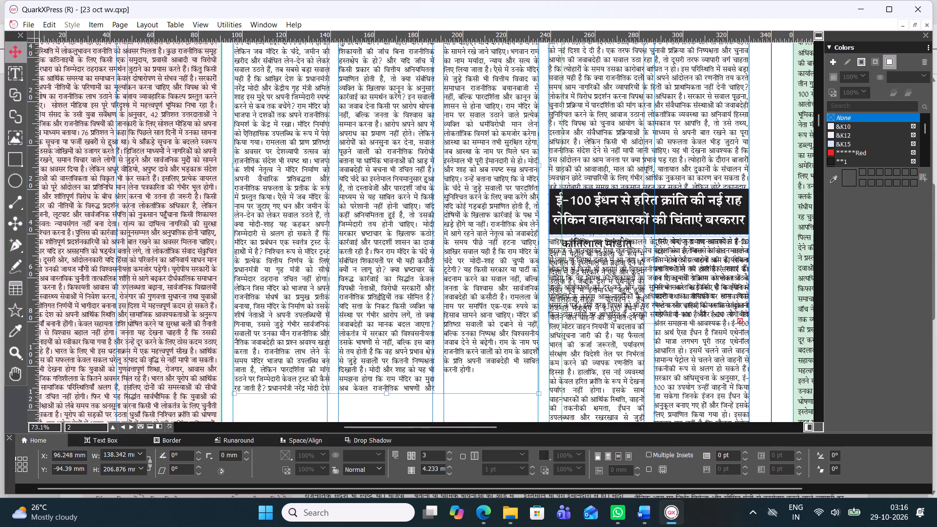
scroll(427, 303, "down", 1)
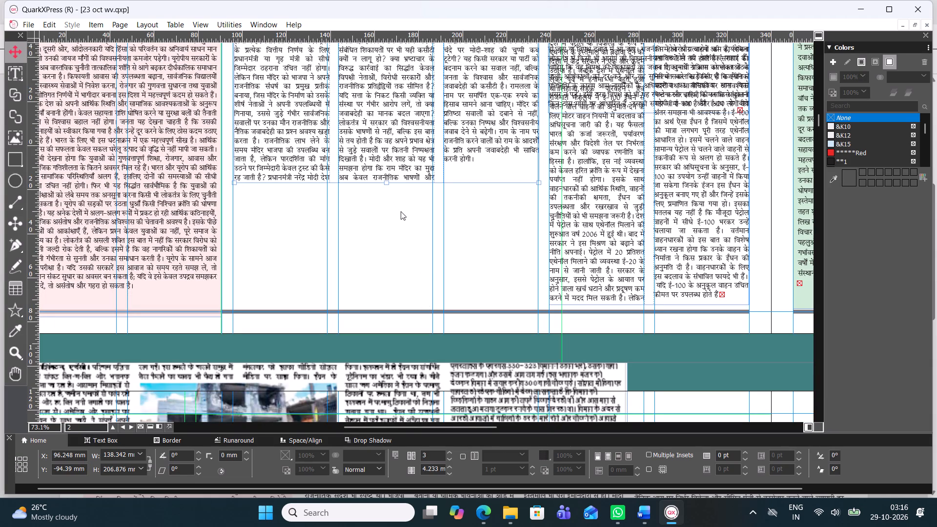
left_click(625, 153)
scroll(625, 152, "up", 1)
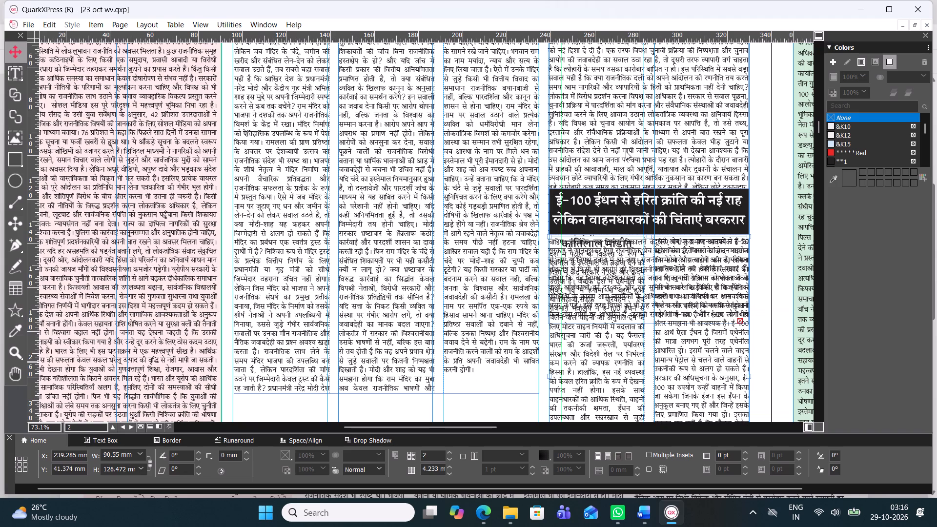
left_click_drag(635, 203, 630, 131)
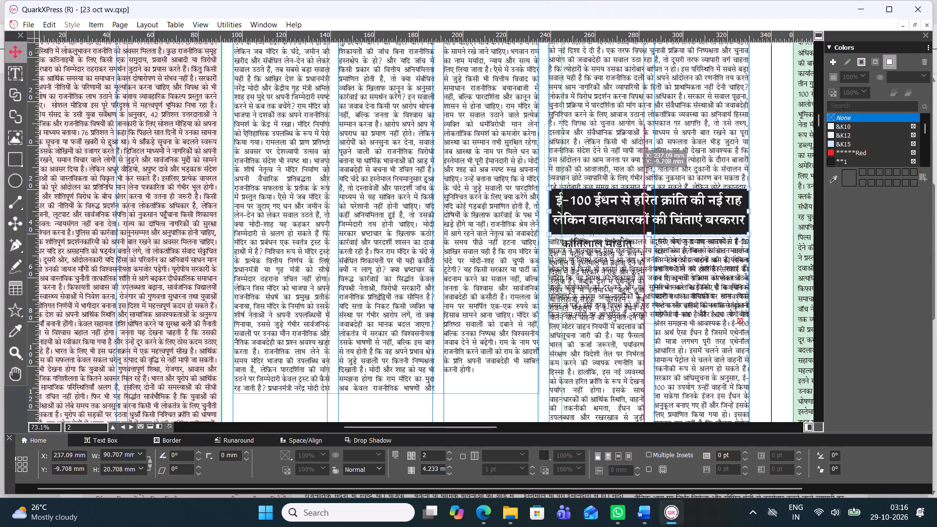
left_click_drag(630, 131, 625, 84)
scroll(625, 84, "up", 1)
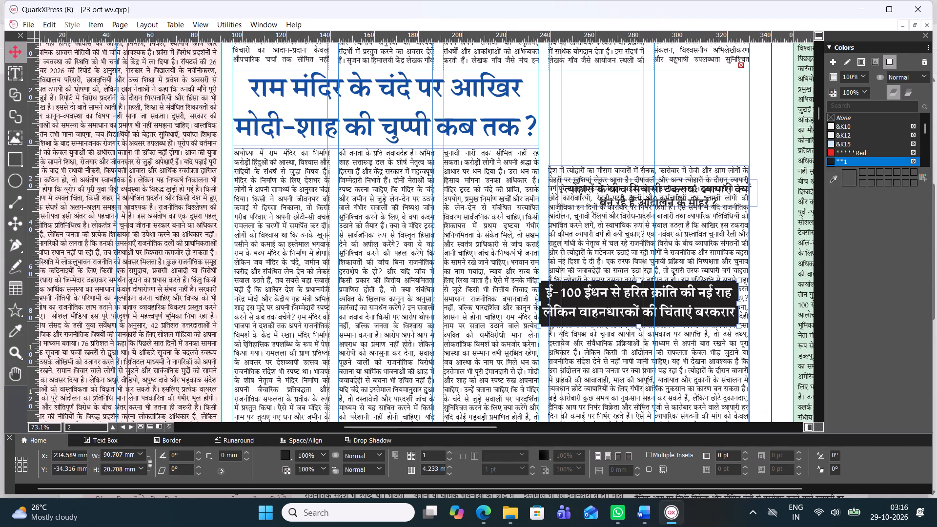
left_click_drag(621, 304, 631, 114)
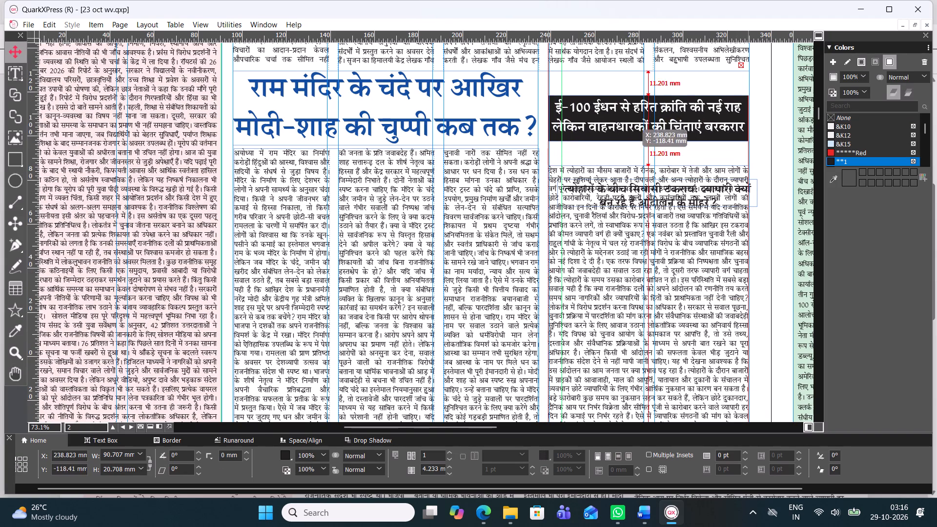
left_click_drag(631, 114, 631, 97)
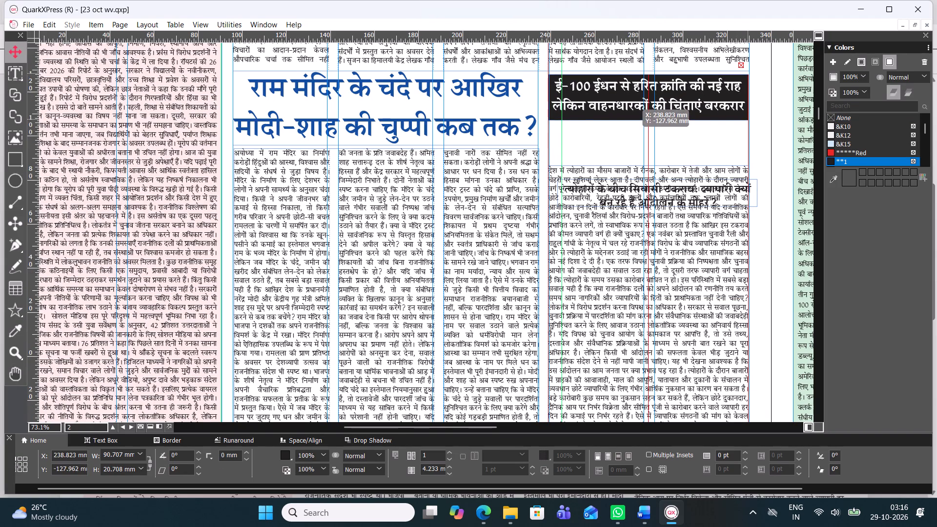
left_click_drag(631, 97, 630, 95)
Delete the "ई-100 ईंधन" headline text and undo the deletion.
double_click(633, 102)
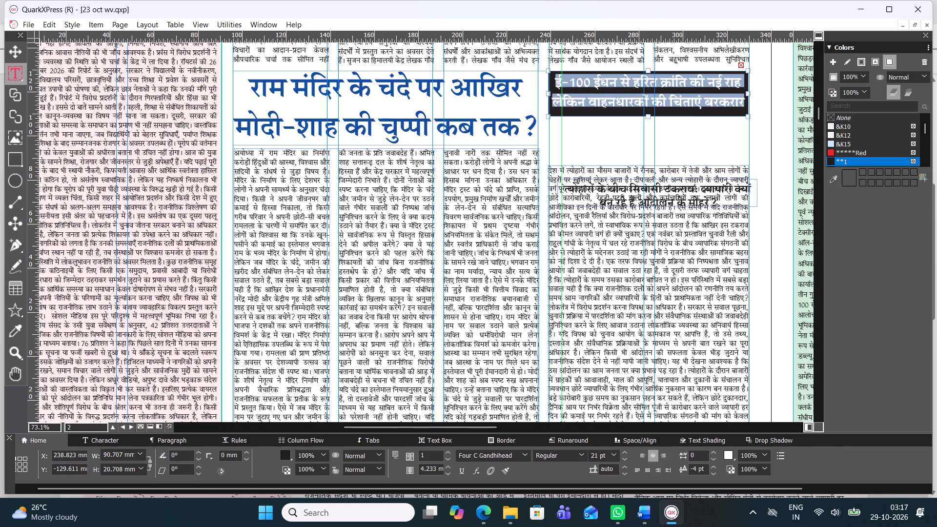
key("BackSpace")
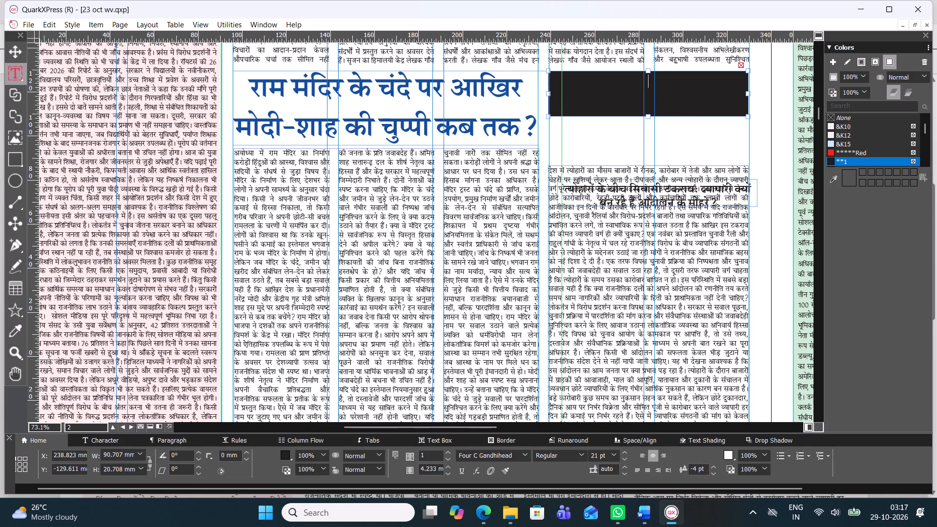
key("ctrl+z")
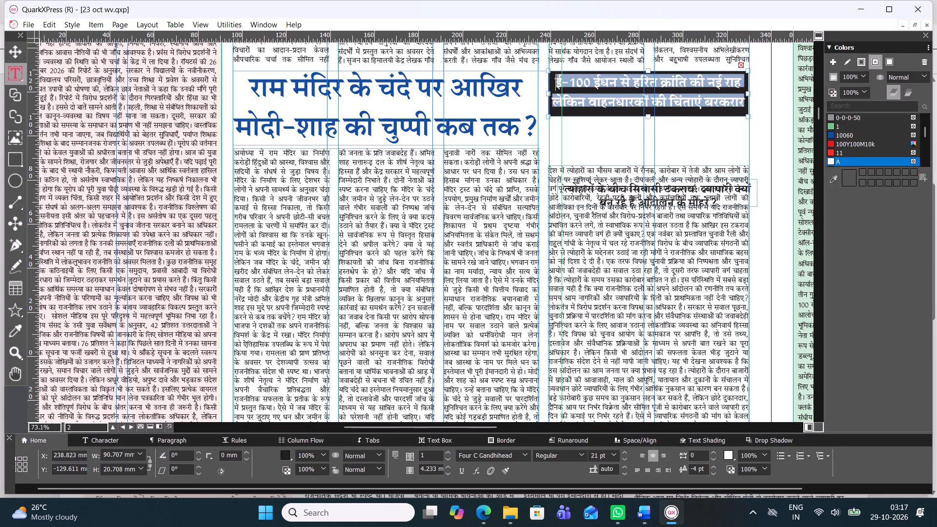
Enlarge the "ई-100 ईंधन" headline text to 27 pt and extend its black box to a height of about 32.2 mm.
left_click_drag(650, 117, 649, 125)
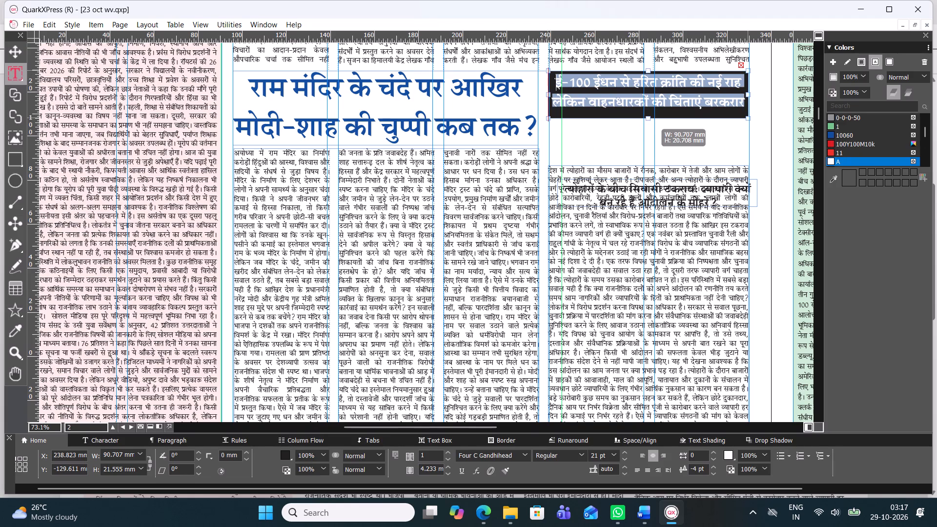
left_click_drag(649, 125, 649, 128)
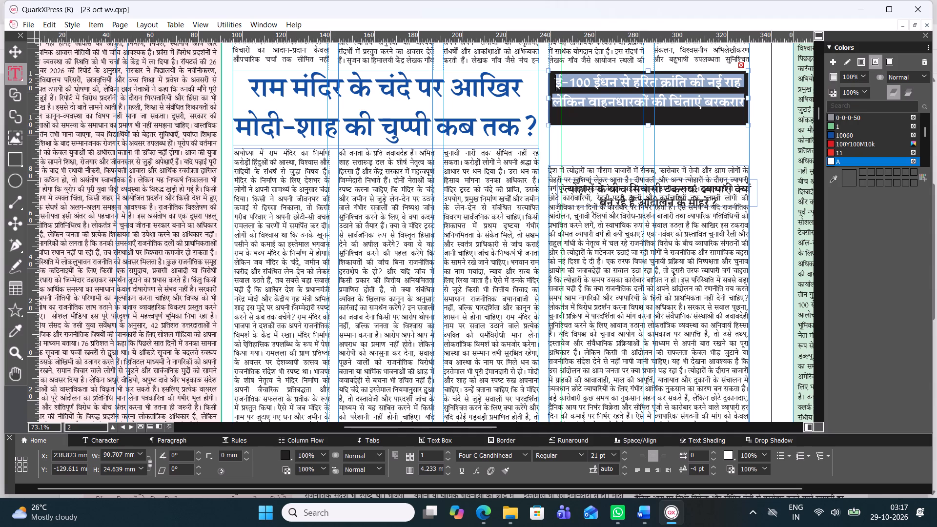
key("ctrl+alt+shift+period")
key("ctrl+alt+shift+period")
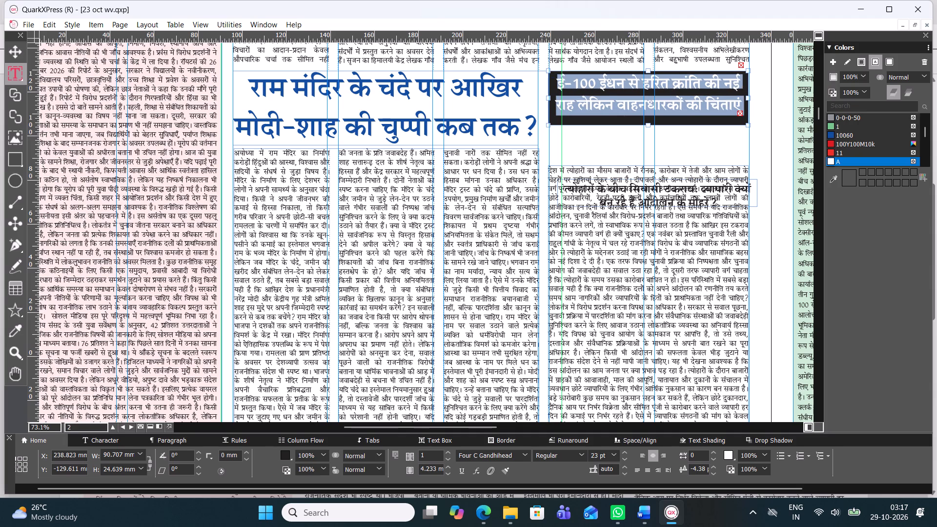
left_click_drag(648, 125, 649, 139)
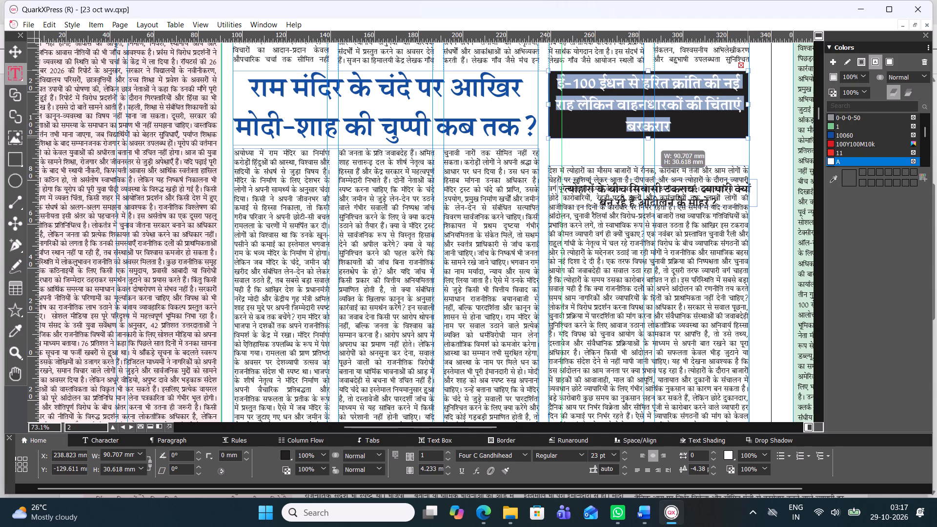
left_click_drag(649, 139, 649, 142)
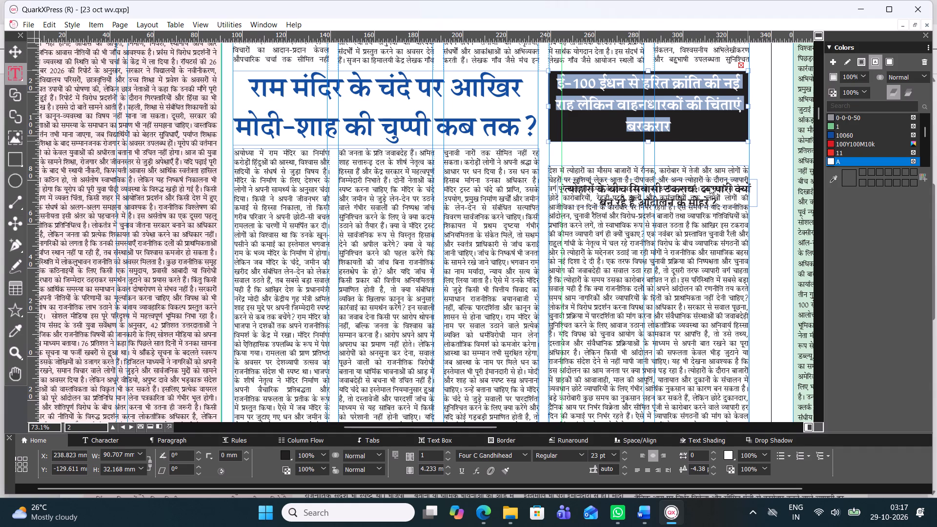
key("ctrl+alt+shift+period")
key("ctrl+alt+shift+period")
key("ctrl+alt+shift+period")
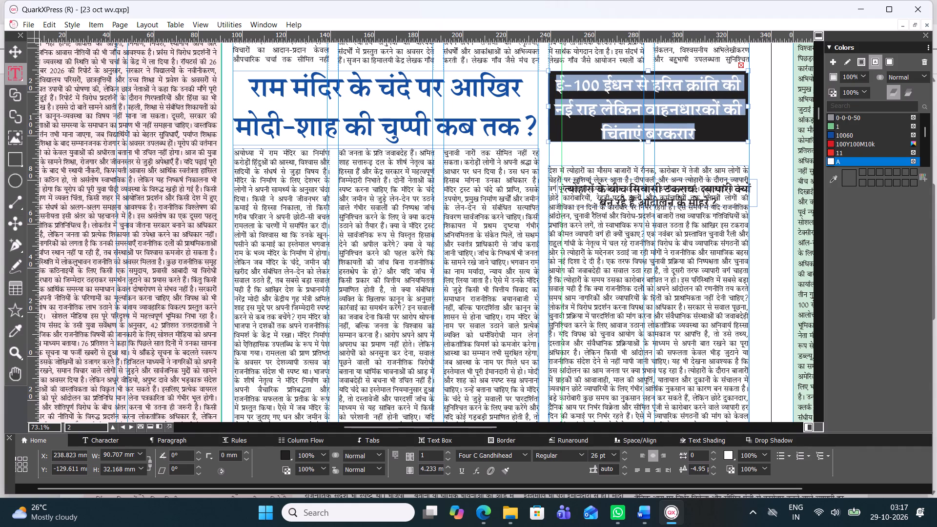
key("ctrl+alt+shift+period")
key("ctrl+alt+shift+period")
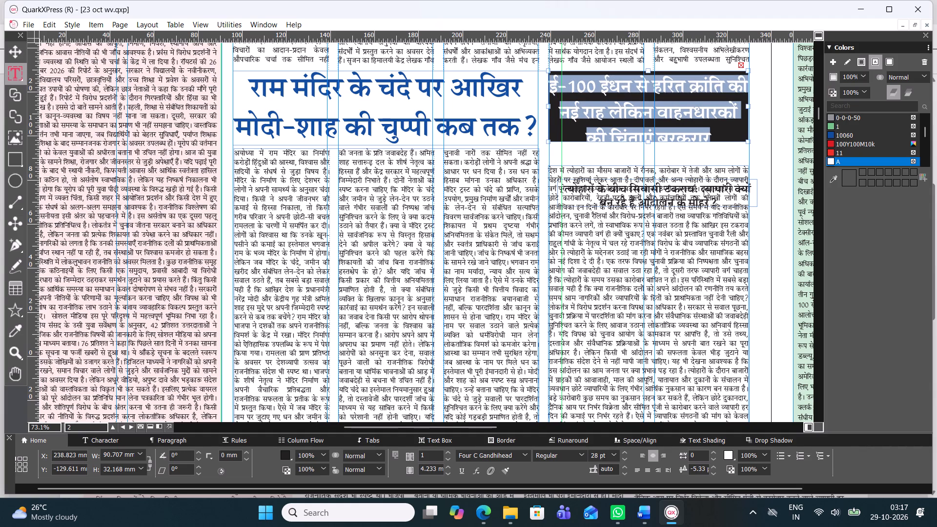
key("ctrl+alt+shift+comma")
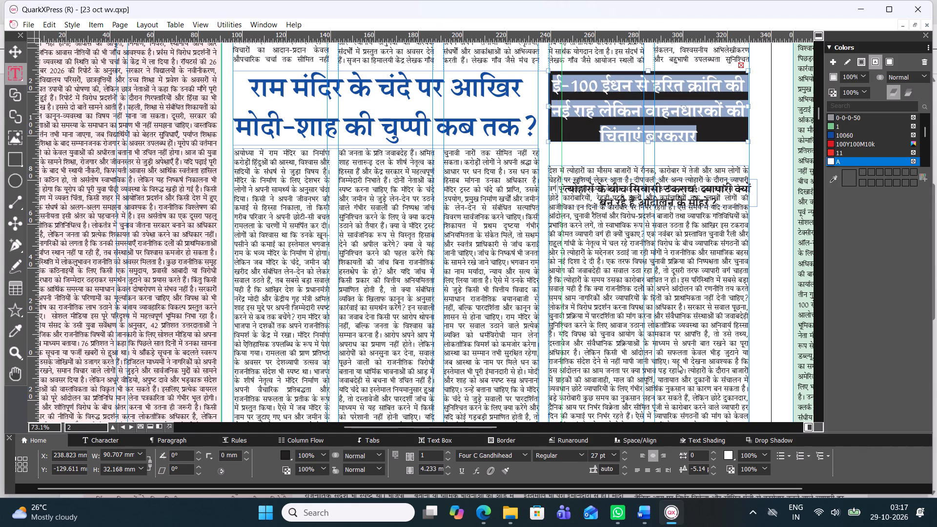
Justify the "ई-100 ईंधन" headline text with its last line aligned left.
left_click(641, 454)
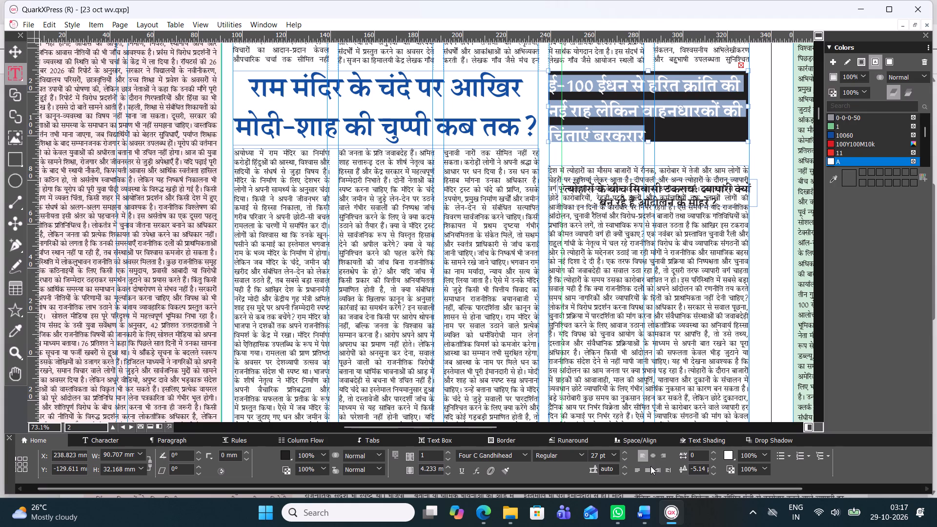
left_click(638, 469)
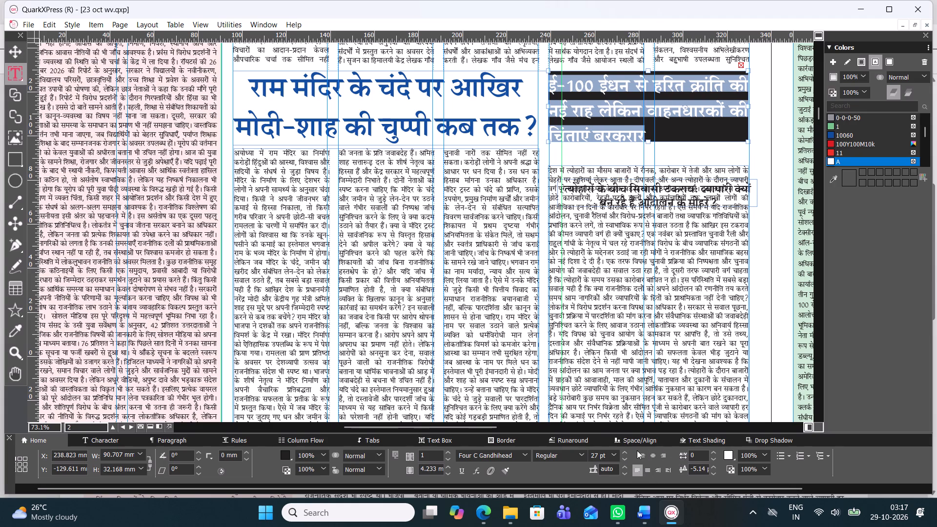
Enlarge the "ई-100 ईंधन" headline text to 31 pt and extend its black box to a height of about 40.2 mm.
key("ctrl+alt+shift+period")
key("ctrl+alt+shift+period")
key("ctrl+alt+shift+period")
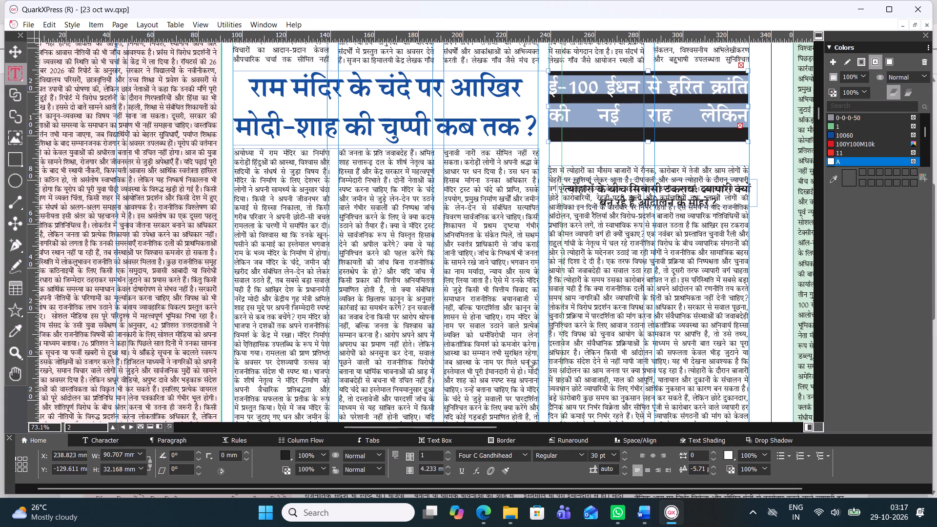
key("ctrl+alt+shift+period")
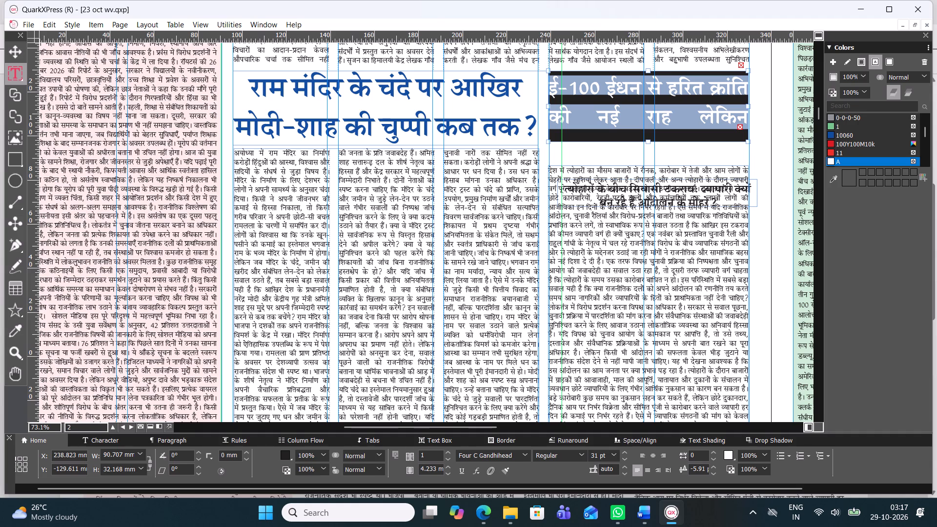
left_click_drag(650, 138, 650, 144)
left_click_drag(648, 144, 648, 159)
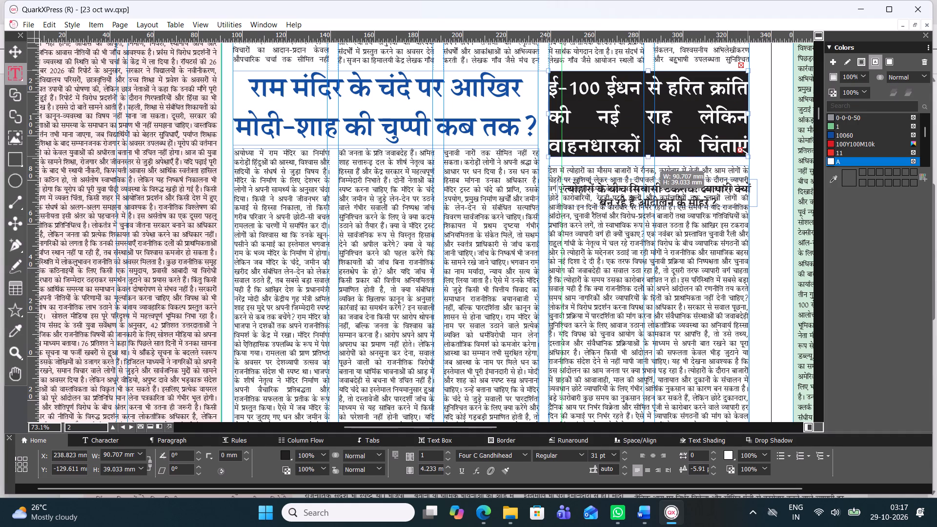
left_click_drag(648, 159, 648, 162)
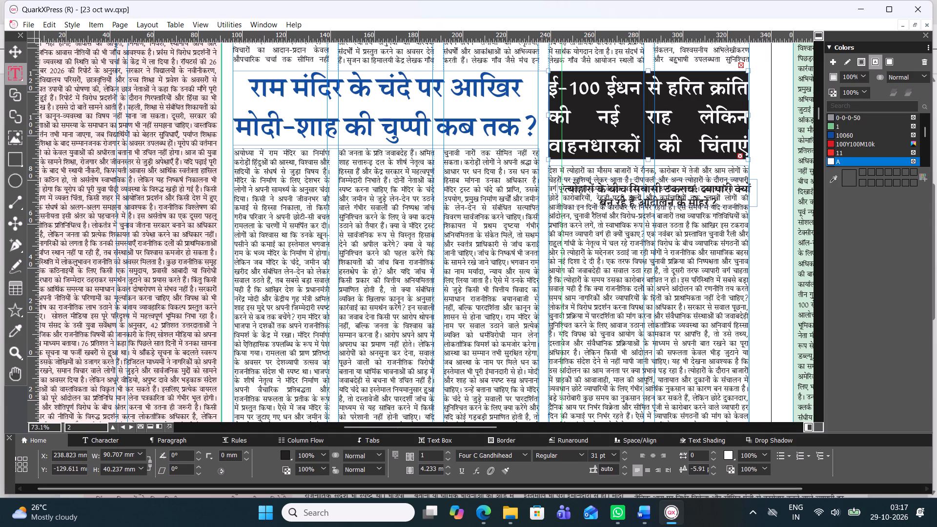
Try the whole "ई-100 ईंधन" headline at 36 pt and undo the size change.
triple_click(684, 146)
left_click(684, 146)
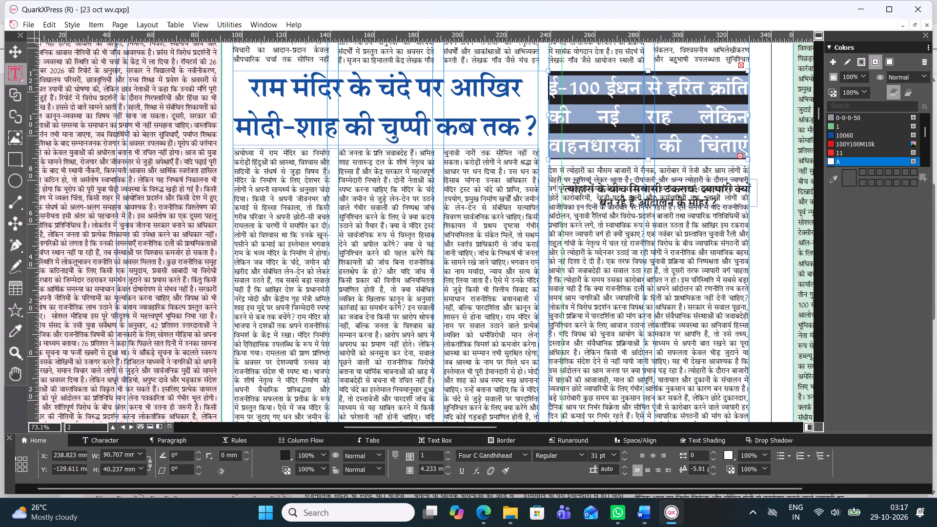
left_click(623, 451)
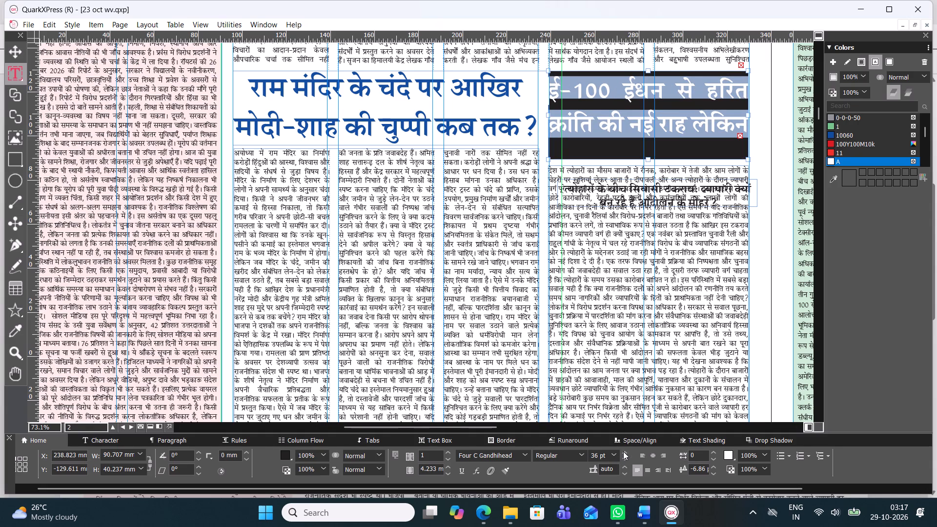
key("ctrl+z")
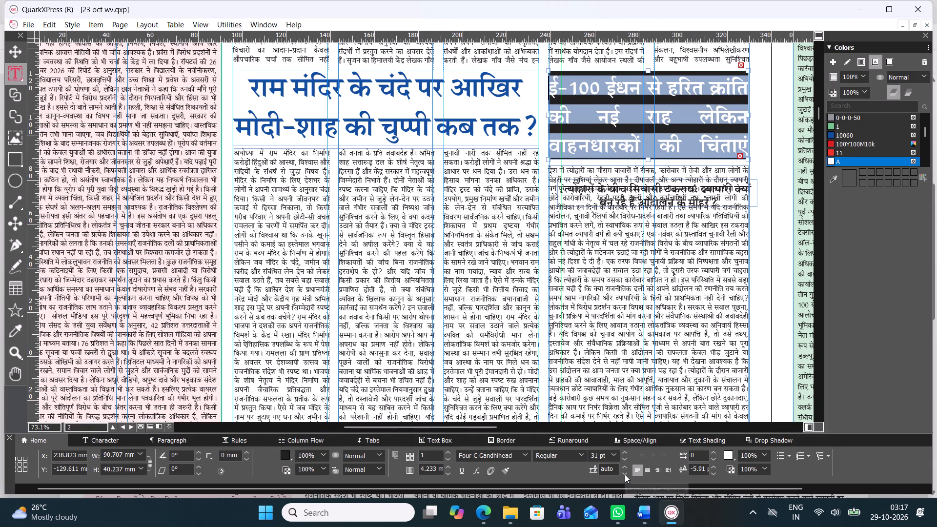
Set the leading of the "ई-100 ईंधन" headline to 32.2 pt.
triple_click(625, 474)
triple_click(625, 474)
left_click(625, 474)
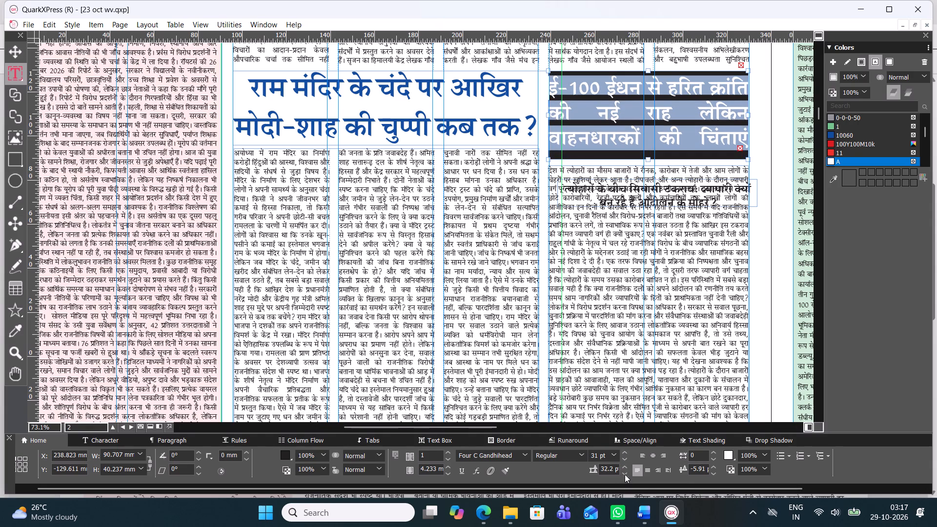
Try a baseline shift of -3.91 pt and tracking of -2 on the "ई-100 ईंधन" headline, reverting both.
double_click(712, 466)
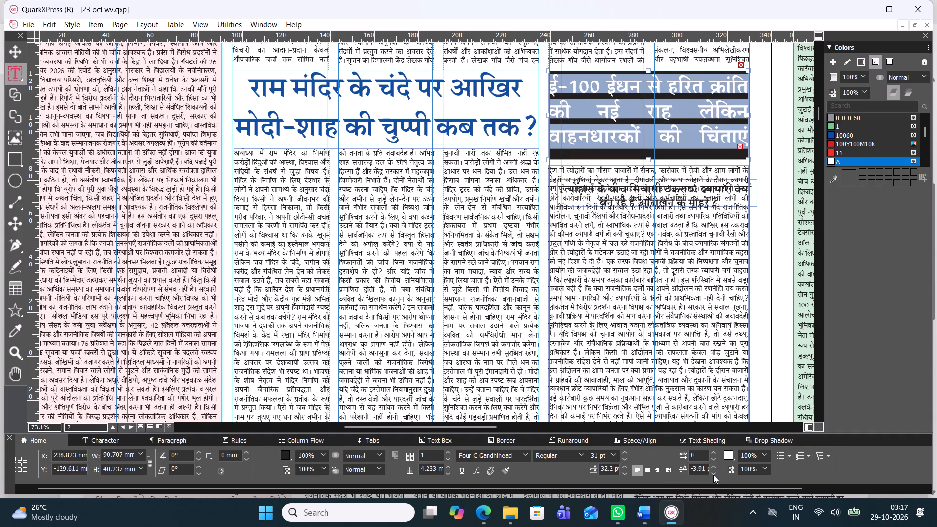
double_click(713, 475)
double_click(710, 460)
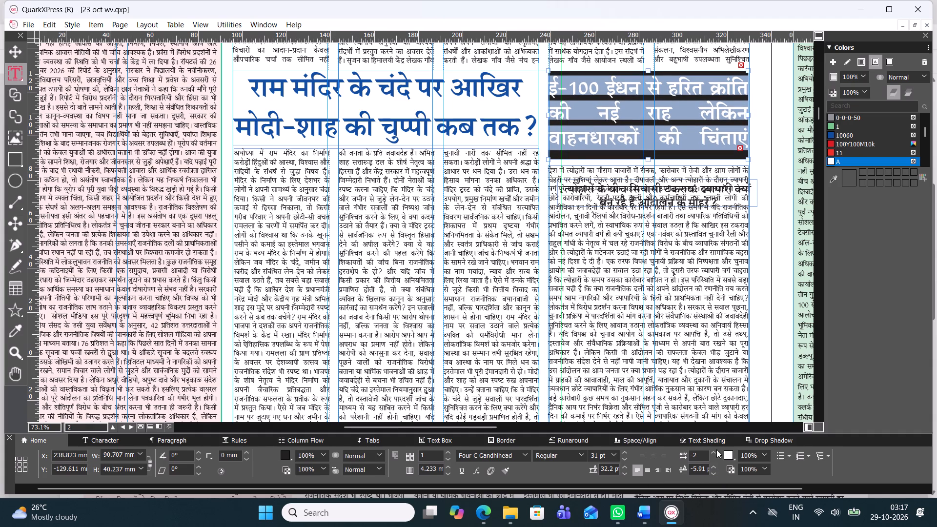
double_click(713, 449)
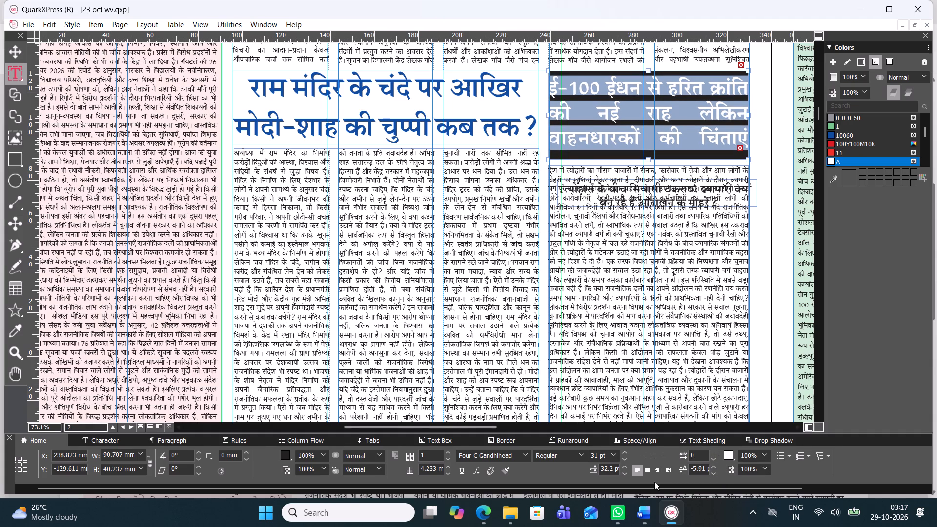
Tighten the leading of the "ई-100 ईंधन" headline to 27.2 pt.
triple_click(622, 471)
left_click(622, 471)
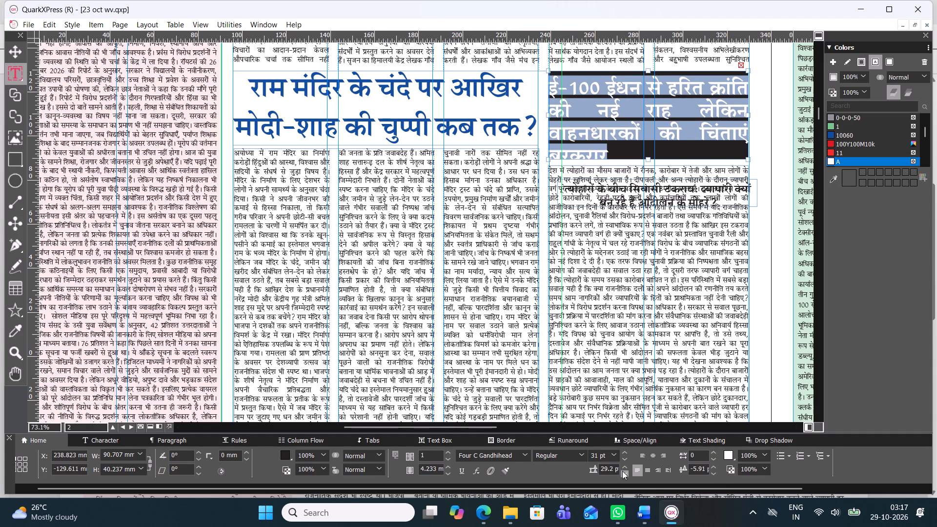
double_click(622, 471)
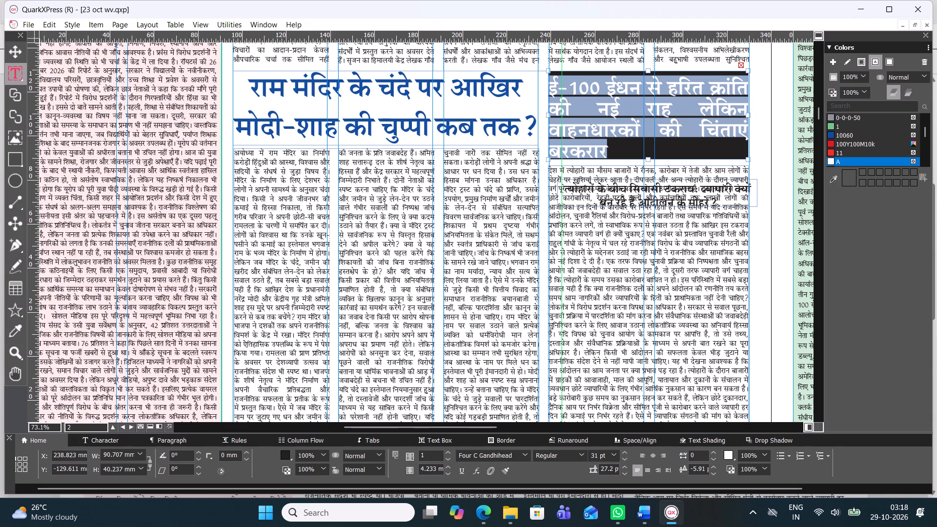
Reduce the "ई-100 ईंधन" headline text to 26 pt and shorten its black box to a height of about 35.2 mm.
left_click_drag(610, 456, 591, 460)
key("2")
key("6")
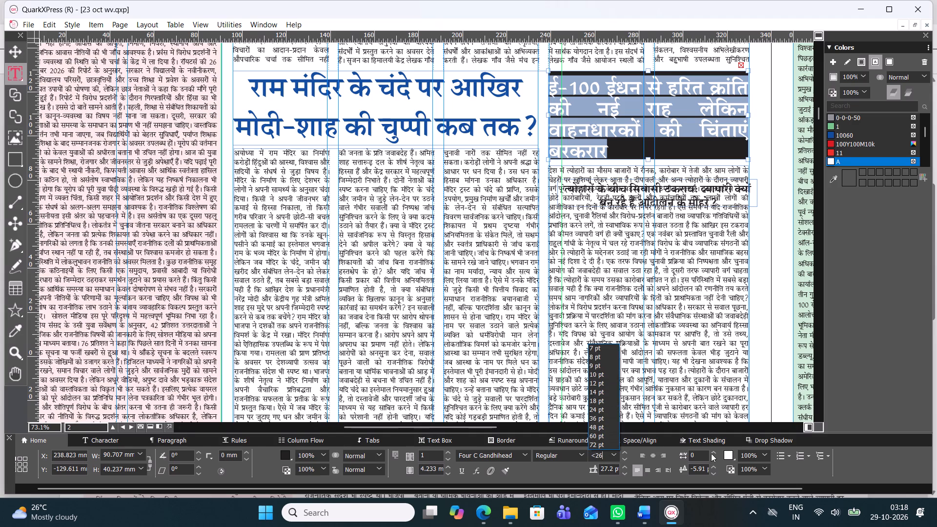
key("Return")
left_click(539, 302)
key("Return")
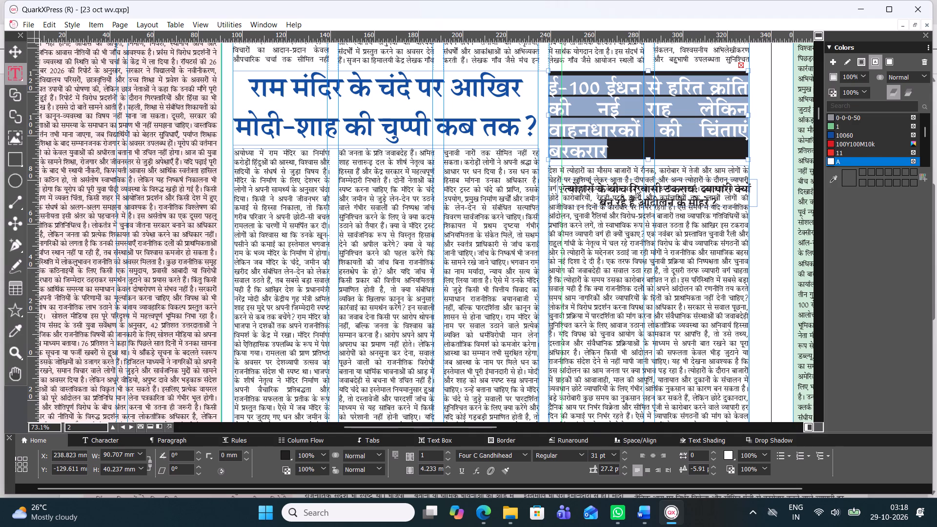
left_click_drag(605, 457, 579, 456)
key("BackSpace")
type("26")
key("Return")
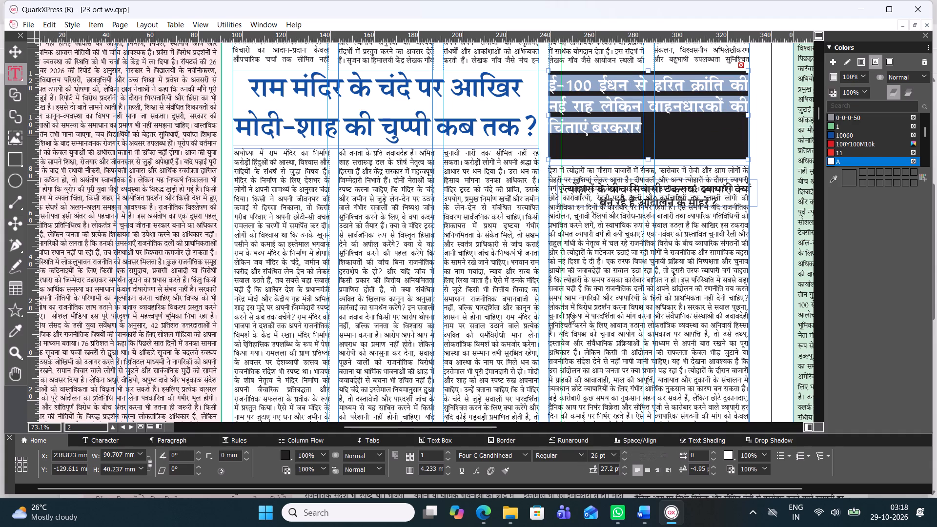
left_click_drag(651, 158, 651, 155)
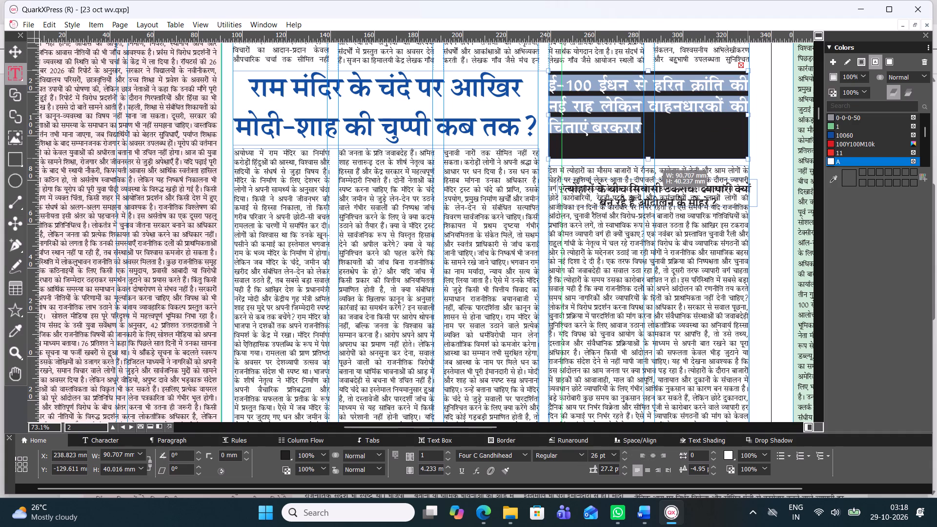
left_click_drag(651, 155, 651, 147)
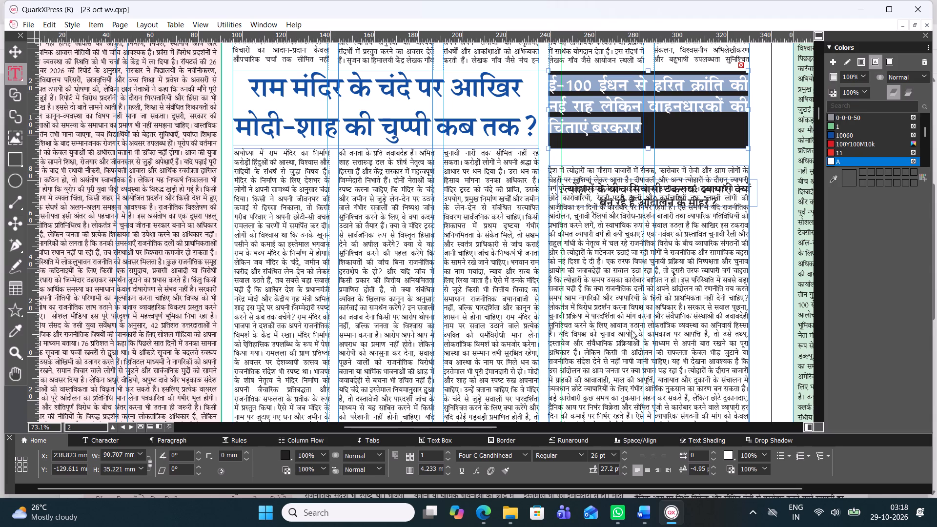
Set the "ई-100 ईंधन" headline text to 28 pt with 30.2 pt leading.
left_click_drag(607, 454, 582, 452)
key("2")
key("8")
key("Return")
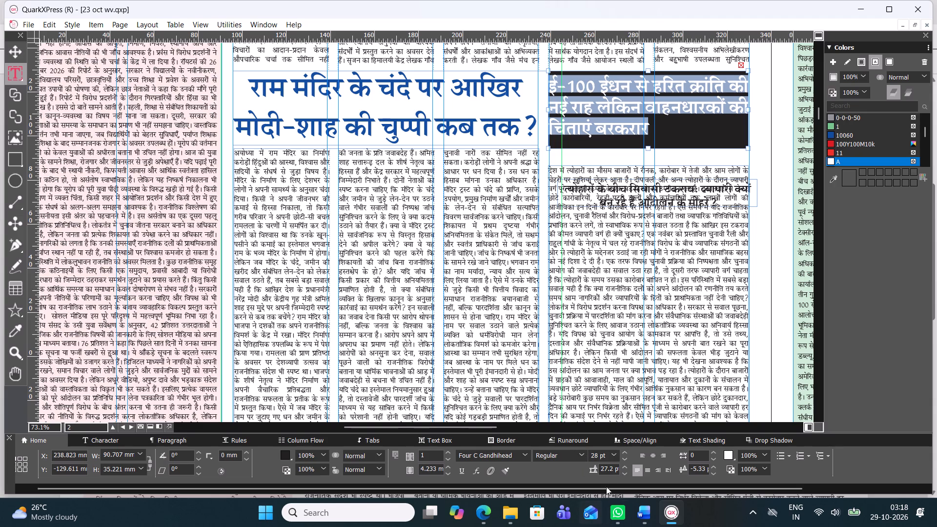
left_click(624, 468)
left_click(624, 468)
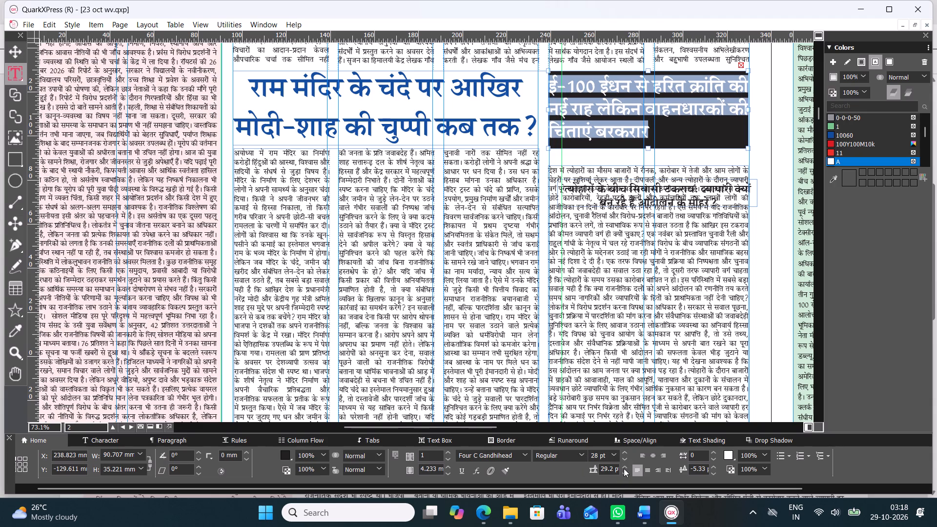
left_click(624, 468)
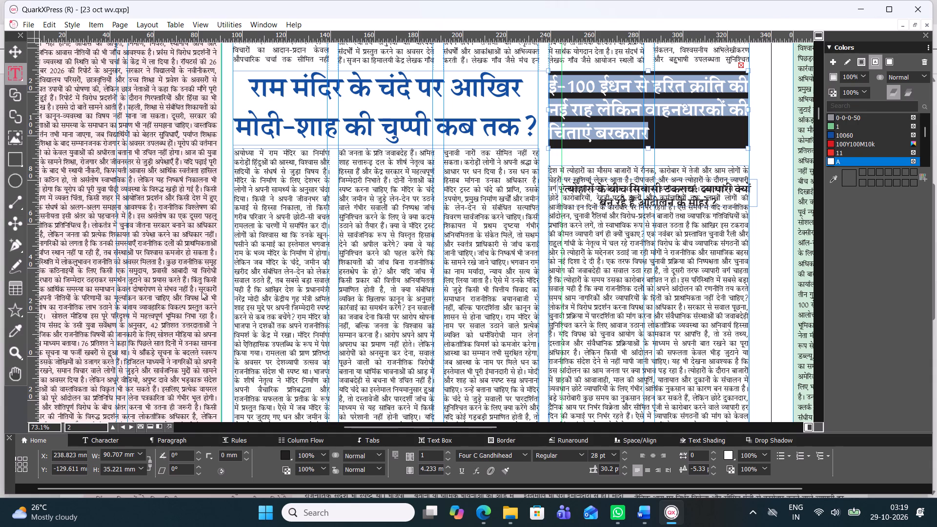
Move the body text box overlapping the "त्योहारों के बीच सियासी टकराव" headline down and slightly left, clear of that headline.
left_click(14, 53)
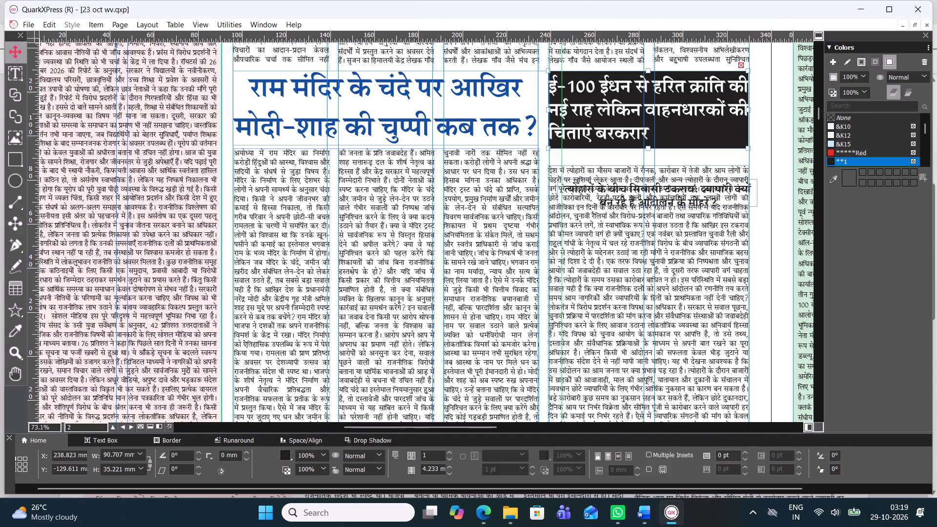
left_click(669, 198)
left_click_drag(669, 197, 669, 195)
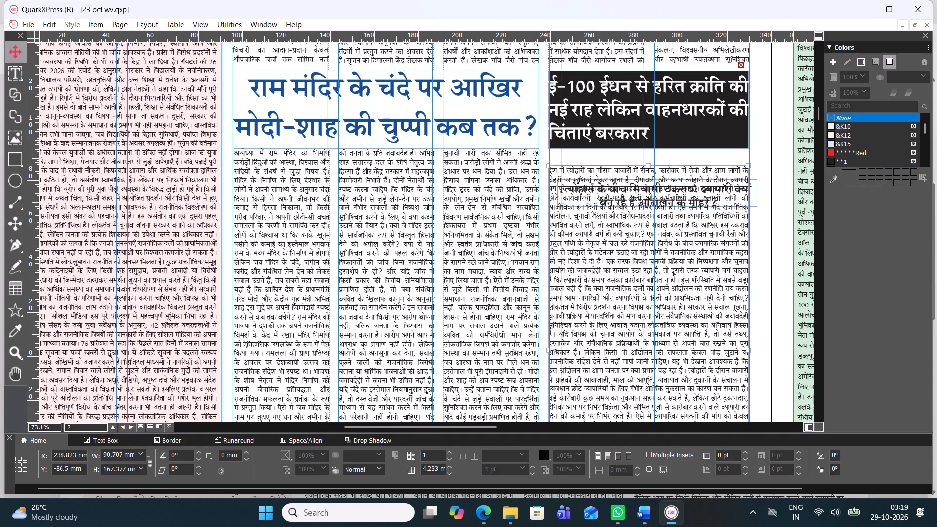
left_click_drag(669, 195, 668, 258)
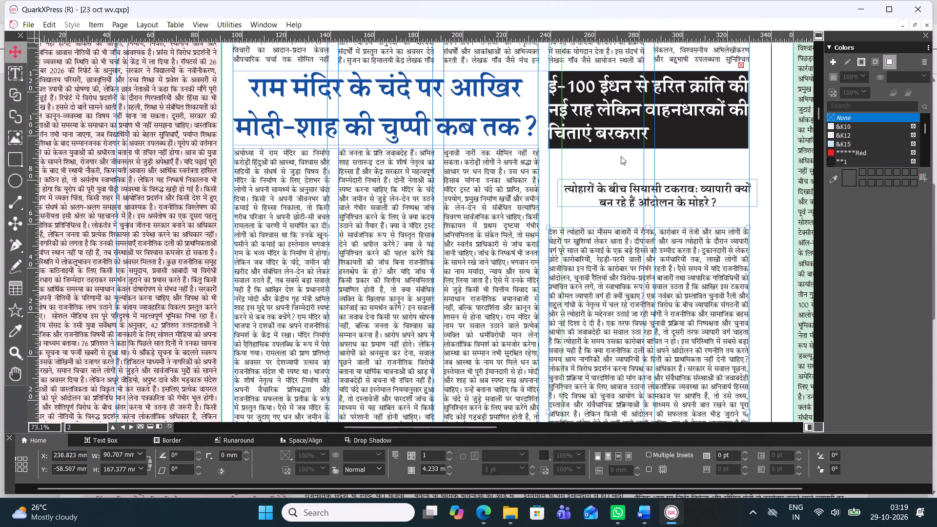
left_click(588, 87)
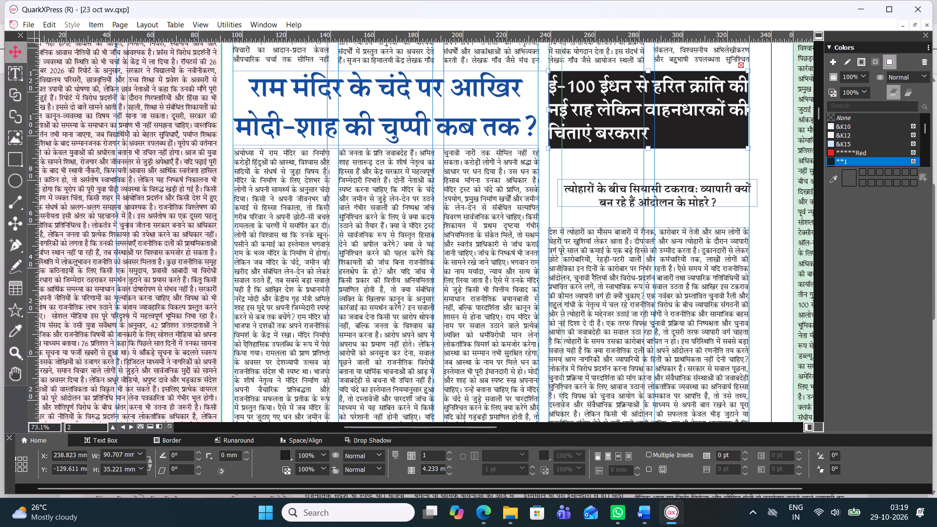
left_click(646, 194)
left_click(638, 270)
left_click(628, 125)
left_click_drag(586, 259, 570, 282)
Delete the black "ई-100 ईंधन" headline box.
left_click(603, 122)
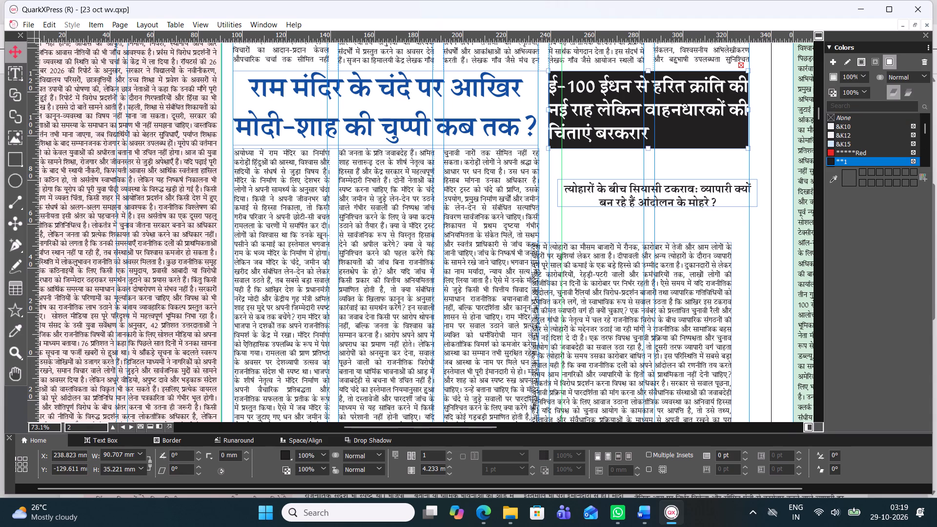
key("Delete")
Move the "त्योहारों के बीच सियासी टकराव" headline box up to about X 239.4 mm, Y -125.1 mm, beside the "राम मंदिर" headline.
left_click_drag(637, 192, 621, 97)
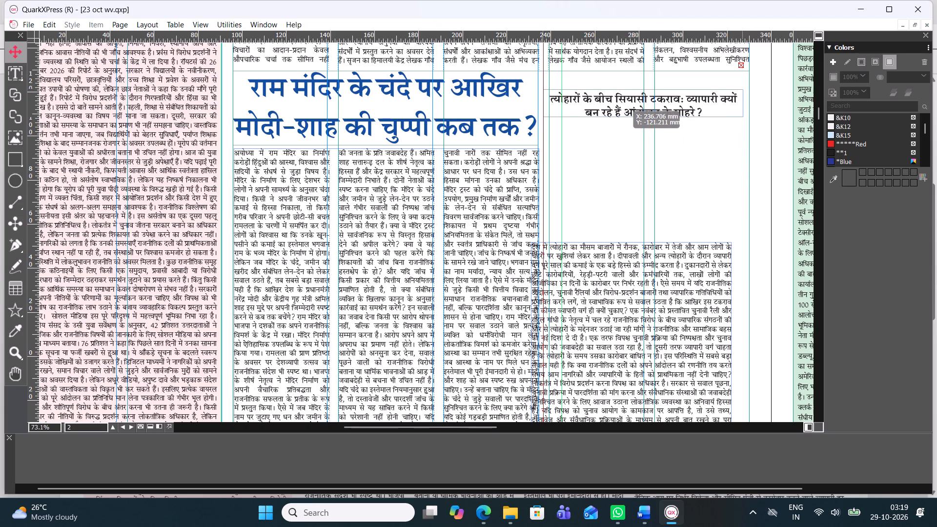
left_click_drag(621, 97, 630, 90)
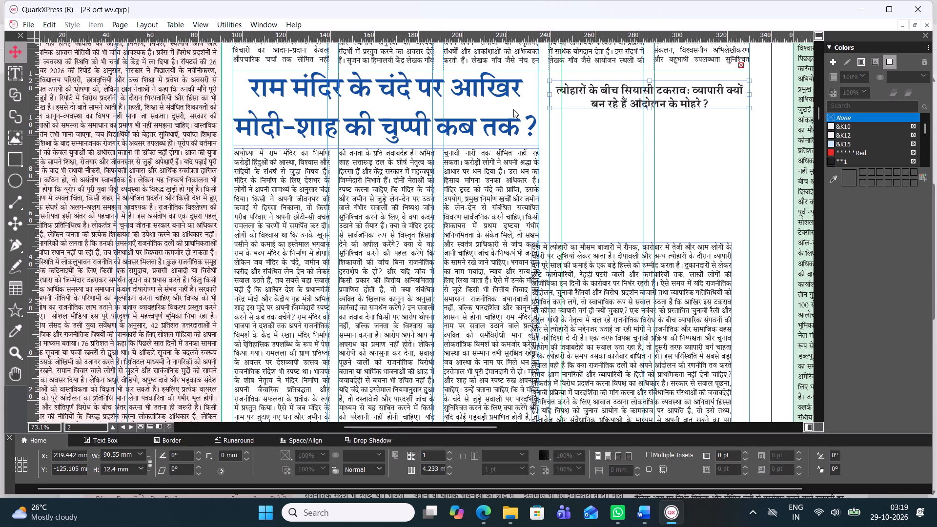
Nudge the blue "राम मंदिर" headline box down to a Y position of about -126.8 mm.
left_click(497, 92)
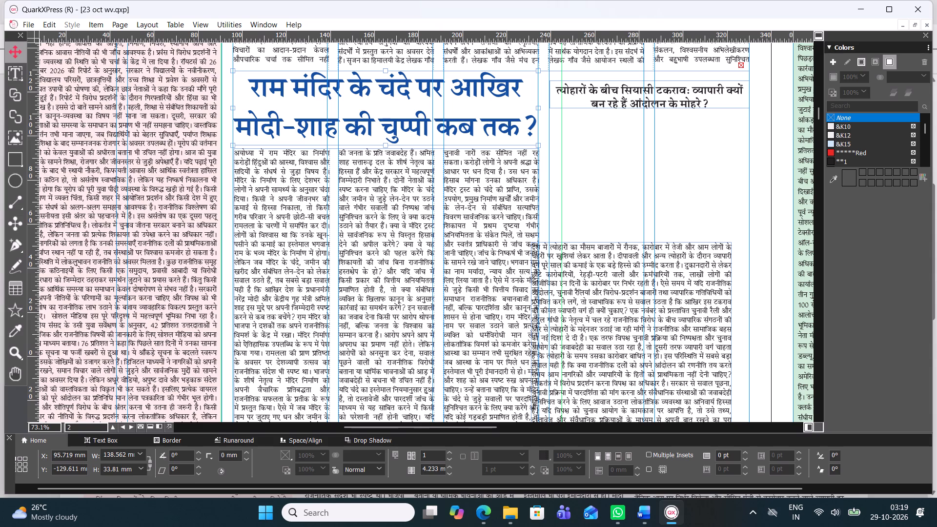
key("Down")
key("Down")
key("Down")
key("Down")
key("Down")
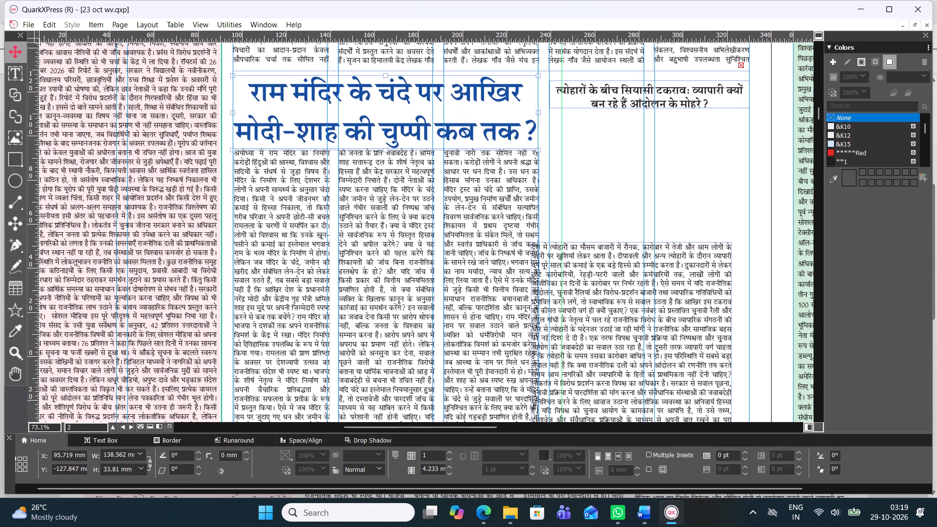
key("Down")
key("Down")
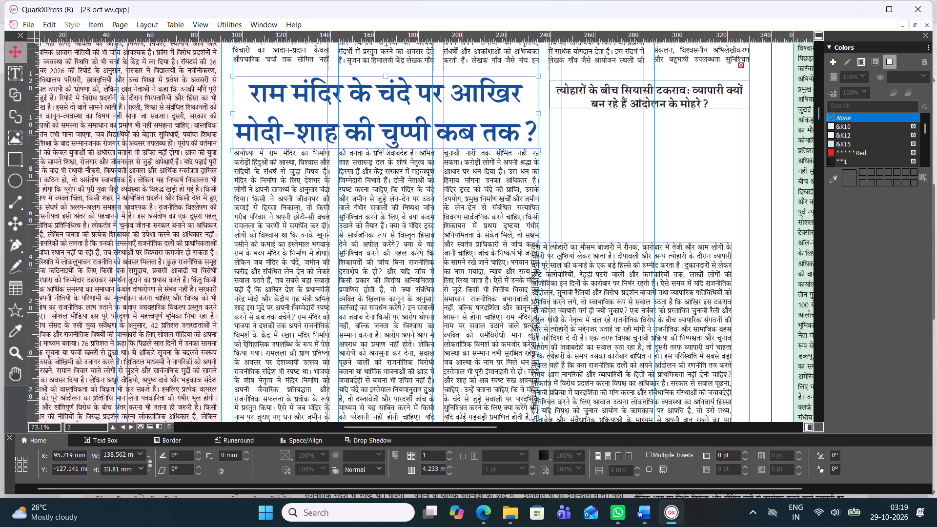
key("Down")
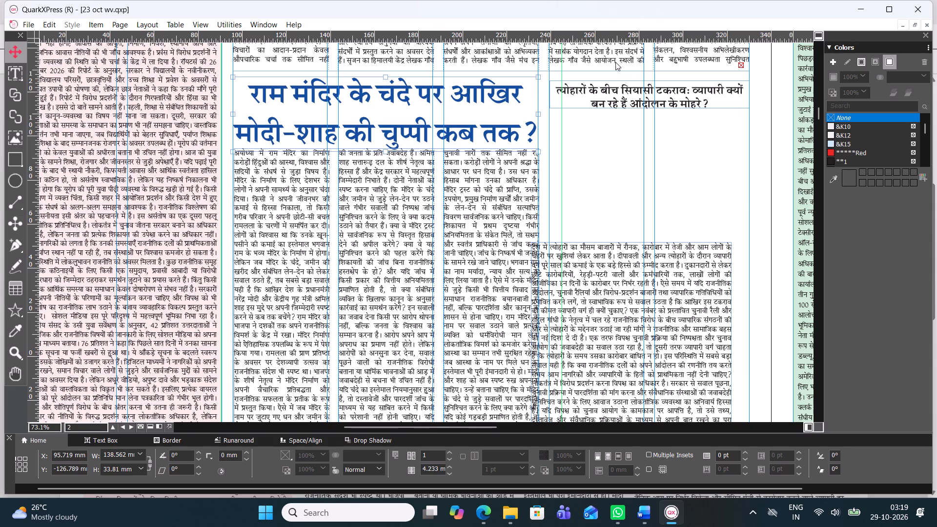
Nudge the "त्योहारों के बीच सियासी टकराव" headline box up to about Y -126.2 mm and extend its height to about 31.8 mm.
left_click(630, 92)
key("Up")
key("Up")
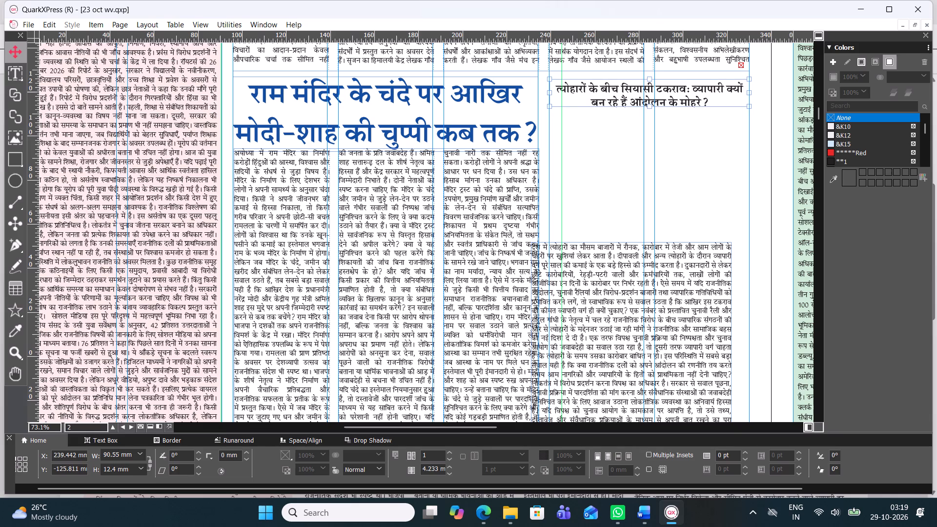
key("Up")
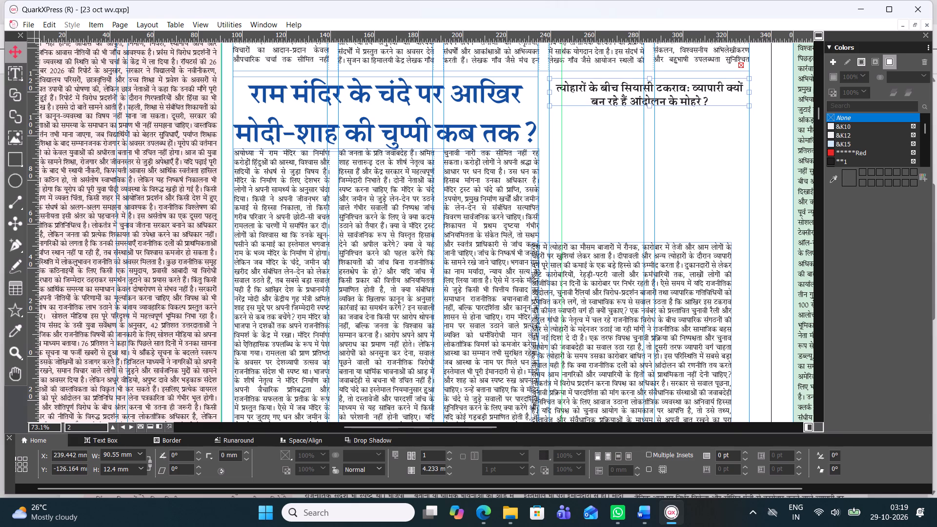
left_click_drag(650, 103, 661, 144)
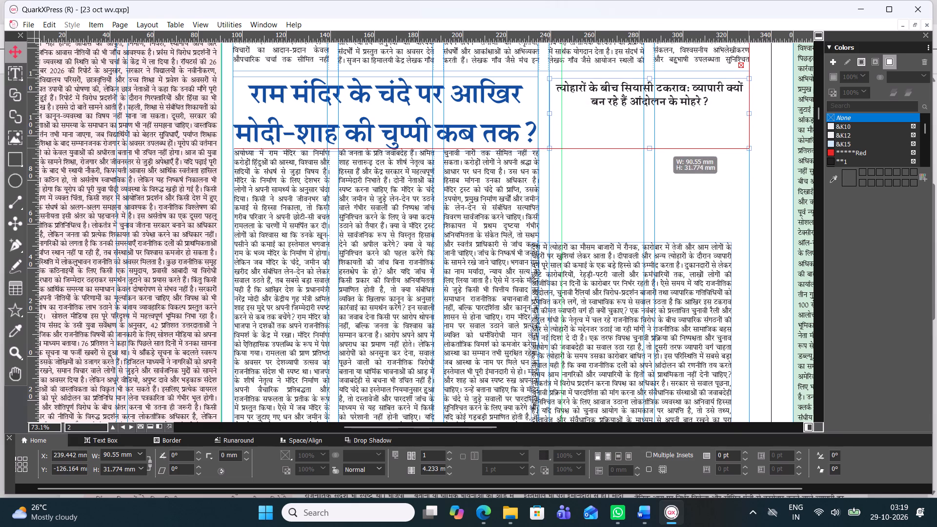
Set the whole "त्योहारों के बीच सियासी टकराव" headline text to 24 pt.
left_click(21, 74)
left_click_drag(718, 105, 630, 91)
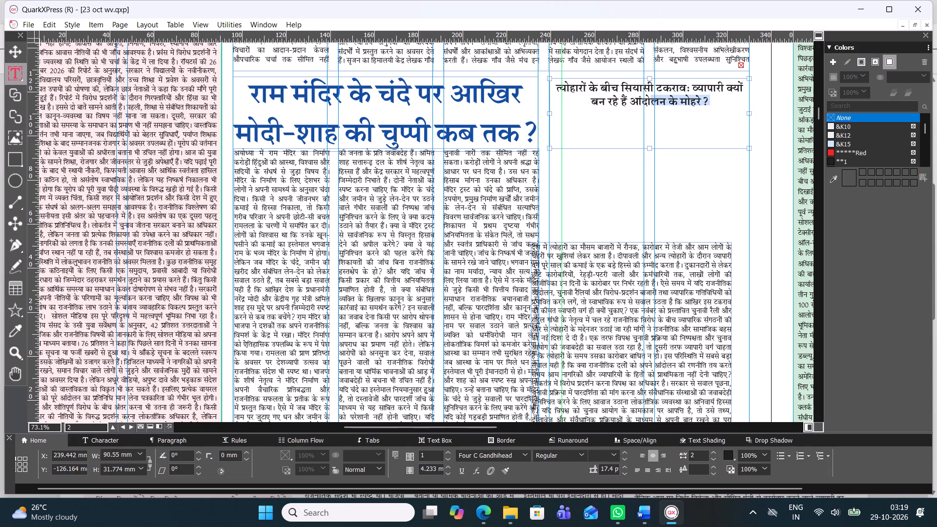
left_click_drag(630, 91, 539, 97)
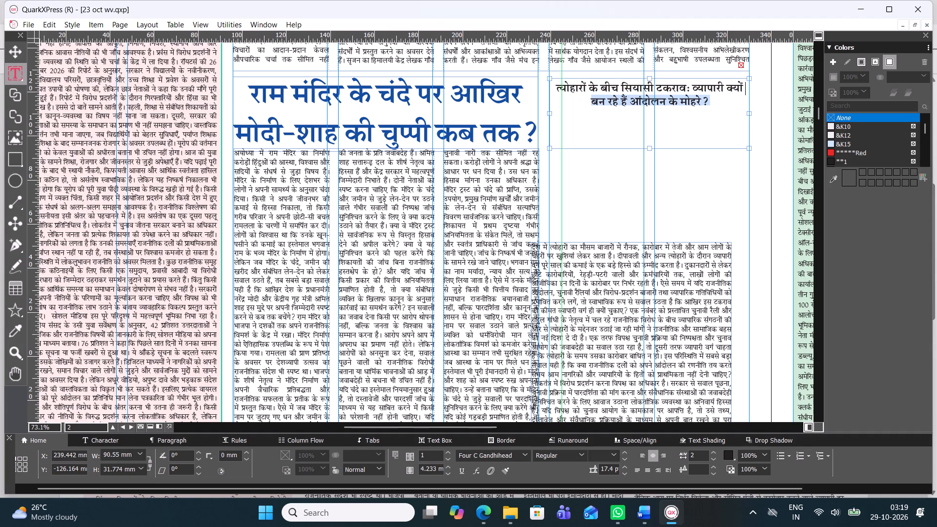
left_click_drag(728, 108, 504, 89)
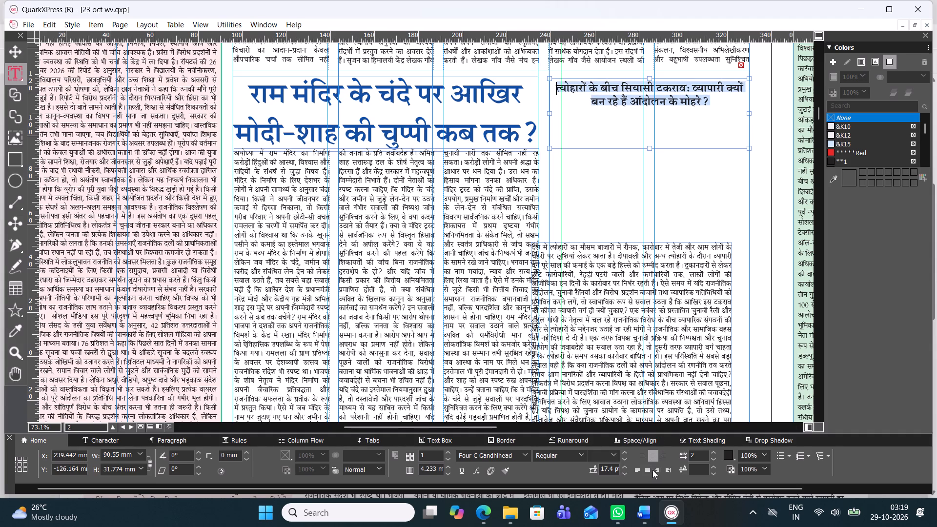
left_click(614, 456)
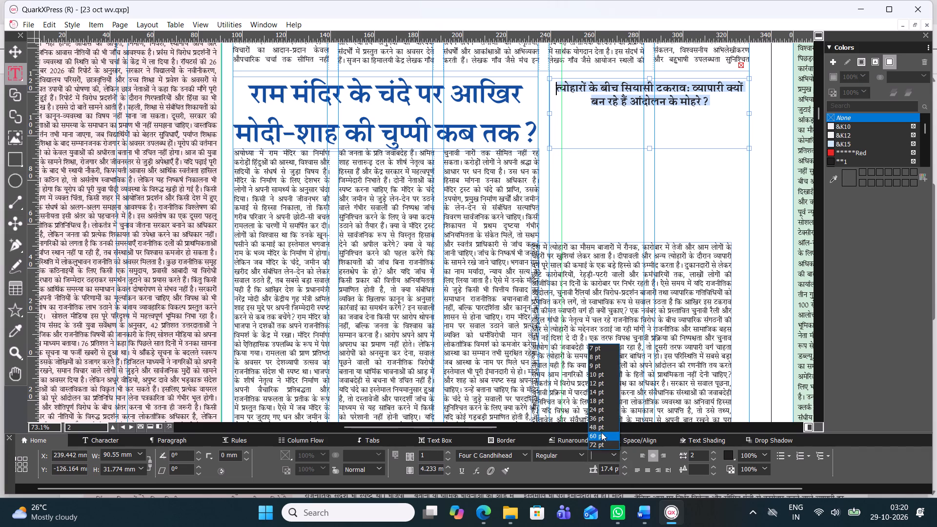
left_click(597, 412)
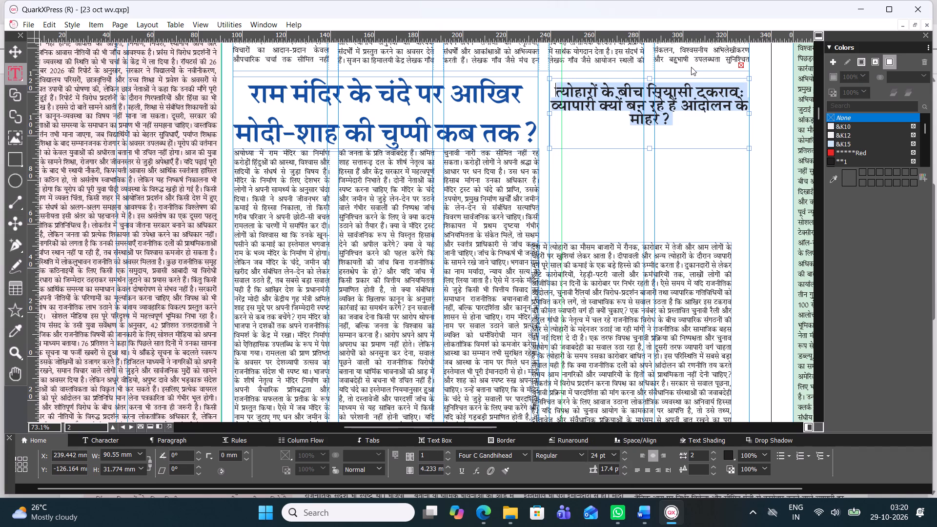
Set the headline's second part, "व्यापारी क्यों बन रहे हैं आंदोलन के मोहरे ?", to 36 pt.
left_click(555, 101)
left_click_drag(555, 101, 673, 131)
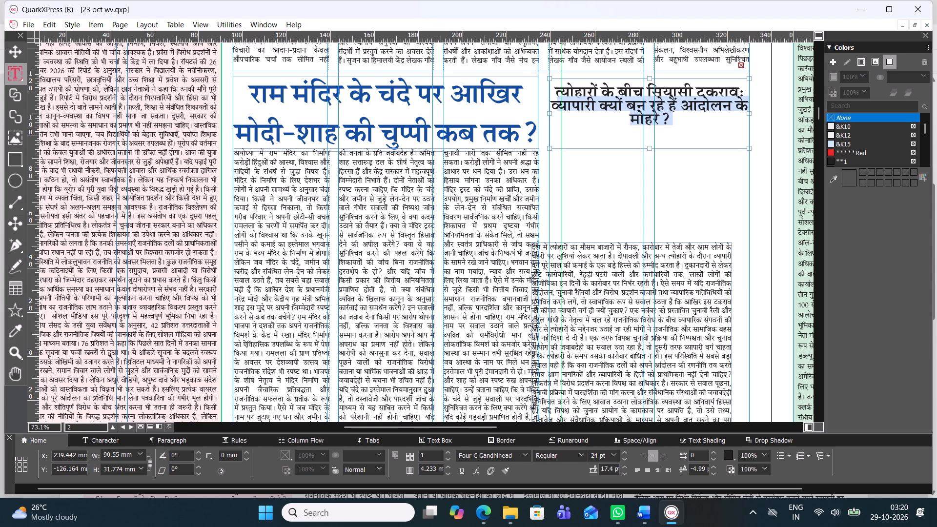
left_click_drag(673, 131, 674, 131)
left_click_drag(551, 105, 593, 123)
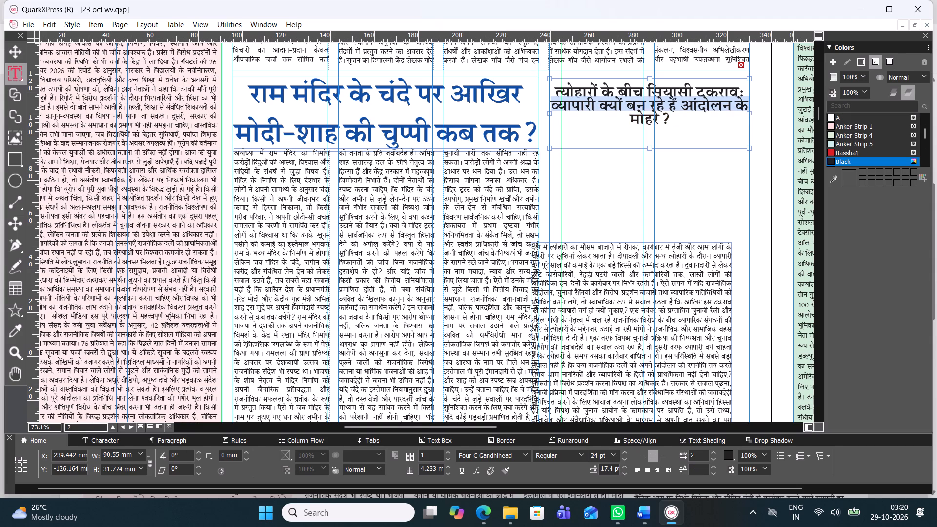
left_click_drag(593, 123, 647, 140)
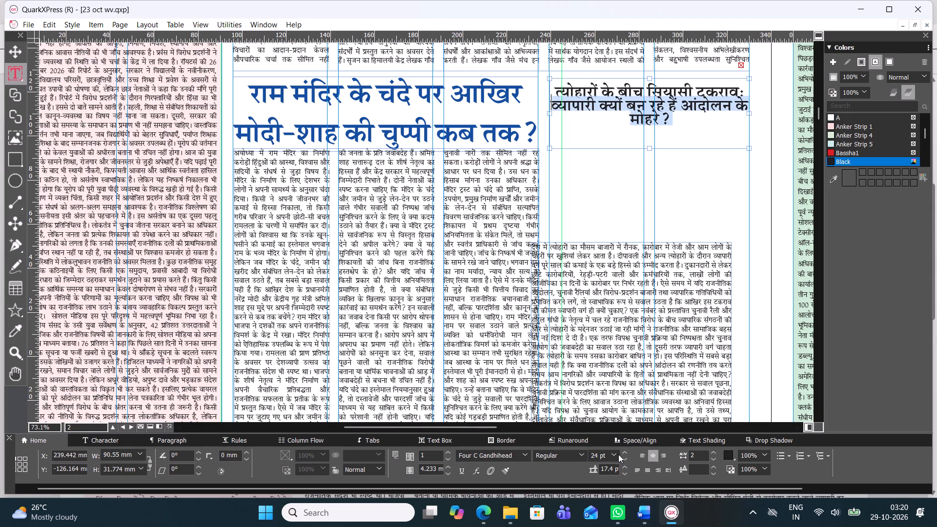
left_click(613, 453)
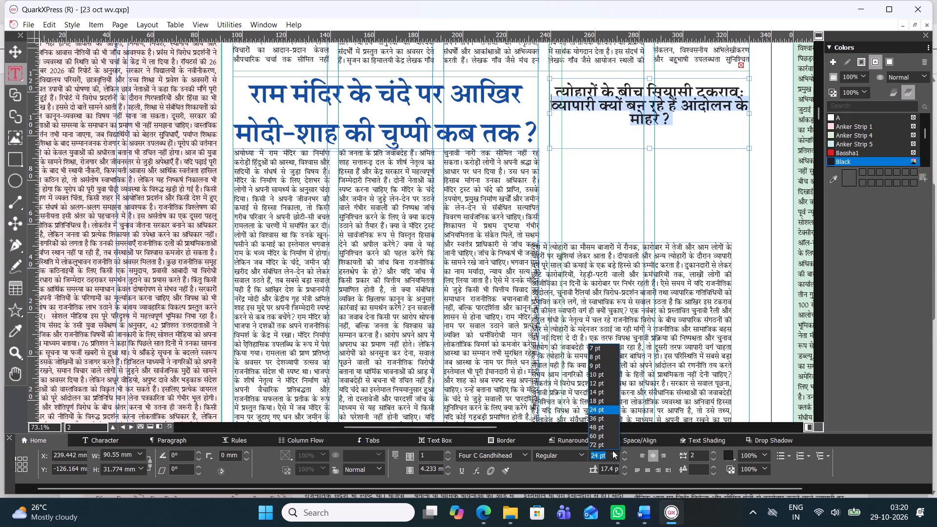
left_click(603, 422)
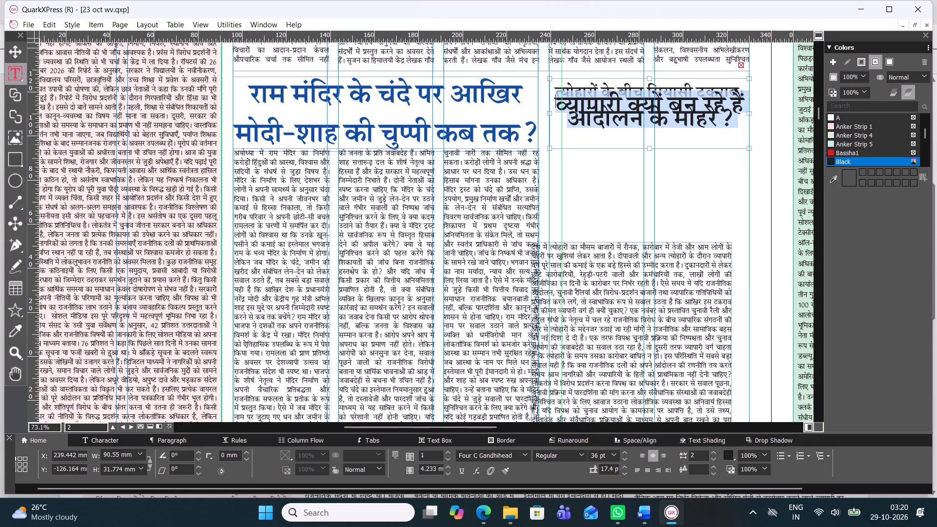
Cut "व्यापारी क्यों बन रहे हैं आंदोलन के मोहरे ?" from the headline box and shorten the box to fit its remaining single line.
right_click(605, 104)
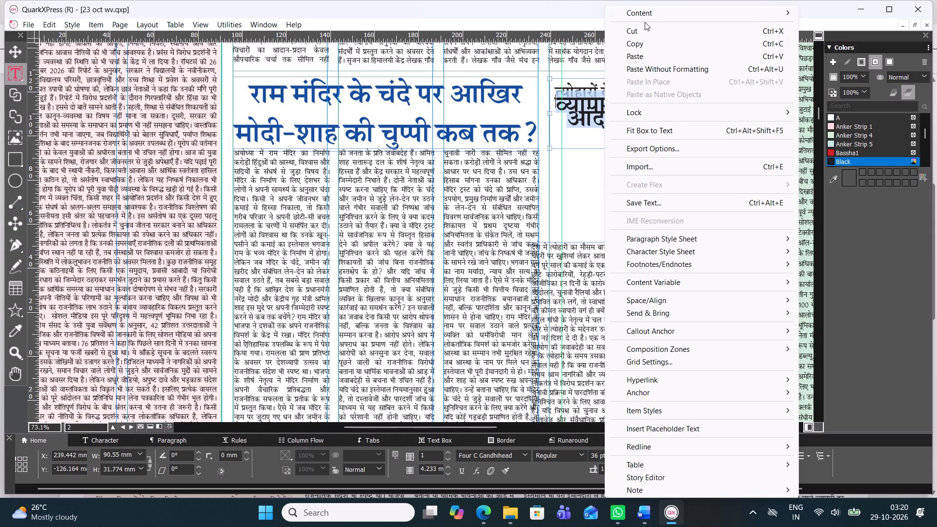
left_click(643, 33)
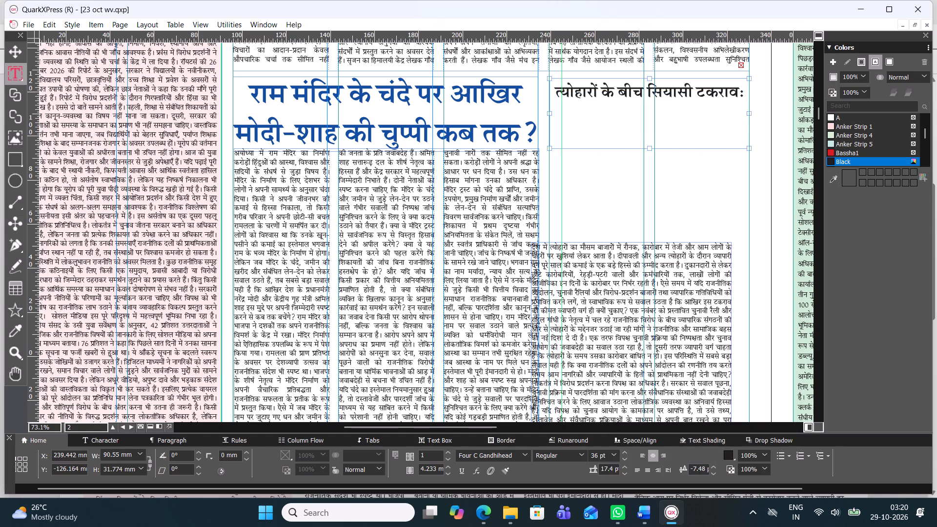
left_click_drag(649, 148, 656, 105)
Draw a text box about 90.7 × 29 mm below "त्योहारों के बीच सियासी टकराव:" and paste the cut headline text into it.
left_click_drag(549, 114, 753, 178)
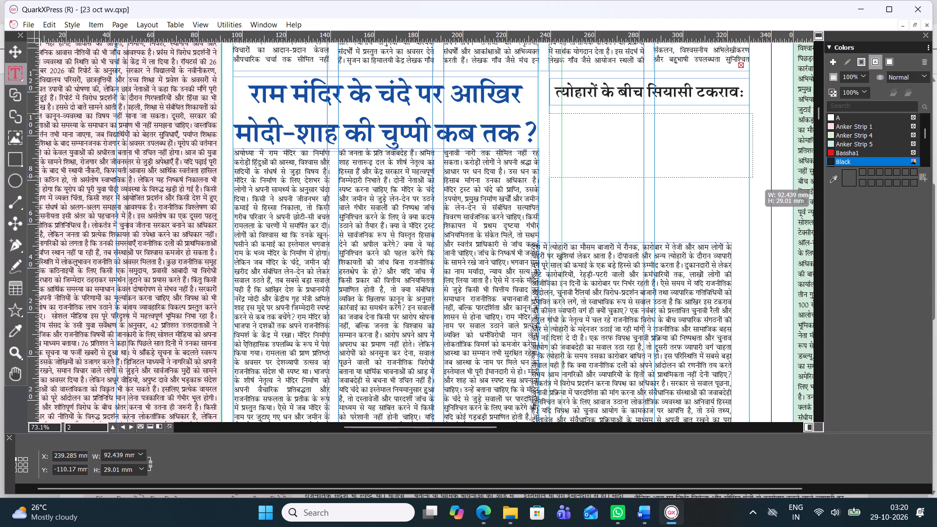
left_click_drag(753, 178, 751, 178)
right_click(638, 142)
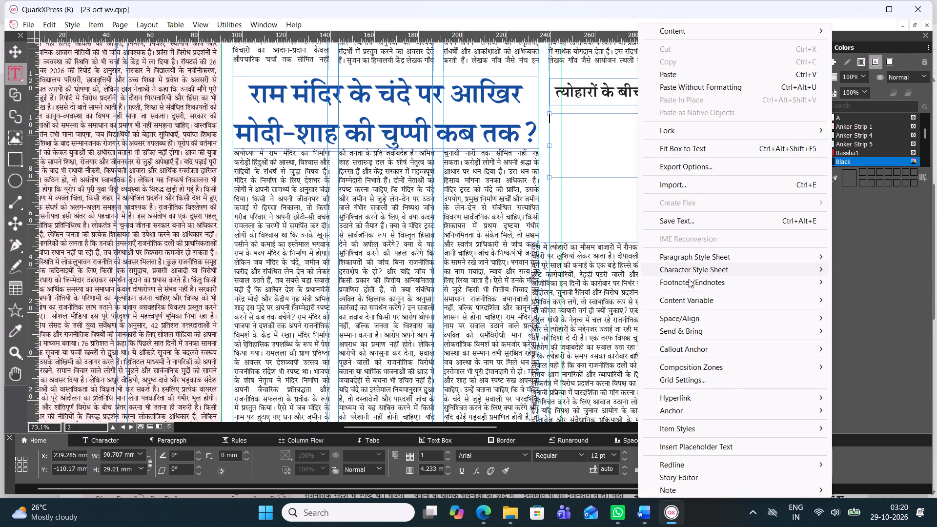
left_click(670, 72)
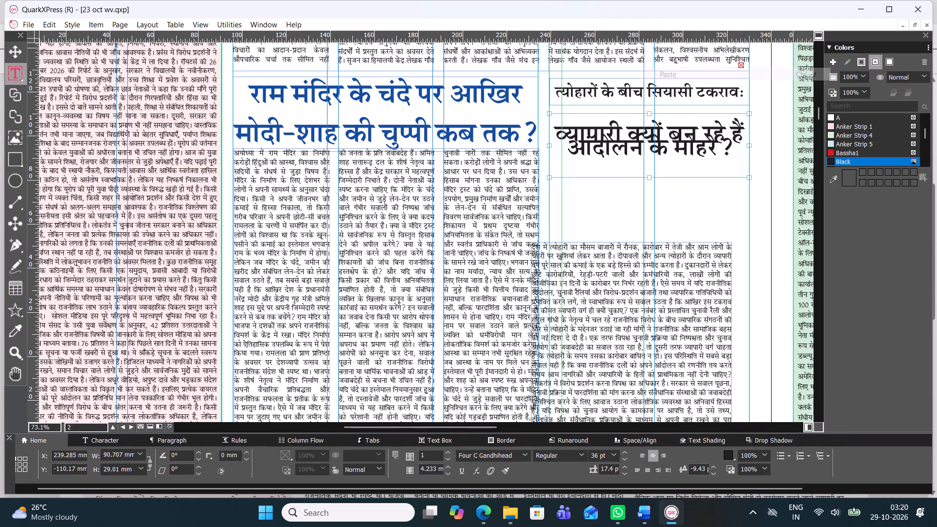
Set the leading of the "व्यापारी क्यों बन रहे हैं आंदोलन के मोहरे ?" headline to 37 pt.
left_click_drag(737, 147, 570, 132)
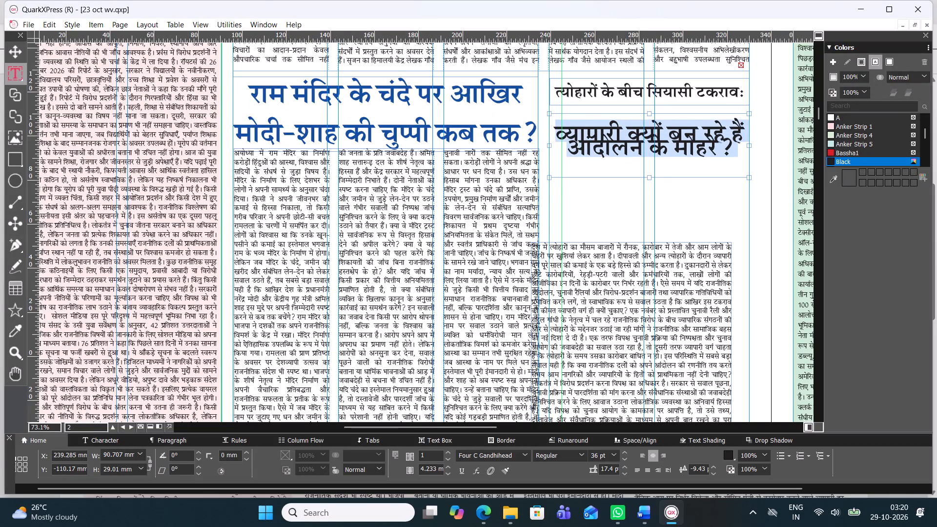
left_click_drag(570, 132, 566, 133)
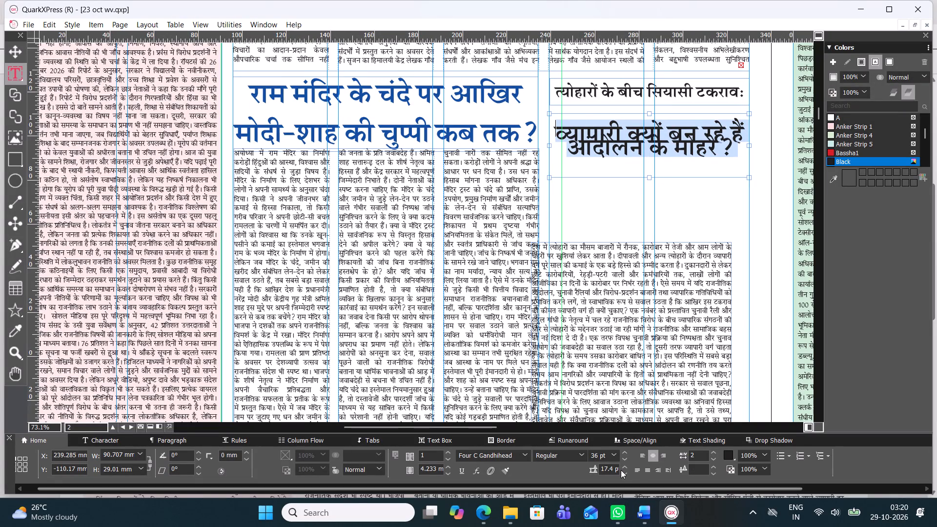
left_click(622, 469)
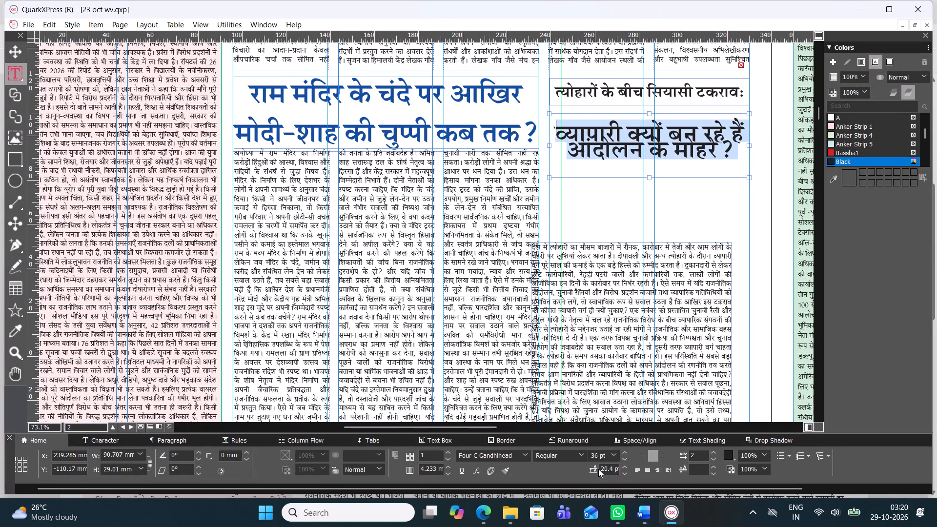
left_click_drag(600, 469, 635, 474)
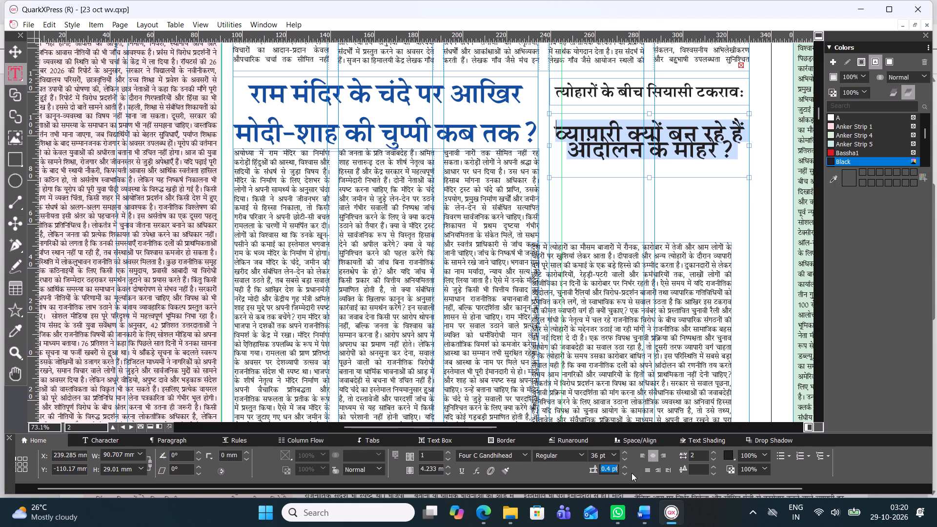
type("37")
key("Return")
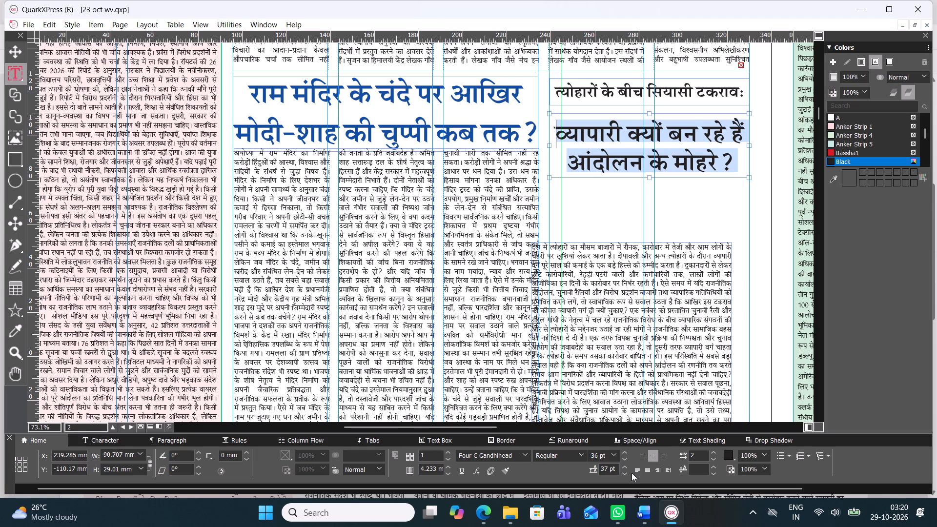
Move the "त्योहारों" article's body text box up under its headline, to about X 239.3 mm, Y -78.7 mm.
left_click(16, 48)
left_click_drag(607, 277, 608, 276)
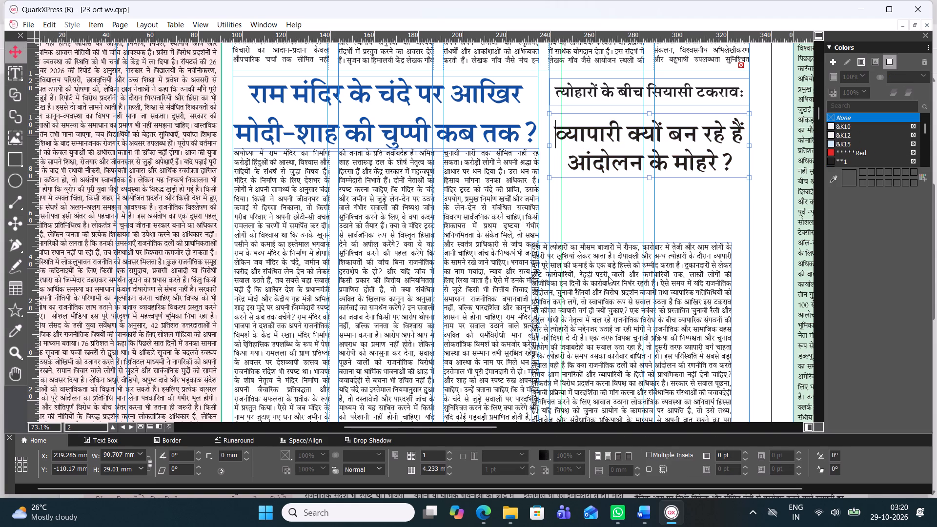
left_click_drag(608, 276, 625, 221)
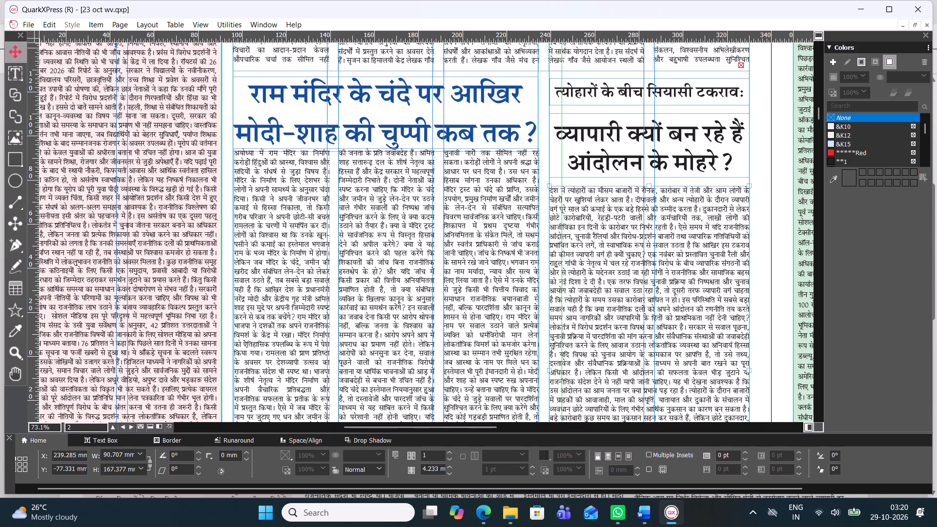
left_click(625, 219)
key("Up")
key("Up")
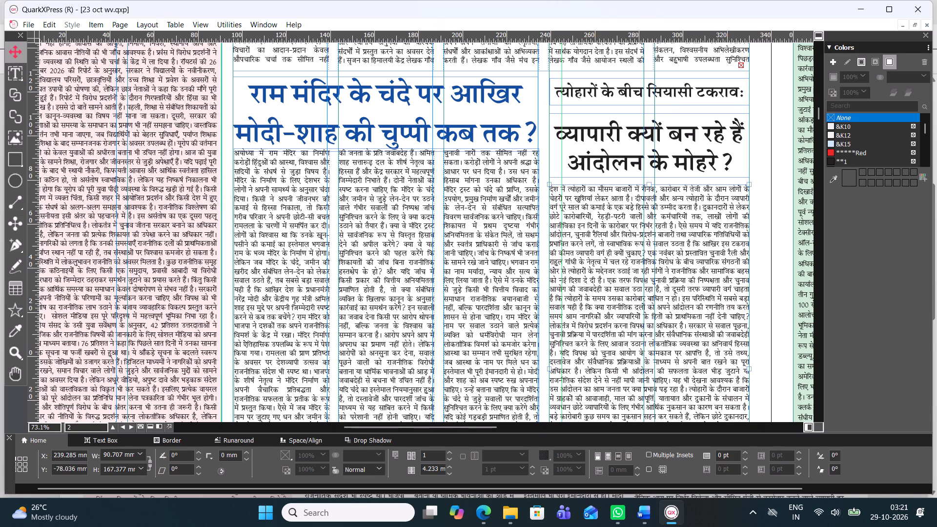
key("Up")
key("Up")
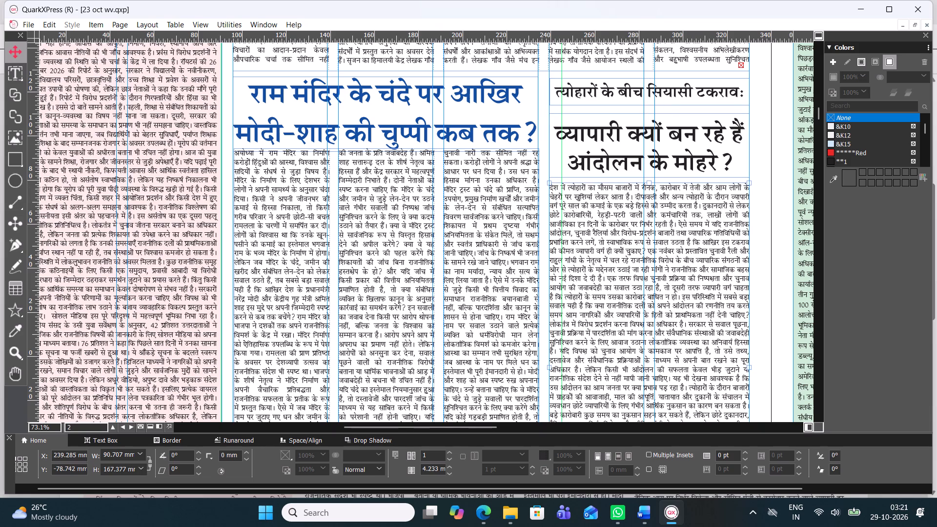
Nudge the "व्यापारी क्यों बन रहे हैं आंदोलन के मोहरे ?" headline box up to about Y -111.2 mm.
left_click(679, 131)
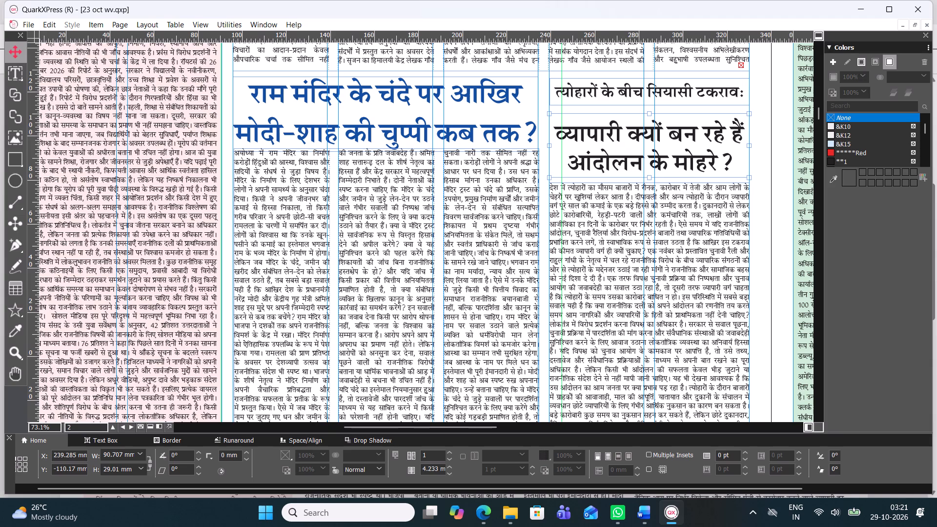
key("Up")
key("Up")
key("Up")
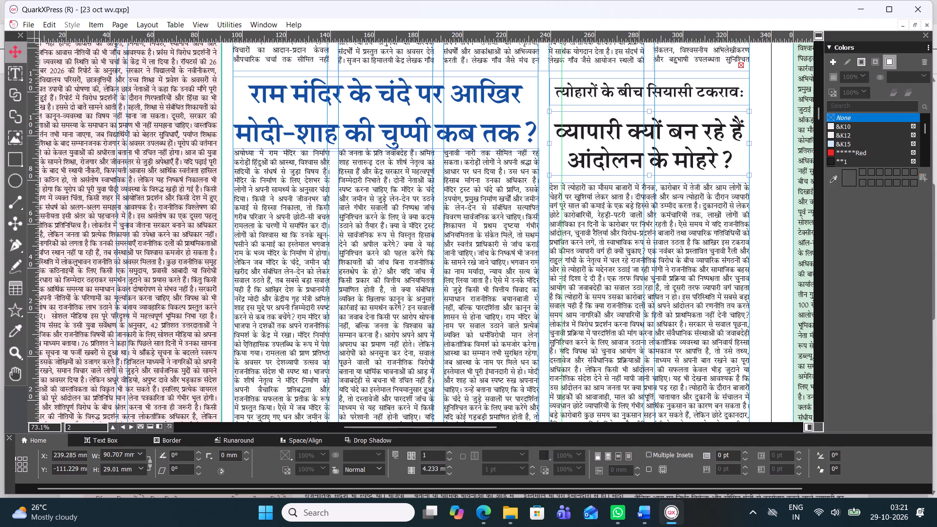
Nudge the "त्योहारों" article's body text box up to about Y -79.4 mm.
left_click(691, 221)
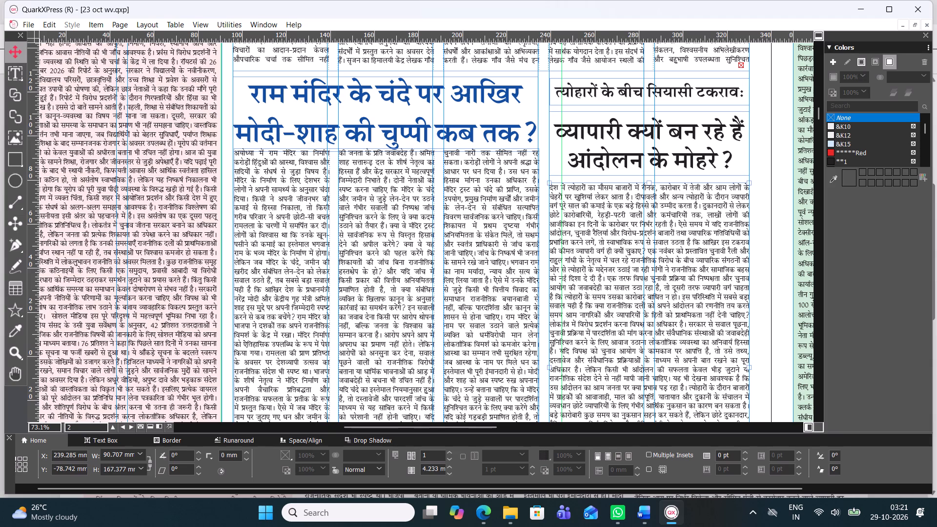
key("Up")
key("Up")
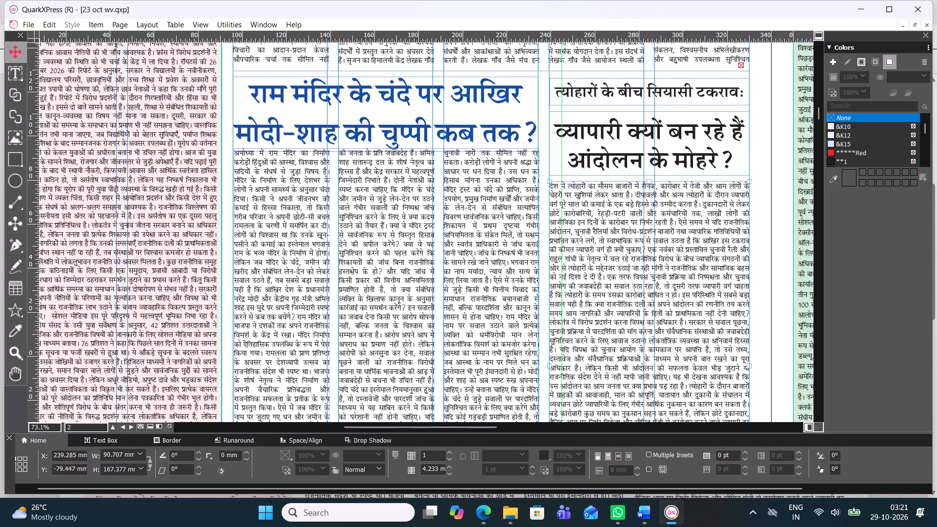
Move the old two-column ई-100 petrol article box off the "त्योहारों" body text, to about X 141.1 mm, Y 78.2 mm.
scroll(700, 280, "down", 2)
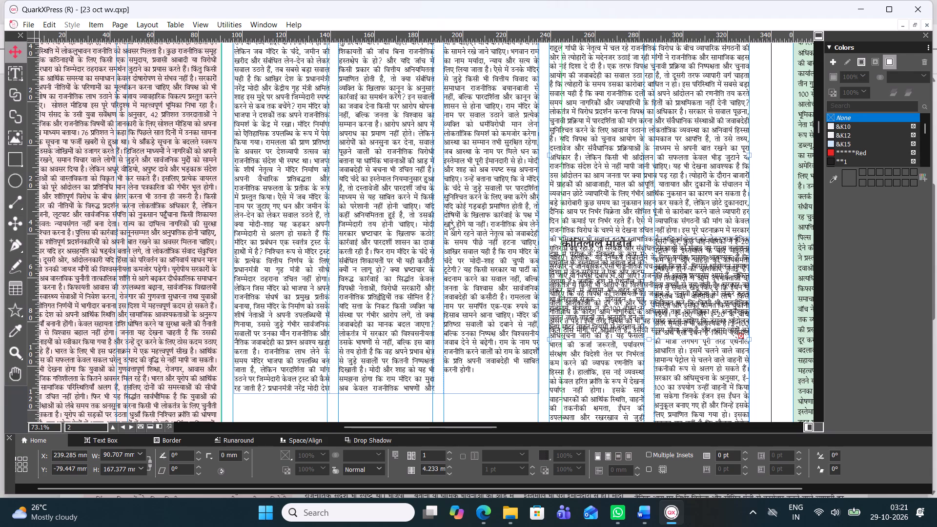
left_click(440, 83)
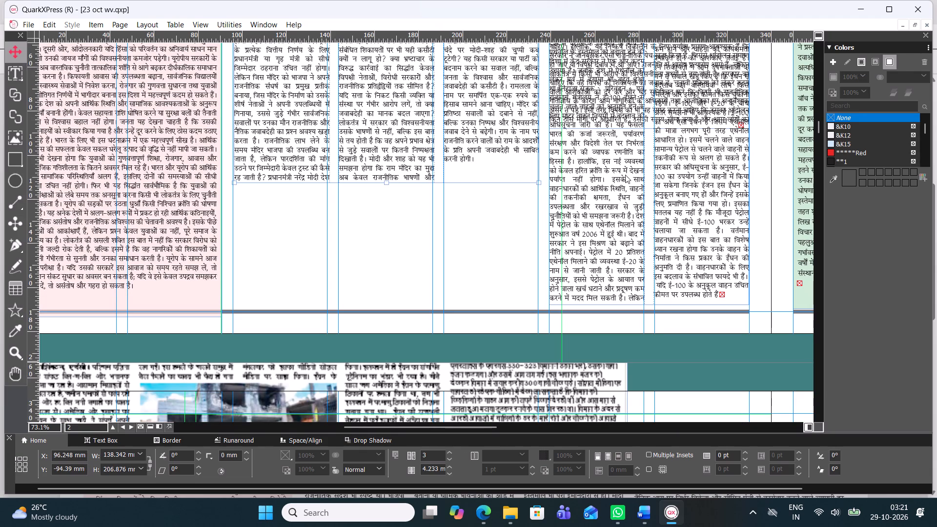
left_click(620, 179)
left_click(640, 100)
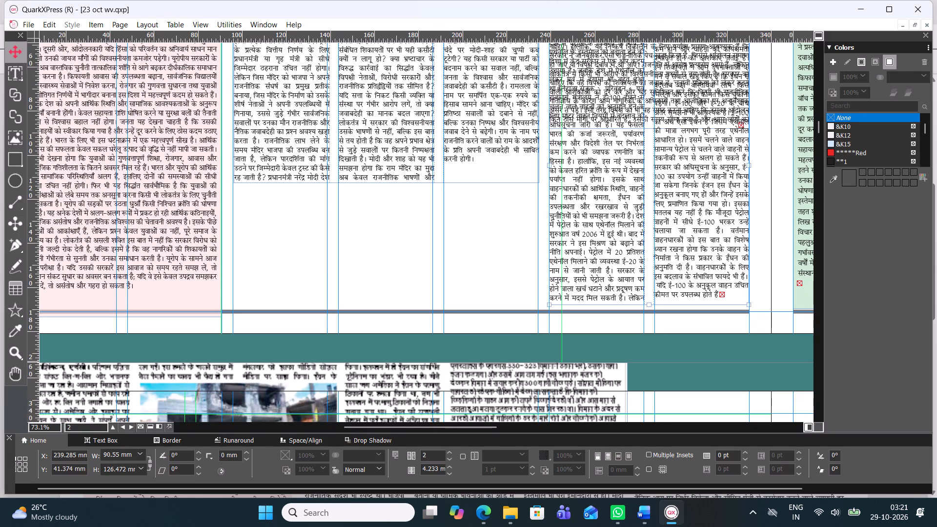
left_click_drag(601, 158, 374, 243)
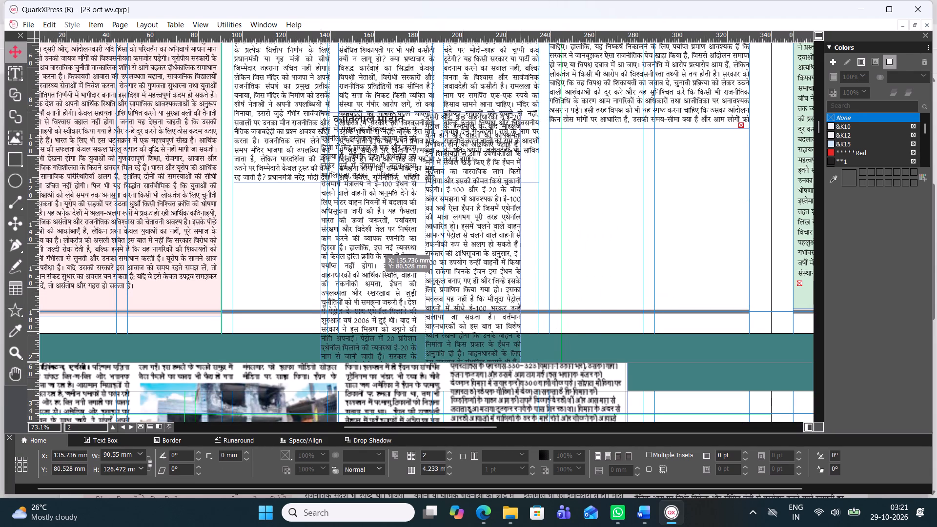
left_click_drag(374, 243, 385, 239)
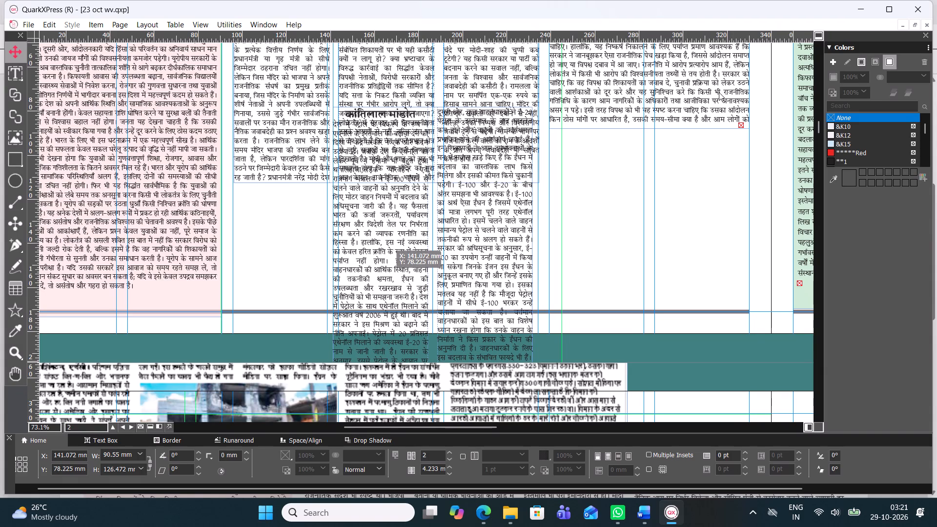
Extend the "त्योहारों" article's body text box down to the page-bottom rule, to a height of about 247.5 mm.
left_click(671, 107)
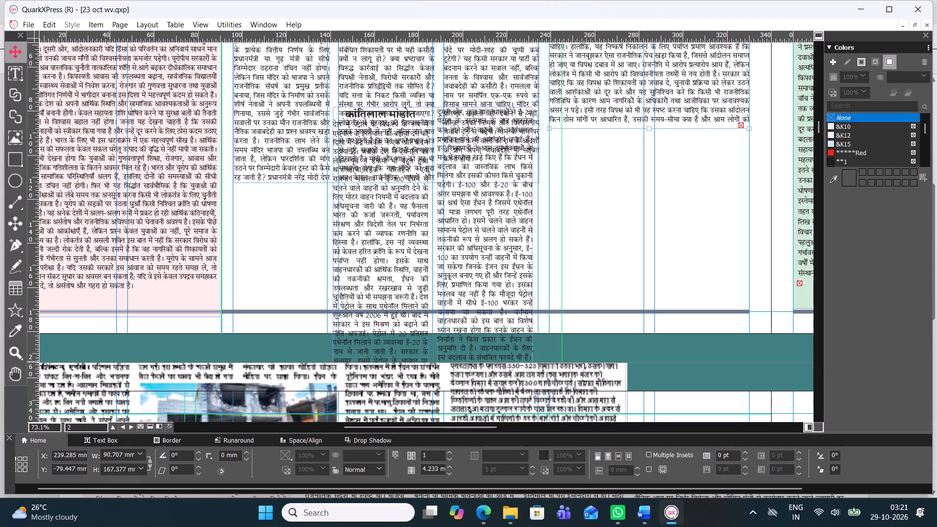
left_click_drag(650, 129, 672, 299)
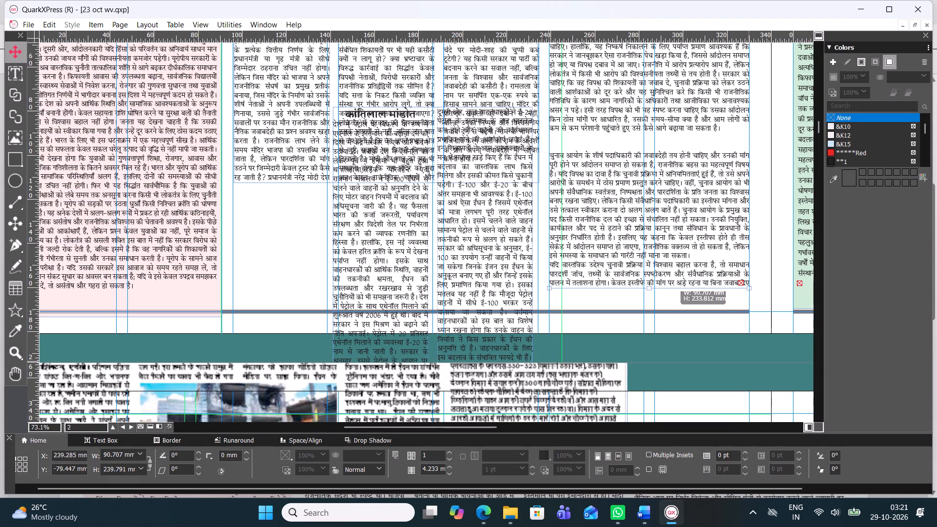
left_click_drag(672, 299, 677, 304)
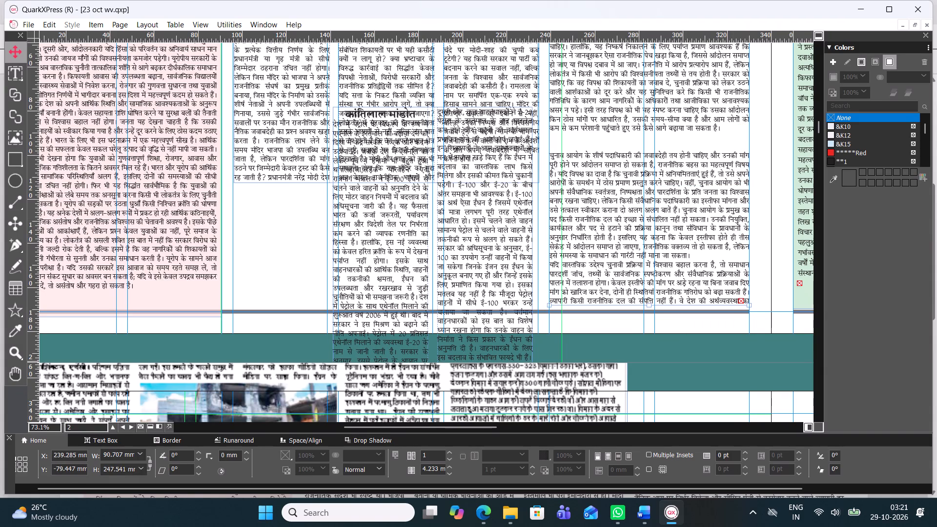
Delete the old two-column ई-100 petrol article text box.
left_click(372, 207)
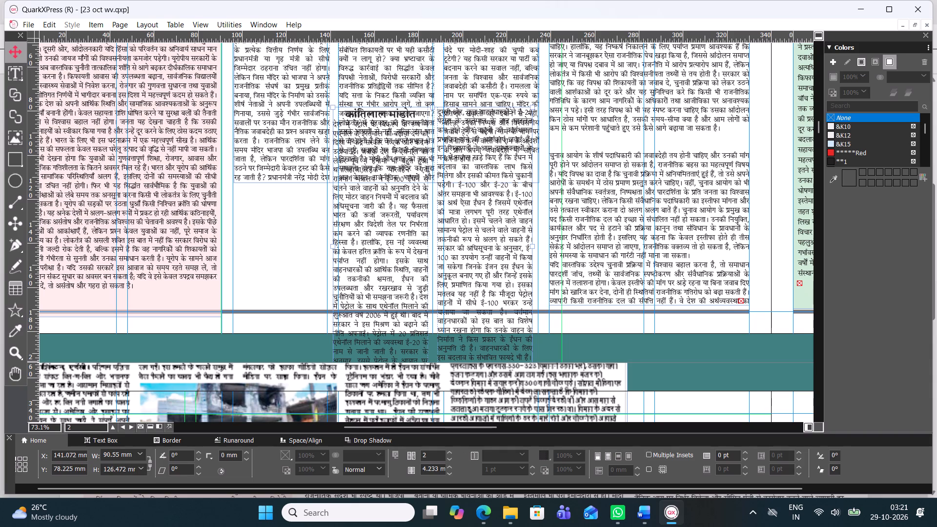
key("Delete")
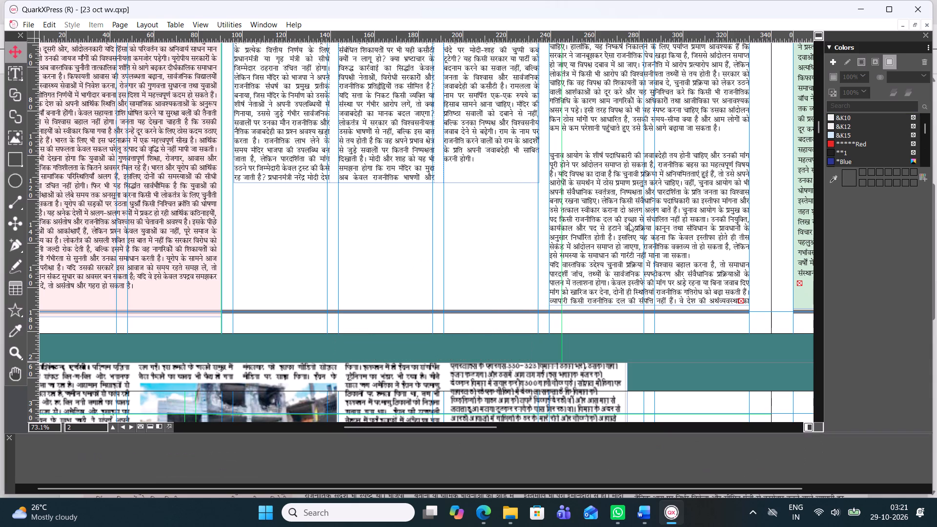
Remove the blank lines before the "चुनाव आयोग के शीर्ष पदाधिकारी" paragraph in the "त्योहारों" body text.
left_click(17, 74)
left_click(729, 123)
left_click(724, 127)
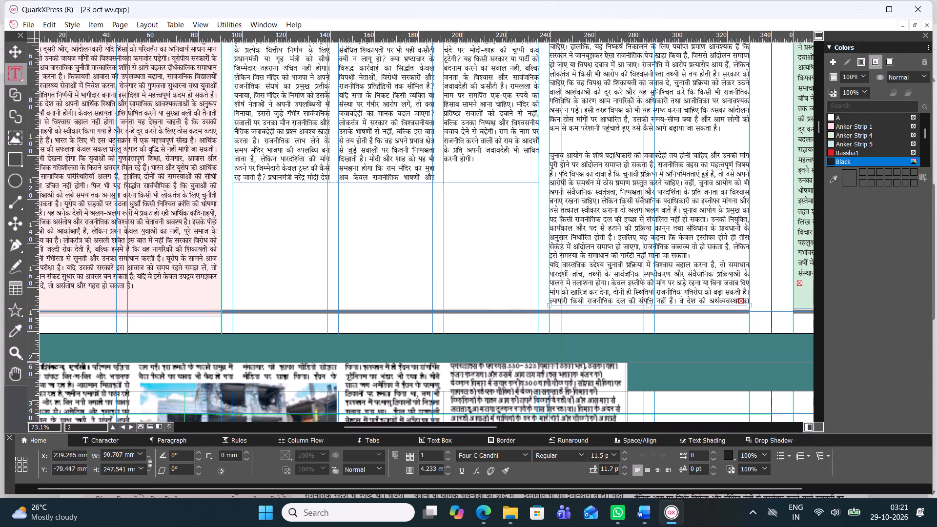
key("Delete")
key("Delete")
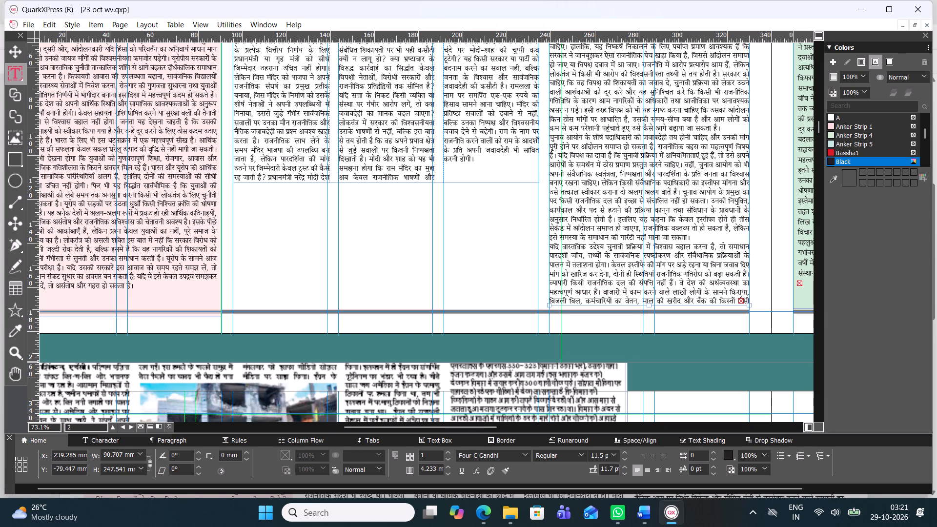
Extend the "राम मंदिर" article's body text box down to the page-bottom rule, to a height of about 262.5 mm.
scroll(625, 92, "up", 1)
scroll(627, 99, "down", 1)
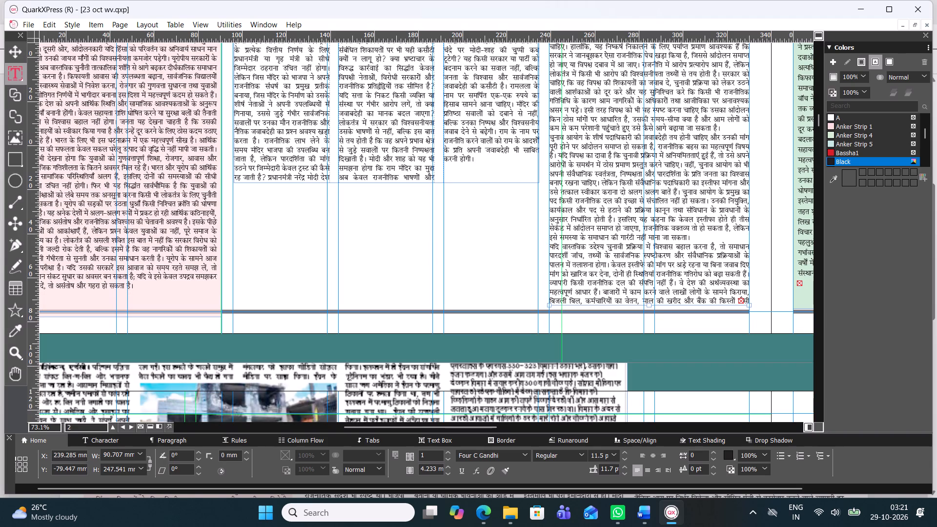
left_click(14, 50)
left_click(383, 140)
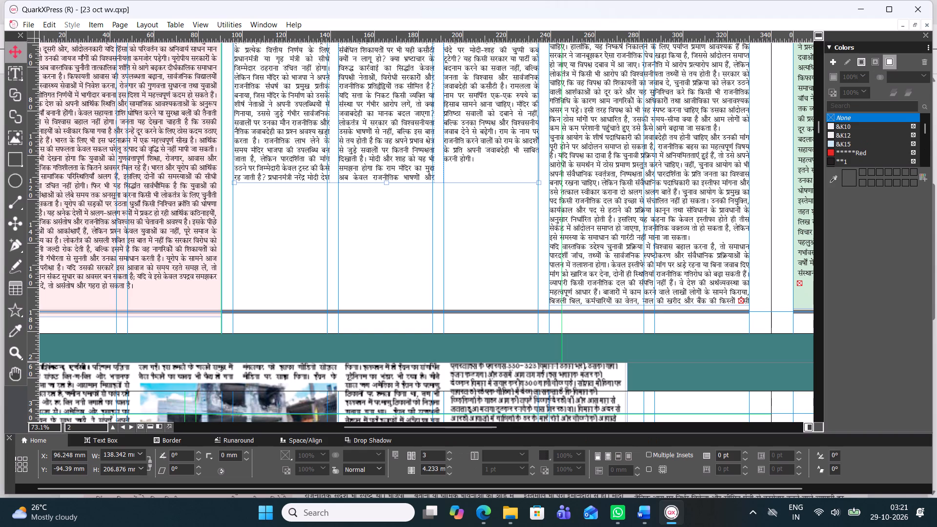
left_click_drag(389, 183, 418, 301)
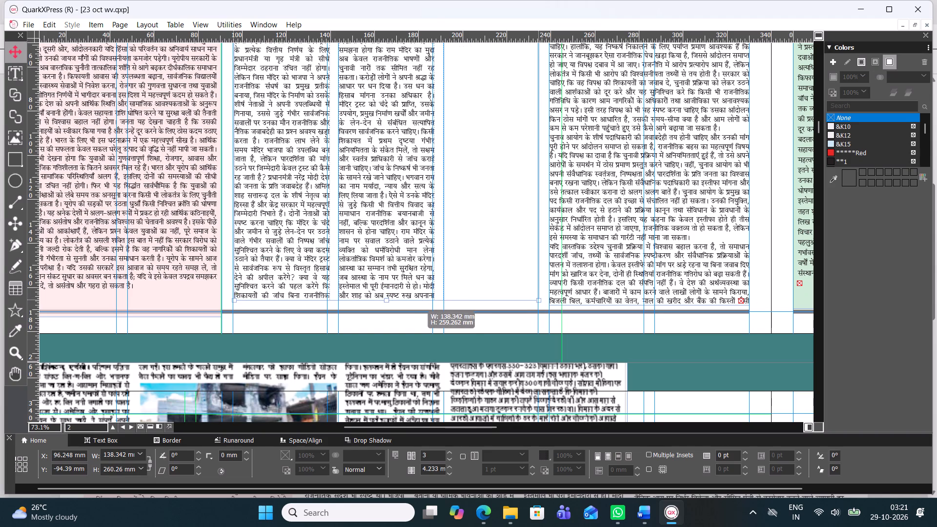
left_click_drag(418, 301, 424, 303)
Set the "राम मंदिर" article's body text box to 2 columns.
left_click(358, 167)
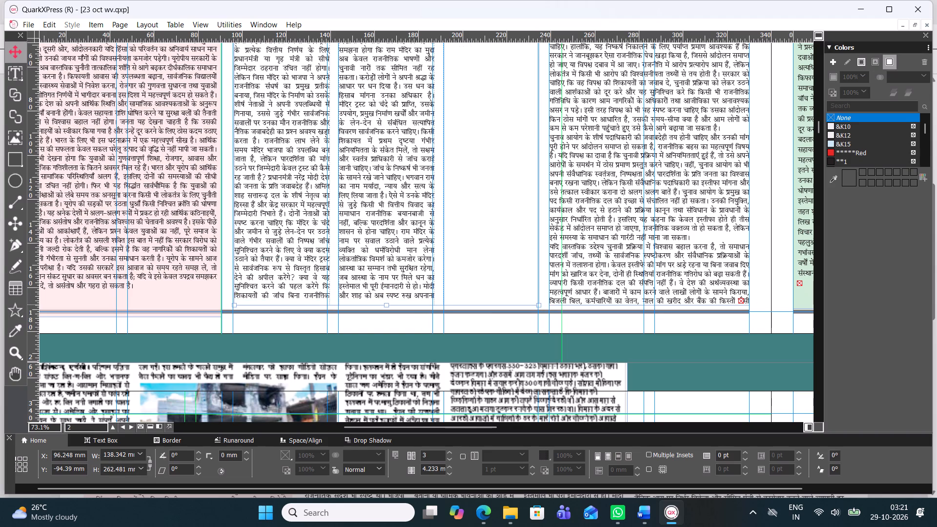
left_click(20, 73)
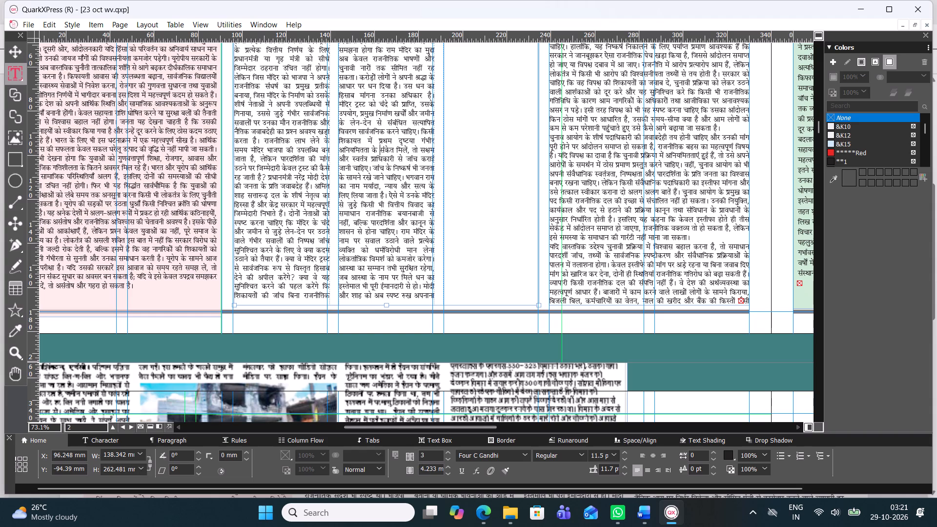
left_click(449, 461)
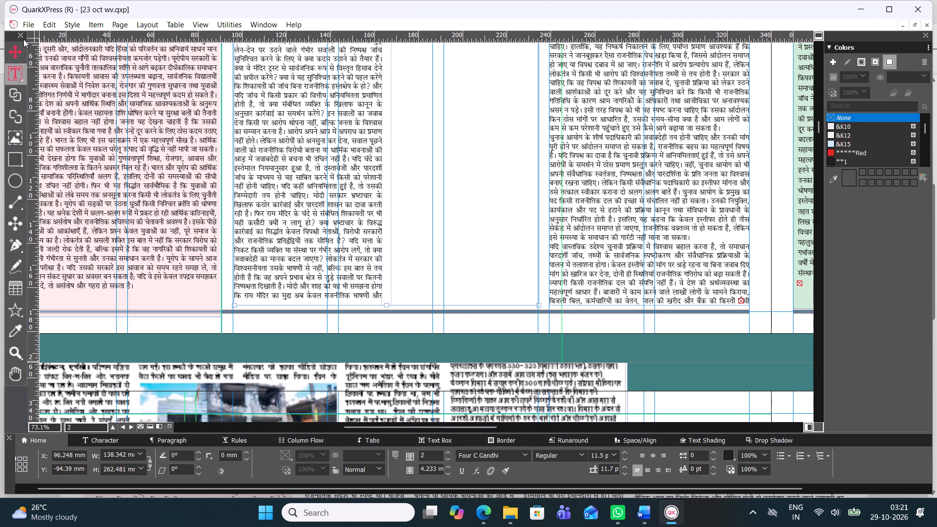
Narrow the two-column "राम मंदिर" body text box from its outer edge to a width of about 105.1 mm.
left_click(16, 54)
left_click(443, 109)
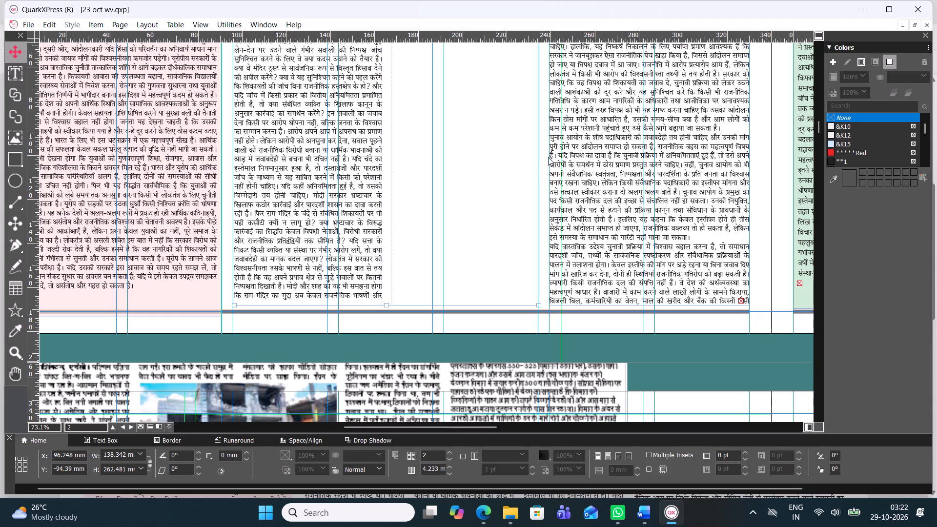
left_click_drag(539, 156, 502, 168)
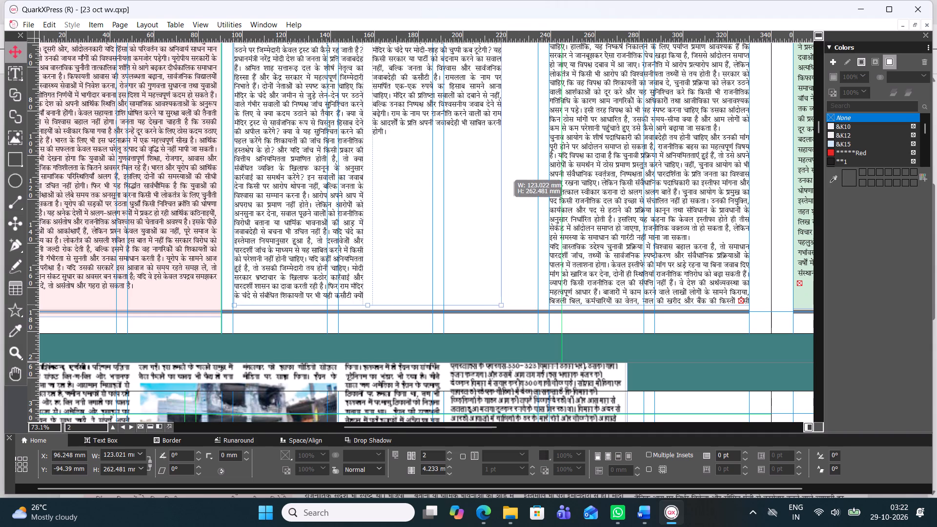
left_click_drag(502, 168, 464, 182)
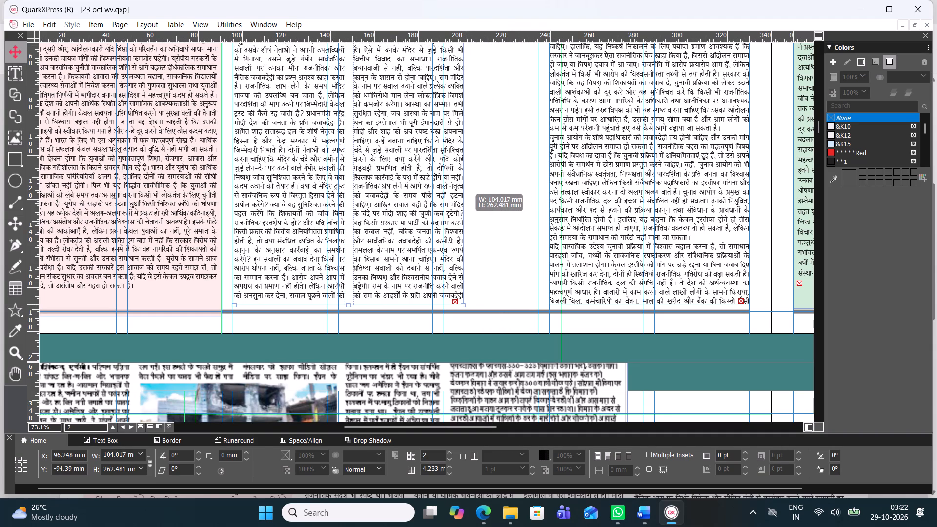
left_click_drag(464, 182, 466, 185)
Narrow the blue "राम मंदिर के चंदे पर आखिर" headline box to match its body text, at a width of about 105.7 mm.
scroll(507, 197, "up", 3)
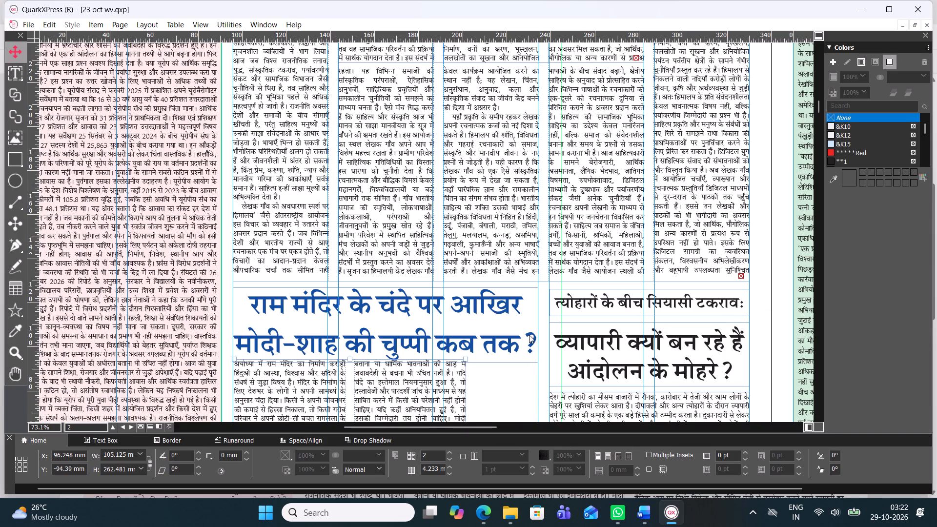
left_click(495, 311)
left_click_drag(539, 325, 505, 330)
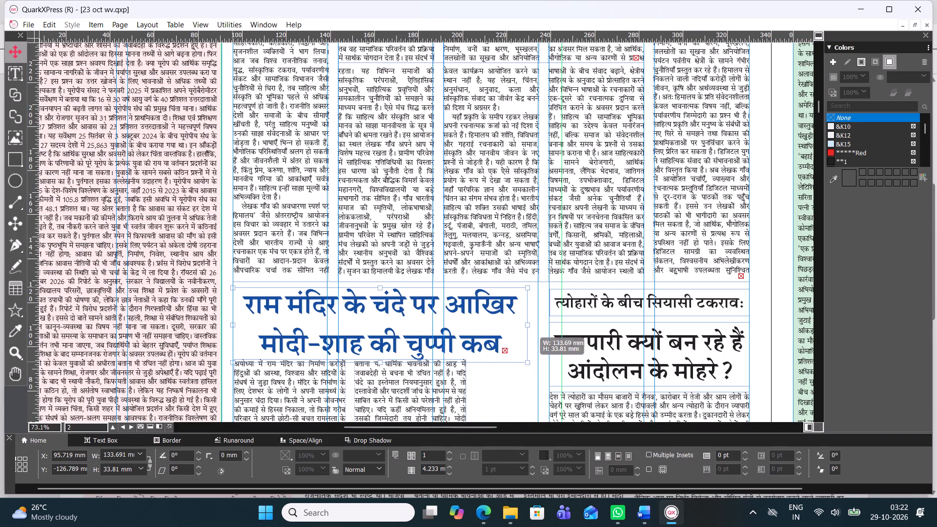
left_click_drag(505, 330, 463, 334)
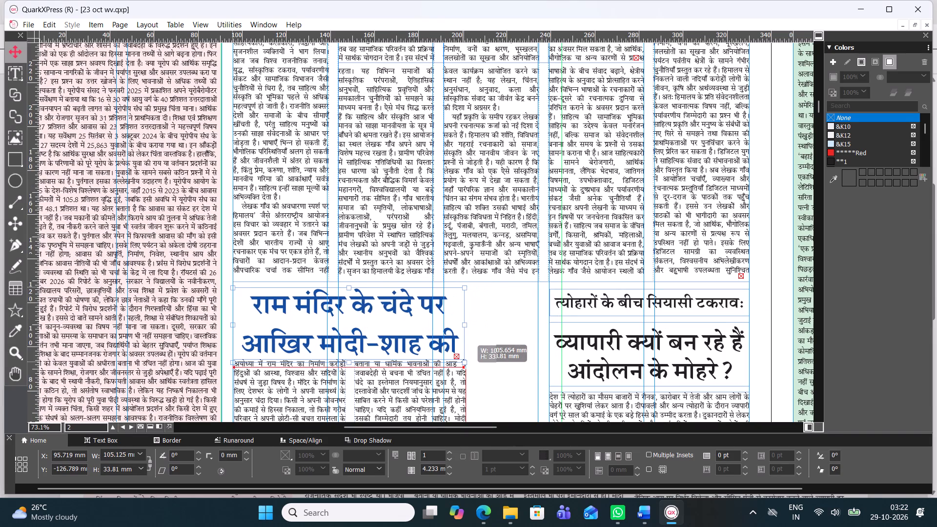
left_click_drag(463, 334, 462, 335)
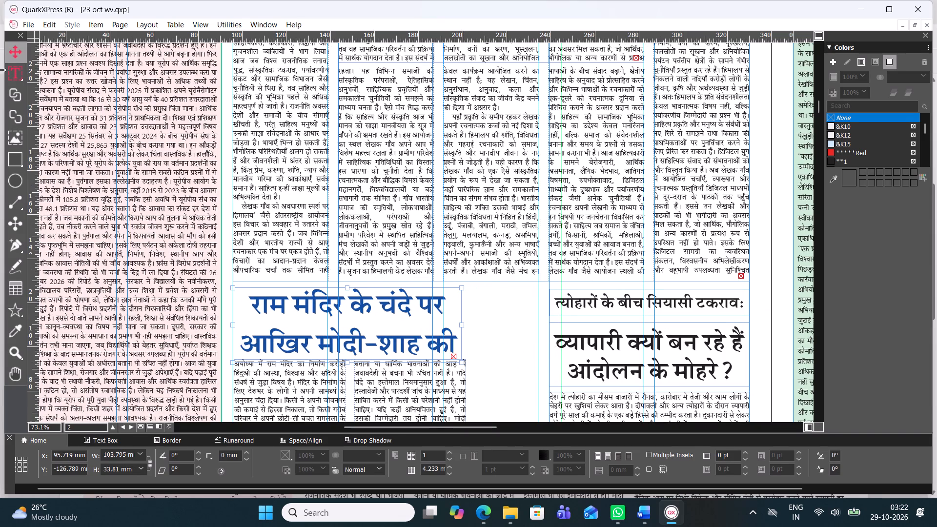
left_click(12, 70)
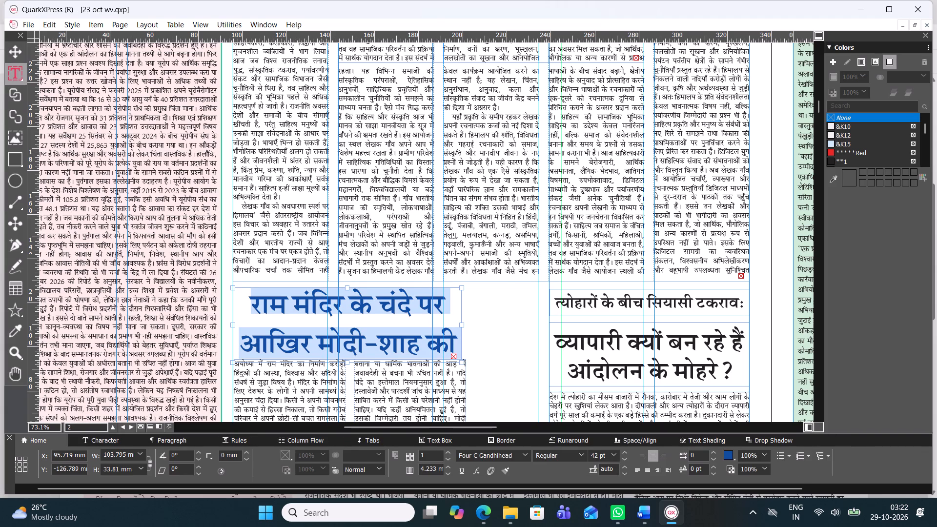
left_click_drag(463, 324, 468, 321)
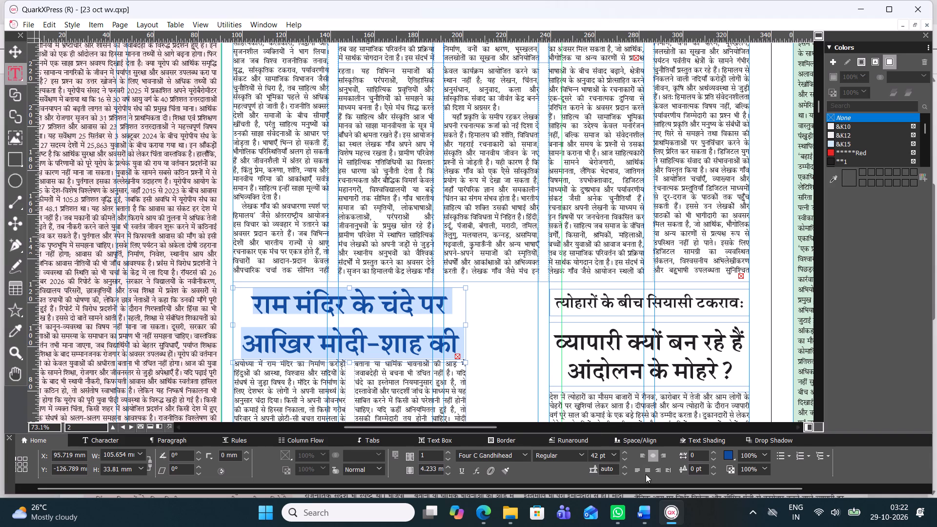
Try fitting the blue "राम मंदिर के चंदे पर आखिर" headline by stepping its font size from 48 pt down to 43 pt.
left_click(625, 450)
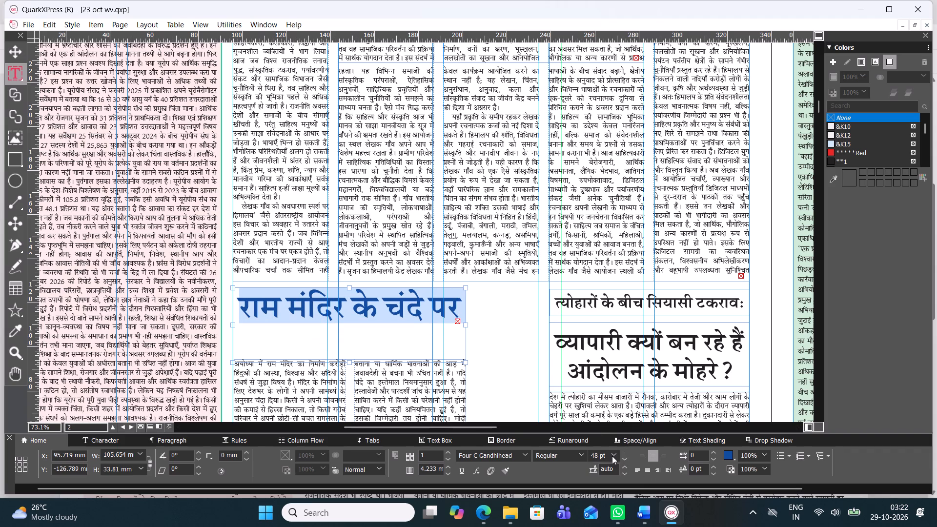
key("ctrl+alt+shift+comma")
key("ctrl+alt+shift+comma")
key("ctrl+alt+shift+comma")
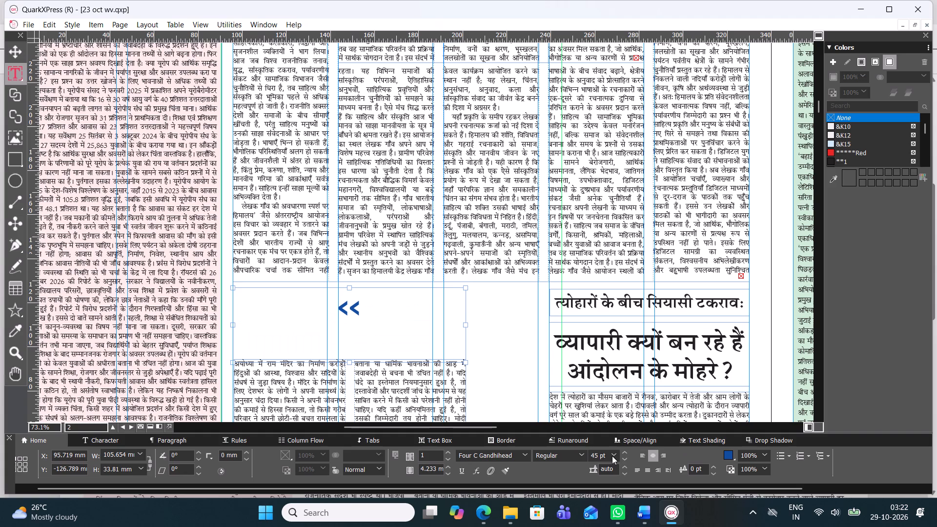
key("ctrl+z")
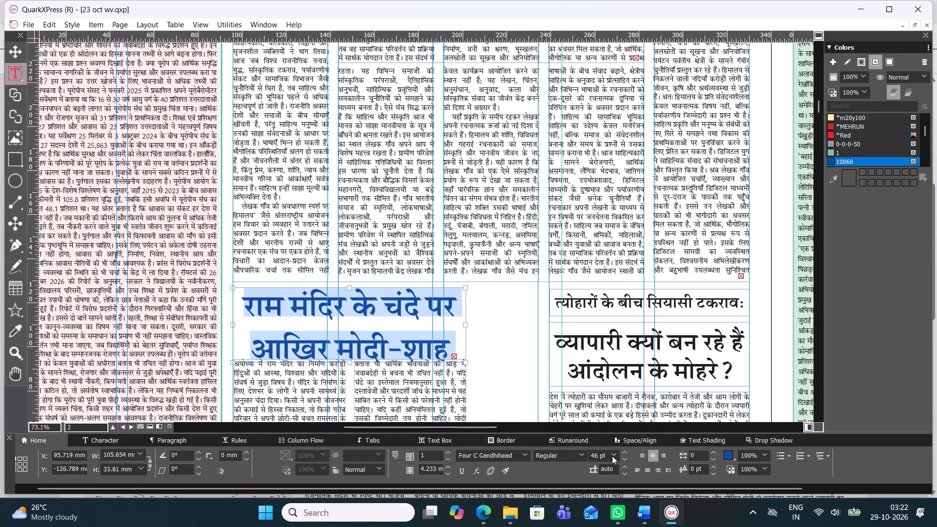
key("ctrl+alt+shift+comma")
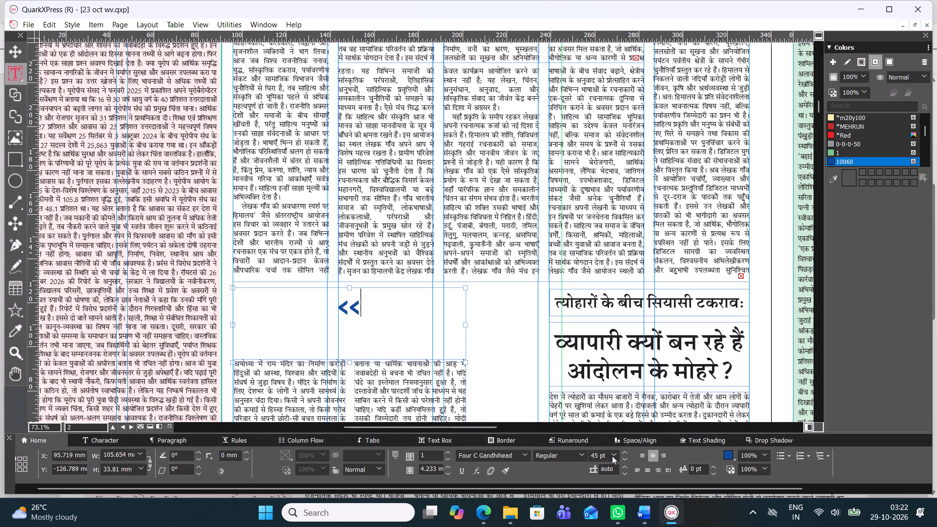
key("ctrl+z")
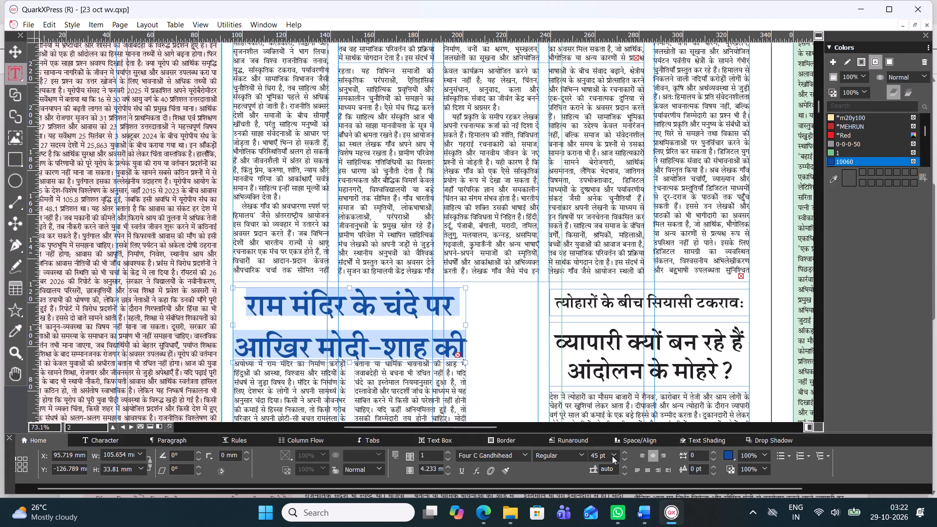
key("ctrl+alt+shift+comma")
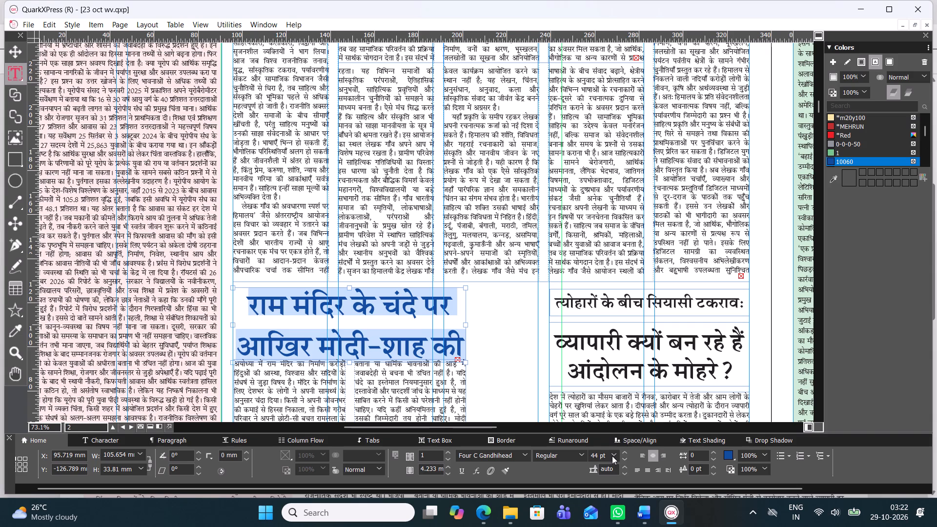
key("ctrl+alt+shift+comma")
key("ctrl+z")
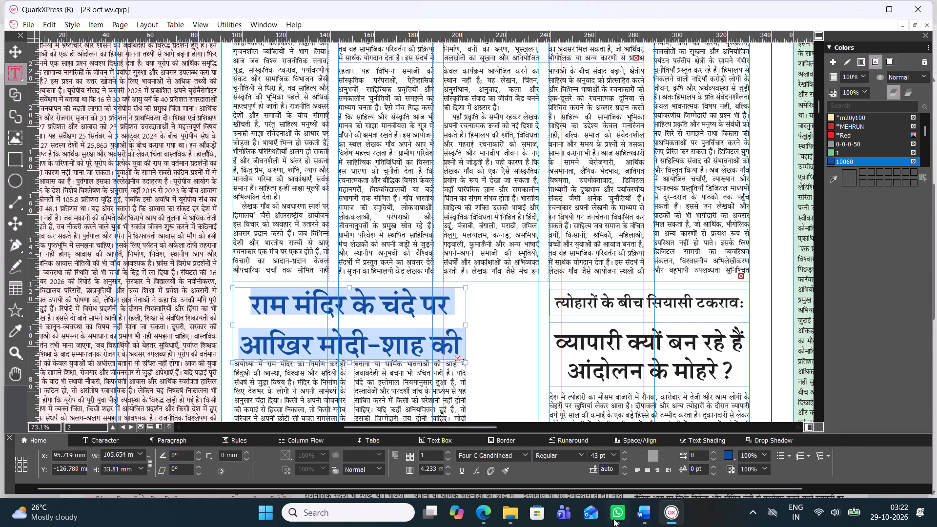
Set the blue "राम मंदिर" headline to 36 pt in the Four C Laxman font.
left_click(613, 457)
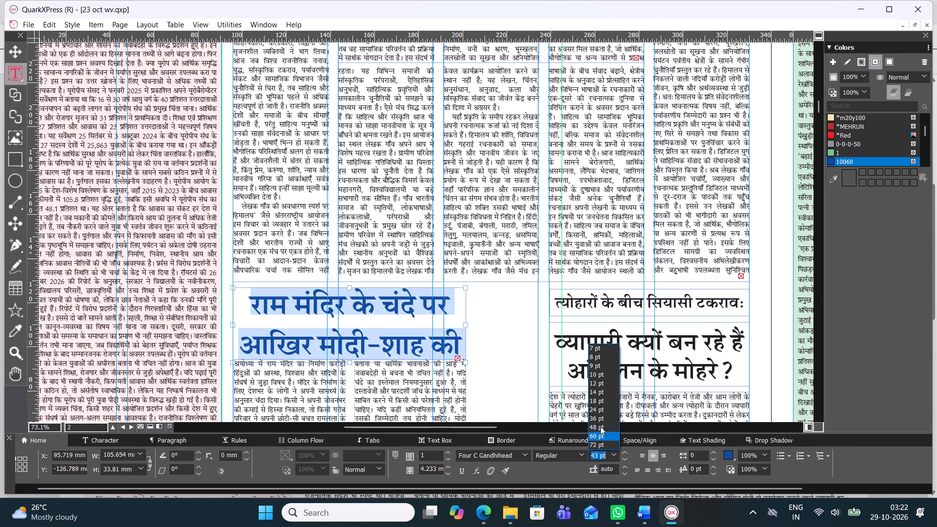
left_click(600, 418)
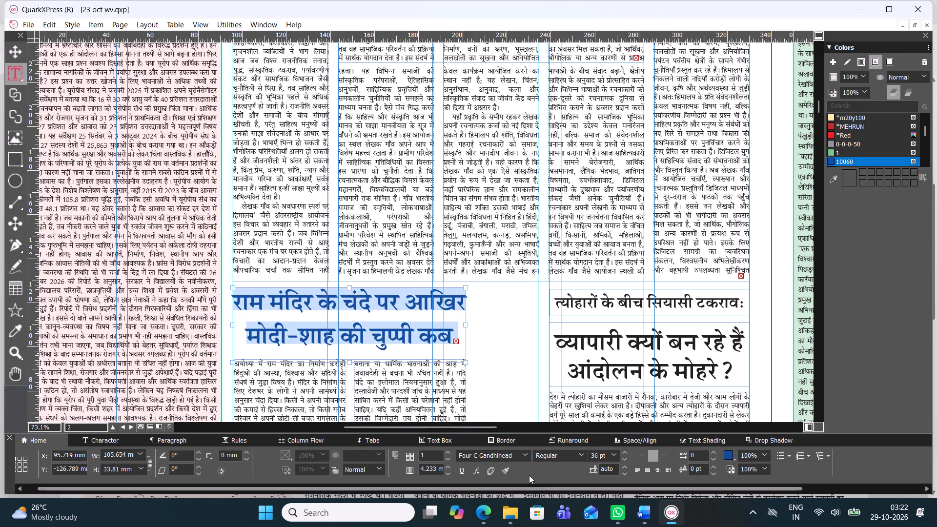
left_click(523, 456)
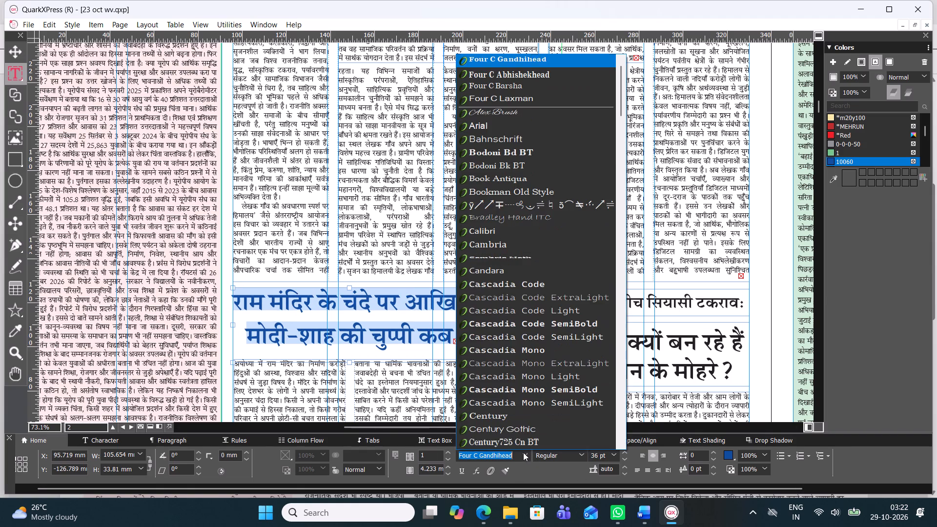
left_click(520, 101)
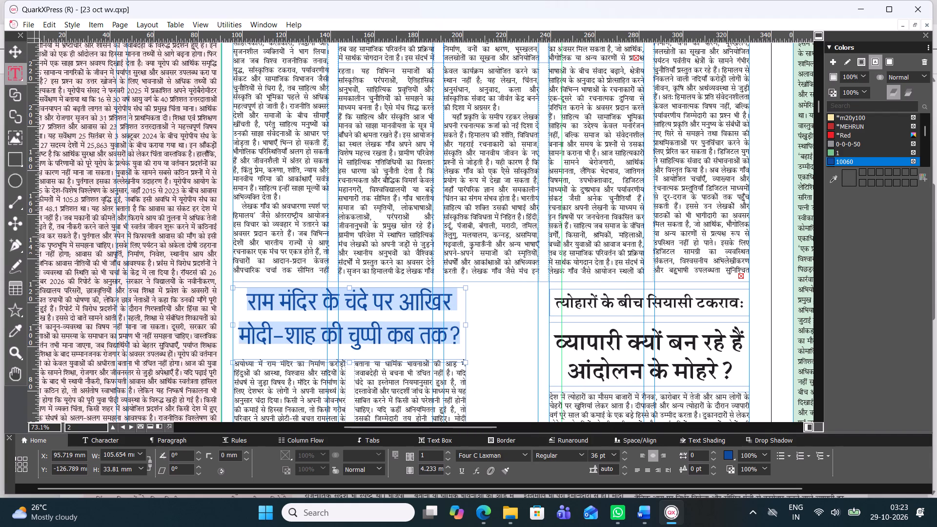
Shorten the blue "राम मंदिर" headline box from its bottom edge to a height of about 30.1 mm.
left_click_drag(351, 361, 352, 354)
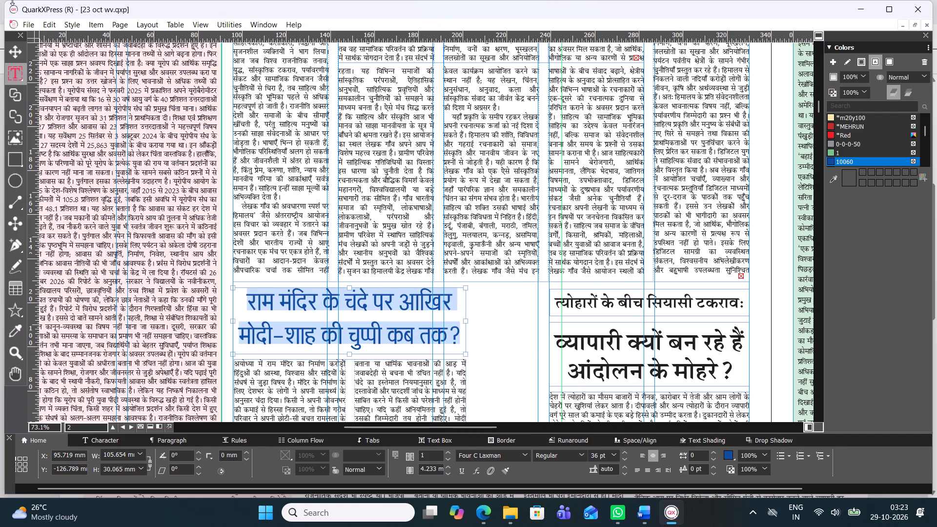
Place vertical guides at the "राम मंदिर" article's outer edge and in the gap just beyond it, towards the "त्योहारों" article.
left_click(14, 53)
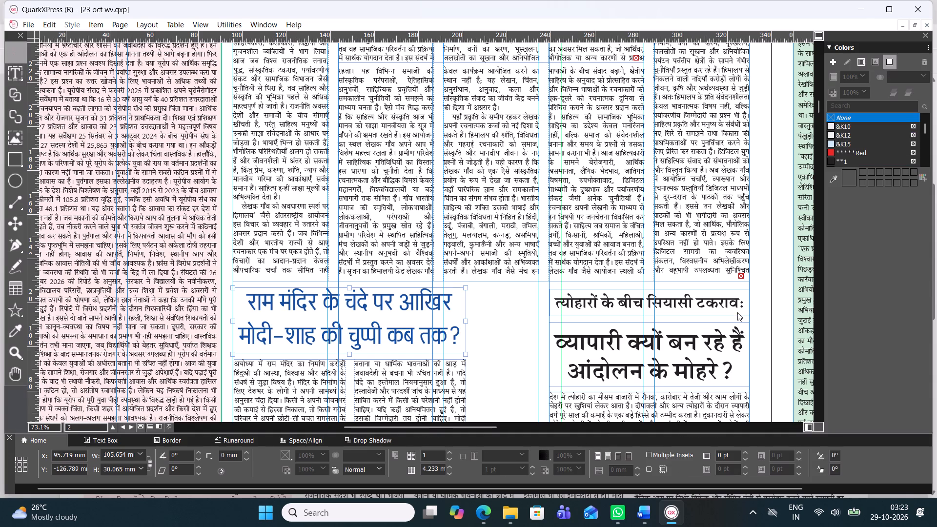
left_click(563, 305)
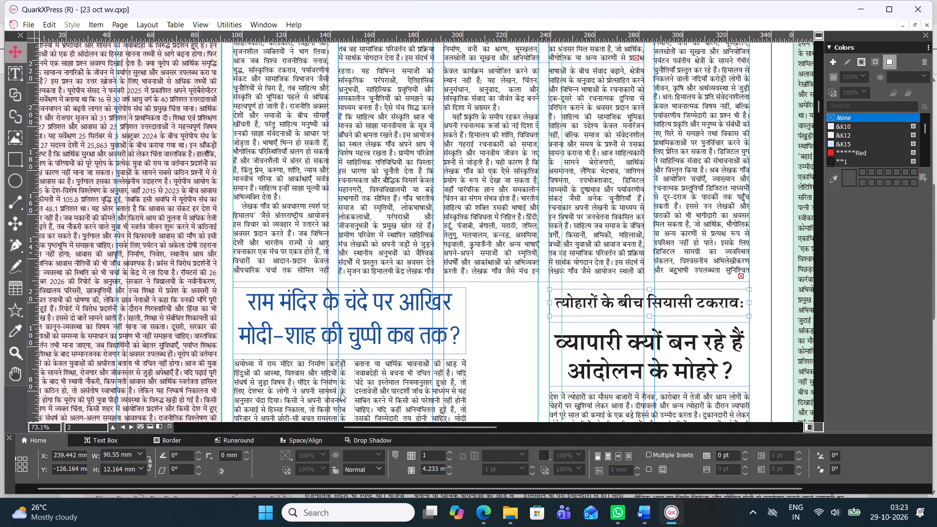
left_click_drag(37, 115, 36, 114)
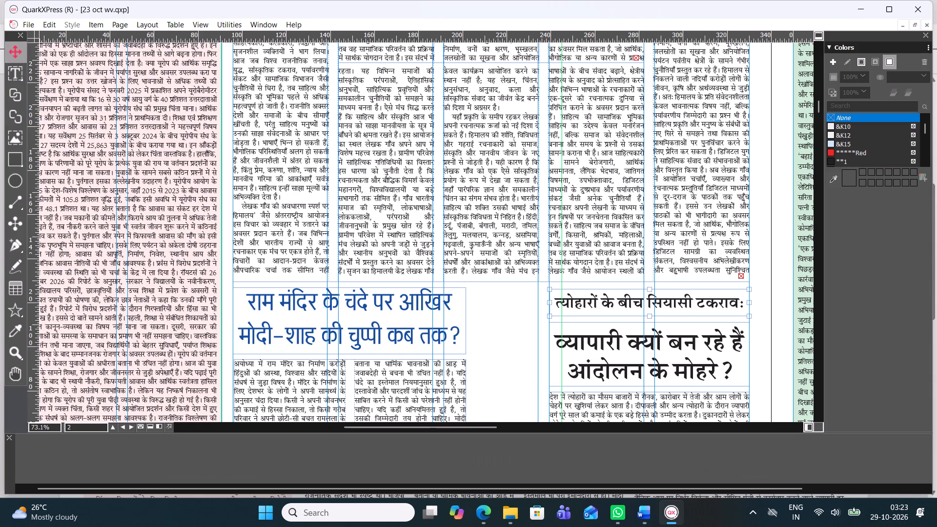
left_click_drag(36, 114, 500, 300)
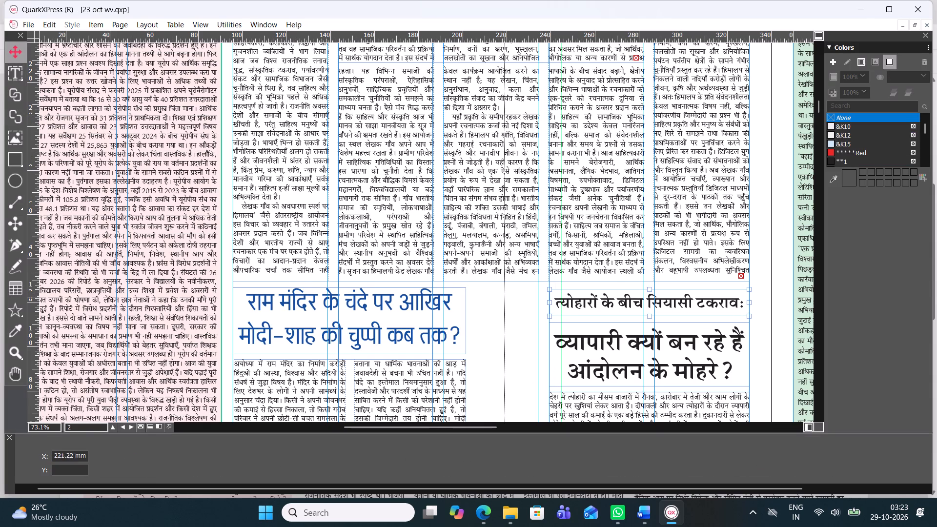
left_click_drag(500, 300, 466, 302)
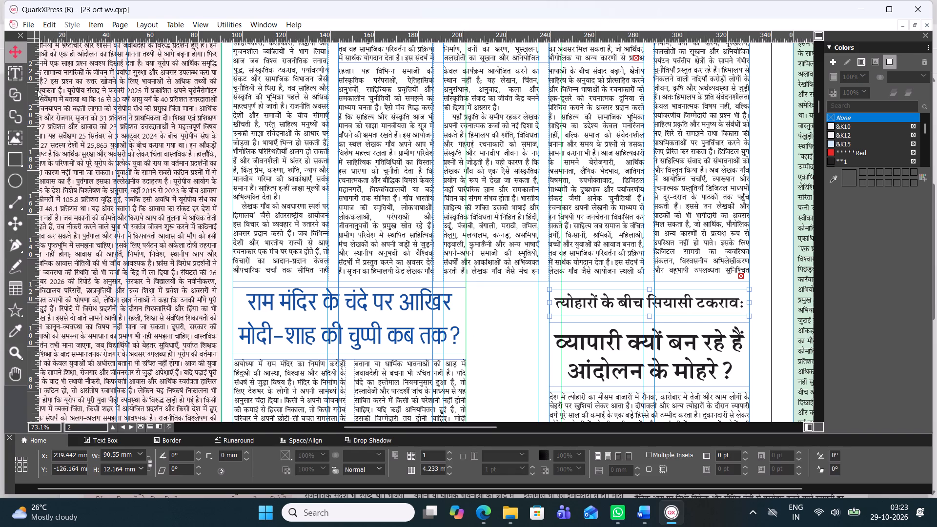
left_click_drag(37, 90, 480, 314)
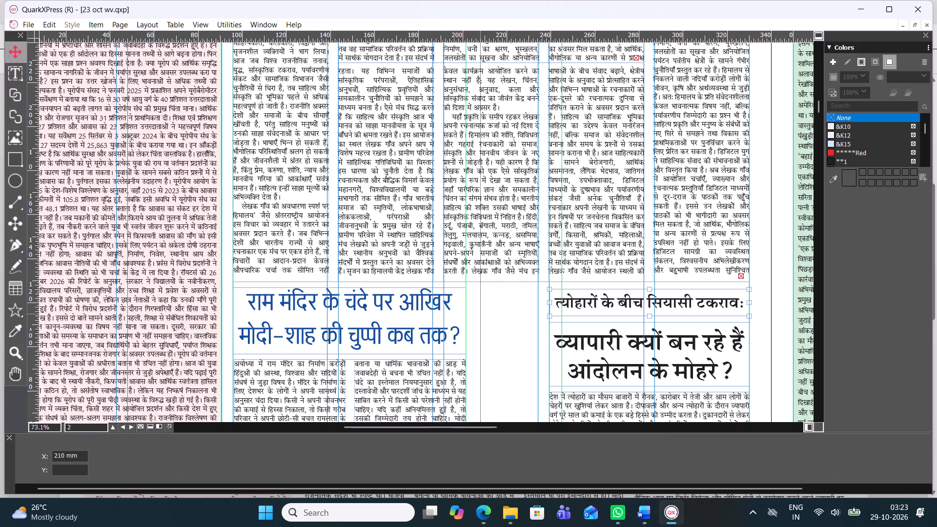
left_click_drag(480, 314, 480, 313)
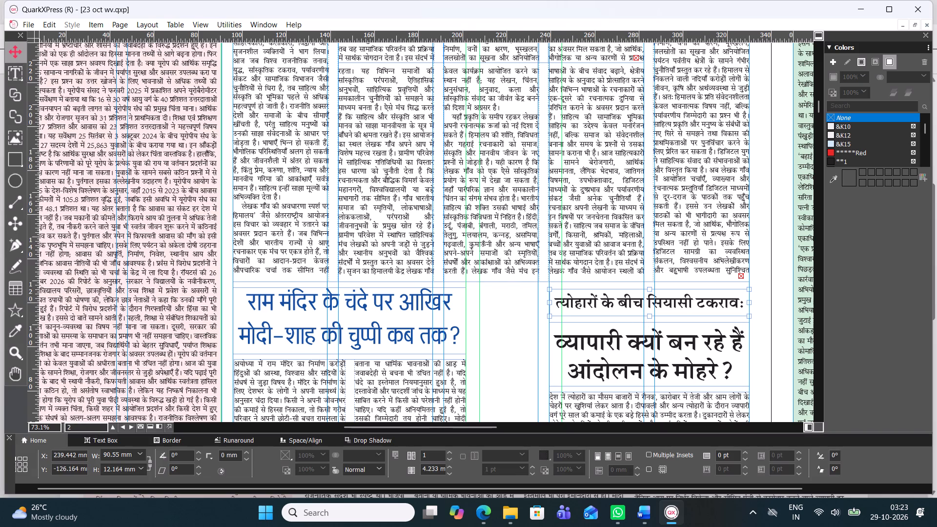
Move the "त्योहारों के बीच सियासी टकराव" kicker box over to the new guide and widen it to about 122.2 mm.
left_click_drag(646, 306, 573, 304)
left_click_drag(680, 302, 750, 305)
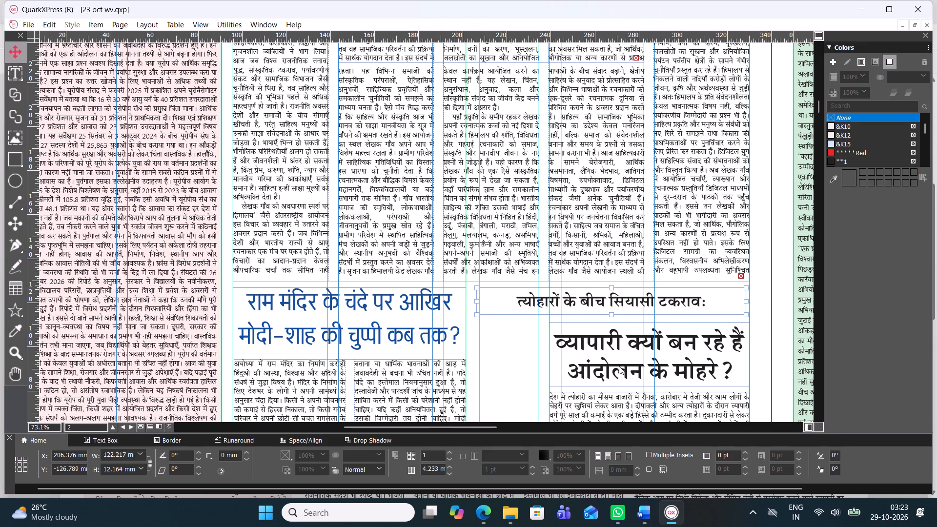
Widen the "व्यापारी क्यों बन रहे हैं आंदोलन के मोहरे" headline box to the new guide, to a width of about 123.1 mm.
left_click(619, 366)
left_click_drag(550, 353, 547, 353)
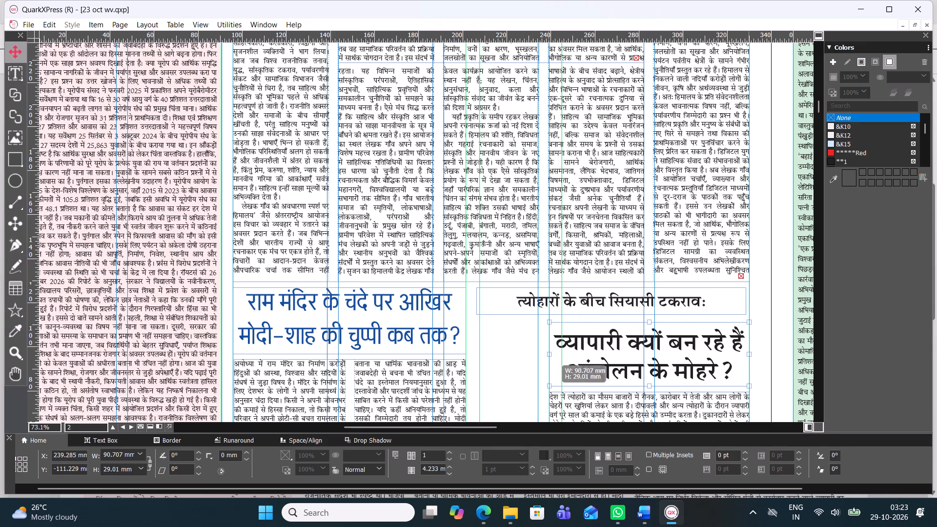
left_click_drag(547, 353, 481, 350)
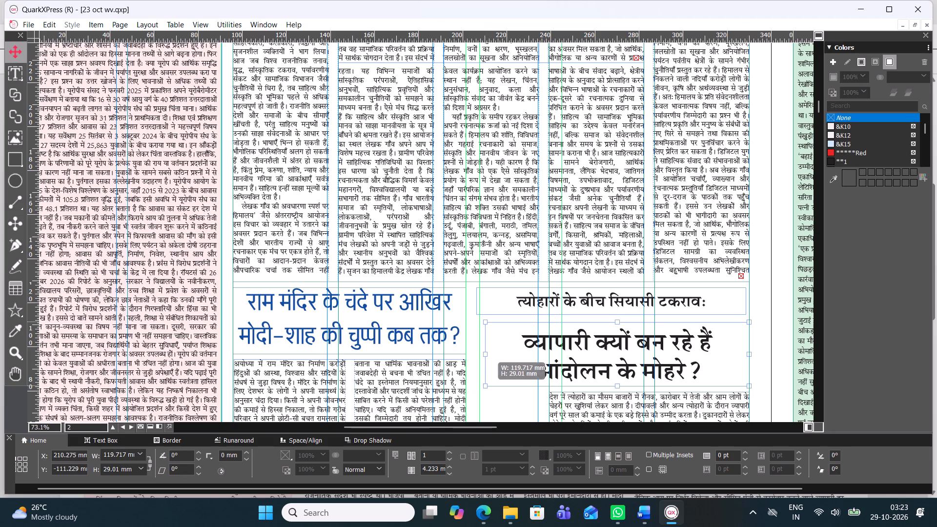
left_click_drag(481, 350, 479, 349)
Trim the "त्योहारों के बीच सियासी टकराव" kicker box back to the guide, at a width of about 120.9 mm.
left_click(487, 305)
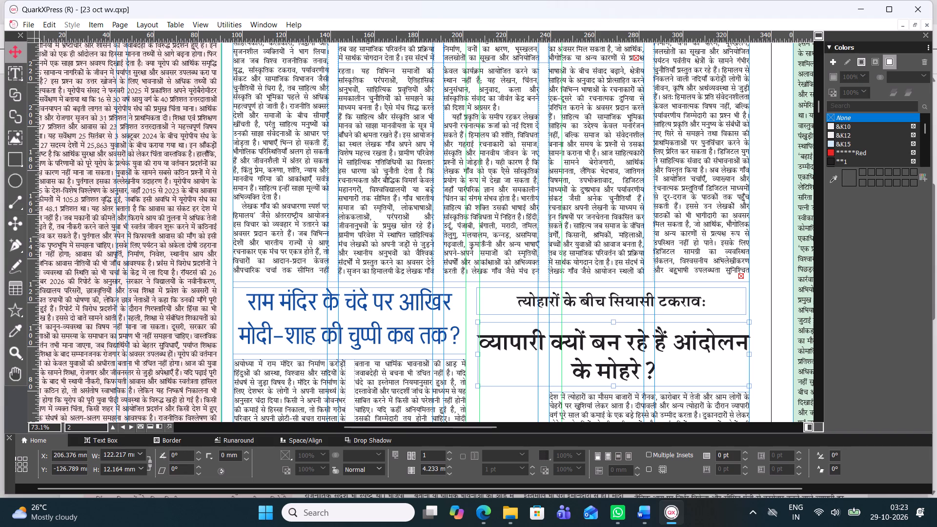
left_click_drag(472, 302, 478, 302)
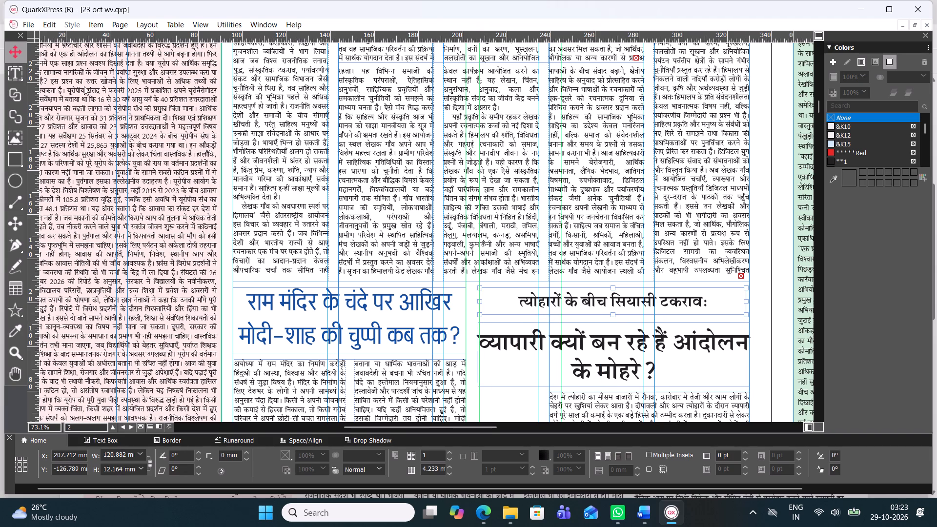
Set the "व्यापारी क्यों बन रहे हैं आंदोलन के मोहरे" headline's font size to 26 pt.
left_click(23, 78)
left_click(667, 367)
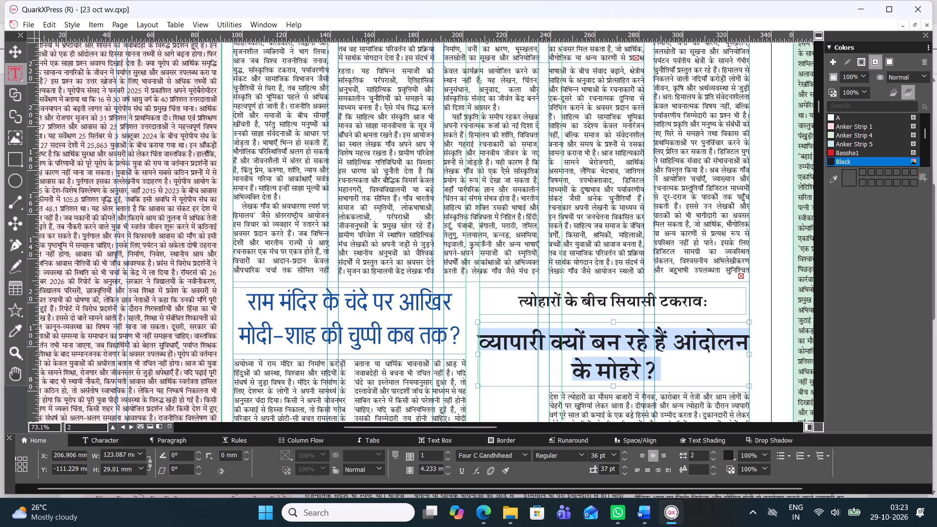
key("ctrl+alt+shift+comma")
key("ctrl+alt+shift+comma")
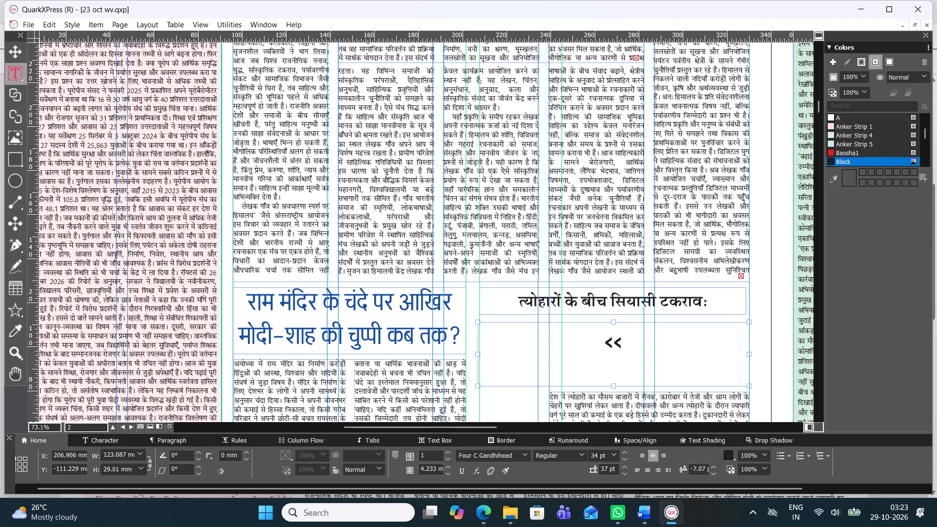
key("ctrl+z")
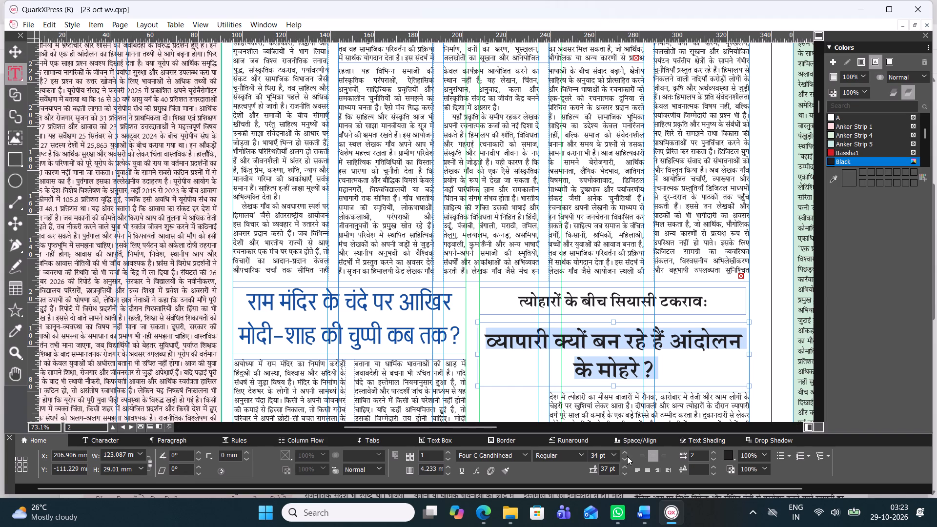
left_click(624, 454)
left_click(625, 462)
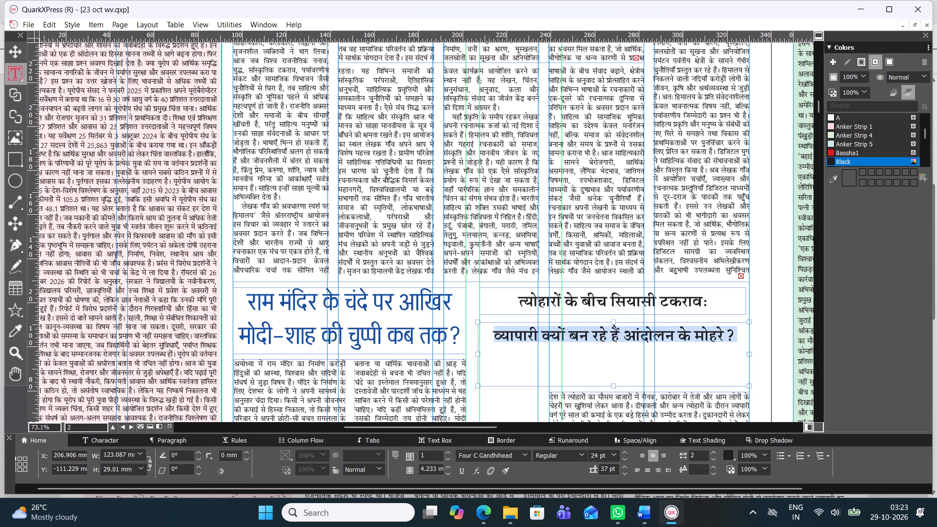
left_click_drag(609, 456, 588, 456)
type("26")
key("Return")
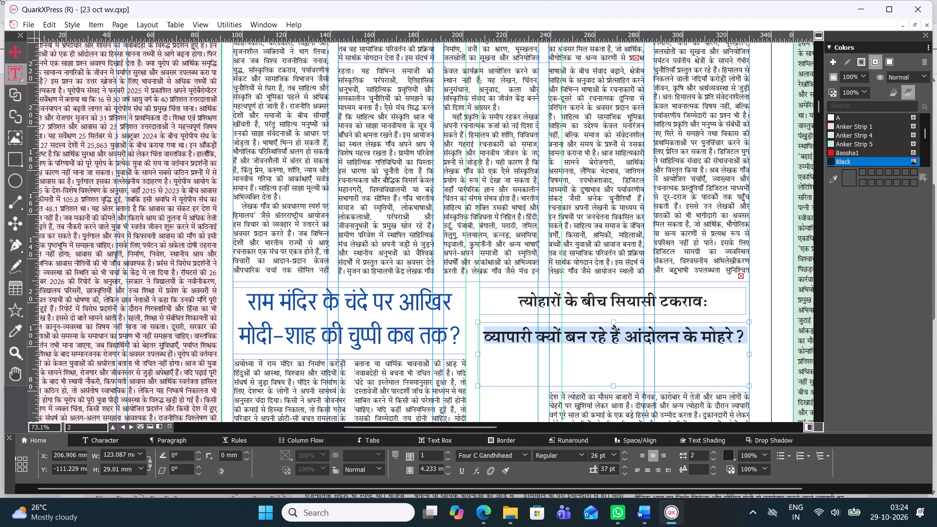
Shorten the "व्यापारी क्यों बन रहे हैं" headline box from its bottom edge to a height of about 21.7 mm.
left_click(20, 59)
left_click(647, 341)
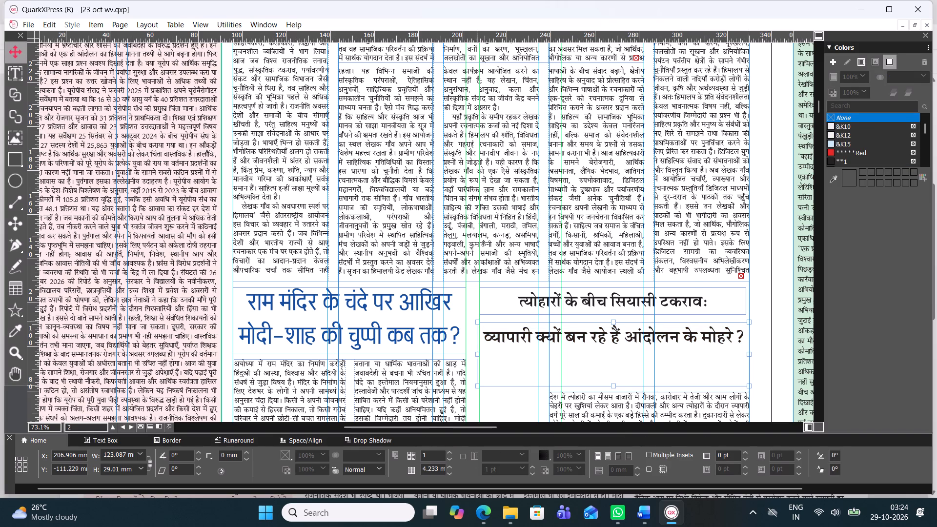
left_click_drag(613, 385, 617, 368)
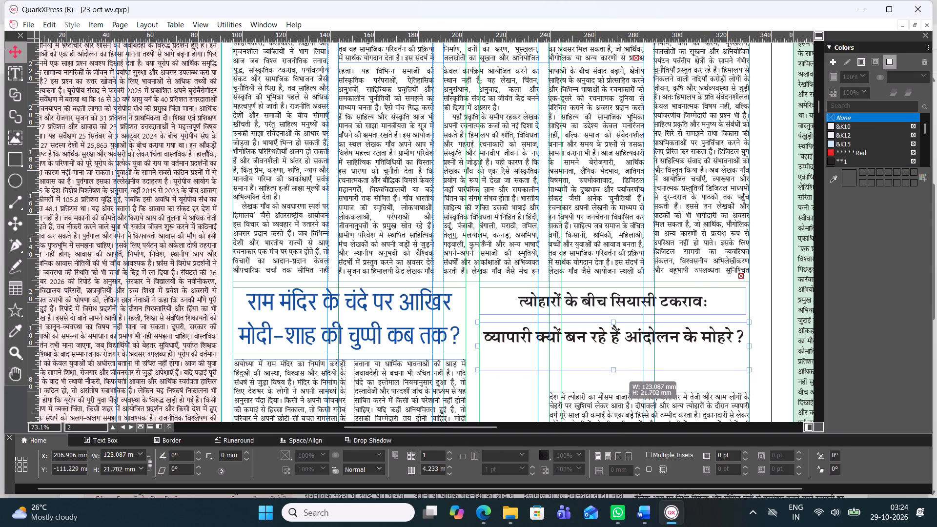
Shorten the "व्यापारी क्यों बन रहे हैं आंदोलन के मोहरे" headline box from its bottom edge to a height of about 14.2 mm.
left_click_drag(617, 368, 622, 351)
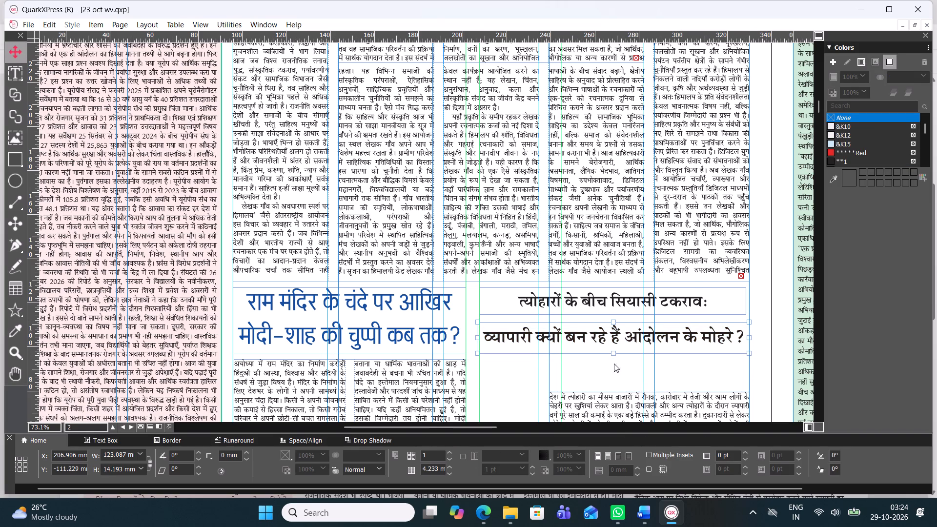
Enlarge the "त्योहारों" article's text box up towards its headline and out to the guide, about 122.3 mm wide and 261.7 mm high.
left_click(602, 404)
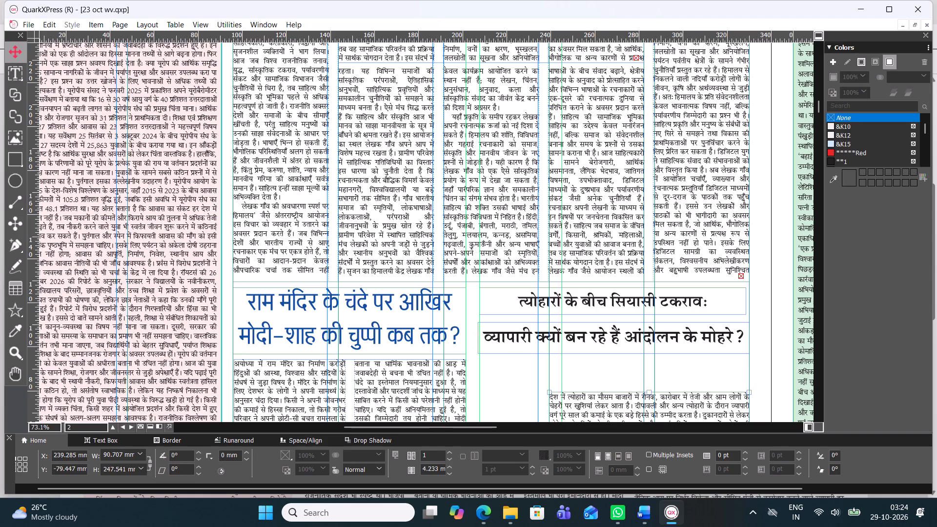
left_click_drag(648, 392, 651, 360)
scroll(627, 378, "up", 1)
scroll(627, 378, "down", 2)
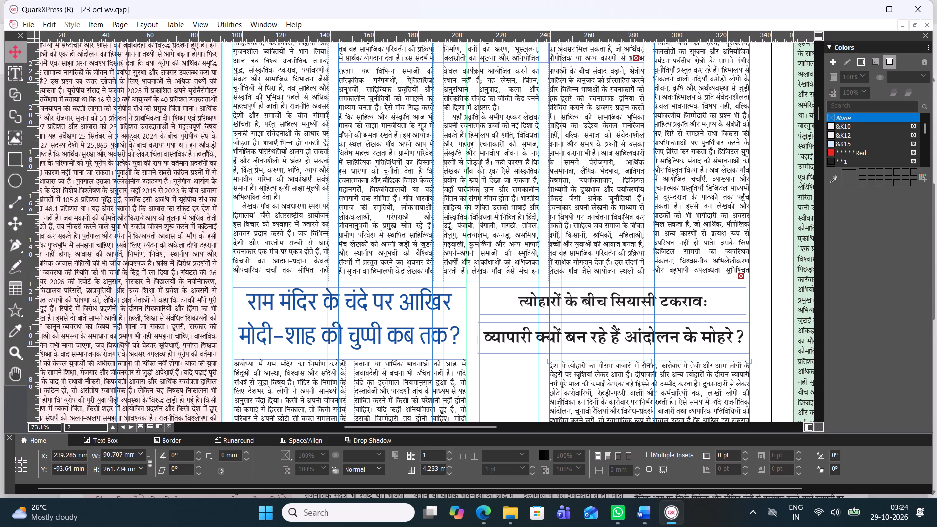
left_click(520, 301)
left_click(563, 306)
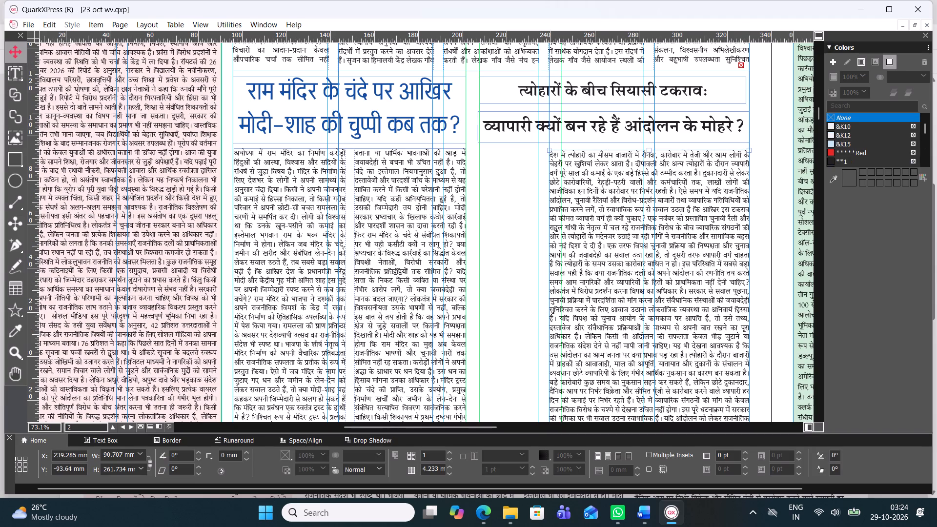
left_click_drag(550, 316, 485, 314)
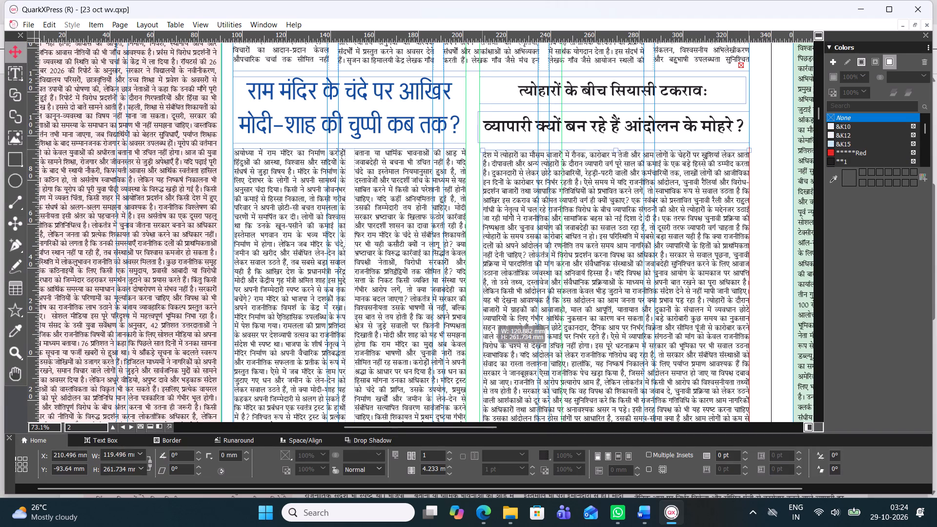
left_click_drag(485, 314, 481, 316)
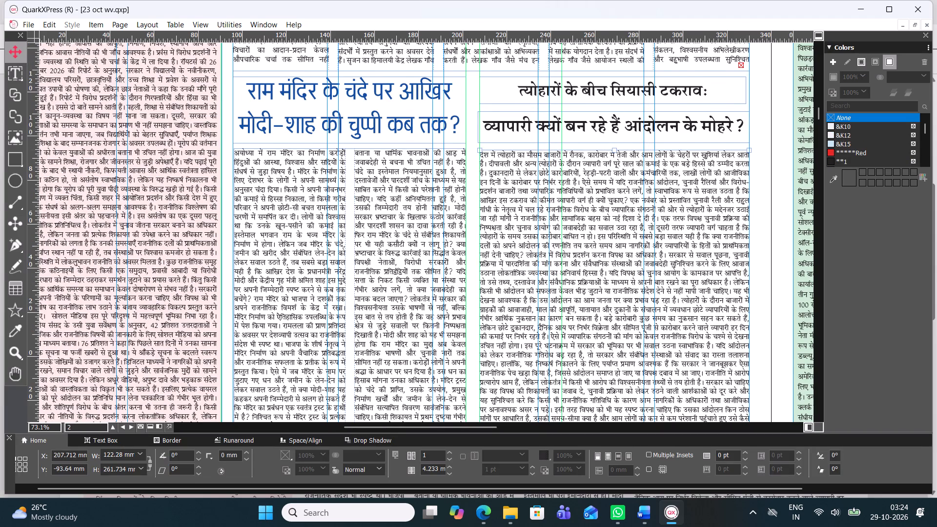
scroll(640, 289, "down", 3)
scroll(654, 280, "up", 1)
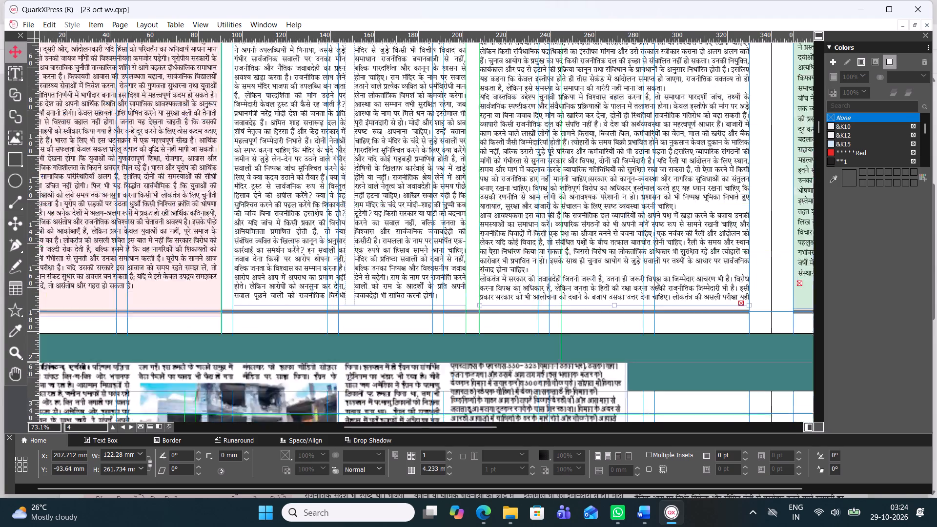
scroll(654, 280, "up", 2)
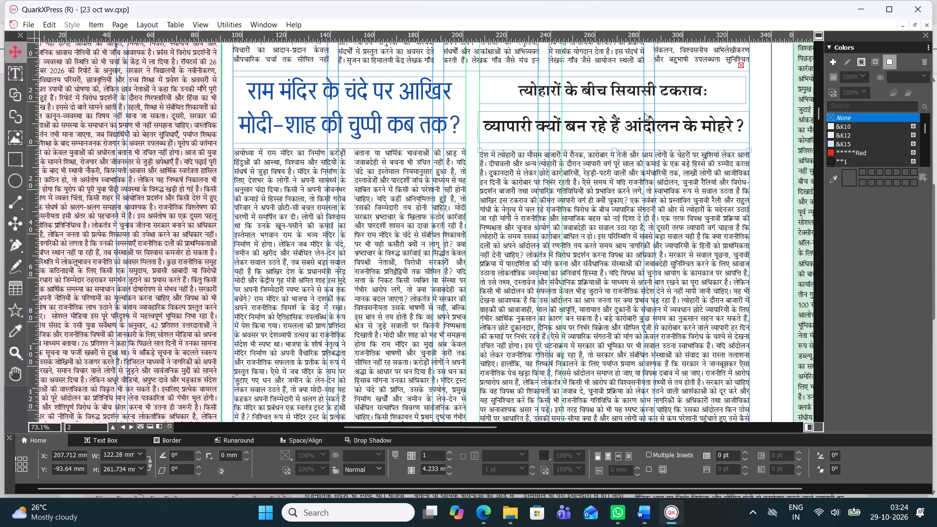
Nudge the "व्यापारी क्यों बन रहे हैं" headline box up to Y about -112.3 mm and trim its height to about 12.2 mm.
left_click(654, 97)
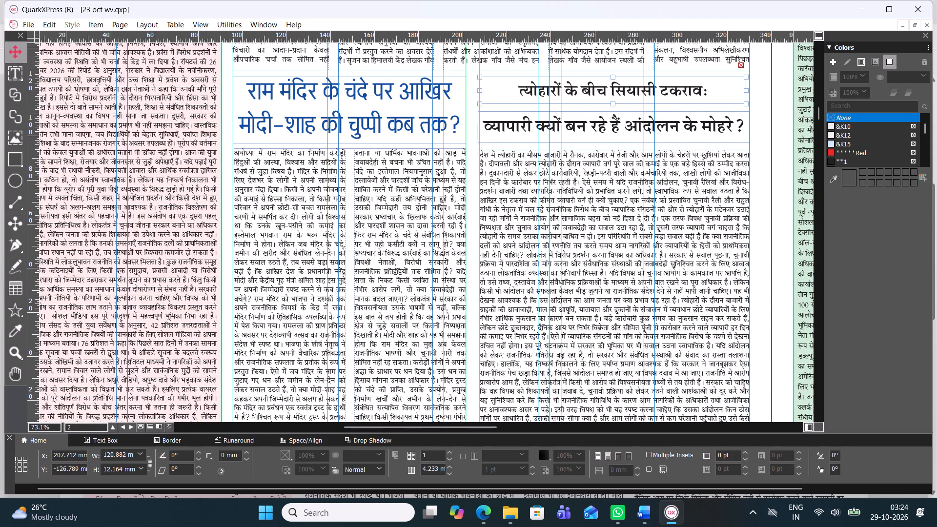
left_click(679, 129)
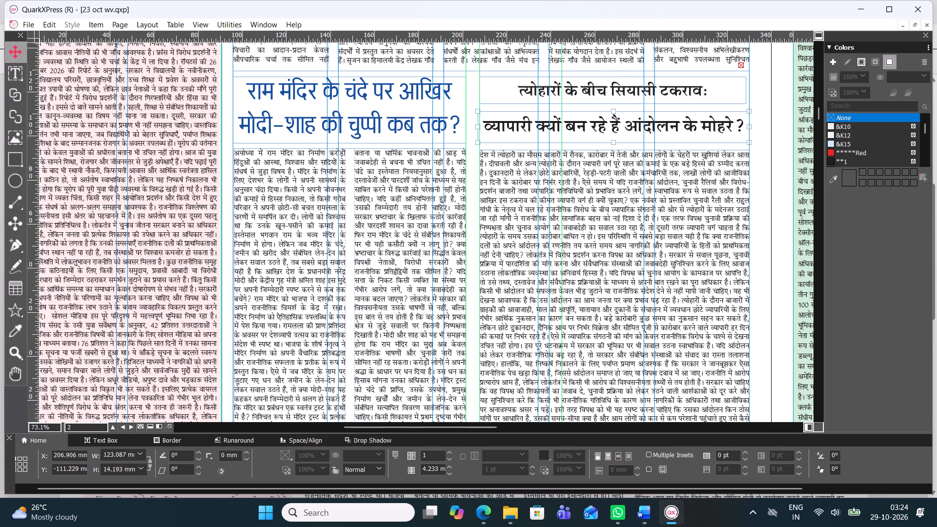
key("Up")
key("Up")
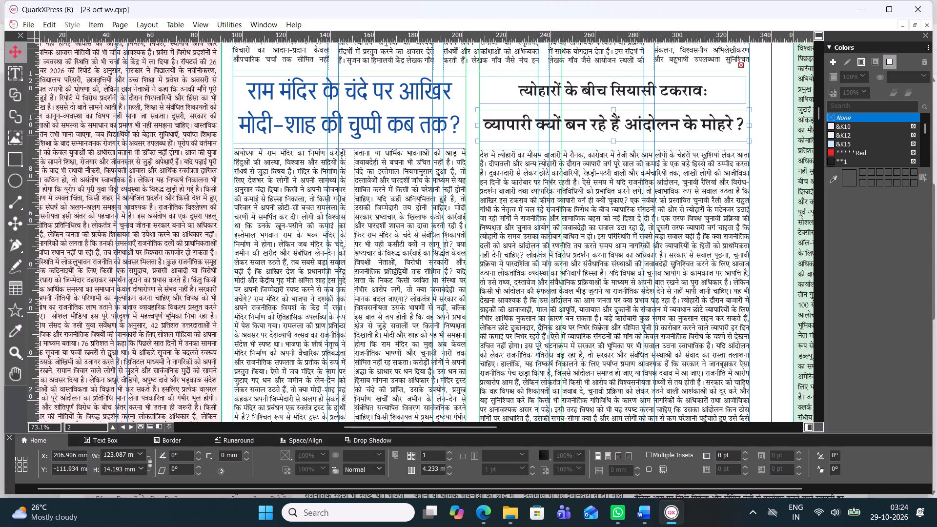
key("Up")
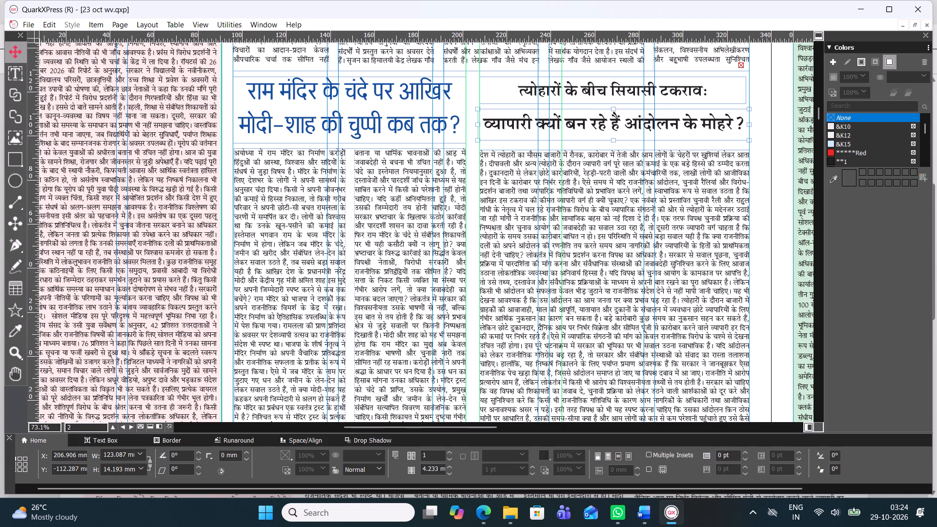
left_click_drag(612, 140, 614, 135)
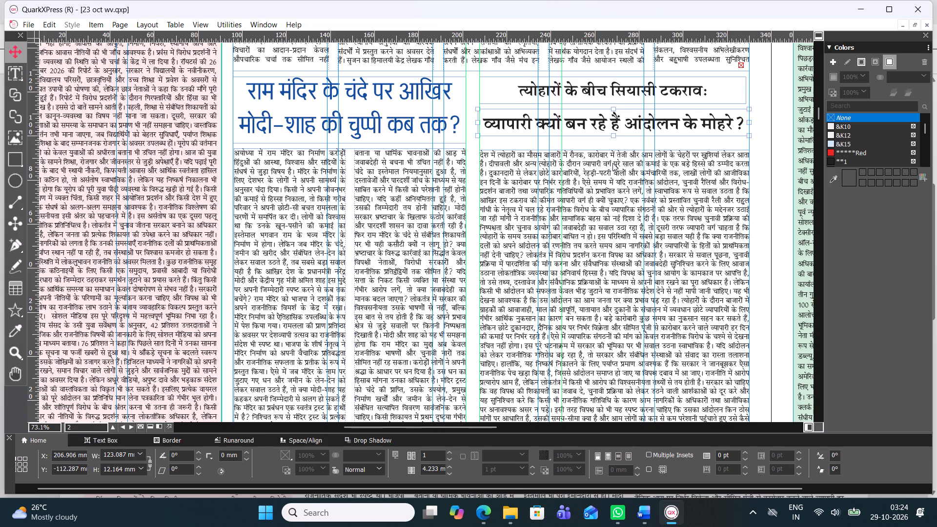
Extend the "त्योहारों" article's text box up to just below the headline, to a height of about 265.9 mm.
left_click(612, 163)
left_click_drag(613, 149, 617, 138)
scroll(597, 262, "down", 2)
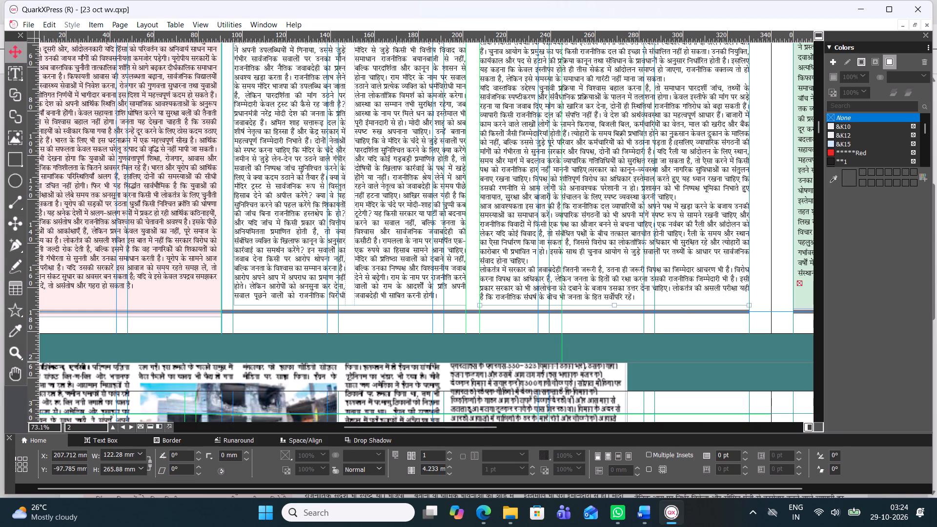
scroll(472, 231, "up", 2)
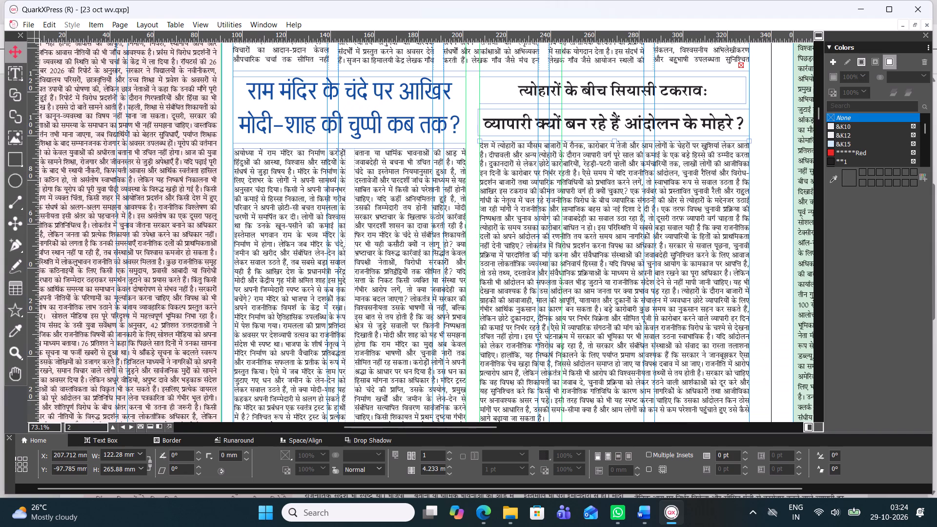
scroll(515, 262, "down", 1)
scroll(529, 267, "up", 2)
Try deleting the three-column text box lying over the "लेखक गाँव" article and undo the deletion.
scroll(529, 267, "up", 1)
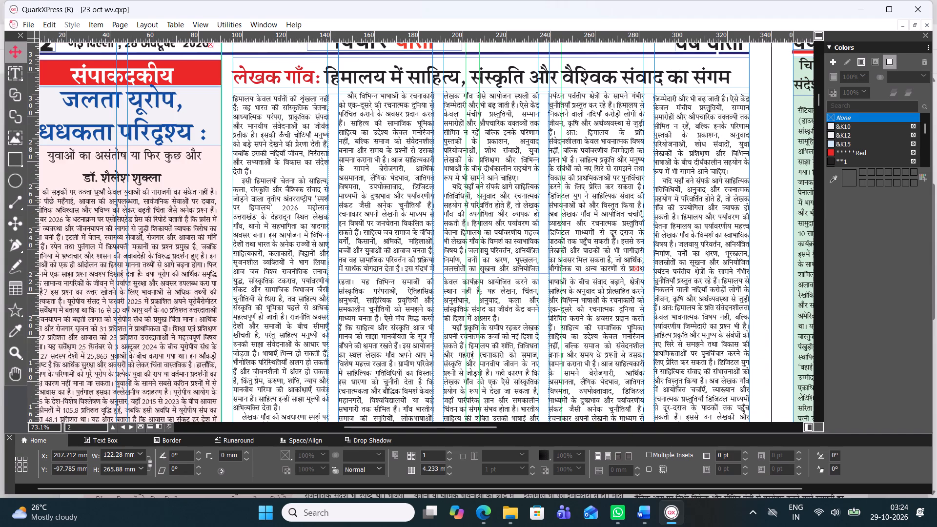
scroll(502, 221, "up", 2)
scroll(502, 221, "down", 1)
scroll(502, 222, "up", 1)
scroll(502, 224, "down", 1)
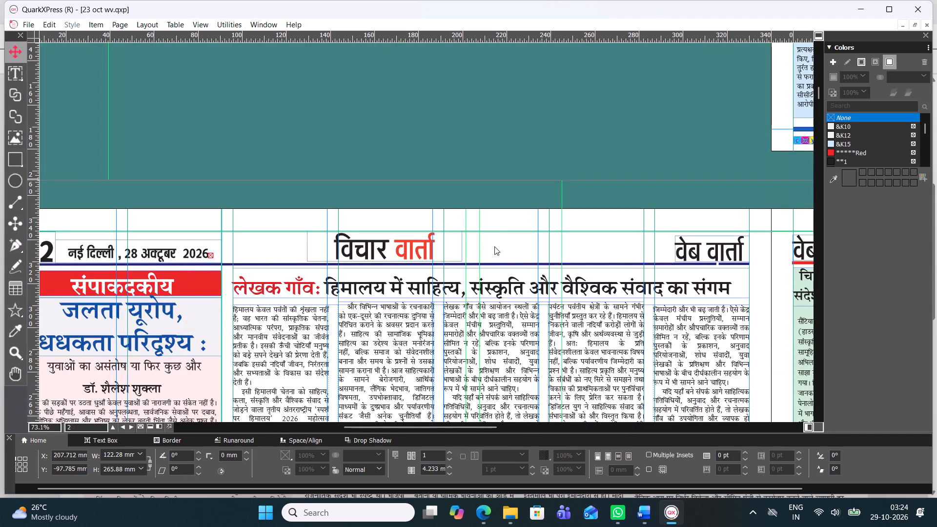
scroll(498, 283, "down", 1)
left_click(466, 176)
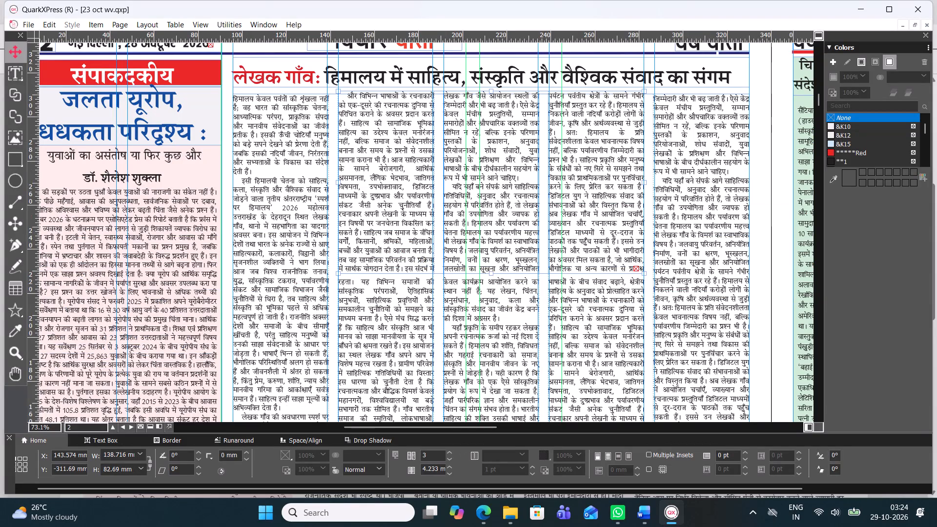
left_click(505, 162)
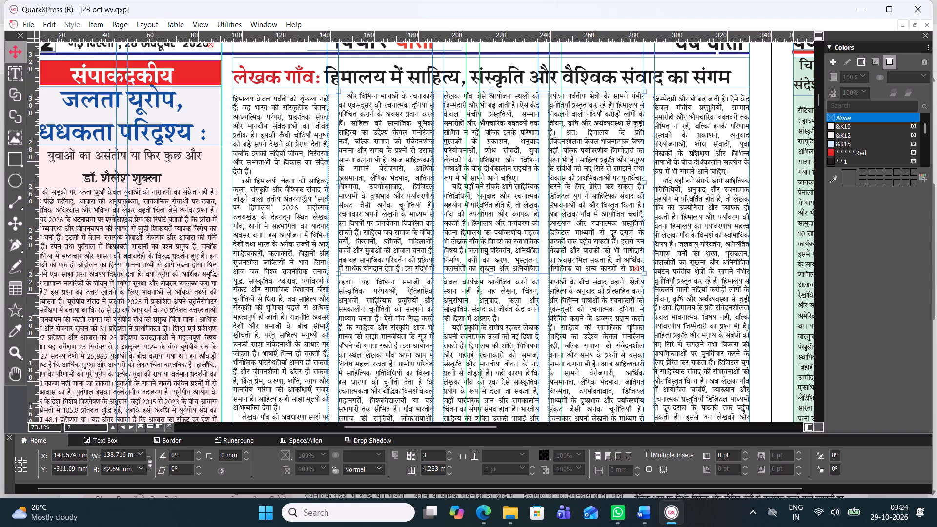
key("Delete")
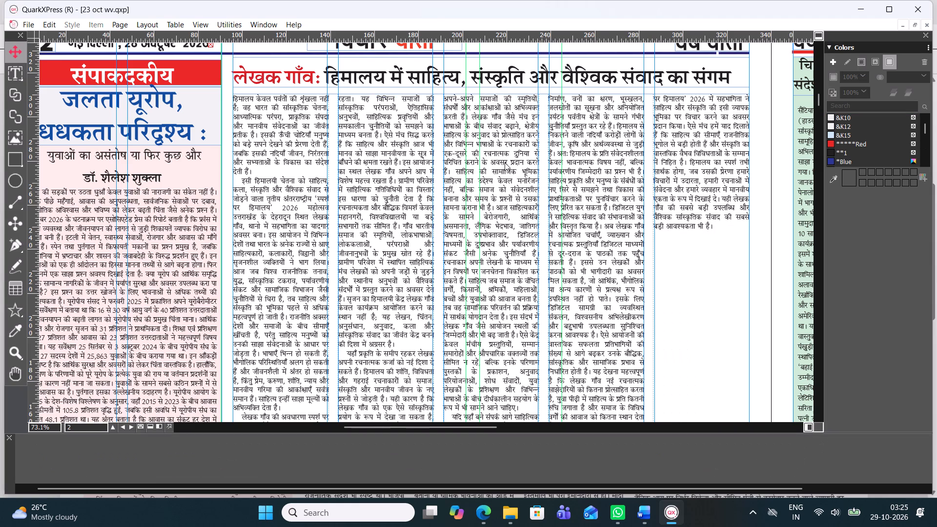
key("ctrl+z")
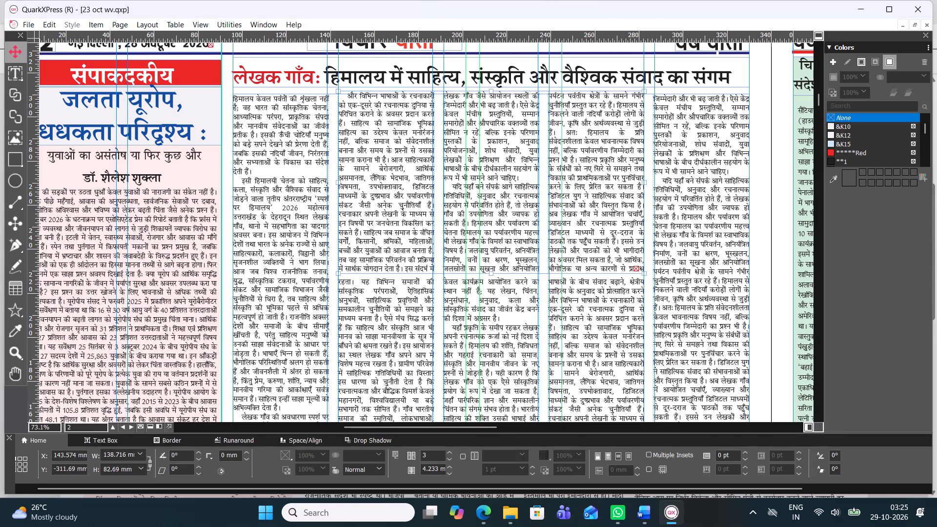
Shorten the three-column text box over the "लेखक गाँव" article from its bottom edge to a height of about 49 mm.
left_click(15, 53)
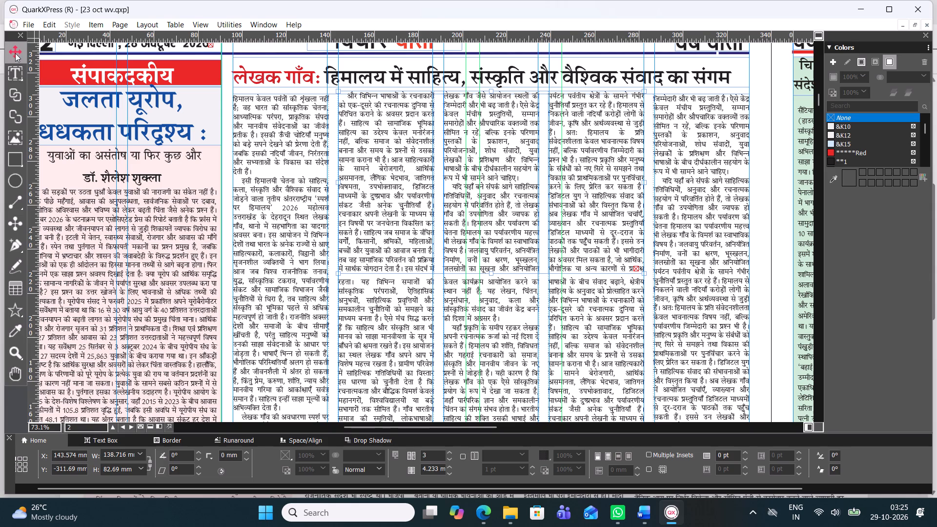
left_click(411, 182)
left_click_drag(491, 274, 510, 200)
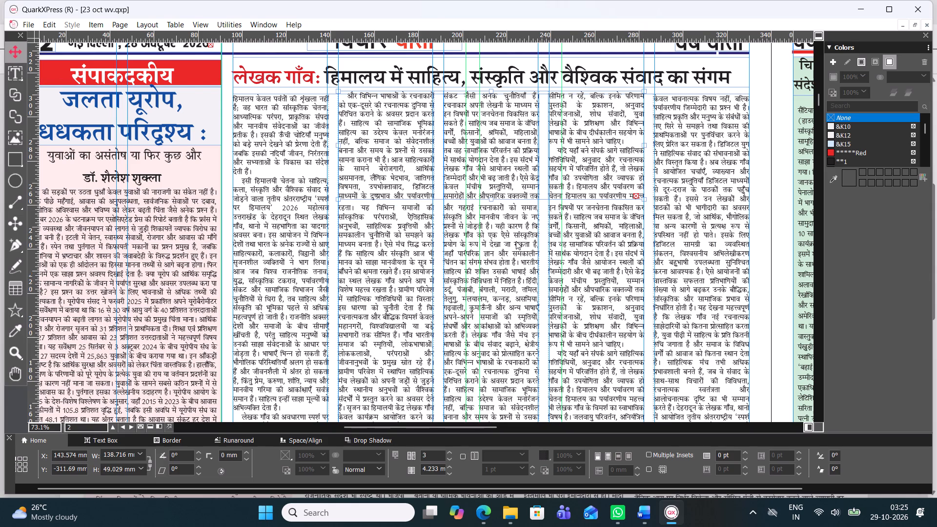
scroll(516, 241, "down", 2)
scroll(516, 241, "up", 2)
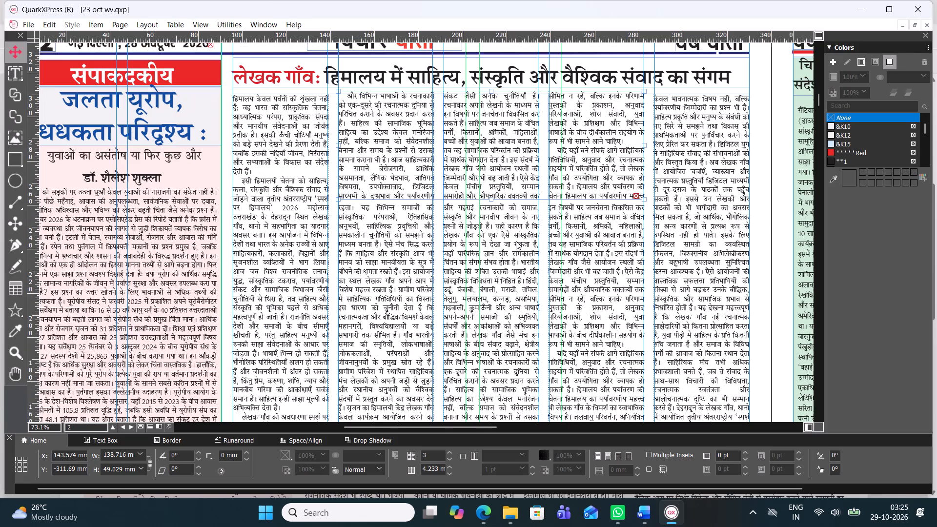
Delete the three-column text box lying over the middle columns of the "लेखक गाँव" article.
left_click(506, 152)
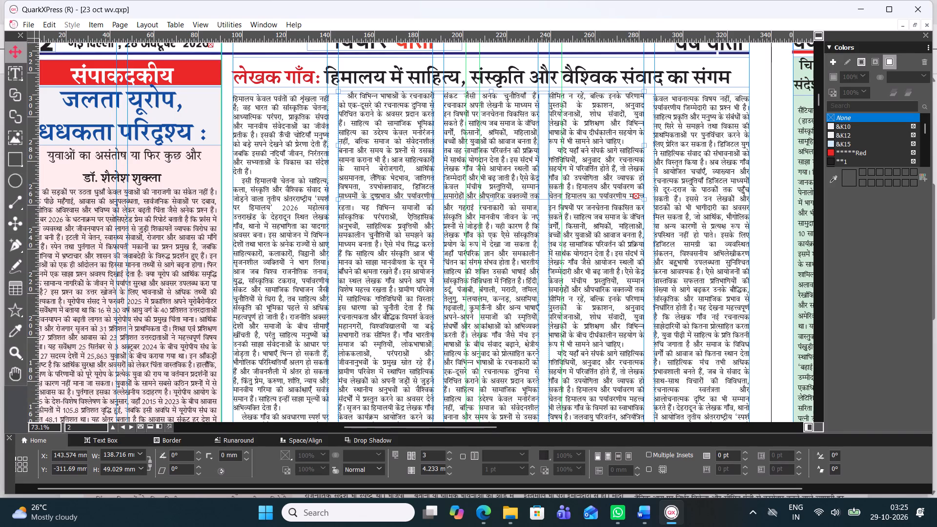
left_click(404, 120)
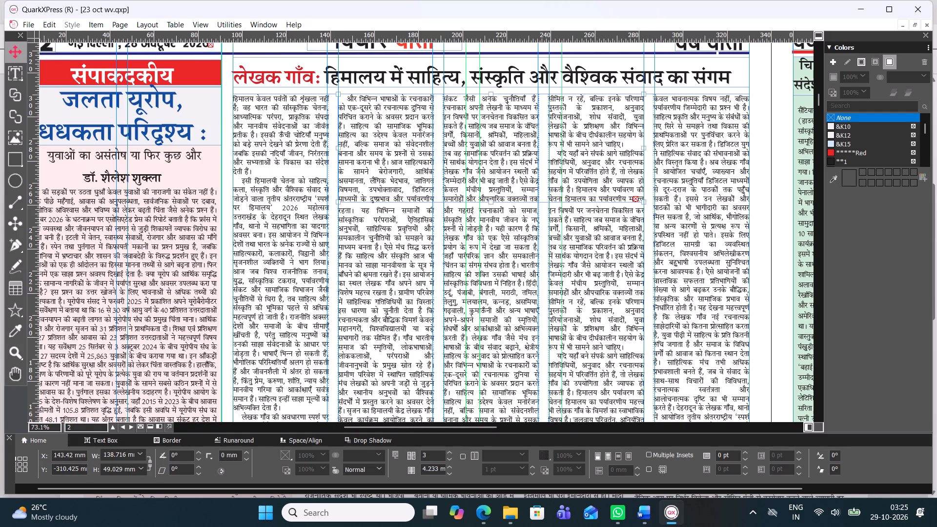
key("Delete")
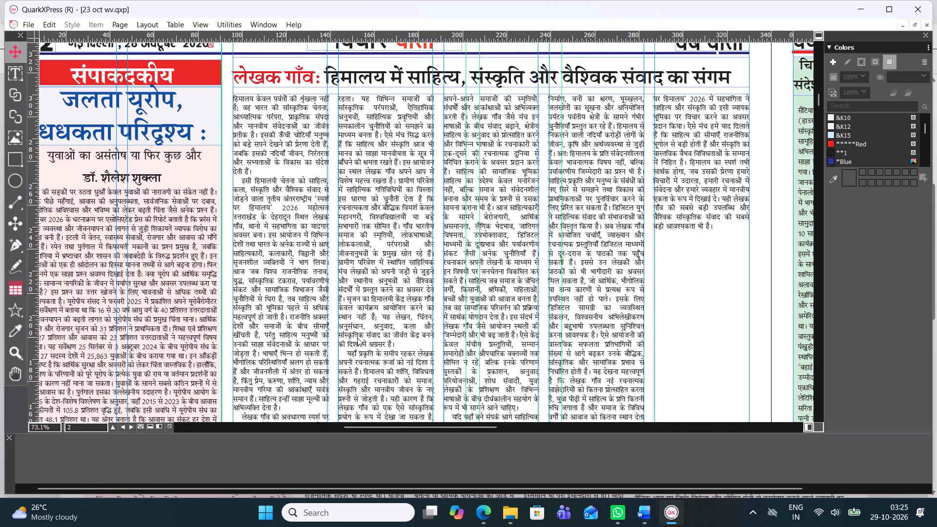
Draw a rectangular box about 43.5 mm wide and 72.6 mm high over the top of the "लेखक गाँव" article's first column.
left_click(18, 157)
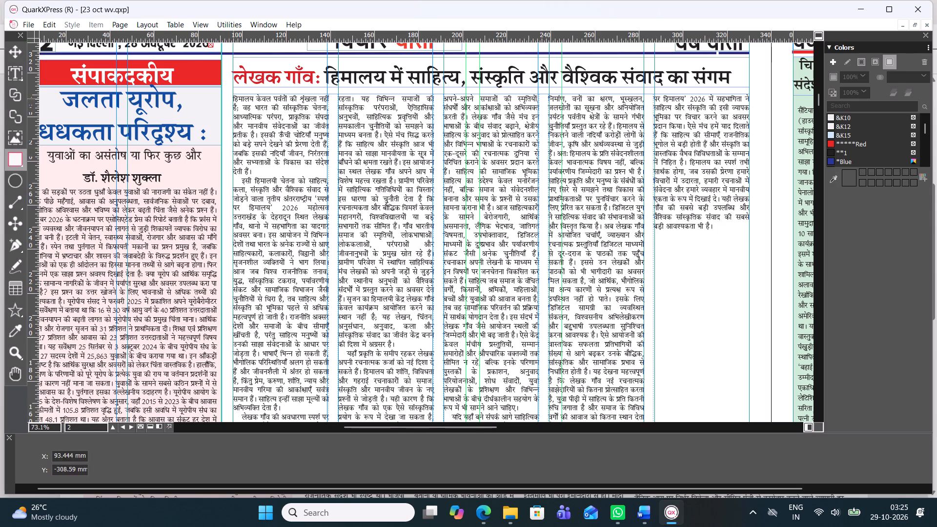
left_click_drag(232, 96, 310, 241)
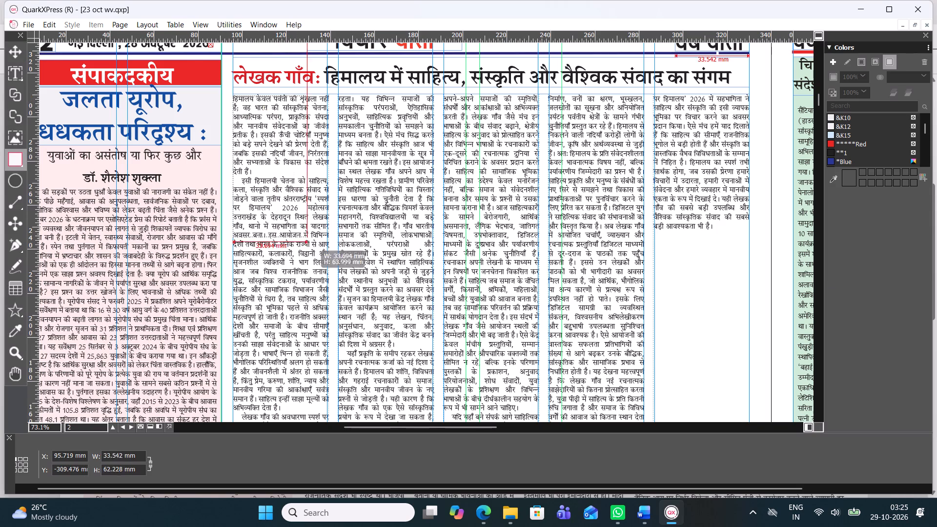
left_click_drag(310, 241, 328, 256)
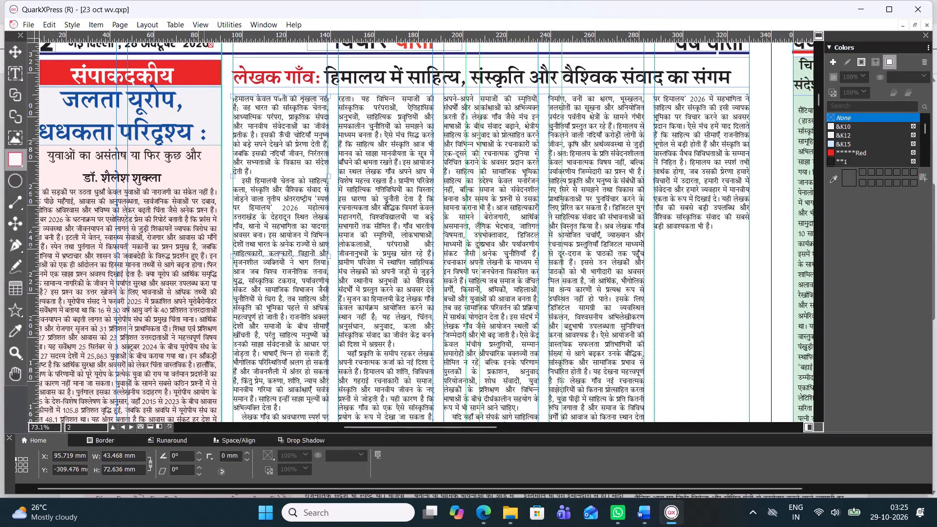
Copy the passage from "साहित्य की सामाजिक भूमिका" to "सामने आने चाहिए" in the third column of the "लेखक गाँव" article.
left_click(18, 77)
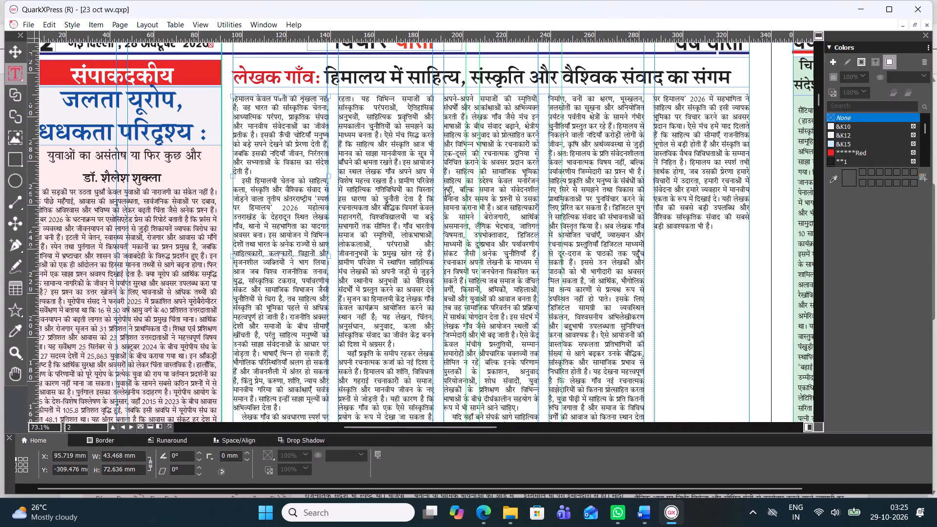
left_click(544, 207)
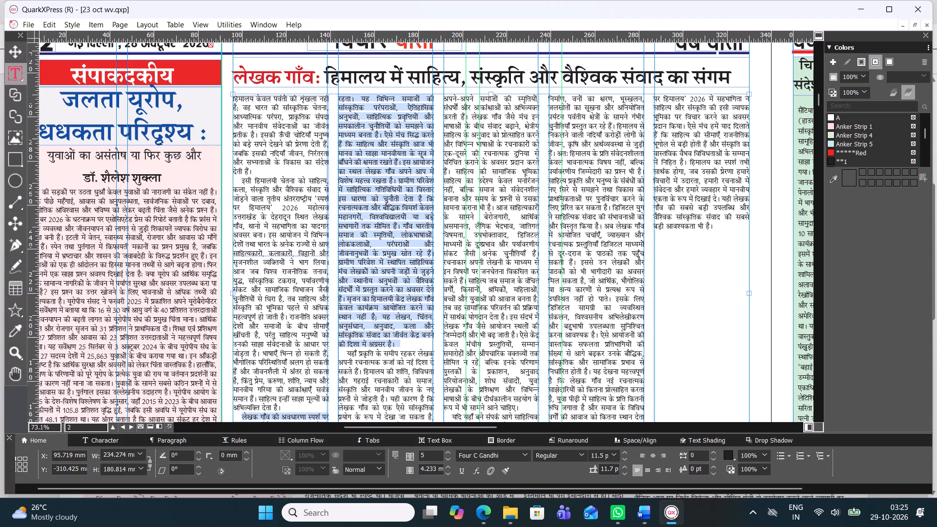
left_click_drag(457, 170, 530, 378)
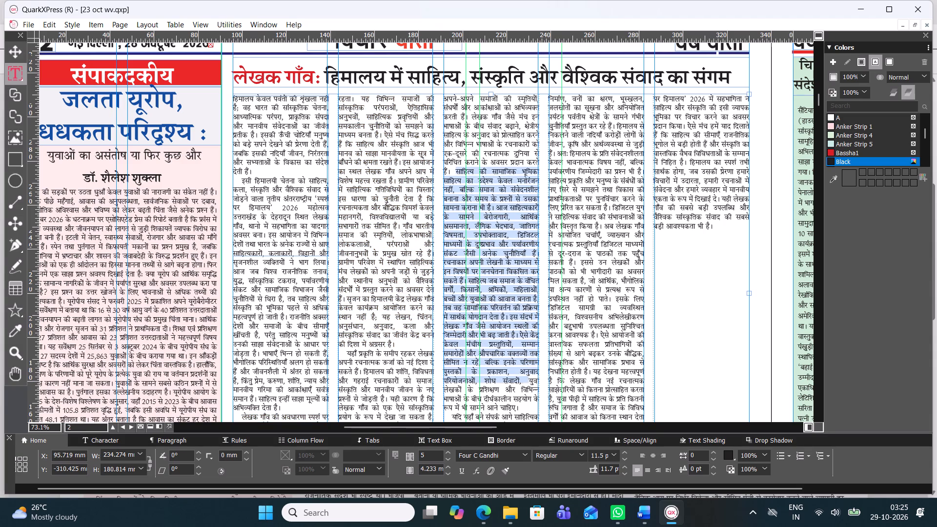
left_click_drag(530, 378, 529, 395)
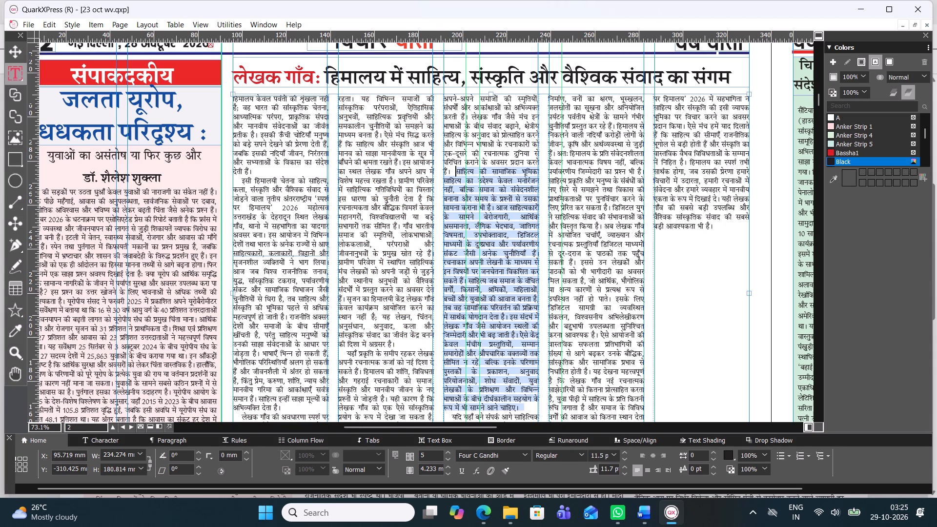
right_click(490, 195)
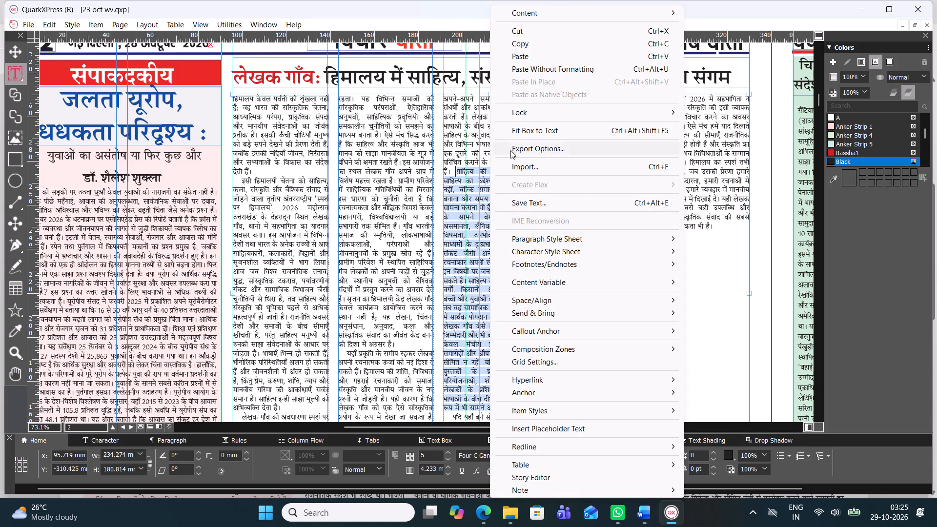
left_click(537, 46)
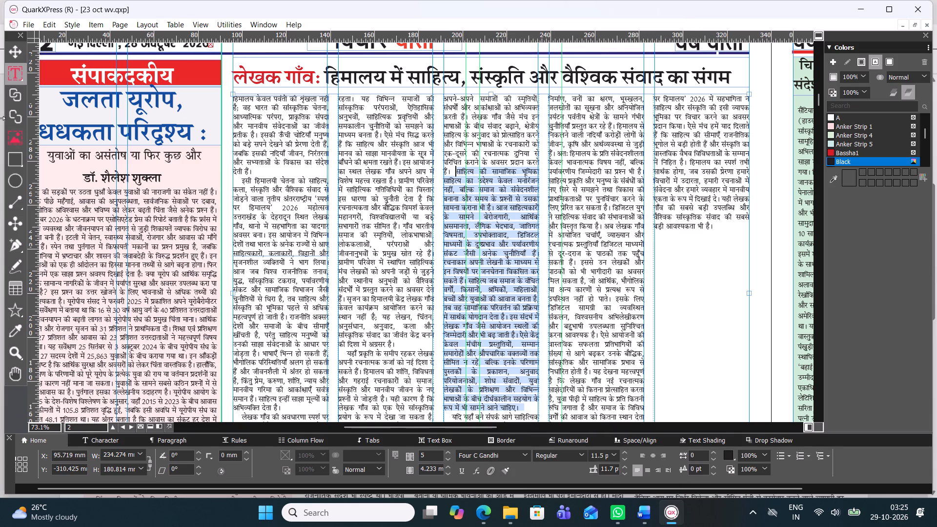
Set the runaround of the empty box over the article's first column to Item.
left_click(15, 50)
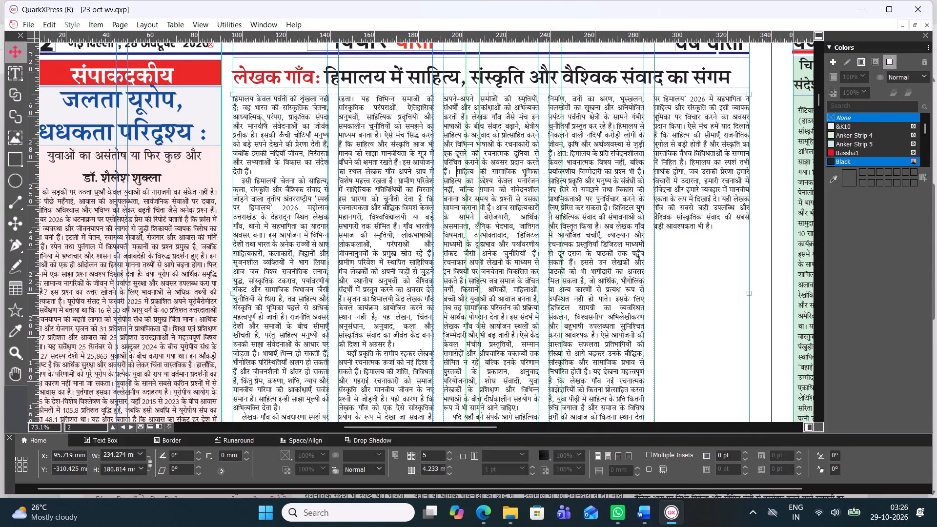
left_click(261, 117)
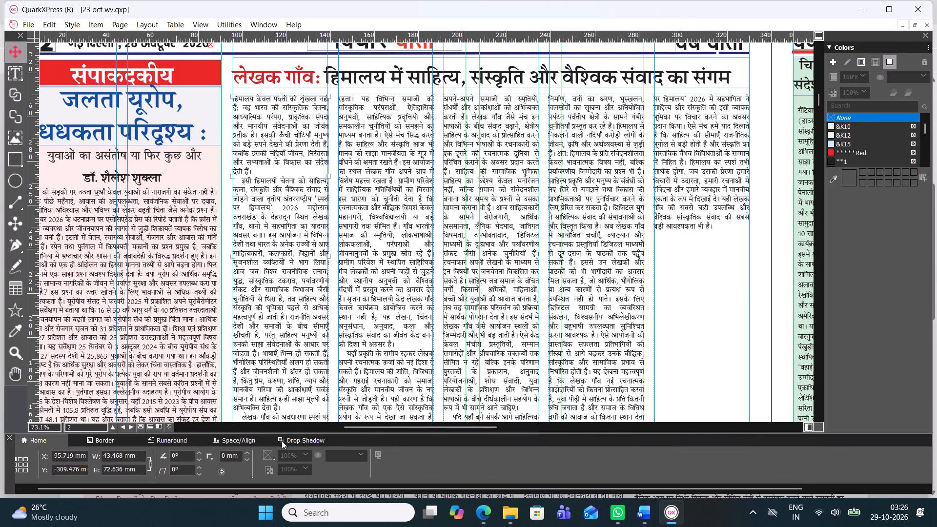
left_click(172, 440)
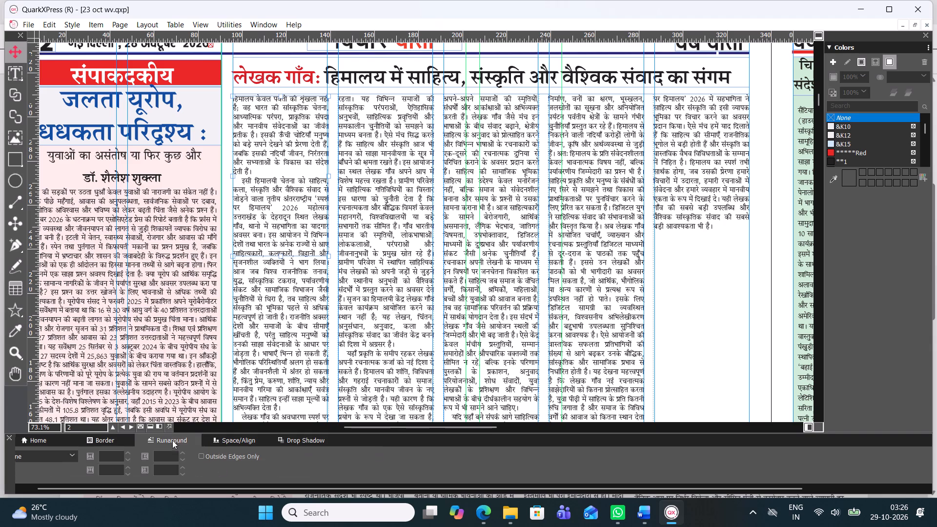
left_click(70, 457)
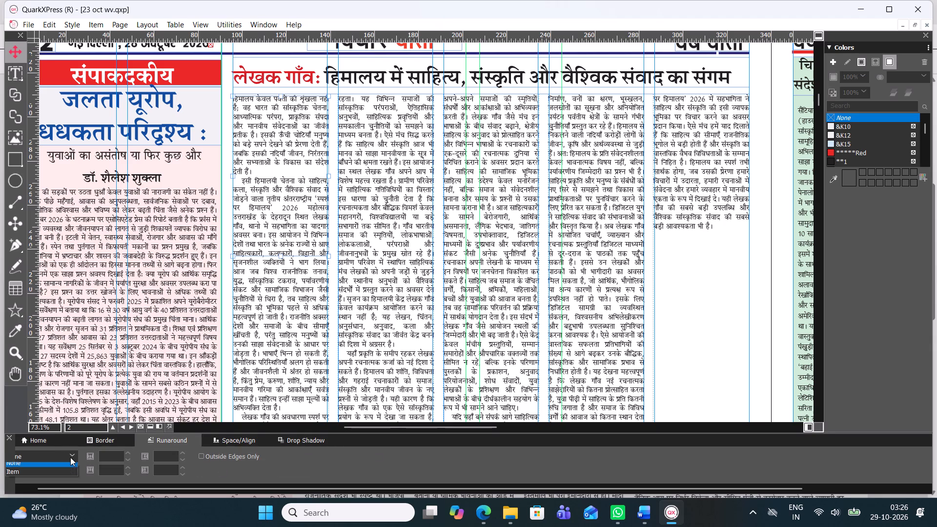
left_click(61, 474)
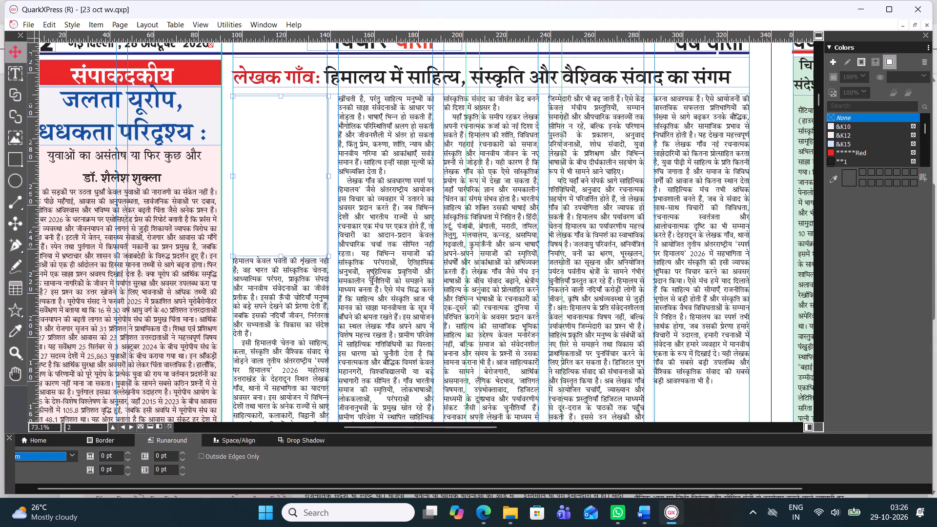
Paste the copied passage into the empty box over the first column.
right_click(267, 132)
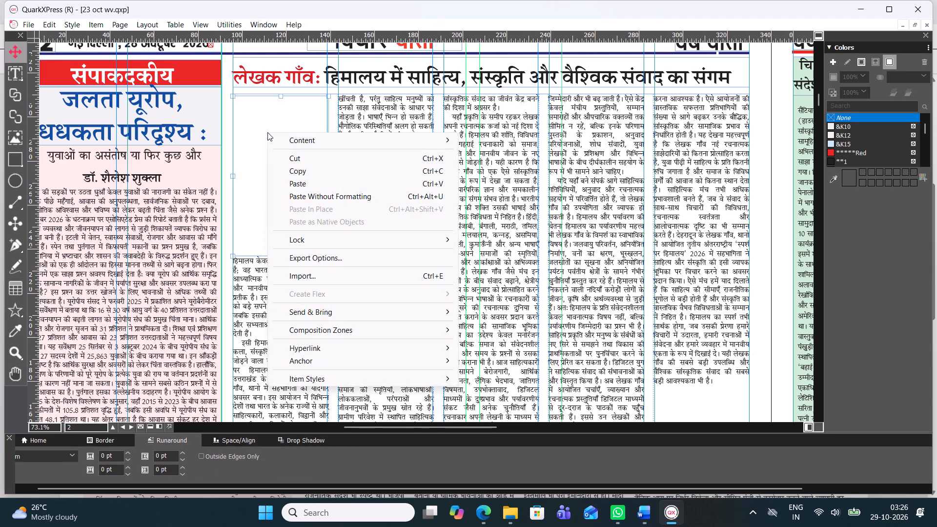
left_click(315, 186)
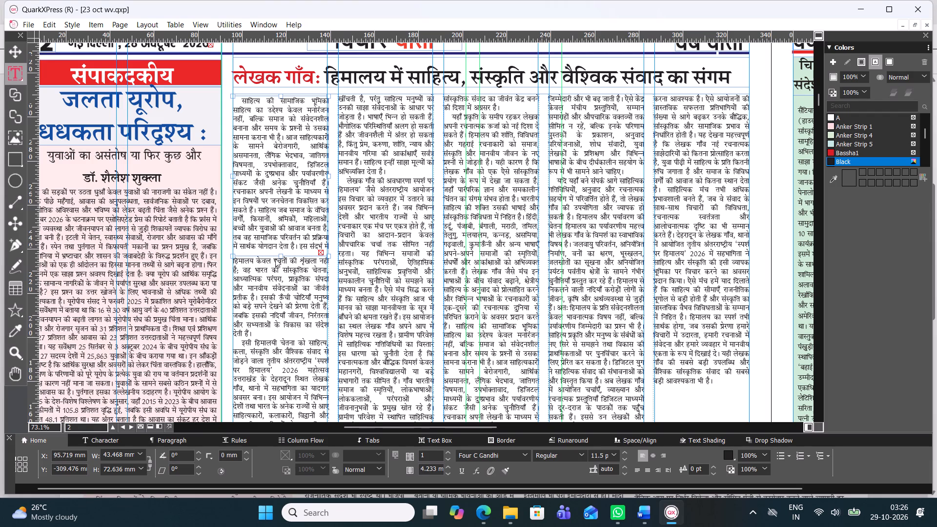
Extend the pasted passage's box from its bottom edge to a height of about 119.4 mm so the whole passage fits.
left_click_drag(282, 253, 282, 269)
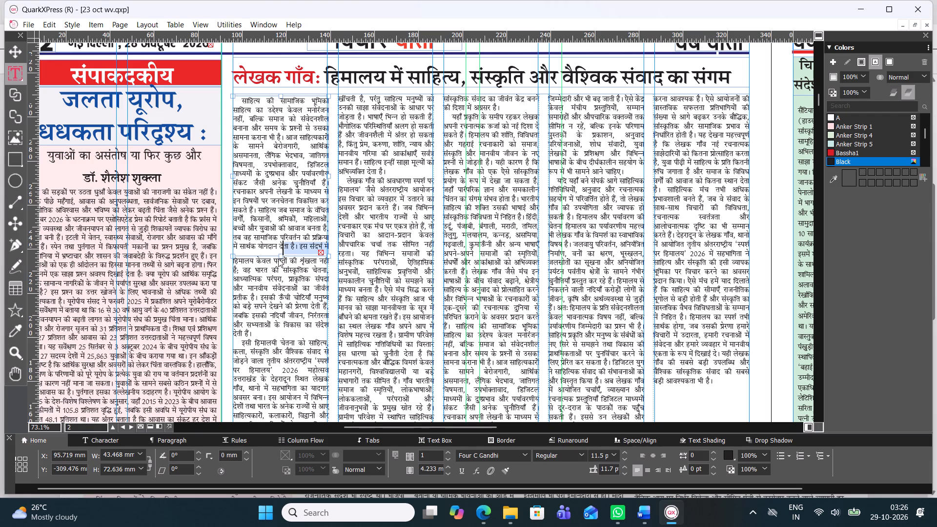
left_click_drag(281, 254, 278, 277)
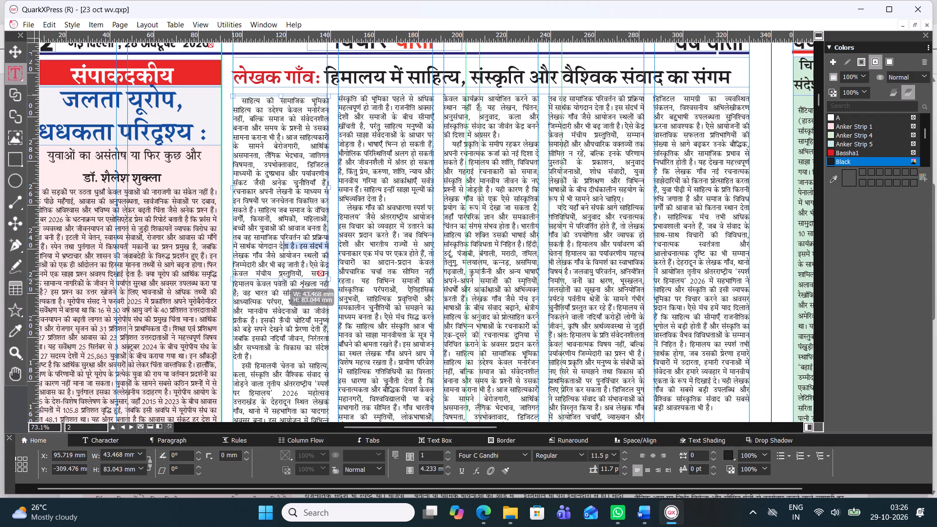
left_click_drag(278, 277, 285, 291)
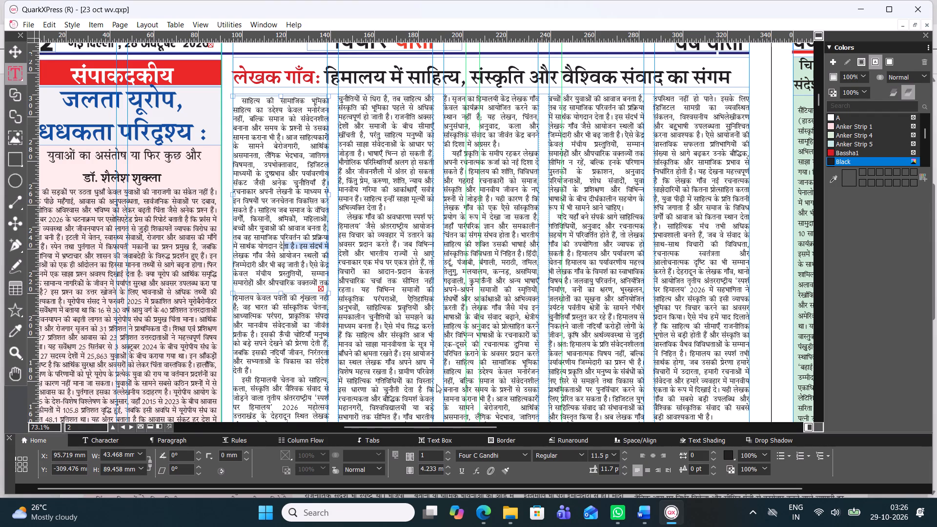
left_click(818, 97)
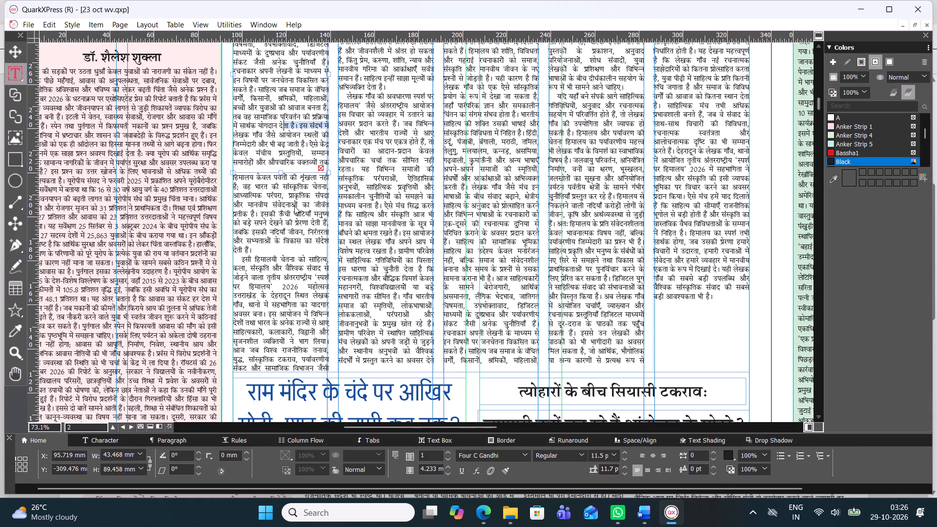
left_click_drag(280, 173, 278, 175)
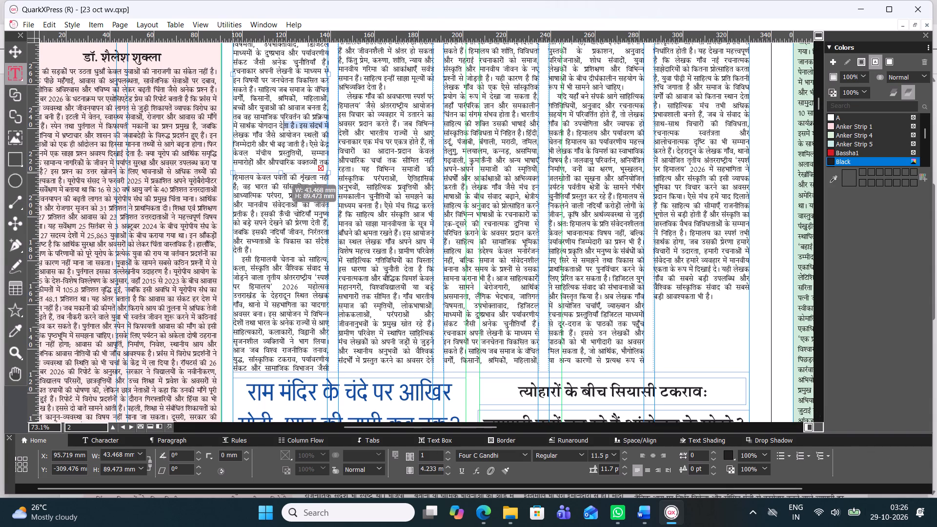
left_click_drag(278, 175, 282, 210)
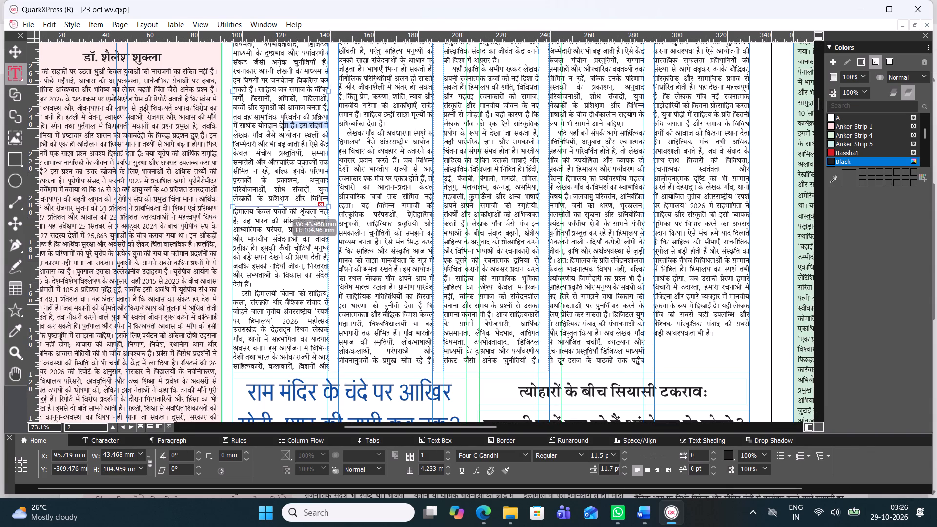
left_click_drag(282, 210, 291, 224)
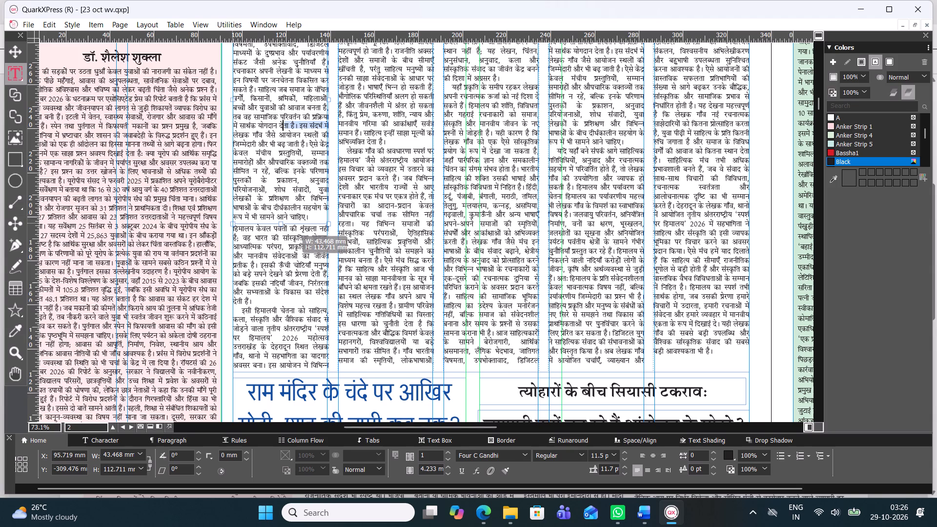
left_click_drag(291, 224, 295, 239)
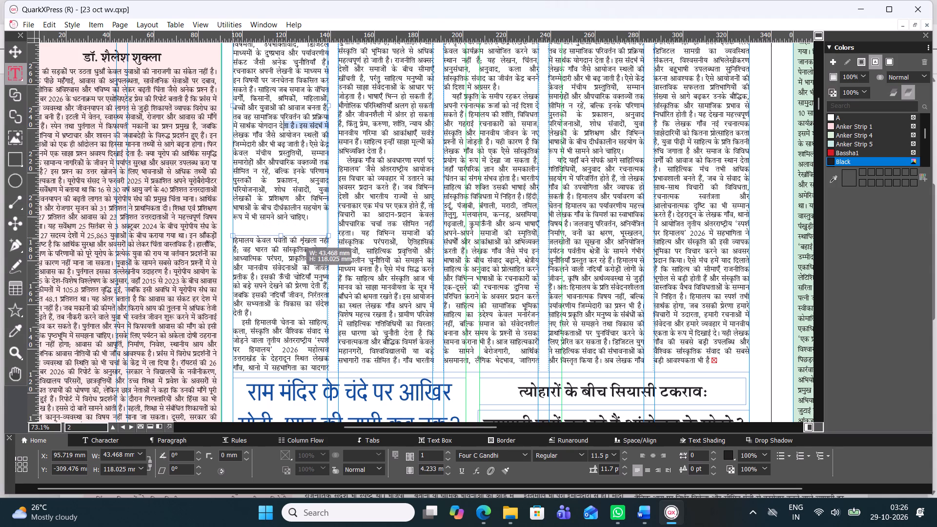
left_click_drag(295, 239, 294, 239)
left_click(19, 73)
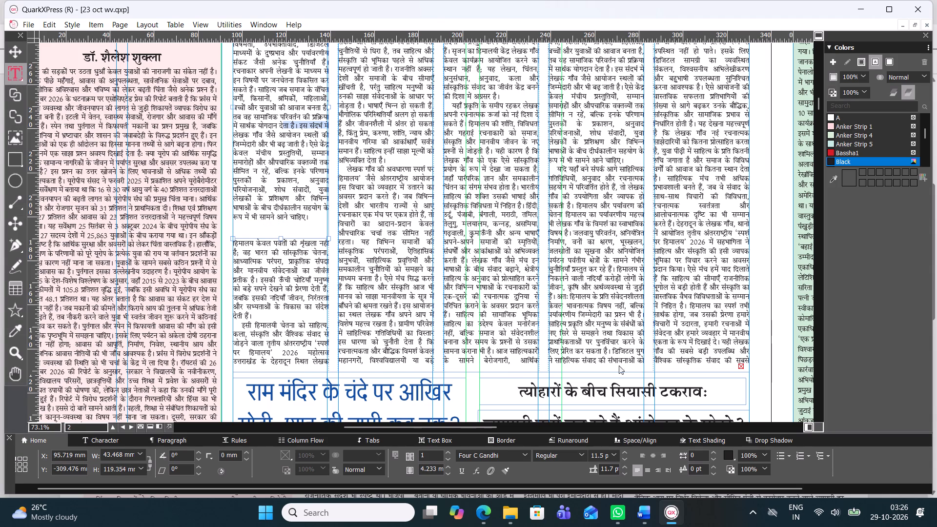
left_click(716, 368)
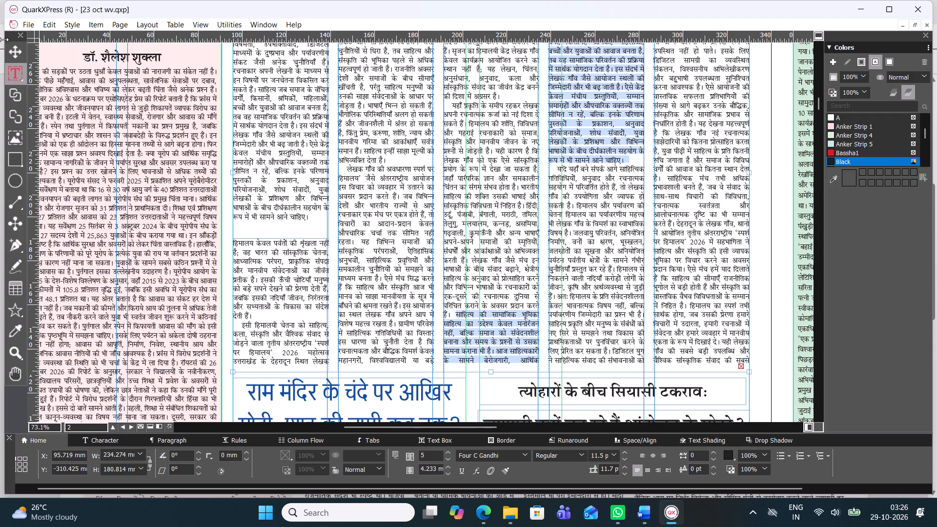
Shorten the pasted passage's box from its bottom edge to a height of about 114.5 mm.
left_click(12, 55)
left_click(283, 202)
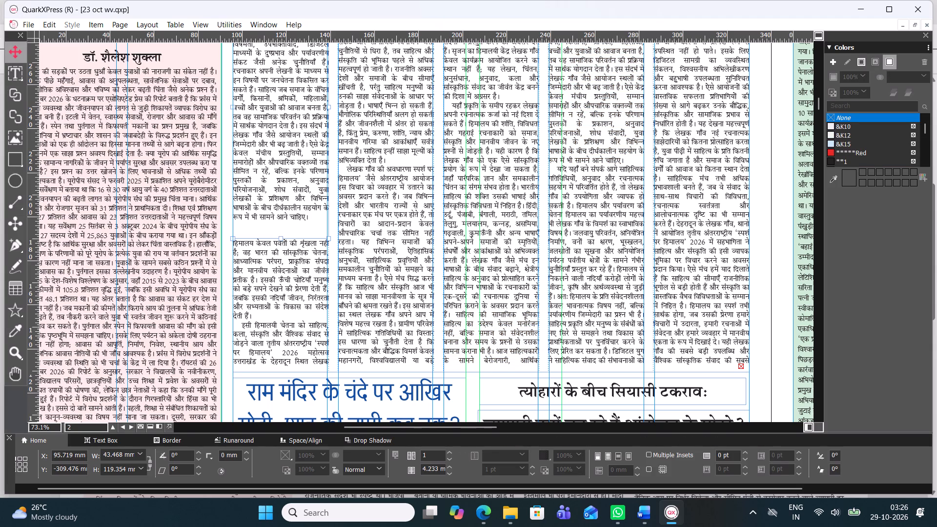
left_click_drag(280, 238, 285, 227)
Set the bottom runaround offset of the pasted passage's box to 5 pt.
left_click(299, 188)
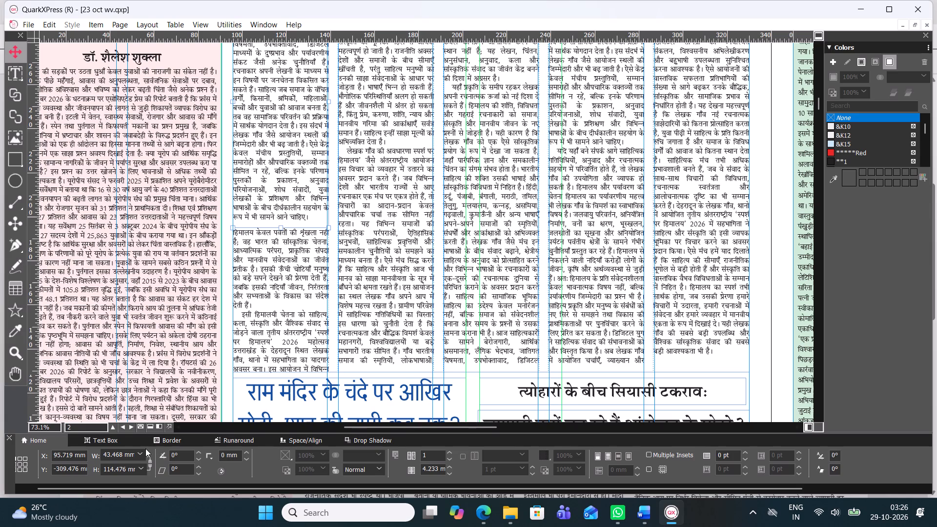
left_click(228, 440)
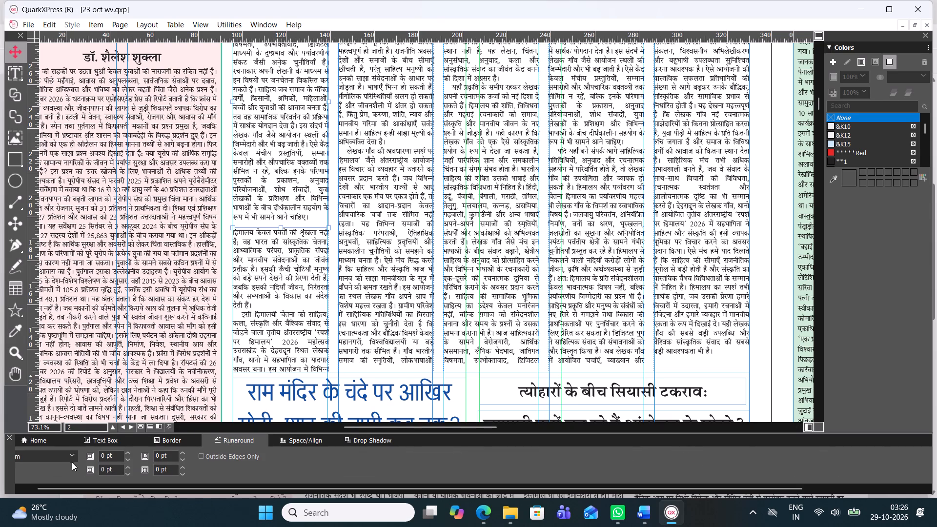
left_click(129, 467)
left_click(129, 467)
left_click(129, 467)
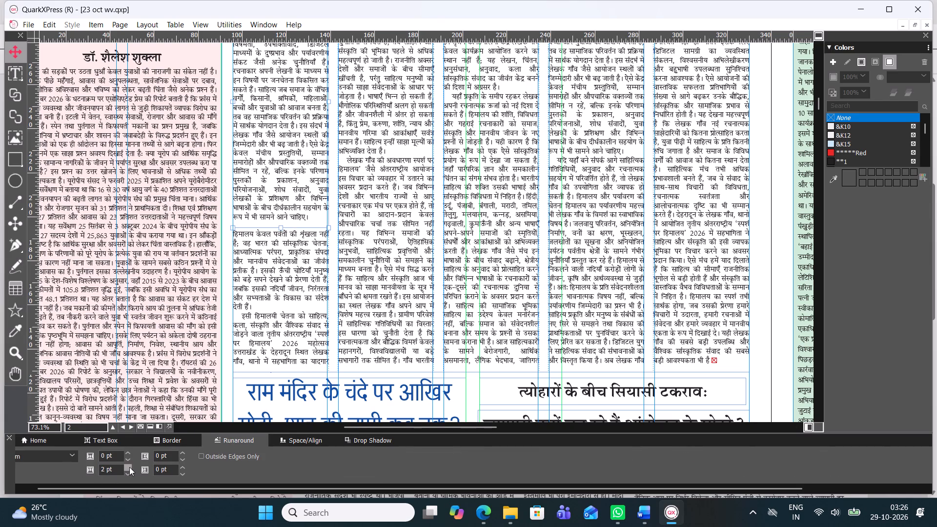
left_click(129, 467)
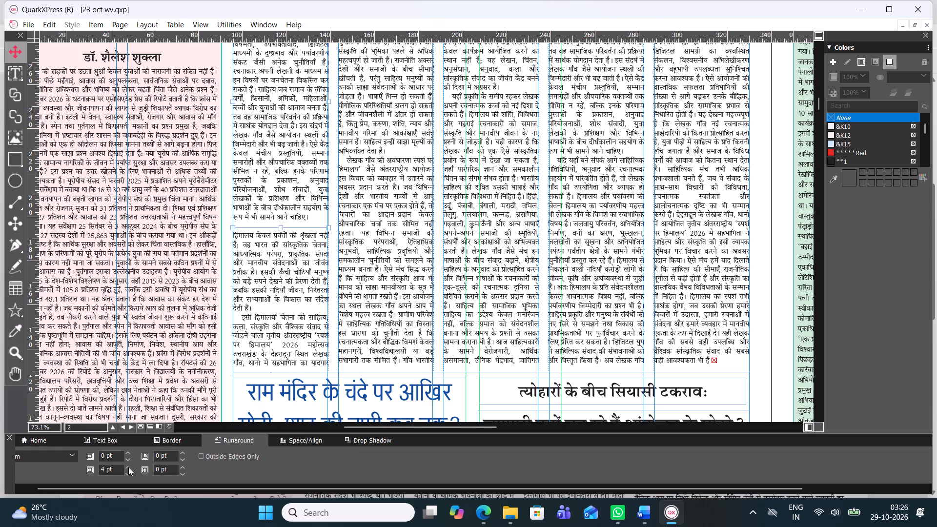
left_click(128, 467)
Delete the stray trailing character after the last sentence of the "लेखक गाँव" article.
left_click(16, 75)
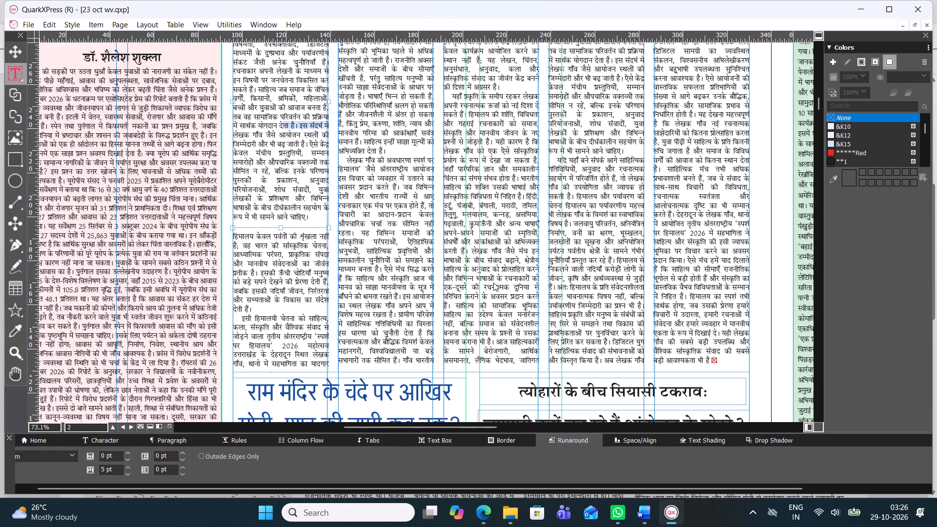
left_click(713, 363)
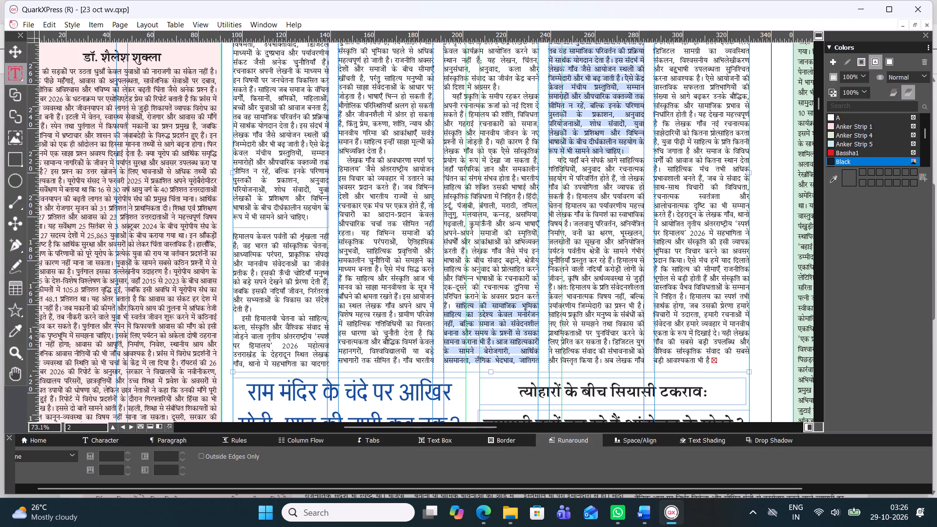
left_click(712, 361)
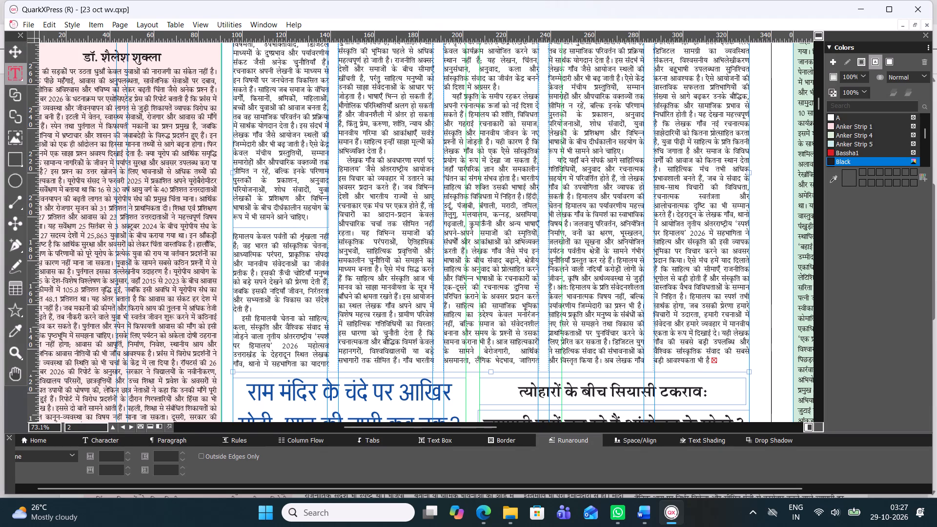
key("Delete")
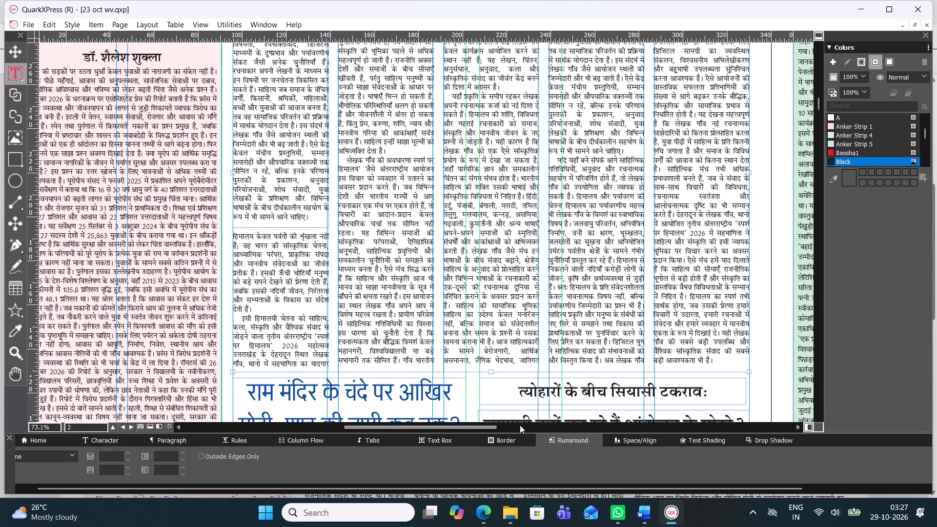
Left-align the entire text of the pasted passage in the first column of the "लेखक गाँव" article.
left_click(370, 146)
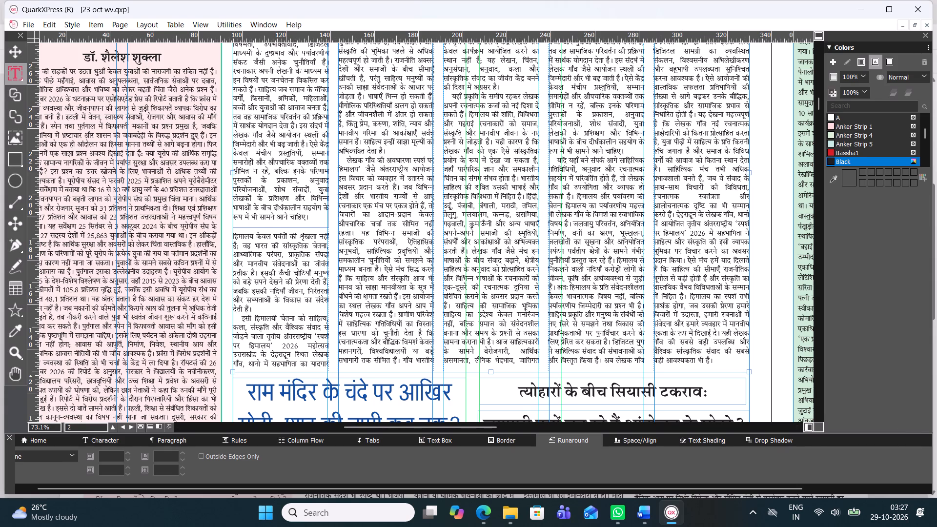
left_click(296, 147)
left_click(227, 209)
left_click(257, 171)
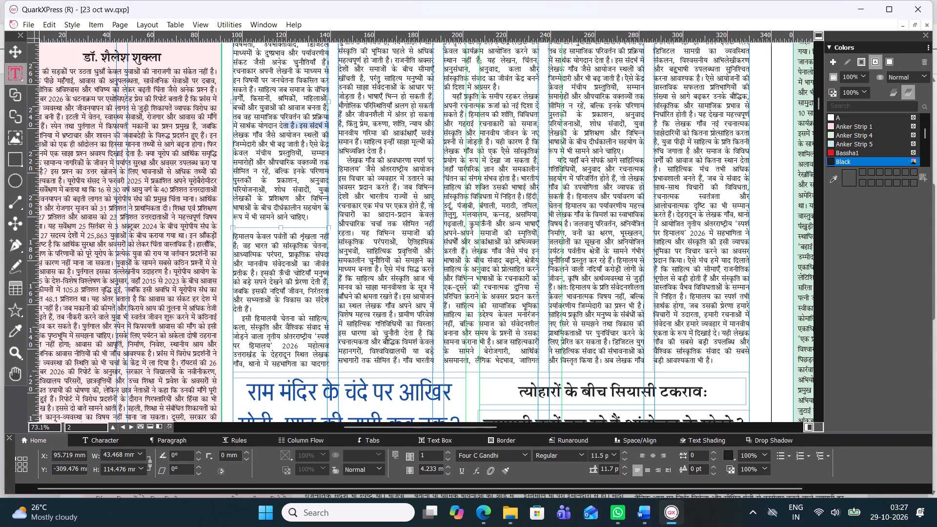
key("ctrl+a")
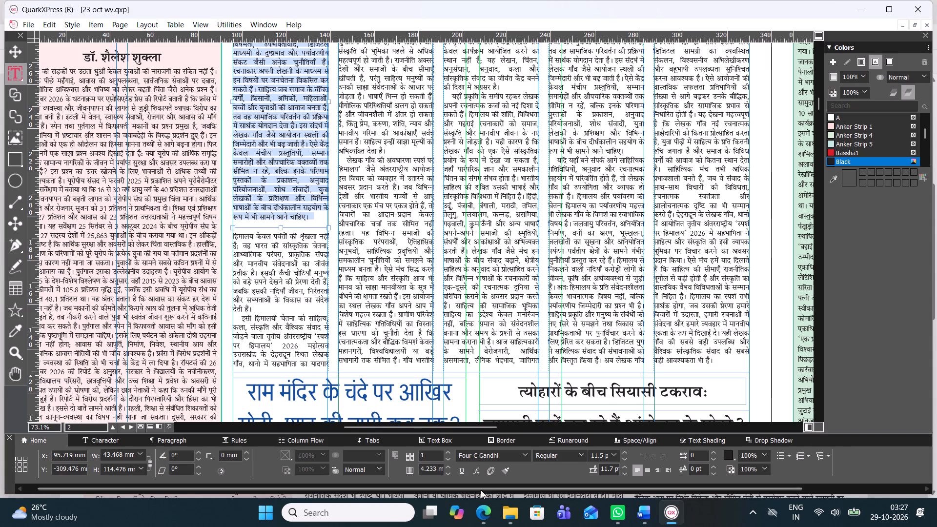
left_click(643, 459)
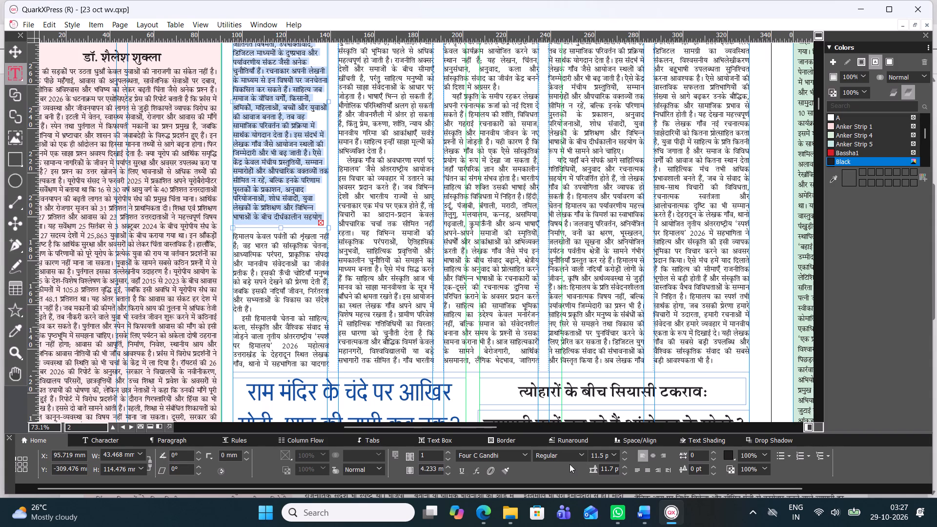
Change the font of the pasted passage's selected text to Four C Barsha.
left_click(523, 457)
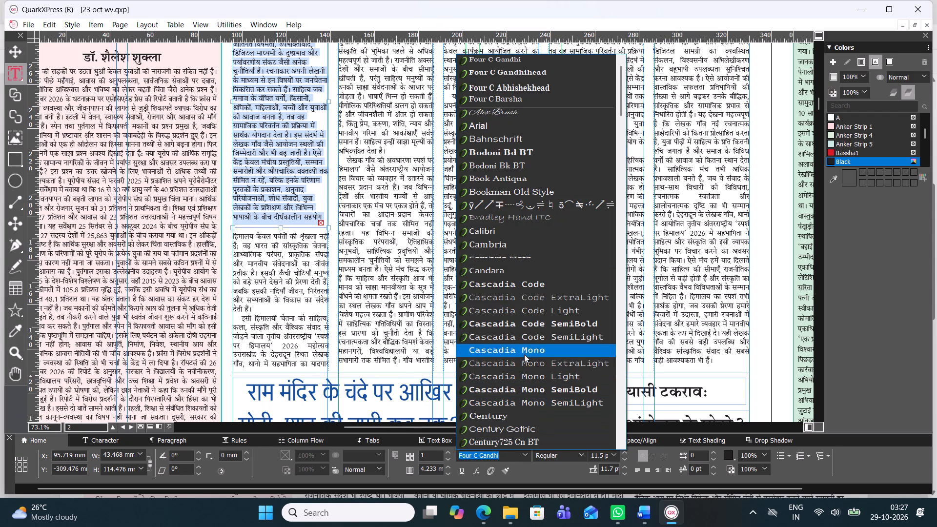
scroll(524, 361, "down", 9)
scroll(525, 377, "up", 1)
scroll(525, 377, "down", 1)
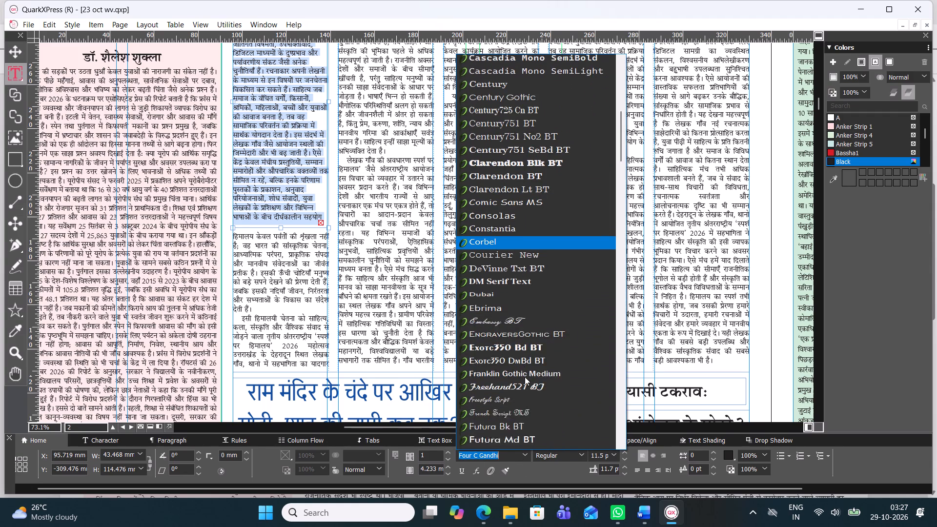
scroll(525, 377, "down", 6)
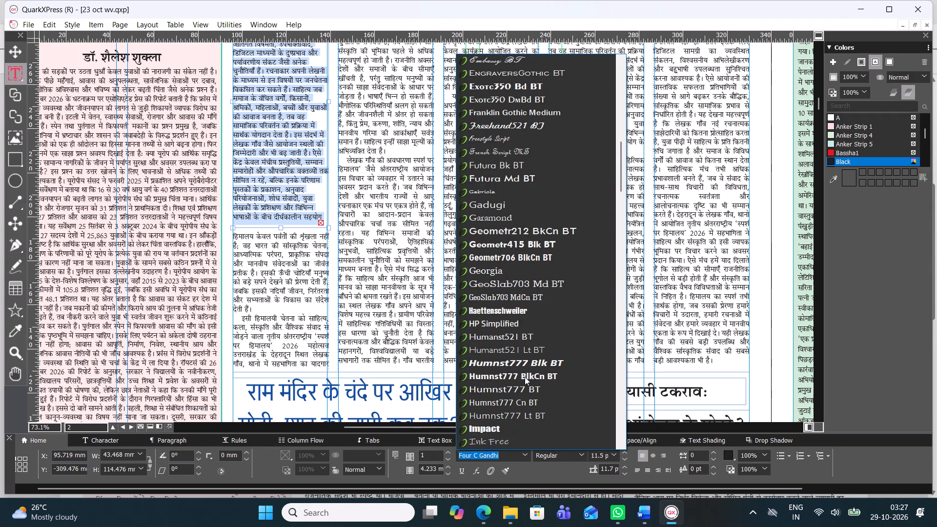
scroll(525, 377, "down", 3)
scroll(525, 377, "up", 1)
scroll(525, 377, "down", 1)
scroll(569, 391, "up", 1)
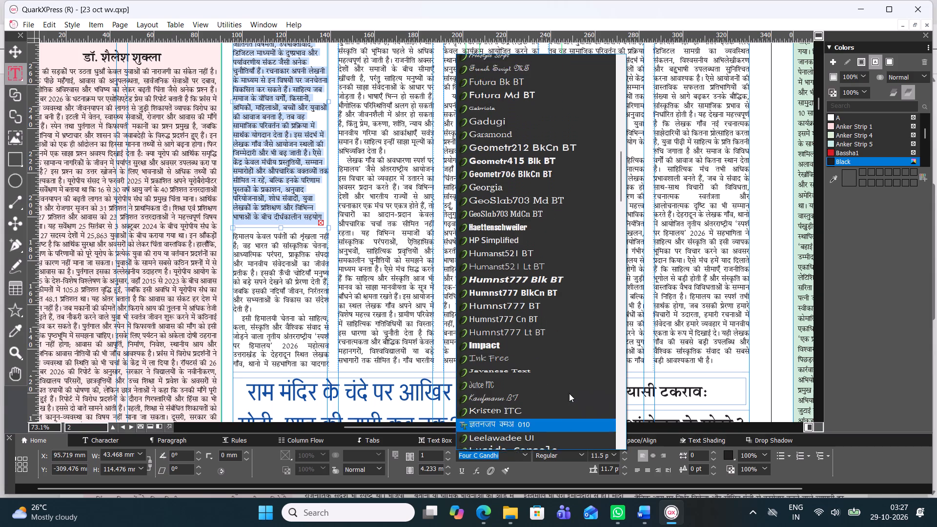
scroll(570, 394, "down", 2)
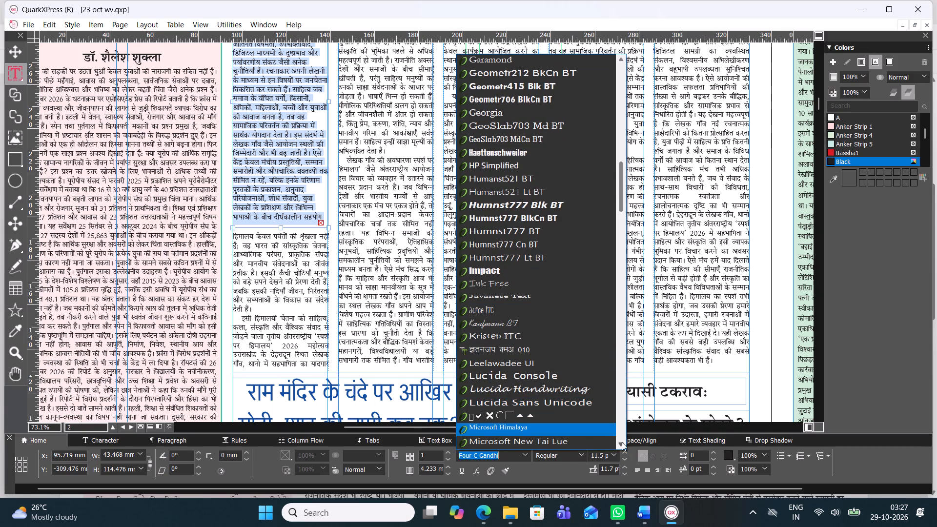
left_click(623, 441)
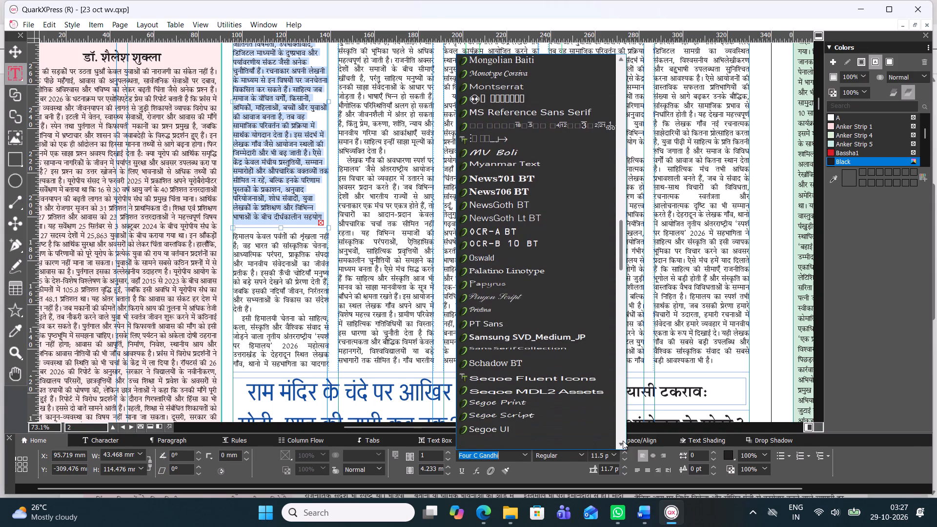
scroll(584, 267, "up", 4)
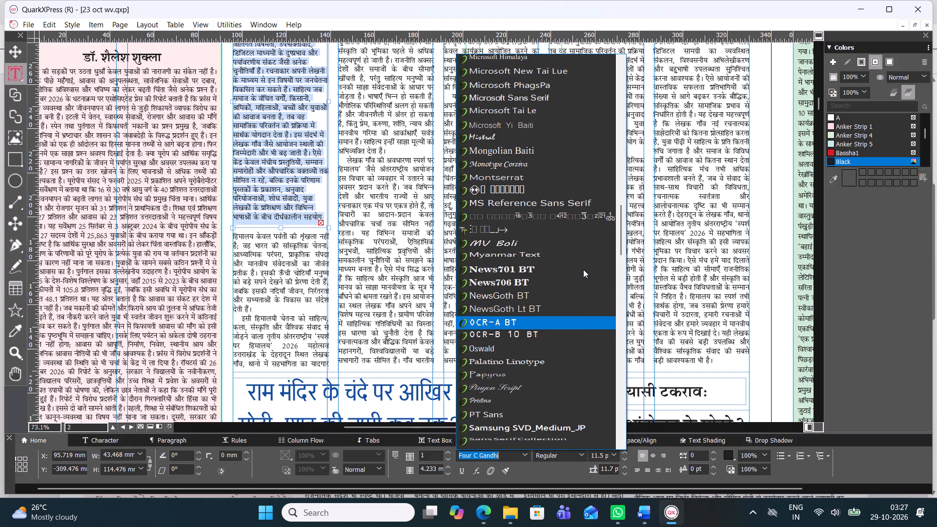
scroll(583, 269, "up", 2)
scroll(583, 269, "down", 1)
scroll(583, 269, "up", 7)
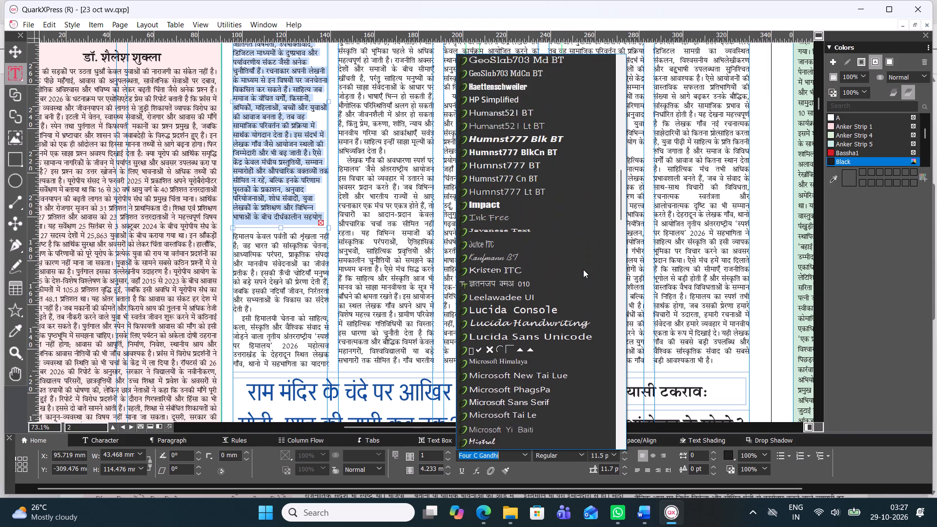
scroll(583, 269, "up", 7)
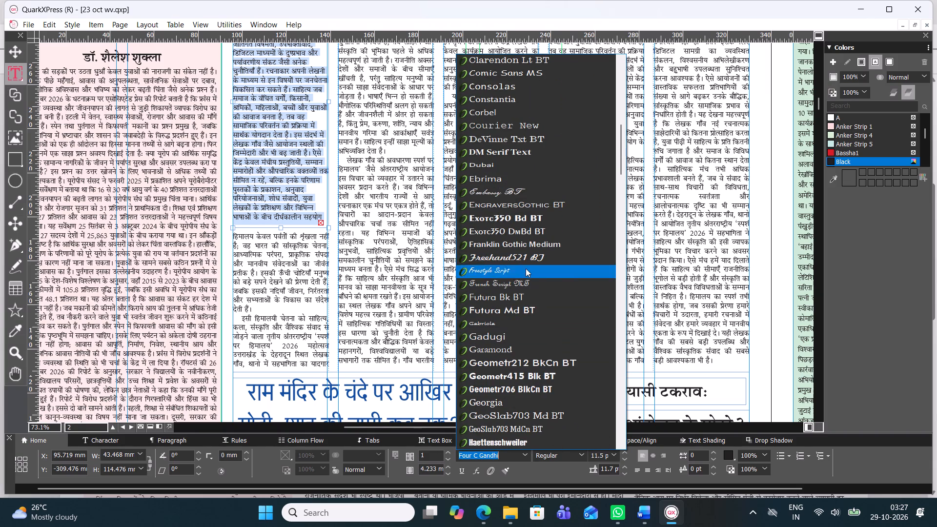
scroll(562, 153, "up", 4)
scroll(595, 211, "down", 1)
scroll(595, 211, "up", 4)
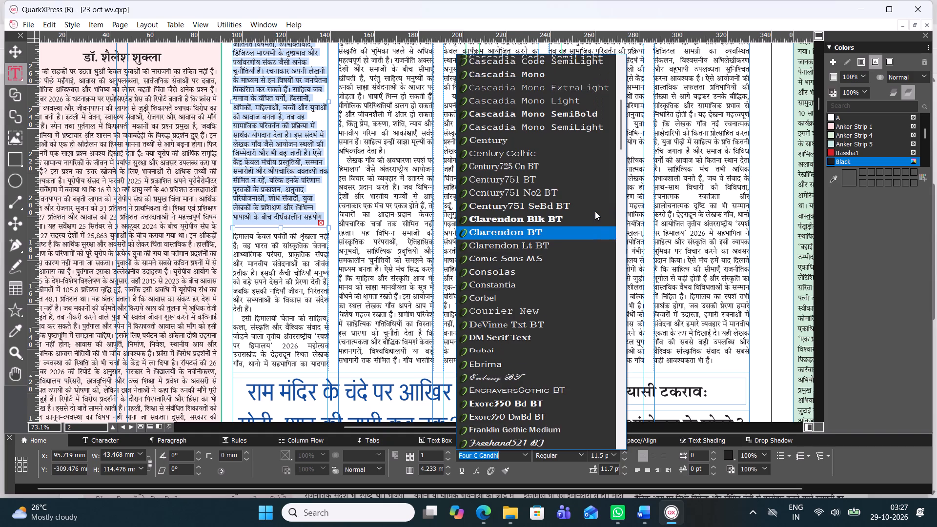
scroll(595, 211, "up", 7)
scroll(595, 211, "down", 1)
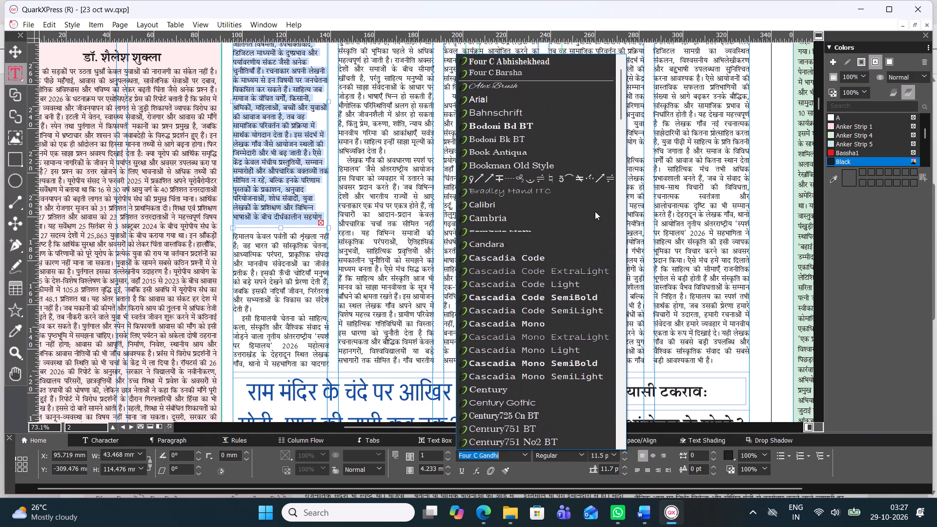
scroll(595, 211, "up", 3)
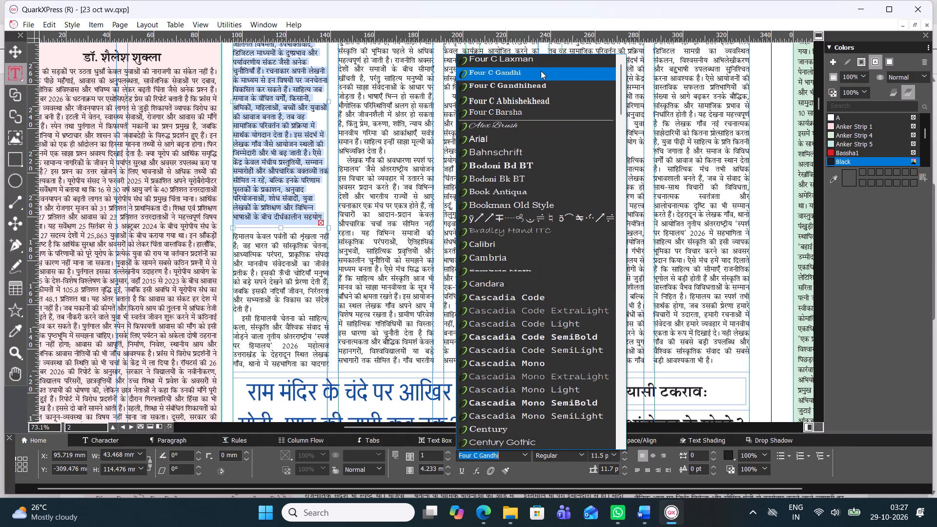
left_click(528, 112)
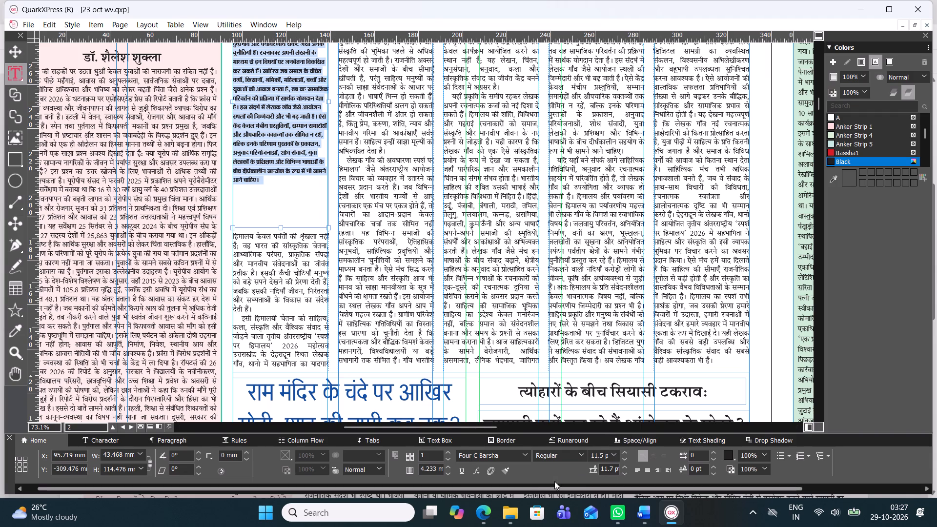
Set the pasted passage's font size to 12 pt and its leading to 13.7 pt.
left_click(615, 455)
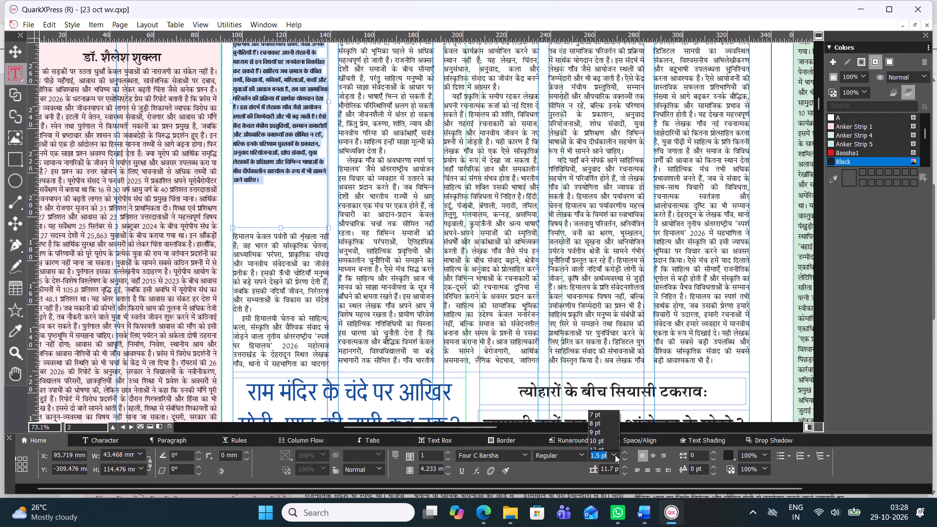
left_click(618, 382)
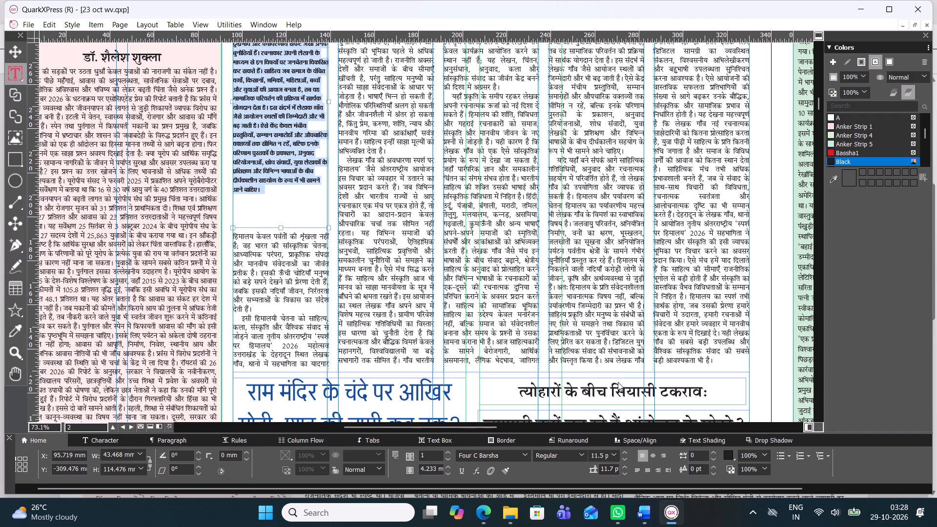
left_click(624, 467)
left_click(624, 467)
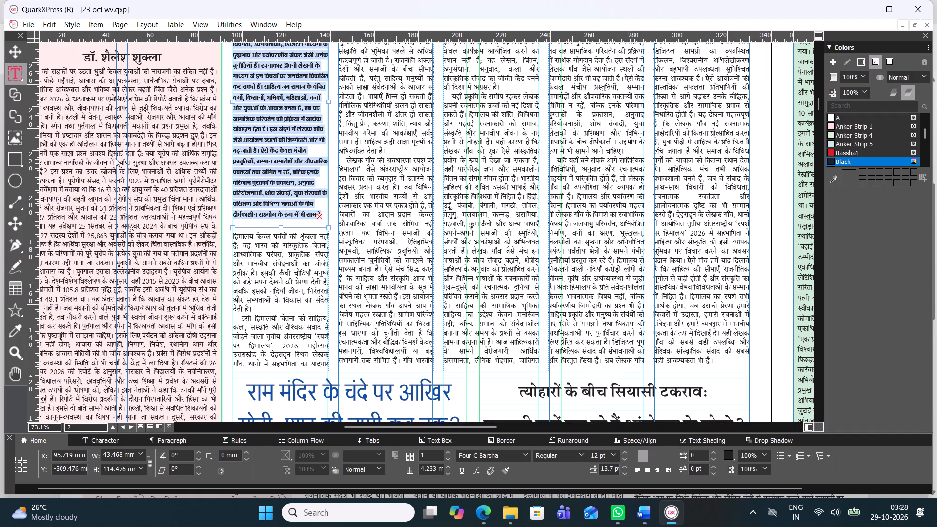
left_click(307, 170)
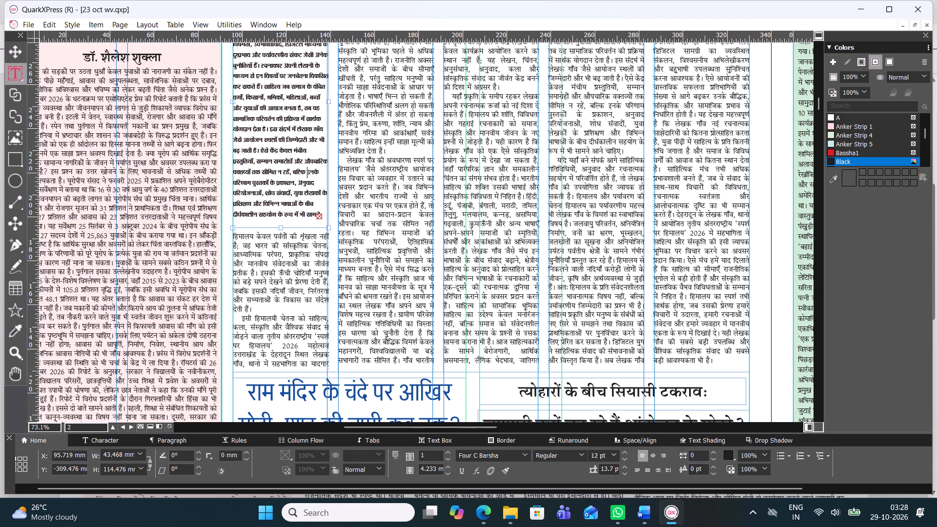
Set the first-line indent of the pasted passage's opening paragraph to 0 mm.
scroll(290, 195, "up", 2)
scroll(290, 195, "down", 2)
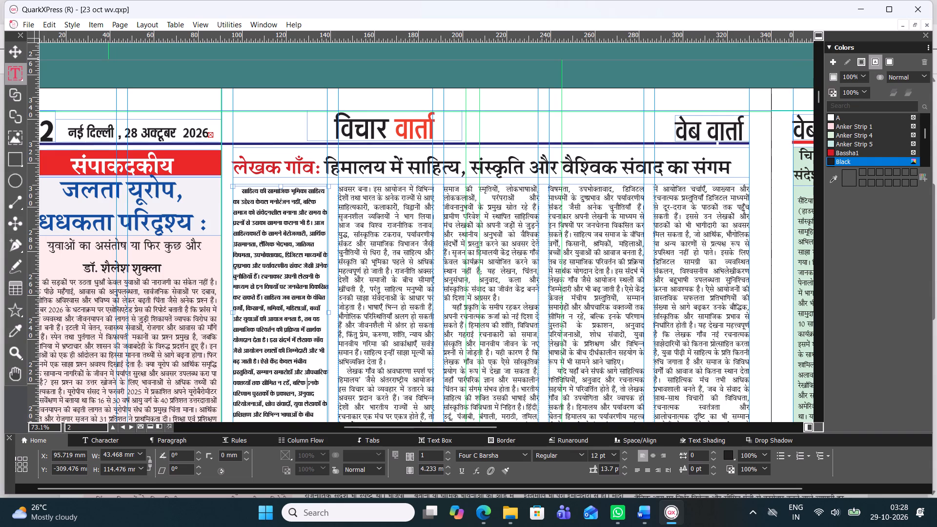
left_click(242, 193)
left_click(183, 442)
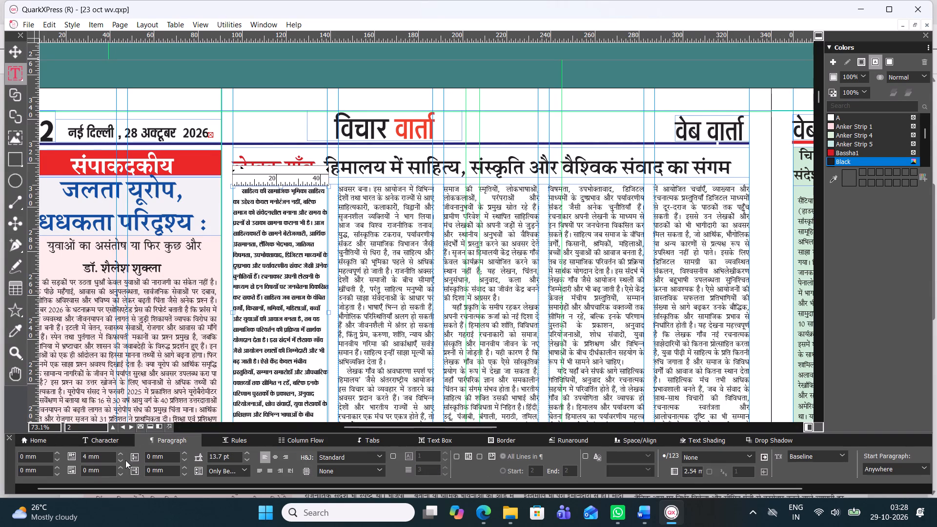
left_click(123, 460)
triple_click(123, 460)
triple_click(123, 460)
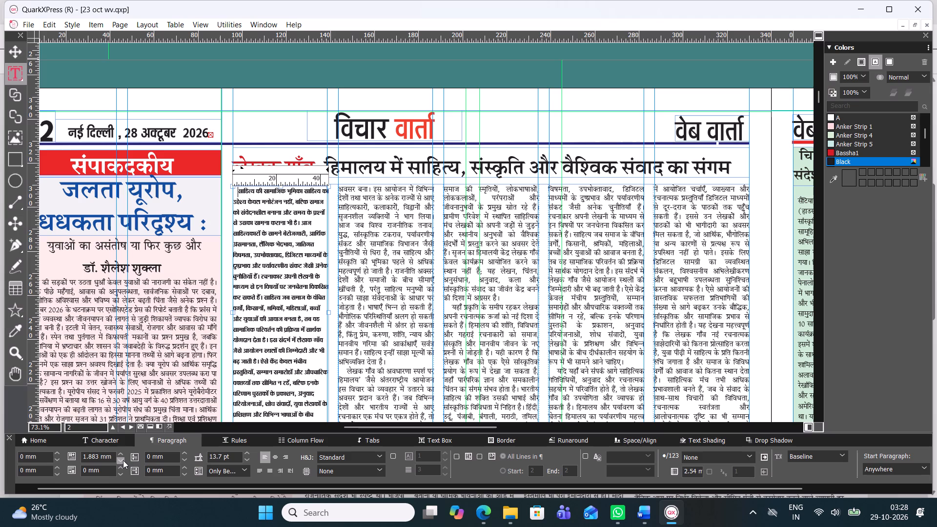
triple_click(123, 460)
double_click(123, 460)
left_click(123, 460)
double_click(123, 460)
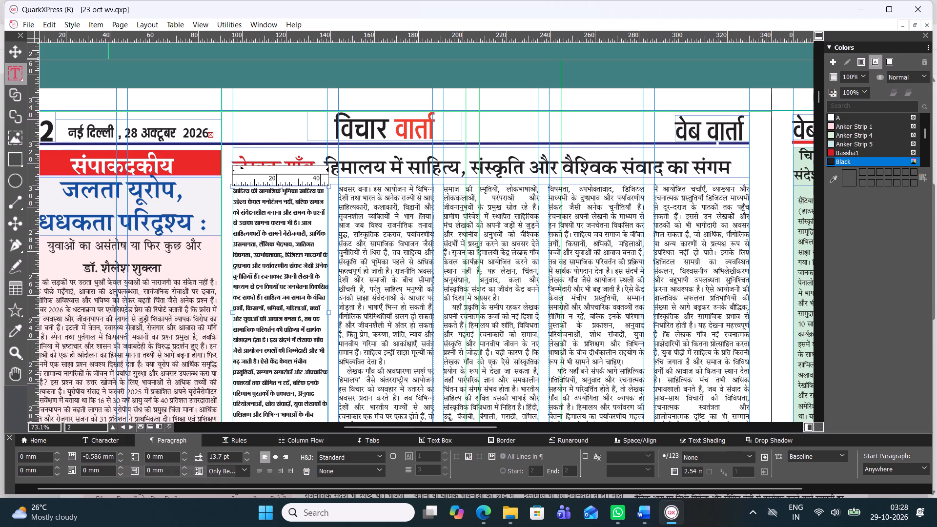
left_click_drag(106, 455, 36, 452)
key("Home")
key("Delete")
key("Delete")
key("Delete")
key("Delete")
key("Delete")
key("Delete")
key("Delete")
key("Delete")
key("Delete")
key("Delete")
key("Delete")
key("Delete")
key("Delete")
key("Delete")
key("Delete")
key("Delete")
key("Delete")
key("Delete")
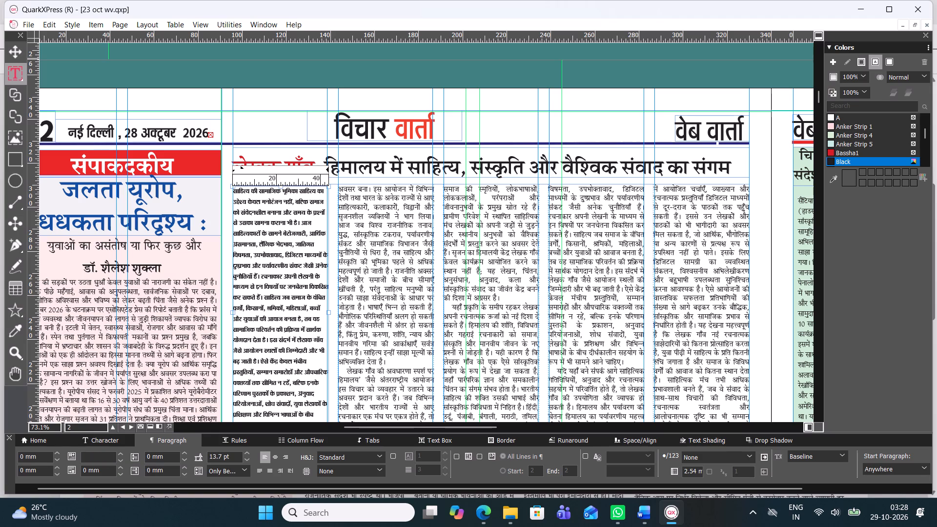
key("0")
key("Return")
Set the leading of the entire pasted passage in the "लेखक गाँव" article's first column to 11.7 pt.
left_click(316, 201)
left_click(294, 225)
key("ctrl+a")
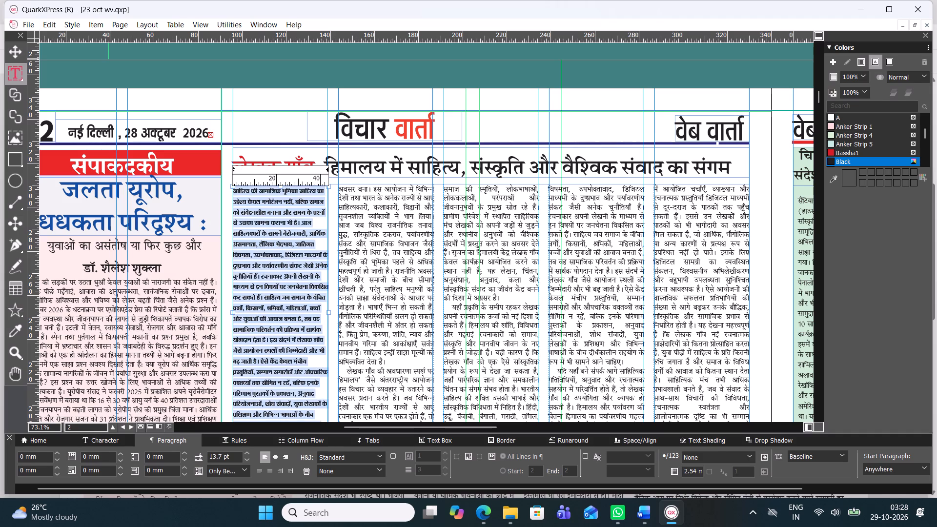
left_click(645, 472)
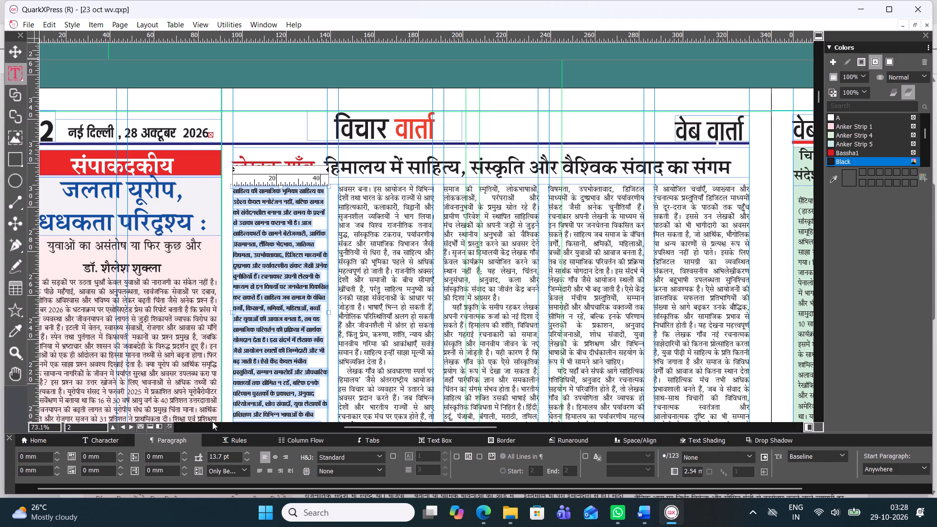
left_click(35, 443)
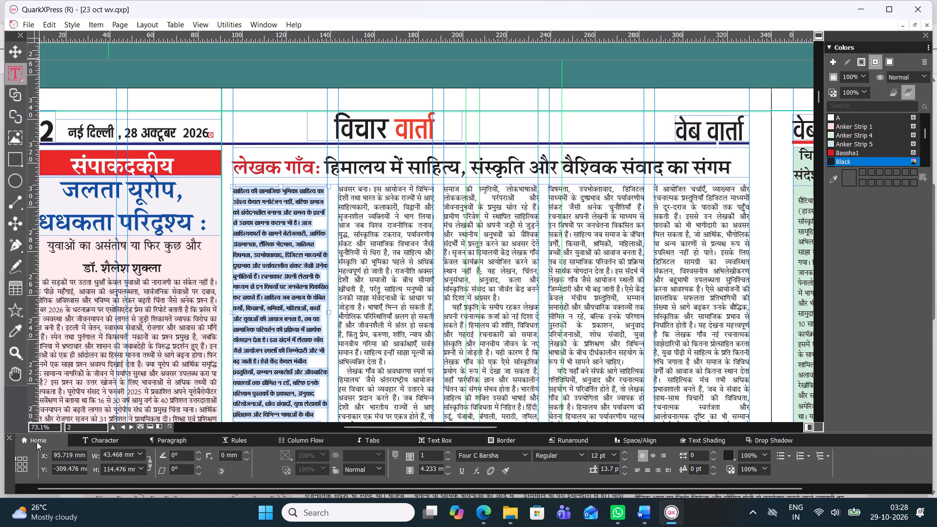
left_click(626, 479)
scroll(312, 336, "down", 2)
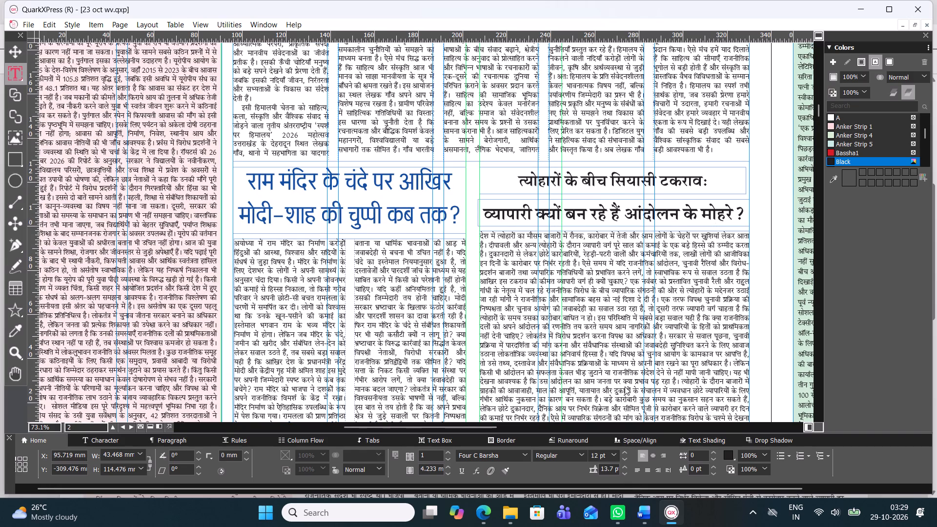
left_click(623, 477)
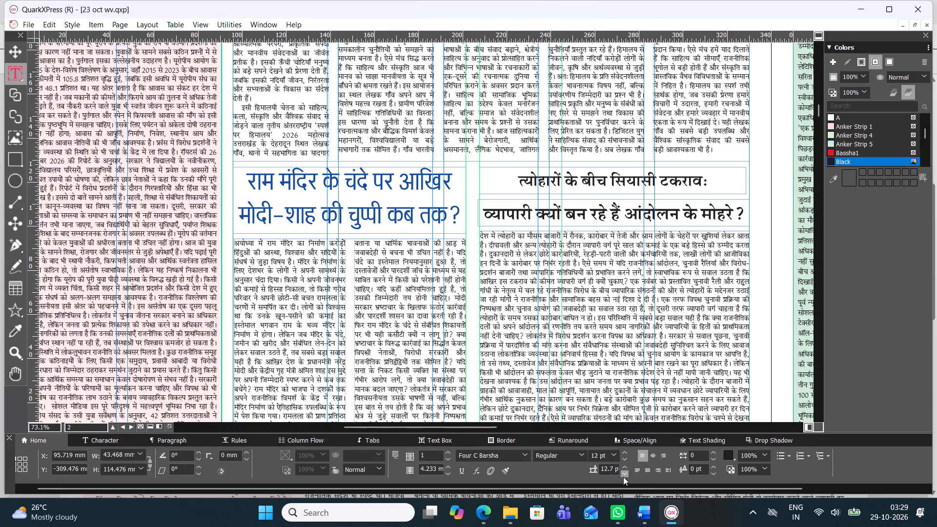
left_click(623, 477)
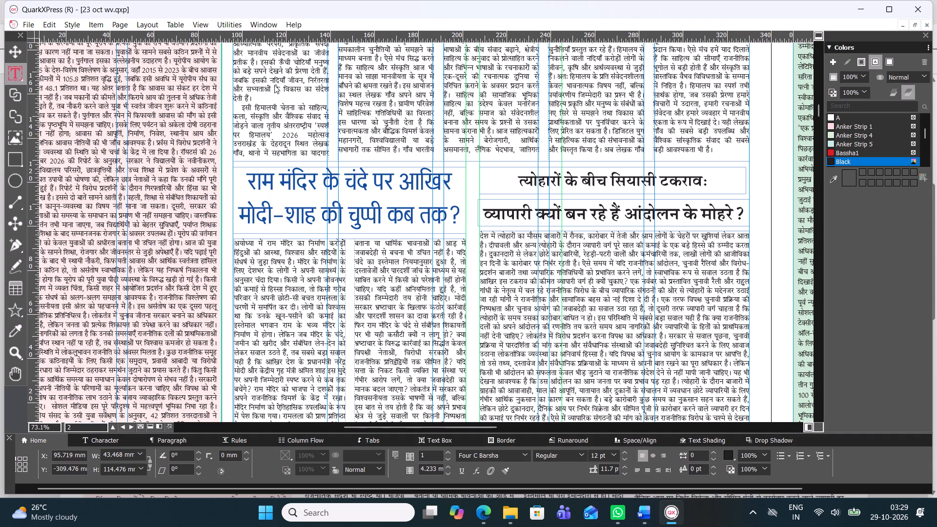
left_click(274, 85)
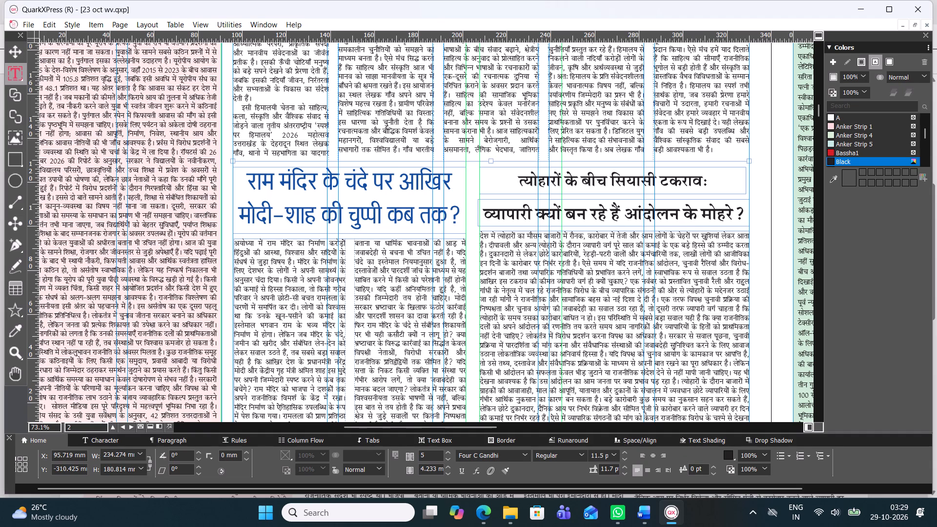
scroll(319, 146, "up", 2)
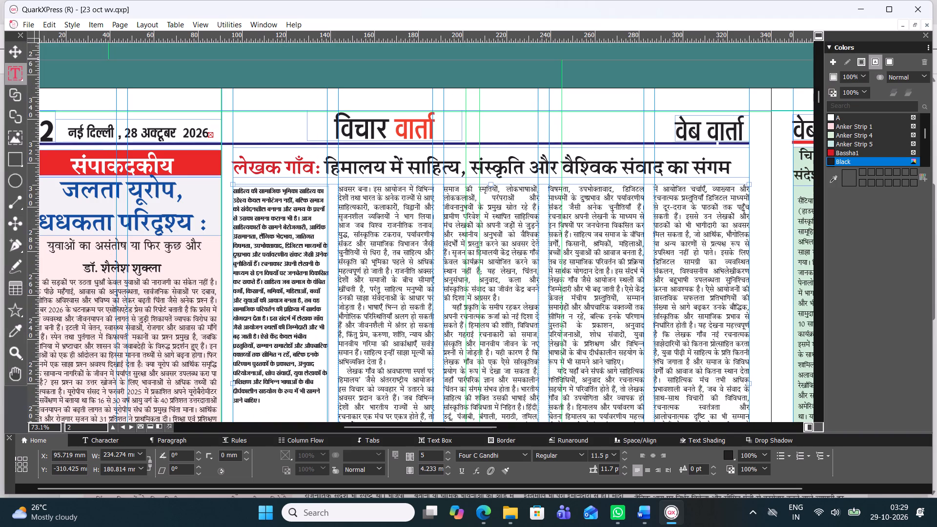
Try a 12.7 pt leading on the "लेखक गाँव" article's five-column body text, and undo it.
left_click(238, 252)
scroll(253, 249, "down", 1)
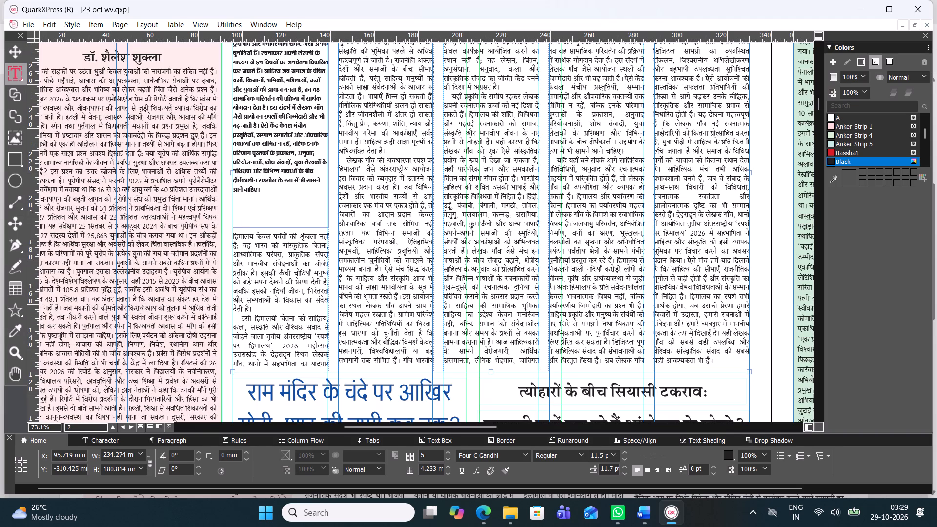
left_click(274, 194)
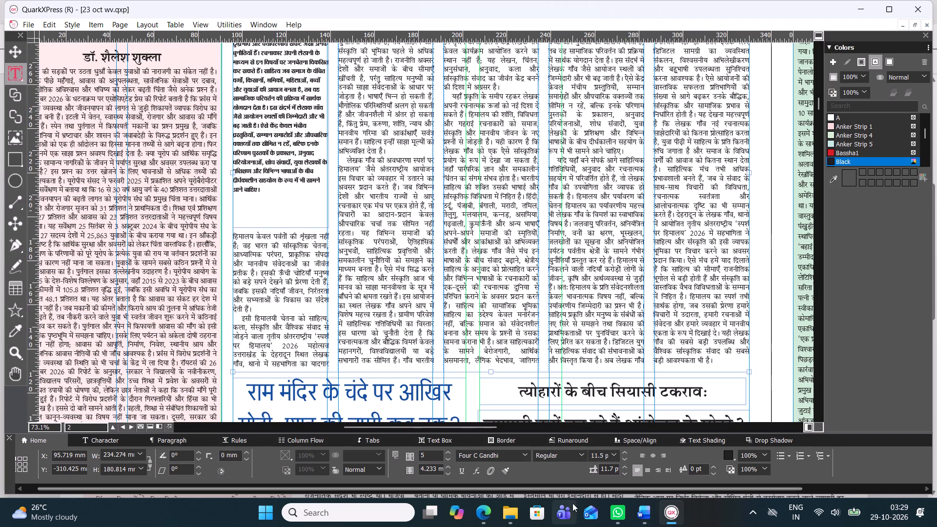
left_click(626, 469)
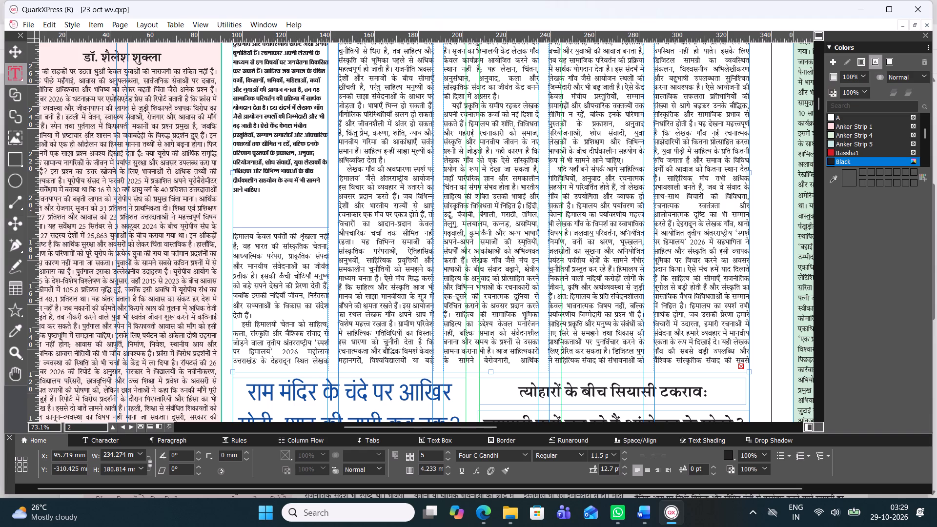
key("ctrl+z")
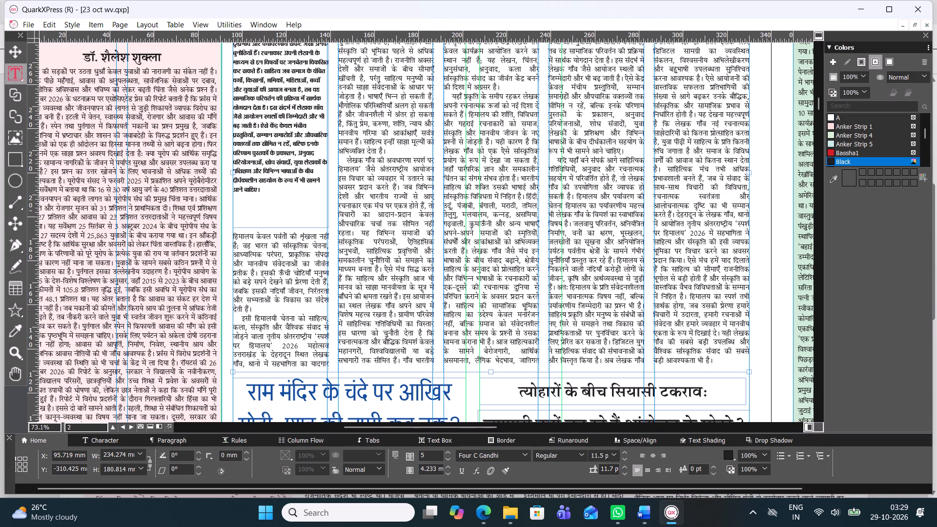
Set the leading of the pasted passage in the "लेखक गाँव" article to 12.7 pt.
left_click(278, 87)
left_click(229, 106)
left_click(273, 95)
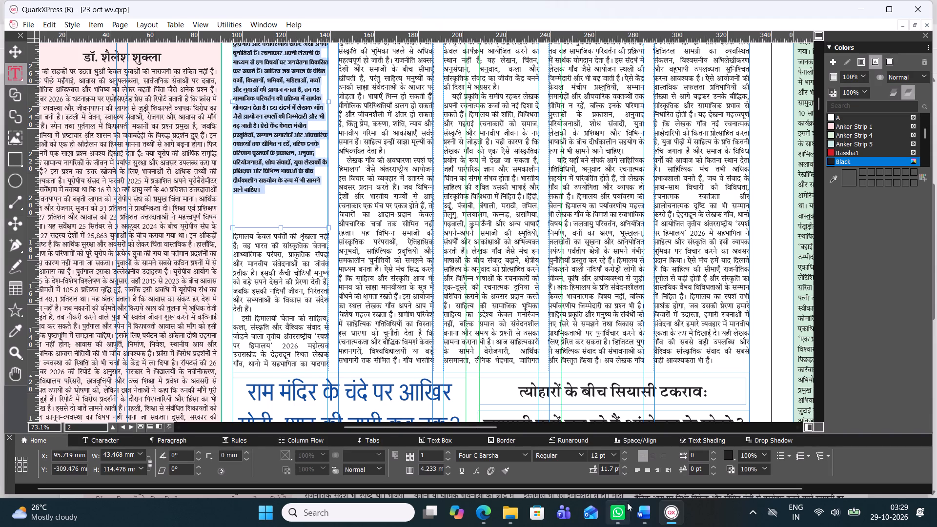
left_click(626, 466)
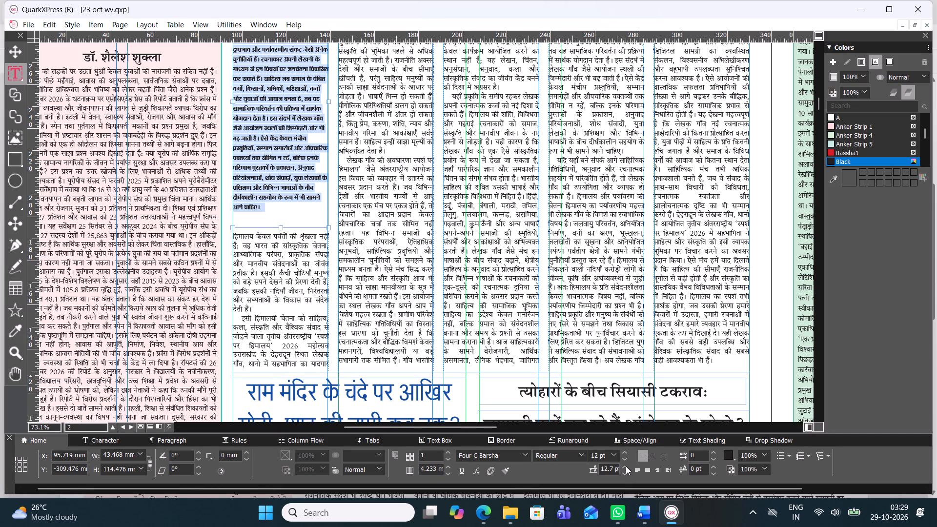
left_click(207, 88)
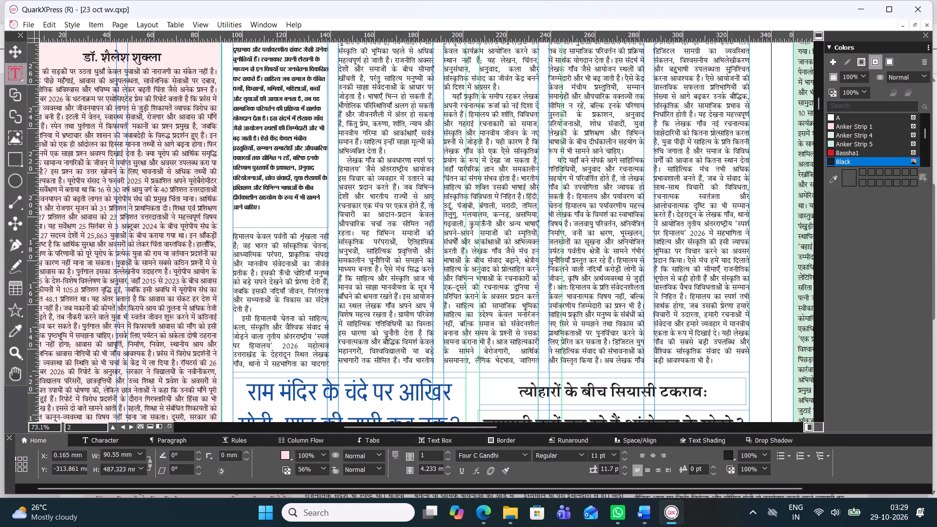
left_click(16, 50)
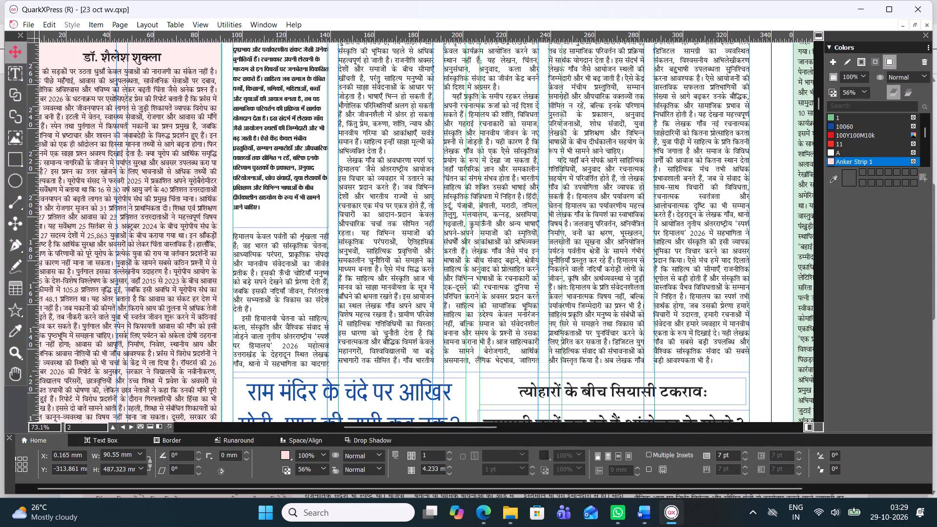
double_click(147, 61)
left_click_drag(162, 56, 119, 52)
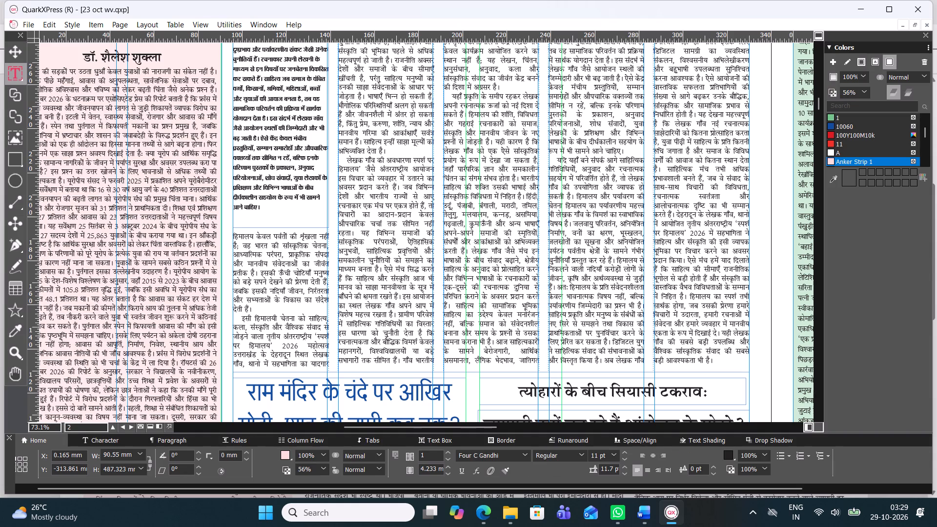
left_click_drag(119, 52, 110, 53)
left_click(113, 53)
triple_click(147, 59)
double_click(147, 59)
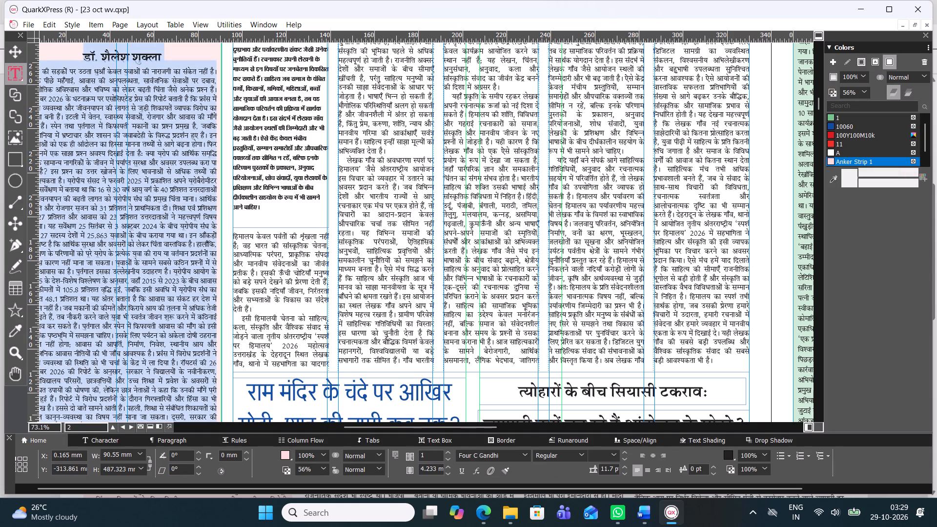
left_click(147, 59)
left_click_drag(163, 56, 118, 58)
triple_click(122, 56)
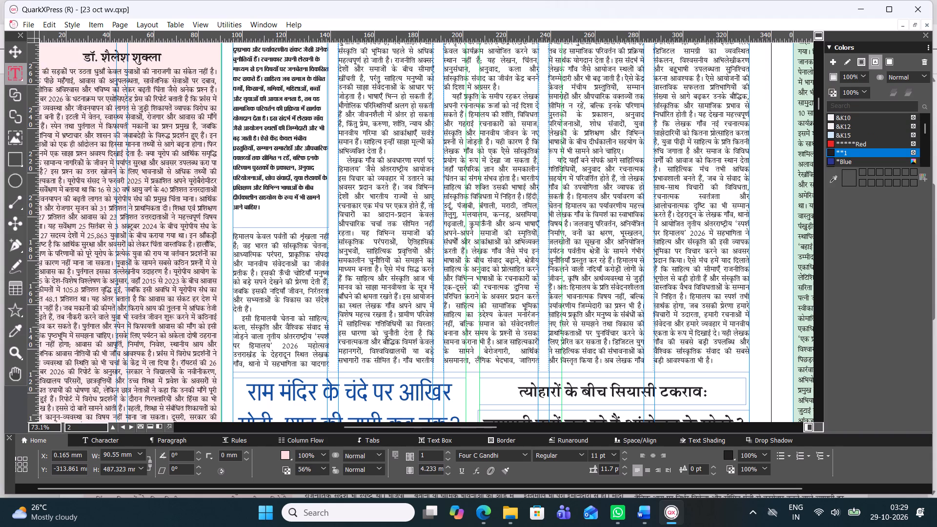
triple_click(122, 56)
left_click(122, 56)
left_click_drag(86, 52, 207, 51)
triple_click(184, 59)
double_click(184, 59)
Delete the author byline from the "संपादकीय" editorial column, keeping the line break between the subheading and the body text.
scroll(71, 232, "down", 1, "ctrl")
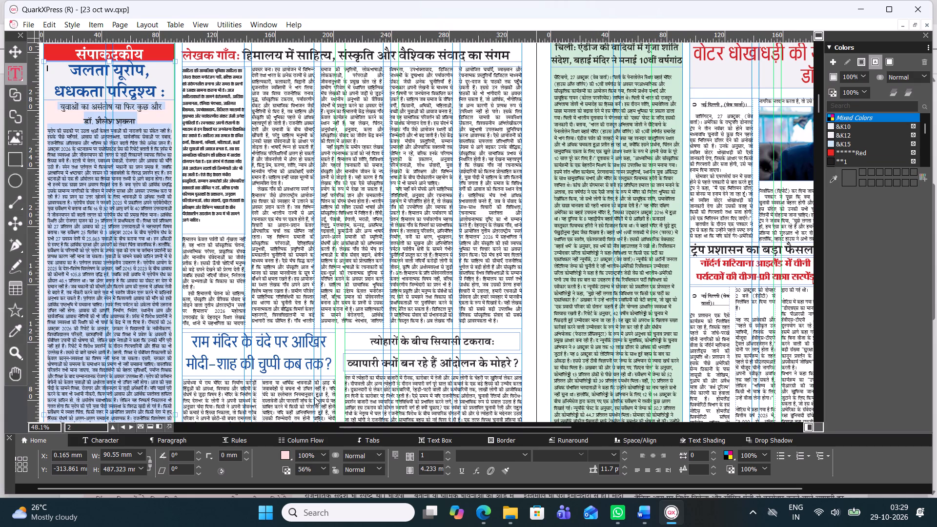
left_click_drag(358, 428, 294, 428)
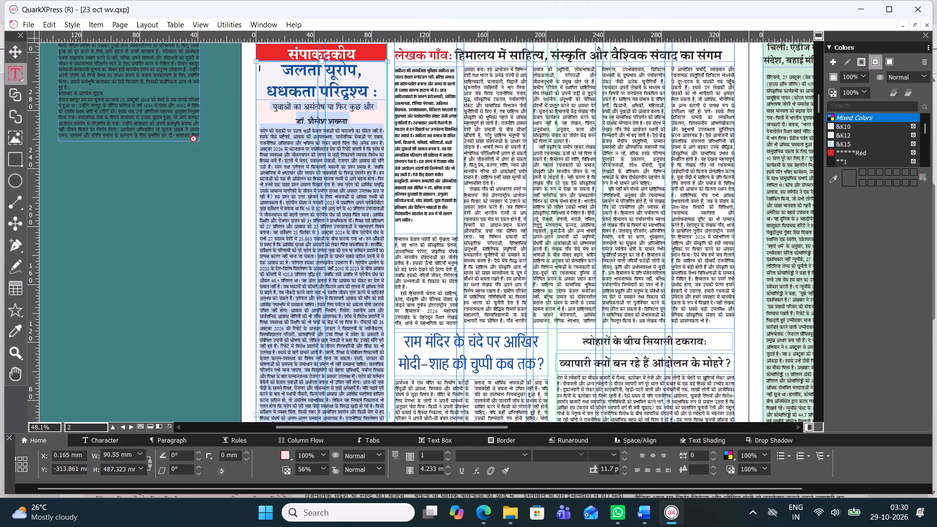
scroll(335, 142, "up", 1, "ctrl")
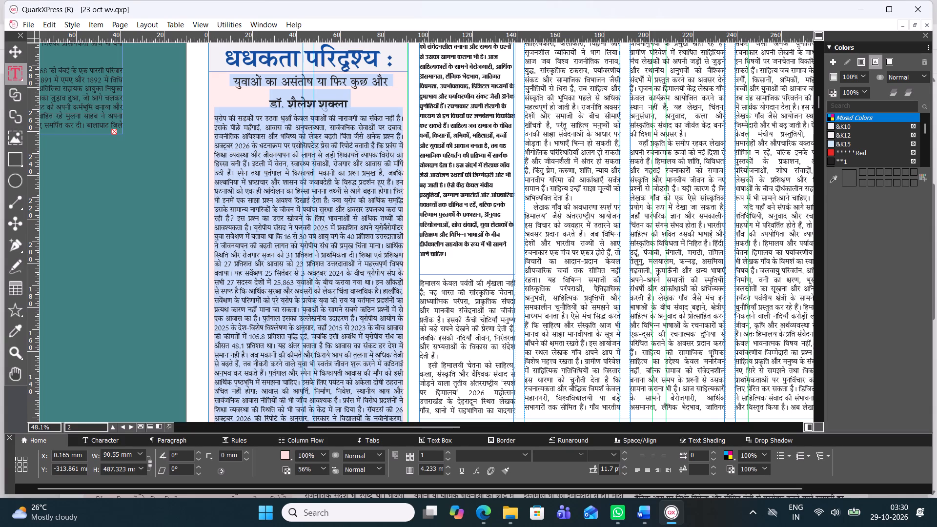
left_click(212, 116)
key("BackSpace")
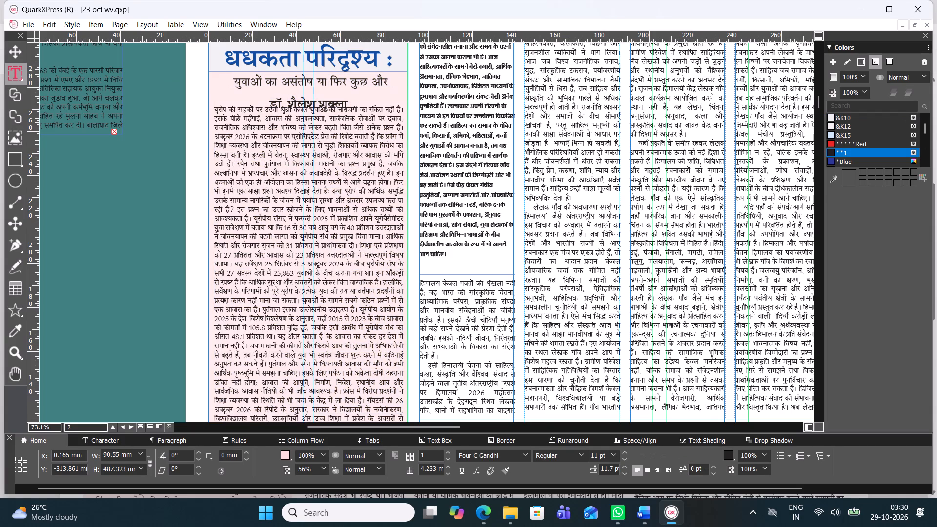
key("BackSpace")
key("BackSpace")
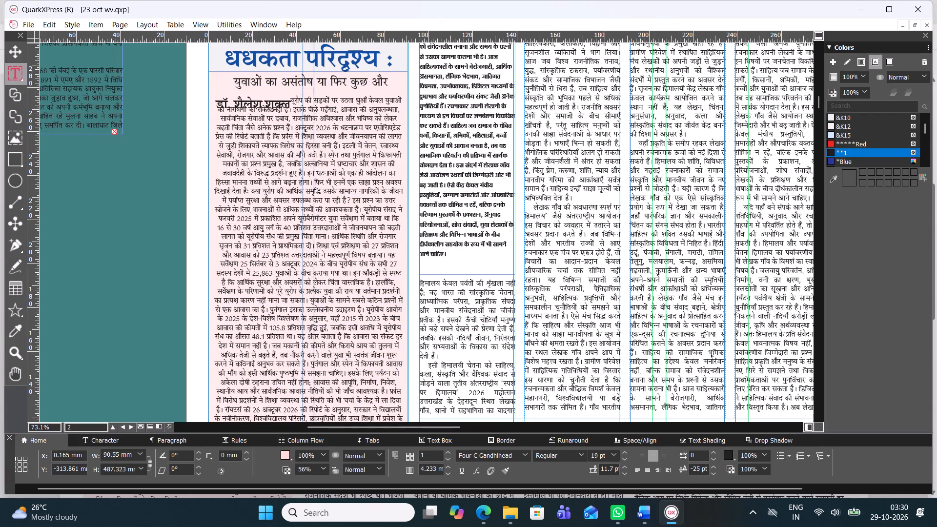
key("BackSpace")
key("BackSpace")
key("BackSpace")
key("BackSpace")
key("BackSpace")
key("BackSpace")
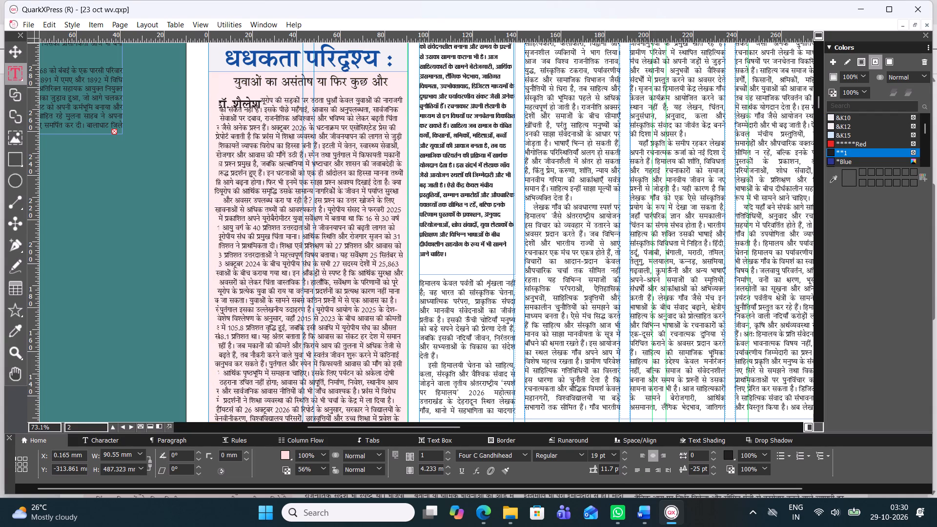
key("BackSpace")
key("BackSpace")
key("BackSpace")
key("BackSpace")
key("BackSpace")
key("BackSpace")
key("BackSpace")
key("BackSpace")
key("BackSpace")
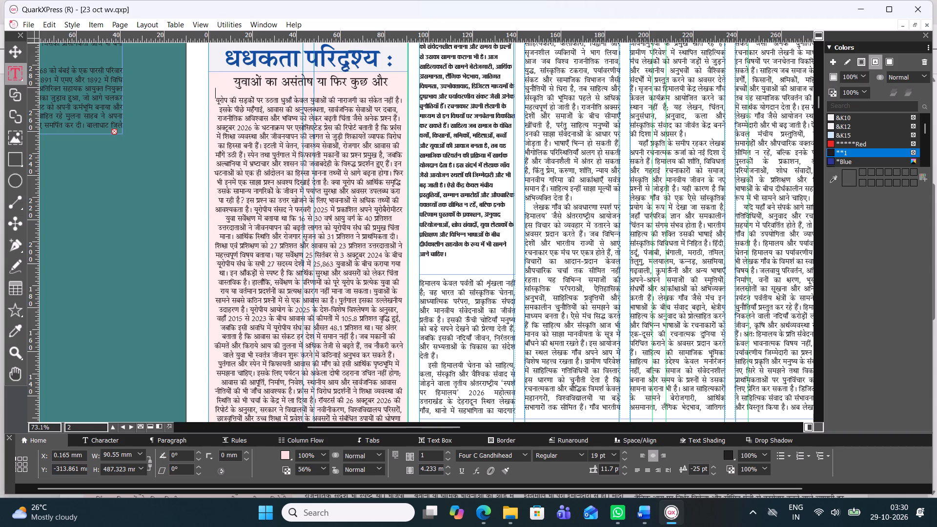
key("BackSpace")
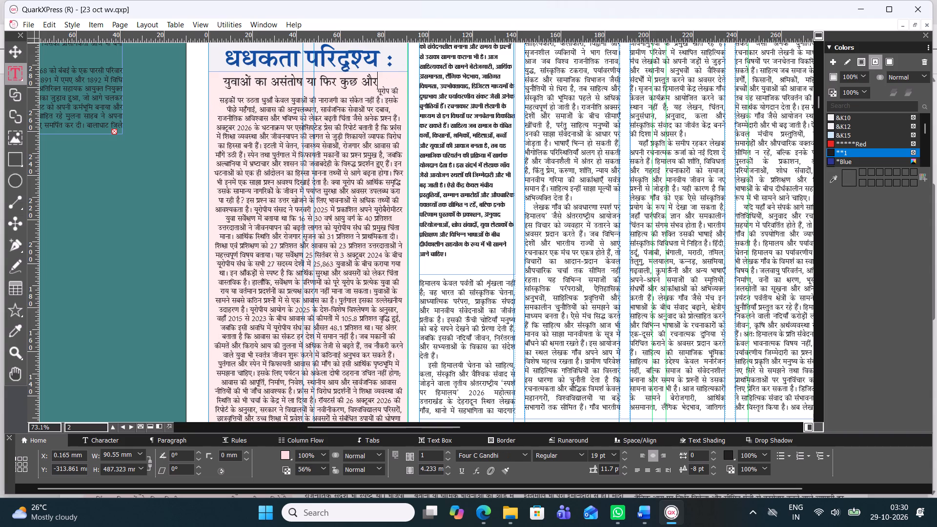
key("ctrl+z")
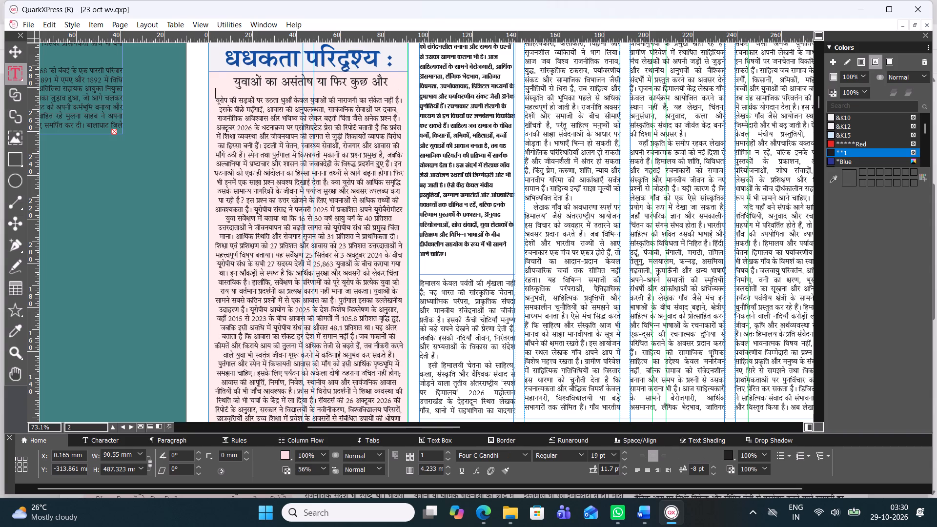
Justify the entire body text of the "संपादकीय" editorial column, with paragraph last lines aligned left.
scroll(322, 110, "down", 2)
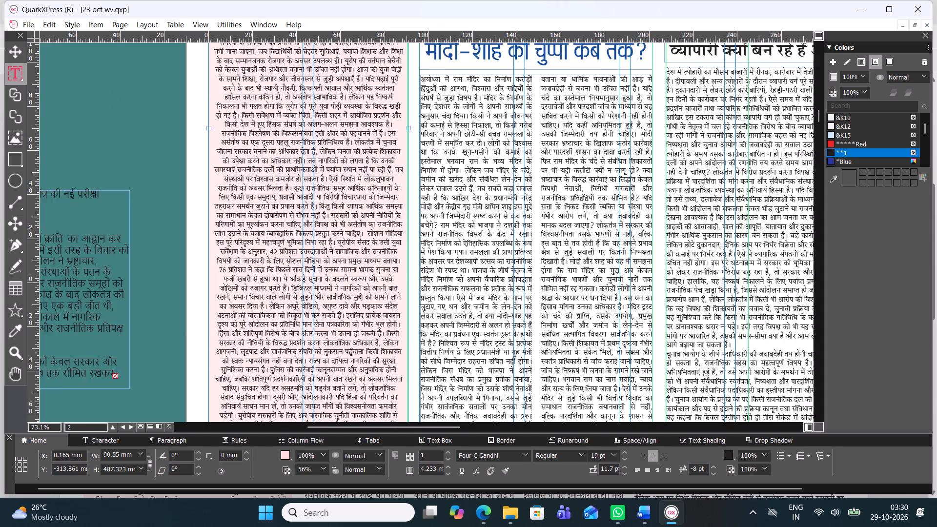
scroll(321, 122, "down", 4)
scroll(316, 140, "up", 2)
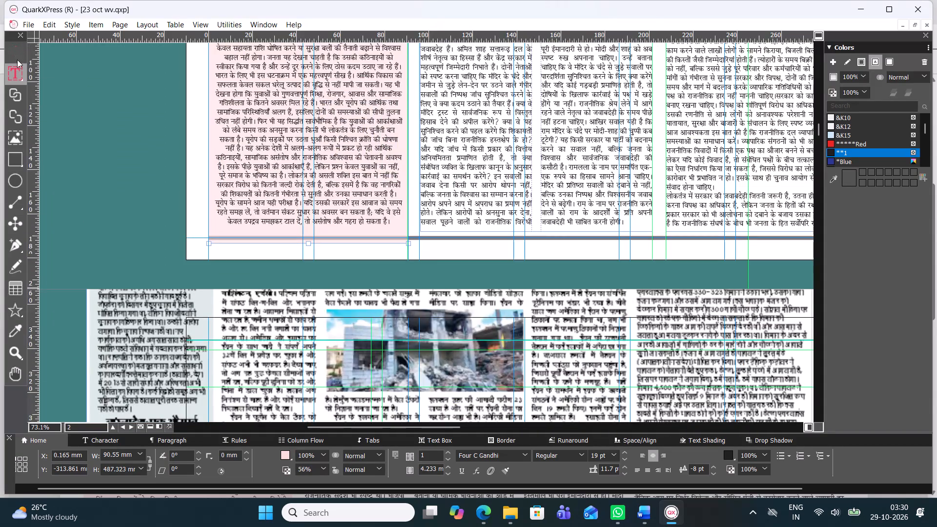
left_click(17, 58)
double_click(248, 105)
triple_click(248, 105)
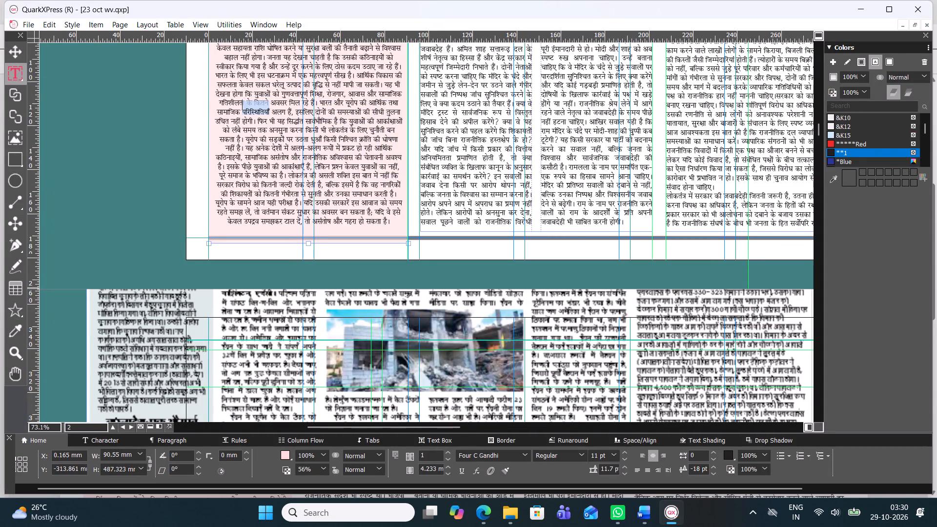
left_click(248, 105)
scroll(372, 263, "up", 4)
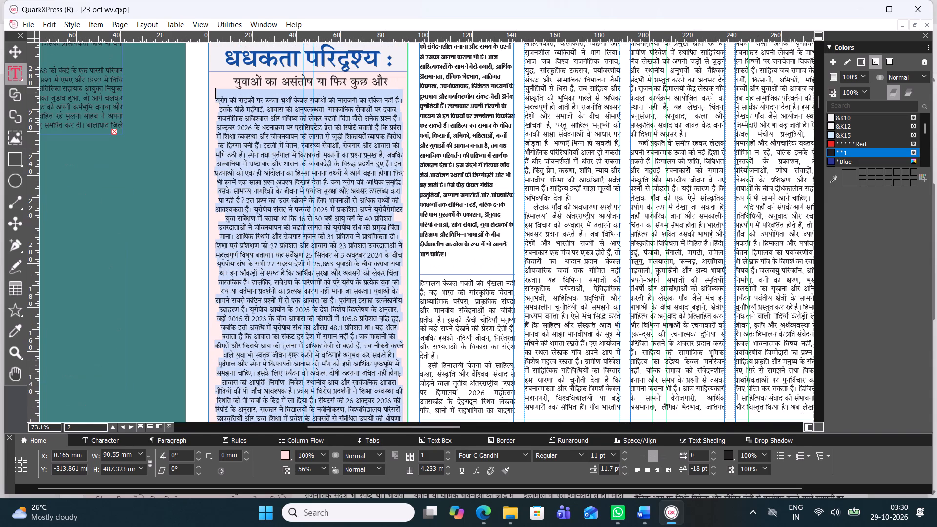
scroll(386, 286, "down", 4)
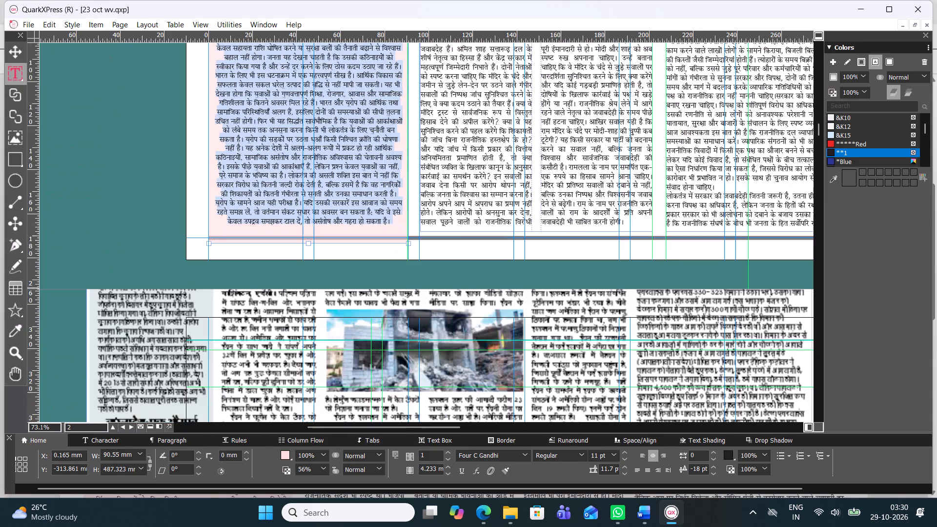
scroll(409, 307, "down", 2)
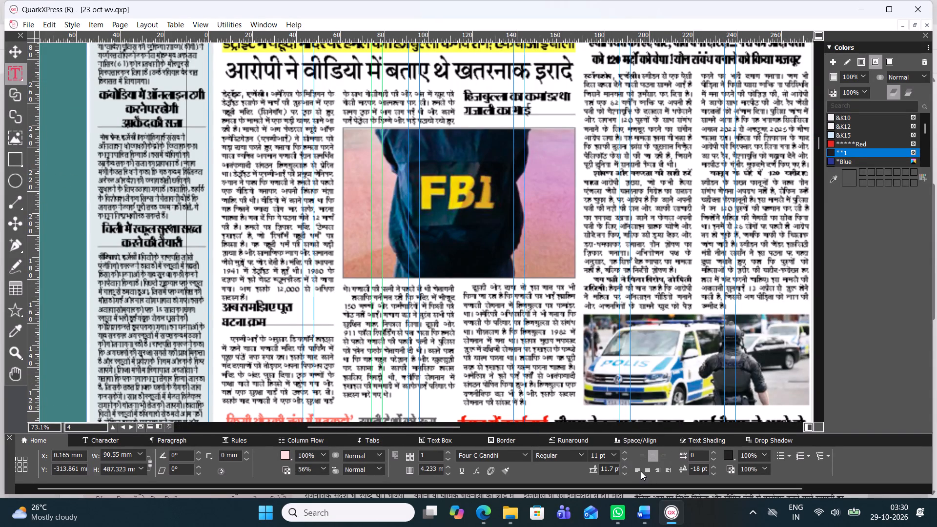
left_click(639, 471)
scroll(329, 285, "up", 3)
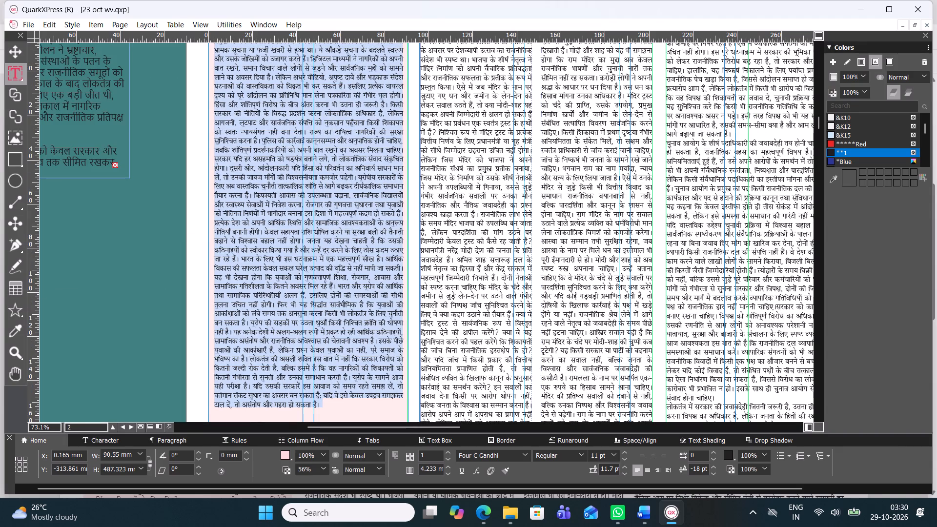
left_click(324, 269)
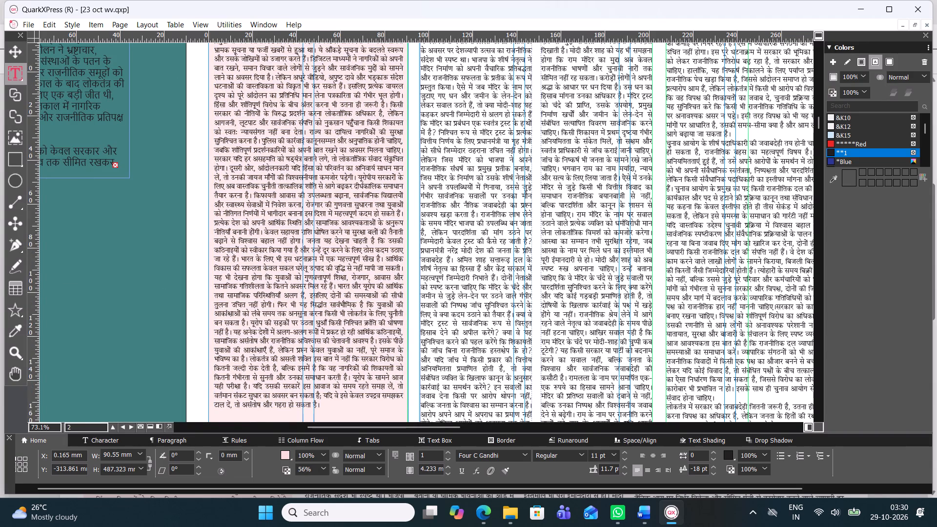
Break the "संपादकीय" column's body text into paragraphs at four points, including after "लेना पत्रकारि", "कठिनाइयों, सामा" and "गंभीरता से सुनती".
scroll(282, 193, "up", 2)
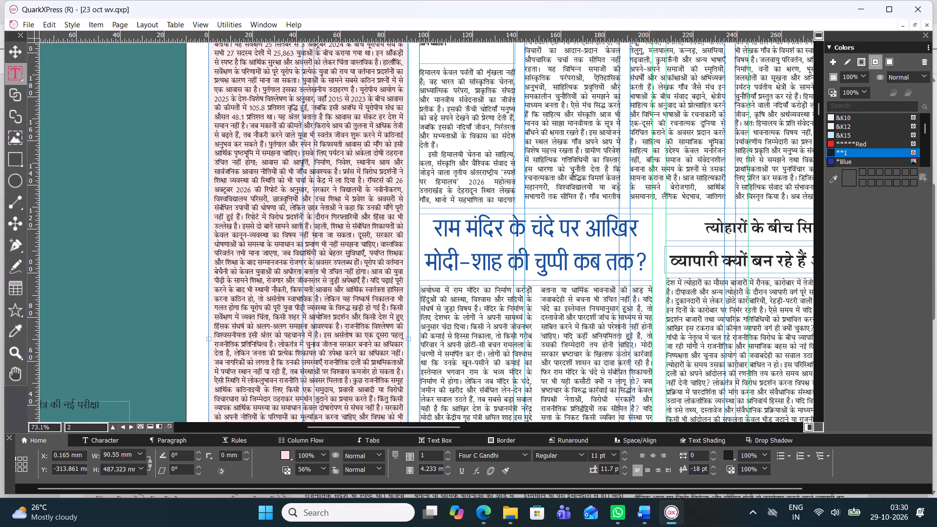
scroll(309, 112, "up", 1)
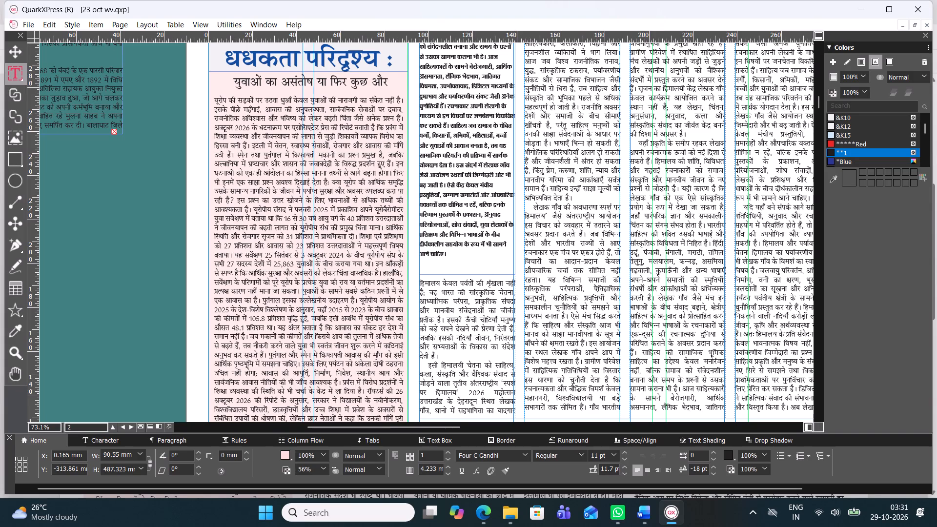
left_click(261, 298)
key("Return")
scroll(256, 237, "down", 1)
scroll(256, 237, "up", 1)
scroll(256, 237, "down", 2)
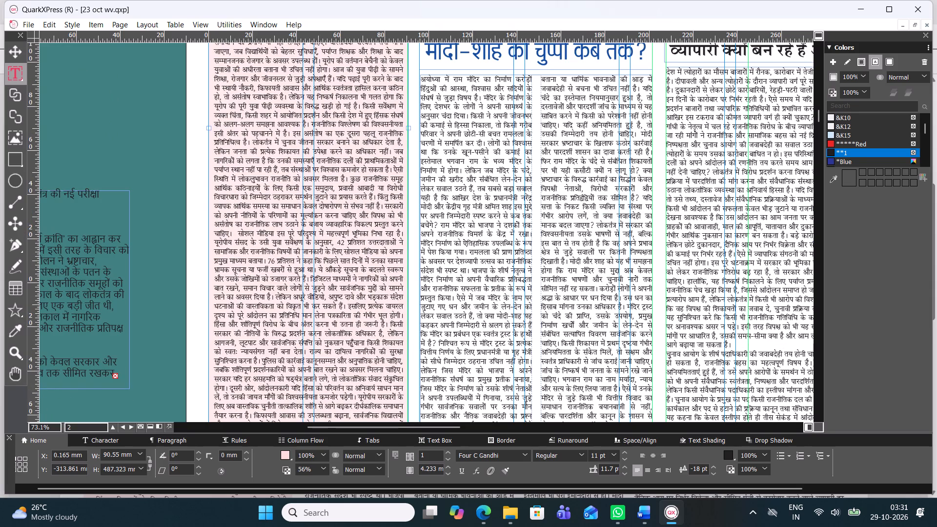
left_click(345, 304)
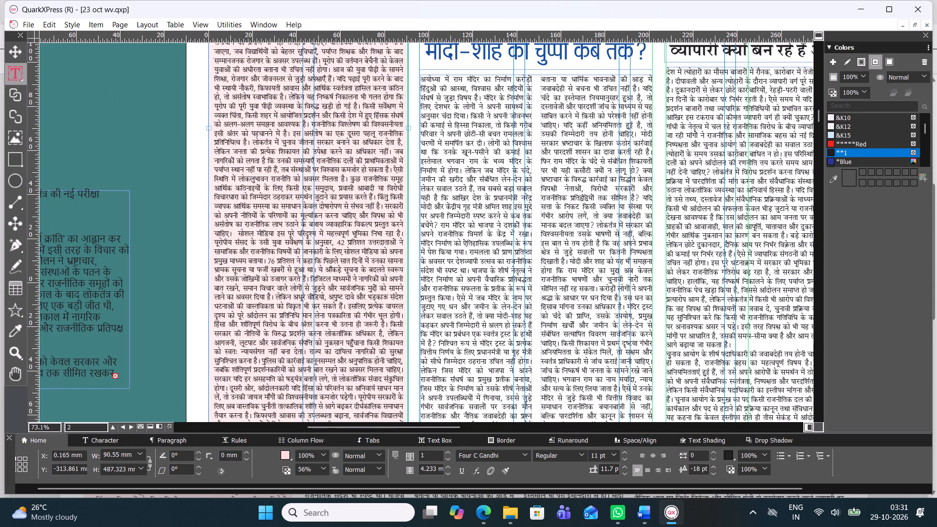
key("Return")
scroll(328, 256, "down", 1)
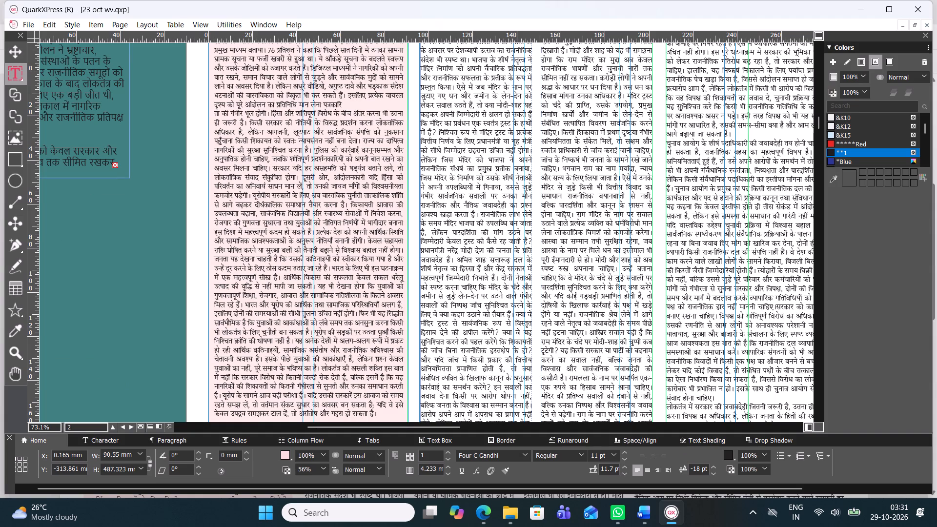
left_click(296, 340)
key("Return")
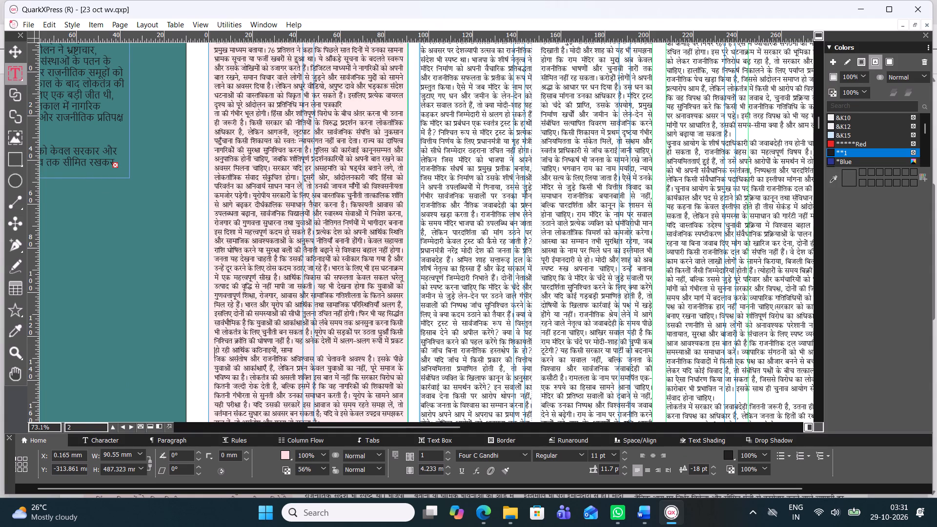
scroll(272, 270, "down", 1)
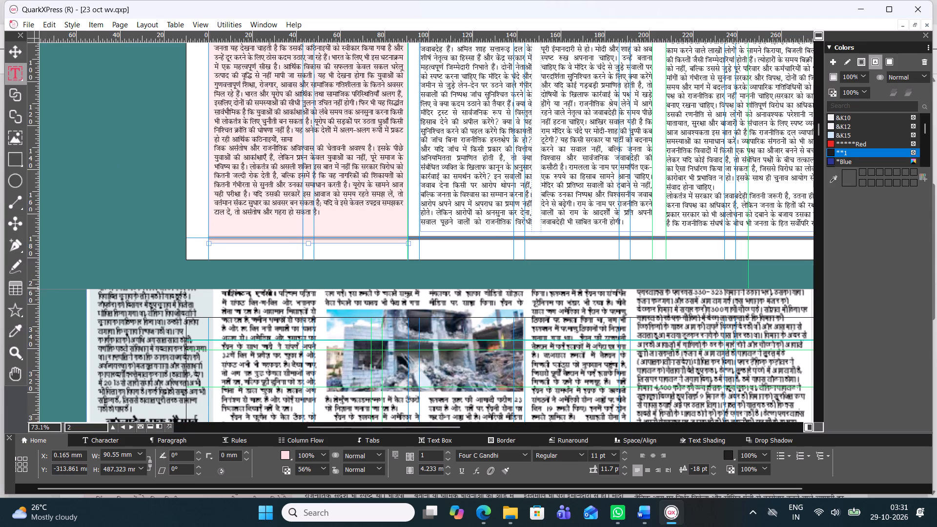
left_click(278, 175)
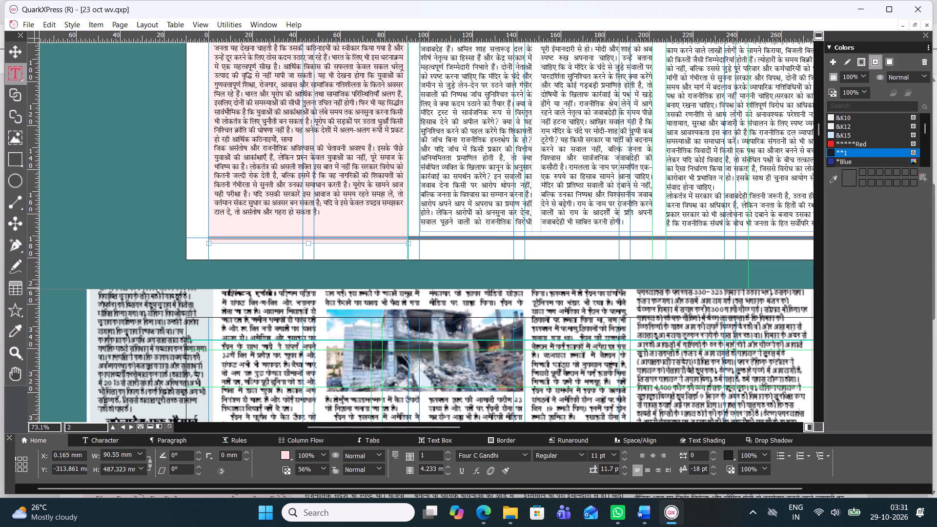
key("Return")
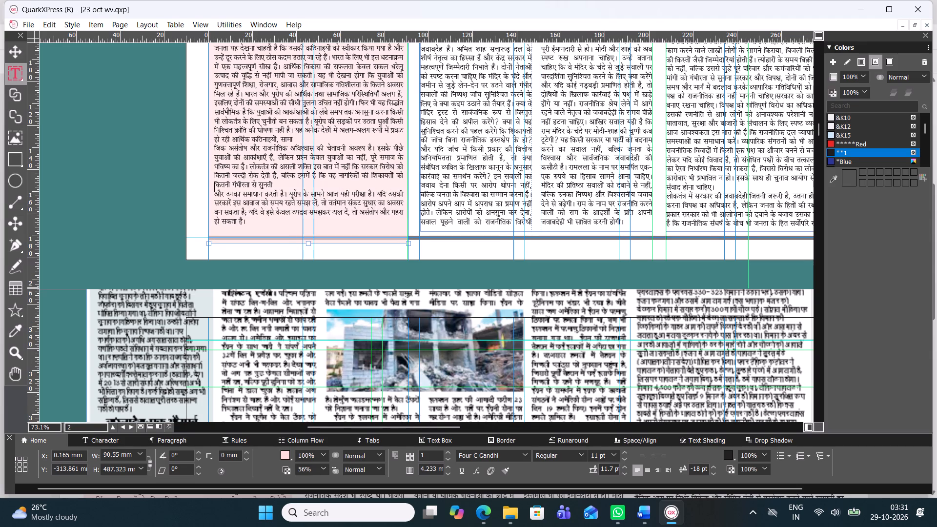
Look through the 29 Oct Article document in Word for the editorial's source, and check the editorial's headline on page 2 in QuarkXPress.
left_click(271, 223)
left_click(271, 223)
left_click(254, 223)
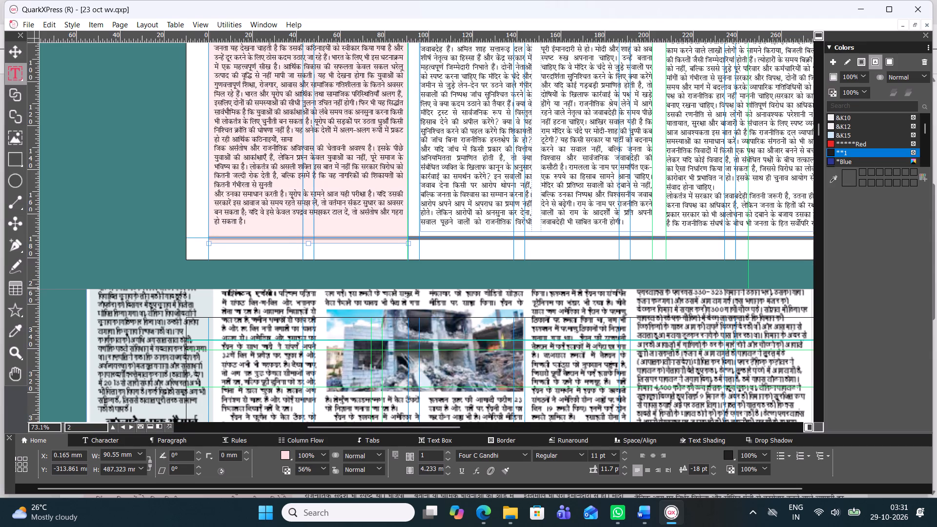
double_click(252, 223)
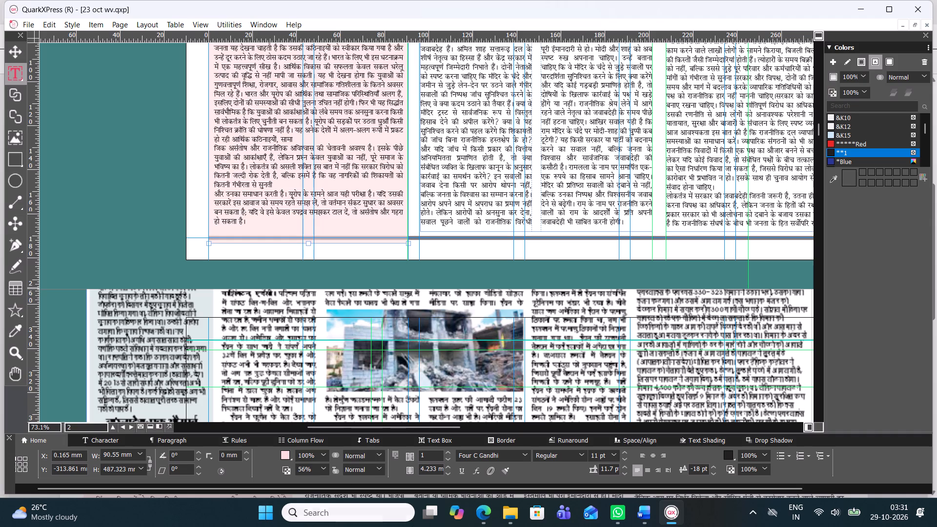
left_click(637, 507)
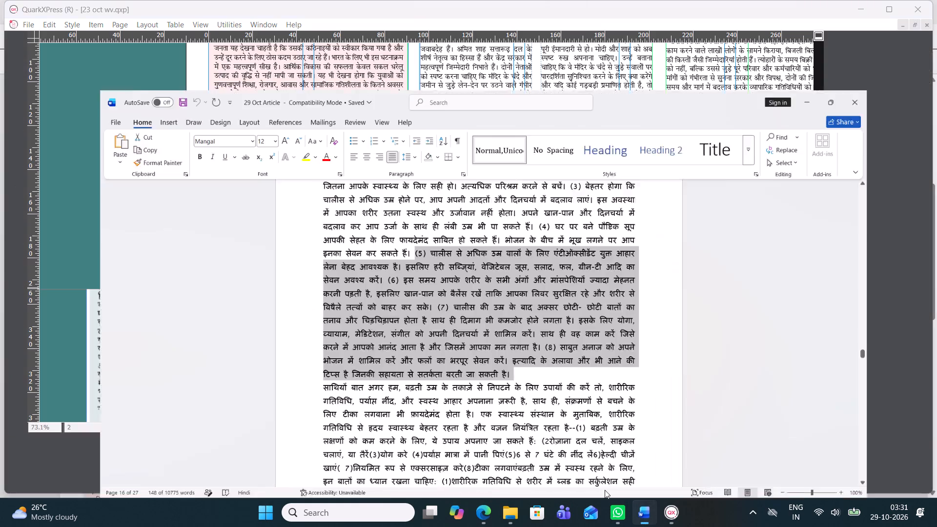
scroll(428, 362, "up", 2)
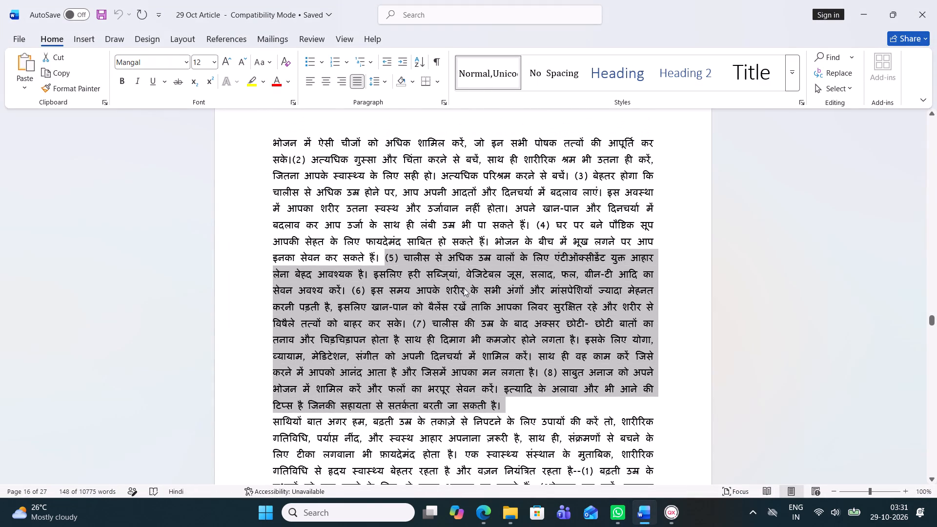
scroll(441, 346, "up", 2)
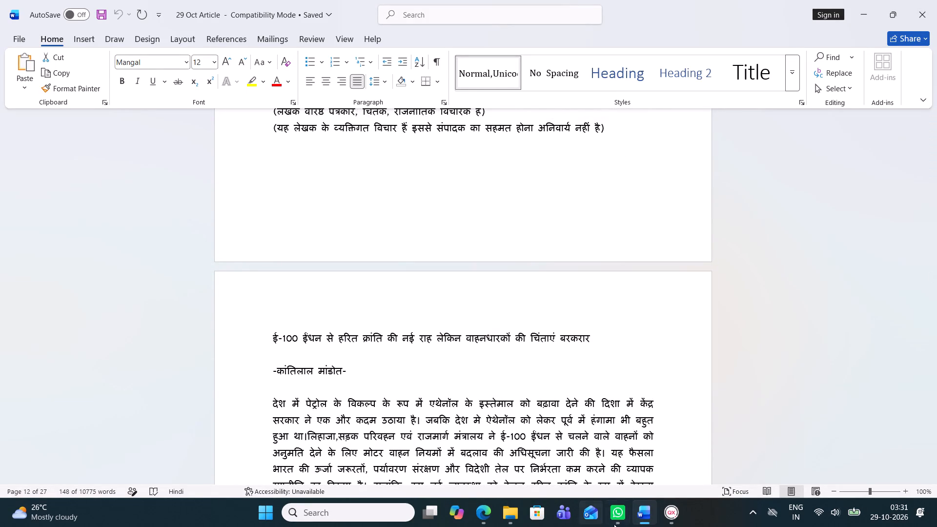
left_click(679, 512)
scroll(331, 230, "up", 2)
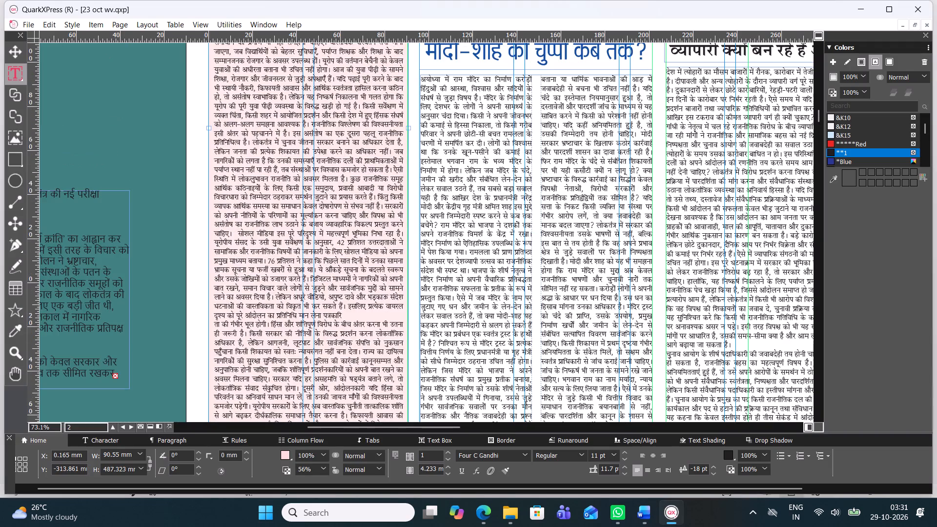
scroll(331, 230, "up", 5)
scroll(331, 230, "down", 1)
scroll(331, 230, "up", 1)
scroll(331, 230, "down", 1)
scroll(331, 230, "up", 1)
scroll(331, 230, "down", 1)
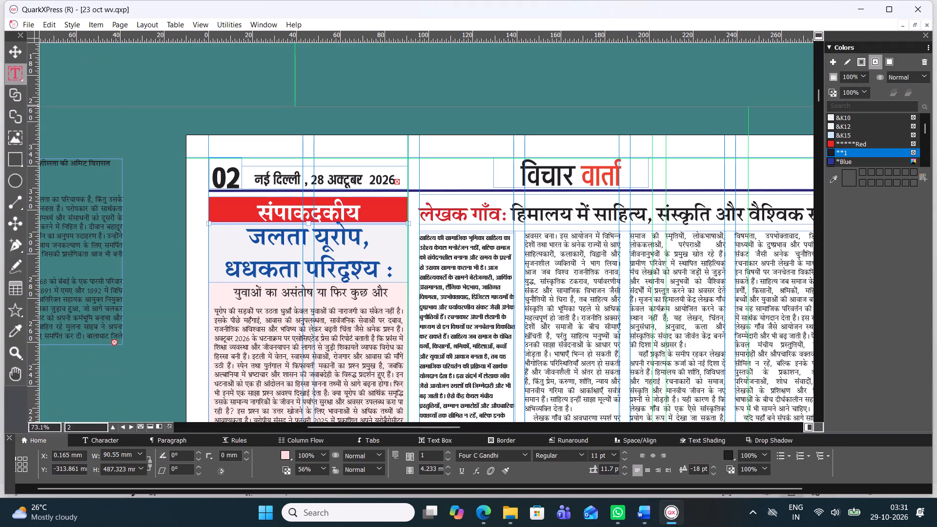
In the Word document, copy the author's name, without the dashes, from the byline of the "जलता यूरोप, धधकता परिदृश्य" article.
left_click(643, 517)
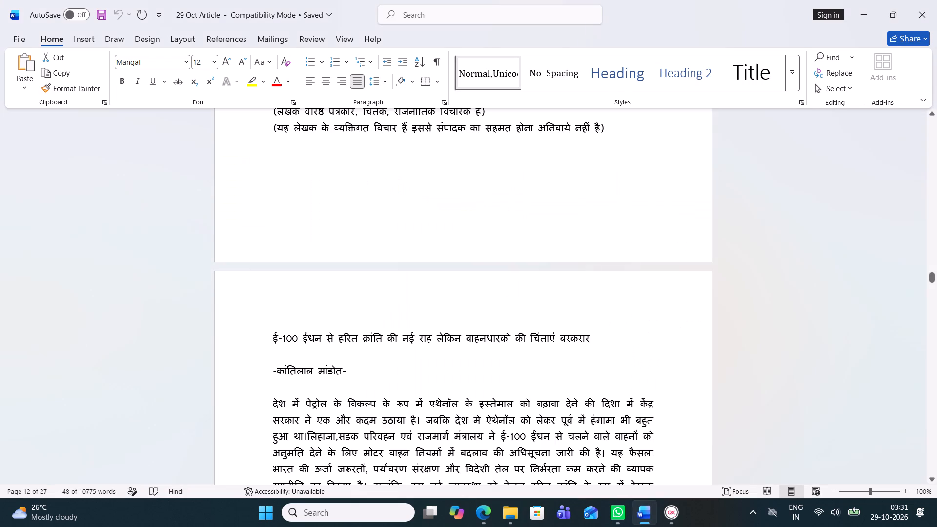
scroll(429, 312, "up", 7)
scroll(429, 312, "down", 1)
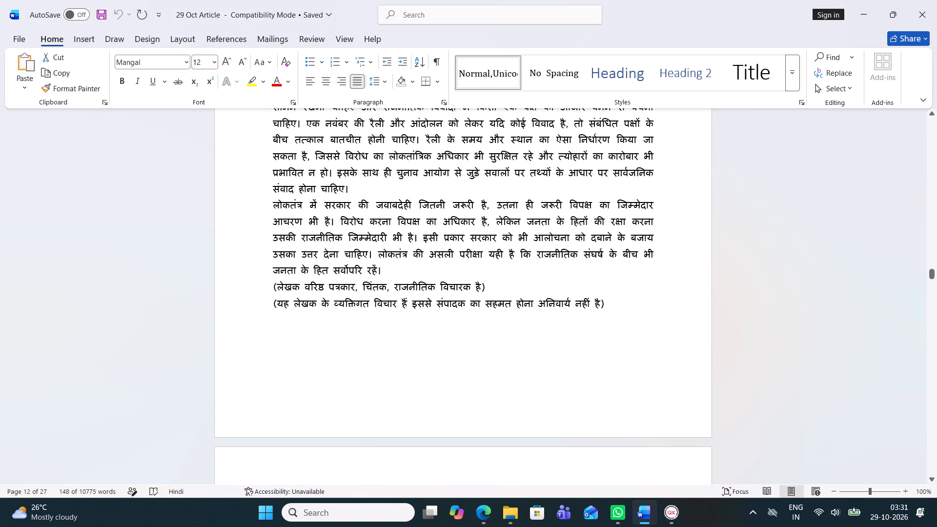
left_click_drag(929, 273, 901, 171)
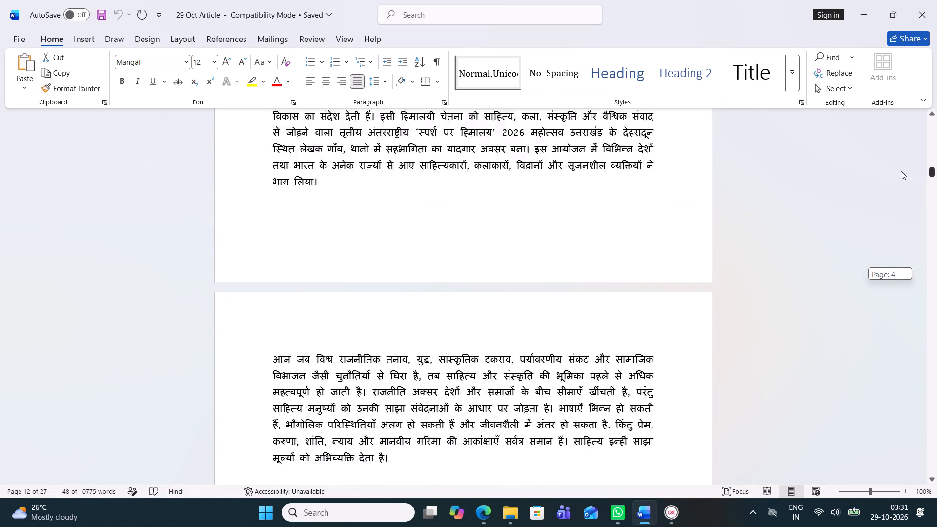
left_click_drag(901, 171, 887, 87)
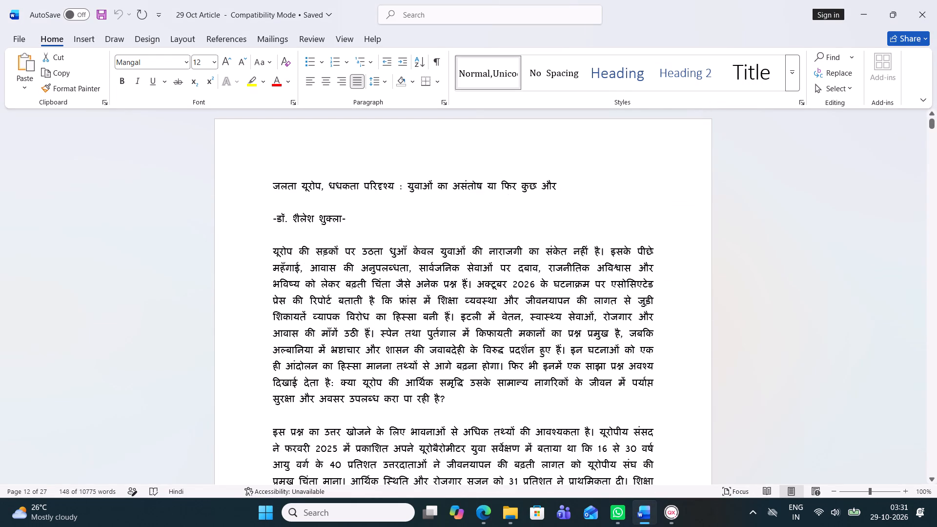
scroll(310, 281, "down", 1)
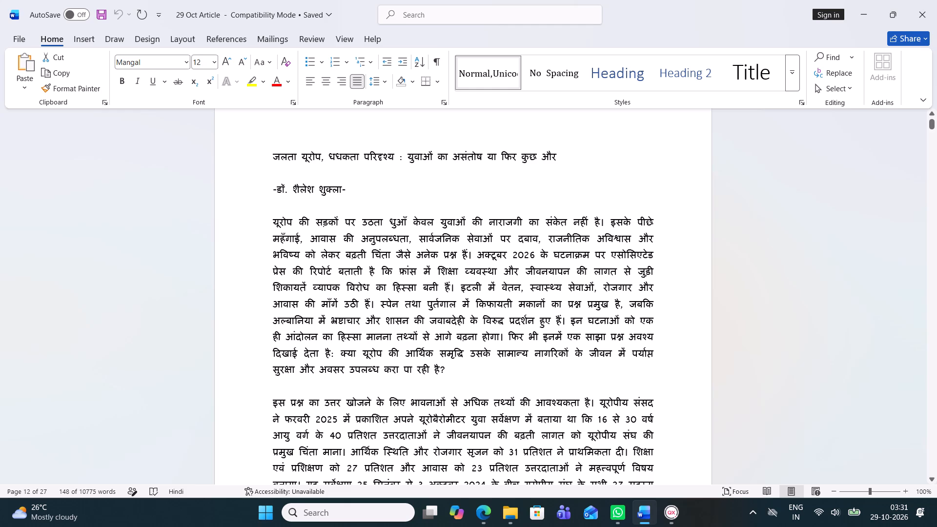
left_click_drag(275, 189, 345, 186)
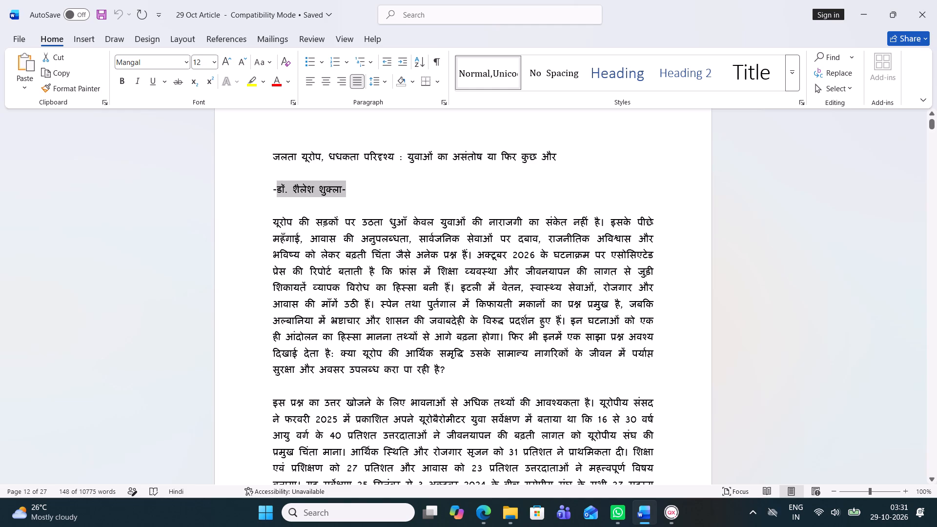
left_click_drag(345, 186, 342, 187)
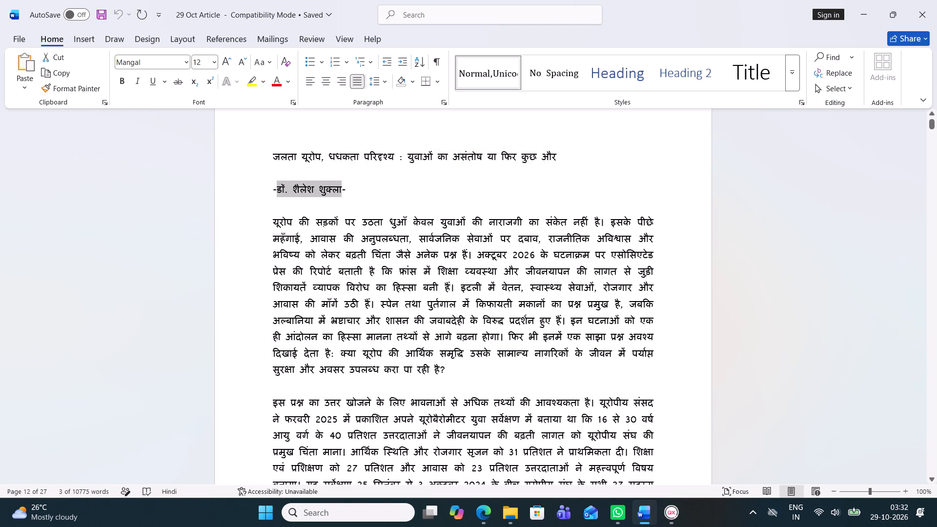
key("ctrl+c")
Switch to QuarkXPress and paste the copied author's name on the empty line ending the "संपादकीय" editorial on page 2.
left_click(681, 517)
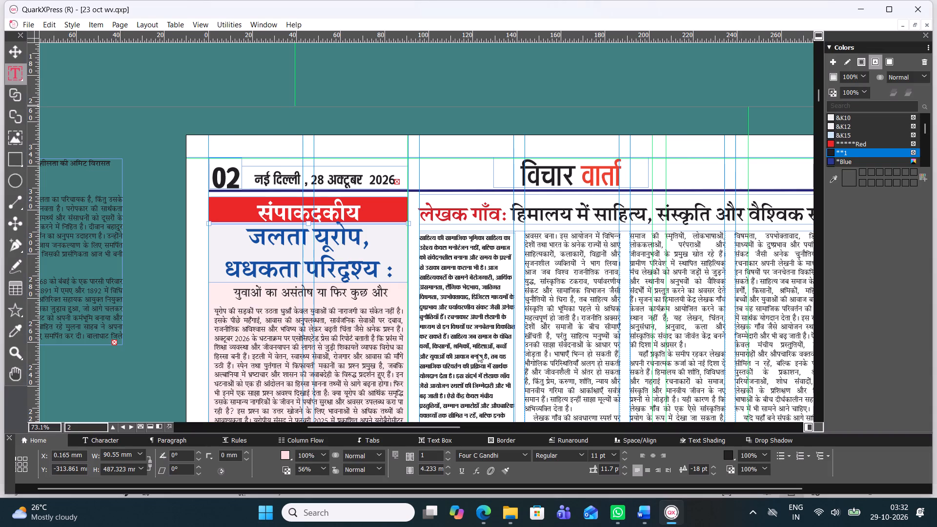
scroll(461, 335, "down", 1)
scroll(182, 177, "down", 1)
scroll(213, 207, "down", 3)
scroll(270, 247, "down", 3)
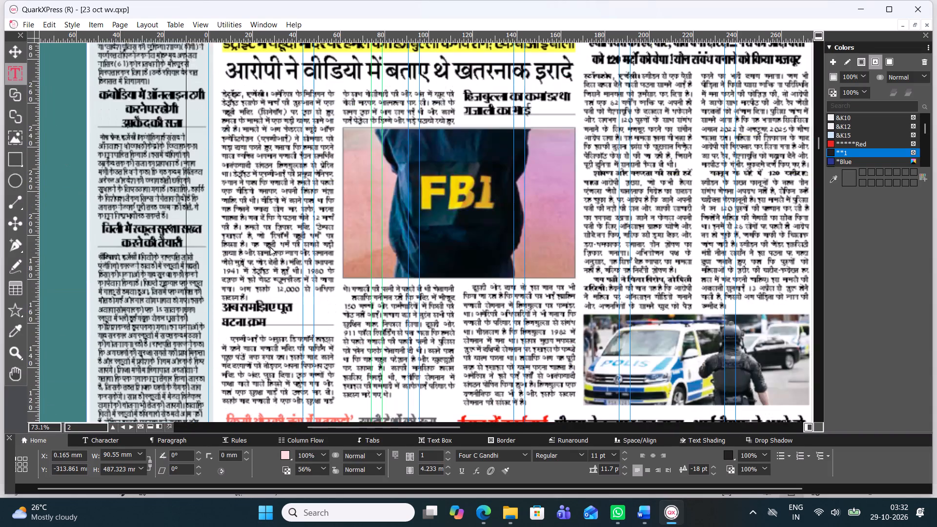
scroll(244, 199, "up", 3)
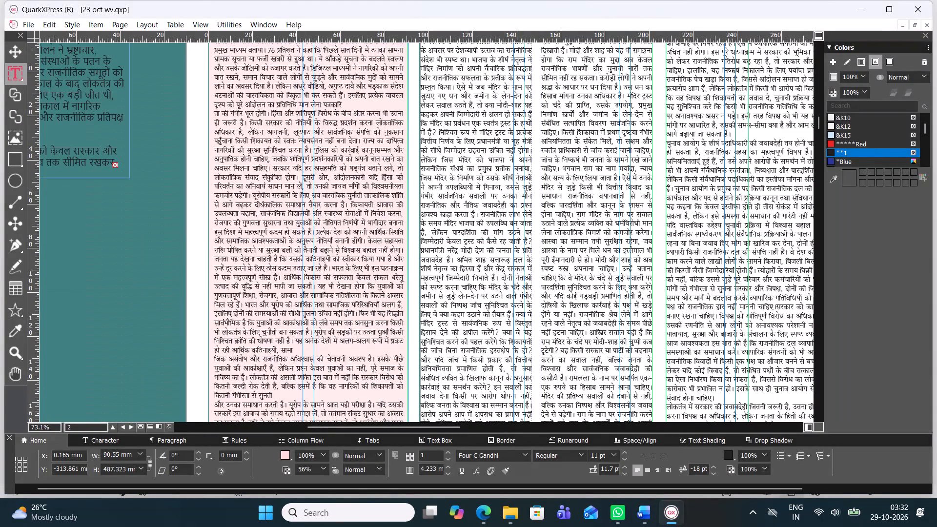
scroll(244, 336, "down", 1)
key("ctrl+v")
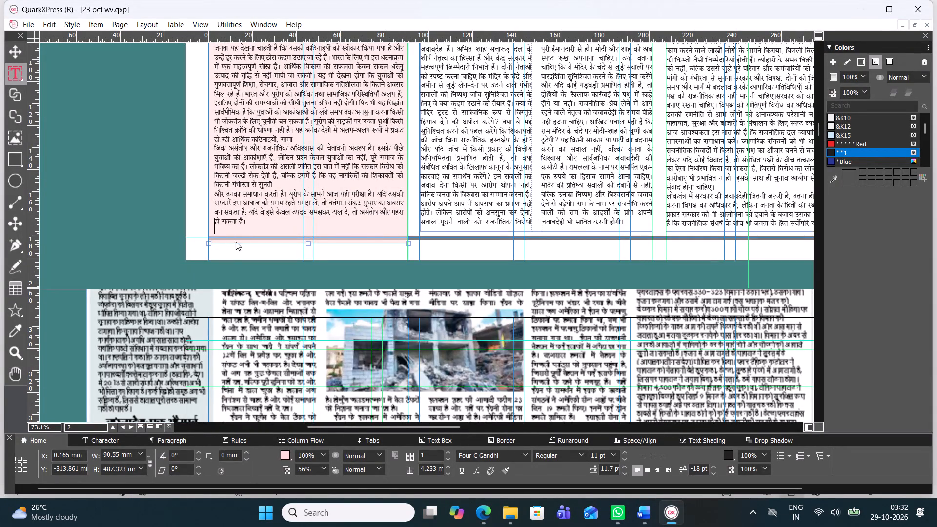
Set the author's name at the end of the editorial in the Four C Gandhihead font and centre it in the column.
left_click_drag(259, 227, 222, 234)
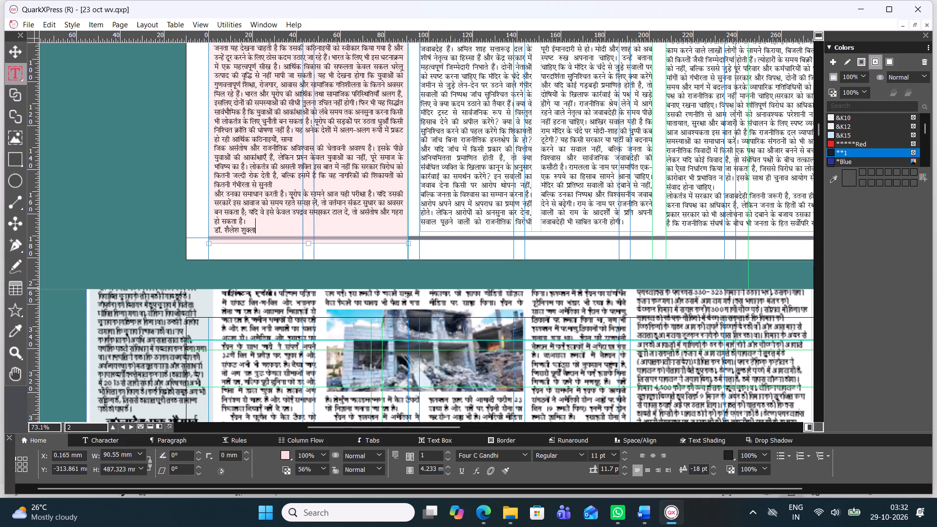
left_click_drag(222, 234, 211, 231)
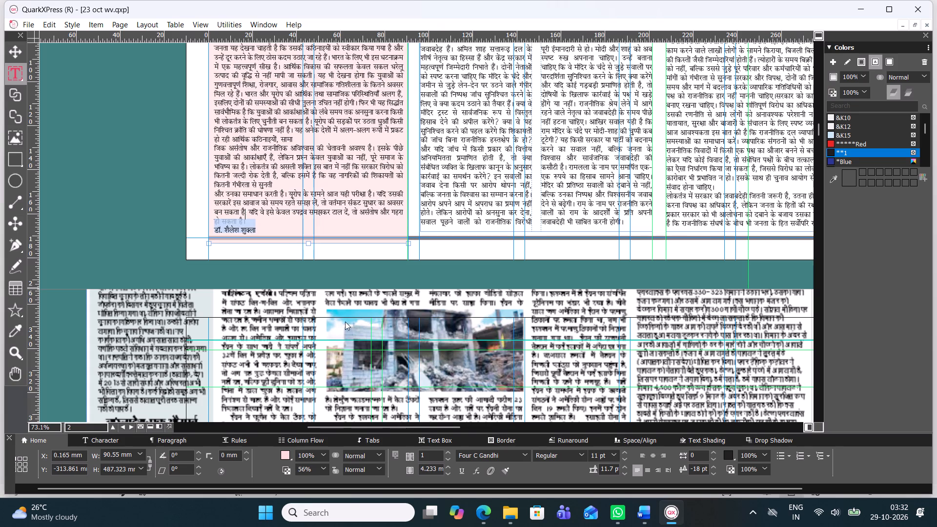
left_click(523, 453)
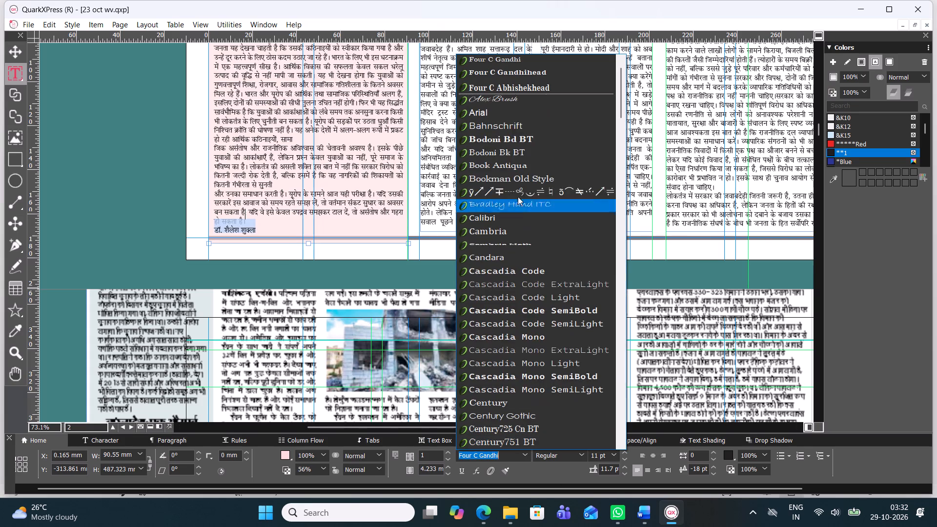
left_click(524, 80)
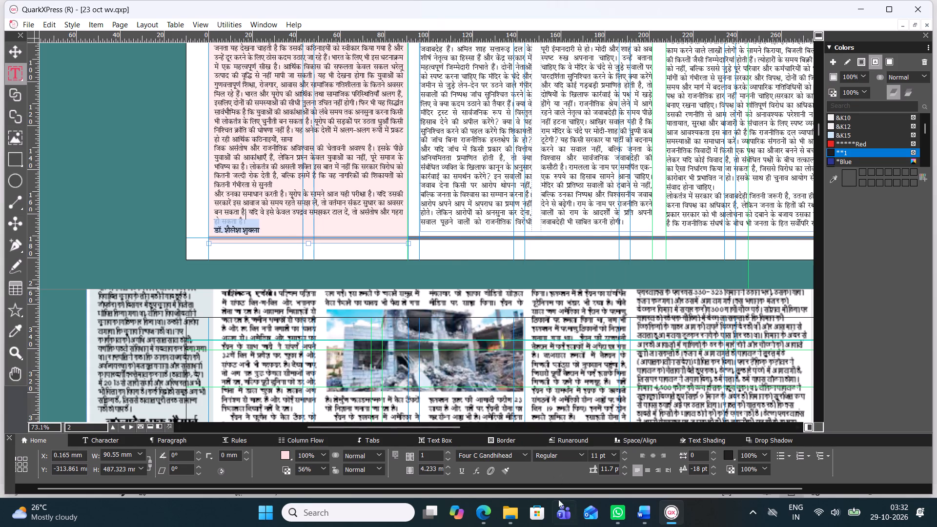
left_click(652, 455)
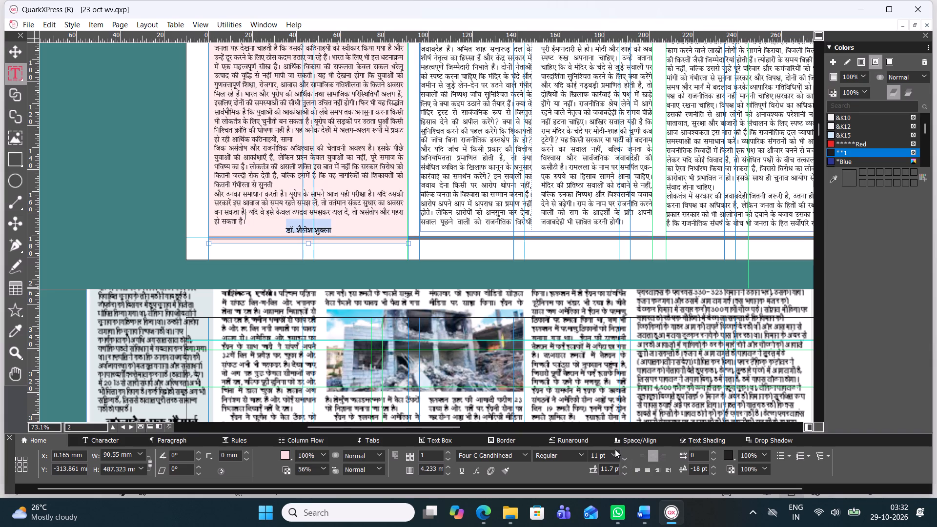
Enlarge the author's name below the editorial to 19 pt.
key("ctrl+alt+shift+period")
key("ctrl+alt+shift+period")
key("ctrl+alt+shift+period")
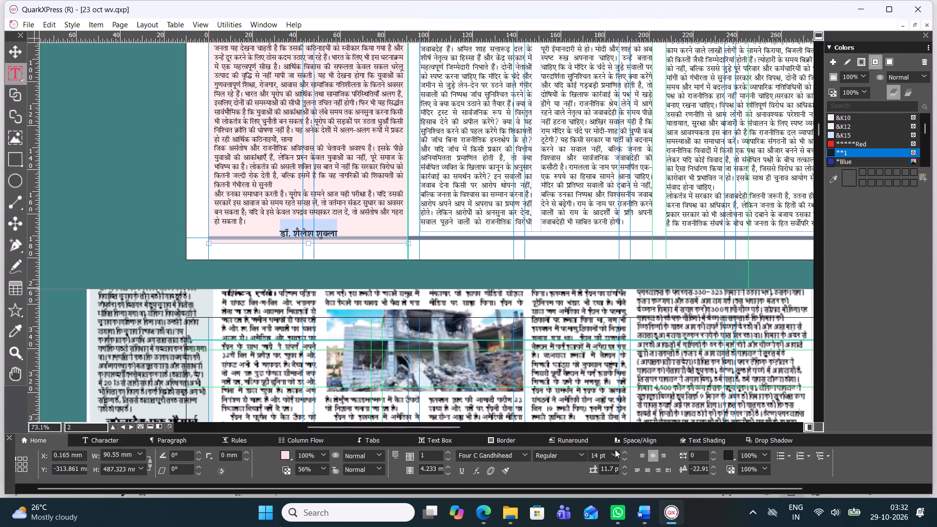
key("ctrl+alt+shift+period")
key("ctrl+alt+shift+period")
key("ctrl+alt+shift+period")
key("ctrl+alt+shift+period")
key("ctrl+alt+shift+period")
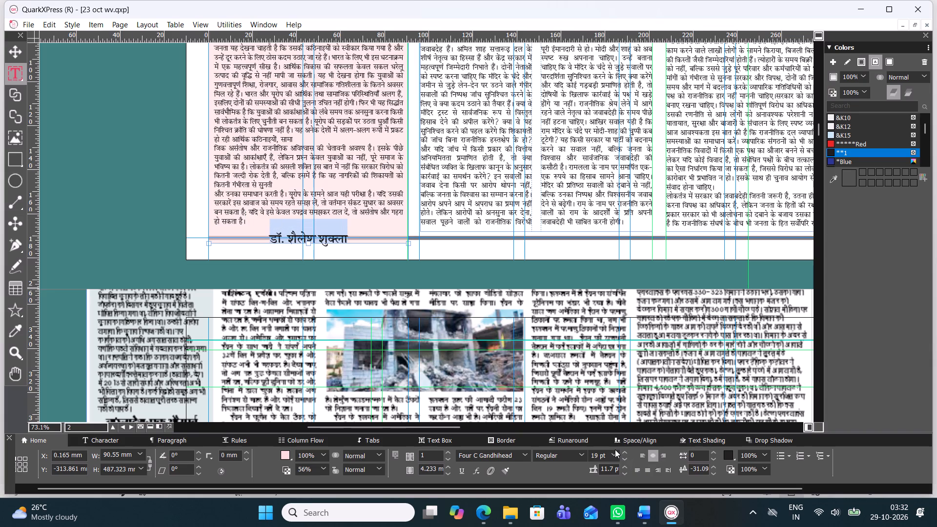
Raise the author's name closer to the editorial's last line with a baseline shift of about -20.09 pt.
triple_click(716, 466)
triple_click(716, 466)
triple_click(716, 466)
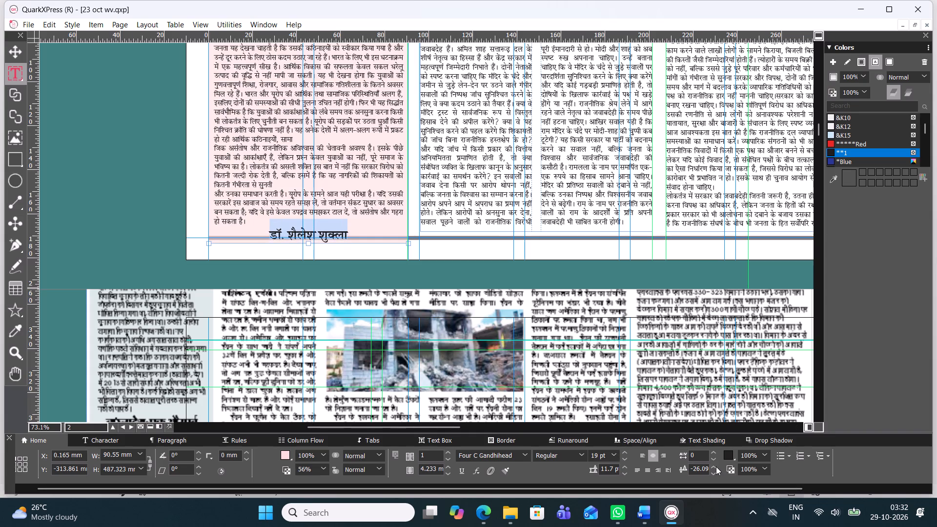
triple_click(716, 466)
triple_click(716, 466)
triple_click(716, 466)
left_click(716, 466)
left_click_drag(716, 466, 710, 436)
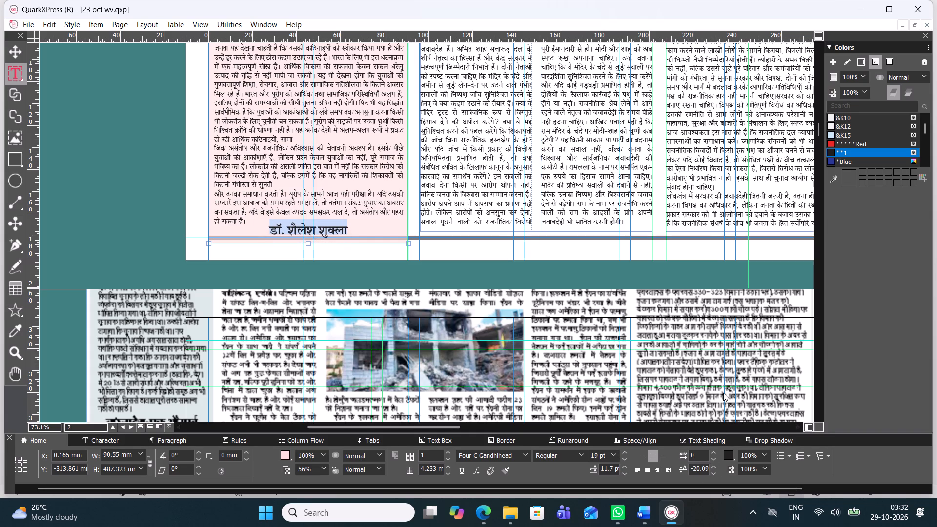